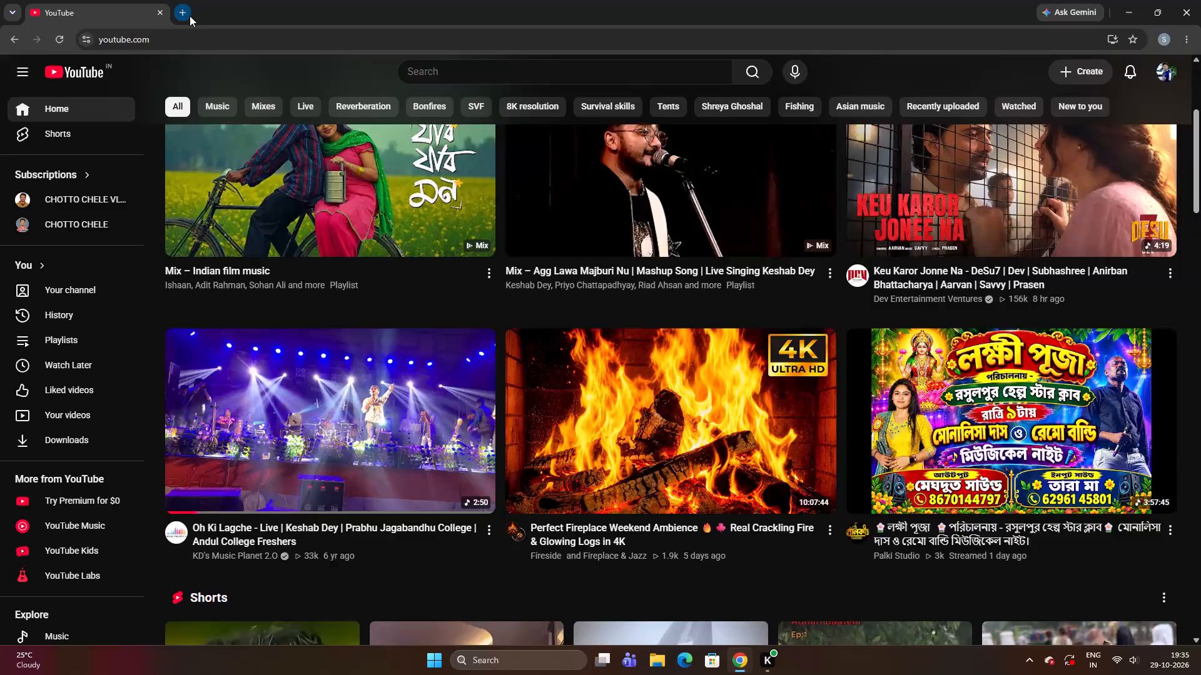
# Search Google for "best banner making app for pc" and open Canva's free online banner maker page.
pyautogui.click(468, 237)
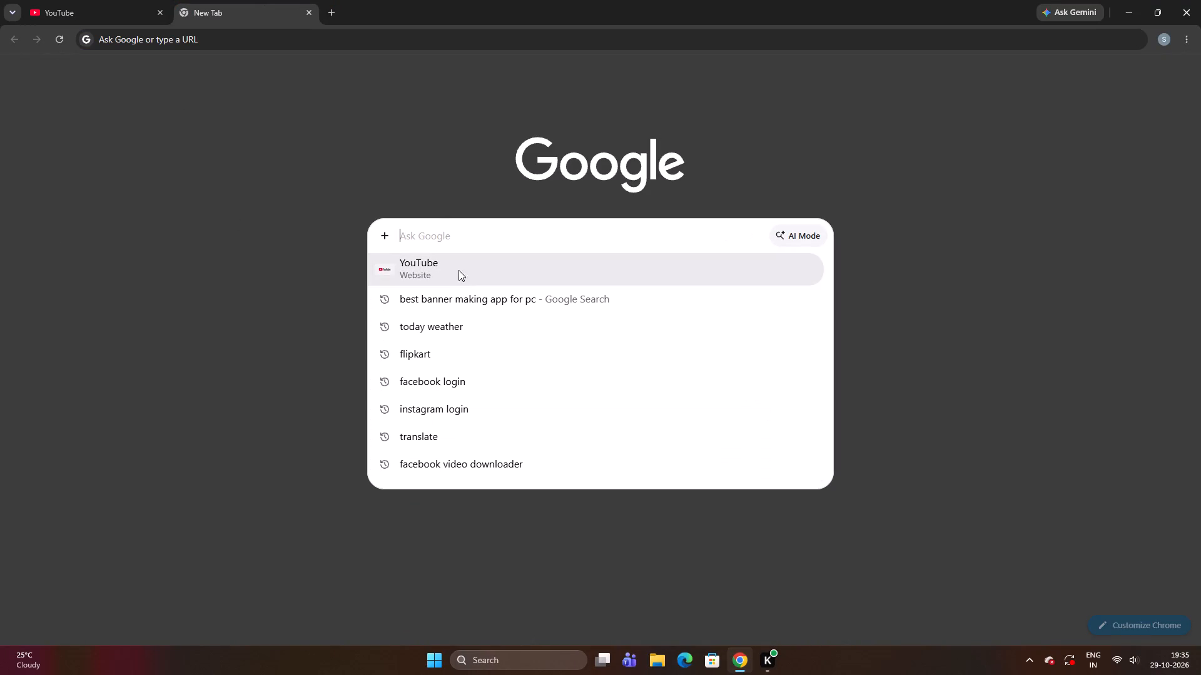
pyautogui.click(456, 298)
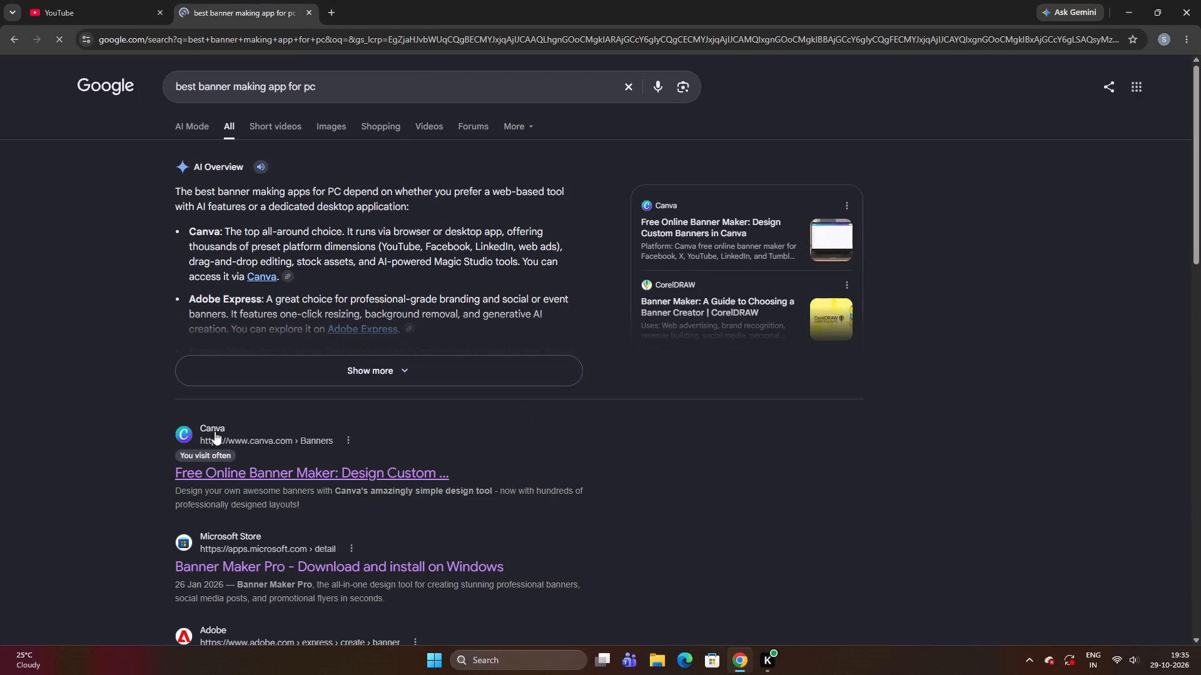
pyautogui.click(216, 467)
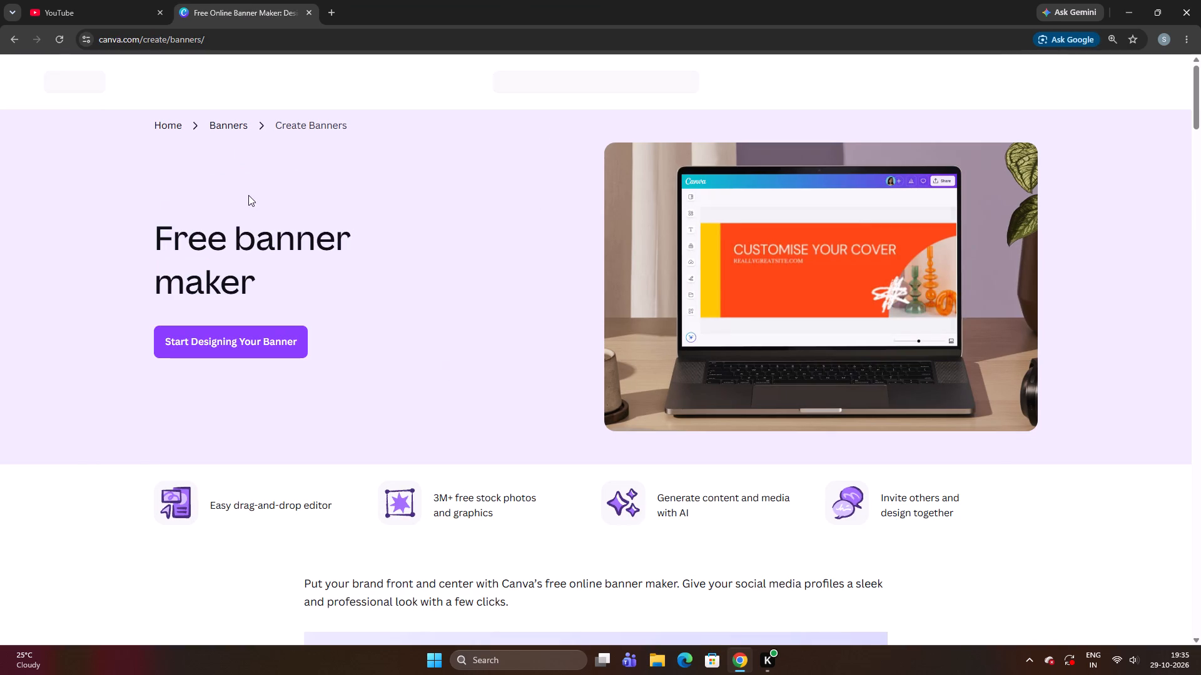
# Go to Canva's Presentations design page and create a new blank presentation.
pyautogui.click(475, 79)
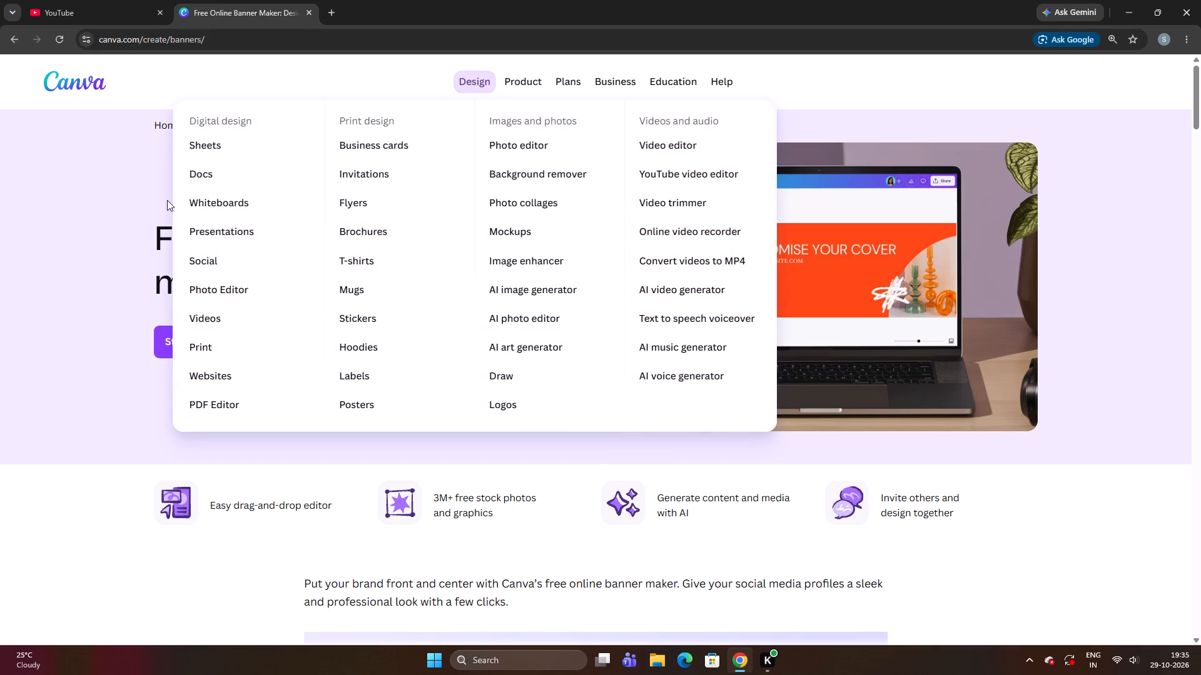
pyautogui.click(211, 244)
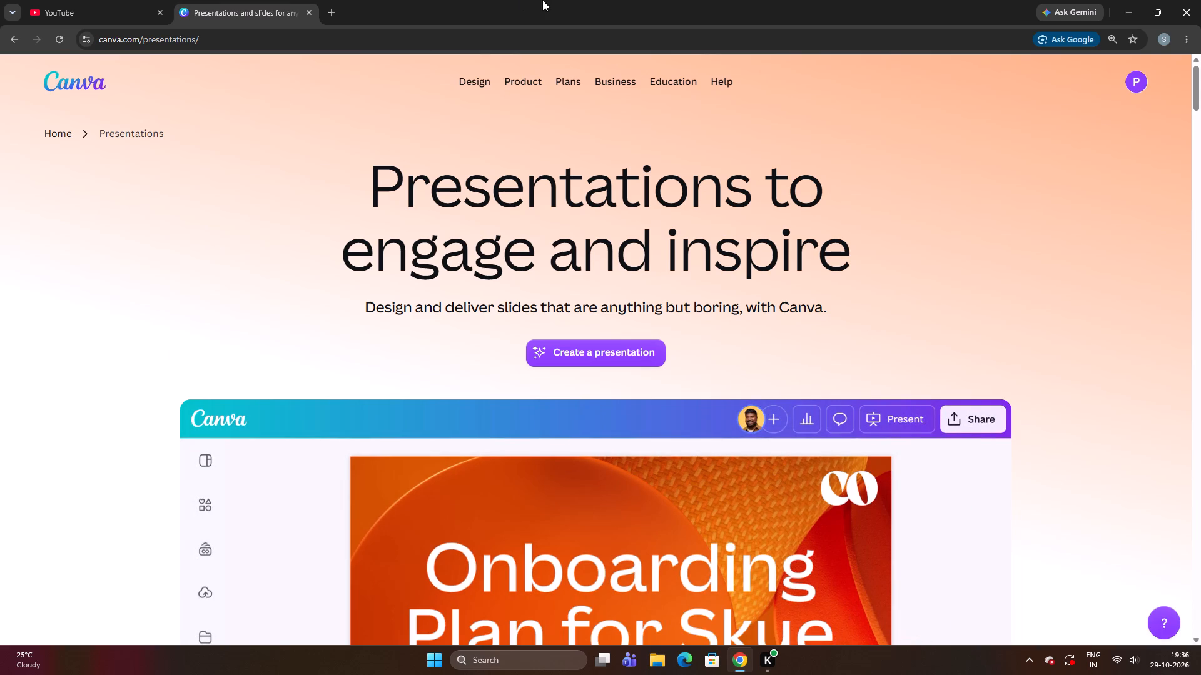
pyautogui.click(151, 266)
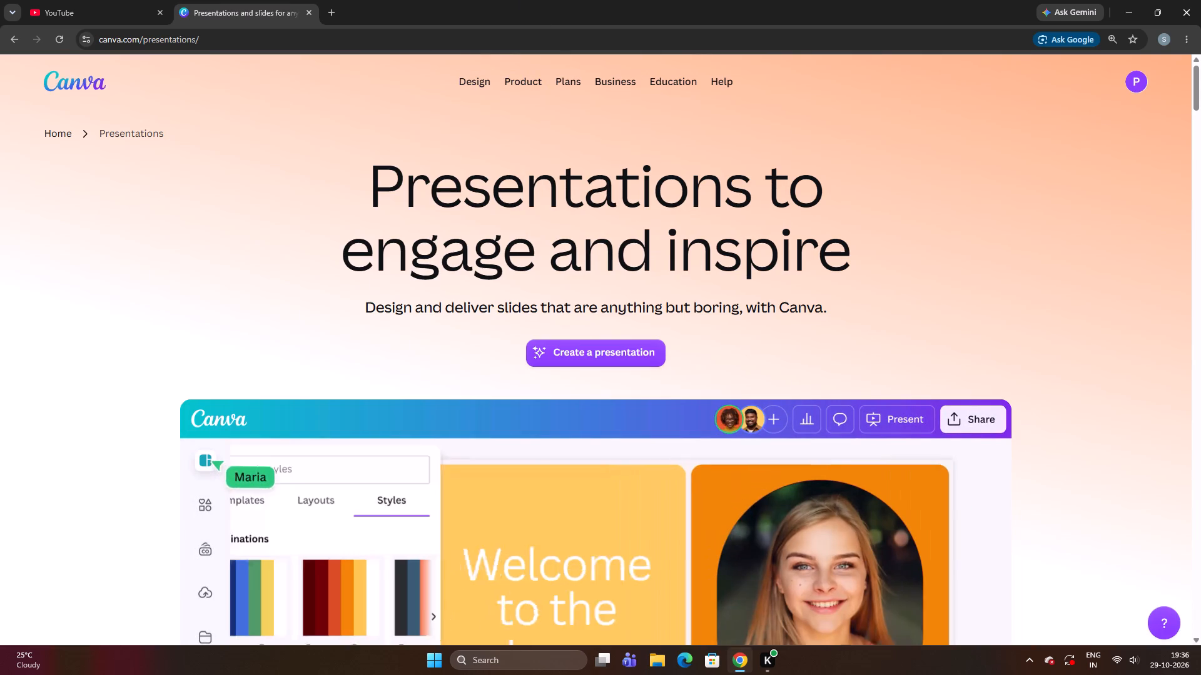
pyautogui.click(564, 349)
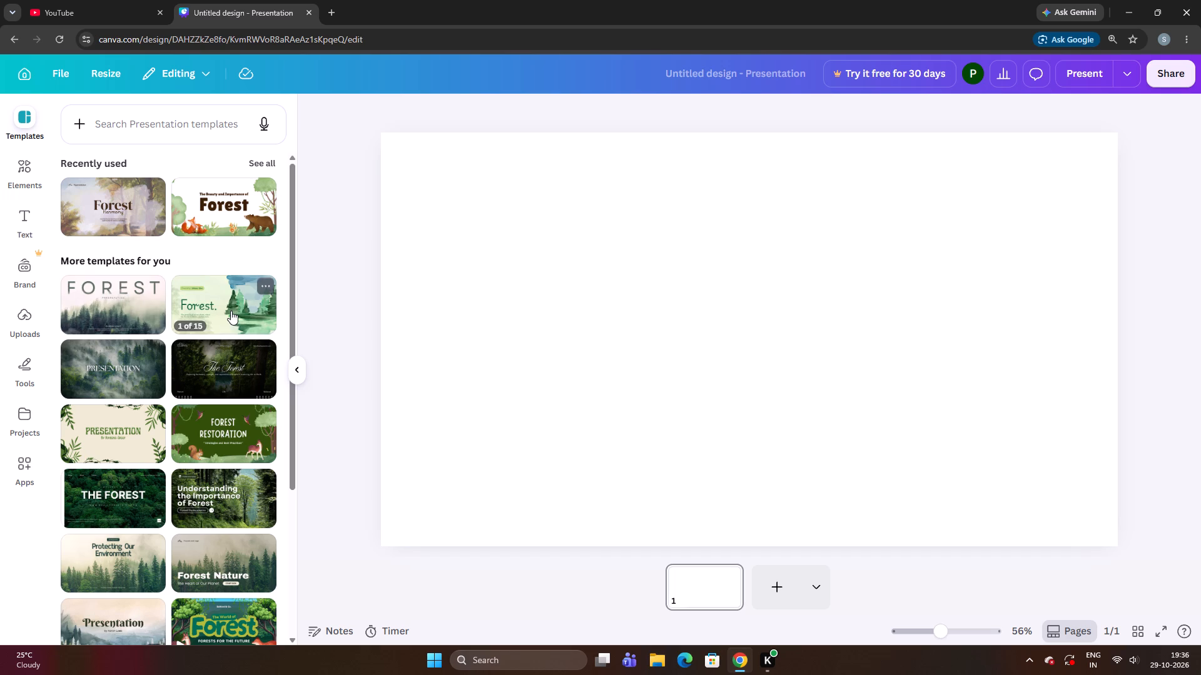
# Preview the pages of the Green and White Classic Forest Presentations template, and return to the template list.
pyautogui.scroll(-4, 211, 325)
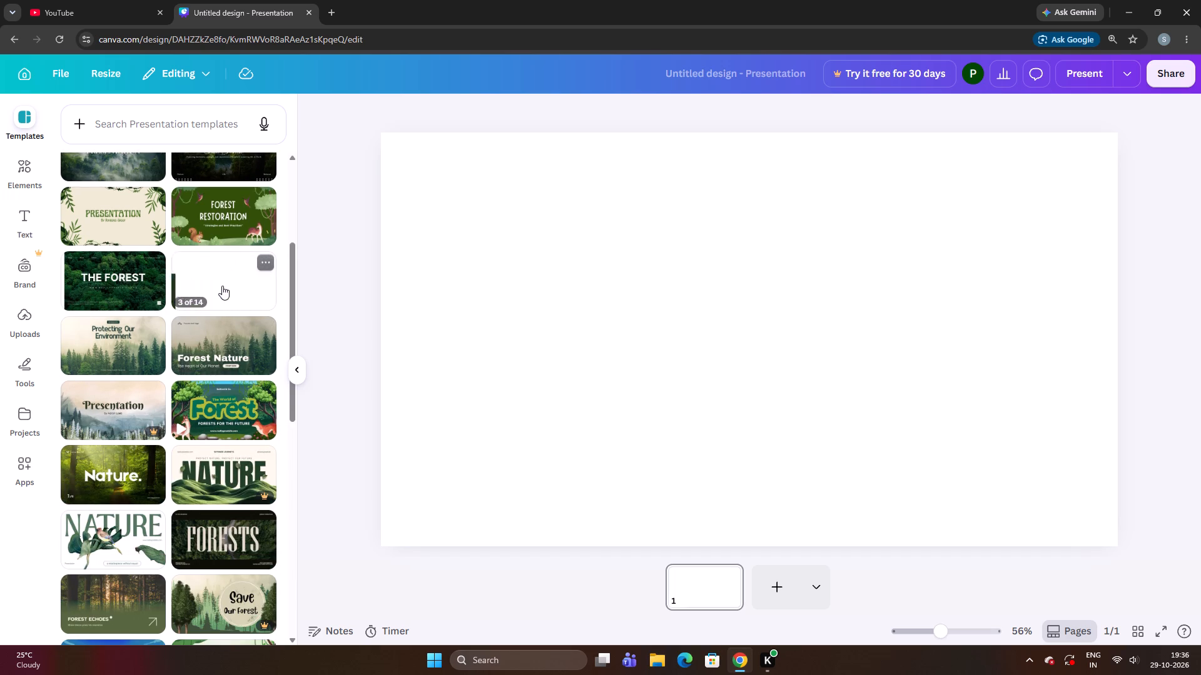
pyautogui.click(222, 286)
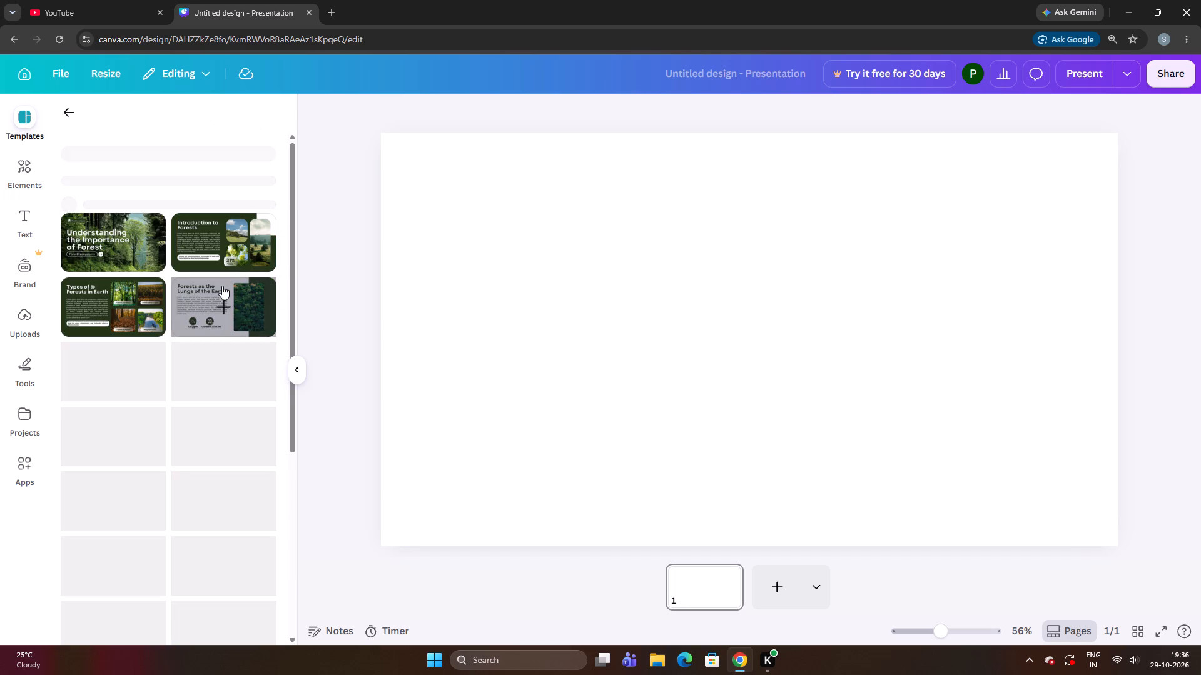
pyautogui.click(74, 127)
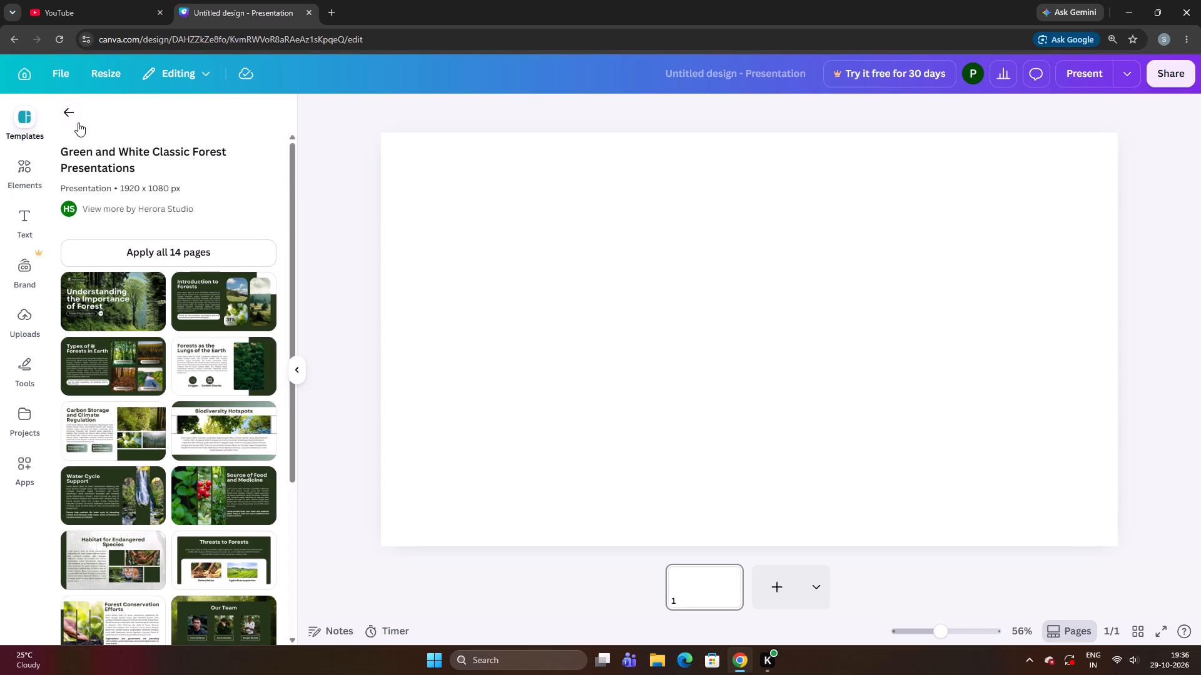
pyautogui.click(69, 116)
# Apply the "Nature." cover page of the Green and White Bold Nature Presentation template to the blank slide.
pyautogui.click(149, 486)
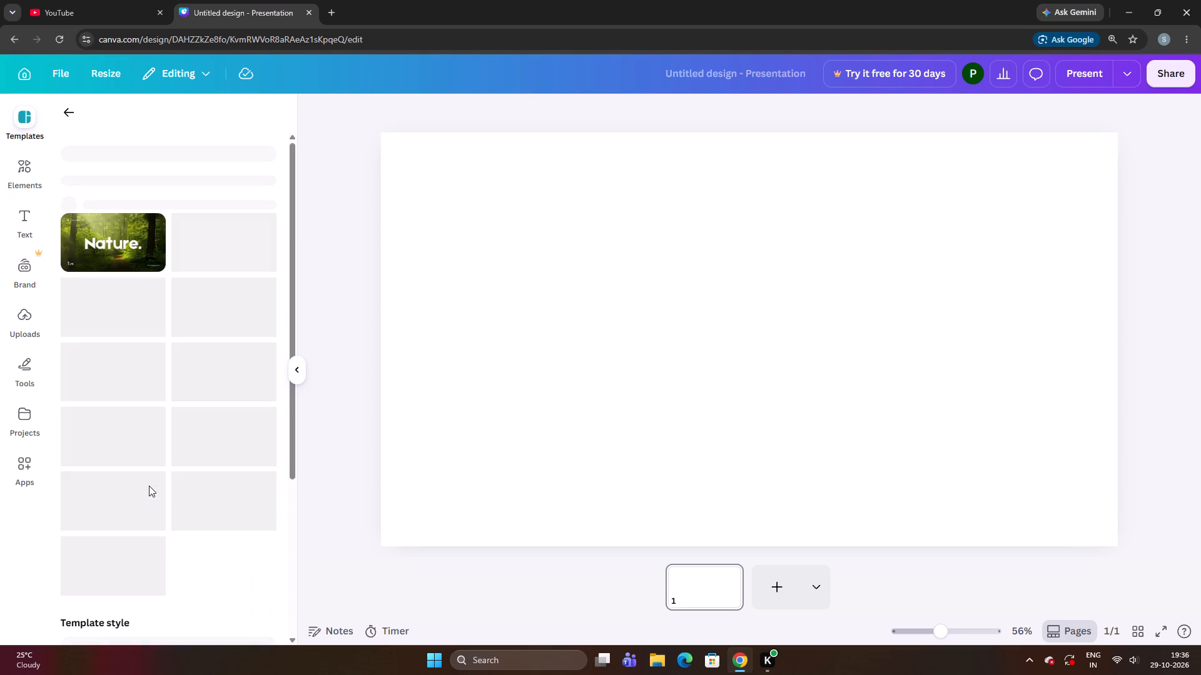
pyautogui.click(149, 306)
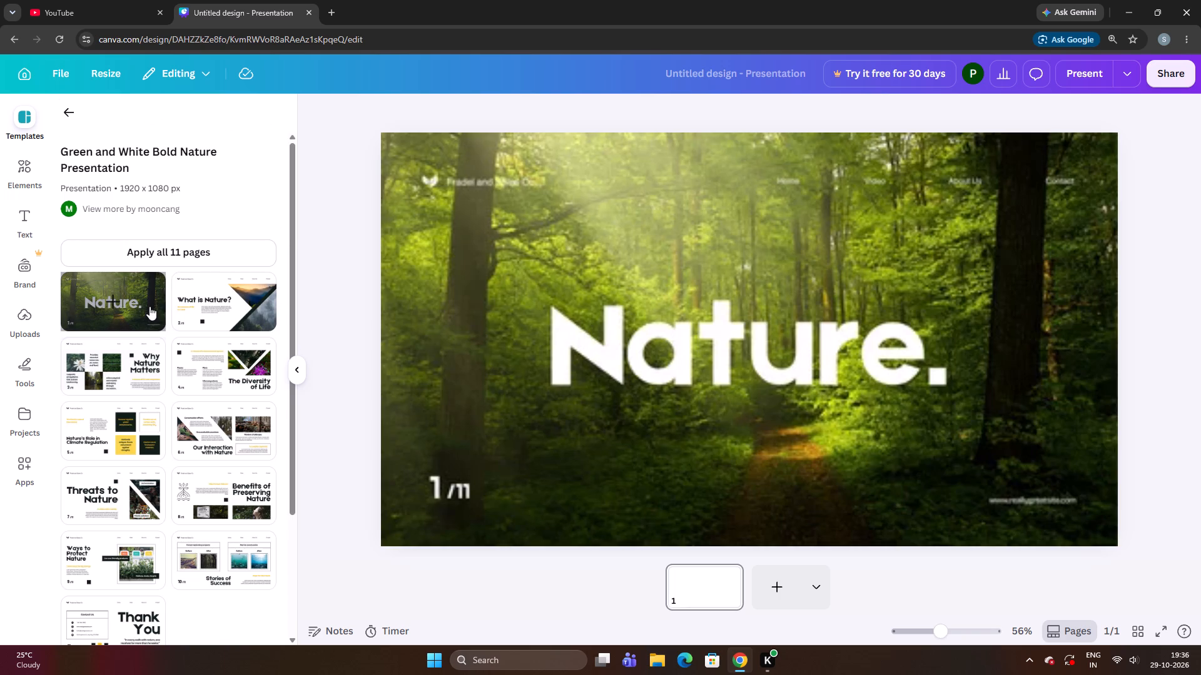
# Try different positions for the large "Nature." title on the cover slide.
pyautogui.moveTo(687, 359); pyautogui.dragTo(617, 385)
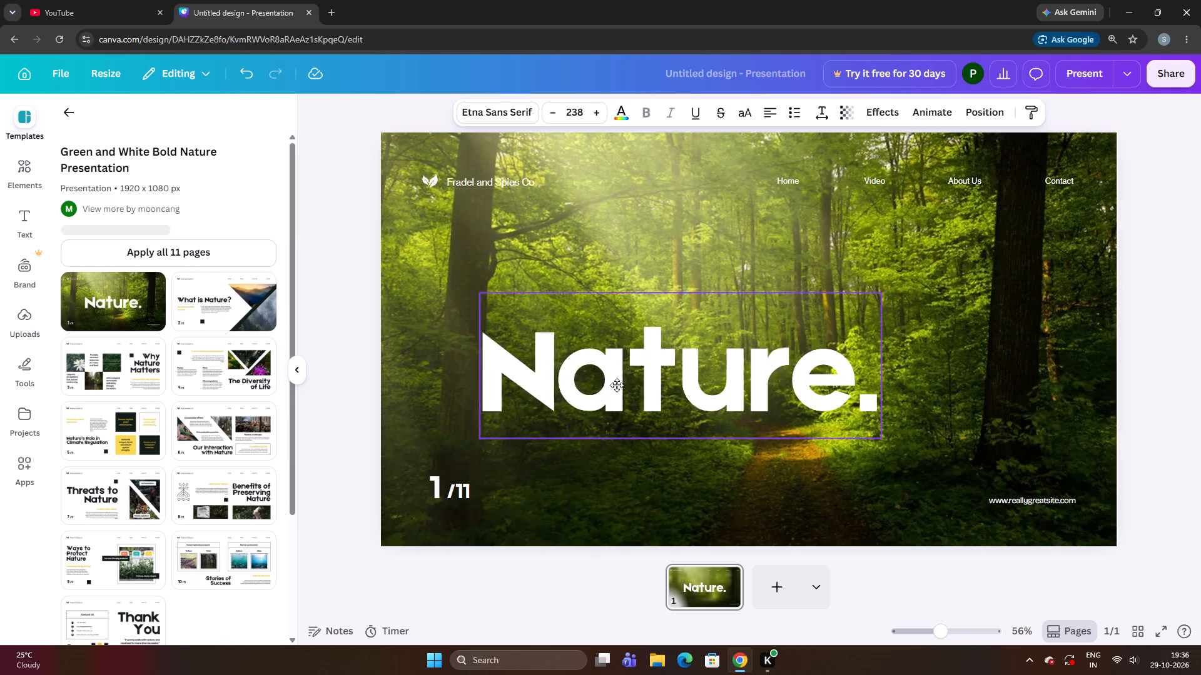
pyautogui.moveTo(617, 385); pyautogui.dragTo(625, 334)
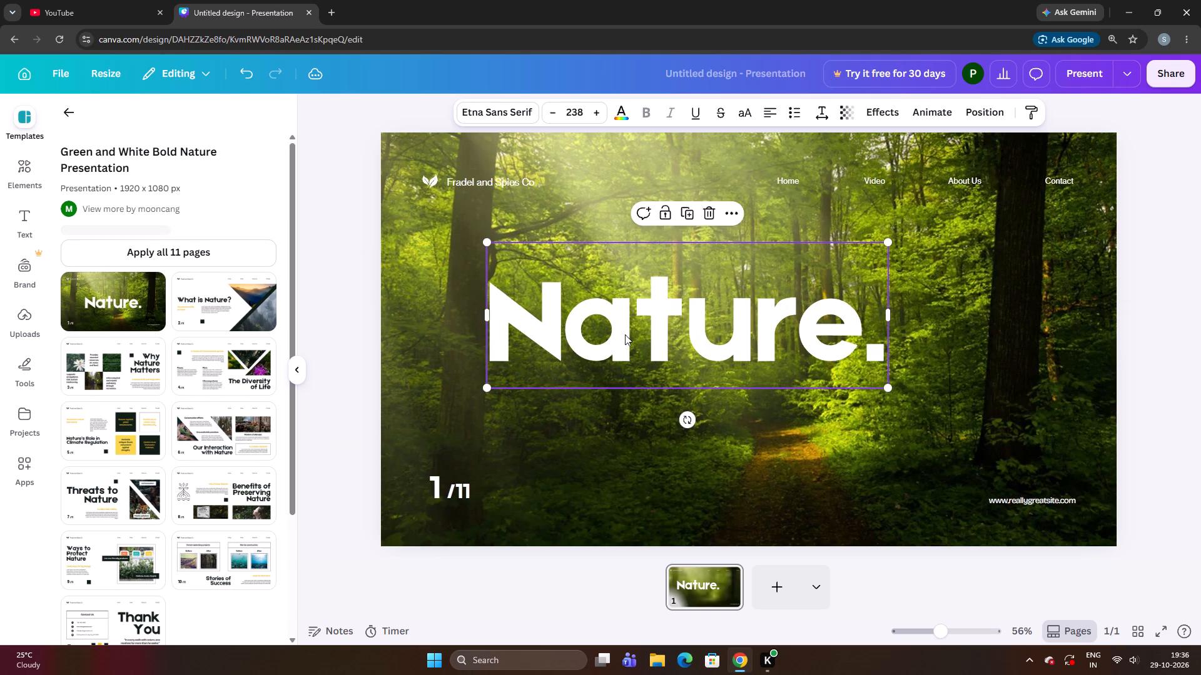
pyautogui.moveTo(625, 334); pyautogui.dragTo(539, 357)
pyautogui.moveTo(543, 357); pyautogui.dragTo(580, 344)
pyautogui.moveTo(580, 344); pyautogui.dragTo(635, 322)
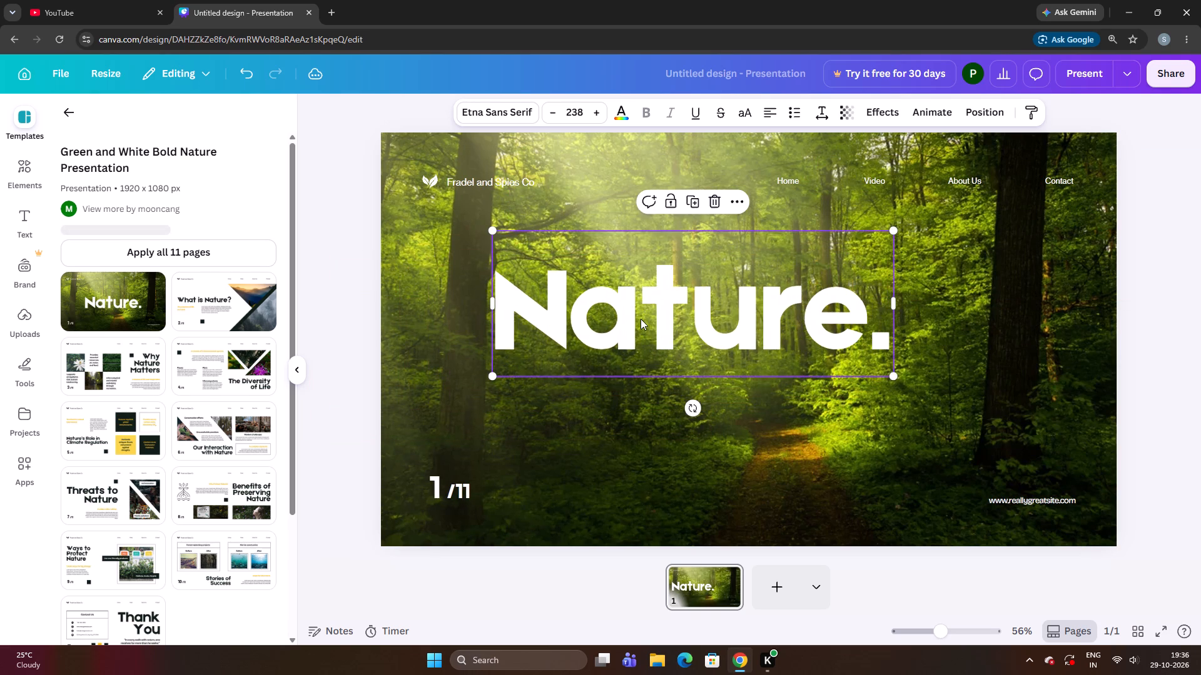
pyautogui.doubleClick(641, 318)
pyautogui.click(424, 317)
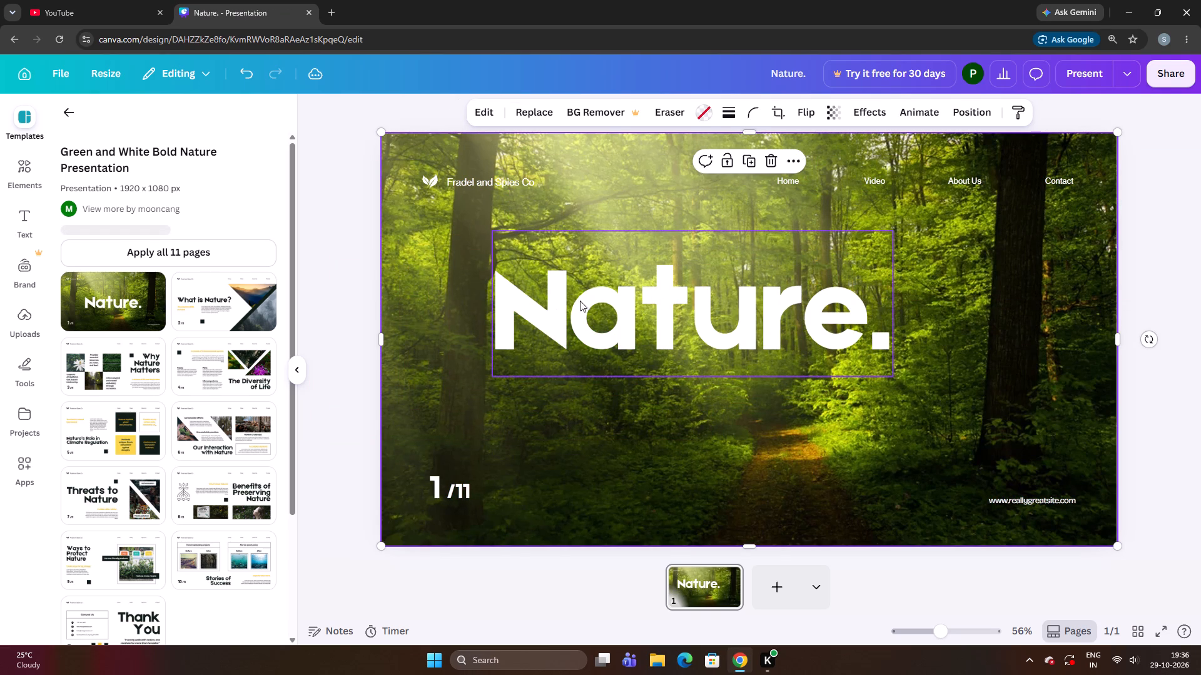
# Delete the large "Nature." title from the cover slide.
pyautogui.click(617, 349)
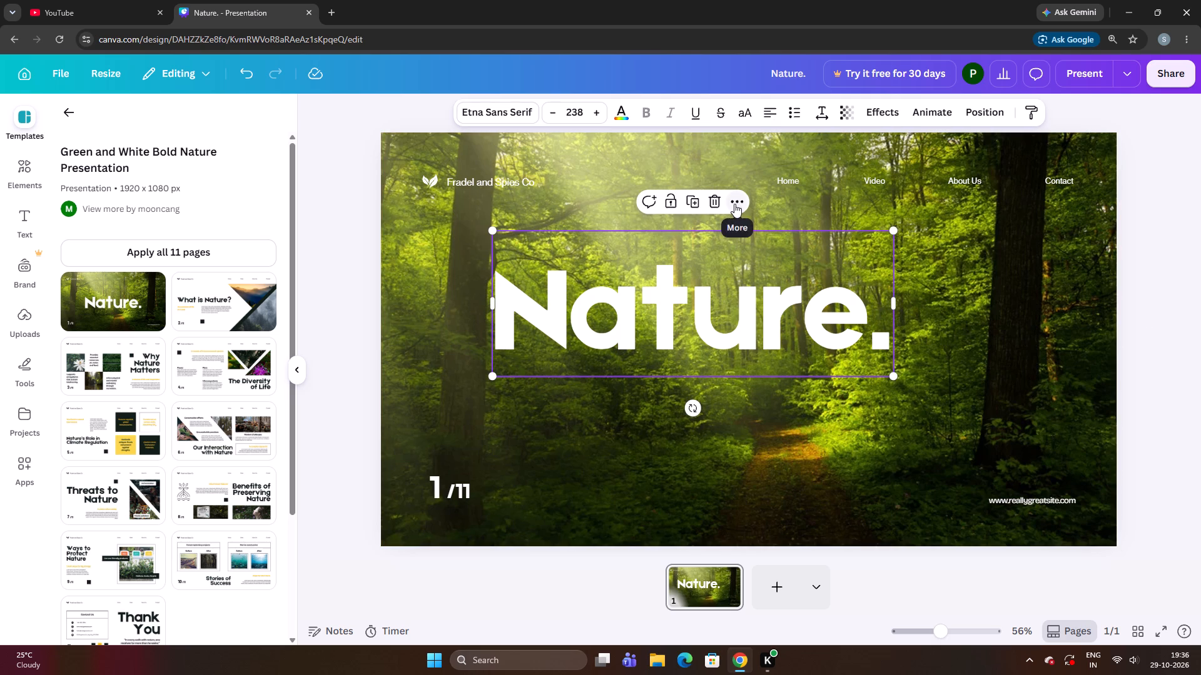
pyautogui.click(719, 201)
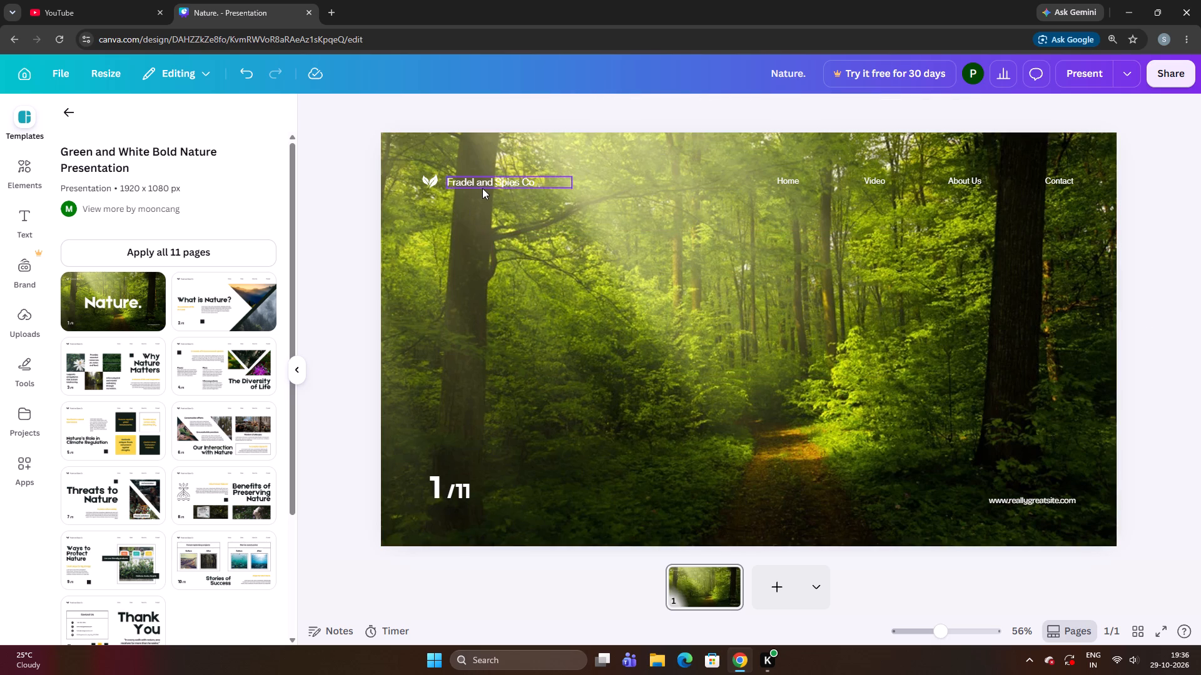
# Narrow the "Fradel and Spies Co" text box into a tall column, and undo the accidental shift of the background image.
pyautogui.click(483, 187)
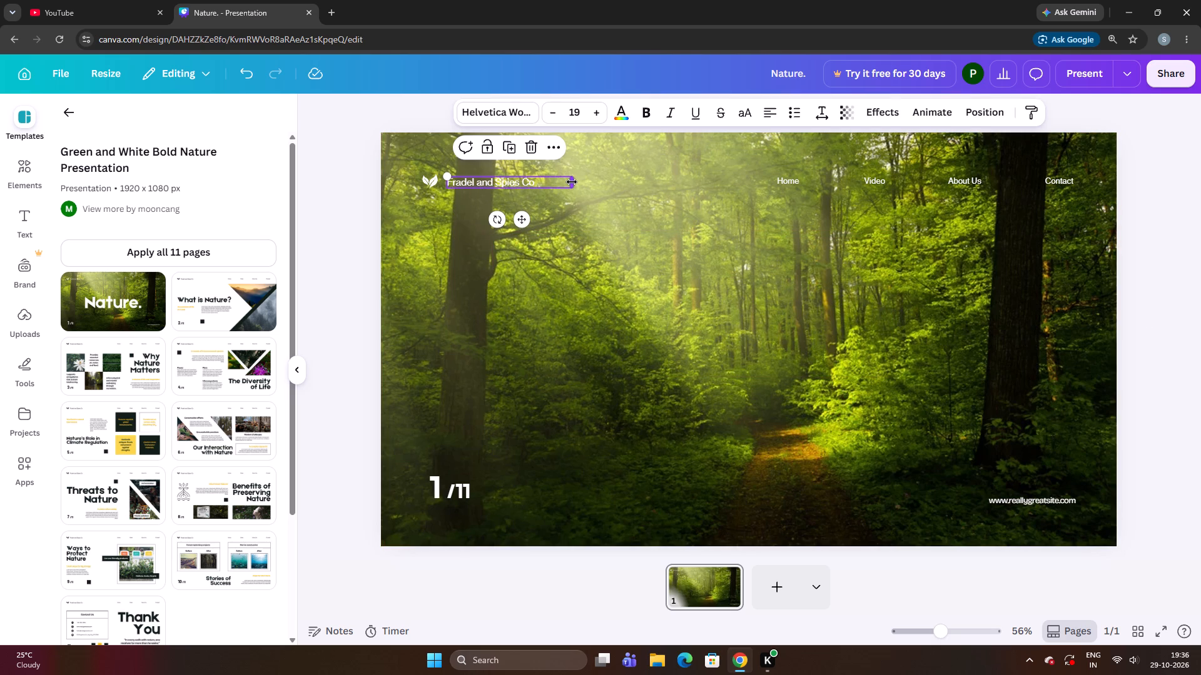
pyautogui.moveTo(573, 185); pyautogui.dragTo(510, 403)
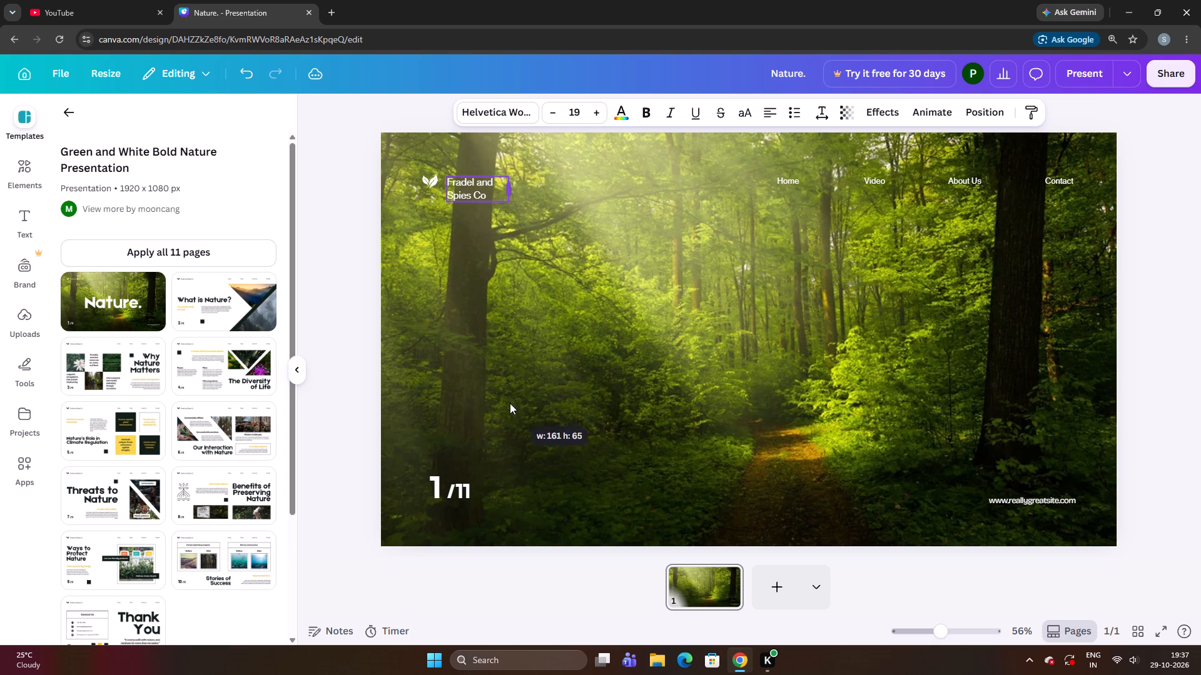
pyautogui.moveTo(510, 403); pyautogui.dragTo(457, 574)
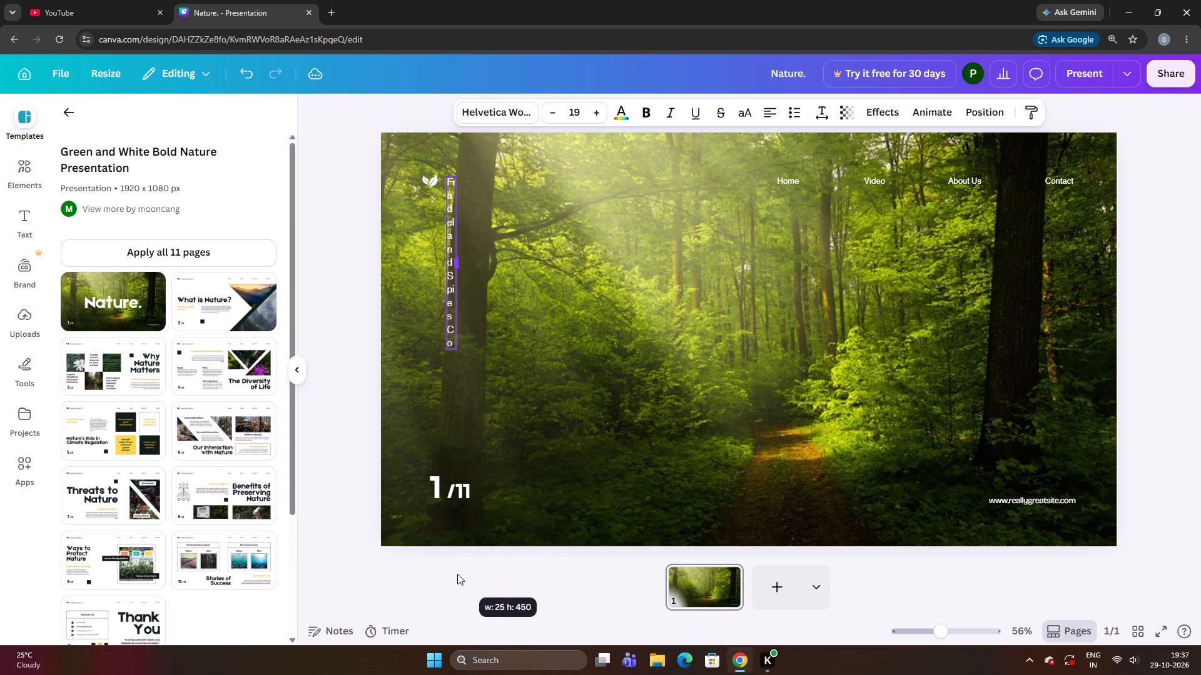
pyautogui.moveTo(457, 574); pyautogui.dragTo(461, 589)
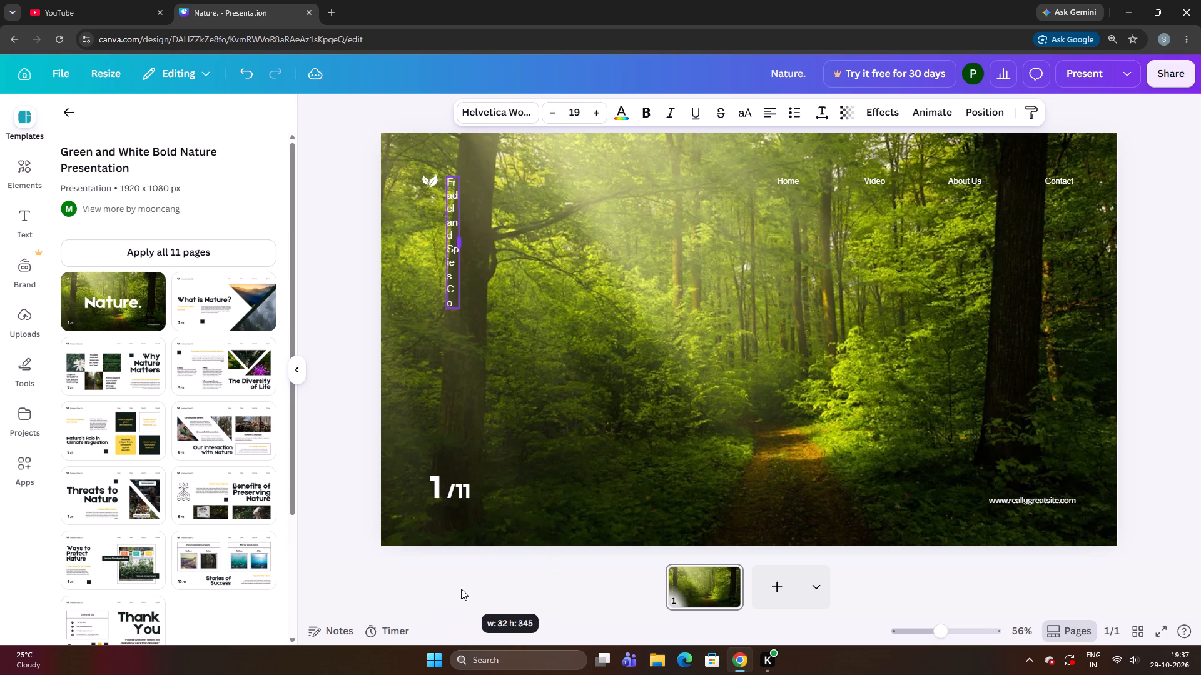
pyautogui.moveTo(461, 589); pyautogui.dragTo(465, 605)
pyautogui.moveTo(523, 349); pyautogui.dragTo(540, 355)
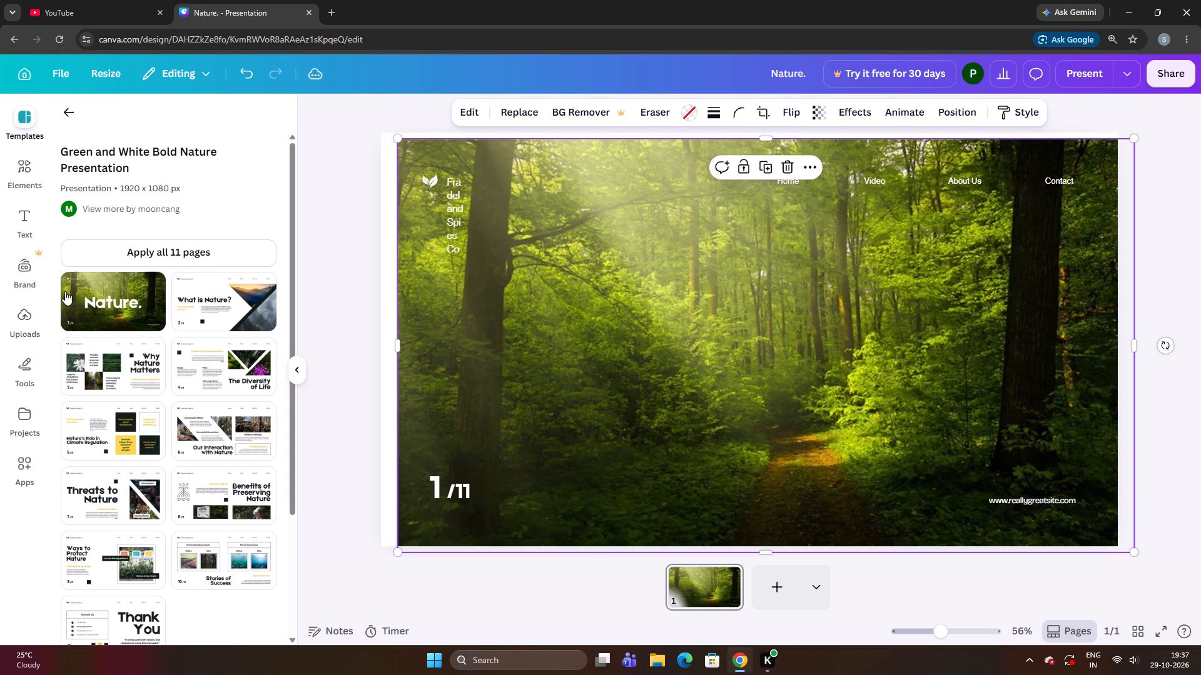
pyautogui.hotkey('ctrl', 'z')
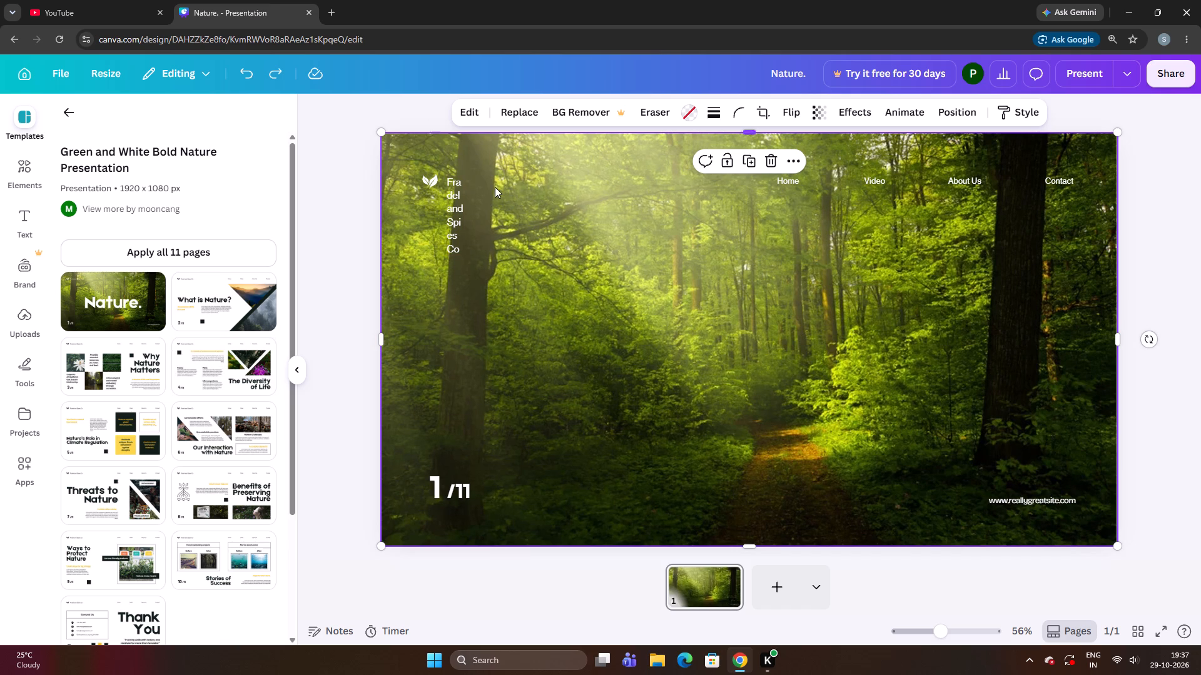
# Widen the "Fradel and Spies Co" text box below the leaf logo and scale its text up to size 42.8.
pyautogui.moveTo(447, 229); pyautogui.dragTo(472, 253)
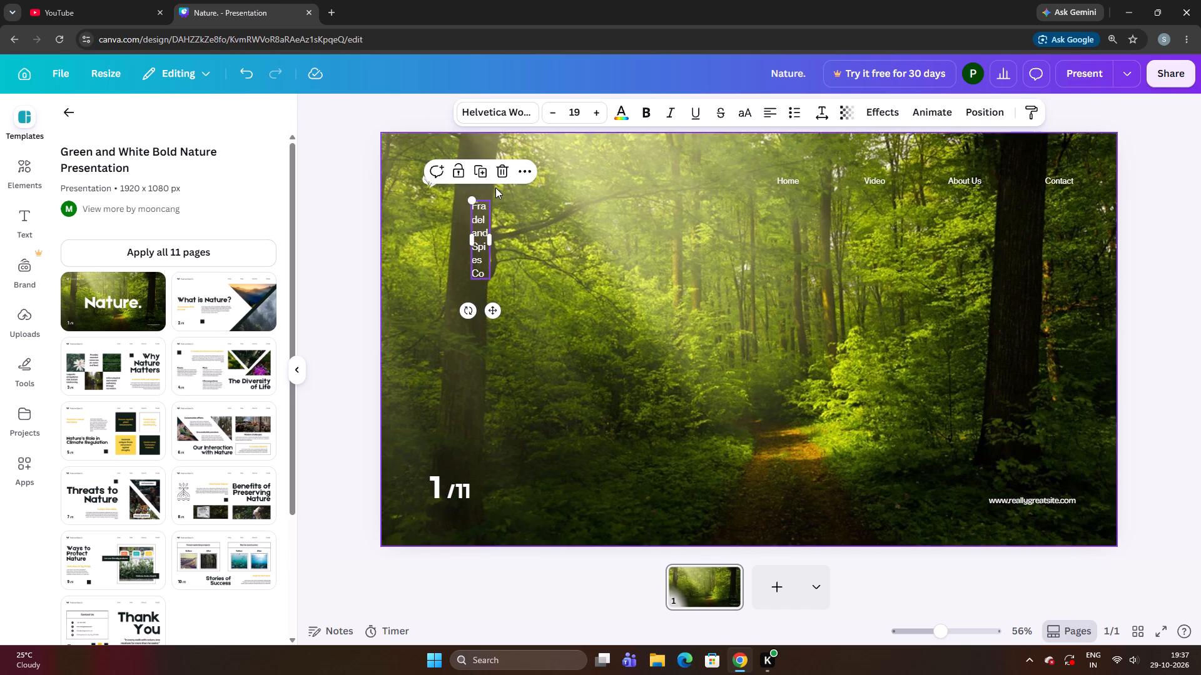
pyautogui.moveTo(494, 237); pyautogui.dragTo(513, 248)
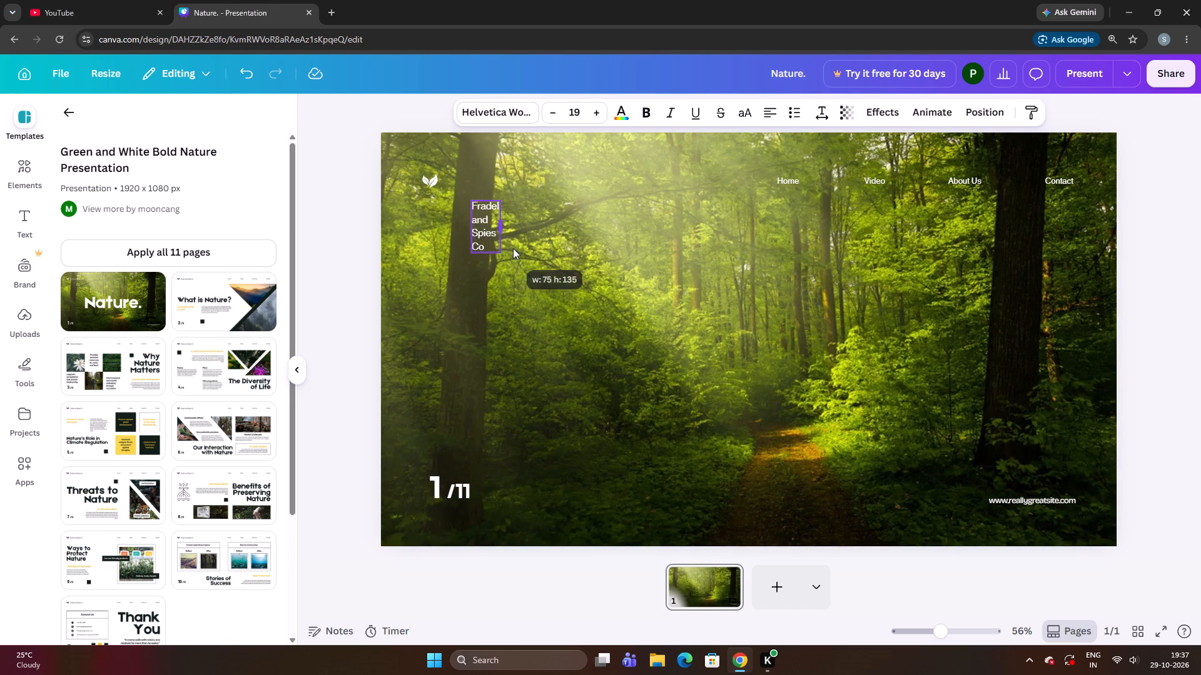
pyautogui.moveTo(513, 248); pyautogui.dragTo(557, 316)
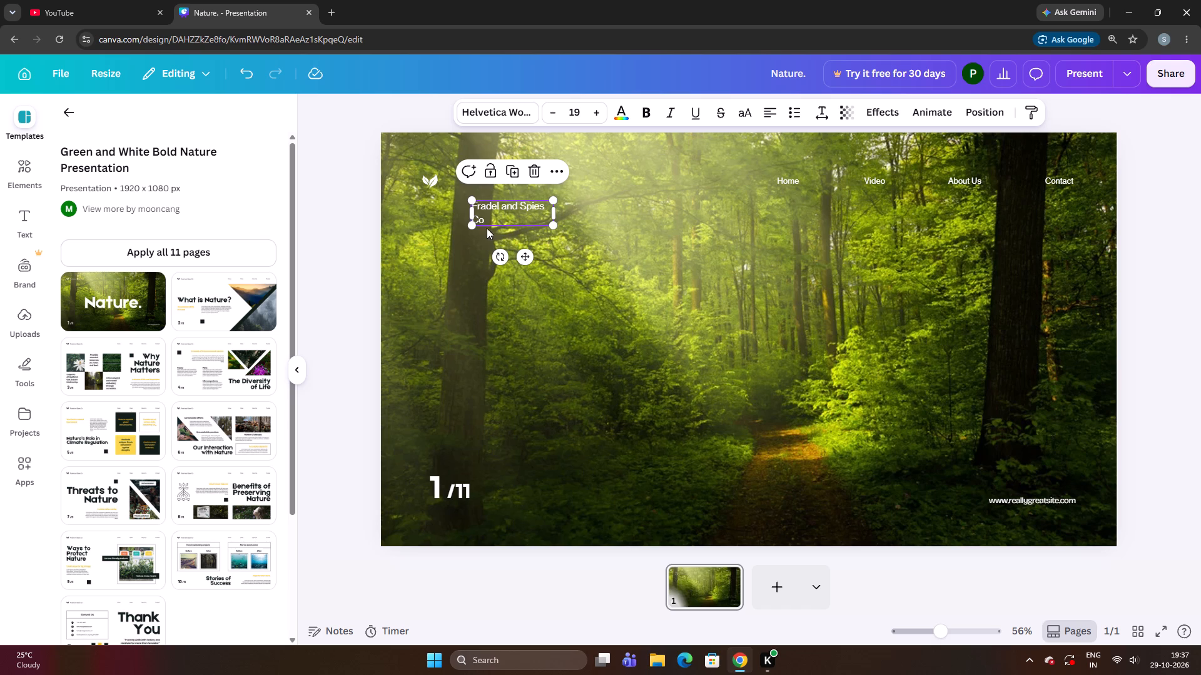
pyautogui.moveTo(469, 223); pyautogui.dragTo(383, 311)
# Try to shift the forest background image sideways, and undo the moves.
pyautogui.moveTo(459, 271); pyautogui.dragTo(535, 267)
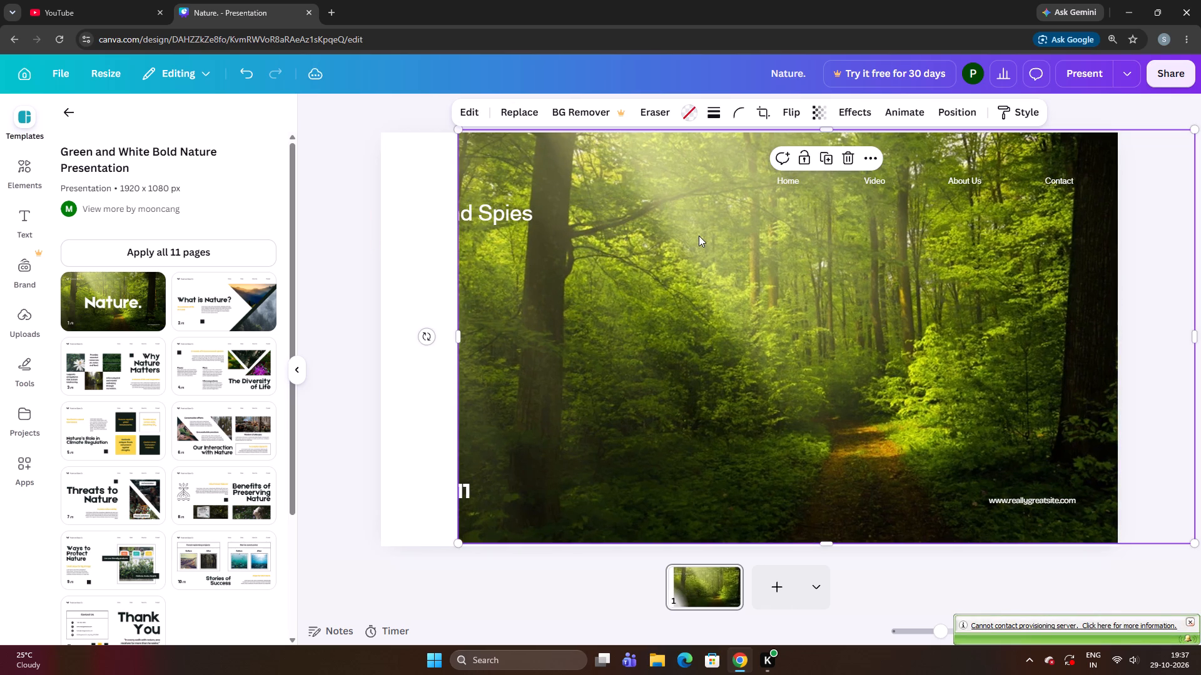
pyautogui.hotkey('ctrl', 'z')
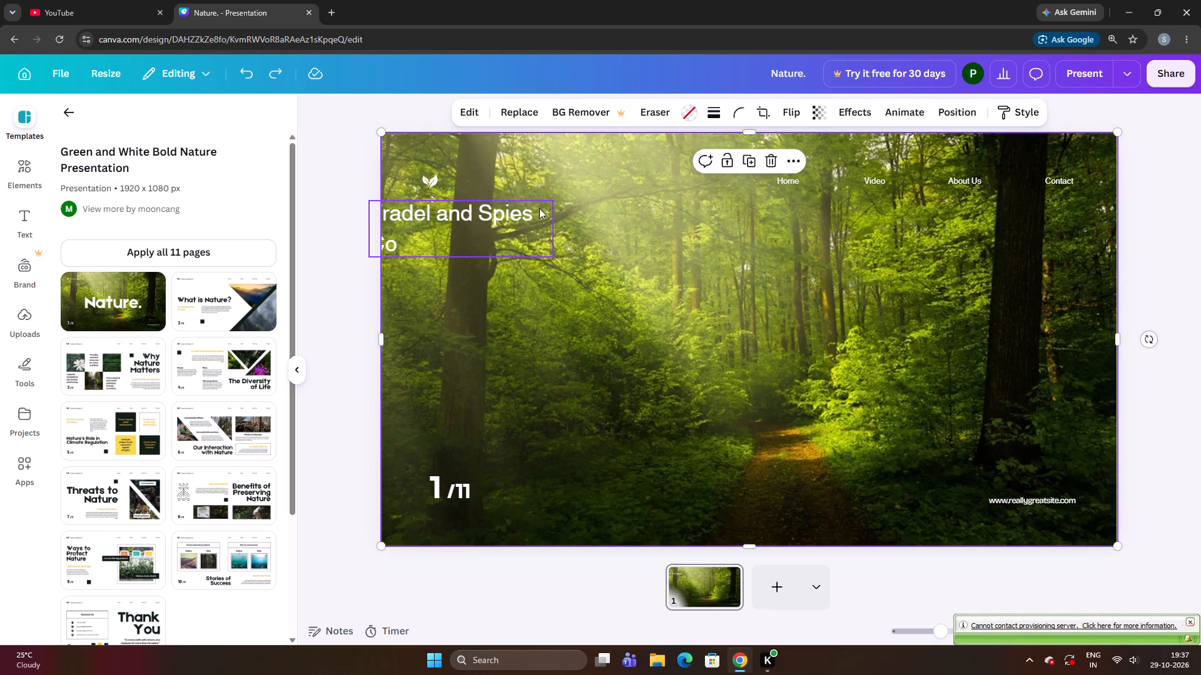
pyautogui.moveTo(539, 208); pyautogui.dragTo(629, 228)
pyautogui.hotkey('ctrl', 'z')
# Move the "Fradel and Spies Co" text fully onto the slide and widen its box to fit one line.
pyautogui.click(328, 239)
pyautogui.moveTo(403, 226); pyautogui.dragTo(540, 233)
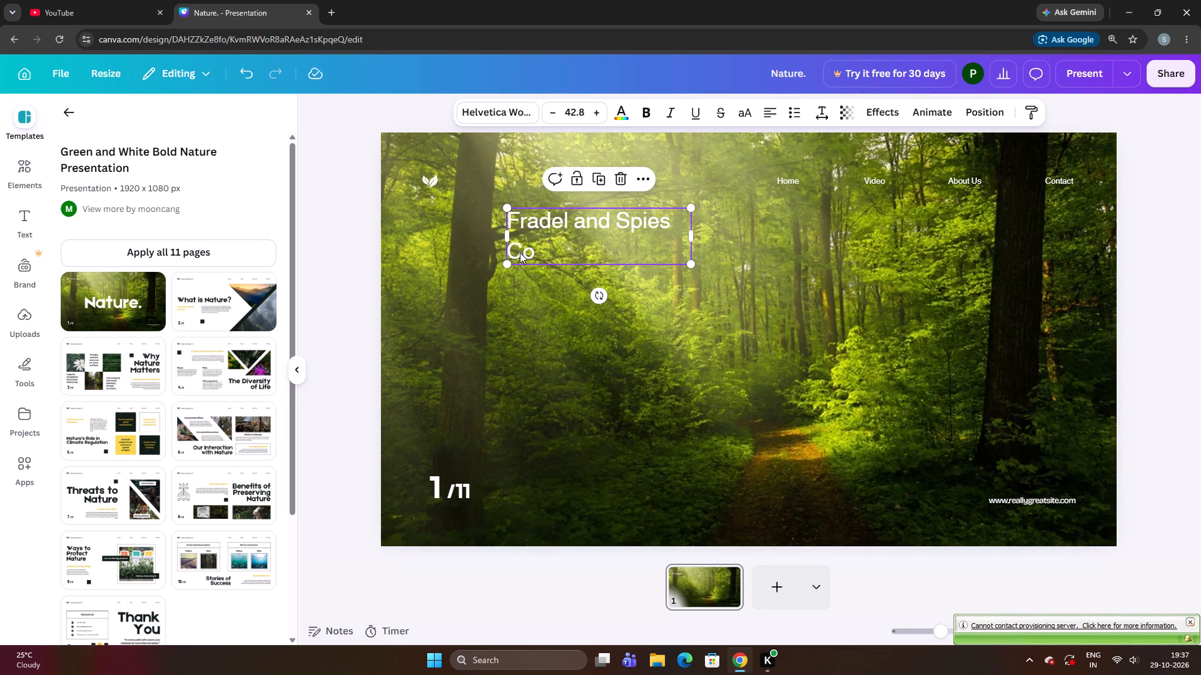
pyautogui.click(503, 262)
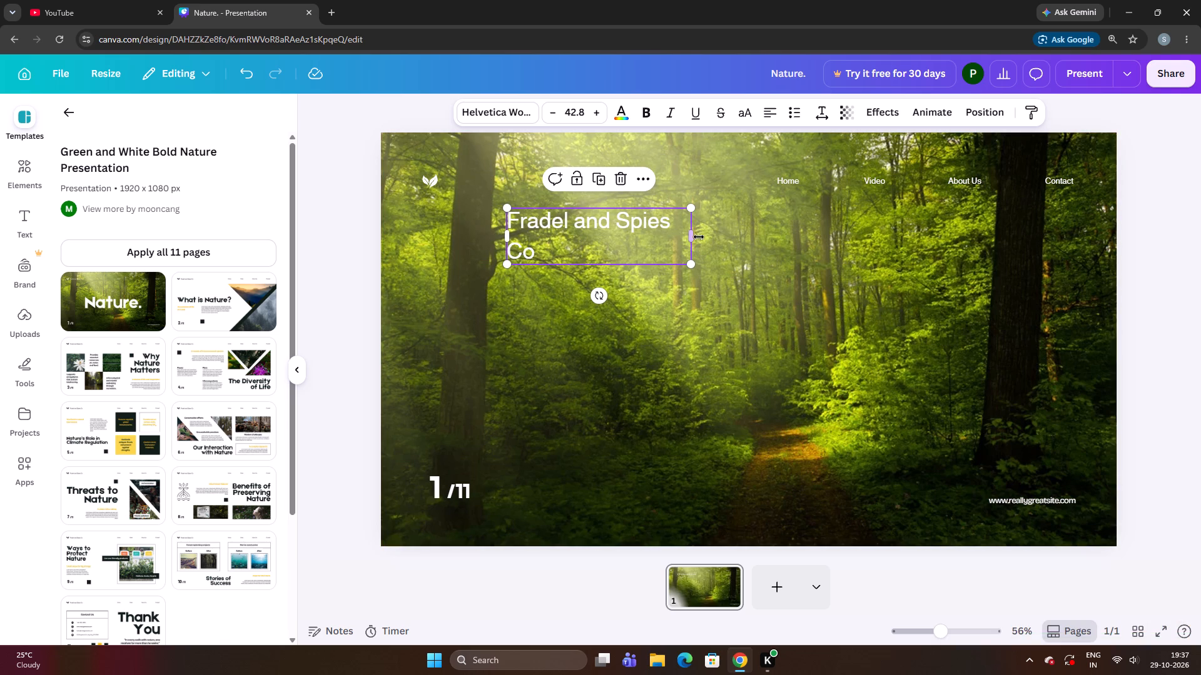
pyautogui.moveTo(696, 237); pyautogui.dragTo(734, 245)
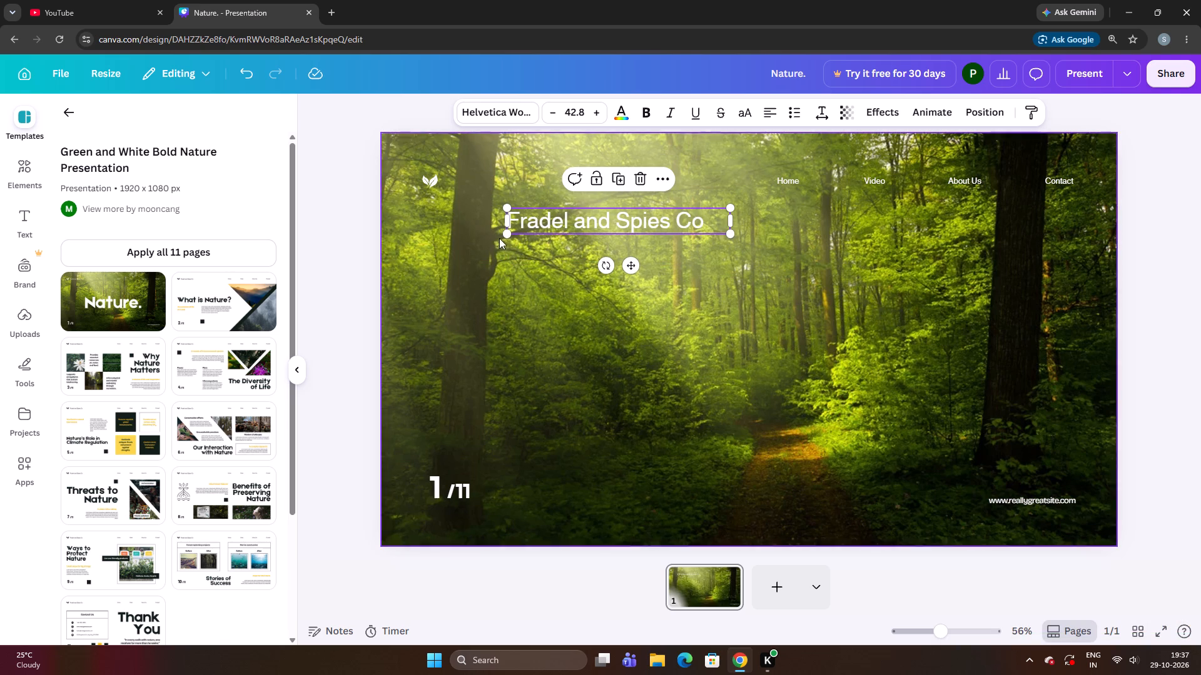
# Scale the "Fradel and Spies Co" text up to size 60.2 and position it as a heading just below the leaf logo.
pyautogui.moveTo(507, 234); pyautogui.dragTo(491, 267)
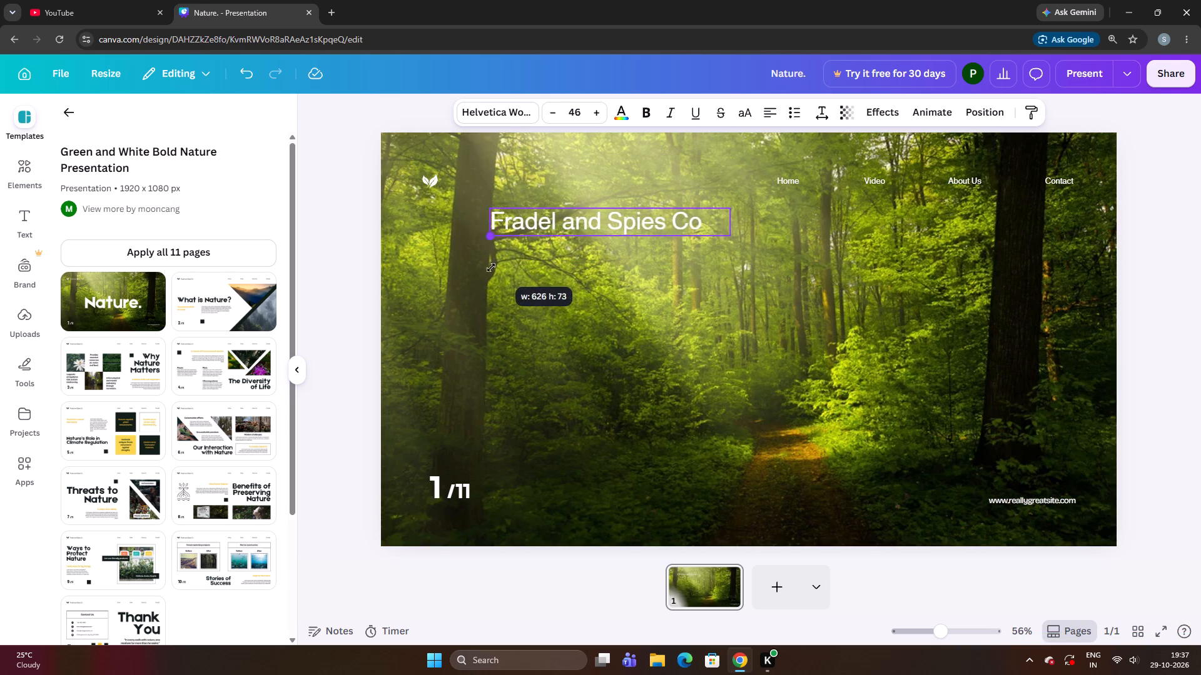
pyautogui.moveTo(491, 267); pyautogui.dragTo(425, 312)
pyautogui.moveTo(548, 219); pyautogui.dragTo(591, 210)
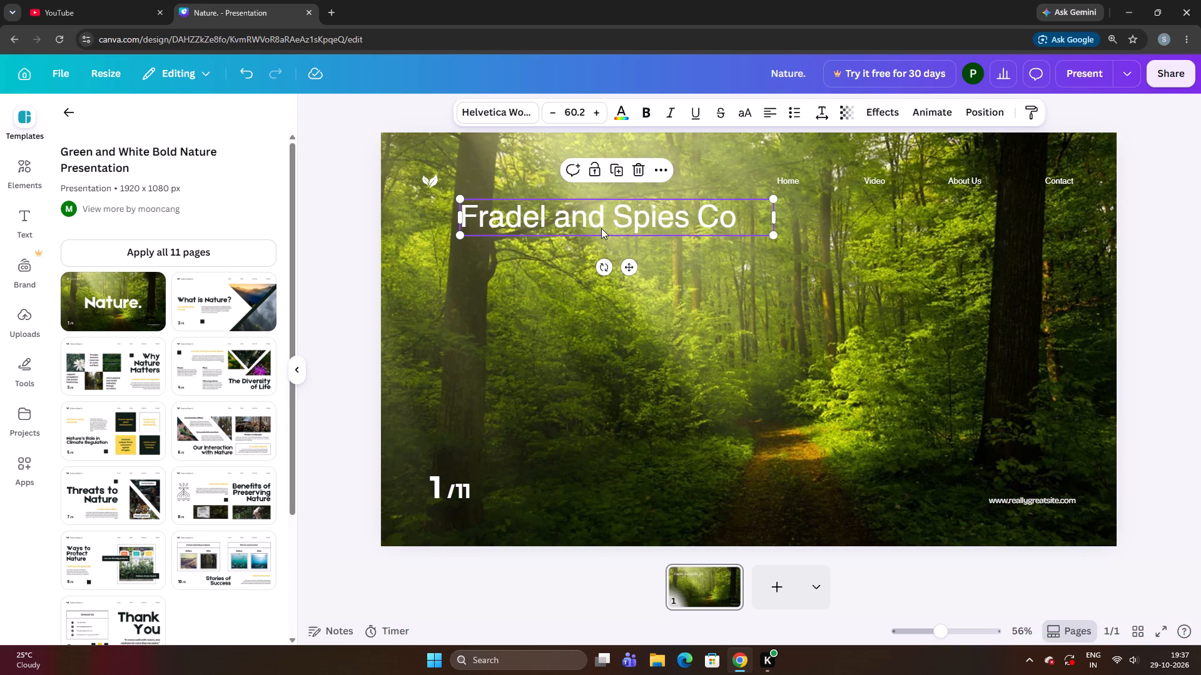
# Delete the "Fradel and Spies Co" heading text from the slide.
pyautogui.moveTo(641, 221); pyautogui.dragTo(709, 264)
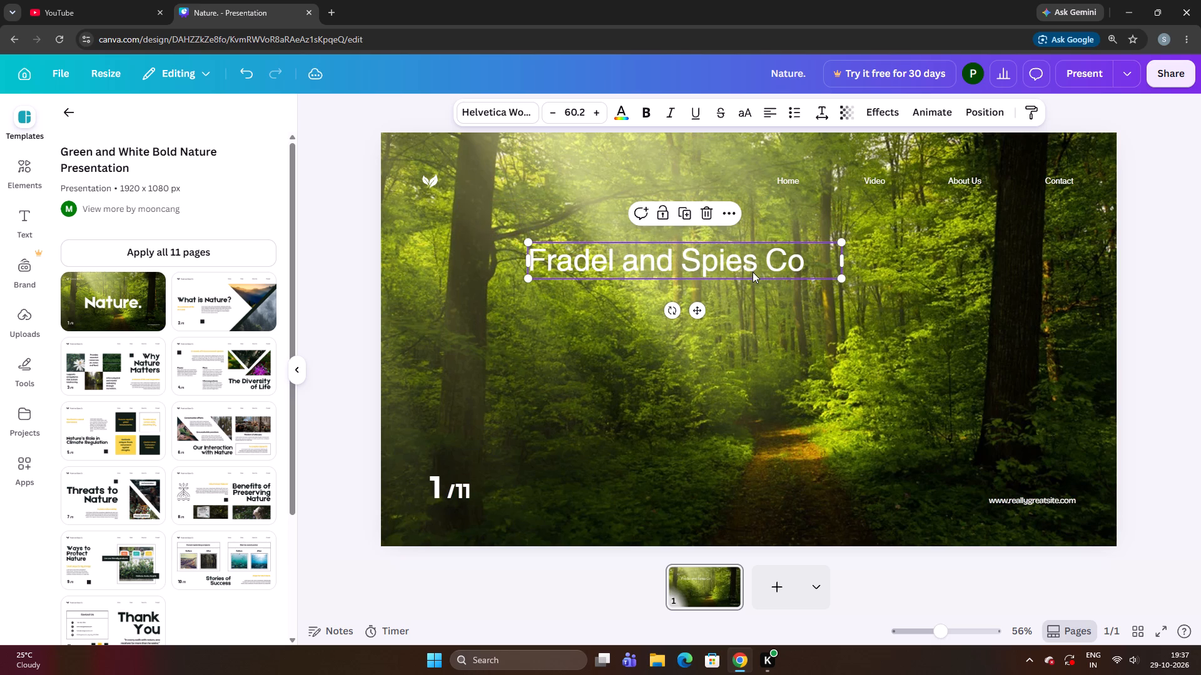
pyautogui.doubleClick(753, 272)
pyautogui.click(764, 334)
pyautogui.click(747, 279)
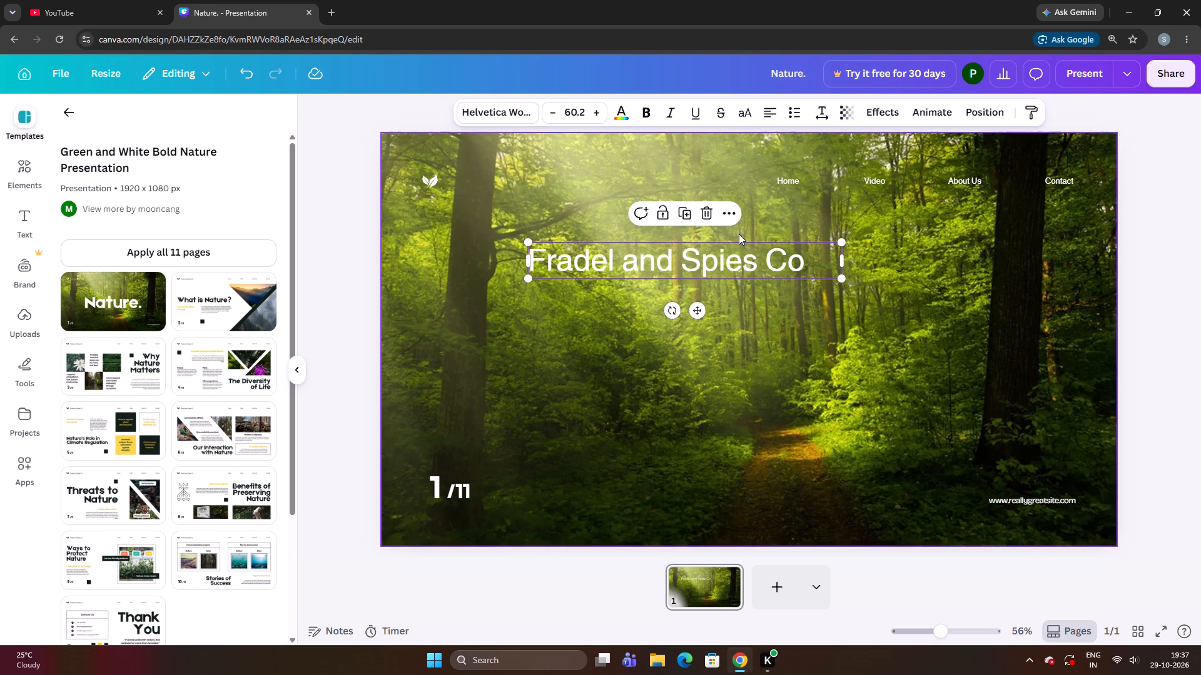
pyautogui.click(698, 221)
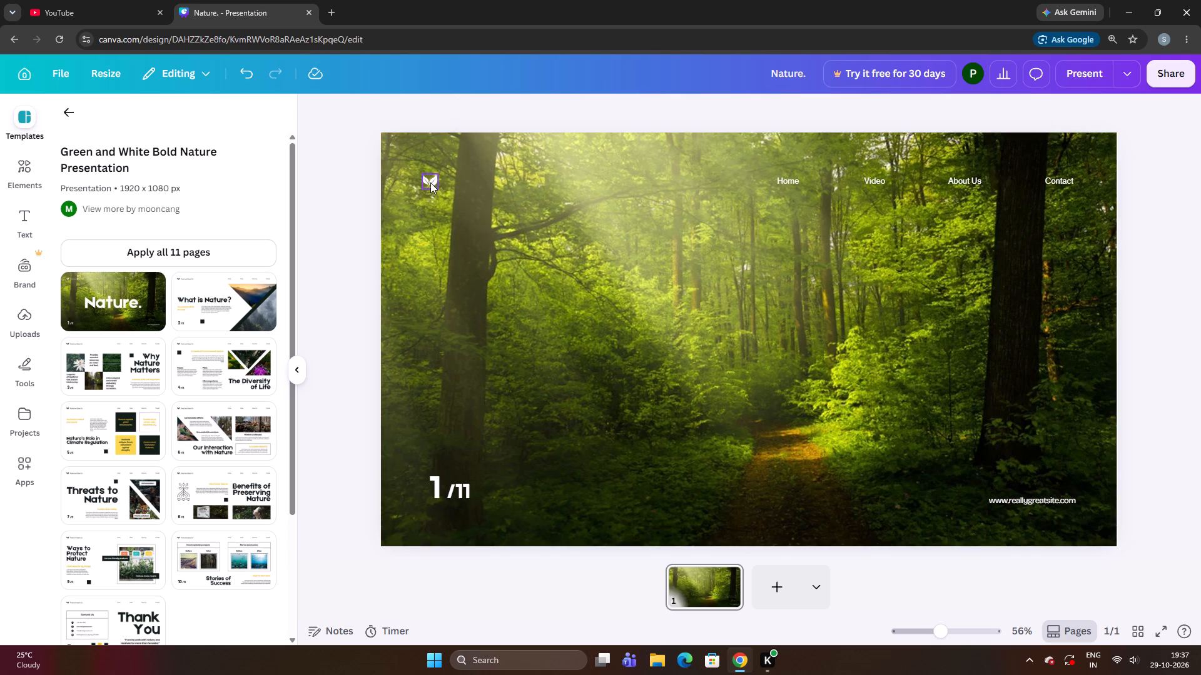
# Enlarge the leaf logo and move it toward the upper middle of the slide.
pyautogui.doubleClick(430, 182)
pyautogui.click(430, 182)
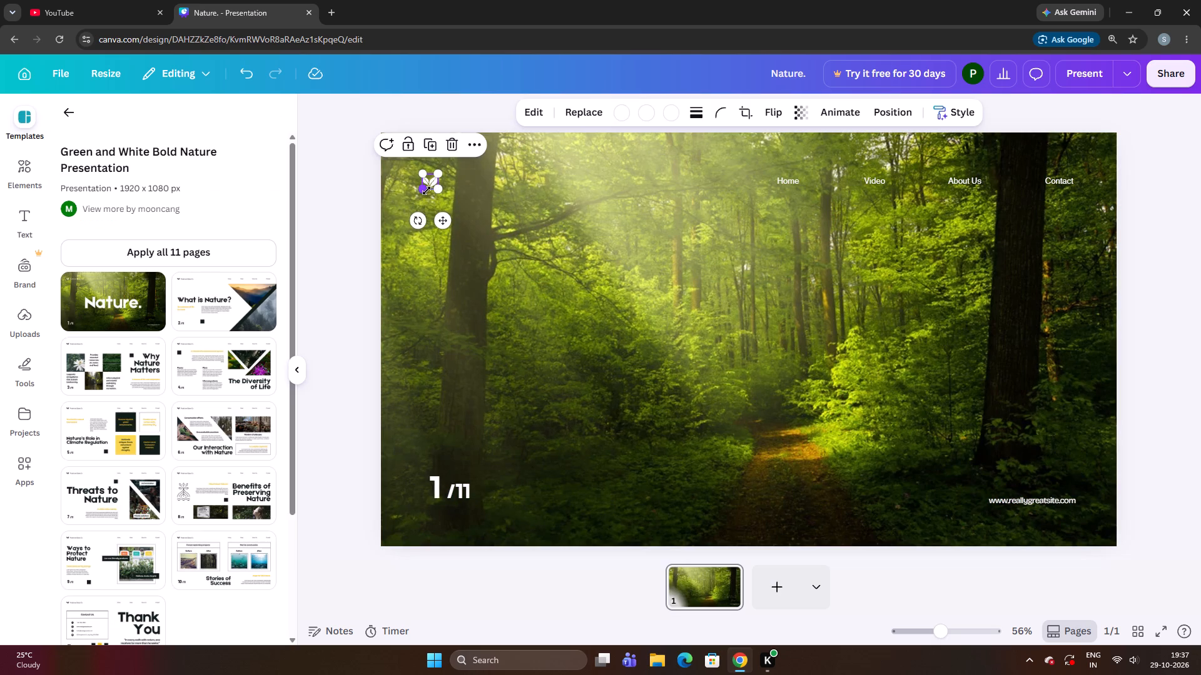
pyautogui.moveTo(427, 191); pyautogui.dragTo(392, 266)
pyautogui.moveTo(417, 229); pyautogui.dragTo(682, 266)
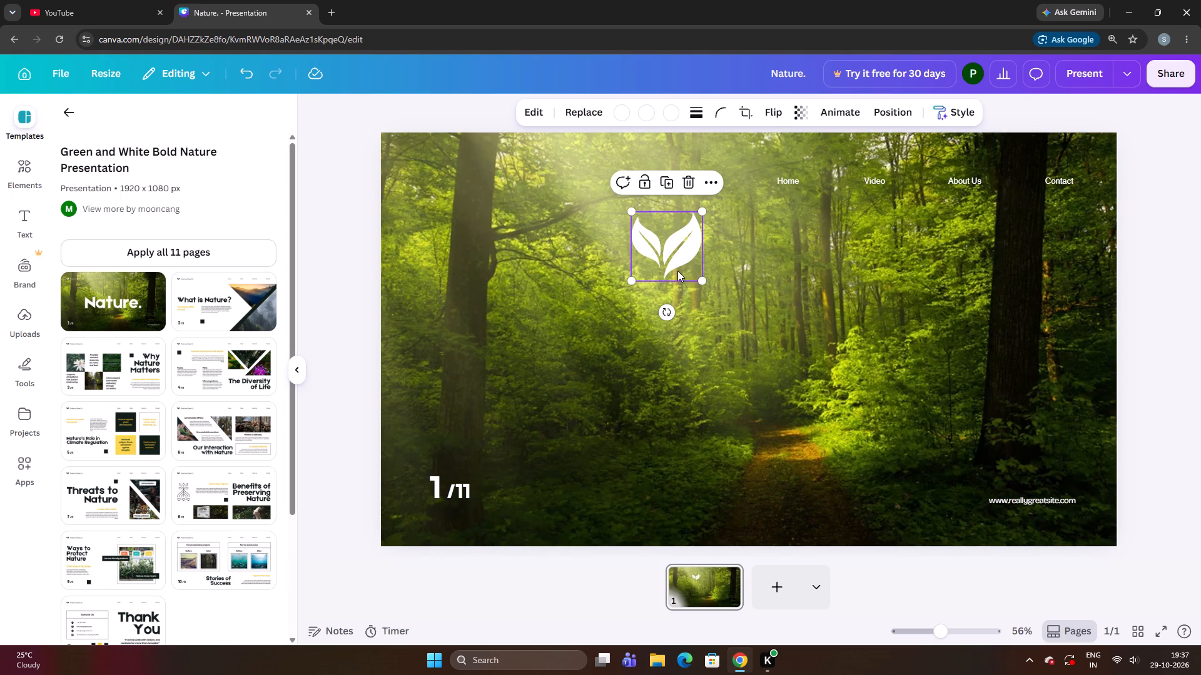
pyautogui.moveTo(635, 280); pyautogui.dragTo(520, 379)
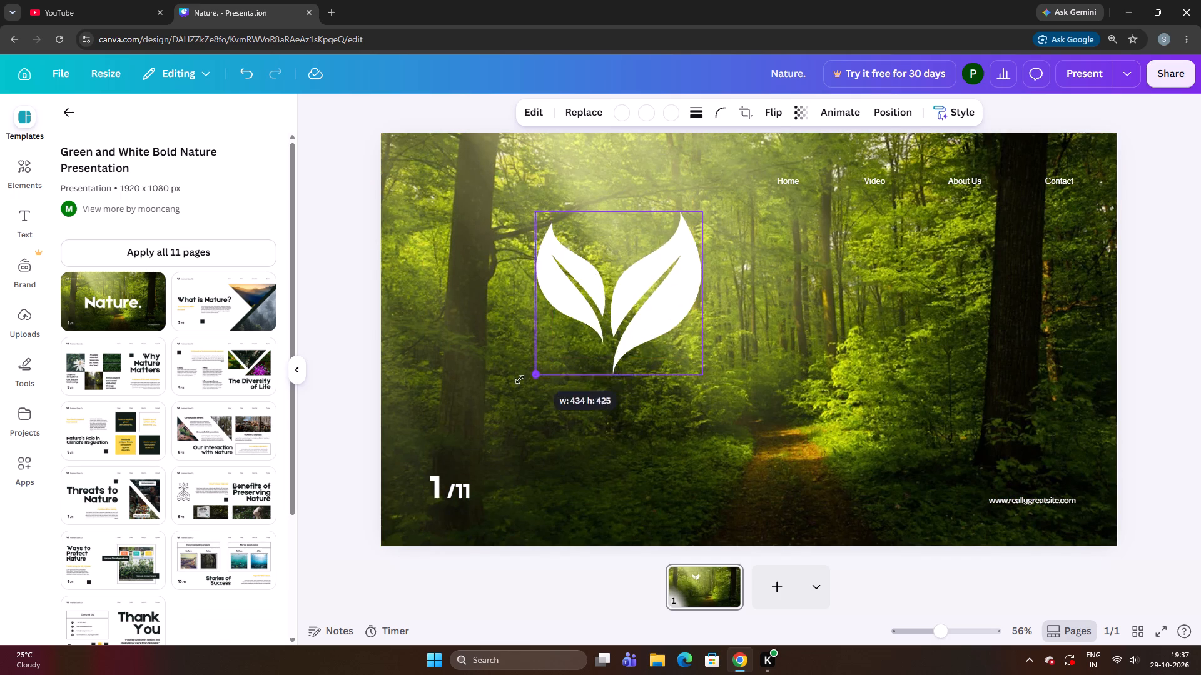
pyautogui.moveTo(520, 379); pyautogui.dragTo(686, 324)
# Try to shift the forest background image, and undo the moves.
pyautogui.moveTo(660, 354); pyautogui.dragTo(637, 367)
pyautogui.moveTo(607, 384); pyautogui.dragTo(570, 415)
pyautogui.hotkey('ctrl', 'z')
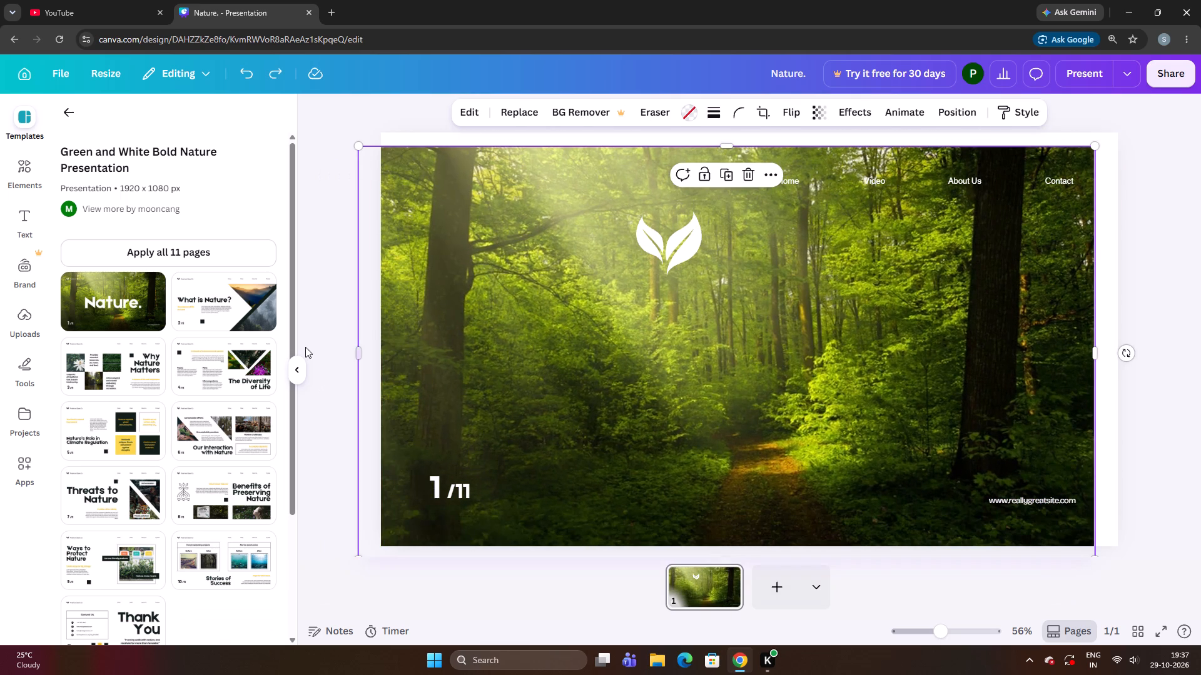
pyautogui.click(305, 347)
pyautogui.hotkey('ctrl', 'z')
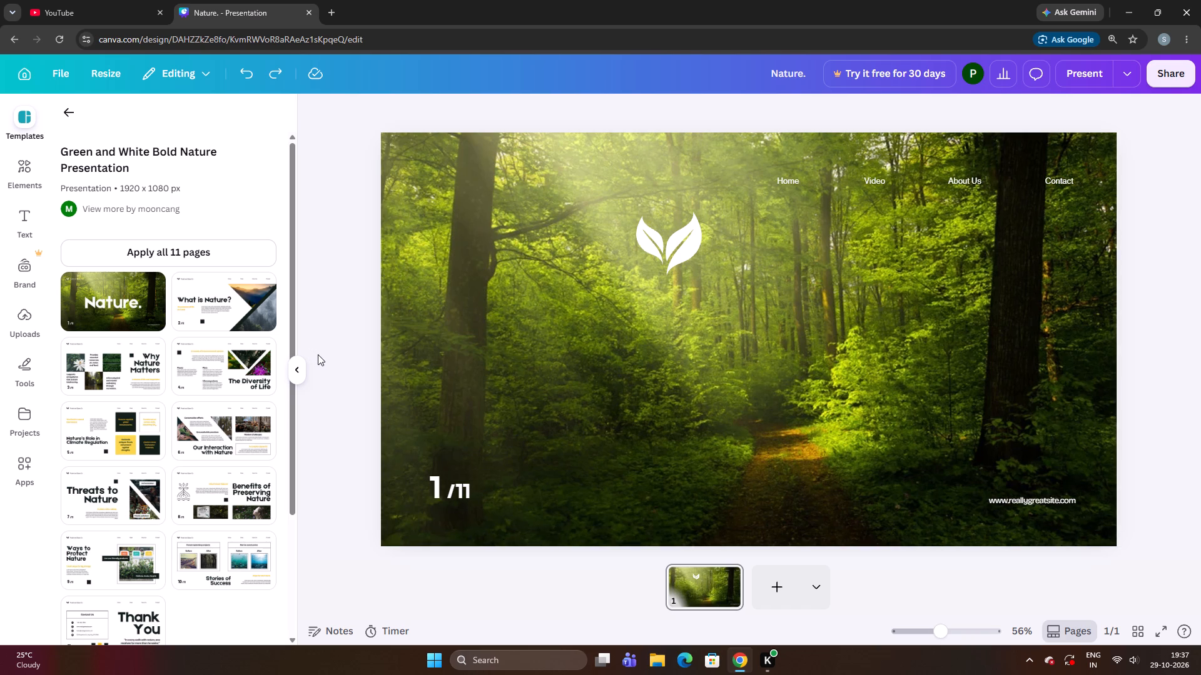
# Delete the leaf logo from the slide.
pyautogui.moveTo(667, 254); pyautogui.dragTo(680, 274)
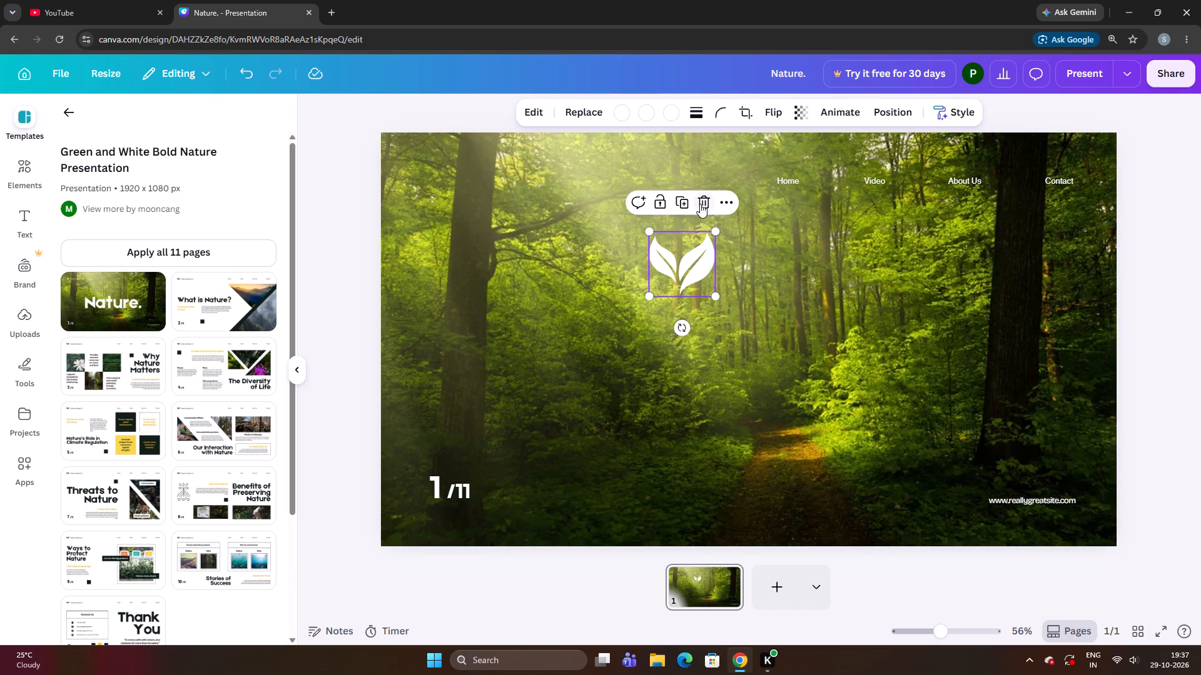
pyautogui.click(700, 204)
# Delete the "/11" and "1" page-number texts near the slide's lower corner.
pyautogui.click(465, 487)
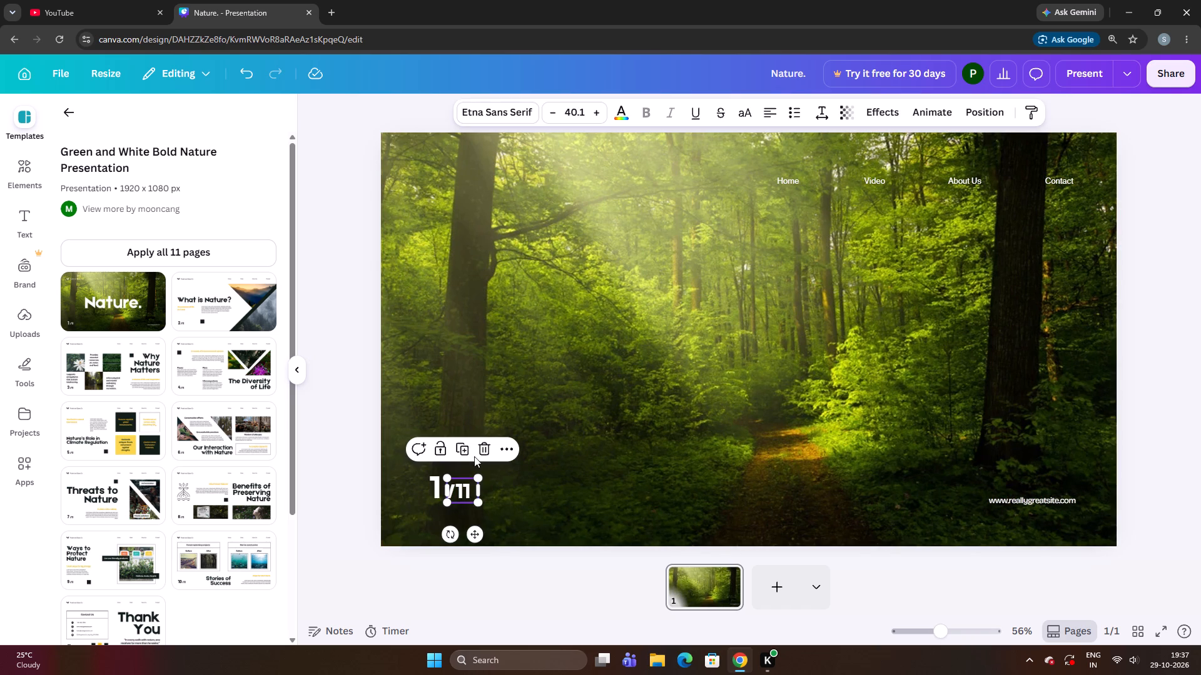
pyautogui.click(482, 449)
pyautogui.click(431, 481)
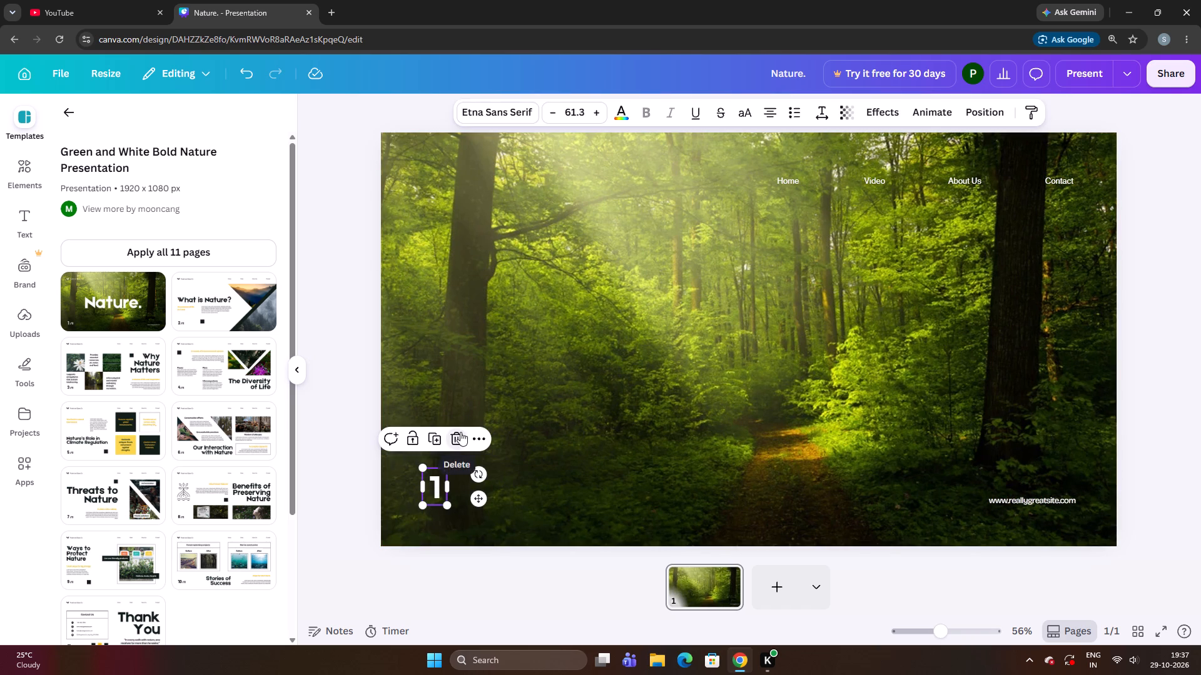
pyautogui.click(460, 432)
# Delete the navigation labels "Video", "Home", "About Us" and "Contact" along the top of the slide.
pyautogui.click(856, 181)
pyautogui.click(870, 181)
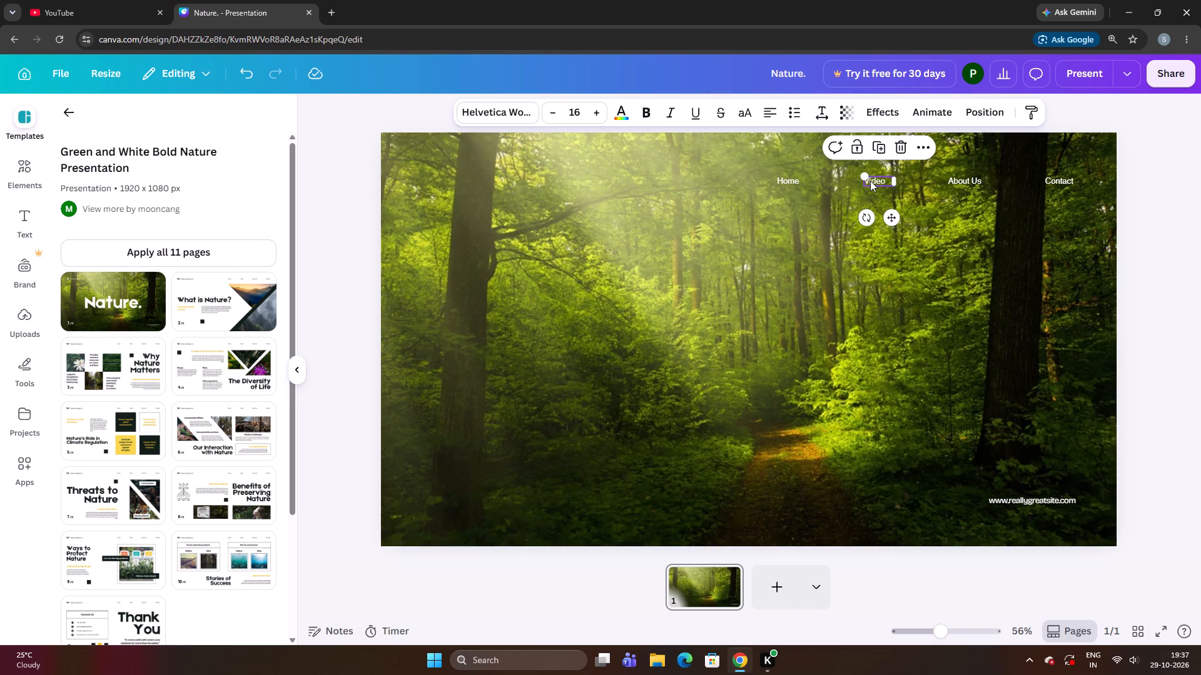
pyautogui.click(906, 153)
pyautogui.click(808, 185)
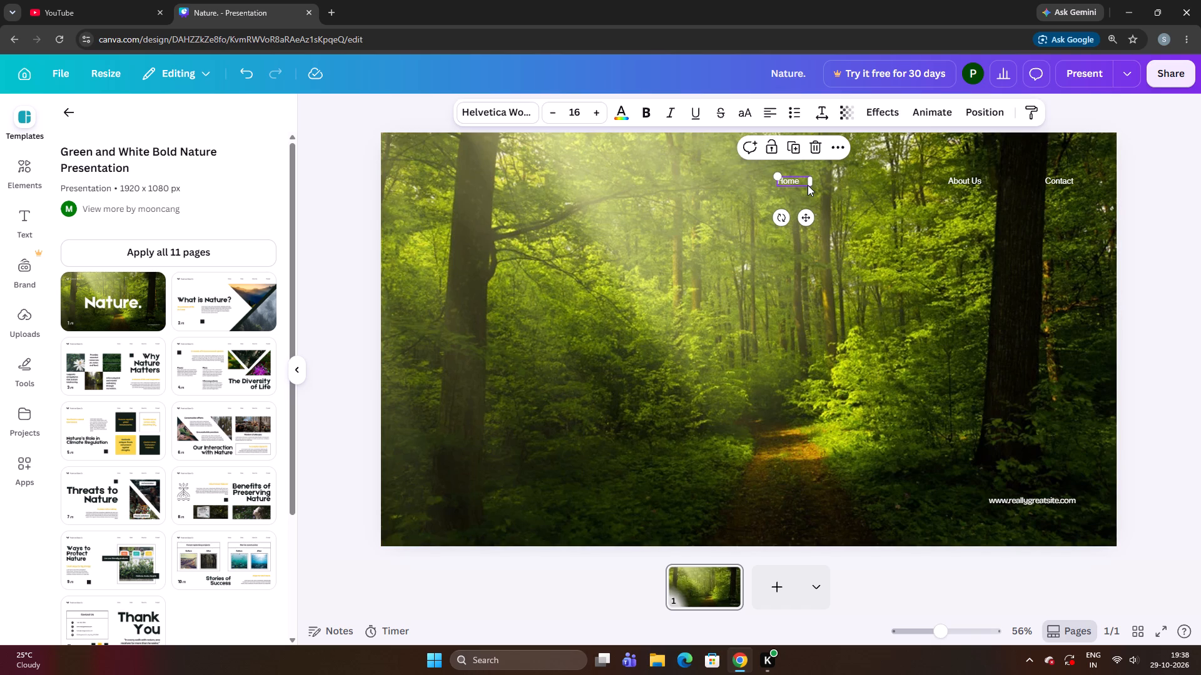
pyautogui.moveTo(780, 176); pyautogui.dragTo(572, 244)
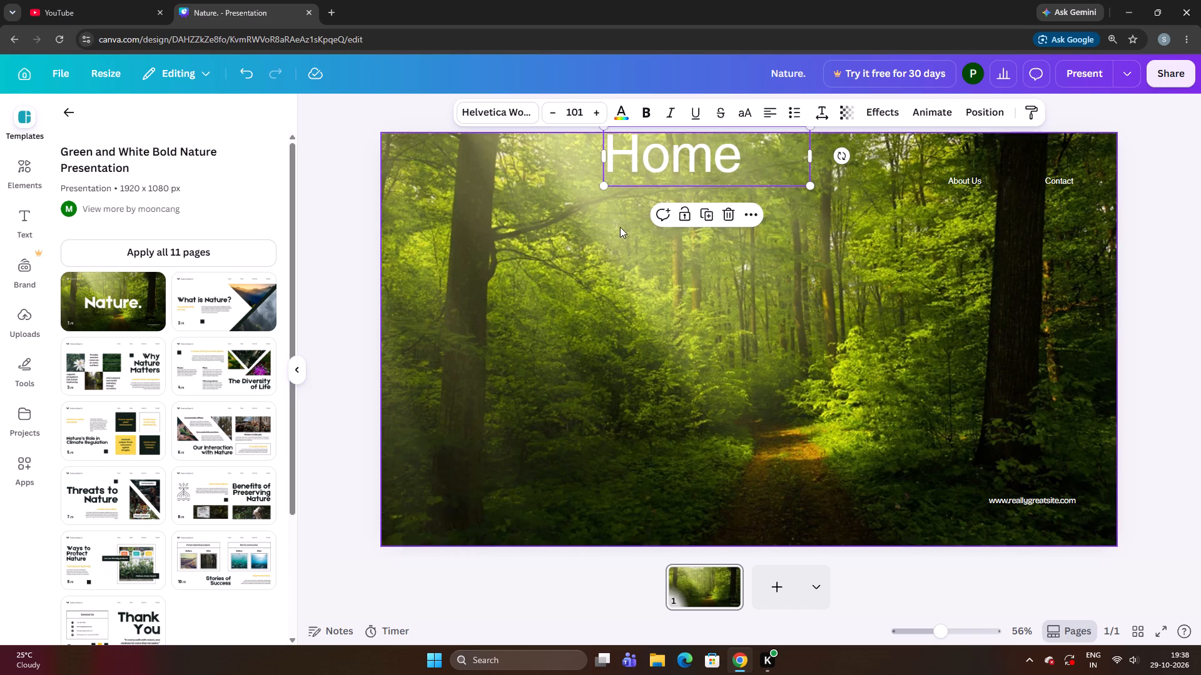
pyautogui.click(729, 218)
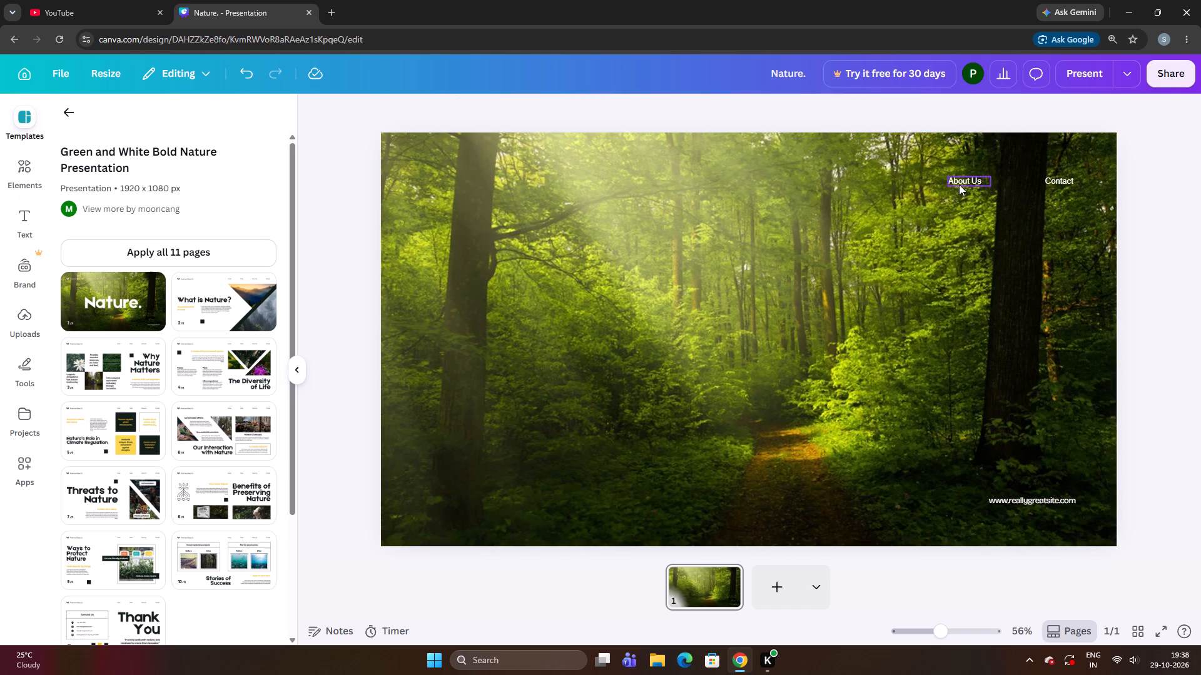
pyautogui.click(959, 184)
pyautogui.moveTo(951, 174); pyautogui.dragTo(891, 199)
pyautogui.moveTo(933, 175); pyautogui.dragTo(916, 204)
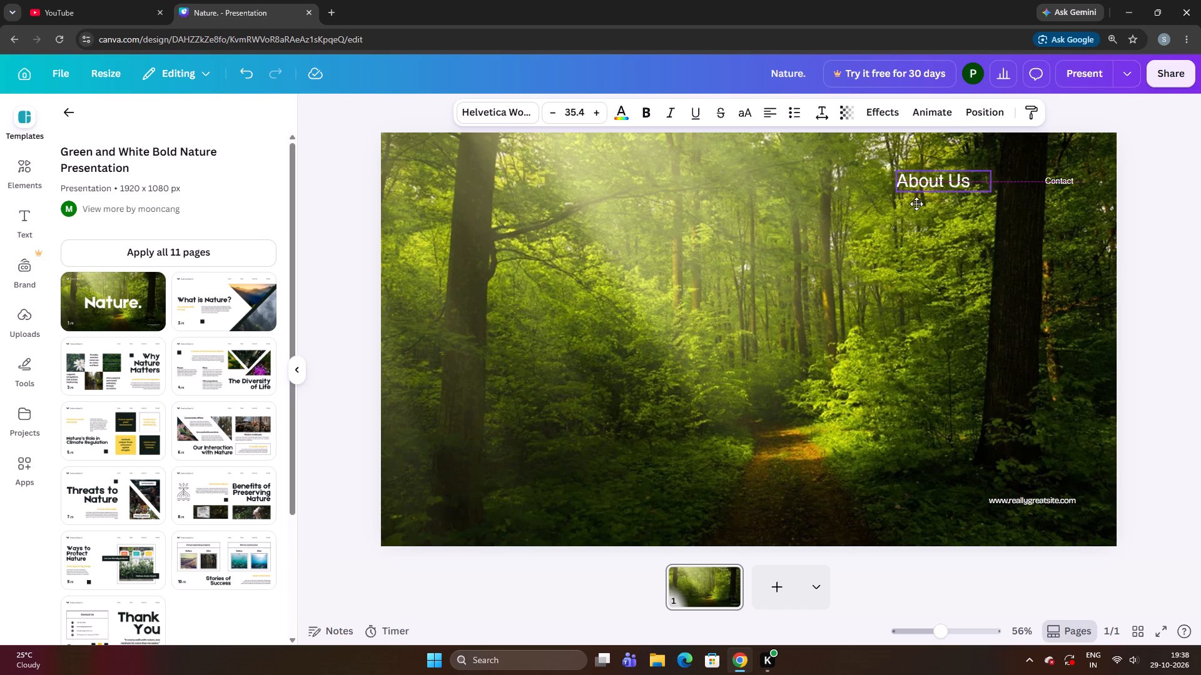
pyautogui.moveTo(916, 204); pyautogui.dragTo(874, 241)
pyautogui.click(911, 202)
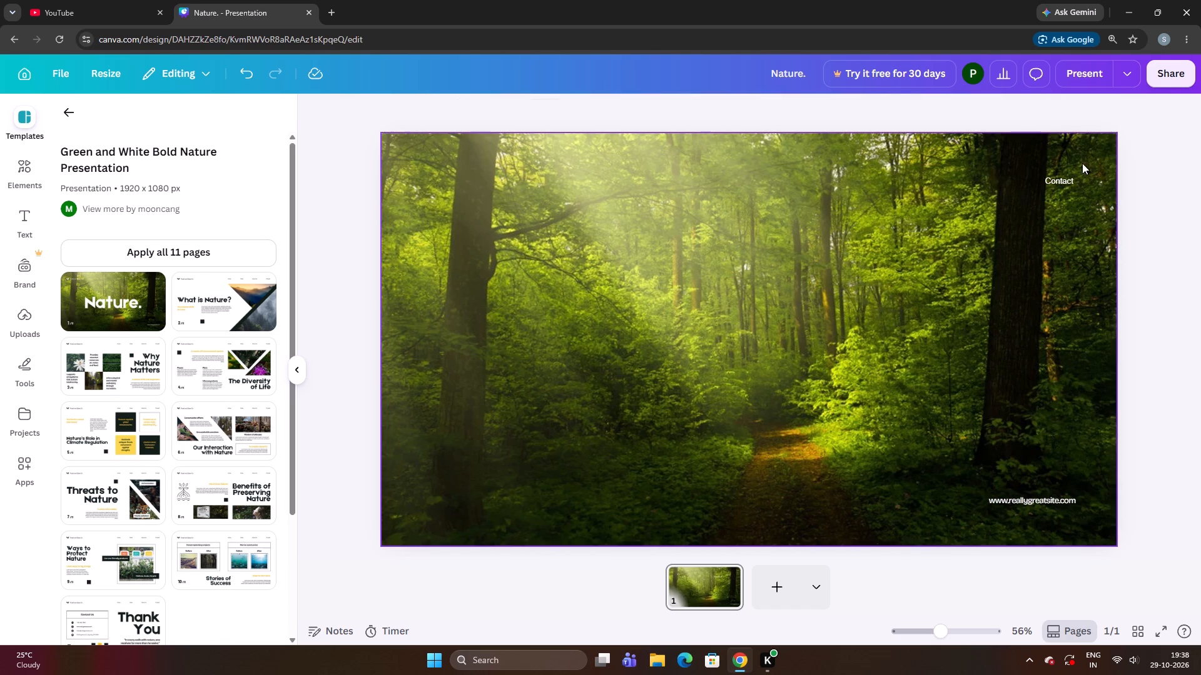
pyautogui.click(1068, 175)
pyautogui.moveTo(1065, 179); pyautogui.dragTo(973, 242)
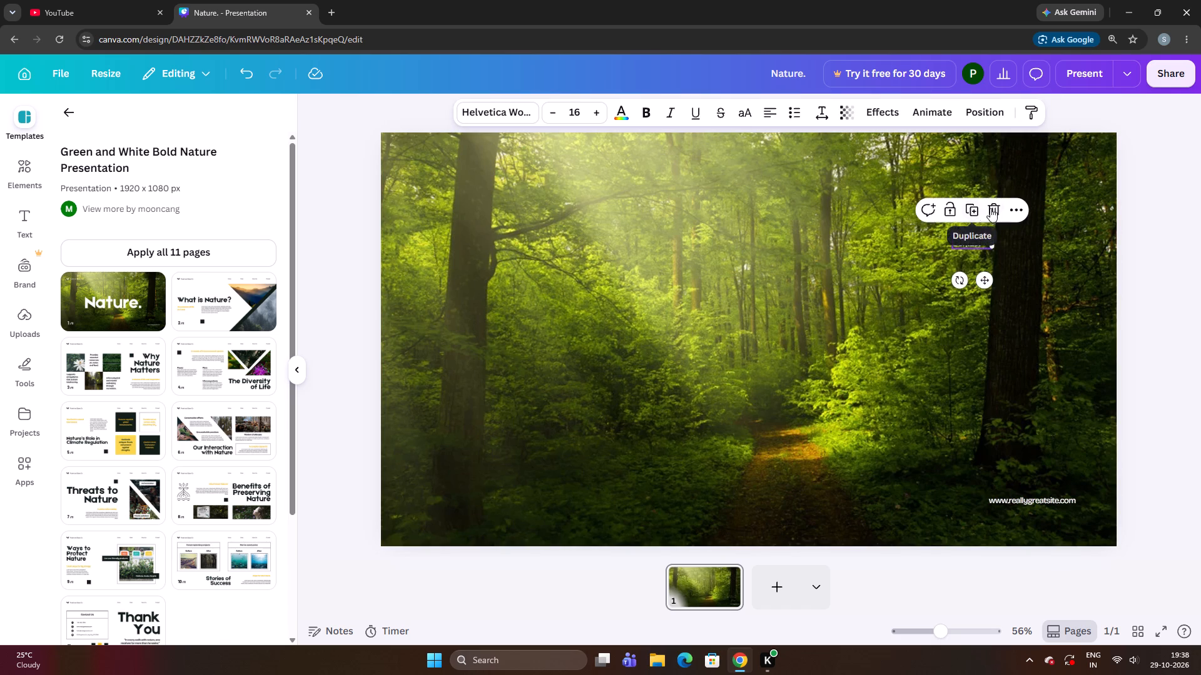
pyautogui.click(994, 209)
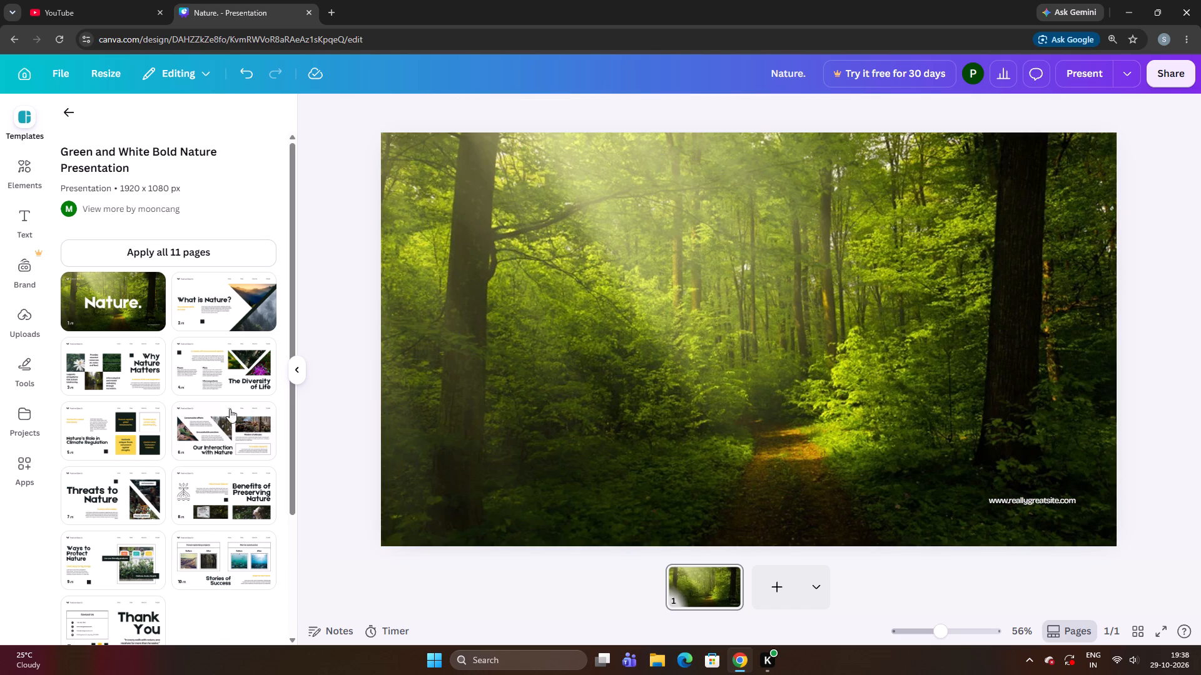
# Add the winding dirt path illustration from the recommended elements to the slide.
pyautogui.click(19, 168)
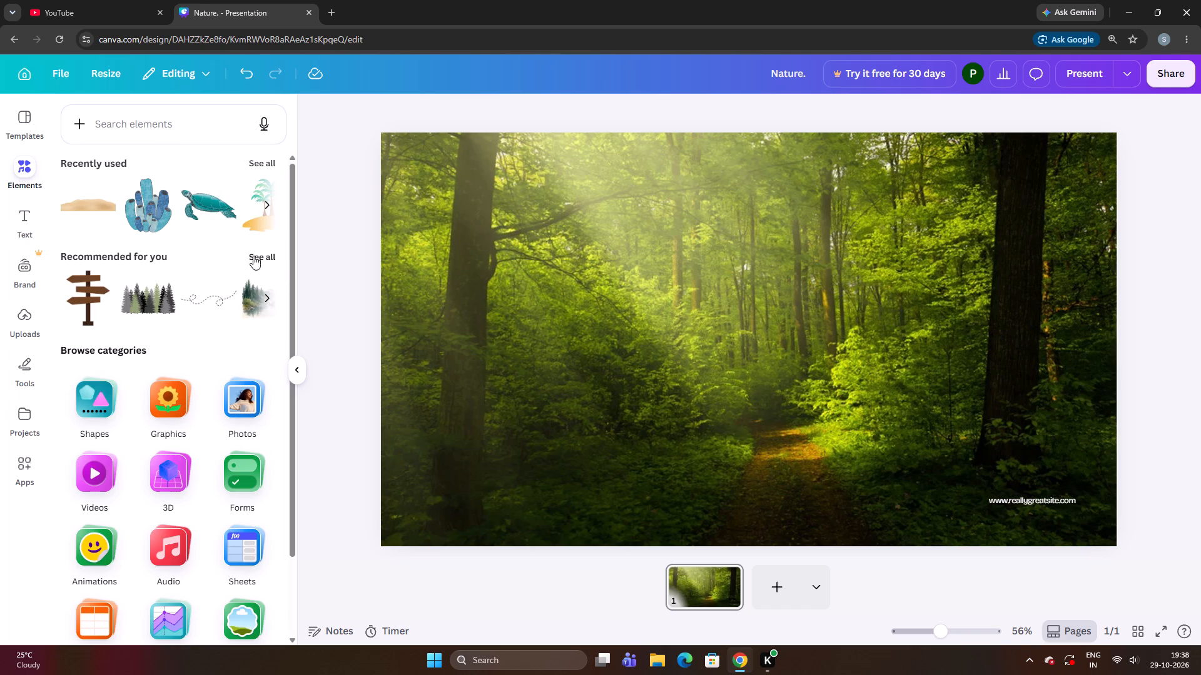
pyautogui.click(275, 251)
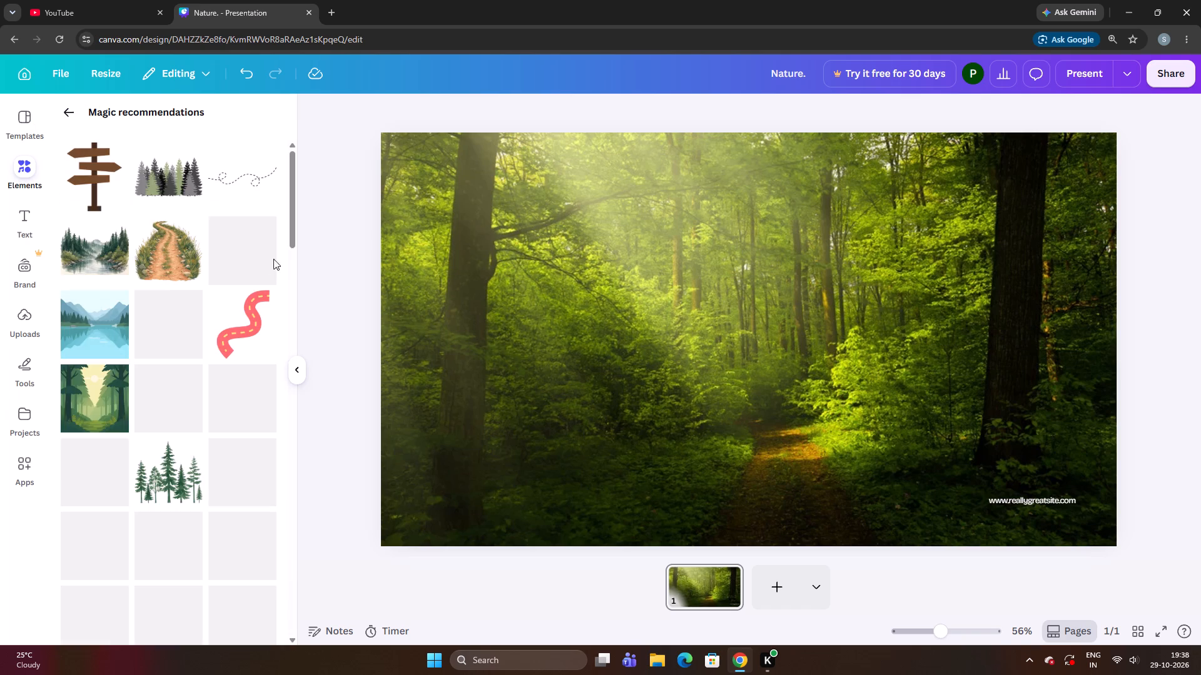
pyautogui.click(160, 265)
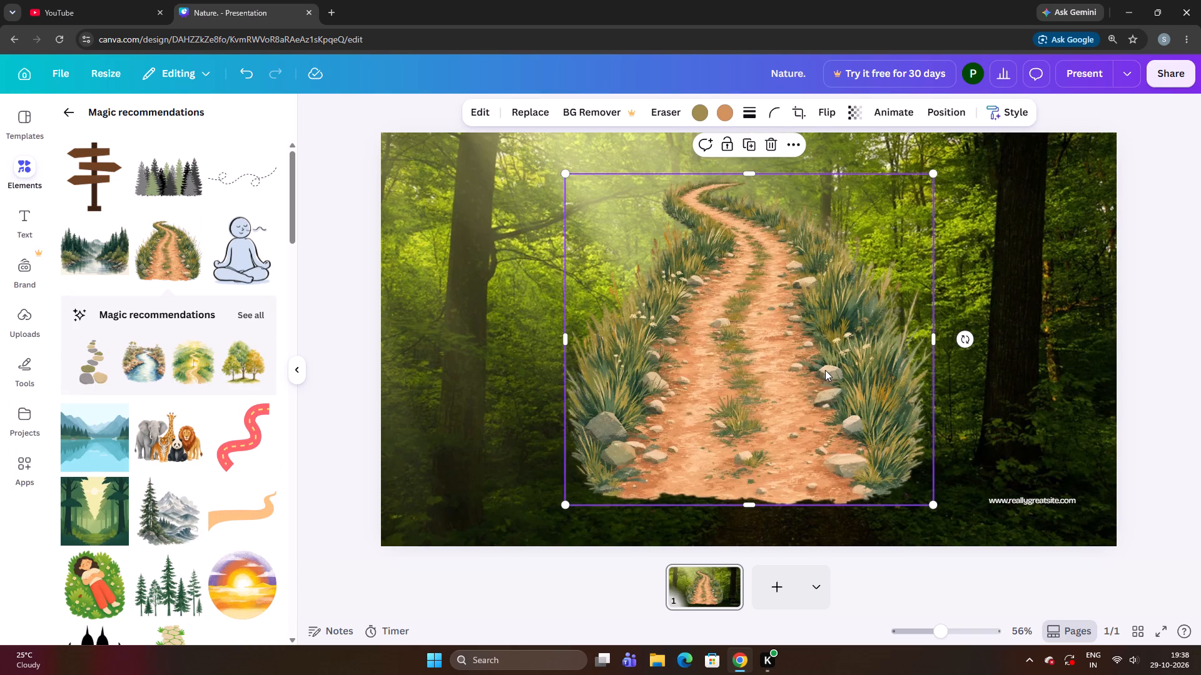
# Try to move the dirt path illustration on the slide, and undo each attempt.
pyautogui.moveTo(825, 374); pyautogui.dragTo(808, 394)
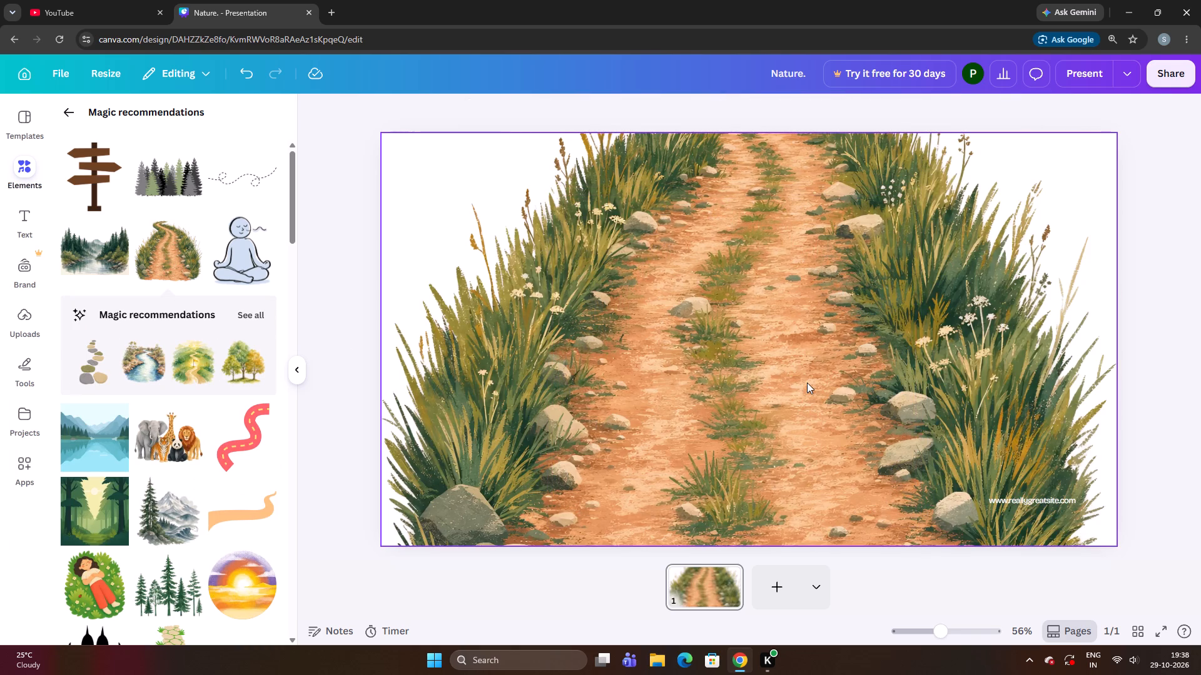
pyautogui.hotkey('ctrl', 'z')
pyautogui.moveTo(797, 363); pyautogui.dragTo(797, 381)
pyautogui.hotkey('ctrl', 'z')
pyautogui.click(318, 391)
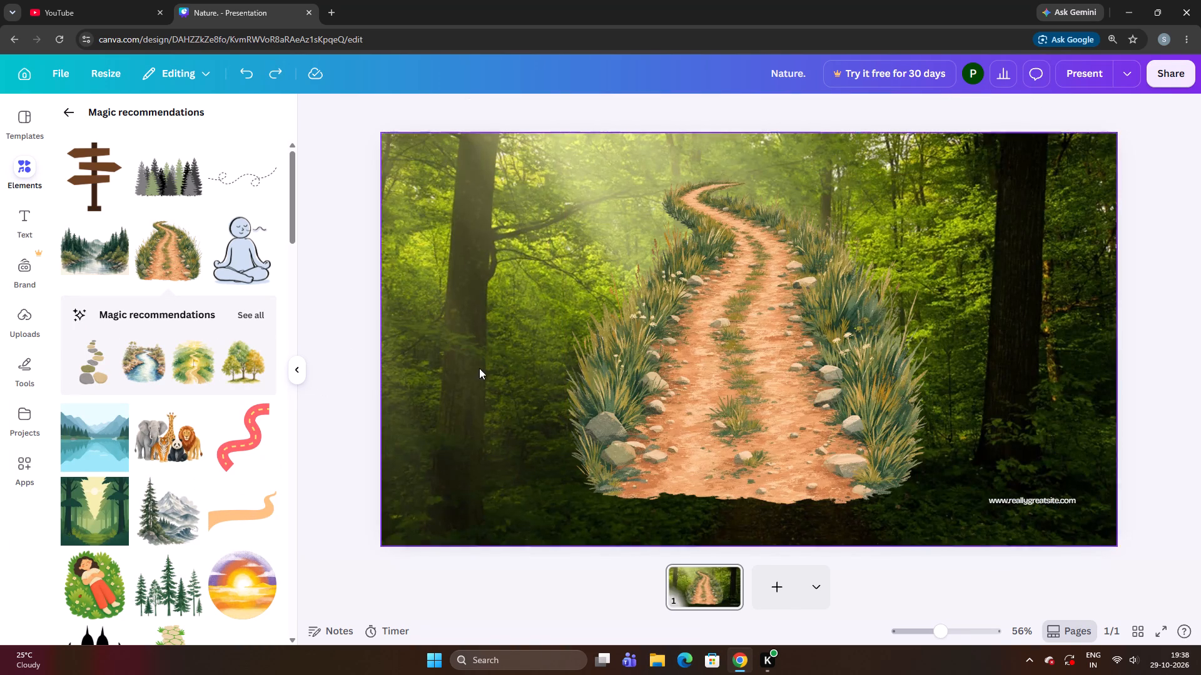
# Replace the forest background with the dirt path illustration and detach it as a movable image.
pyautogui.moveTo(836, 398); pyautogui.dragTo(819, 436)
pyautogui.moveTo(814, 419); pyautogui.dragTo(821, 401)
pyautogui.moveTo(821, 399); pyautogui.dragTo(821, 392)
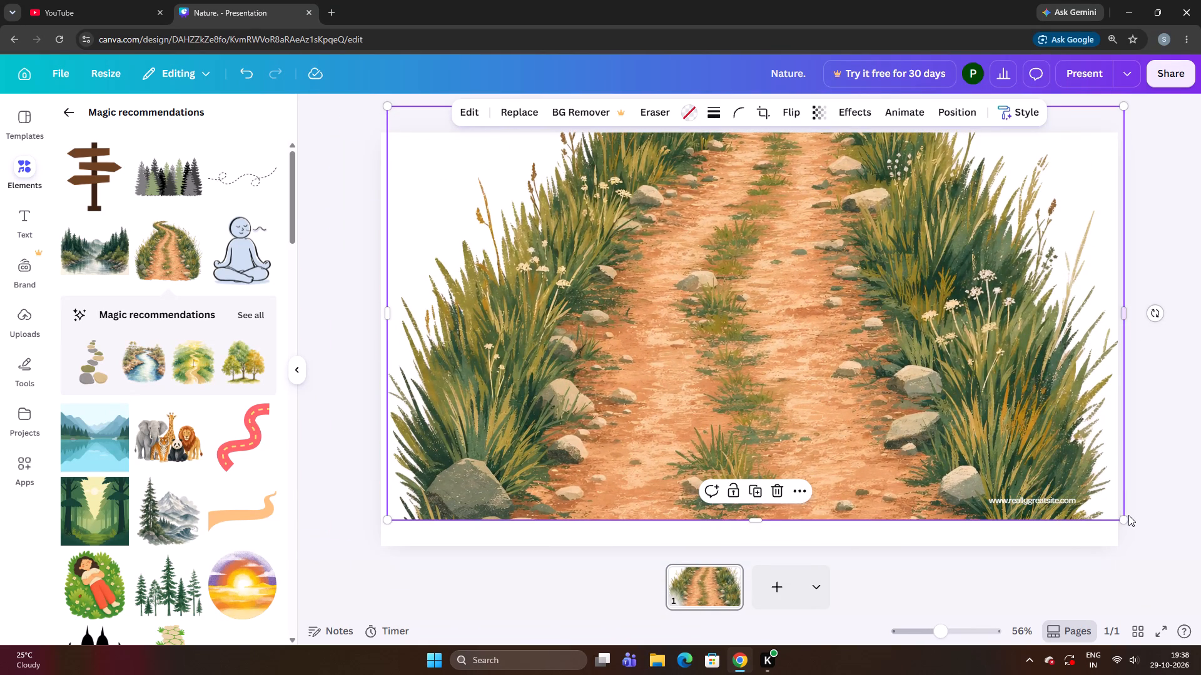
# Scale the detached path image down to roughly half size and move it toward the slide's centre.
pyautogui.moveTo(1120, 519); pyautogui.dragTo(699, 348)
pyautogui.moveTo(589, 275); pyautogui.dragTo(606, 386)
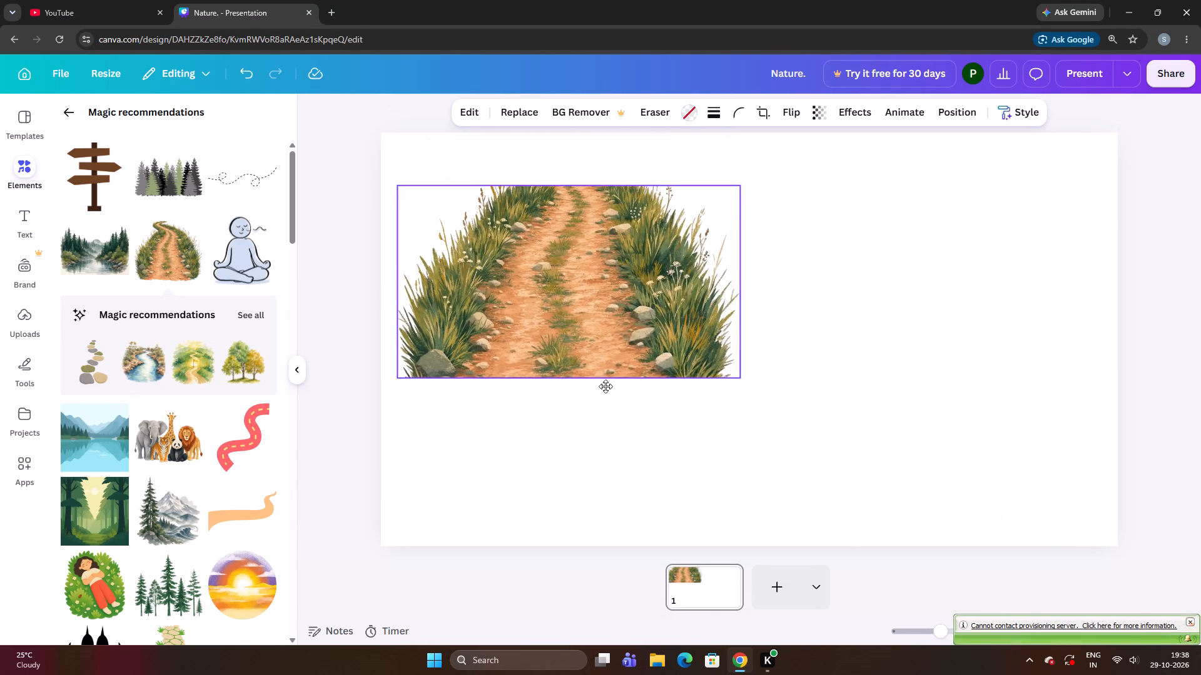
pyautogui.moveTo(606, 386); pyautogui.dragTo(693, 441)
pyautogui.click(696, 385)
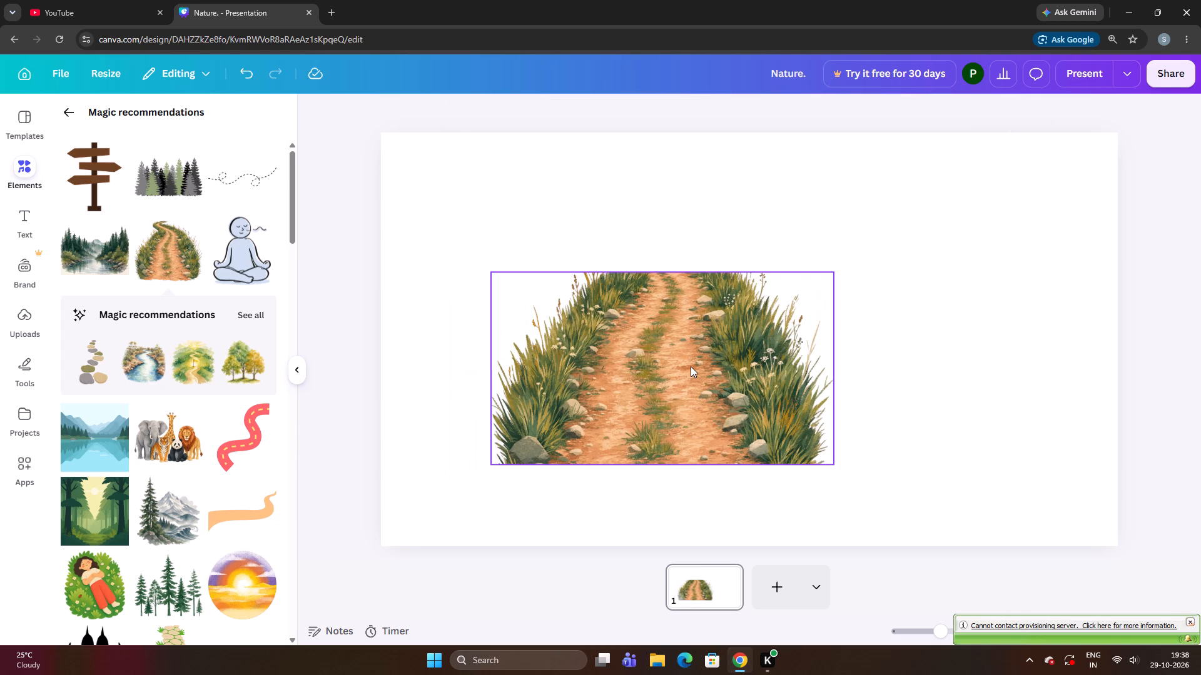
# Delete the cropped path image together with its frame, leaving a blank white slide.
pyautogui.press('z')
pyautogui.click(693, 314)
pyautogui.click(677, 252)
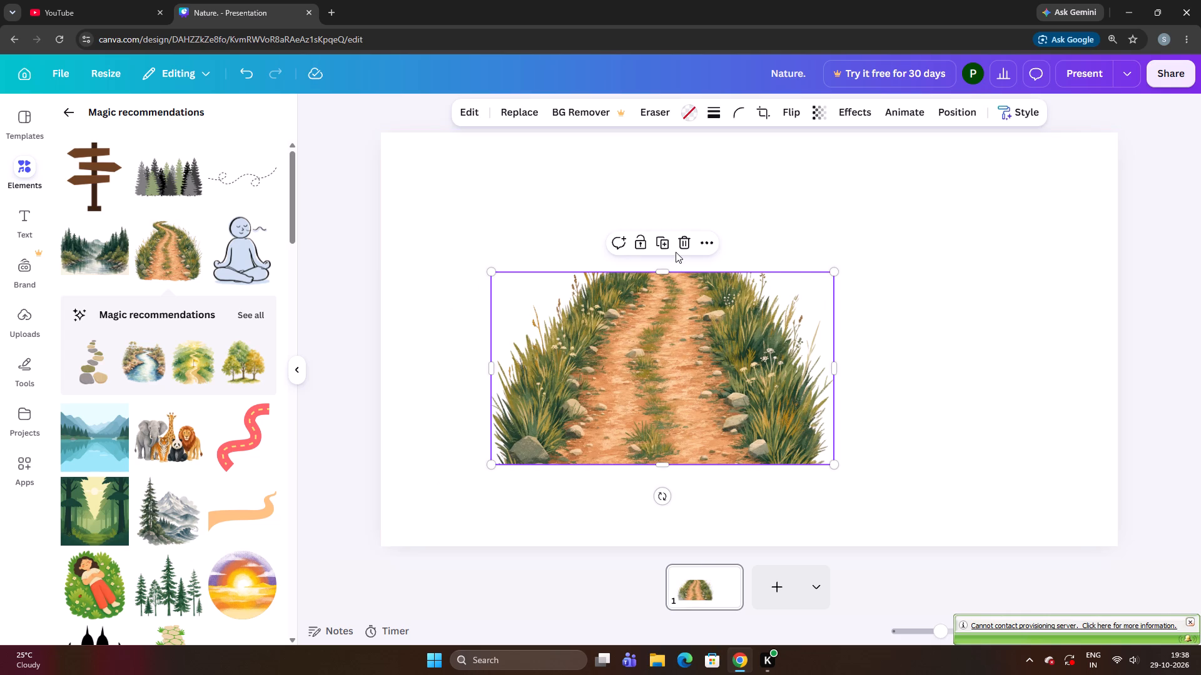
pyautogui.click(688, 247)
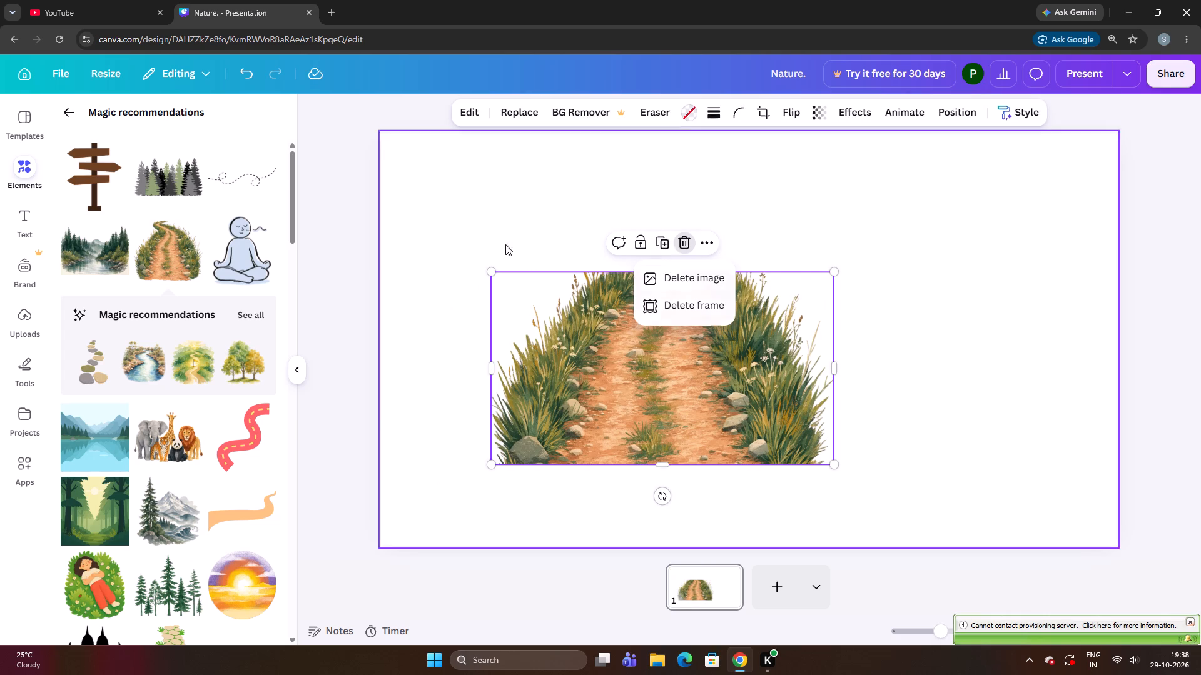
pyautogui.click(688, 311)
# Place the winding dirt path illustration on the blank slide, enlarged to about 1,160 x 1,044 and roughly centred.
pyautogui.click(169, 265)
pyautogui.moveTo(627, 311); pyautogui.dragTo(621, 331)
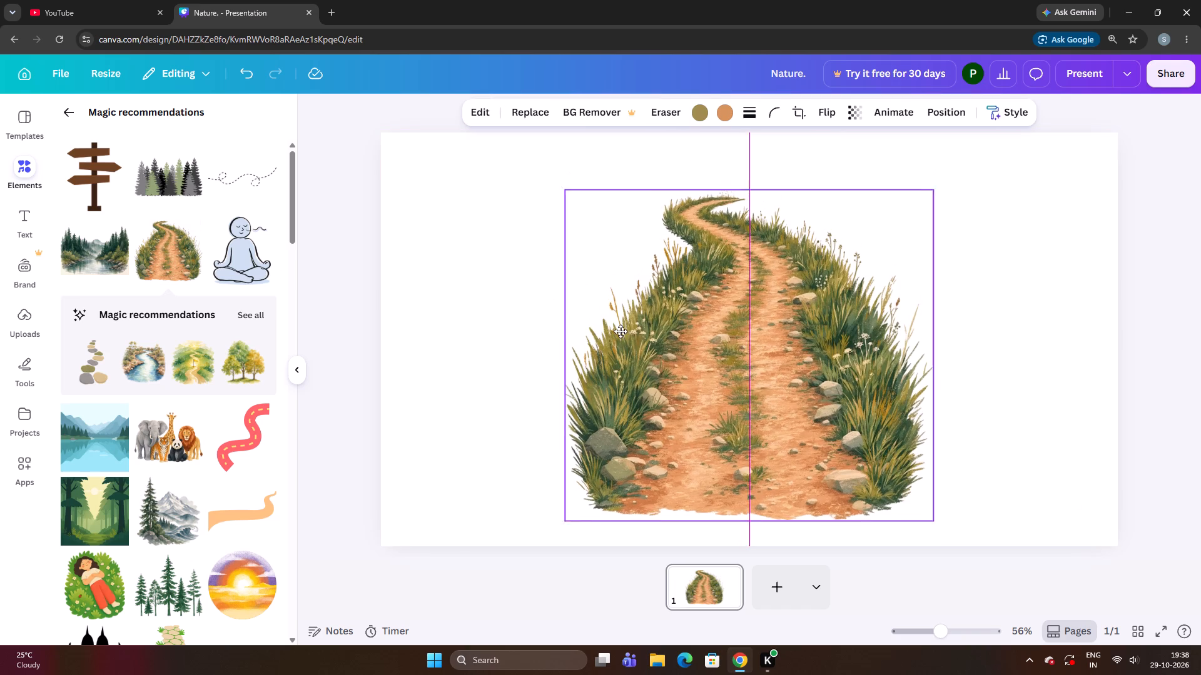
pyautogui.moveTo(621, 331); pyautogui.dragTo(610, 298)
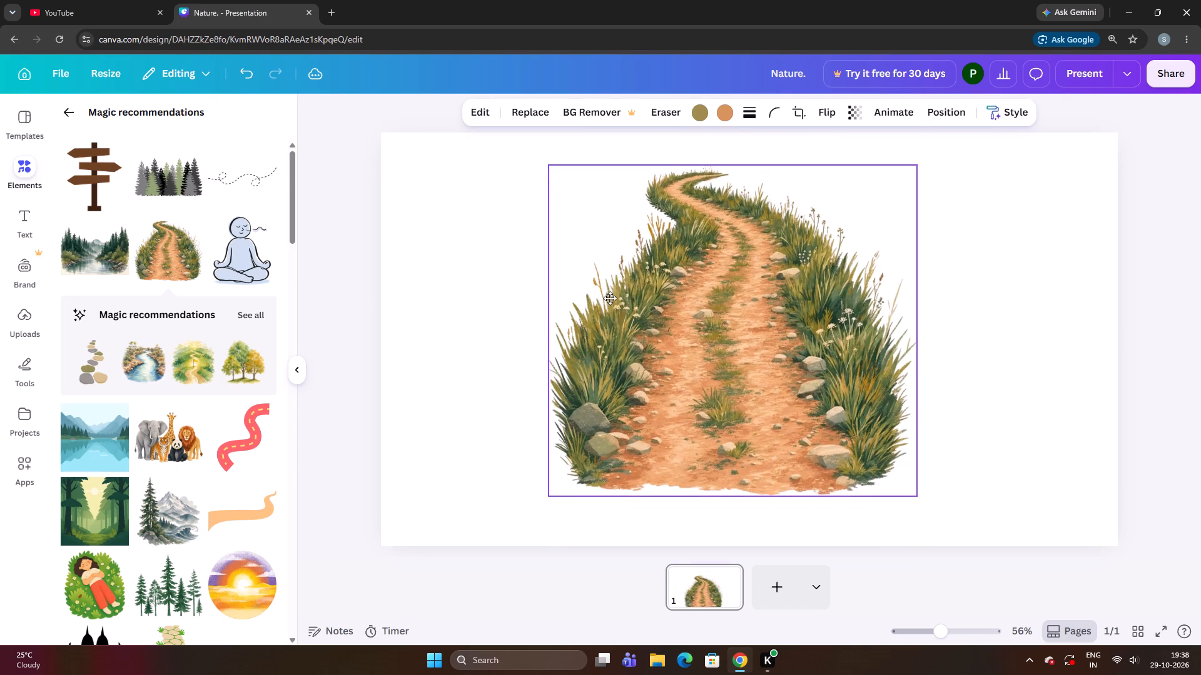
pyautogui.moveTo(610, 298); pyautogui.dragTo(619, 263)
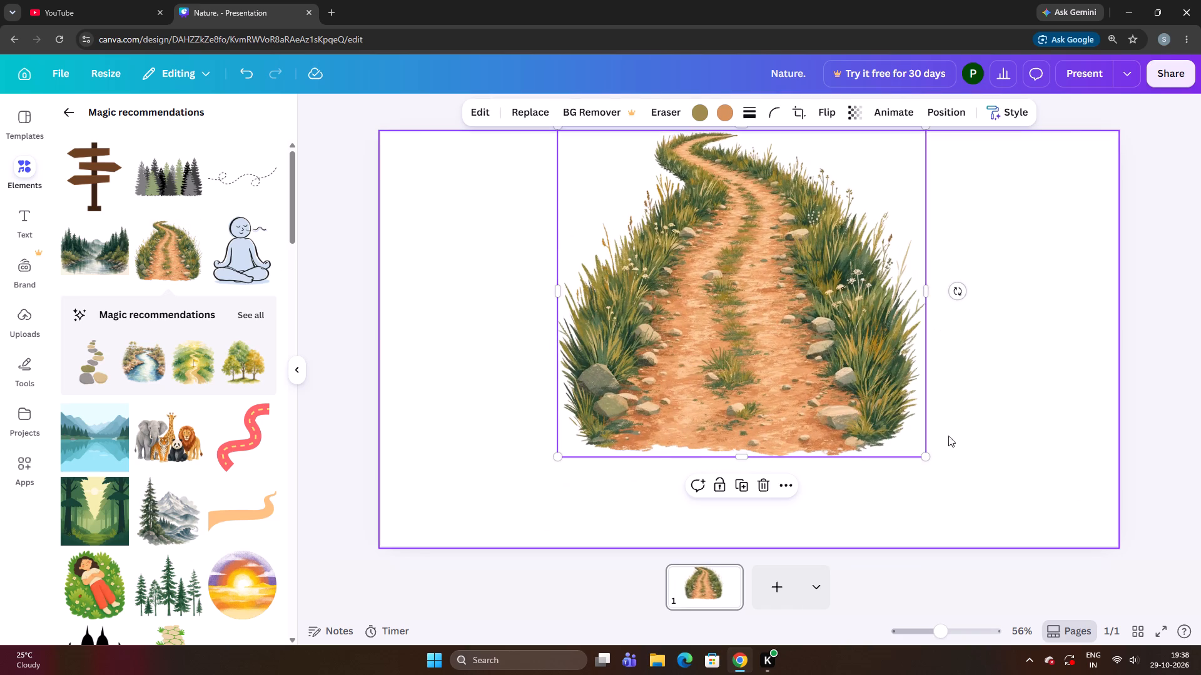
pyautogui.moveTo(927, 461); pyautogui.dragTo(962, 575)
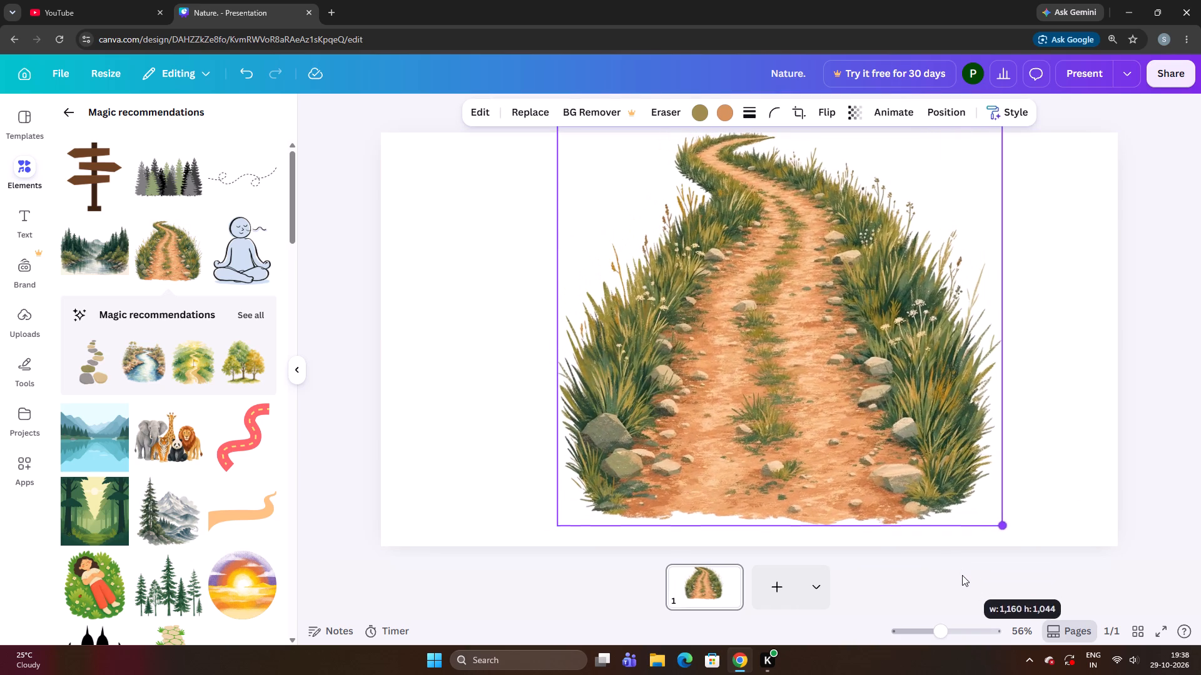
pyautogui.moveTo(962, 575); pyautogui.dragTo(957, 582)
pyautogui.moveTo(921, 469); pyautogui.dragTo(885, 494)
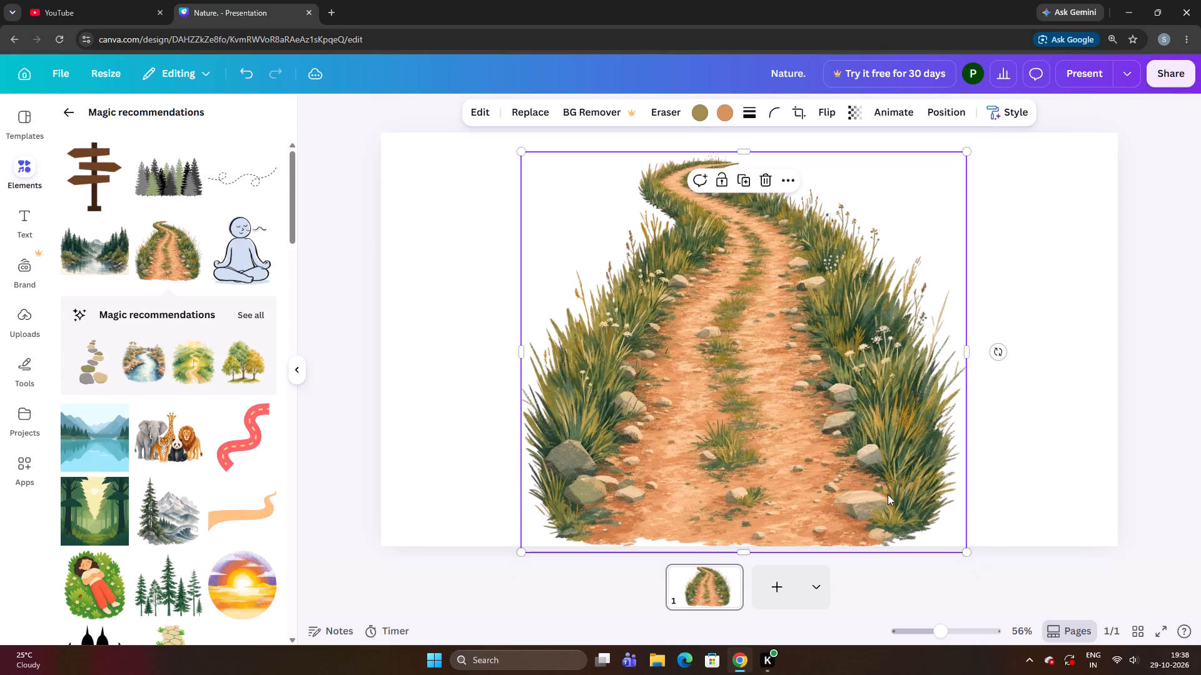
# Scale the dirt path illustration down to about 800 x 720 and place it at the slide's bottom, slightly left of centre.
pyautogui.moveTo(970, 554); pyautogui.dragTo(560, 372)
pyautogui.moveTo(555, 255); pyautogui.dragTo(557, 255)
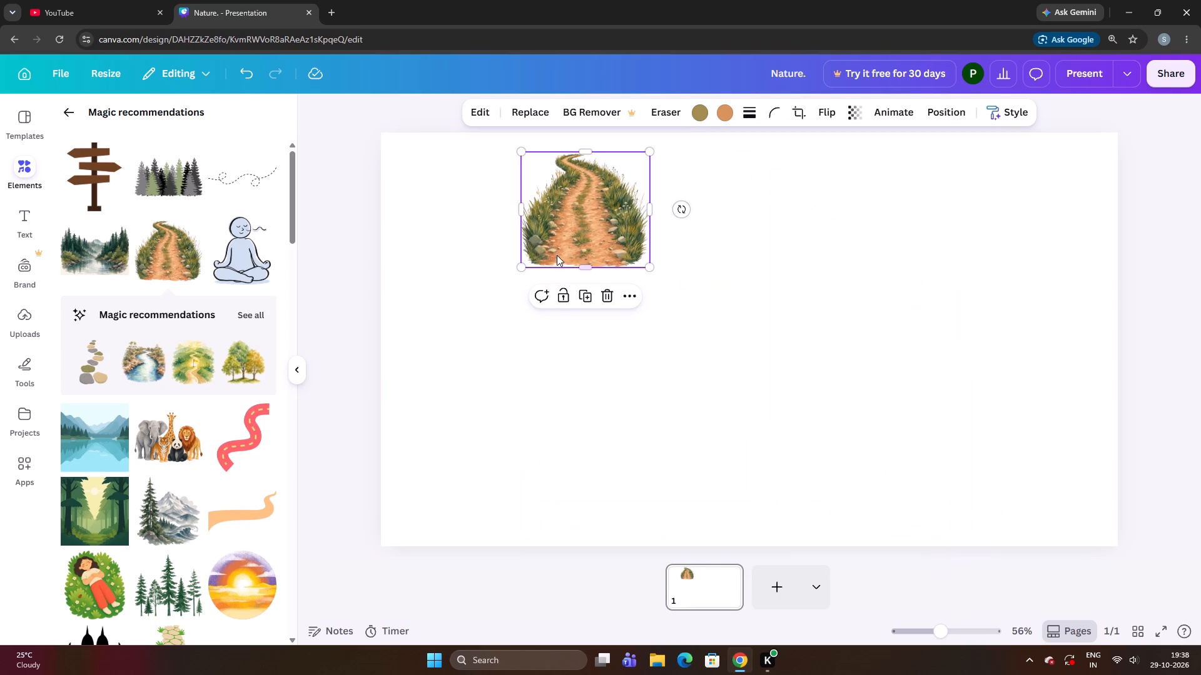
pyautogui.moveTo(557, 255); pyautogui.dragTo(660, 464)
pyautogui.moveTo(771, 505); pyautogui.dragTo(792, 541)
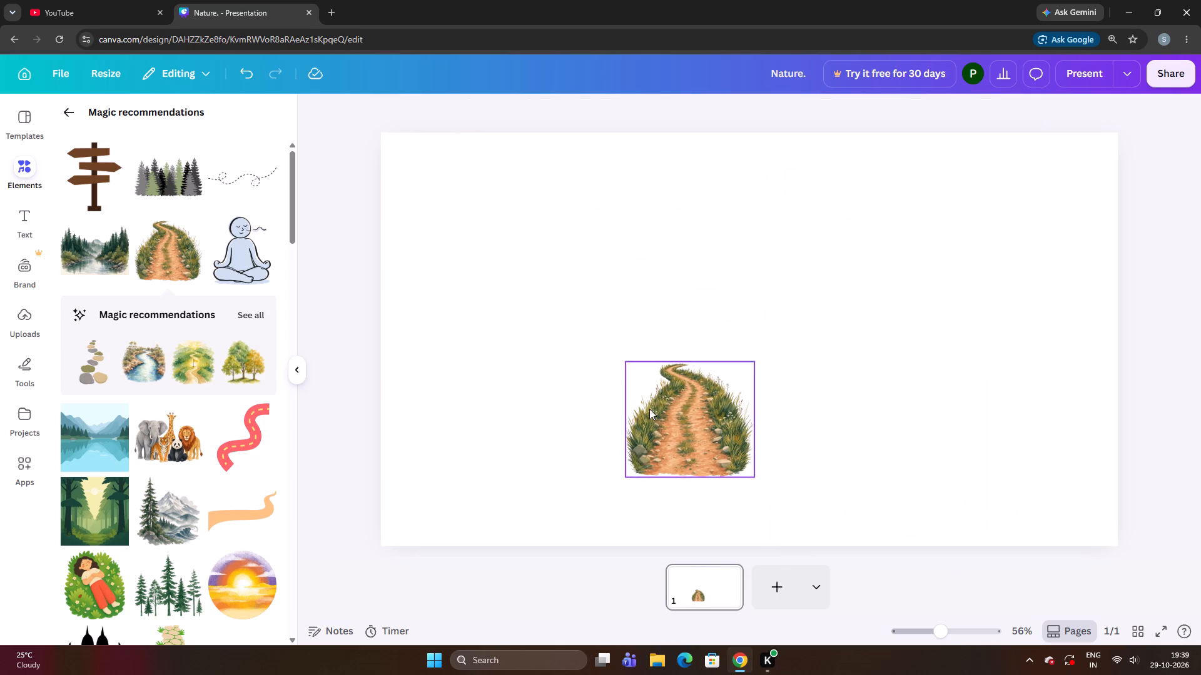
pyautogui.moveTo(727, 432); pyautogui.dragTo(709, 361)
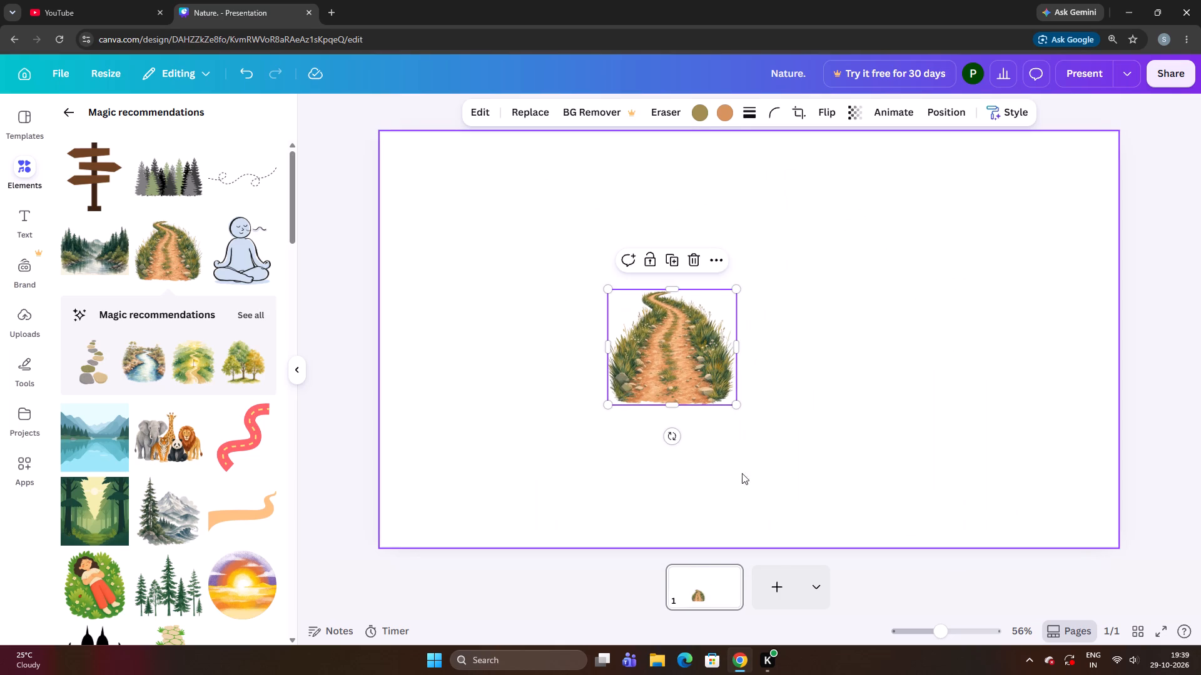
pyautogui.moveTo(739, 402); pyautogui.dragTo(815, 538)
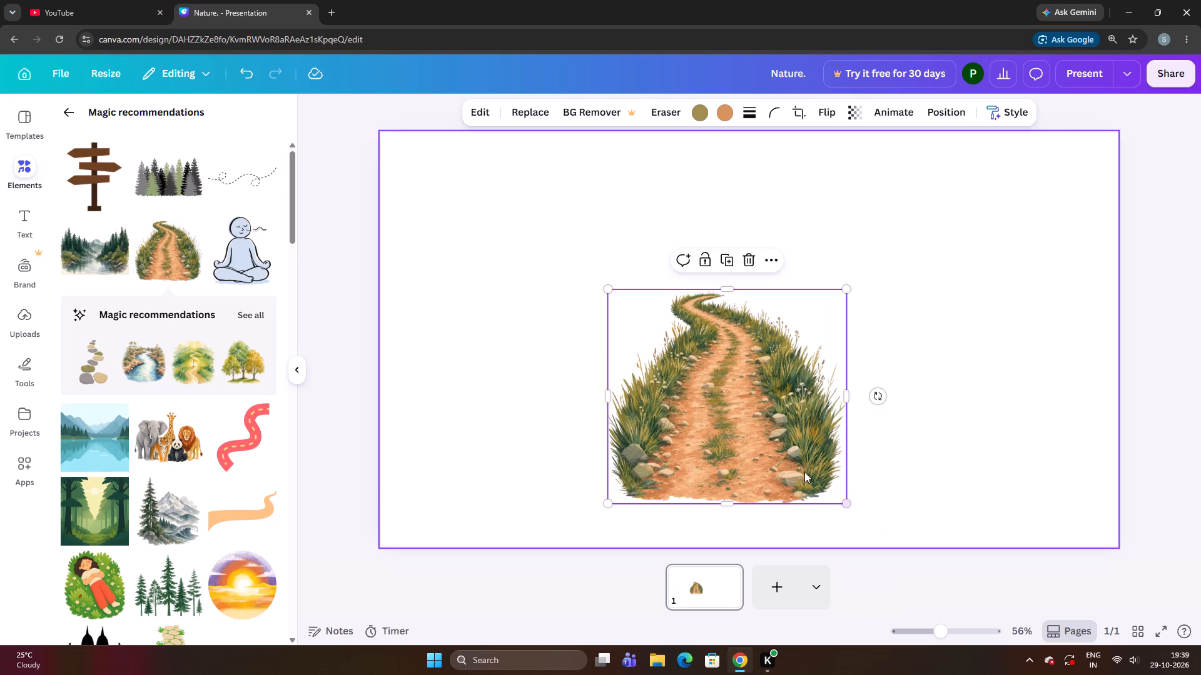
pyautogui.moveTo(803, 440); pyautogui.dragTo(785, 411)
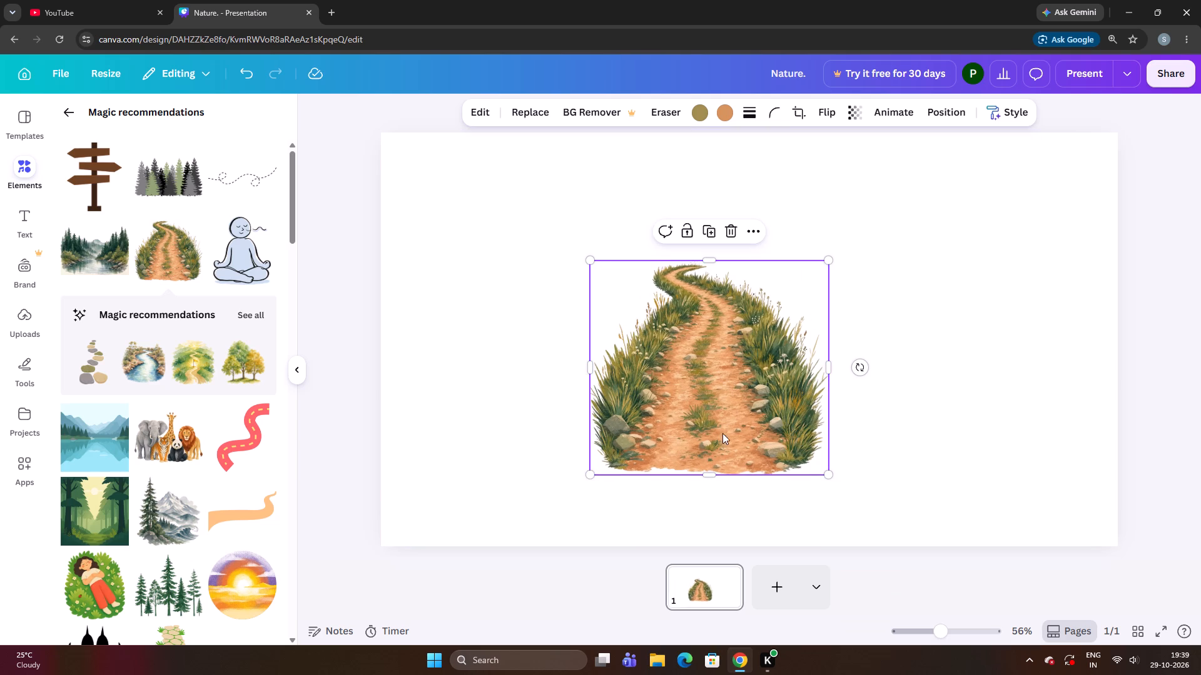
pyautogui.moveTo(830, 473); pyautogui.dragTo(873, 521)
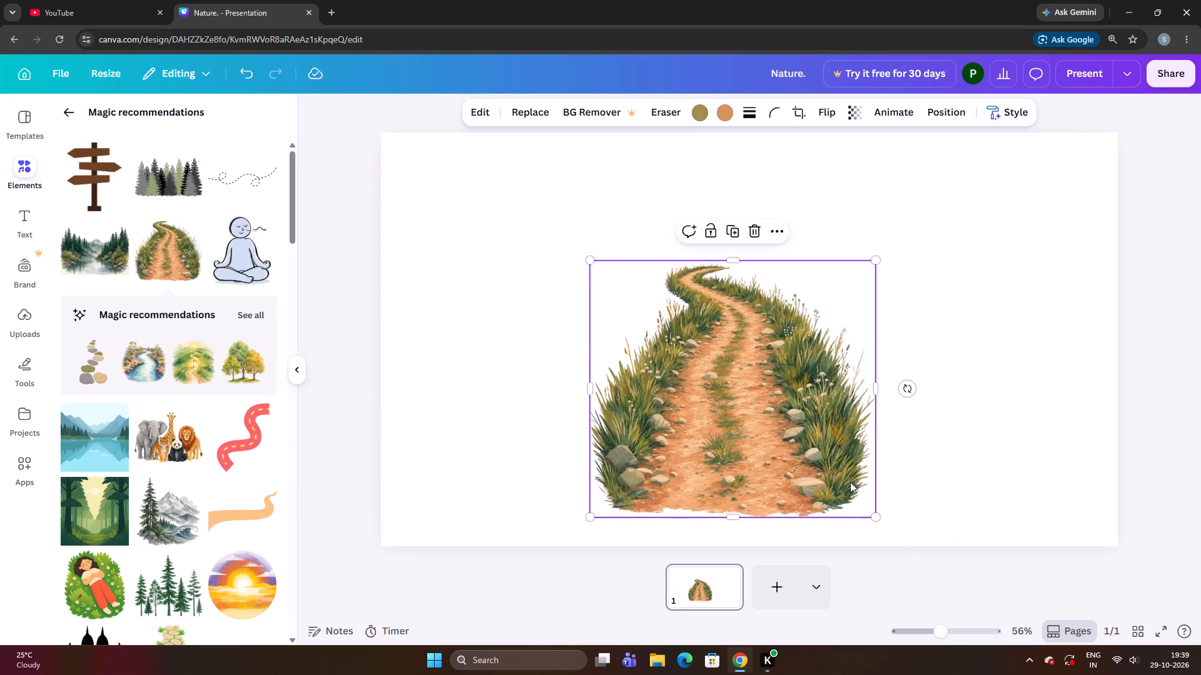
pyautogui.moveTo(849, 482); pyautogui.dragTo(826, 435)
pyautogui.moveTo(856, 468); pyautogui.dragTo(864, 501)
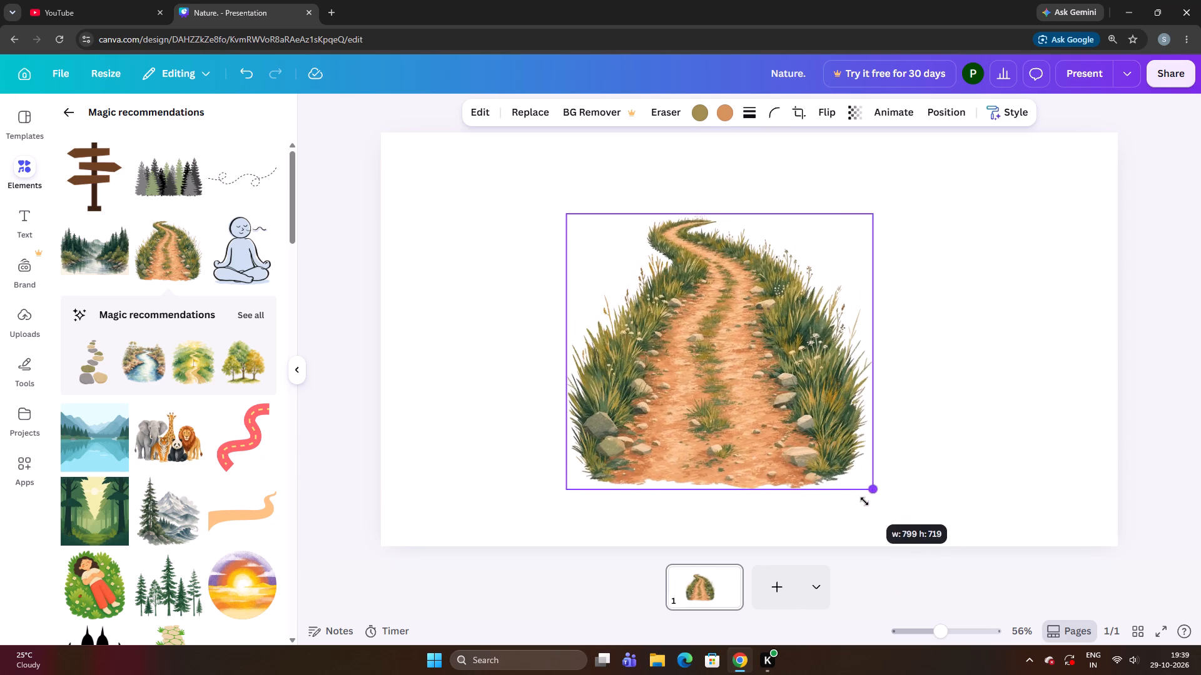
pyautogui.moveTo(864, 501); pyautogui.dragTo(866, 507)
pyautogui.moveTo(816, 427); pyautogui.dragTo(812, 489)
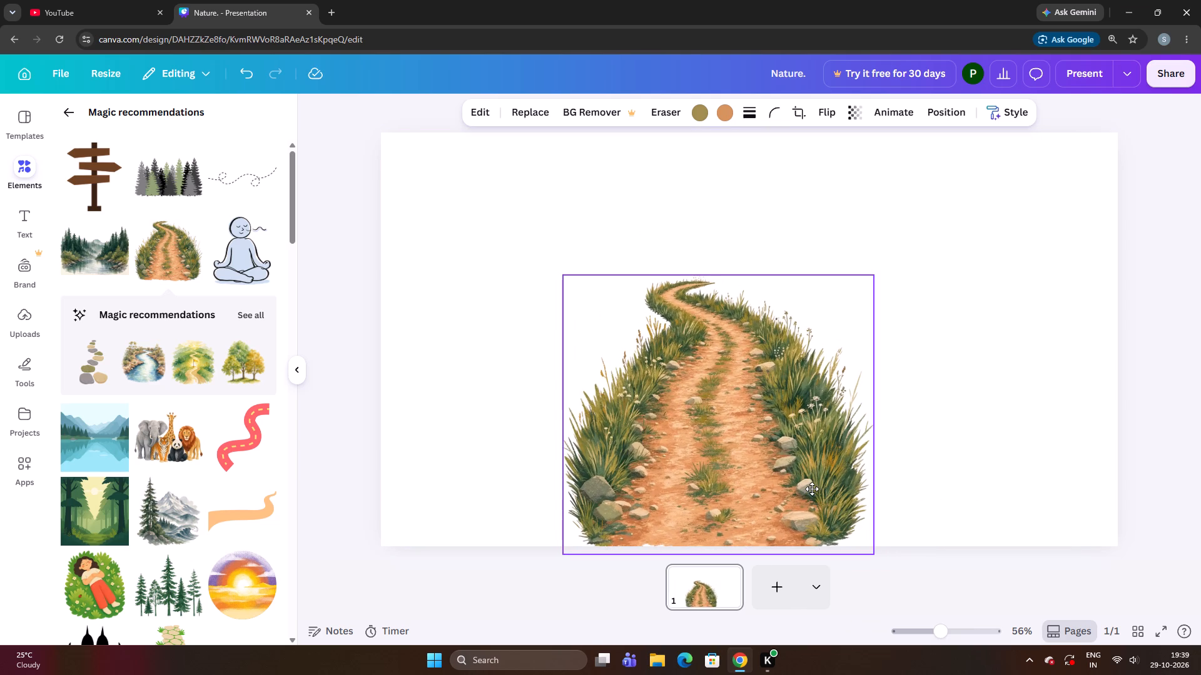
pyautogui.moveTo(812, 489); pyautogui.dragTo(812, 491)
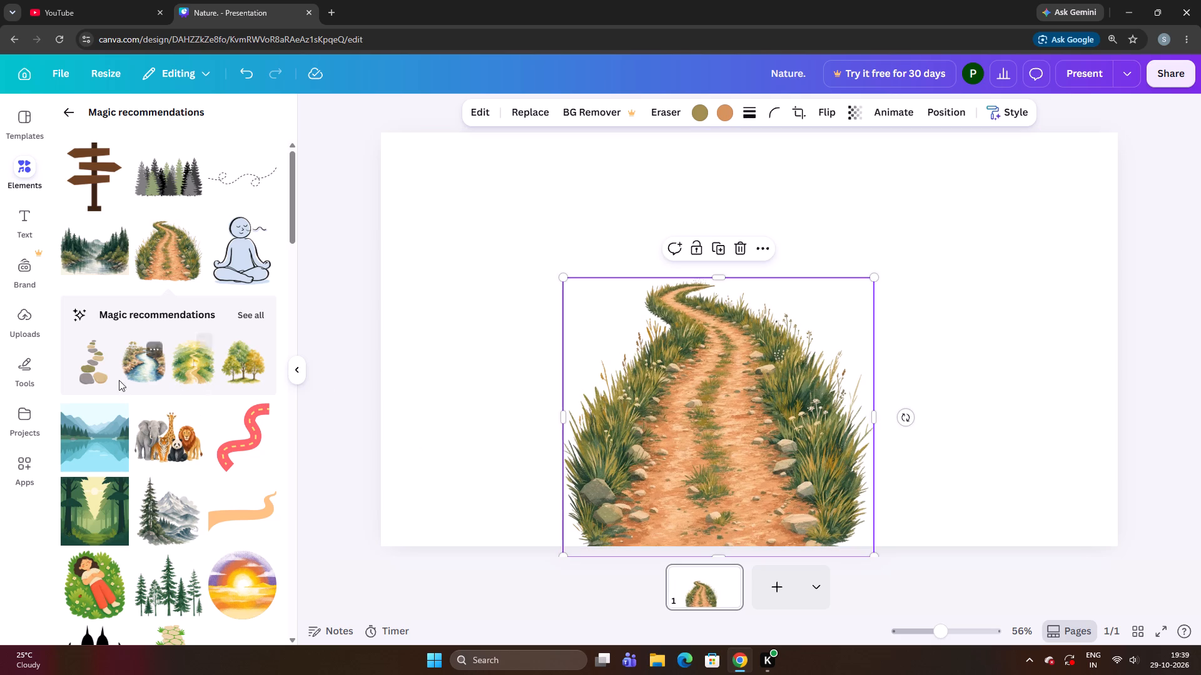
# Add the enchanted forest illustration with the mossy oak, birches and purple flowers to the slide.
pyautogui.scroll(-4, 174, 267)
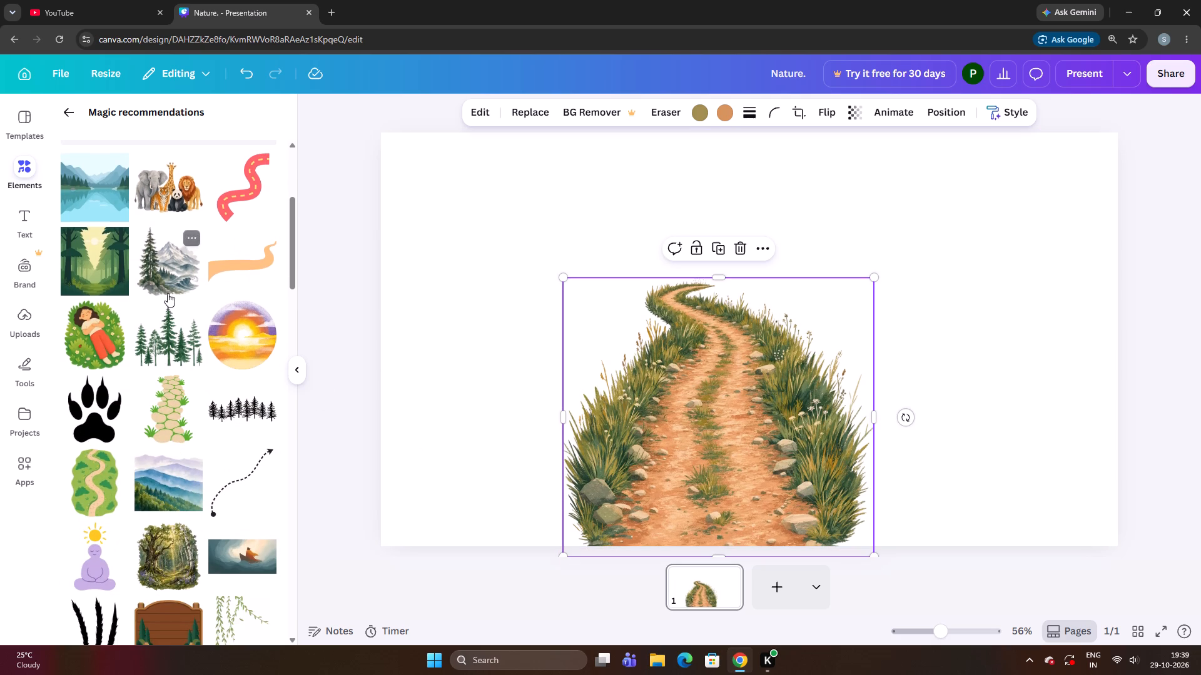
pyautogui.scroll(-3, 164, 296)
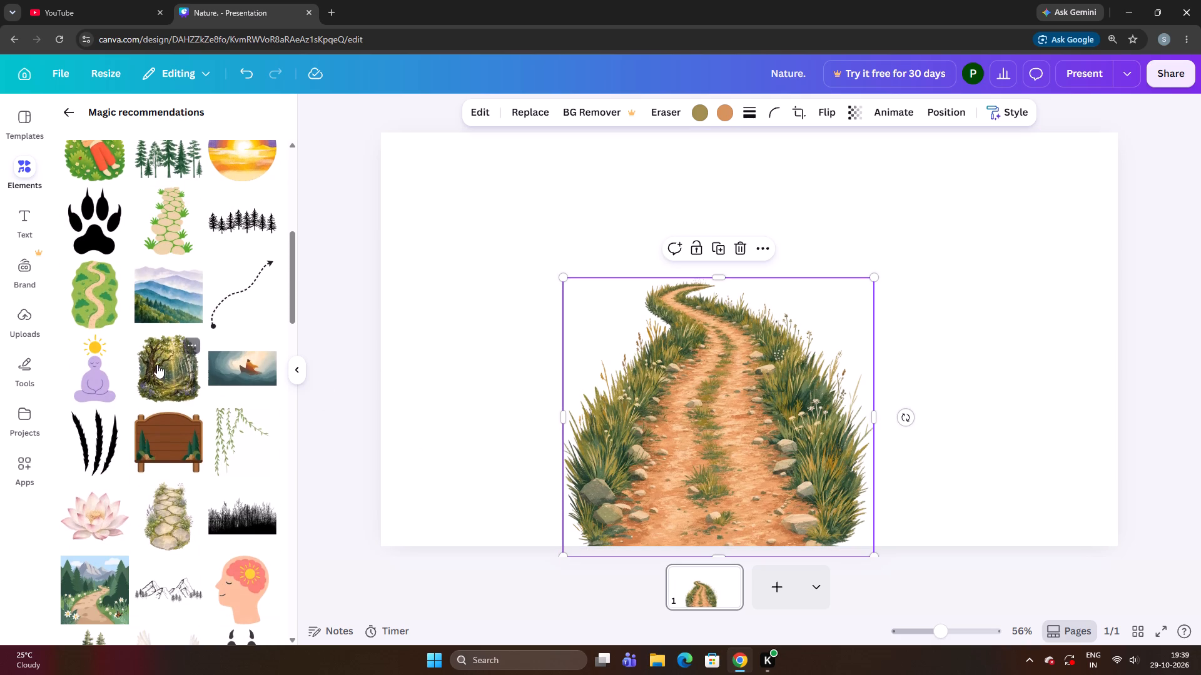
pyautogui.click(157, 365)
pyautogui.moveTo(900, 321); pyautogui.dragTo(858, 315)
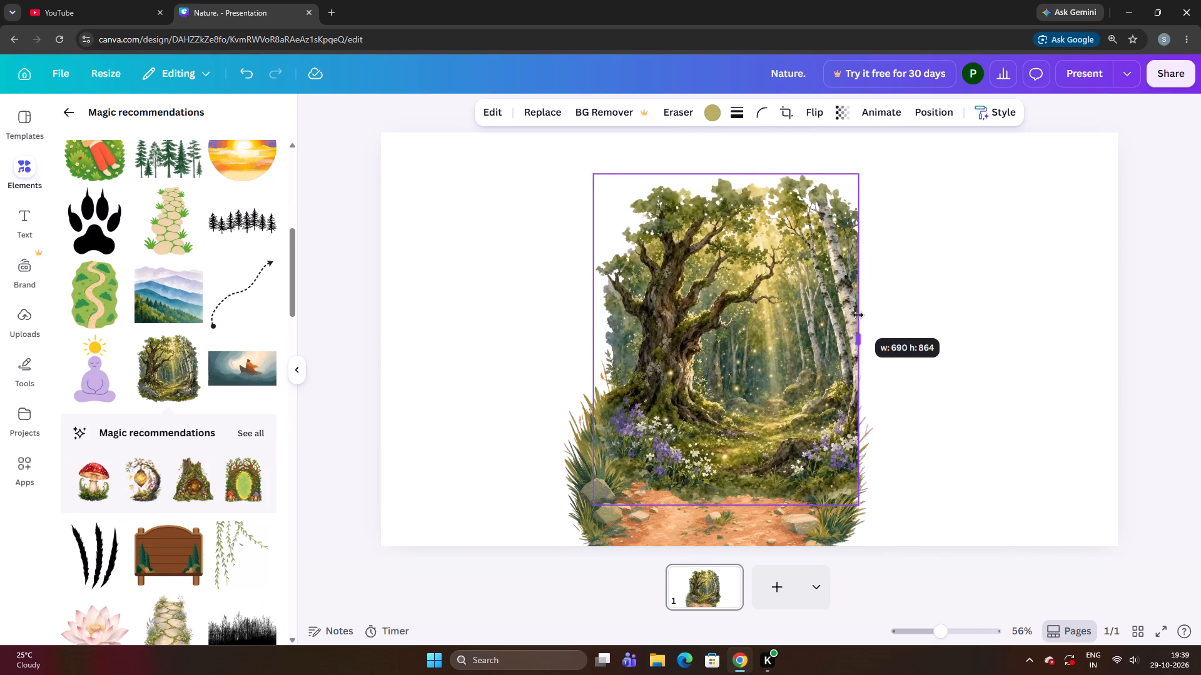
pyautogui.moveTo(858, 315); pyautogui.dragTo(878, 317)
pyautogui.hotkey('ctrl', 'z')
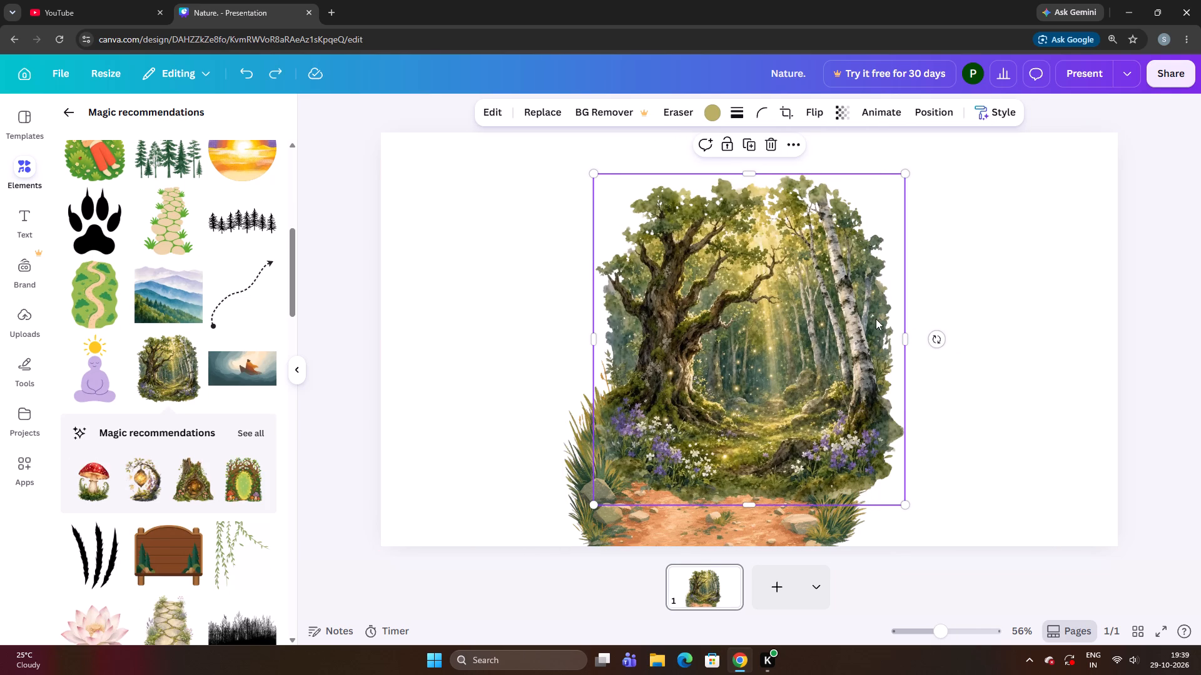
# Enlarge the enchanted forest illustration slightly and place it over the path's upper half, extending past the slide's top edge.
pyautogui.moveTo(823, 327); pyautogui.dragTo(599, 265)
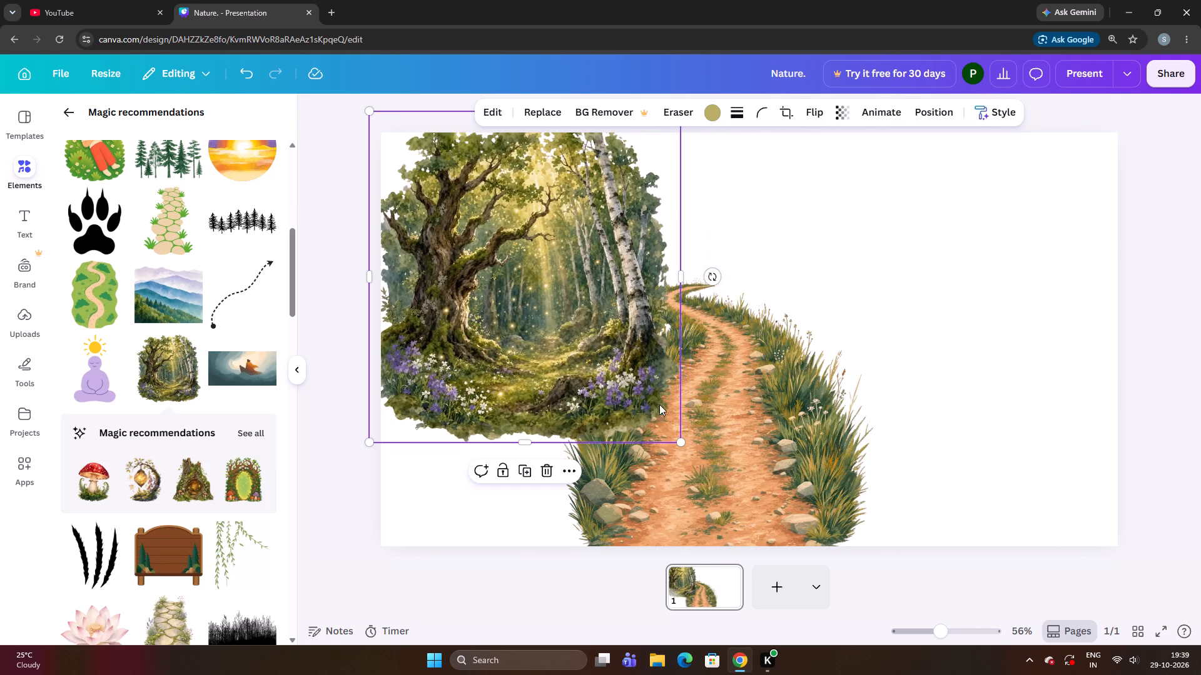
pyautogui.moveTo(683, 443); pyautogui.dragTo(1019, 454)
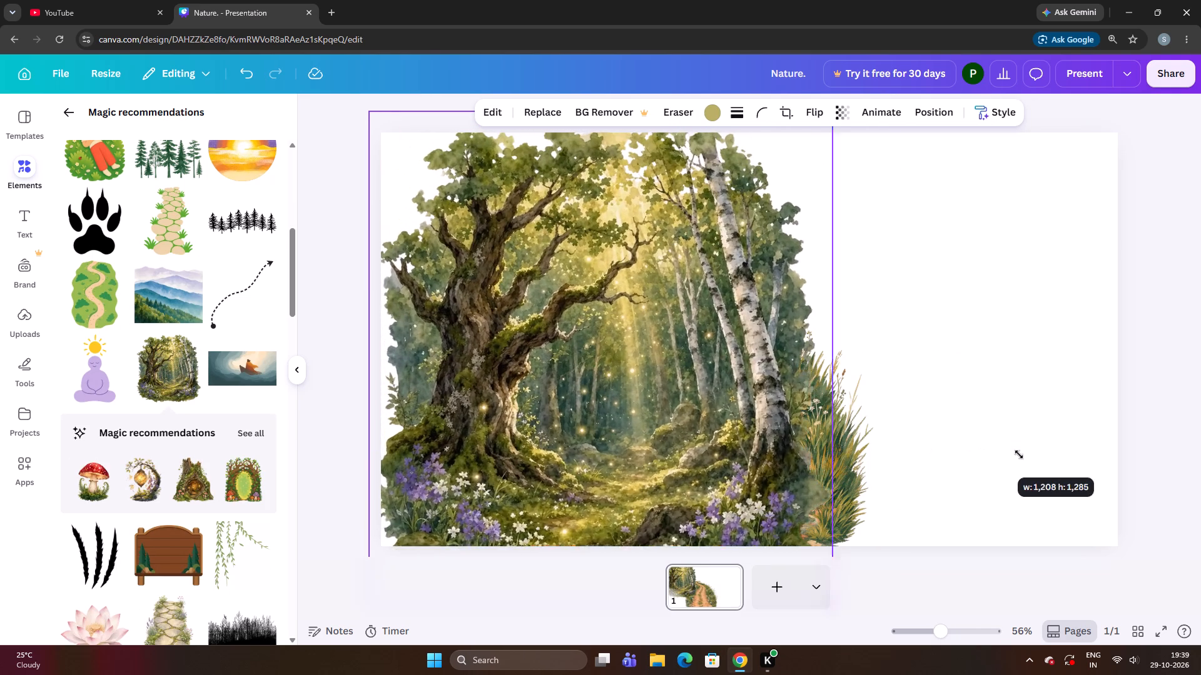
pyautogui.moveTo(1019, 454); pyautogui.dragTo(1100, 452)
pyautogui.moveTo(805, 441); pyautogui.dragTo(751, 236)
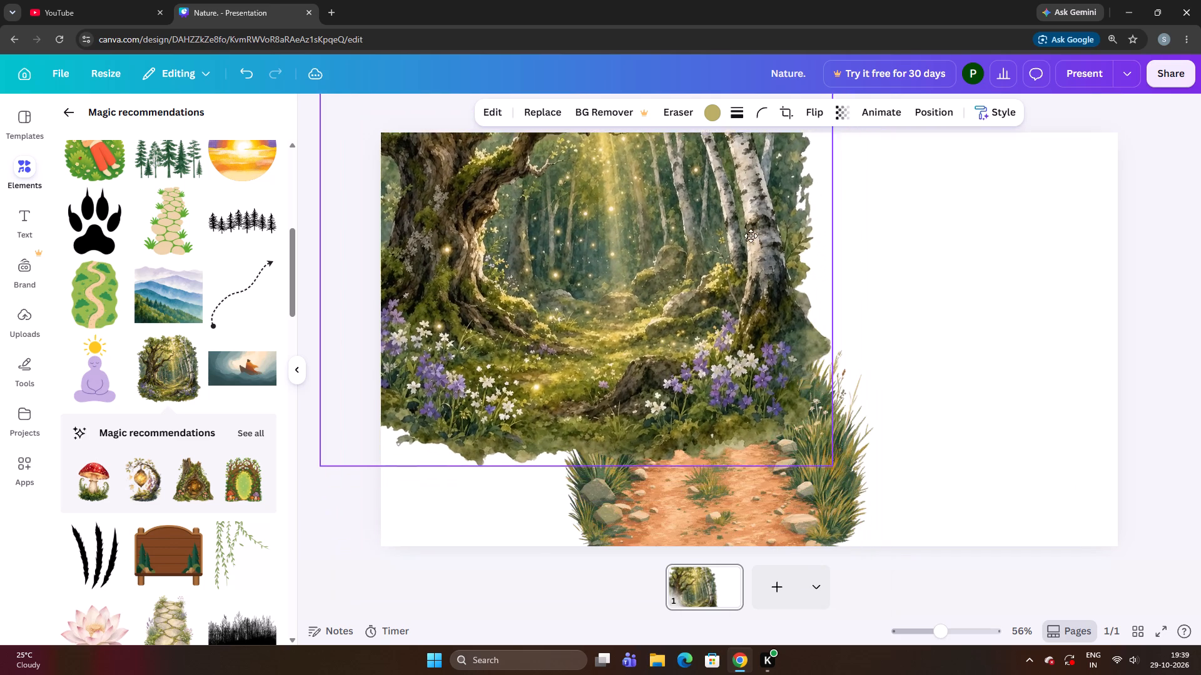
pyautogui.moveTo(751, 236); pyautogui.dragTo(750, 233)
pyautogui.moveTo(829, 450); pyautogui.dragTo(761, 278)
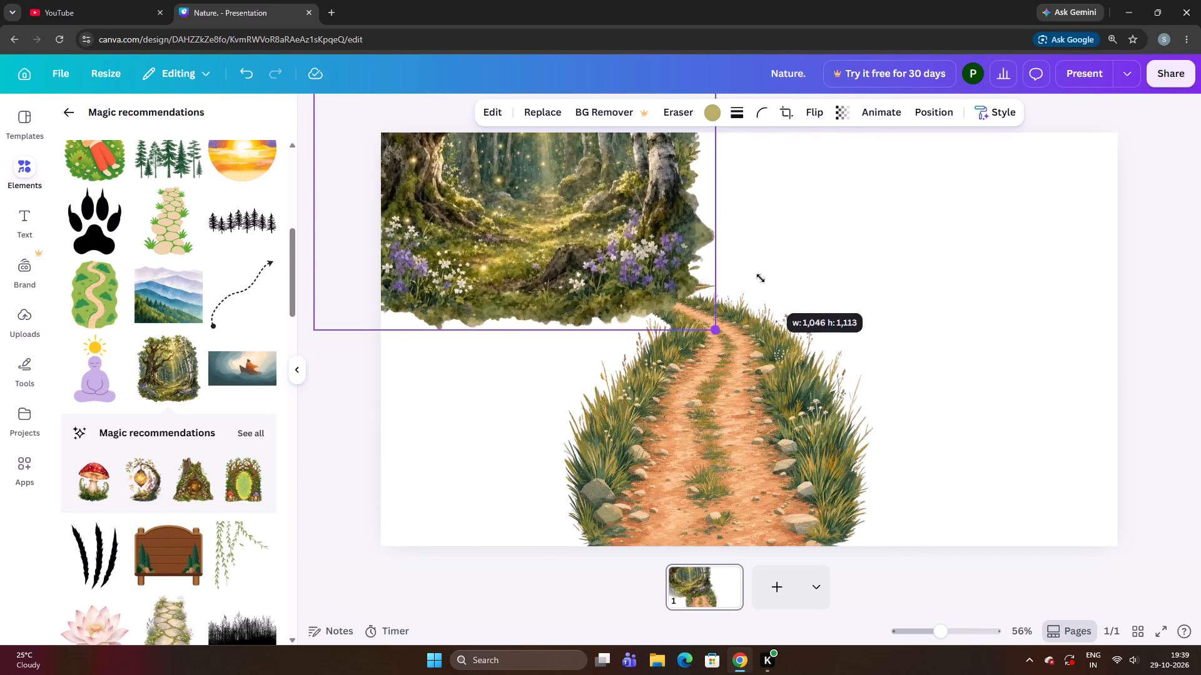
pyautogui.moveTo(761, 278); pyautogui.dragTo(736, 247)
pyautogui.moveTo(646, 202); pyautogui.dragTo(809, 378)
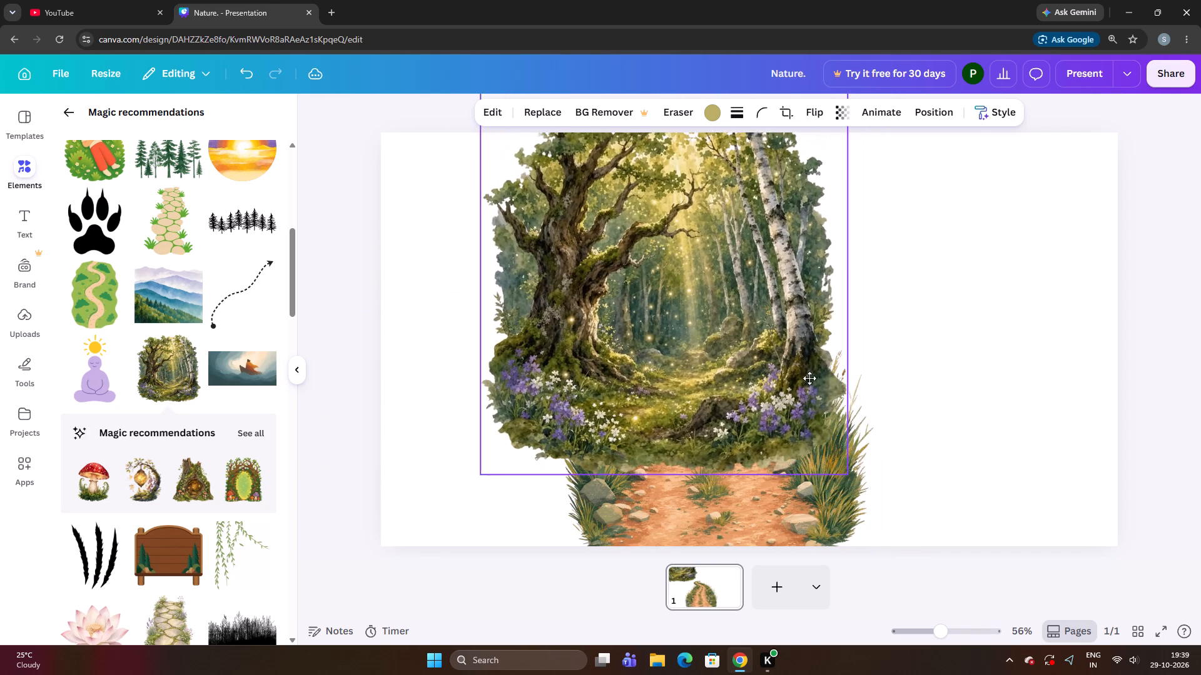
pyautogui.moveTo(809, 378); pyautogui.dragTo(849, 309)
# Send the enchanted forest illustration one layer backward, behind the dirt path.
pyautogui.rightClick(849, 307)
pyautogui.click(902, 317)
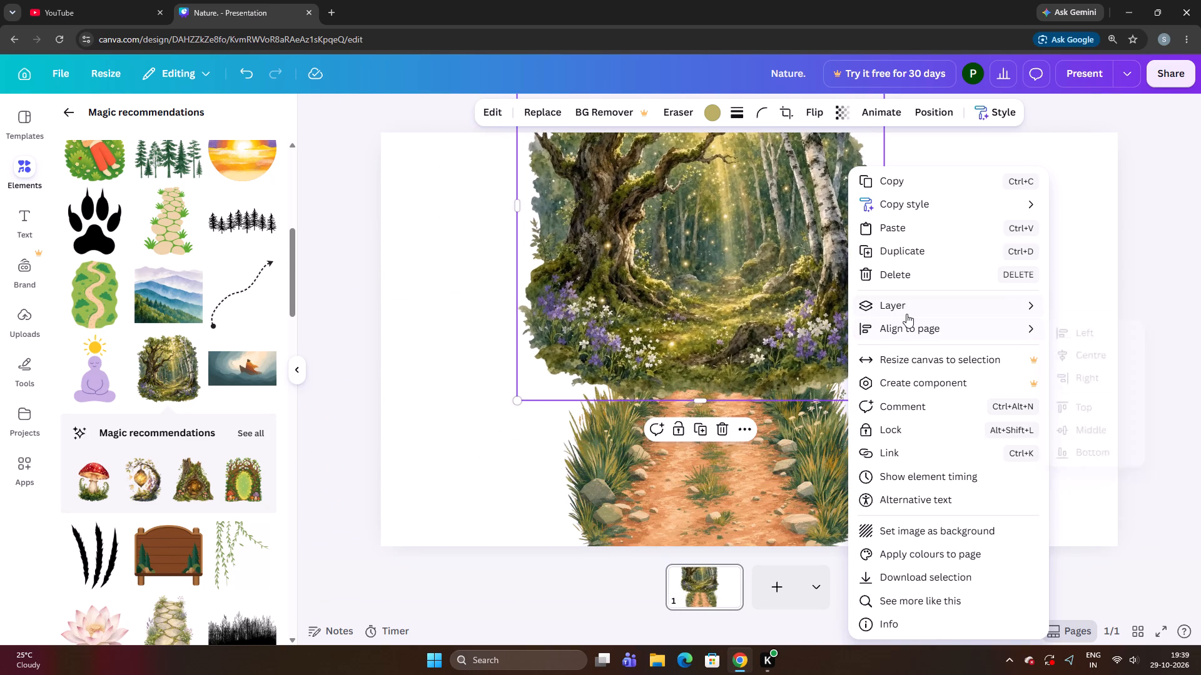
pyautogui.click(906, 314)
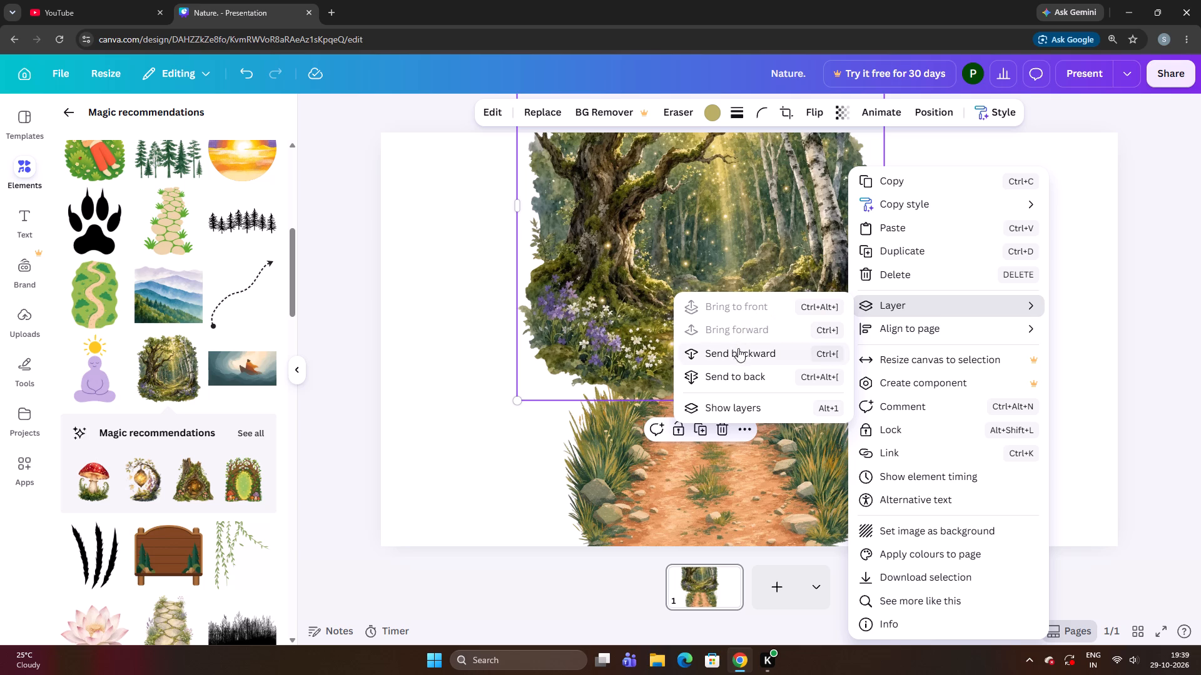
pyautogui.click(738, 348)
pyautogui.click(553, 367)
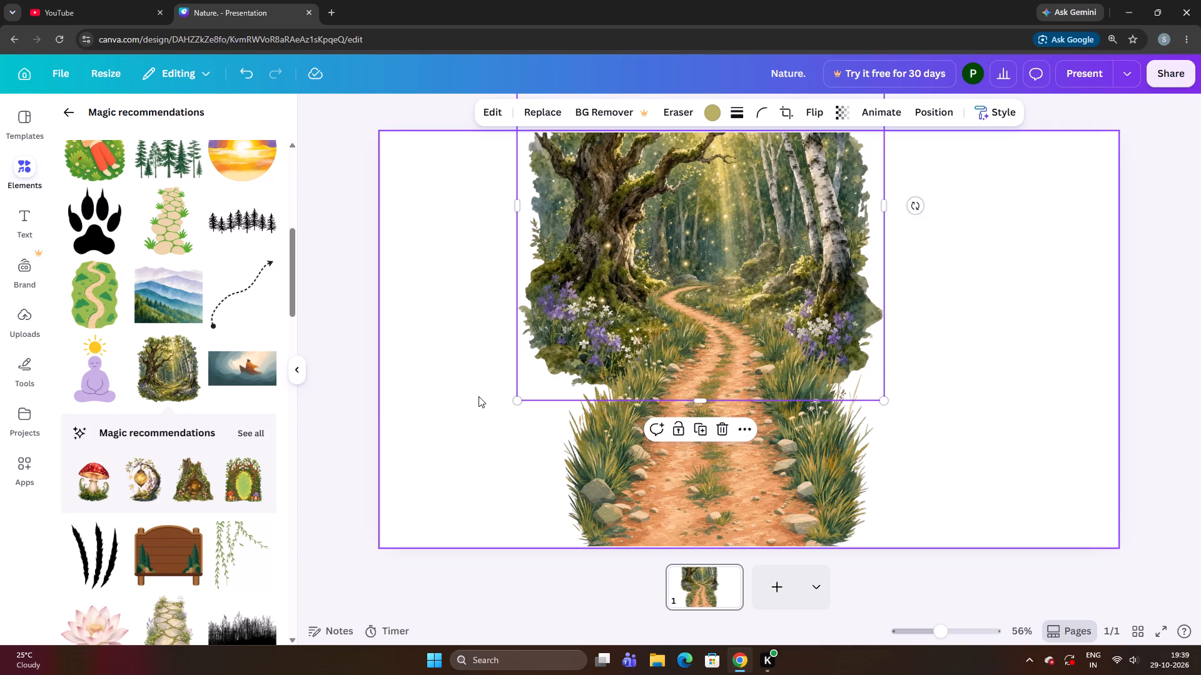
pyautogui.click(417, 402)
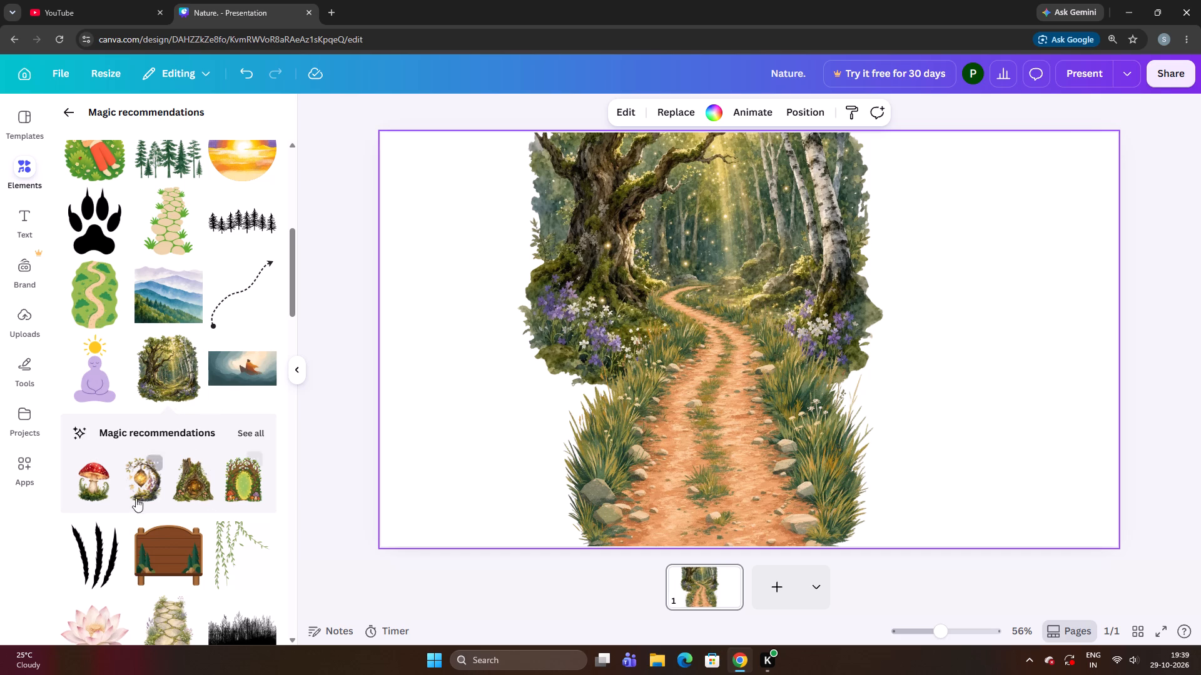
# Add the mountain trail illustration with daisies, enlarged to the slide's full height and covering its left side.
pyautogui.scroll(-3, 136, 498)
pyautogui.click(83, 514)
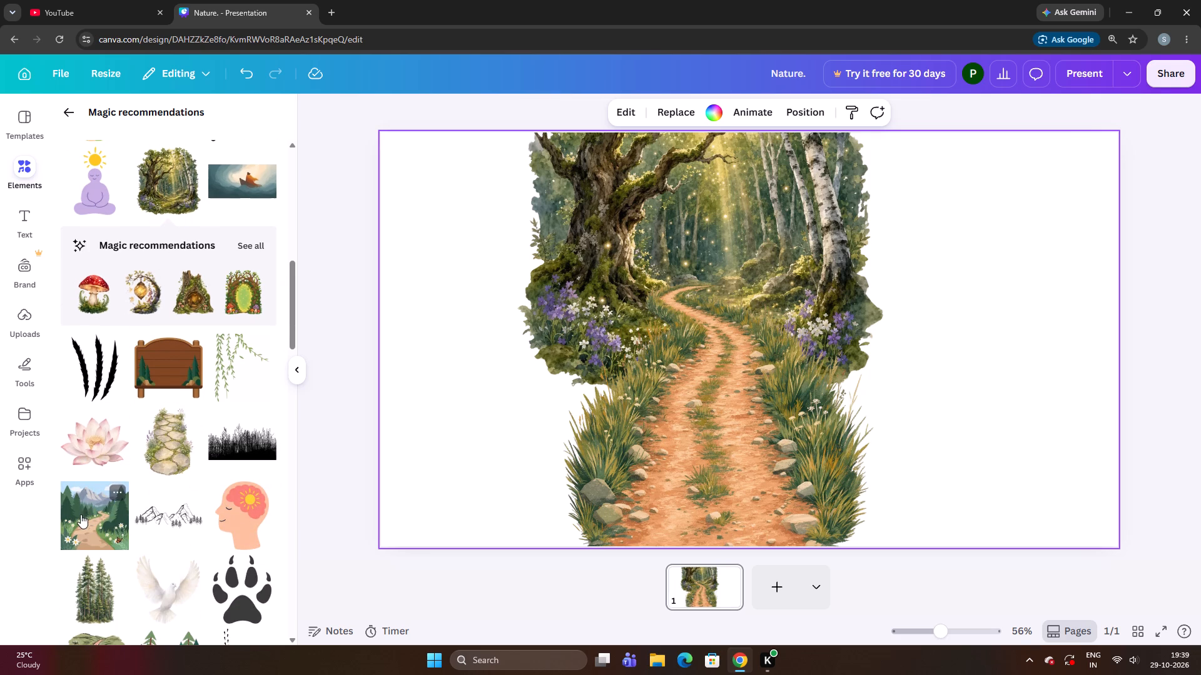
pyautogui.moveTo(796, 392); pyautogui.dragTo(517, 327)
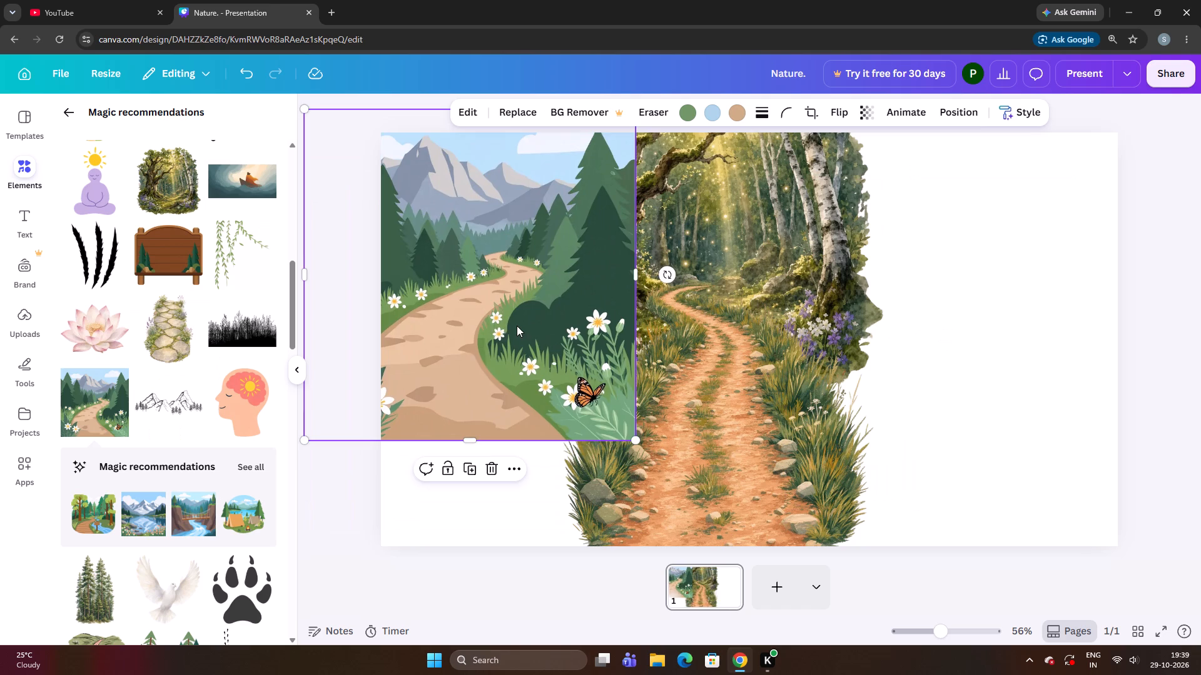
pyautogui.moveTo(517, 326); pyautogui.dragTo(457, 291)
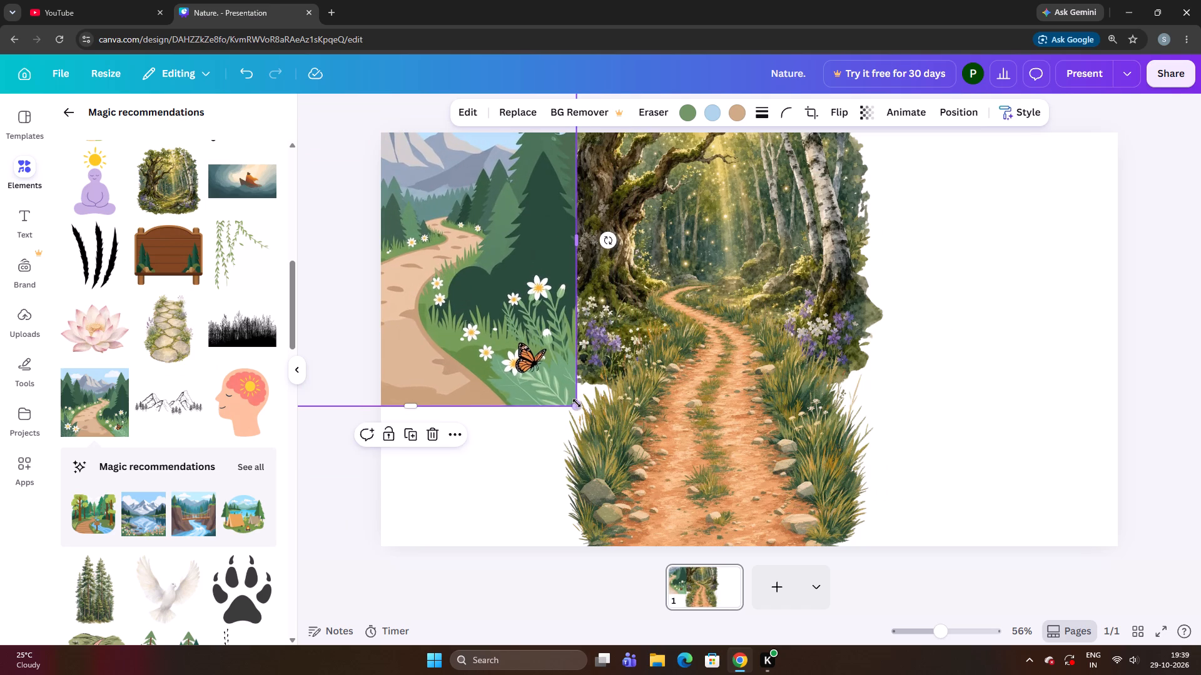
pyautogui.moveTo(577, 406); pyautogui.dragTo(655, 618)
pyautogui.moveTo(622, 473); pyautogui.dragTo(589, 476)
# Send the mountain trail illustration one layer backward, behind the dirt path.
pyautogui.rightClick(586, 448)
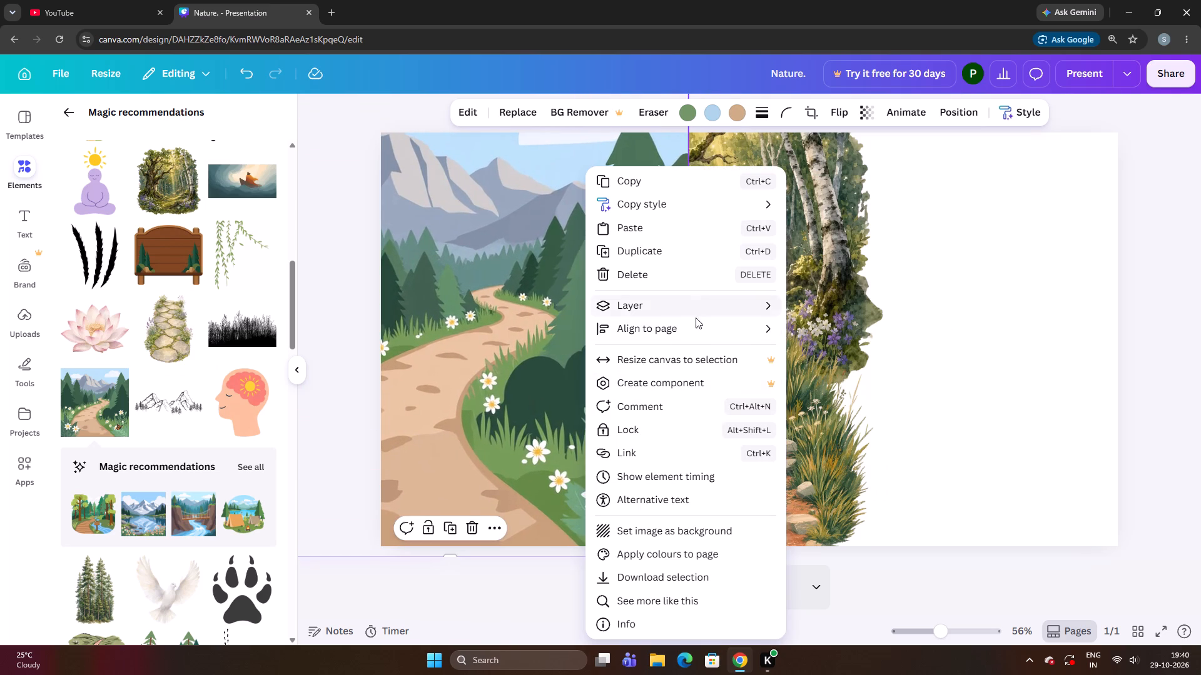
pyautogui.click(696, 317)
pyautogui.click(695, 311)
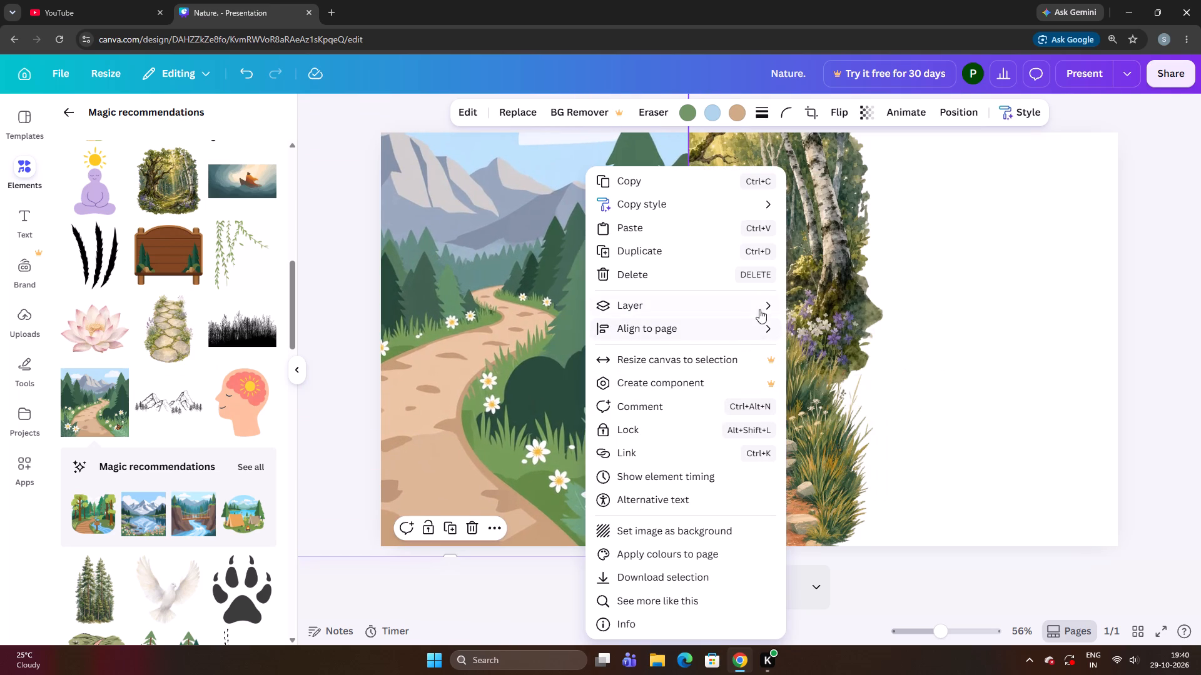
pyautogui.click(761, 306)
pyautogui.click(799, 357)
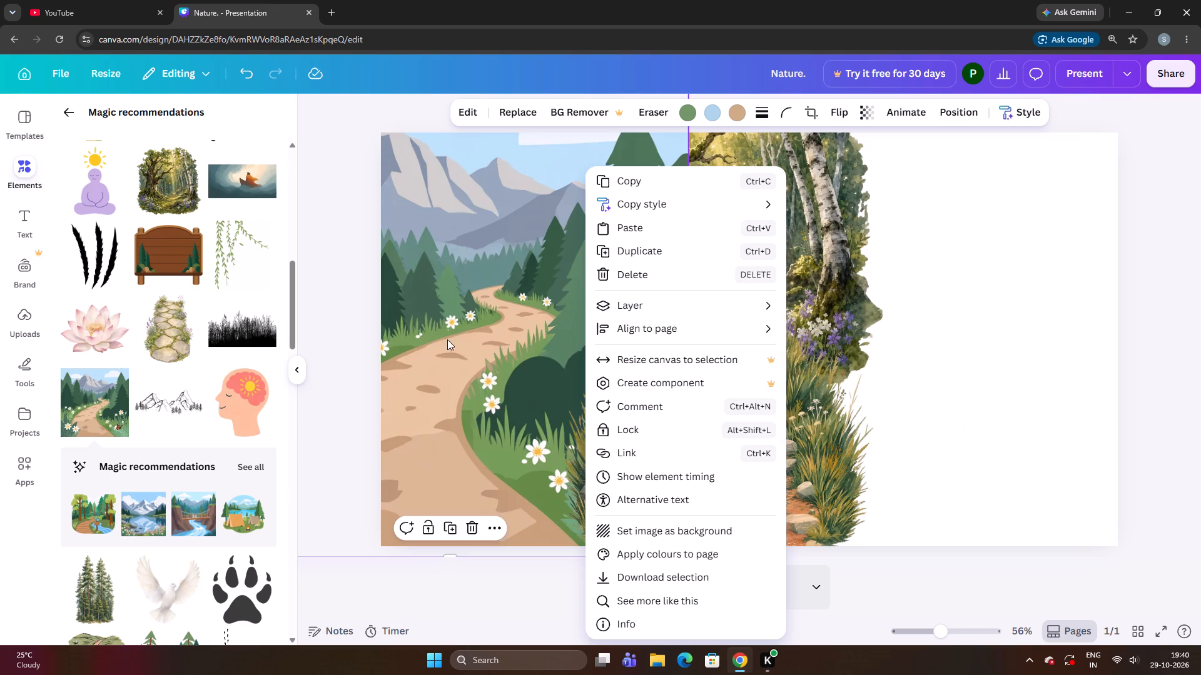
pyautogui.click(347, 336)
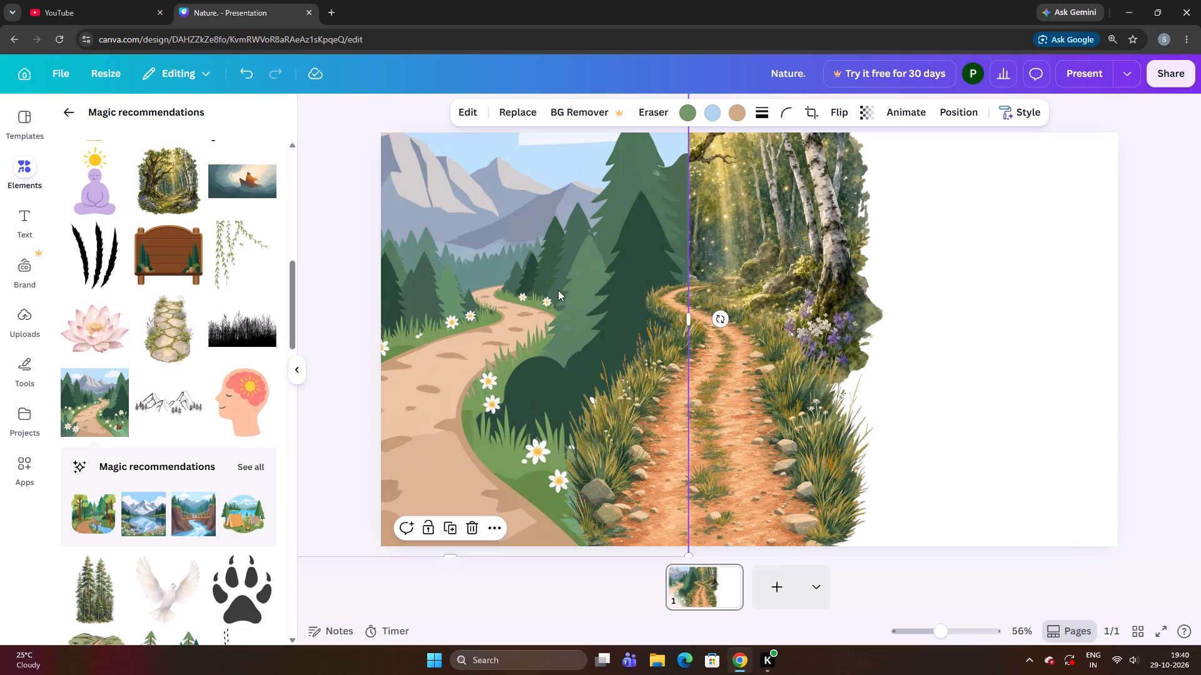
# Send the mountain trail illustration another layer backward, behind the enchanted forest illustration.
pyautogui.rightClick(558, 290)
pyautogui.click(617, 304)
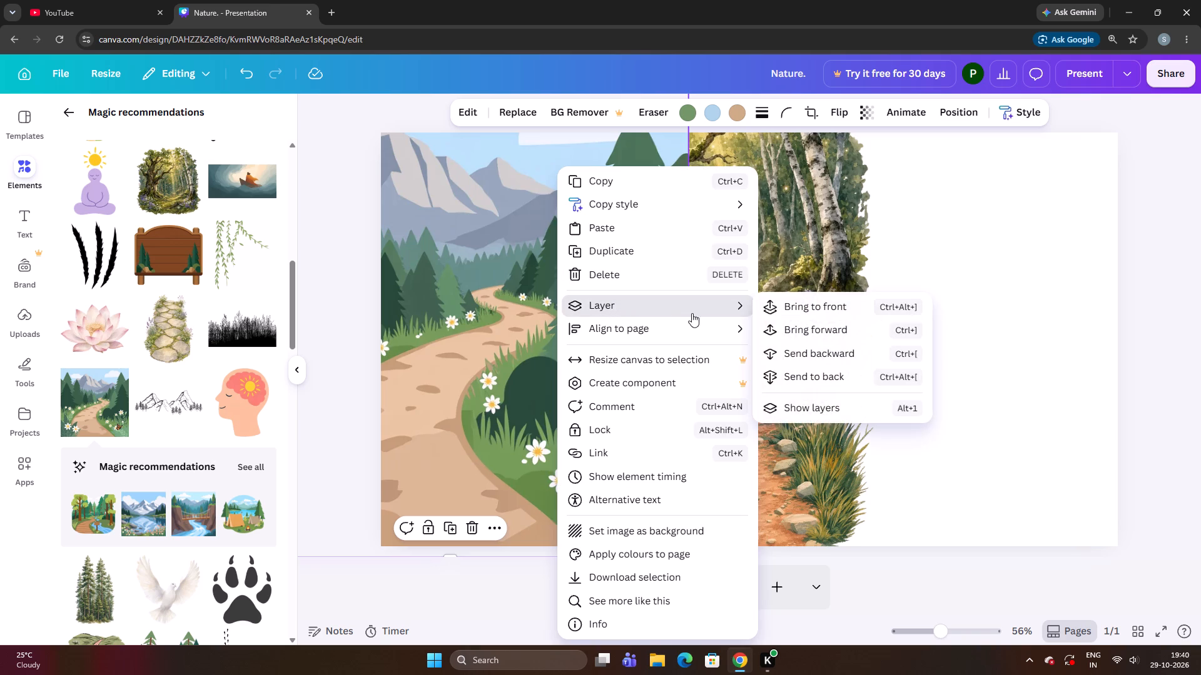
pyautogui.click(729, 302)
pyautogui.click(815, 346)
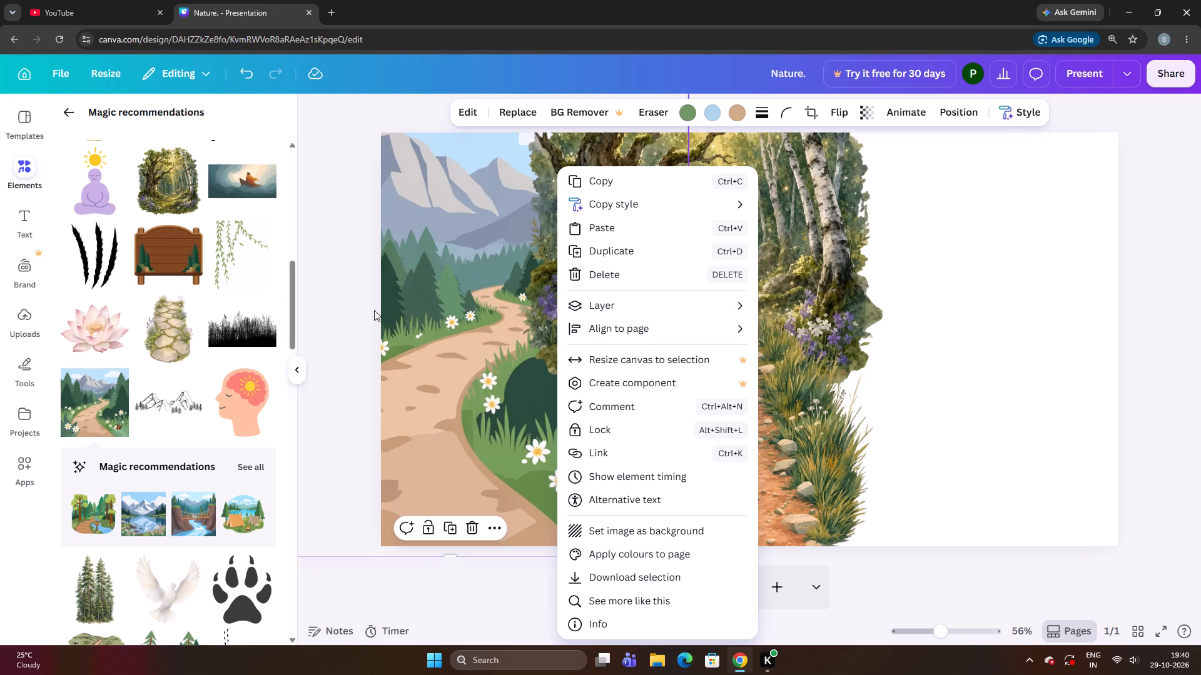
pyautogui.click(367, 310)
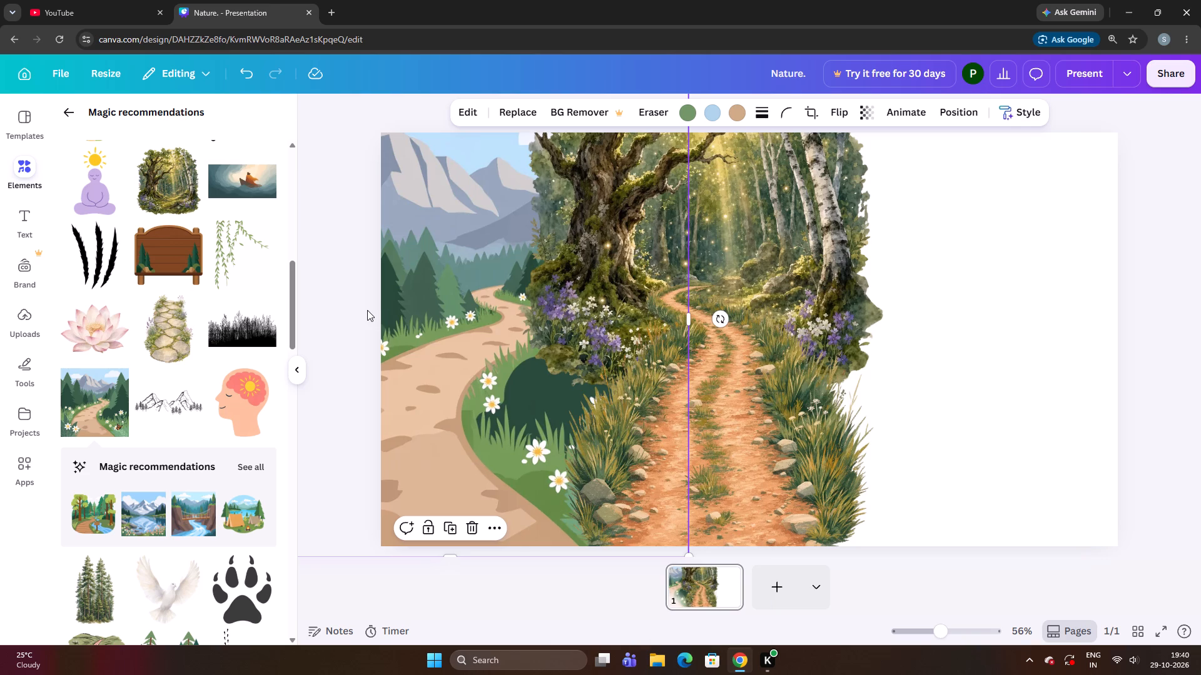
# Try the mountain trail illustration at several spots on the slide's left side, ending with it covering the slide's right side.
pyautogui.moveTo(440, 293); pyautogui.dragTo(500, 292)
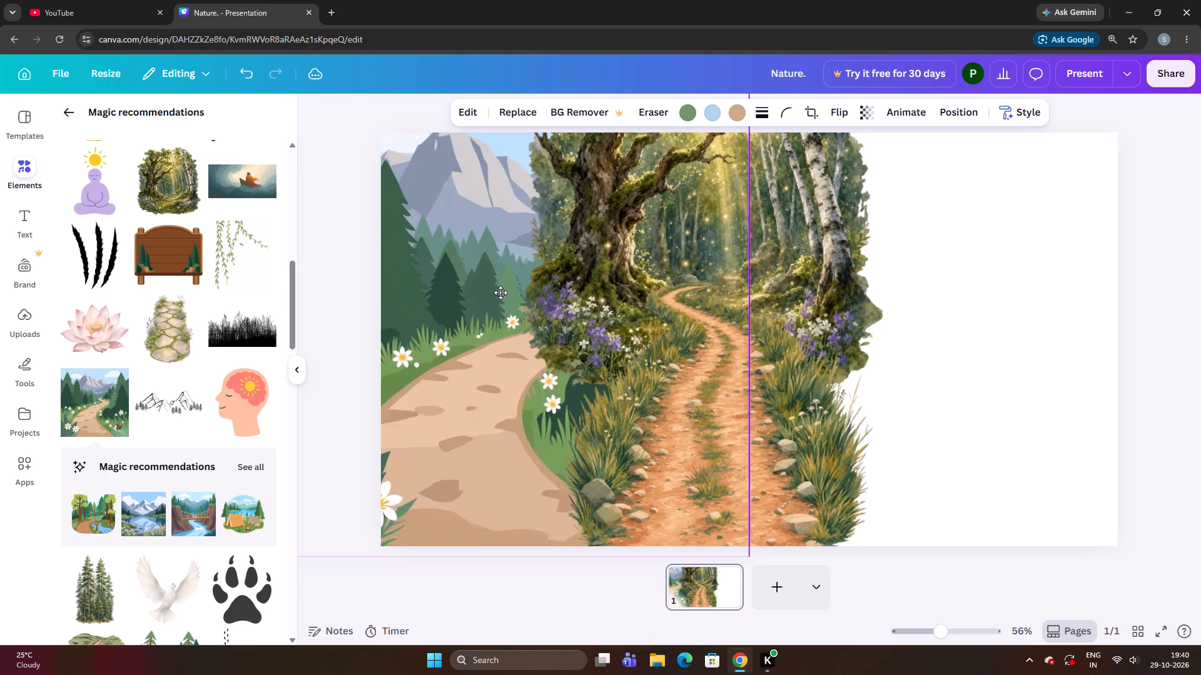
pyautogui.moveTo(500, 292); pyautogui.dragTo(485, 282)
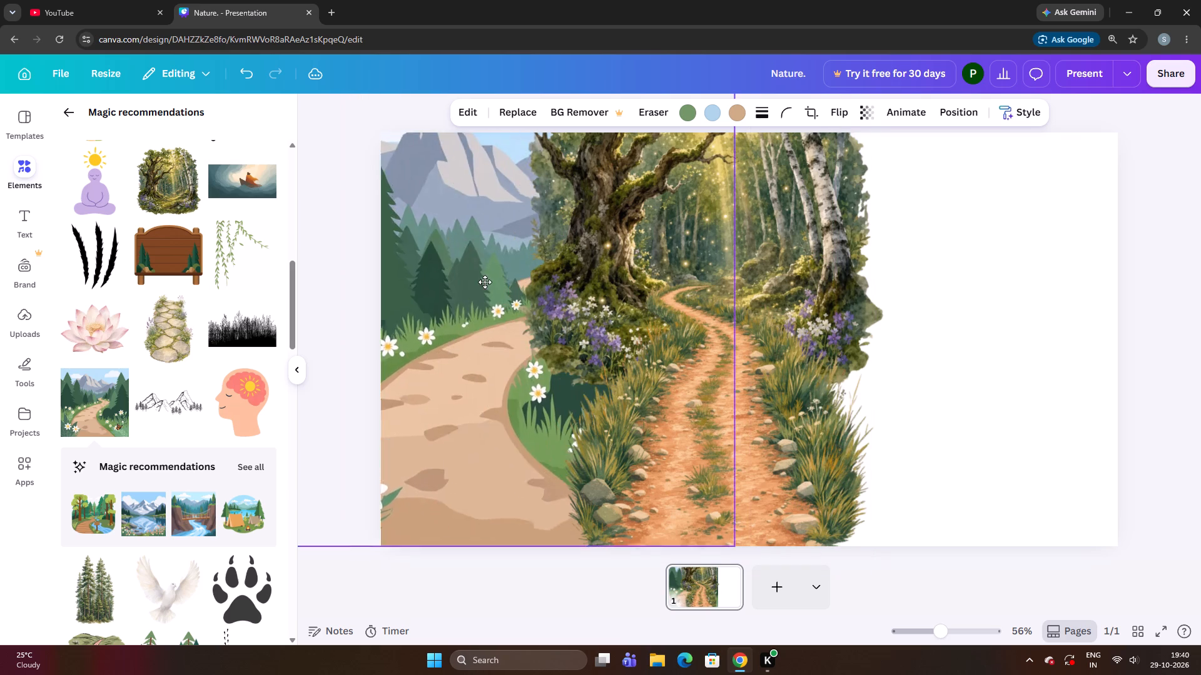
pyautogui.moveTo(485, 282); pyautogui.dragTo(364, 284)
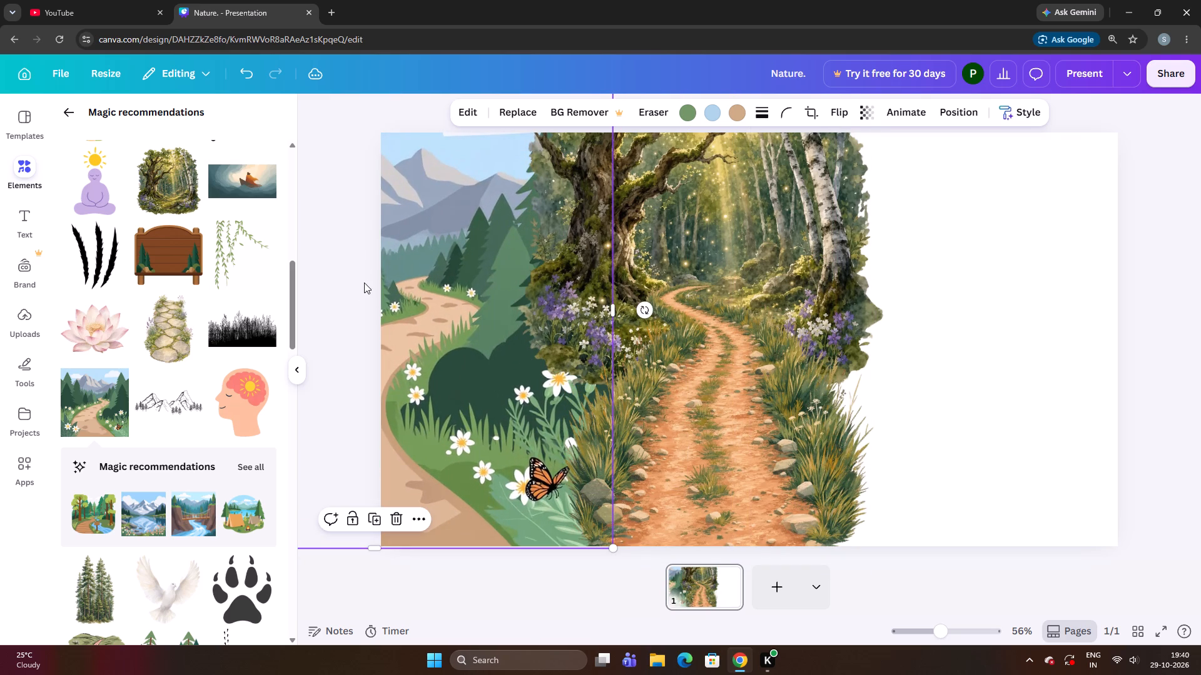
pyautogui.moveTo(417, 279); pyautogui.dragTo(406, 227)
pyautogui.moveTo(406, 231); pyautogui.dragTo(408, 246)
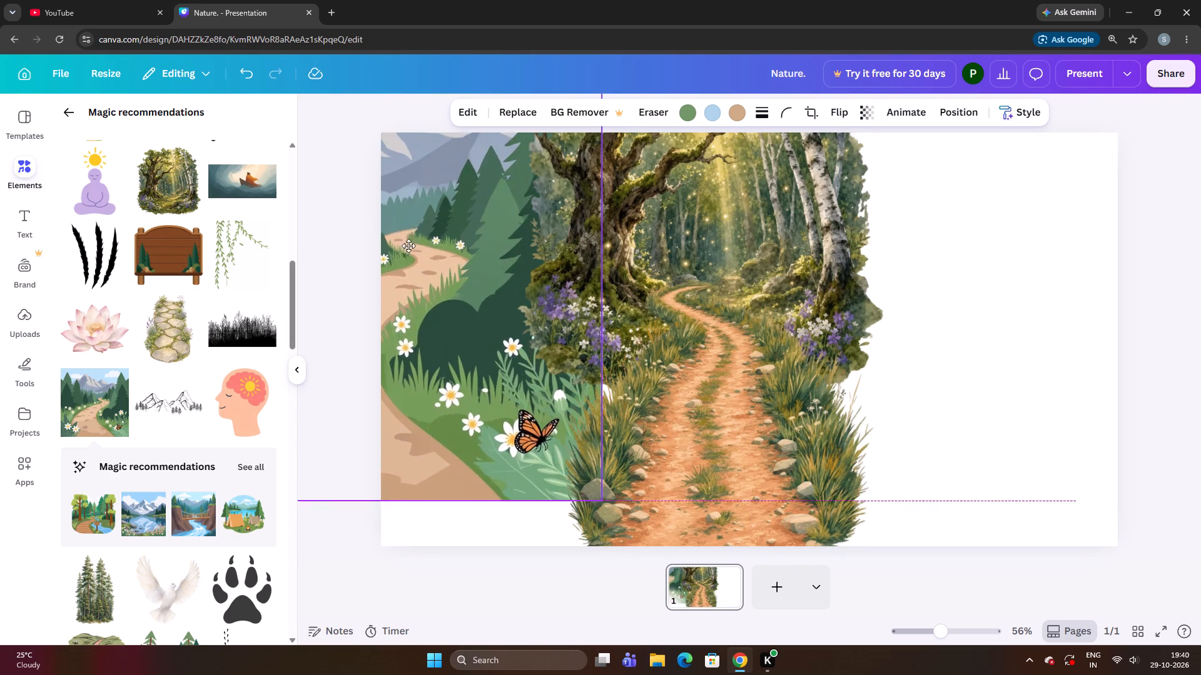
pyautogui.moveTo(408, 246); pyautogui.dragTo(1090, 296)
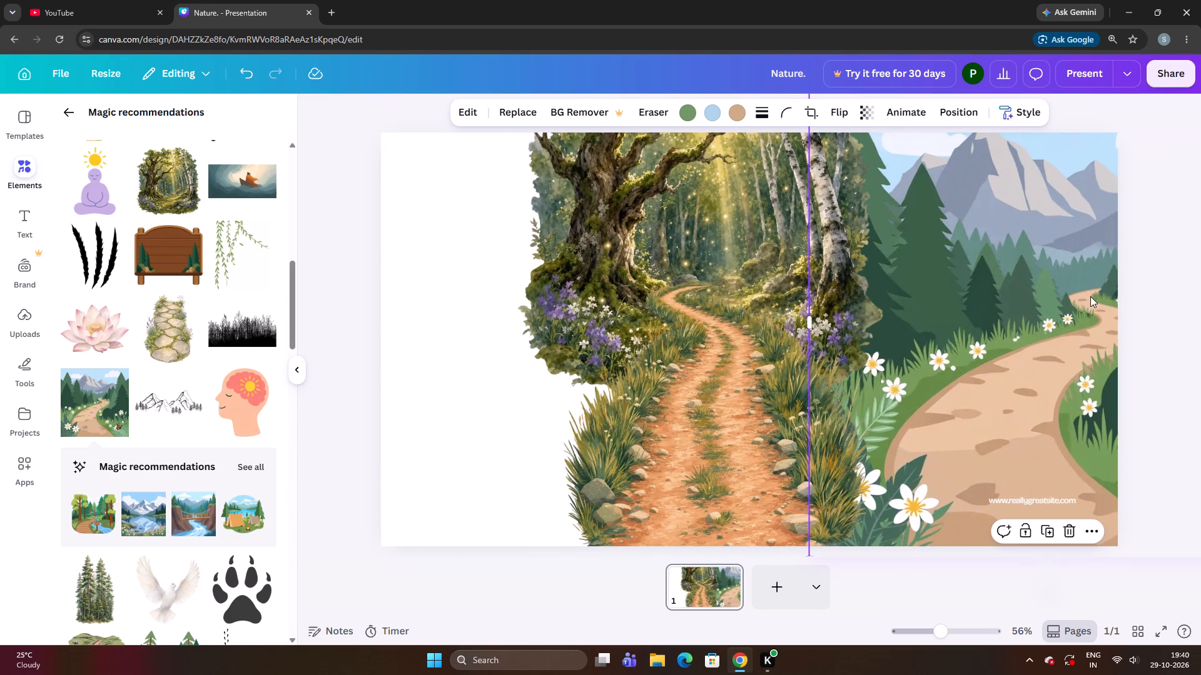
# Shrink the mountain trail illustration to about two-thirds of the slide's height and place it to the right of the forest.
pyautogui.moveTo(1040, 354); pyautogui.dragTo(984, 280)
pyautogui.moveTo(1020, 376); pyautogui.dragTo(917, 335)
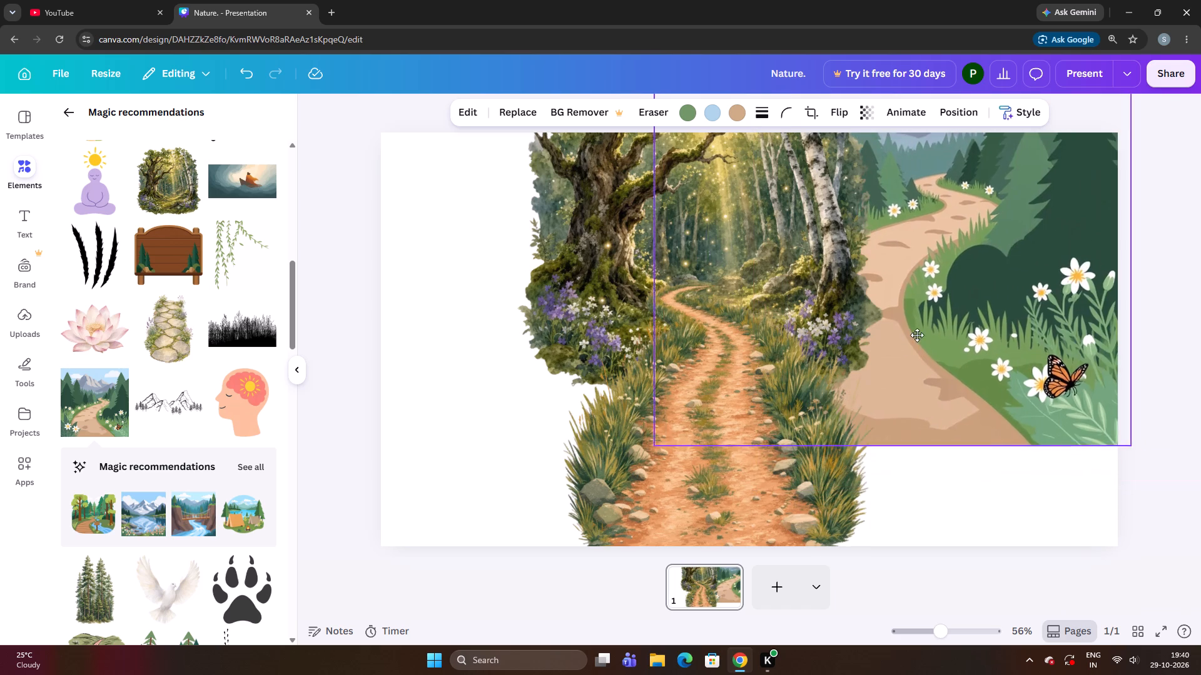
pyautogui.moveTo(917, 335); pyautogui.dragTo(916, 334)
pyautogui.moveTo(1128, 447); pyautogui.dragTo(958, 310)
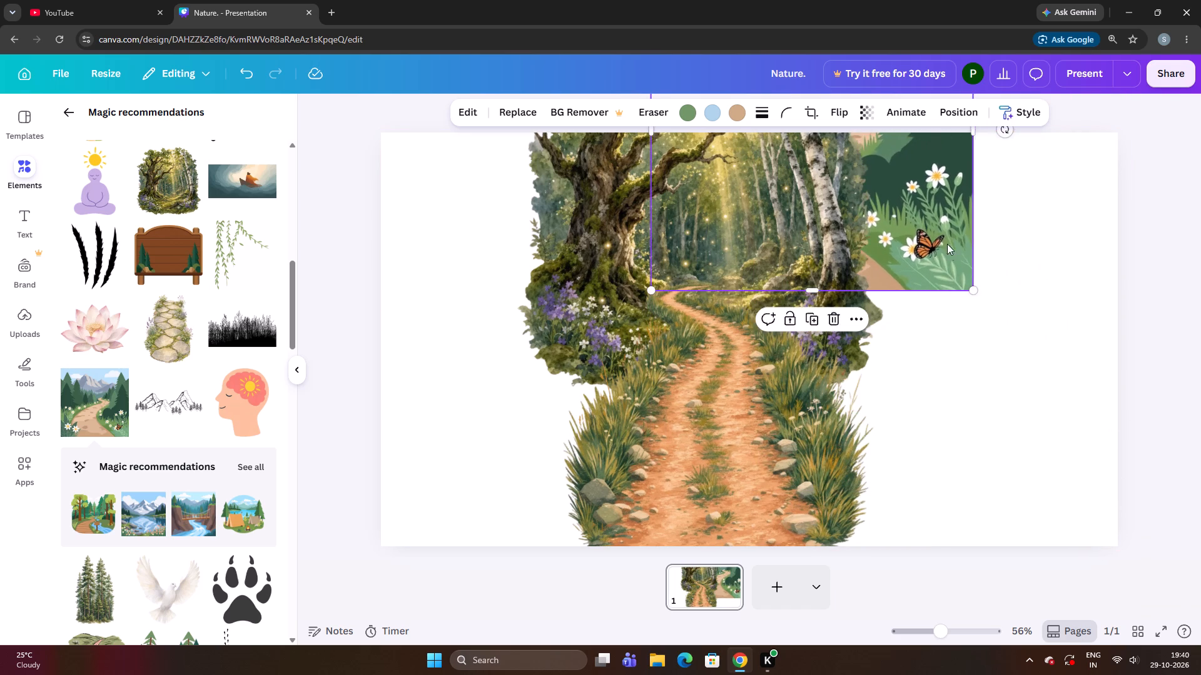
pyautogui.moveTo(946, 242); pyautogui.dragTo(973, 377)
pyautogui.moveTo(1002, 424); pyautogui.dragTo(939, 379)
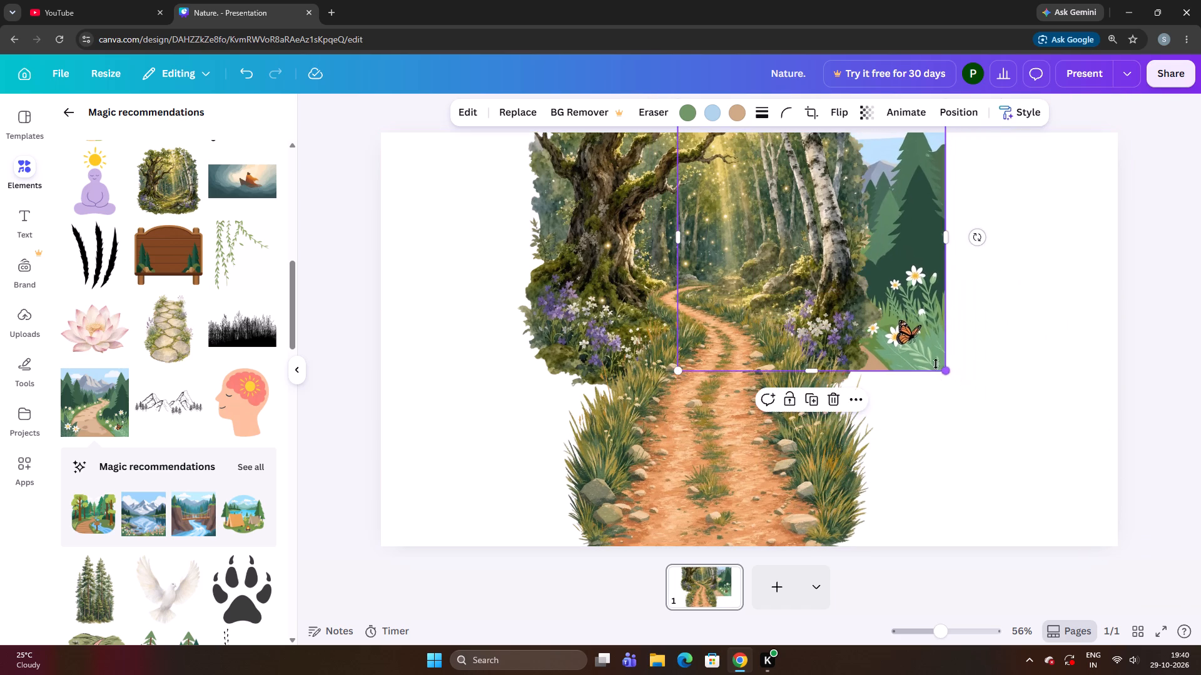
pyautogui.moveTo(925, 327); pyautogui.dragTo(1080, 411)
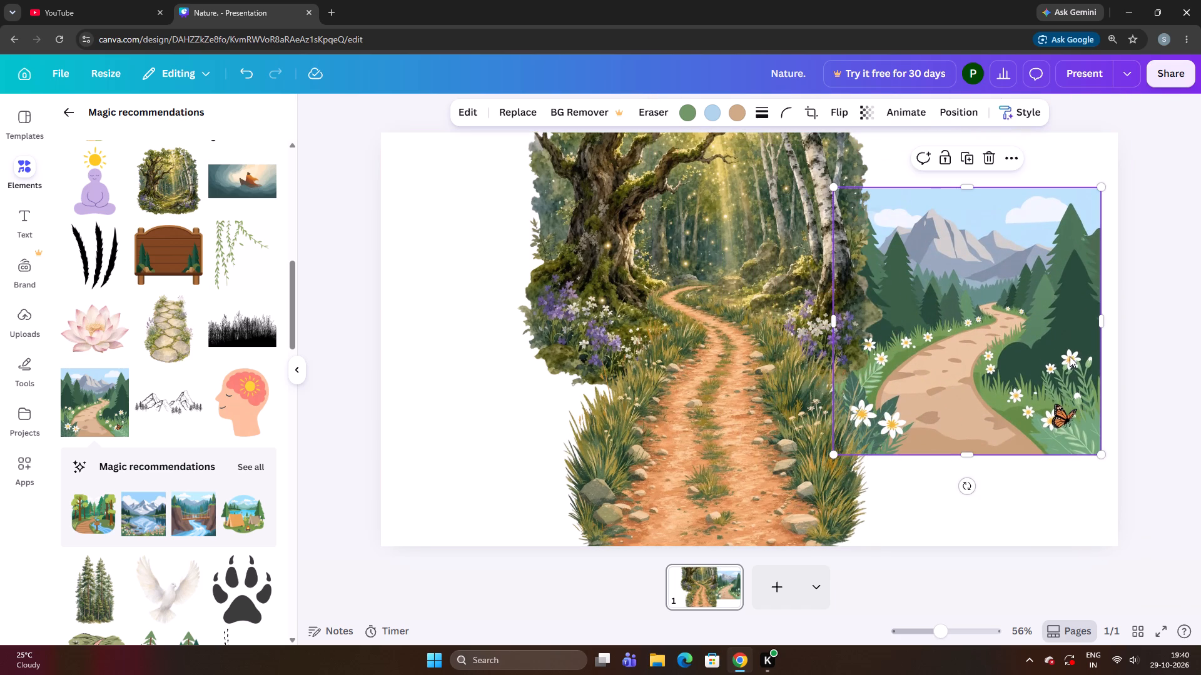
# Delete the mountain trail illustration from the slide.
pyautogui.moveTo(1070, 356); pyautogui.dragTo(961, 340)
pyautogui.click(961, 340)
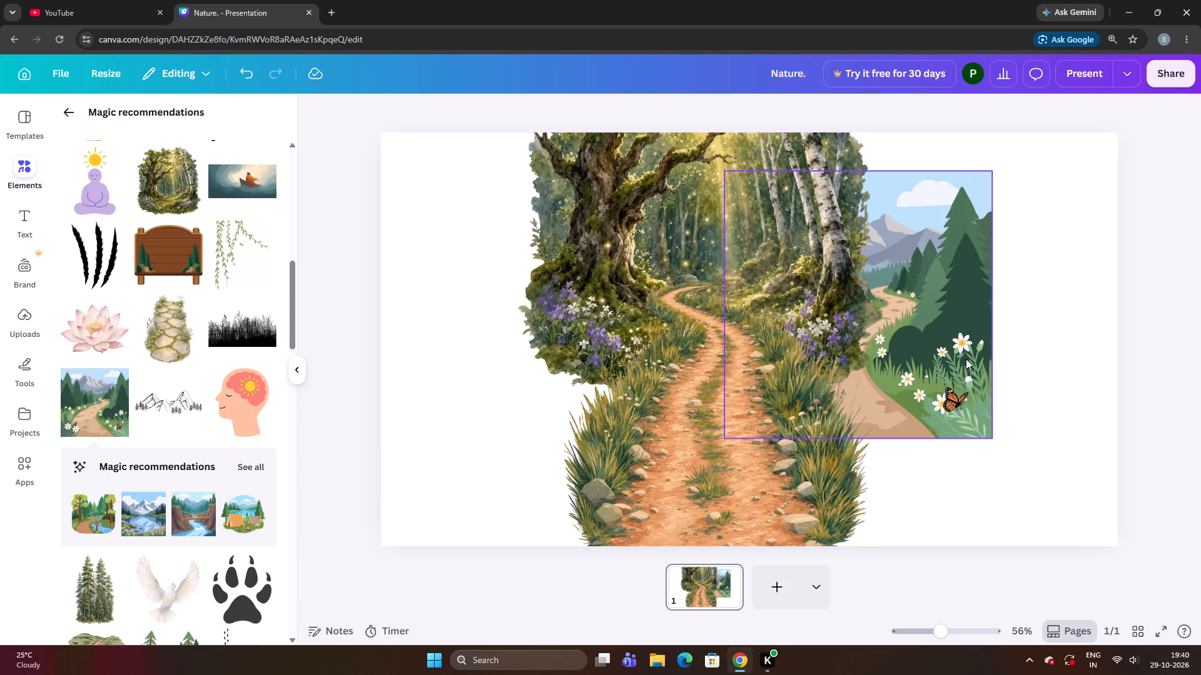
pyautogui.click(966, 359)
pyautogui.click(879, 474)
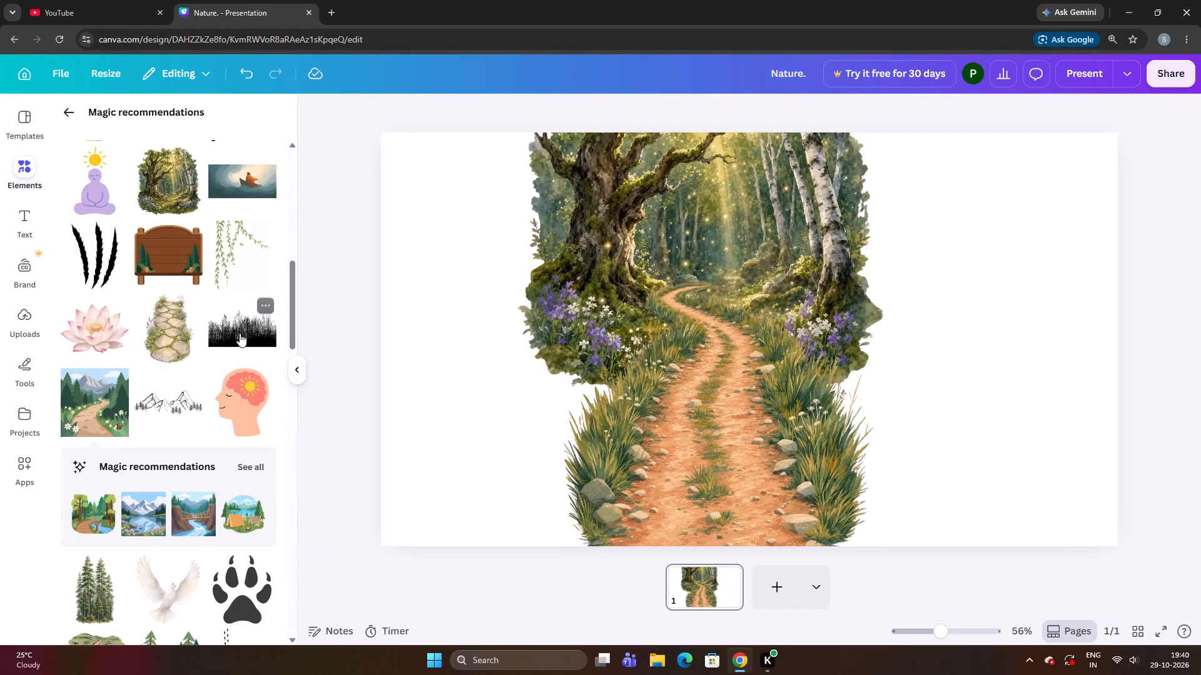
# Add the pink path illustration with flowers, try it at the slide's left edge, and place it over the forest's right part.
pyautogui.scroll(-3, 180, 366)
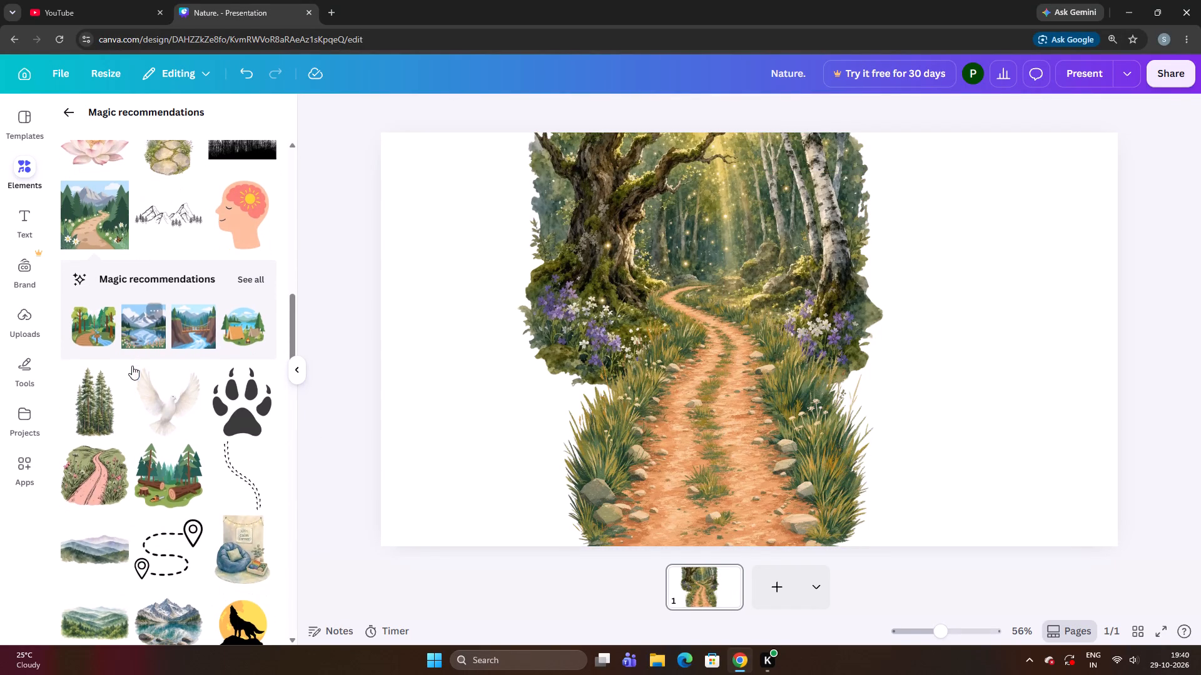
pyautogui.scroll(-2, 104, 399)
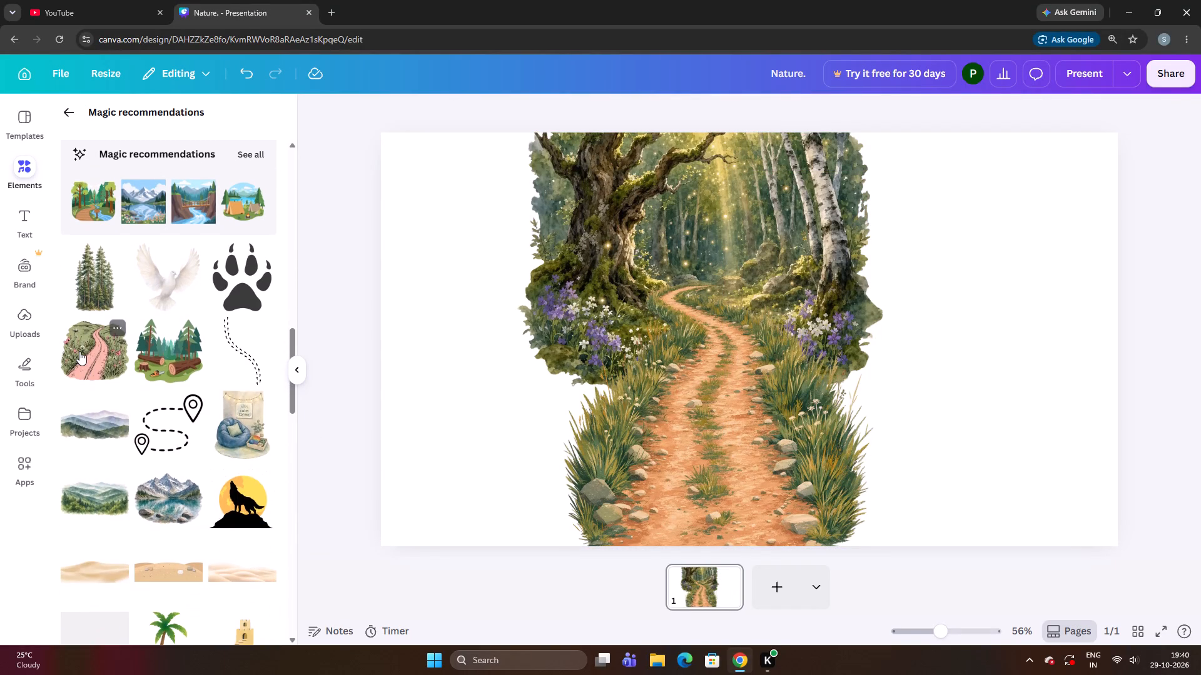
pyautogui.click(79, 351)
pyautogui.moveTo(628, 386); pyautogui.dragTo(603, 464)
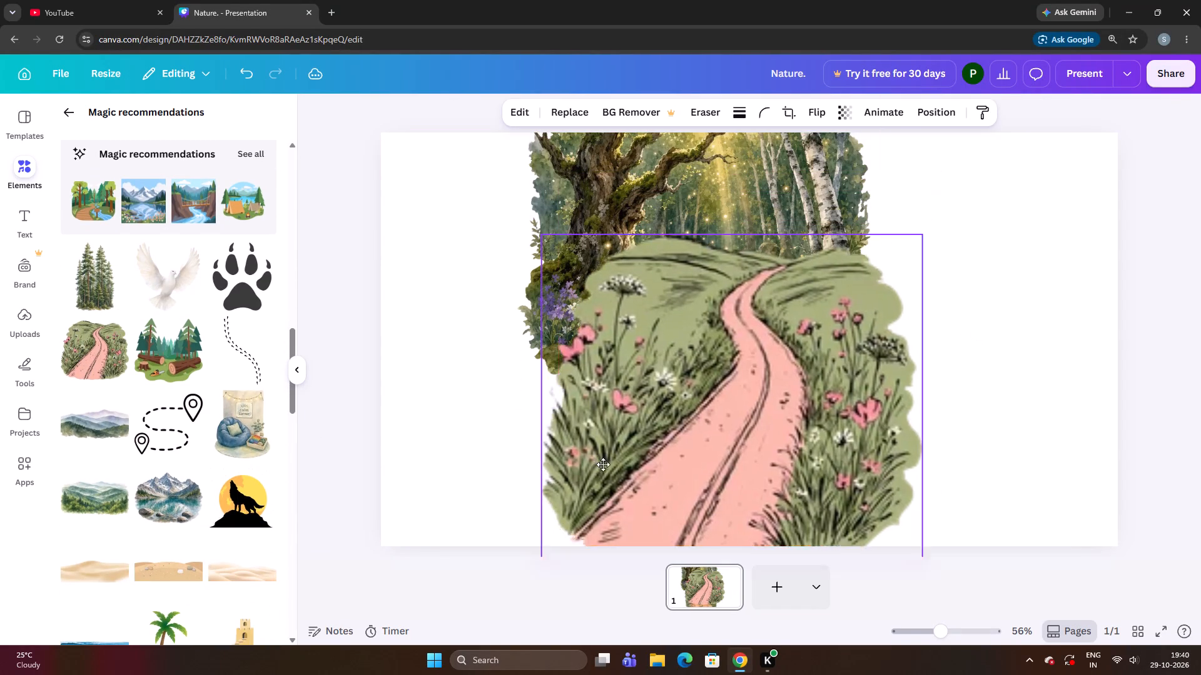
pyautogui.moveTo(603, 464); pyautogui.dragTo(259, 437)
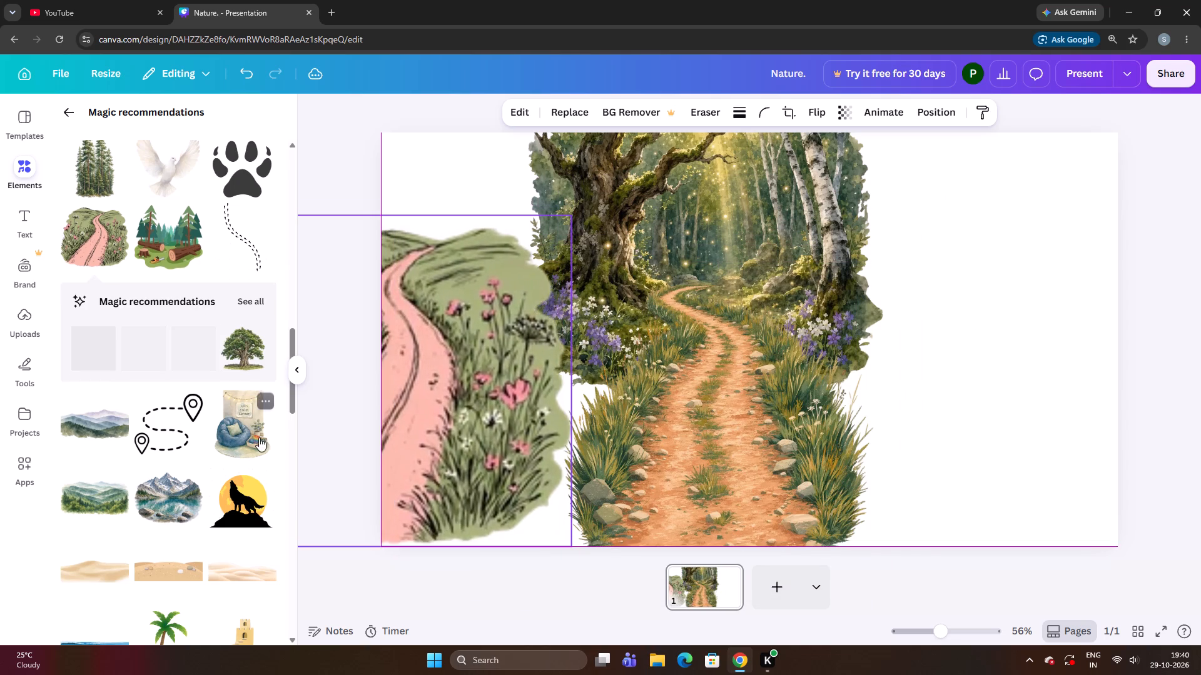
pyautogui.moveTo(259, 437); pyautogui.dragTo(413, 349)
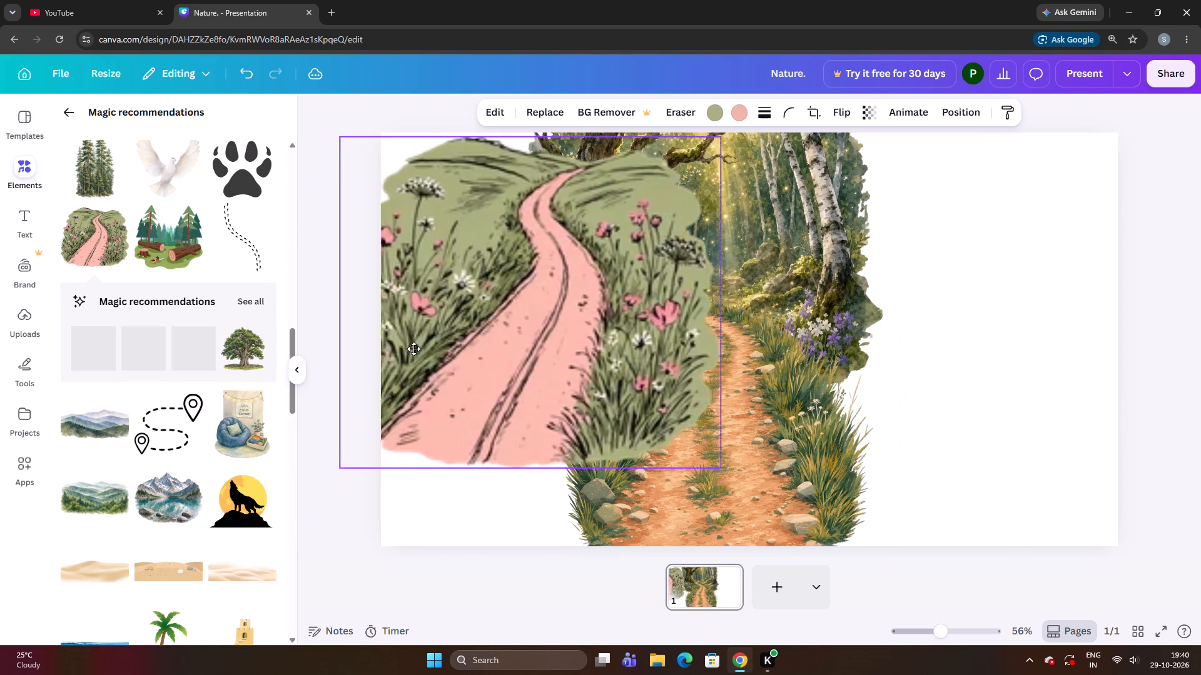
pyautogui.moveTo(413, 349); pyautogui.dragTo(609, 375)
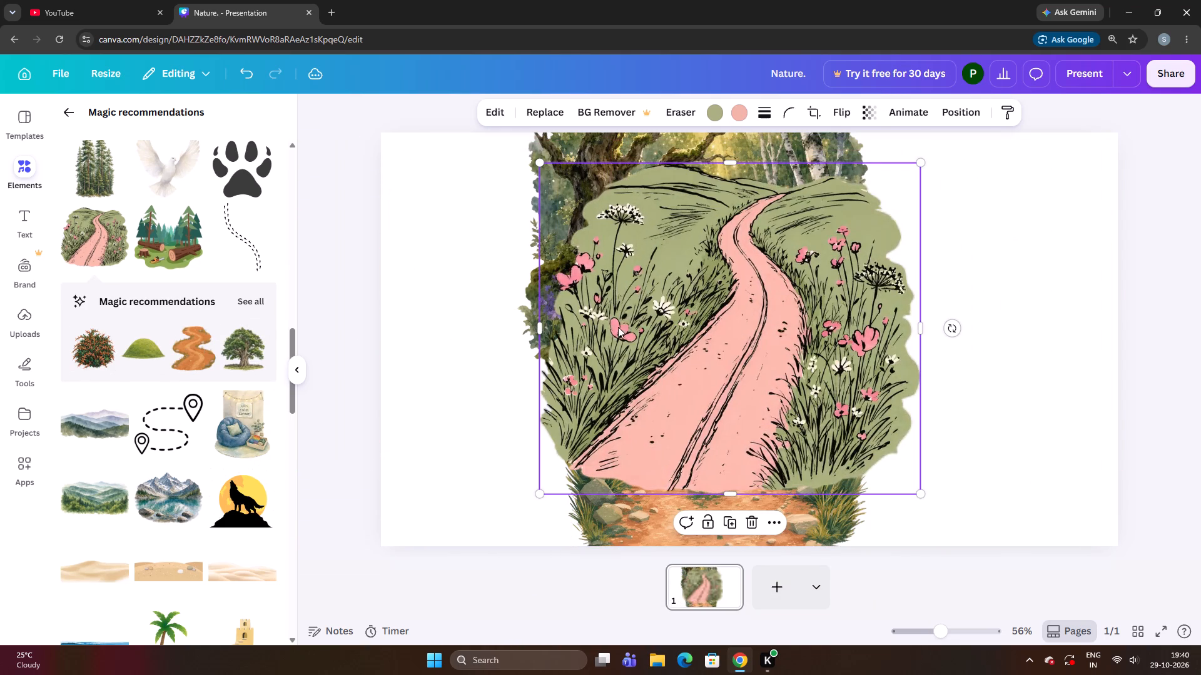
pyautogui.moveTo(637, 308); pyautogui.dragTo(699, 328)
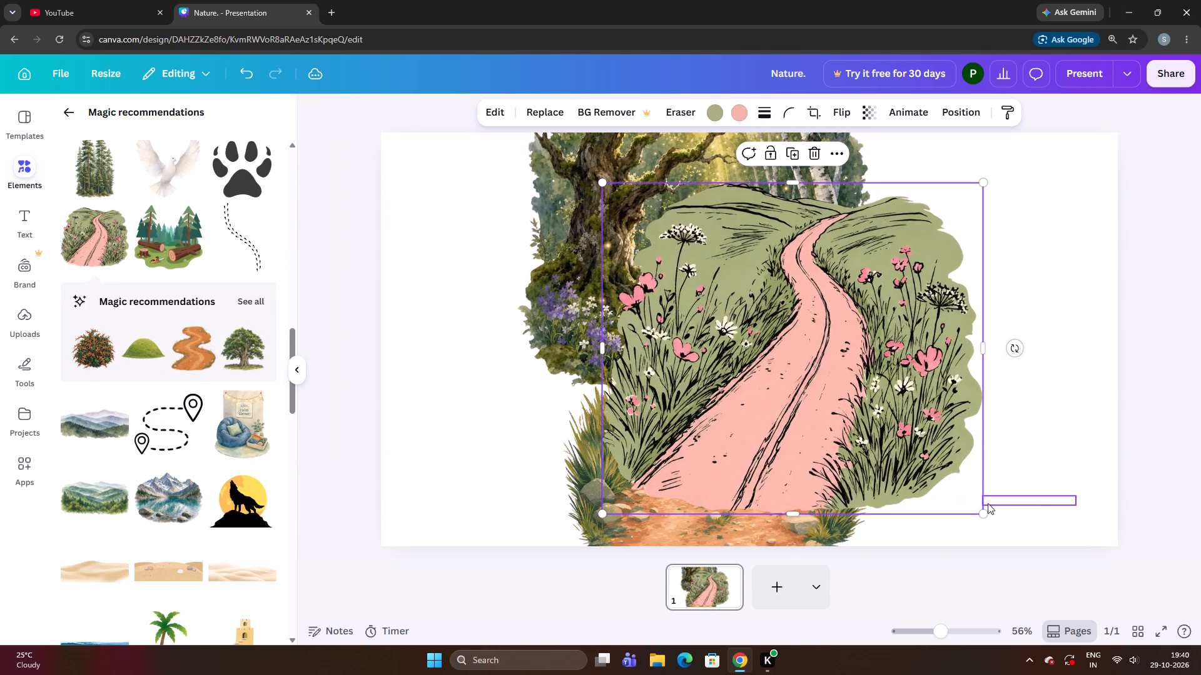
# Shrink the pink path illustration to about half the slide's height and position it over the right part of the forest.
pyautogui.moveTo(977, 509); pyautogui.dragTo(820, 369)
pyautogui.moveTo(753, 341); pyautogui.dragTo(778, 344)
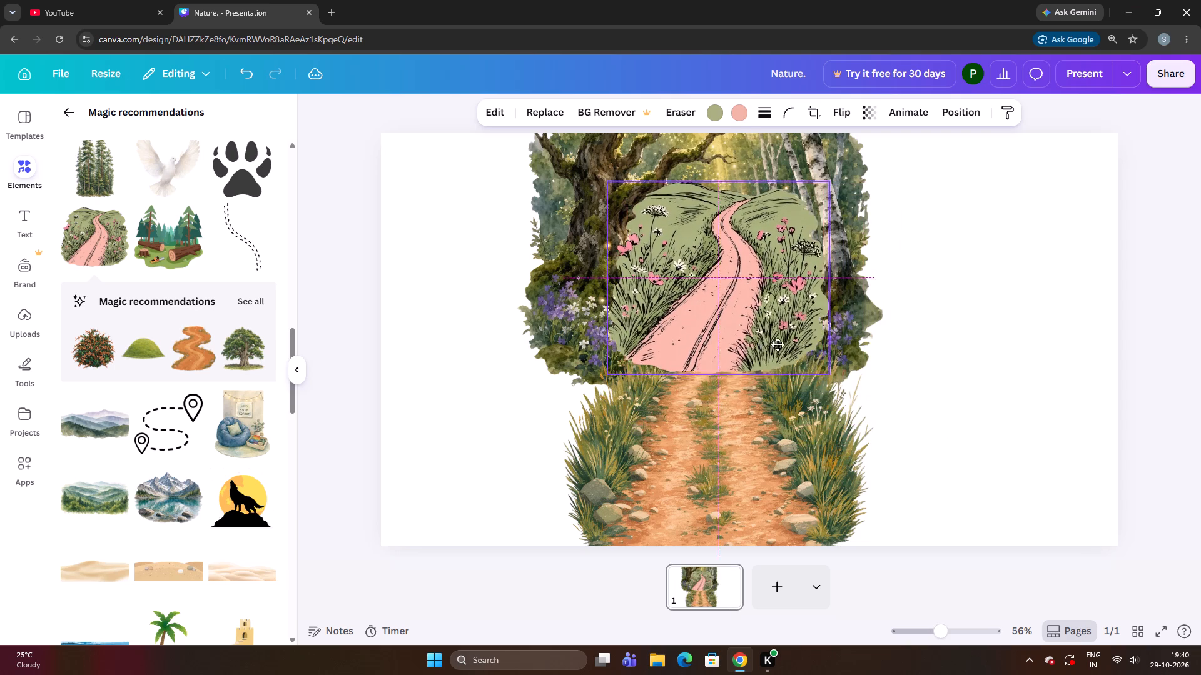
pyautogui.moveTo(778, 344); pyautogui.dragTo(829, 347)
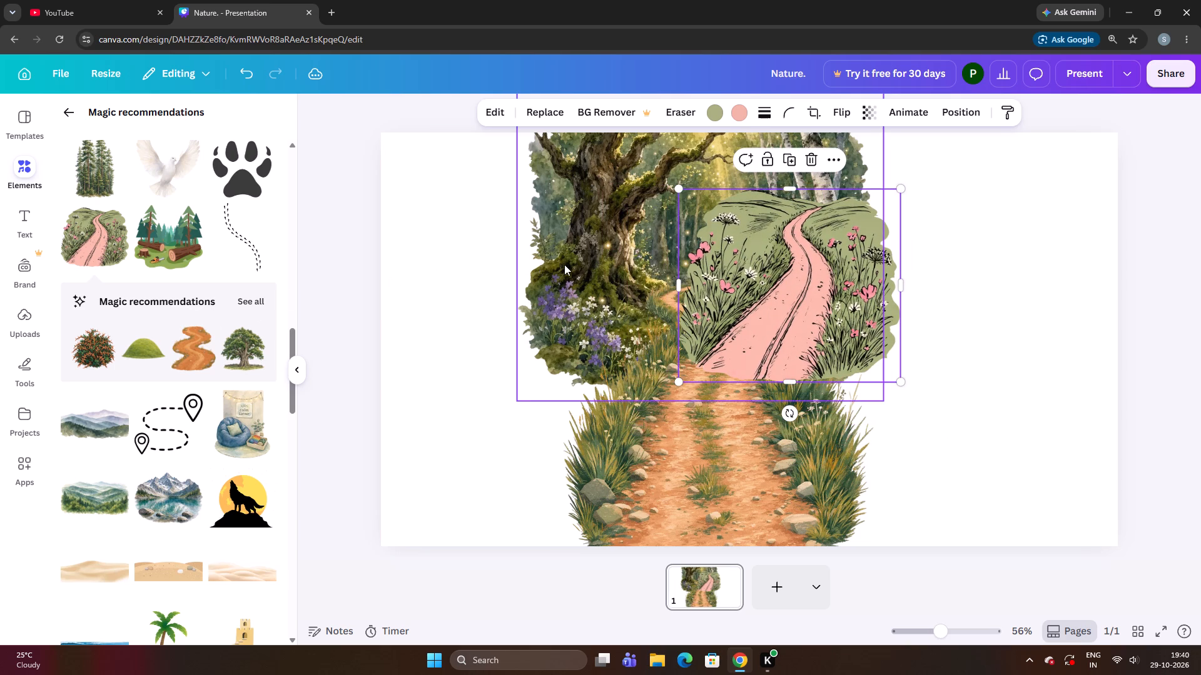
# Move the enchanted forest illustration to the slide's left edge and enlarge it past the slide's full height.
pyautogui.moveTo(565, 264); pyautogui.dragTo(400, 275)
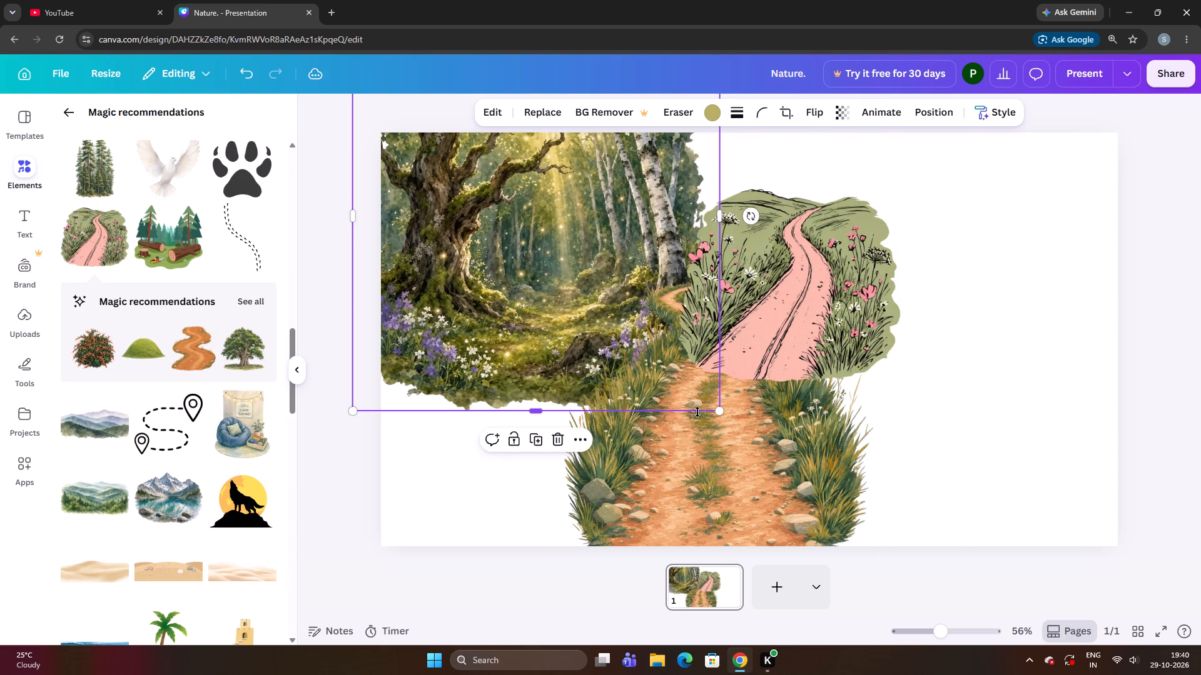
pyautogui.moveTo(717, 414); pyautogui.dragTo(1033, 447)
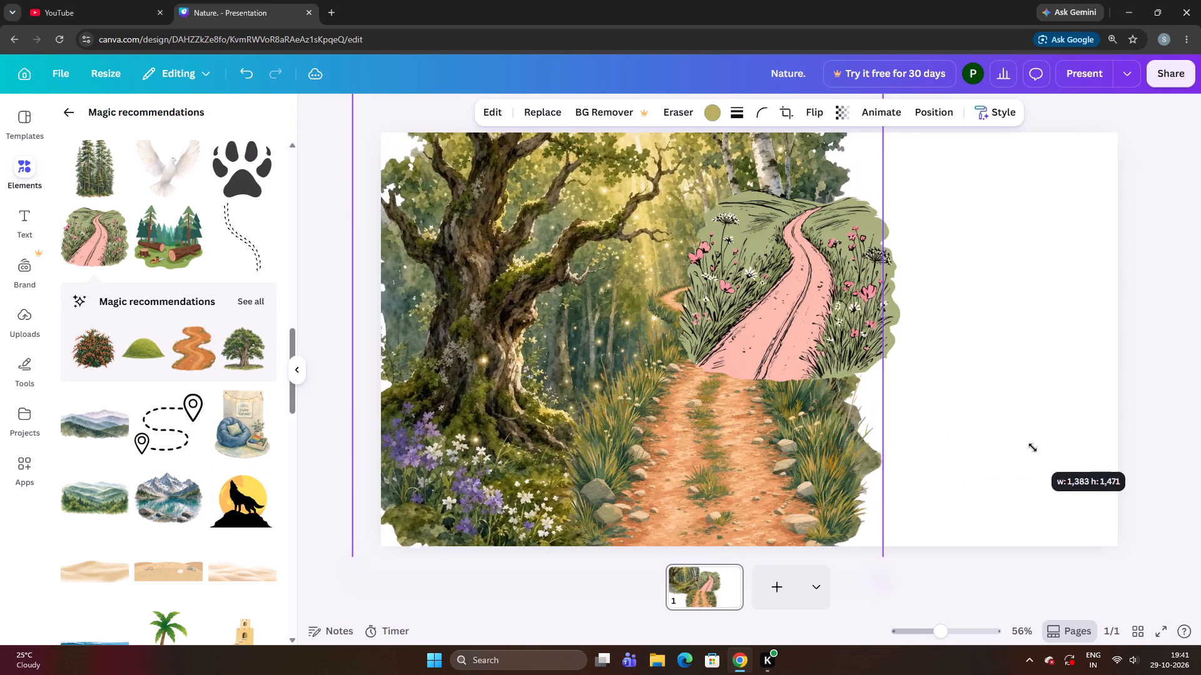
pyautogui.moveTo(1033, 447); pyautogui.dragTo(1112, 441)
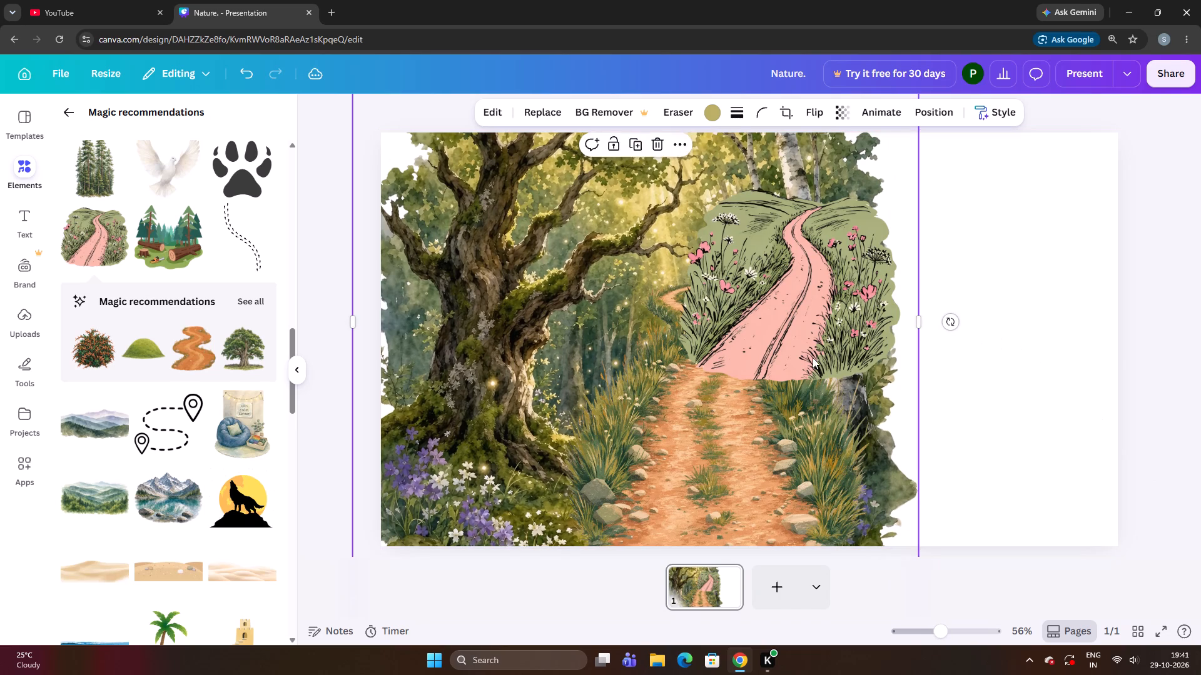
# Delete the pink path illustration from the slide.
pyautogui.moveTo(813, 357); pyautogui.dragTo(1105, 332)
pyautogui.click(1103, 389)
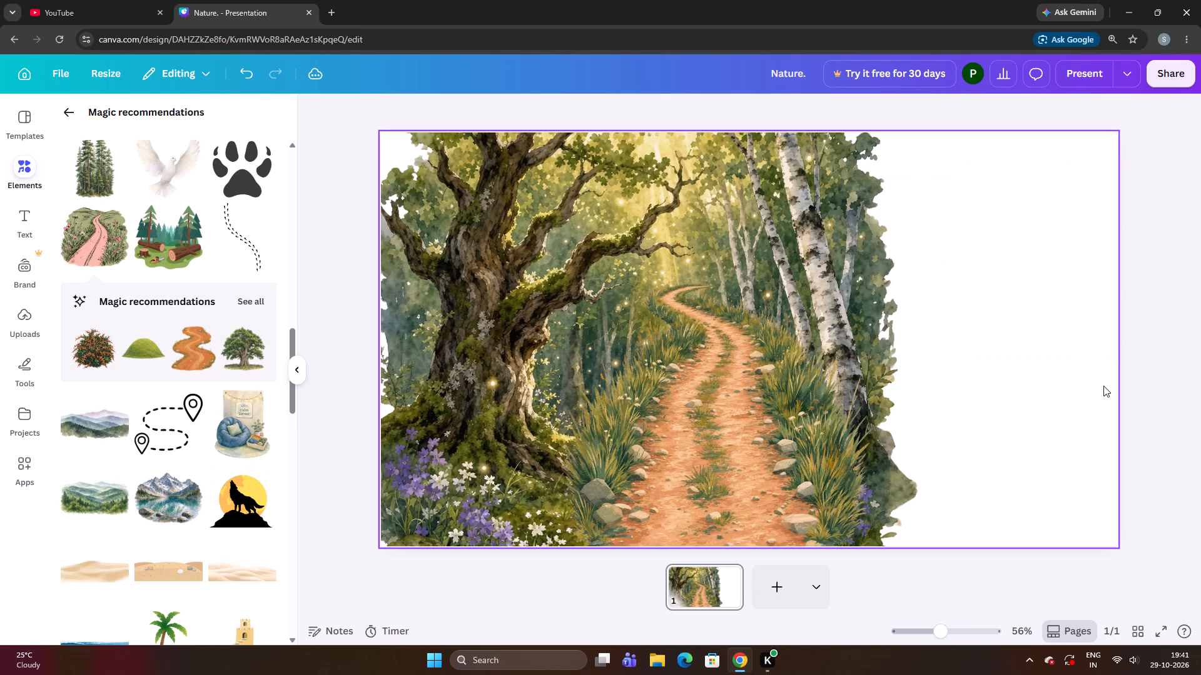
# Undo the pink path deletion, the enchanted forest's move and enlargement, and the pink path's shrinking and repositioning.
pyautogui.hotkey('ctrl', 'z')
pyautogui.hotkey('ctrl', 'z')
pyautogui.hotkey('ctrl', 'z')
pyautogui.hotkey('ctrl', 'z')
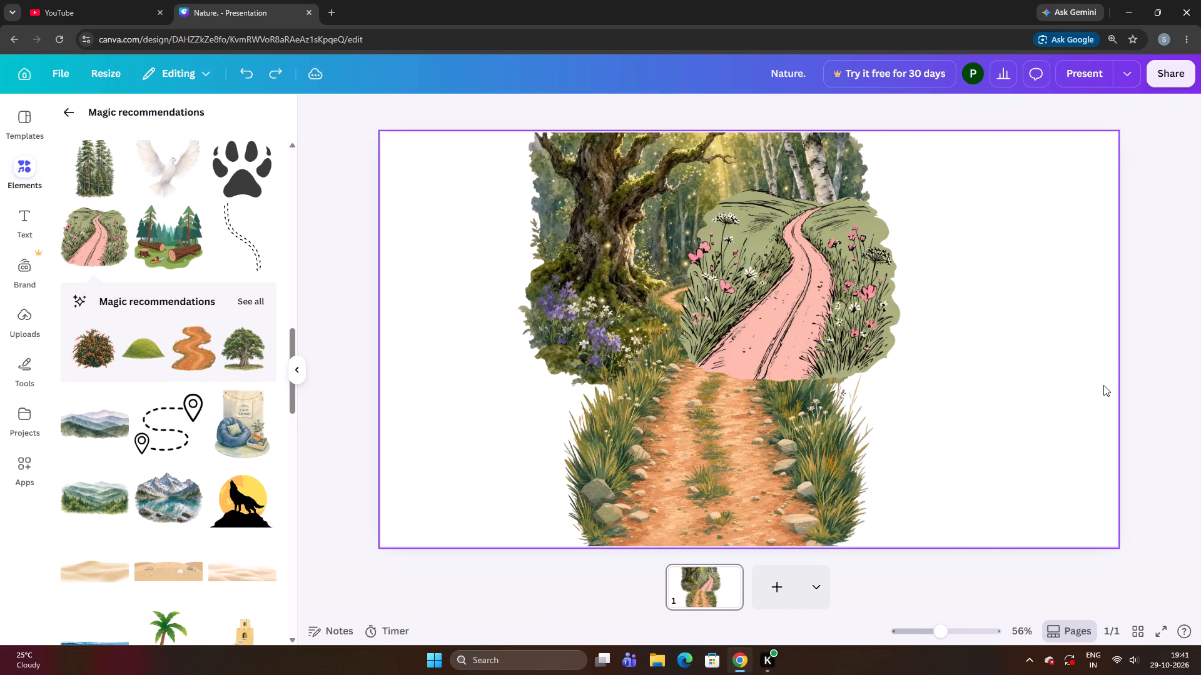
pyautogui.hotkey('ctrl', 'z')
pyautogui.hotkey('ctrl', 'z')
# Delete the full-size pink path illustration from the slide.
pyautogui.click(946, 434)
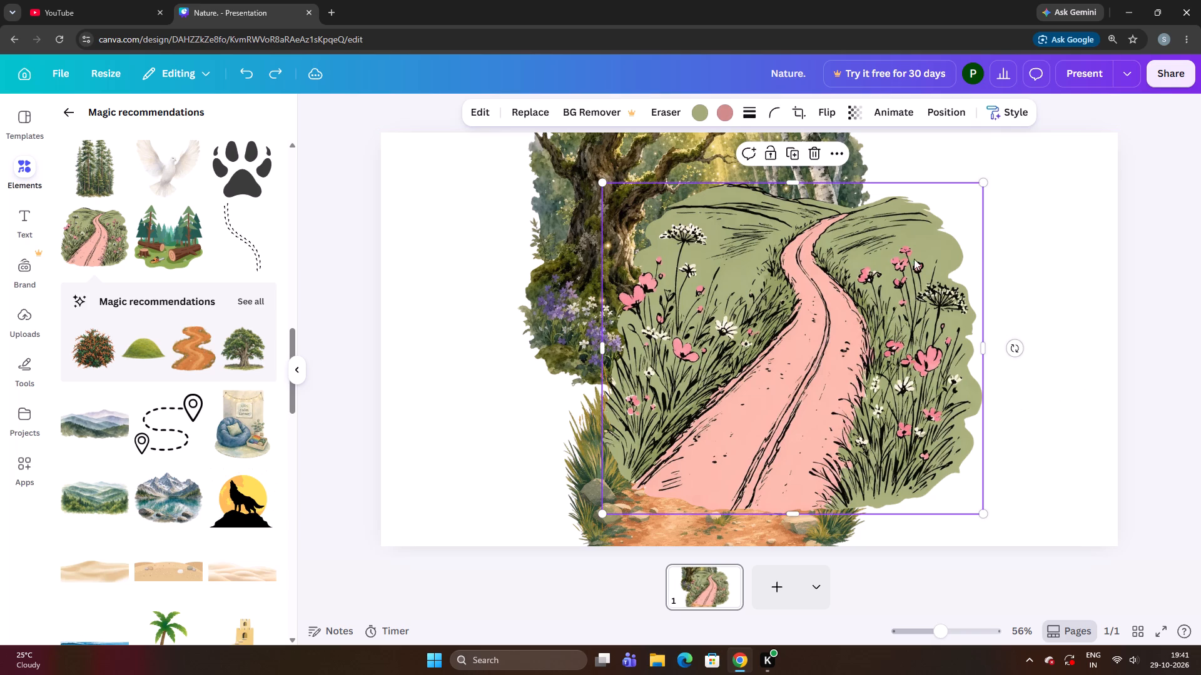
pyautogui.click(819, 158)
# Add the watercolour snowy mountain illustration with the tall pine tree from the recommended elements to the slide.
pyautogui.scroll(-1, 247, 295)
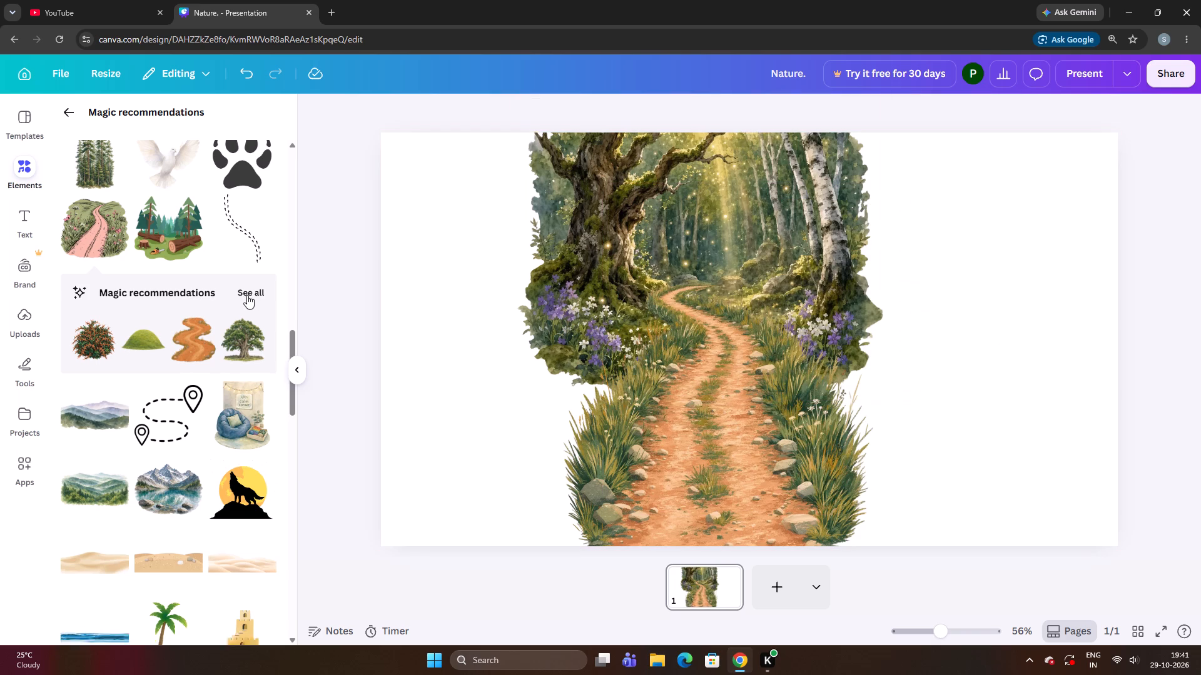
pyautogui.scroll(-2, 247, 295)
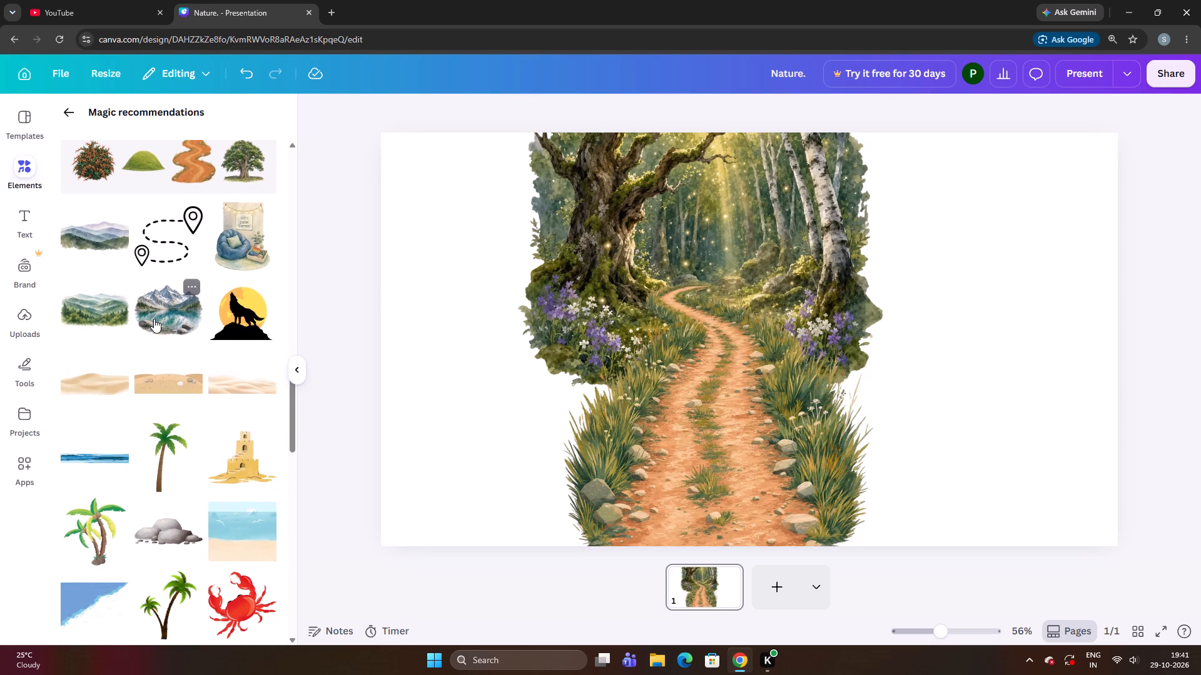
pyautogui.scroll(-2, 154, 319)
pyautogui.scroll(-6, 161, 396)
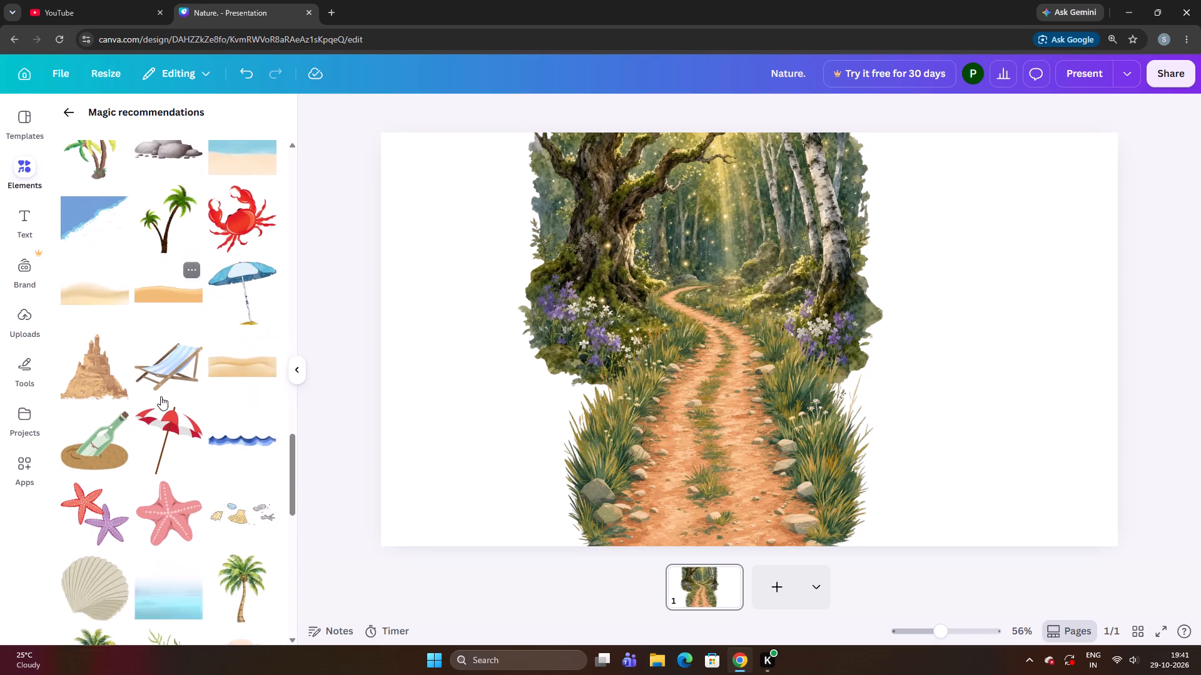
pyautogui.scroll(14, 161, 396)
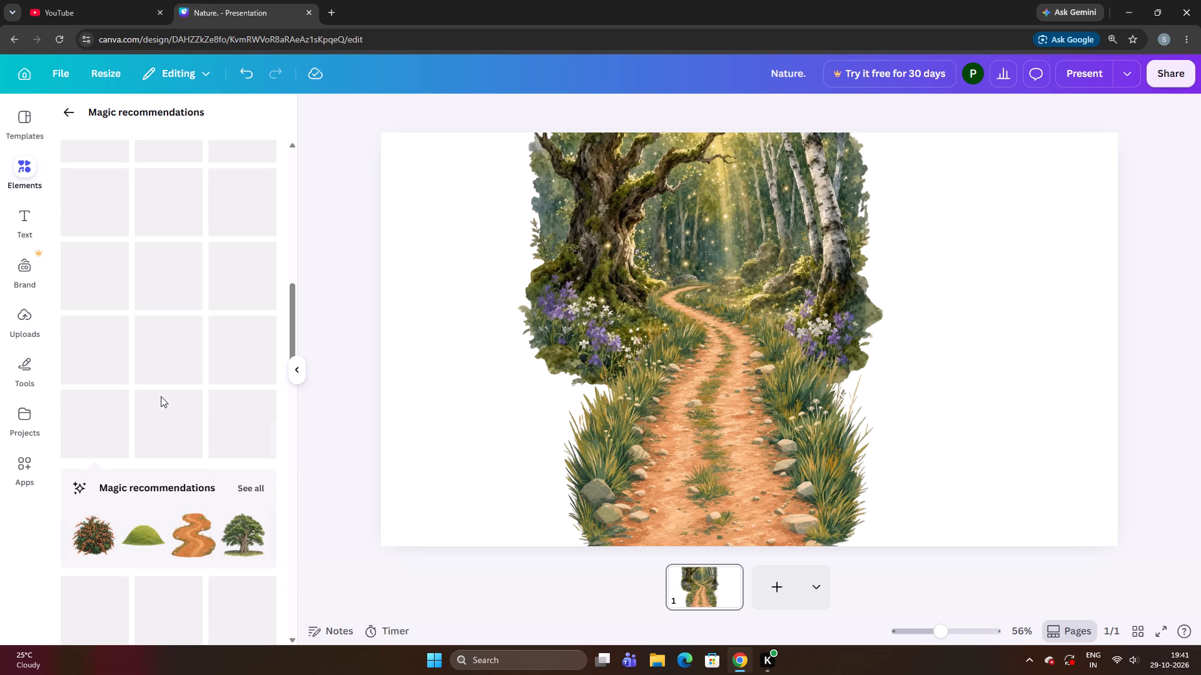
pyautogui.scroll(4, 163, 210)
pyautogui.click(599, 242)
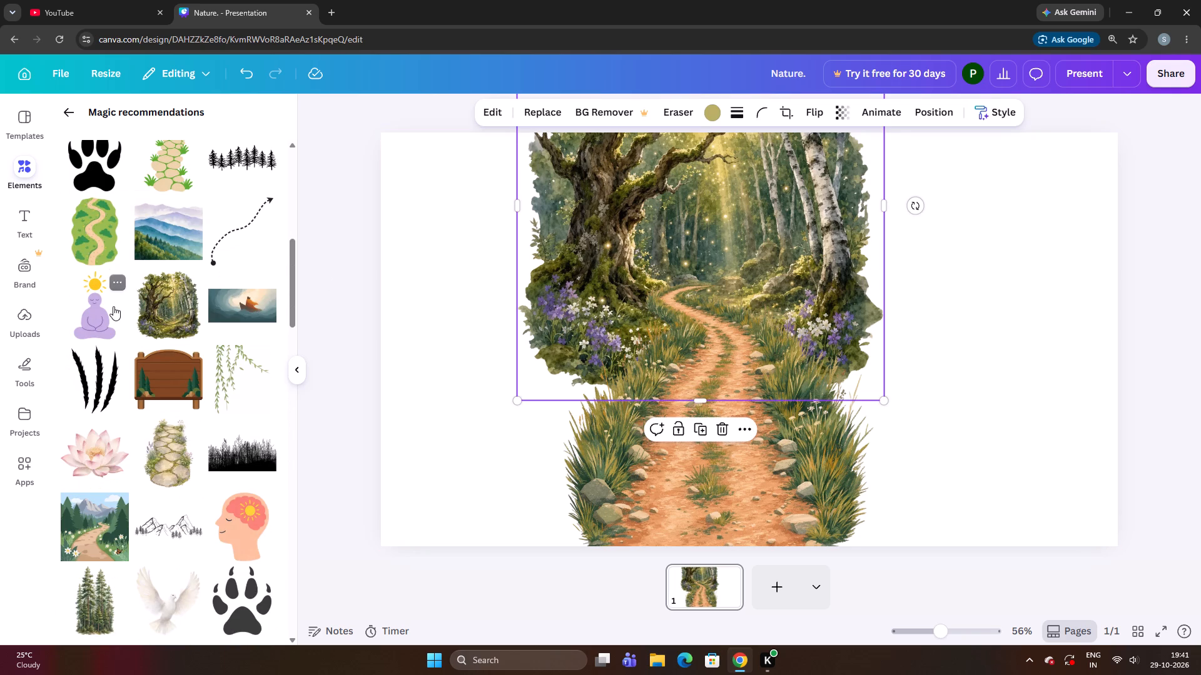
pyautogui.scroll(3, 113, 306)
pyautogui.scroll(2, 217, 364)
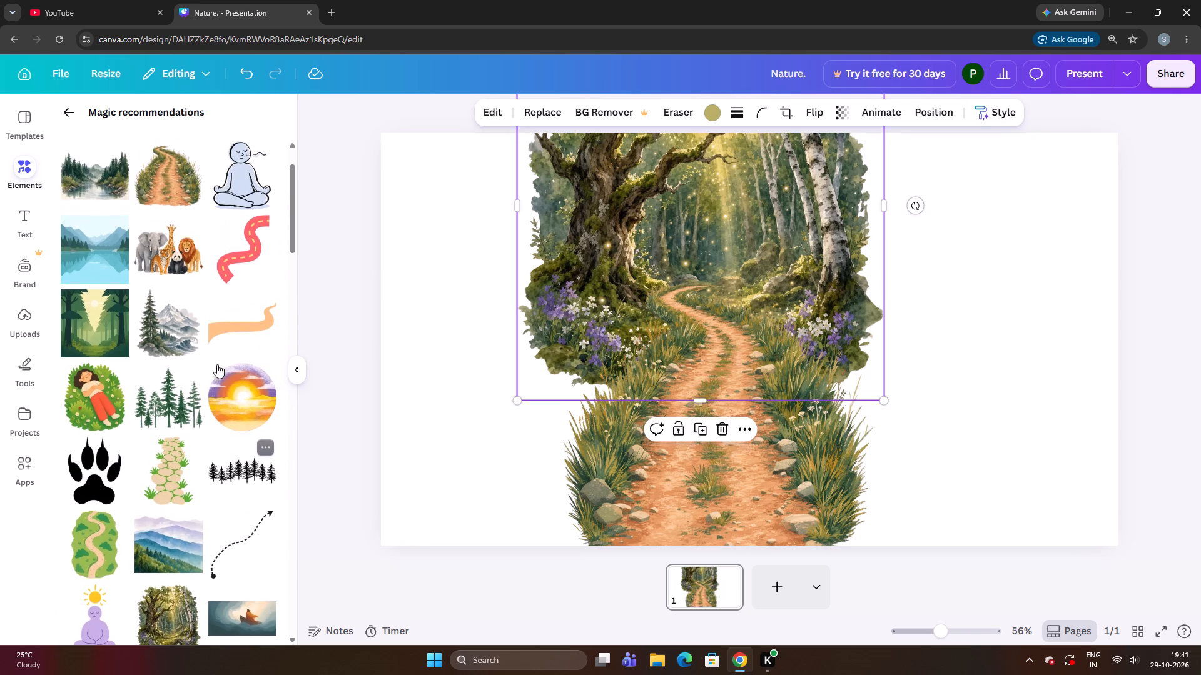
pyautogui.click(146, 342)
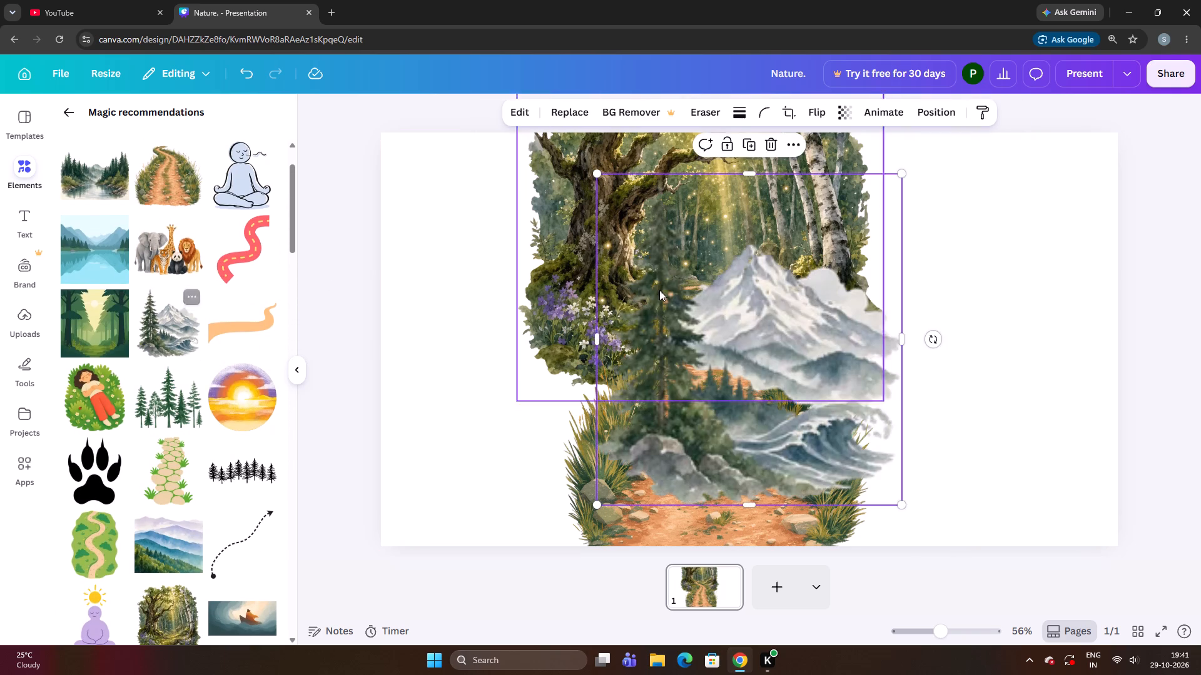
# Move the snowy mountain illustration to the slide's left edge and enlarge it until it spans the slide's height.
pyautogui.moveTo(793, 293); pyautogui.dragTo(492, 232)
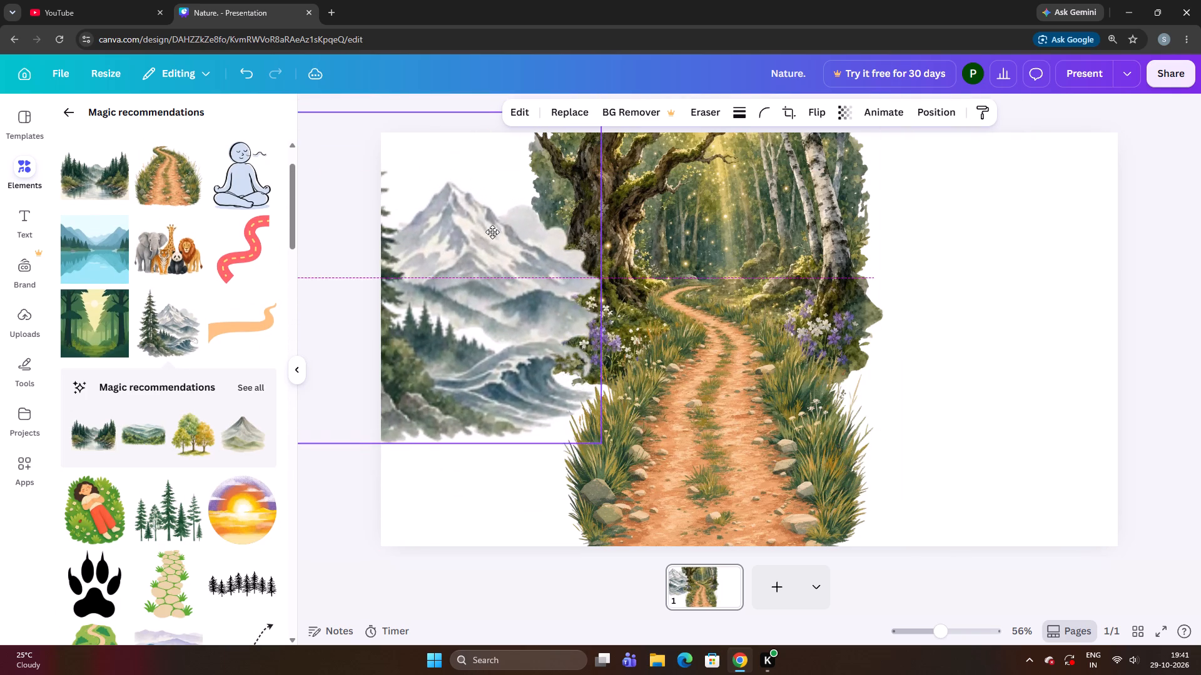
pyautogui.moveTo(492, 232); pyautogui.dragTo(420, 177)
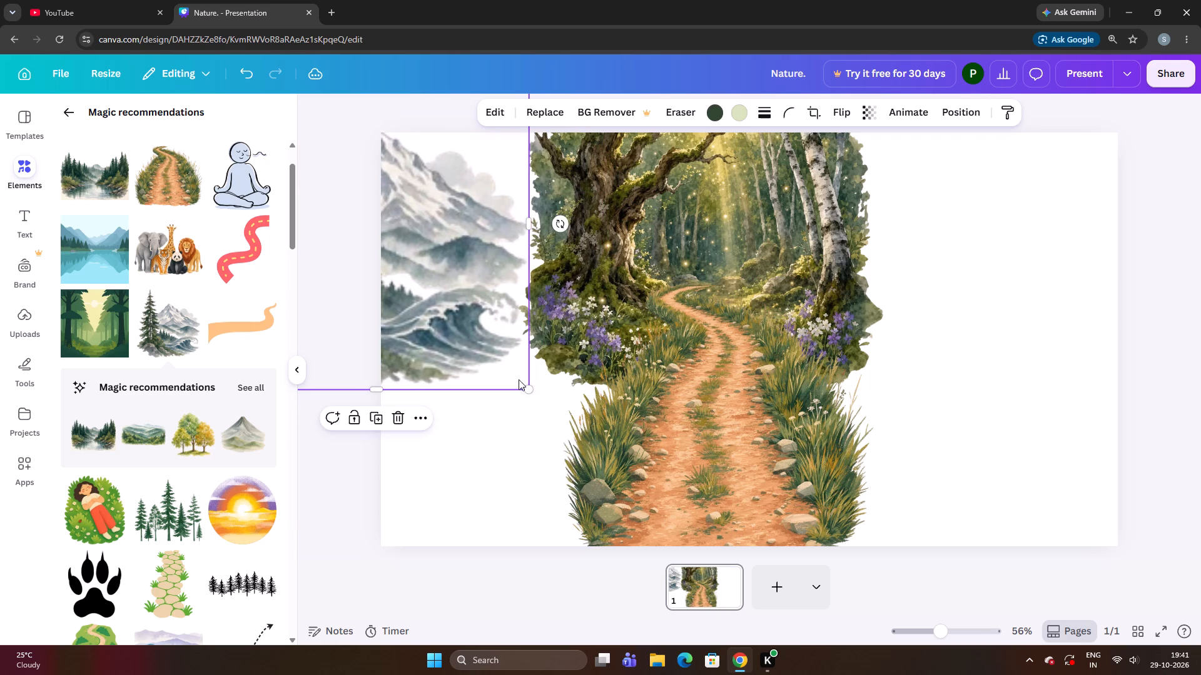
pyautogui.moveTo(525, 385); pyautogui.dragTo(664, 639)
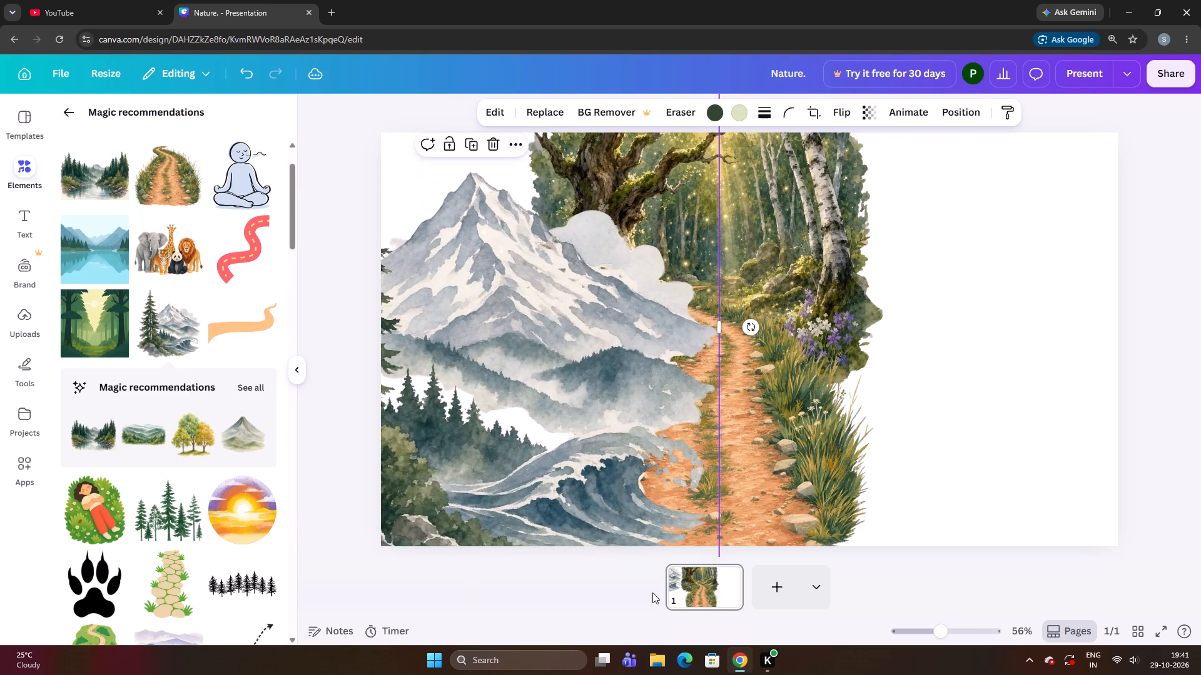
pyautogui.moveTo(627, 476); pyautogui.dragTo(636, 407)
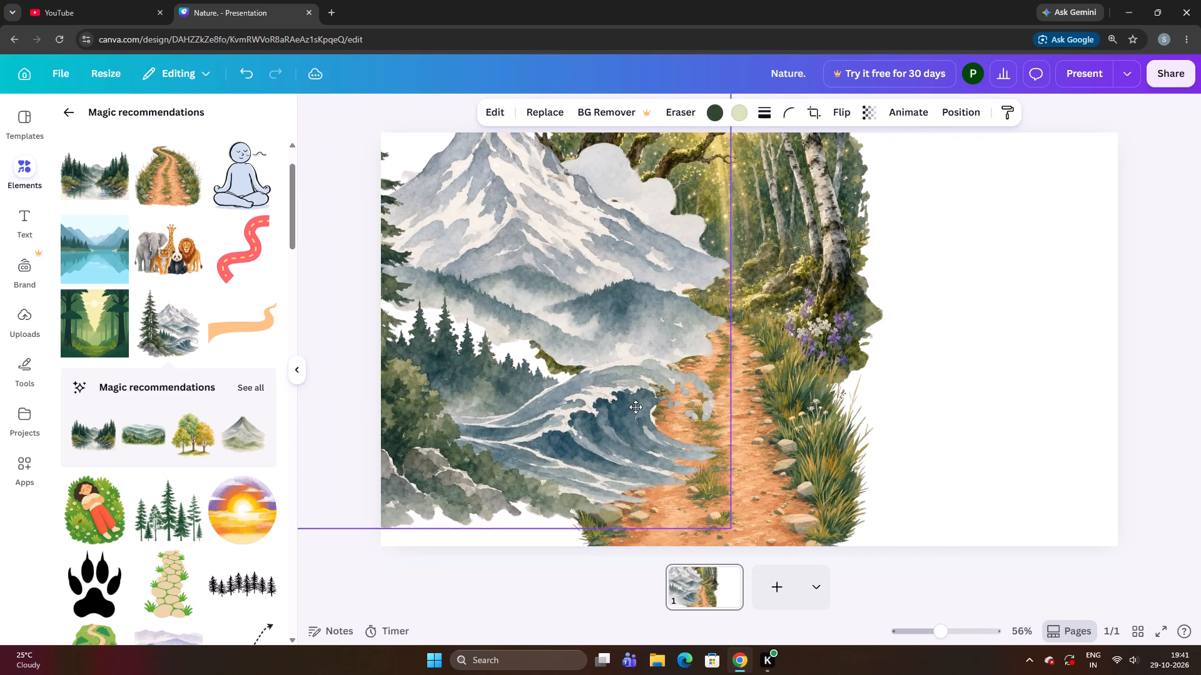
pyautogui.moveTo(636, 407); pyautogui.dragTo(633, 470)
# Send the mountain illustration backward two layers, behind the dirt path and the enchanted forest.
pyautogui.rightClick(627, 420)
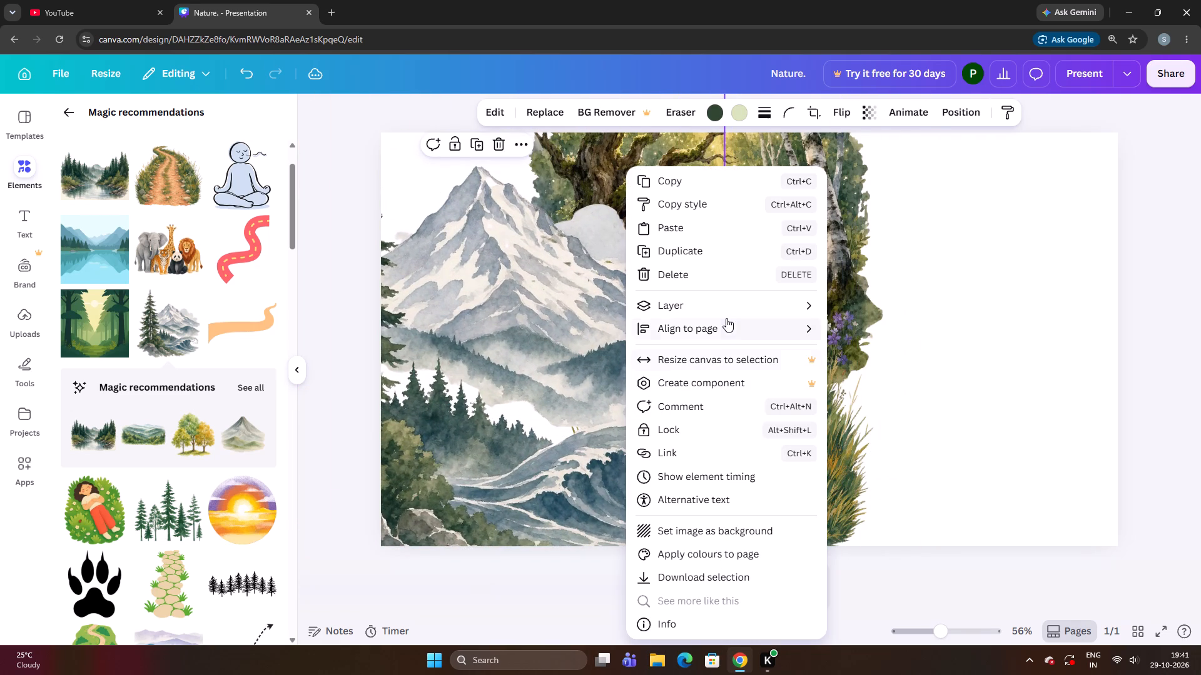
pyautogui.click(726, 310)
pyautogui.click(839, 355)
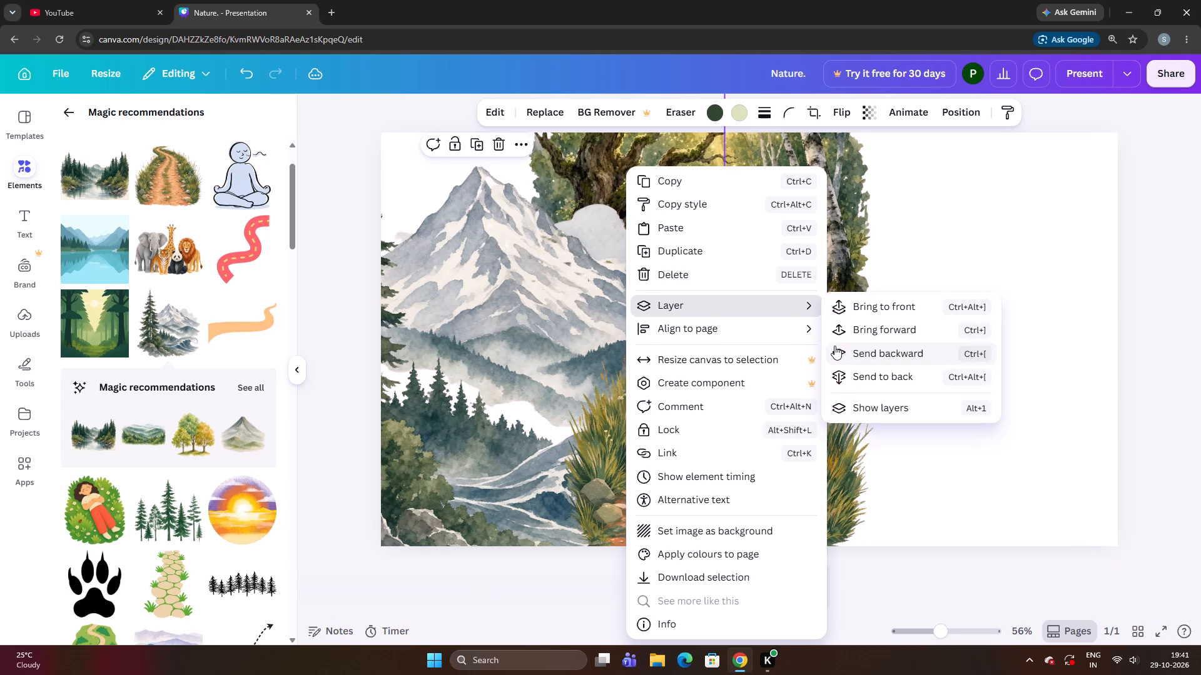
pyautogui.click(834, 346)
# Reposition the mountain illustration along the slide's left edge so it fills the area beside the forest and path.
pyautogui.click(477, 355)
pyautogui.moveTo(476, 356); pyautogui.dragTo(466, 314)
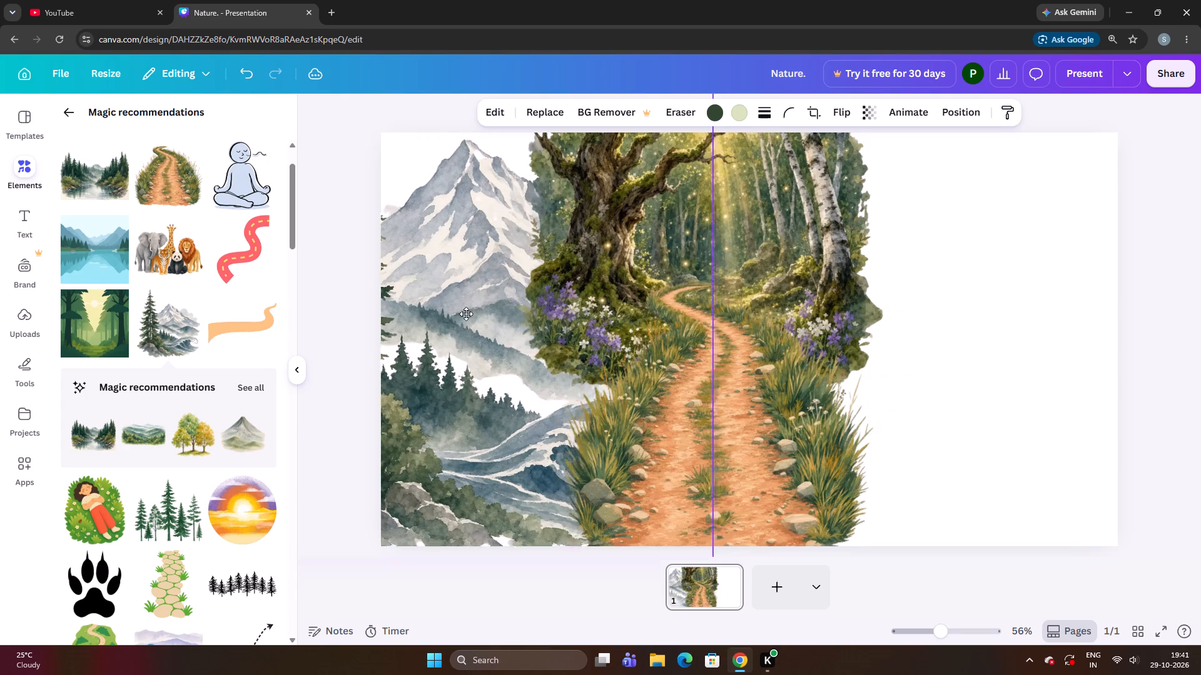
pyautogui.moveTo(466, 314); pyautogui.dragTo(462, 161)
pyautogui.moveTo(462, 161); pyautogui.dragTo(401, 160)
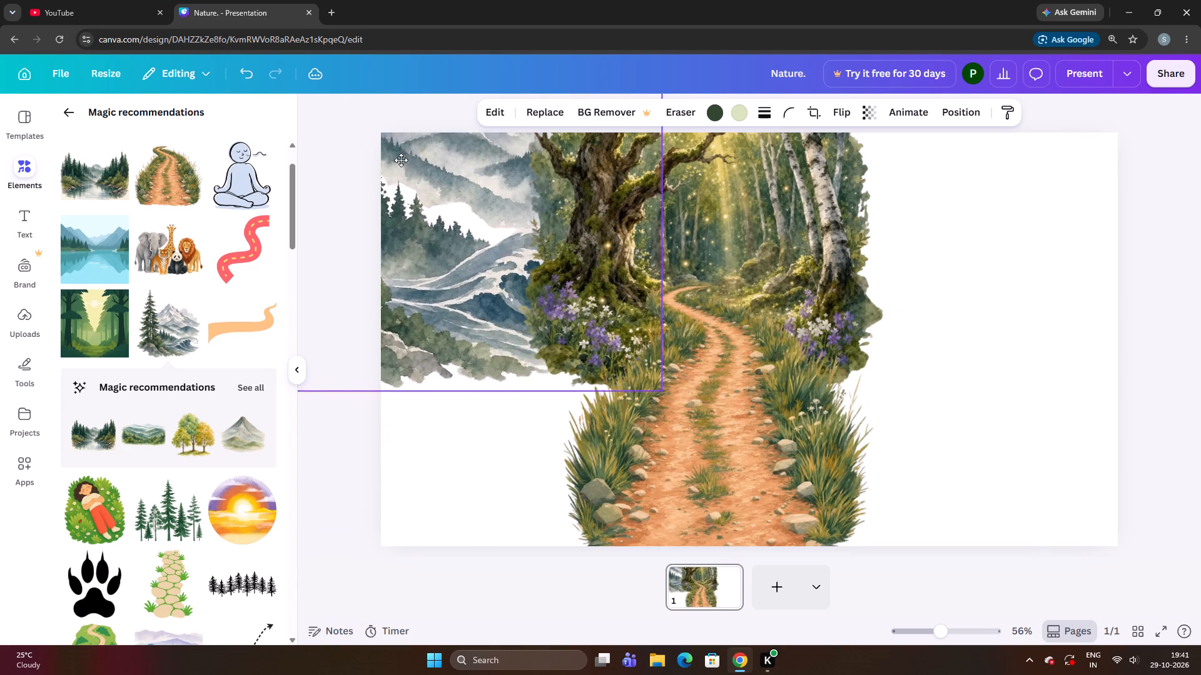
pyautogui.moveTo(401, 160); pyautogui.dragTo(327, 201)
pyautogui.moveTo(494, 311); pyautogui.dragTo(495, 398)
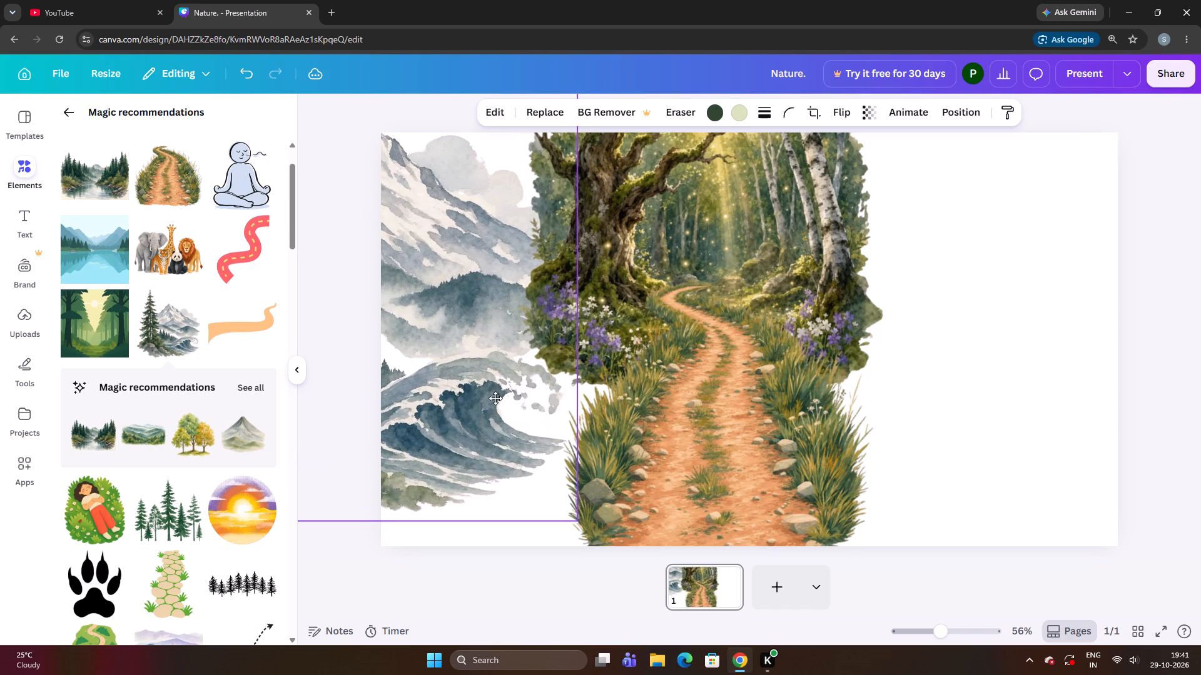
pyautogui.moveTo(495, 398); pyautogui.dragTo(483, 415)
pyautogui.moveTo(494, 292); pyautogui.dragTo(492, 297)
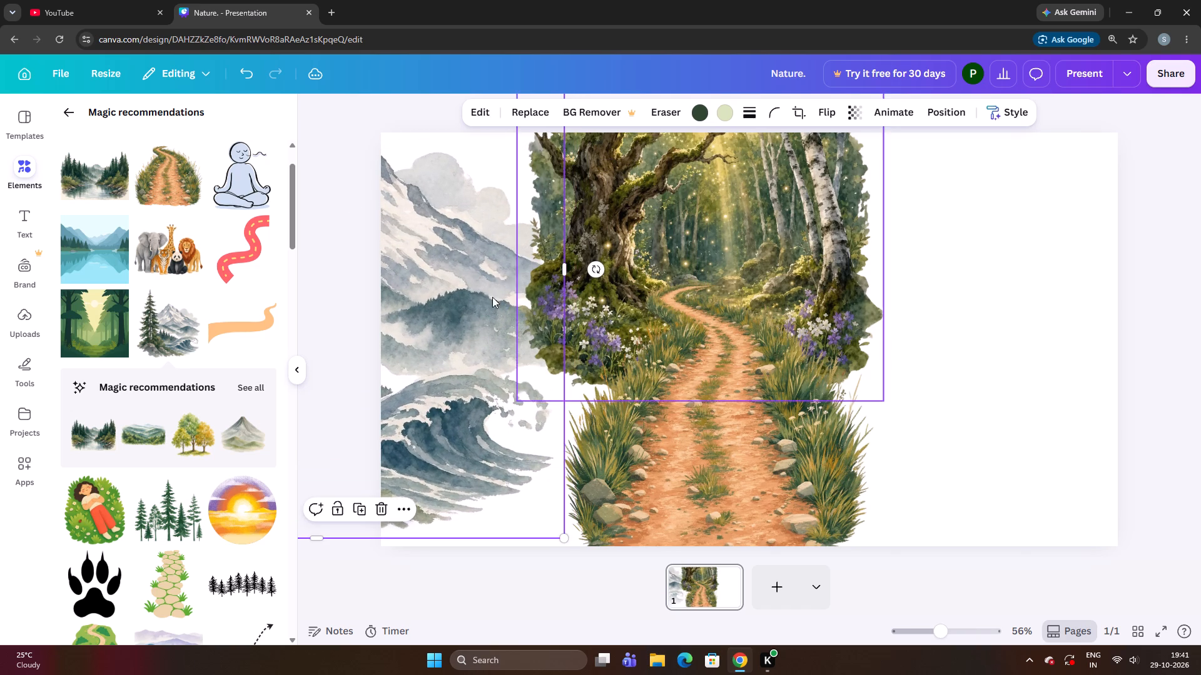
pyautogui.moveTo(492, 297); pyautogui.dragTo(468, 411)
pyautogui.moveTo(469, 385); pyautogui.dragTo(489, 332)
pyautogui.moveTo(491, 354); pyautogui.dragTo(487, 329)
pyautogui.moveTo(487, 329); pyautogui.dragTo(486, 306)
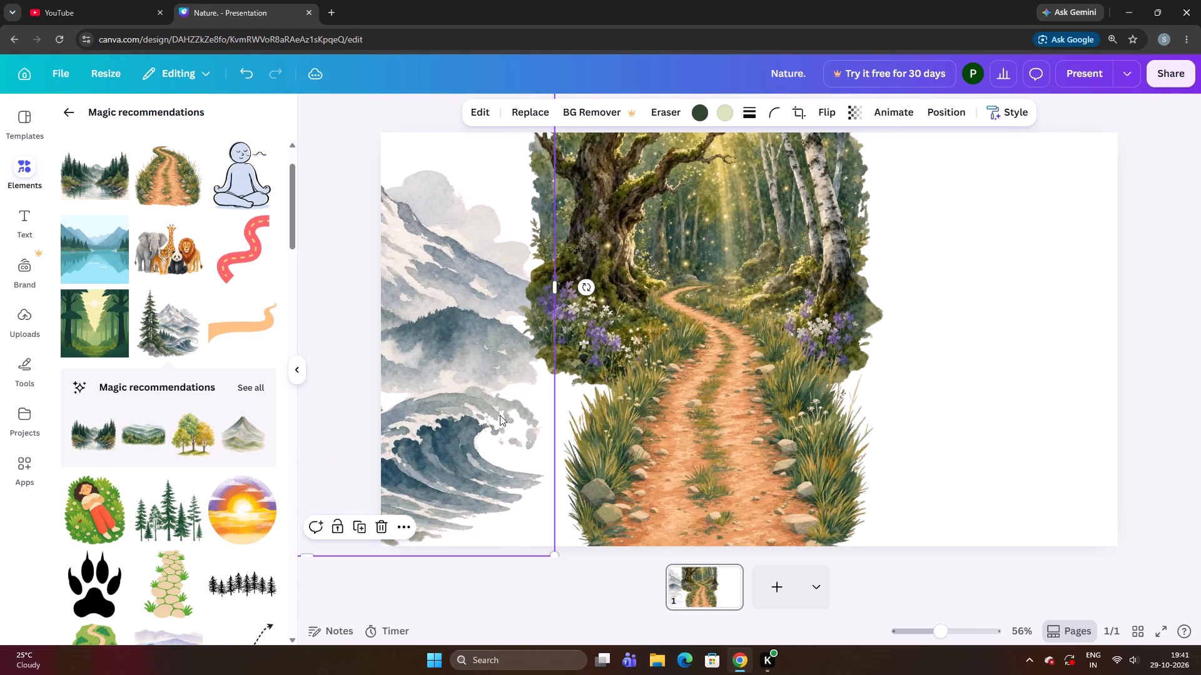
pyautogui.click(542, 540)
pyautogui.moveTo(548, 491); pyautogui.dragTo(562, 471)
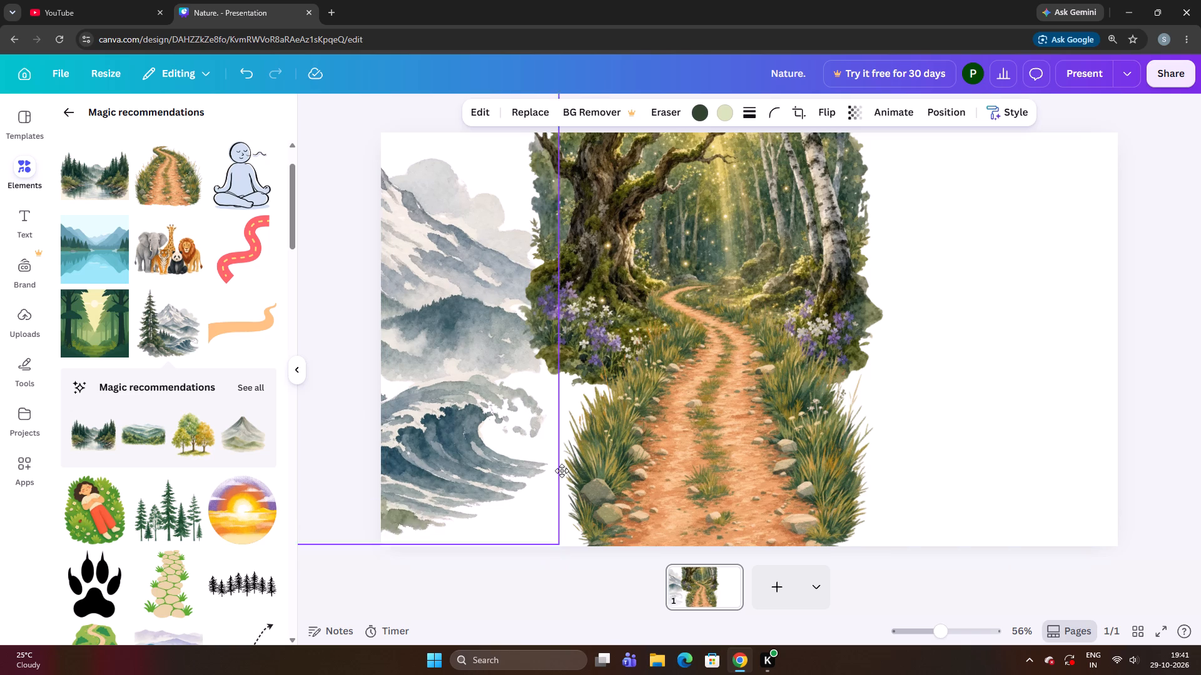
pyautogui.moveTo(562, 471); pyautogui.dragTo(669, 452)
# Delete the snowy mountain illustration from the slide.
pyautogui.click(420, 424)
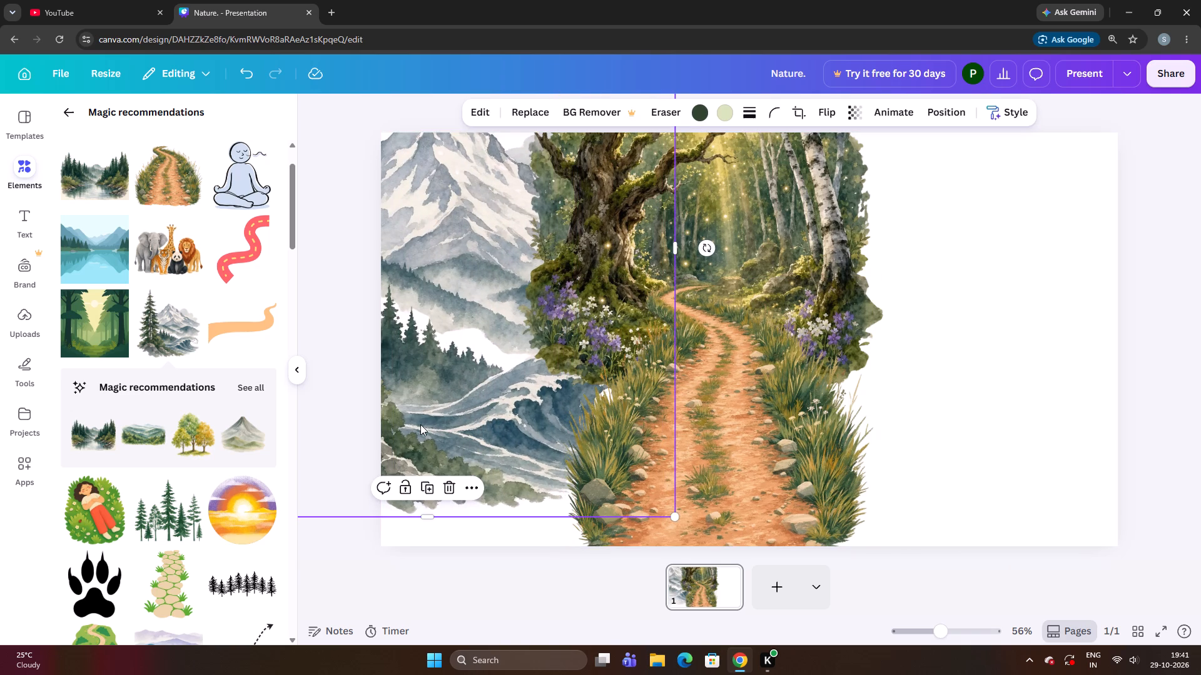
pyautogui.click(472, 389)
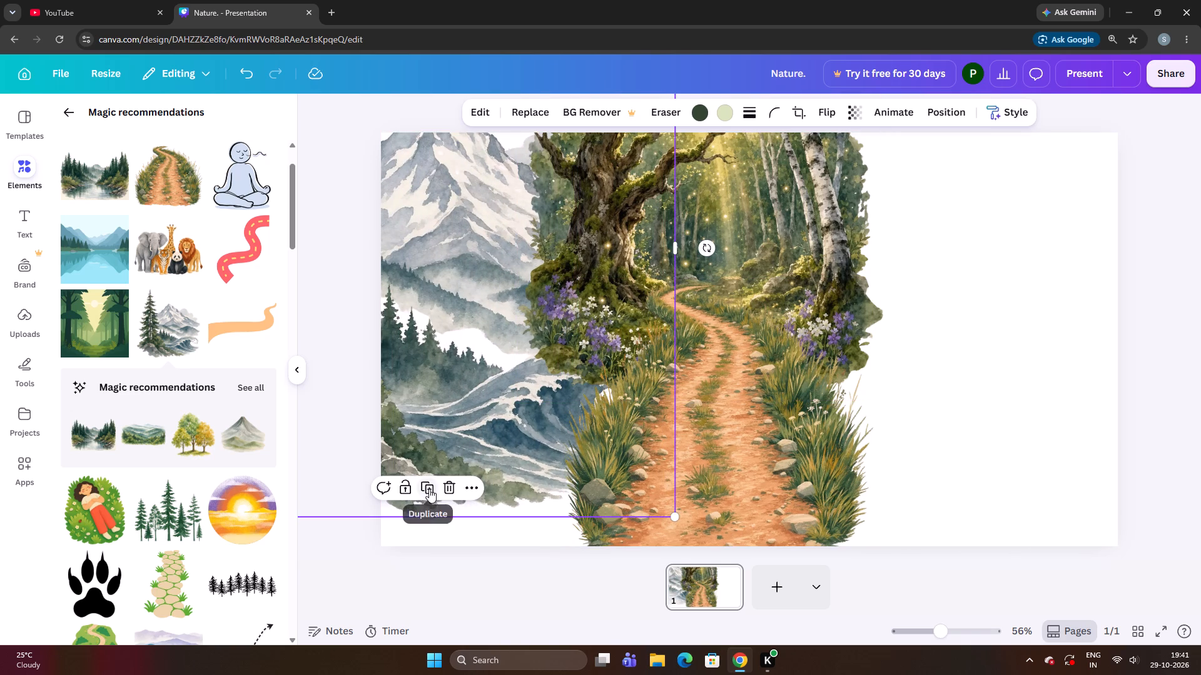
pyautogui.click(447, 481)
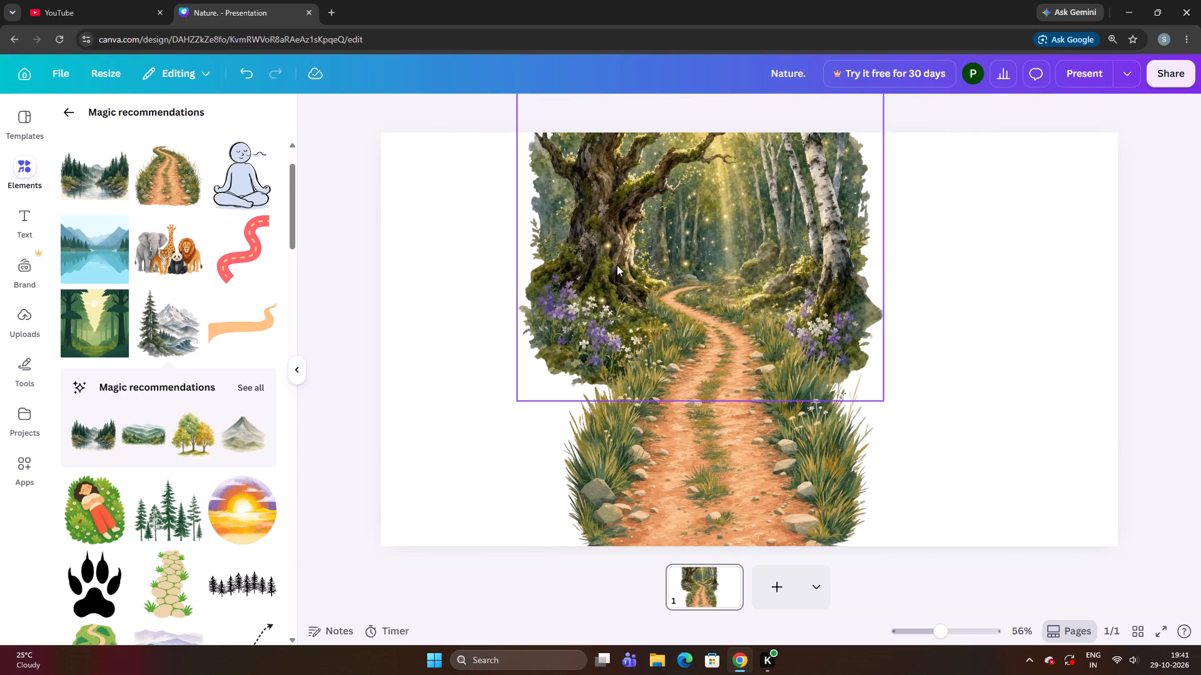
# Move the enchanted forest illustration to the slide's upper-left corner, slightly past the left edge.
pyautogui.moveTo(642, 236); pyautogui.dragTo(502, 277)
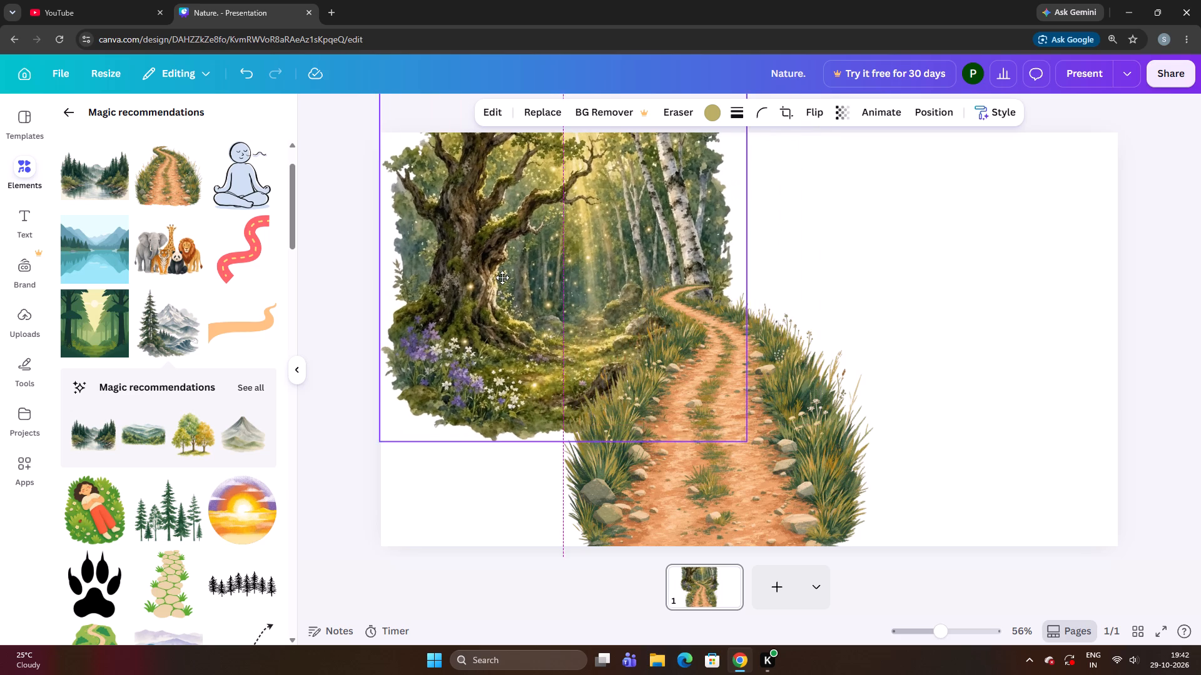
pyautogui.moveTo(502, 277); pyautogui.dragTo(473, 257)
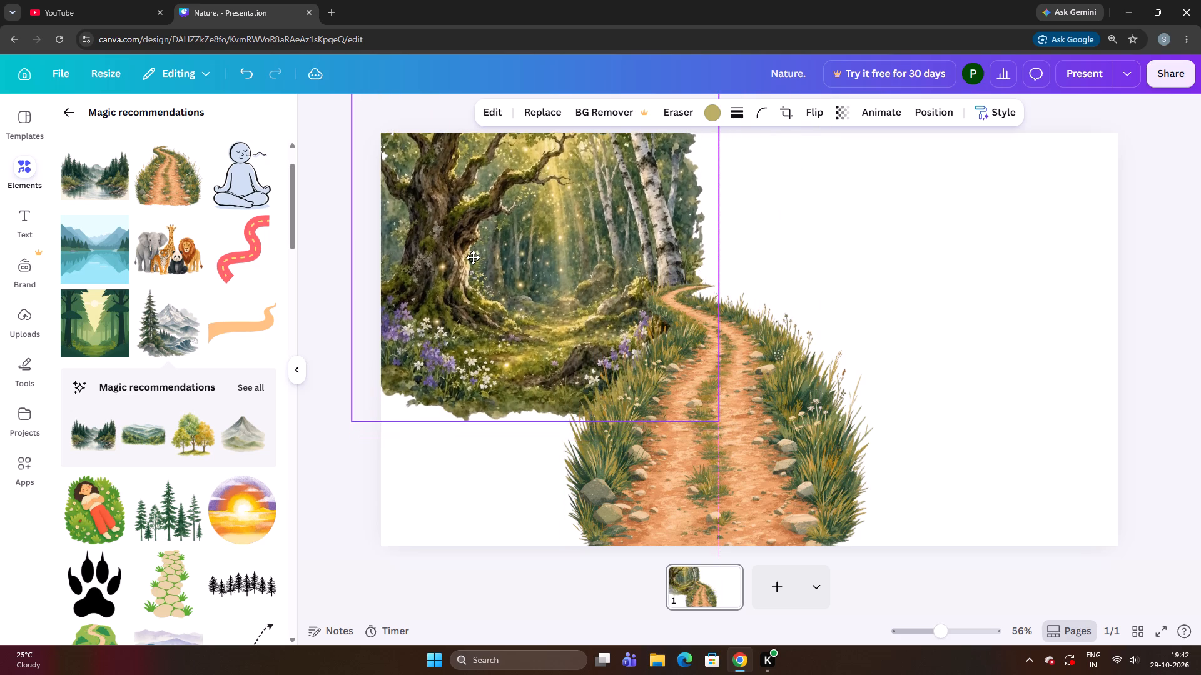
pyautogui.moveTo(473, 257); pyautogui.dragTo(464, 259)
# Move the dirt path illustration left so it leads into the enchanted forest and runs off the slide's bottom edge.
pyautogui.moveTo(731, 437); pyautogui.dragTo(606, 443)
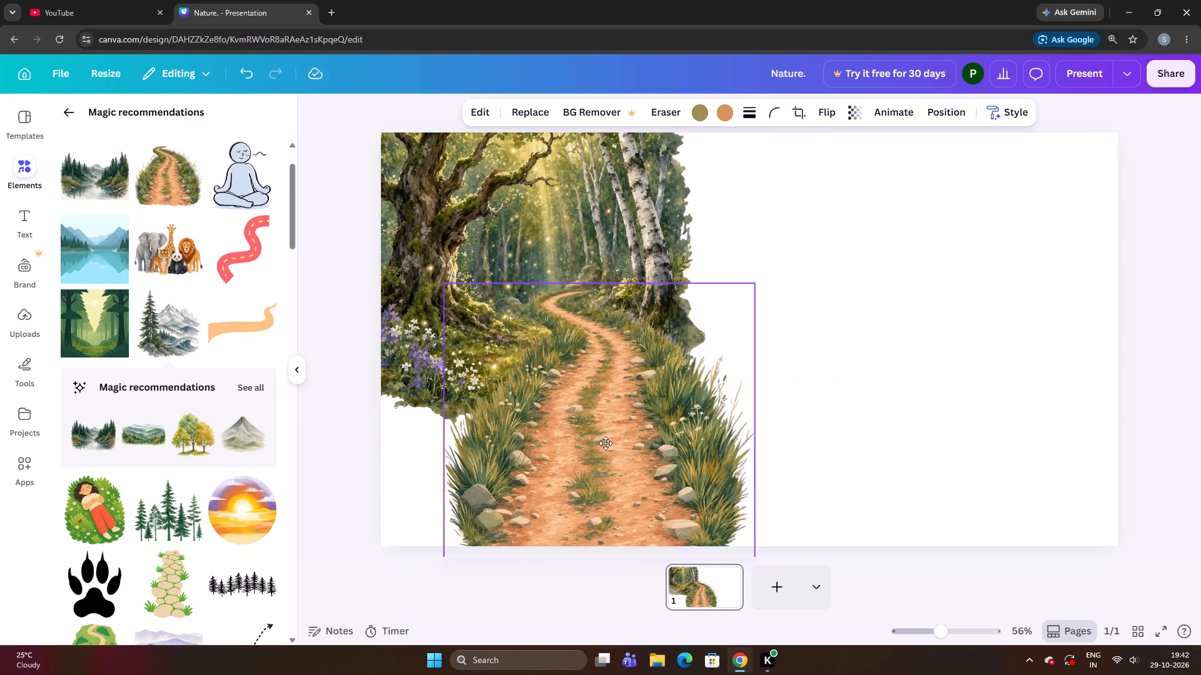
pyautogui.moveTo(606, 443); pyautogui.dragTo(577, 451)
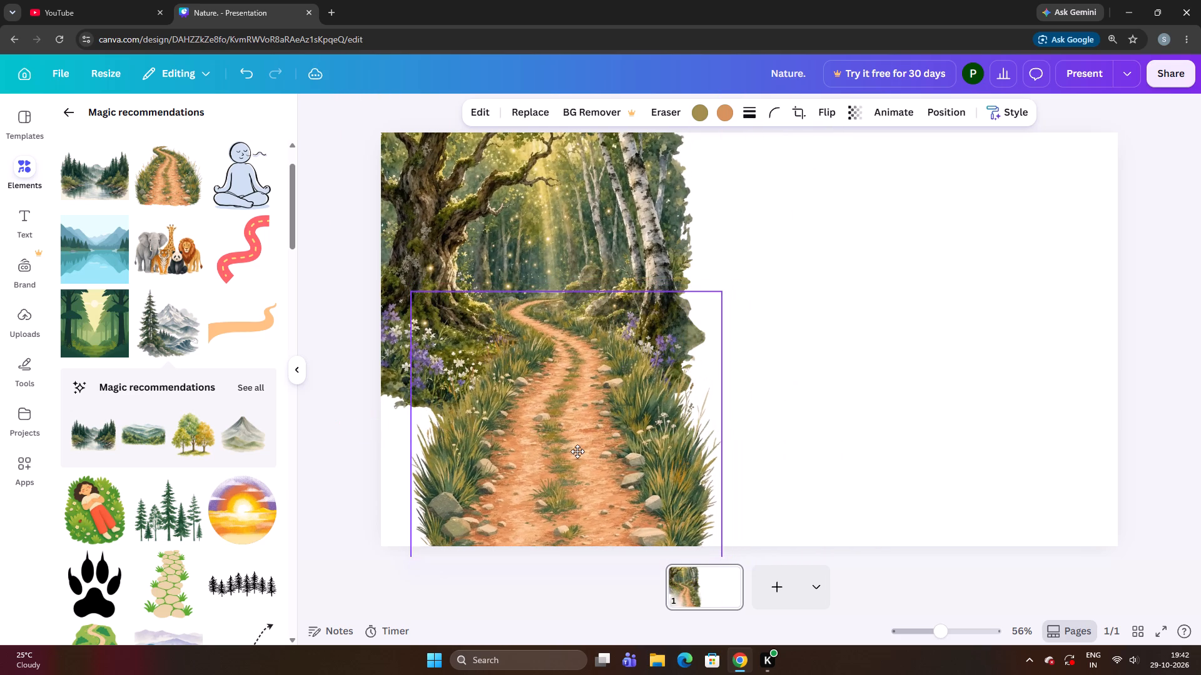
pyautogui.moveTo(577, 451); pyautogui.dragTo(572, 436)
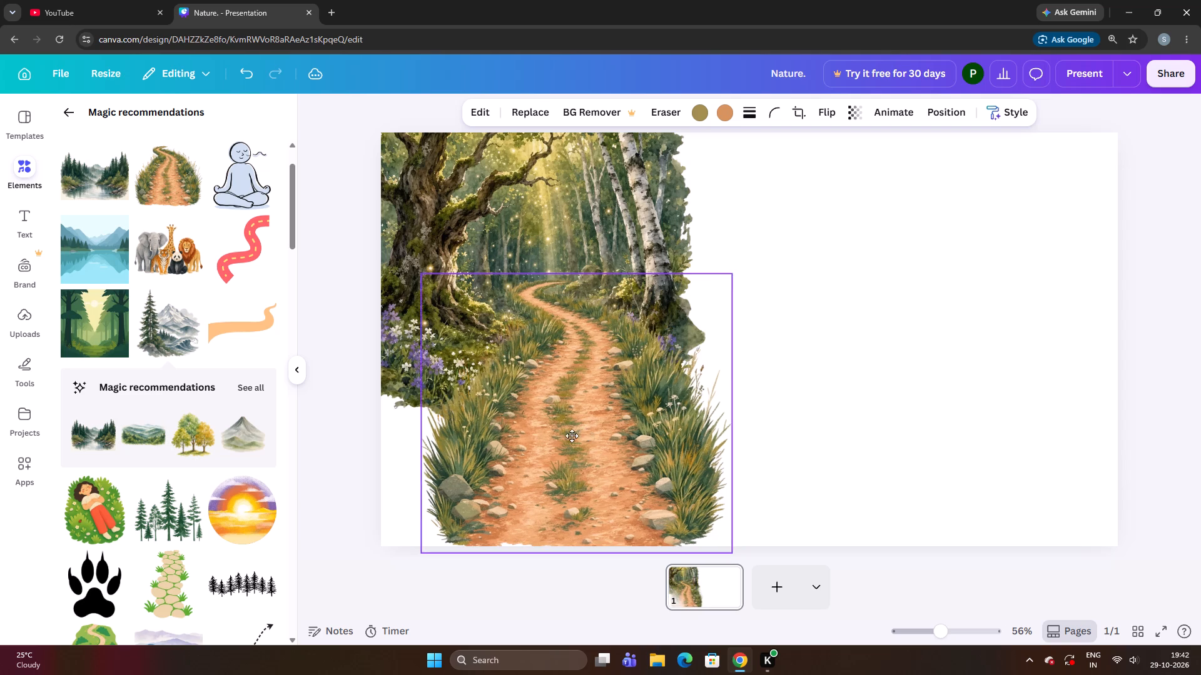
pyautogui.moveTo(572, 436); pyautogui.dragTo(575, 441)
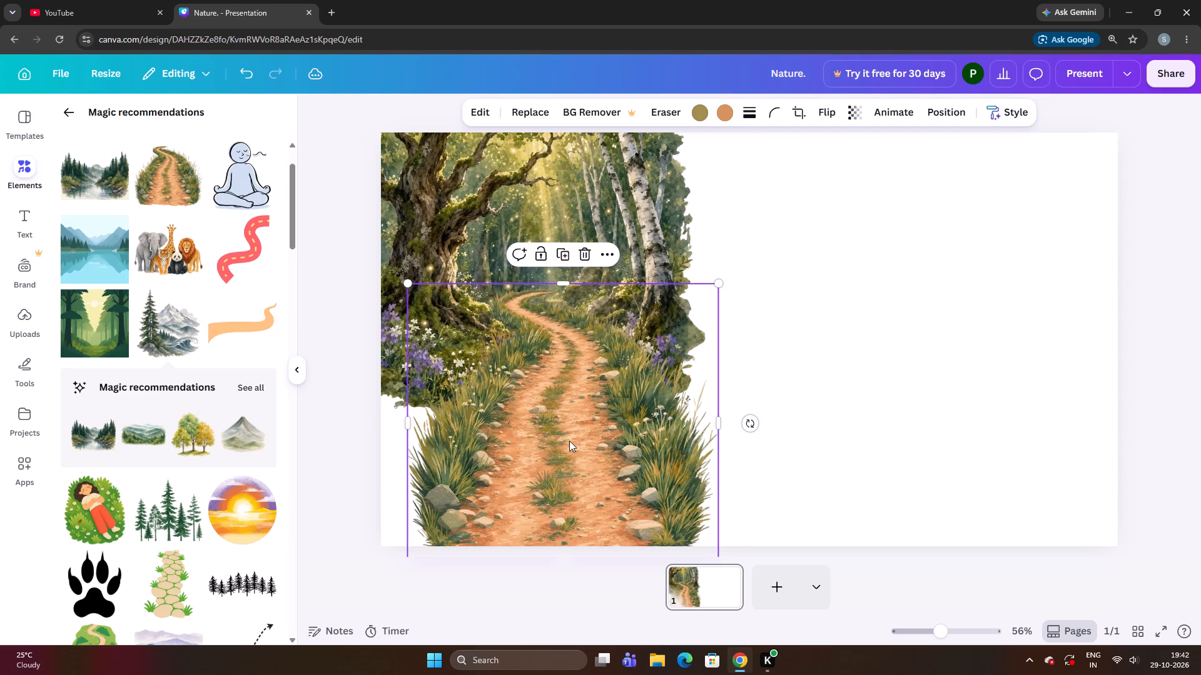
pyautogui.click(789, 365)
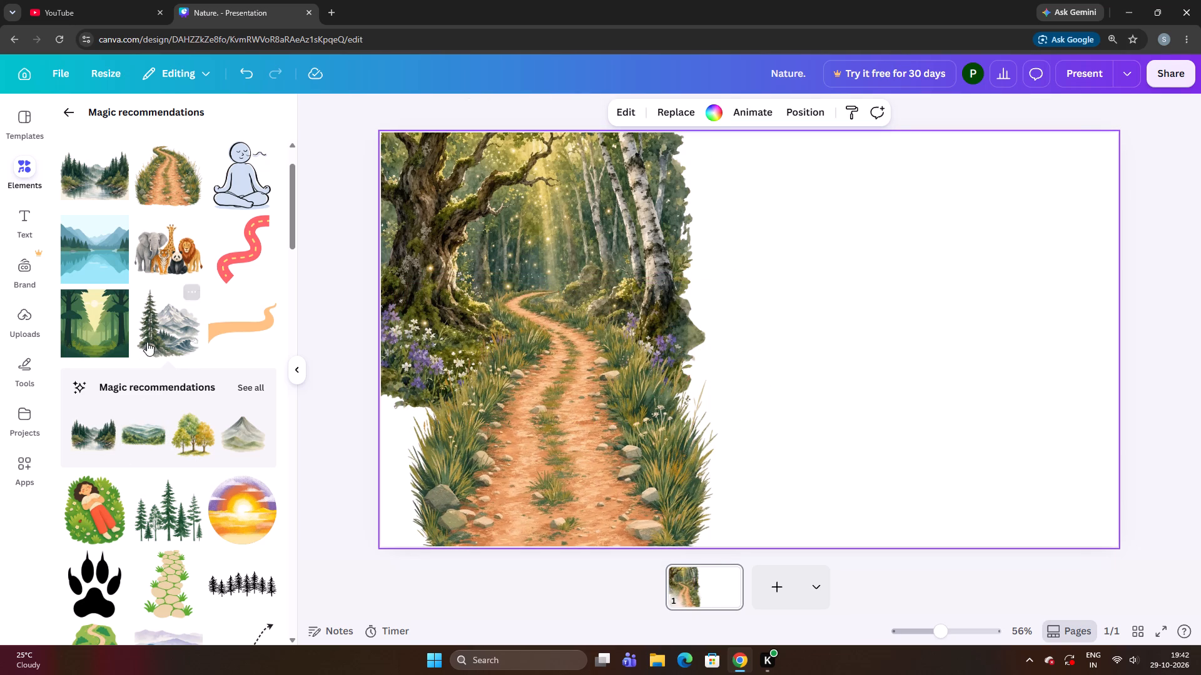
# Browse the recommended graphics and add the tall pine-tree cluster illustration to the slide.
pyautogui.scroll(-3, 149, 339)
pyautogui.scroll(2, 157, 338)
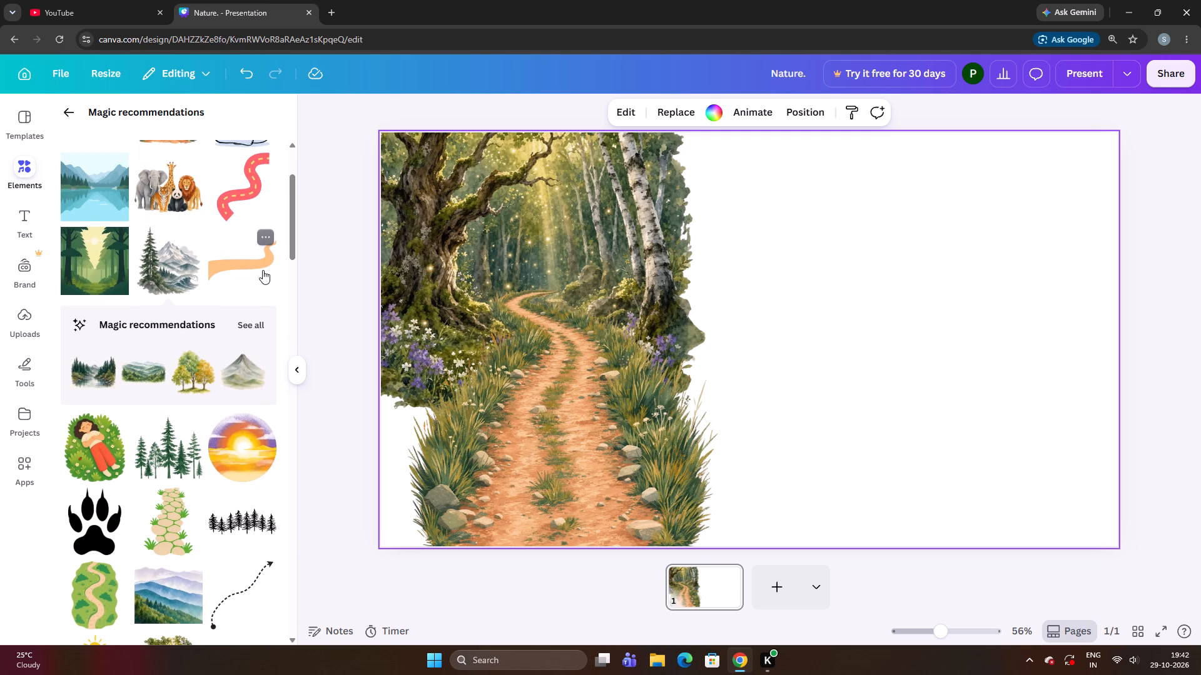
pyautogui.scroll(-3, 240, 277)
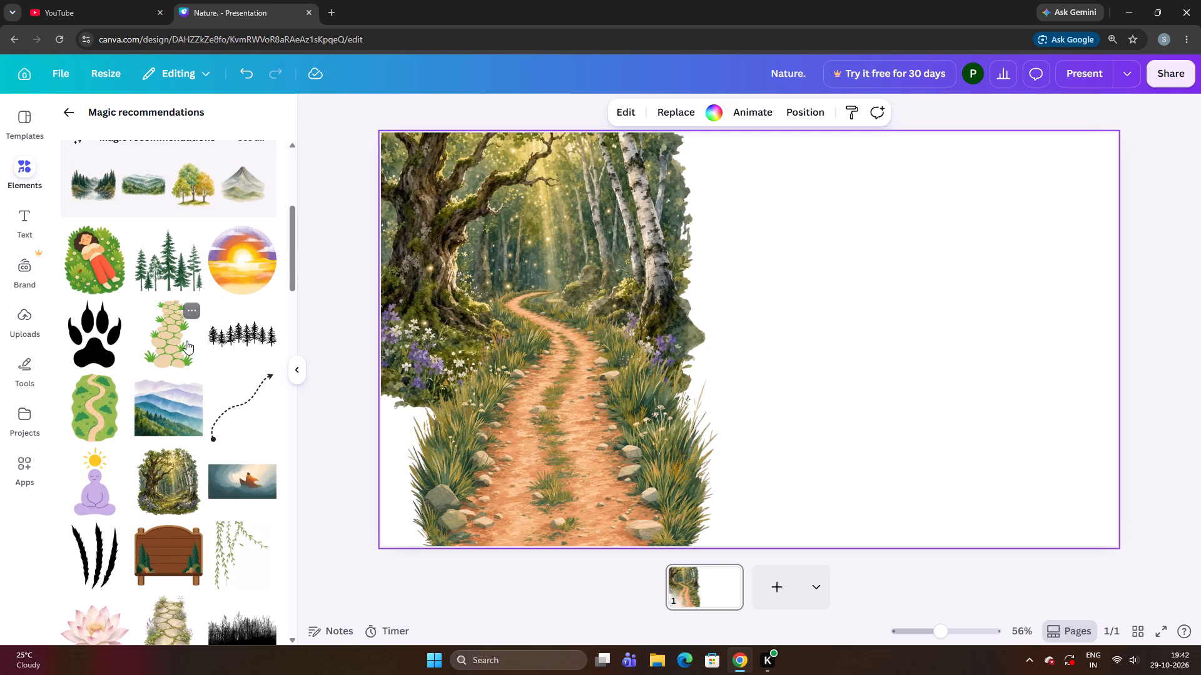
pyautogui.scroll(-6, 177, 397)
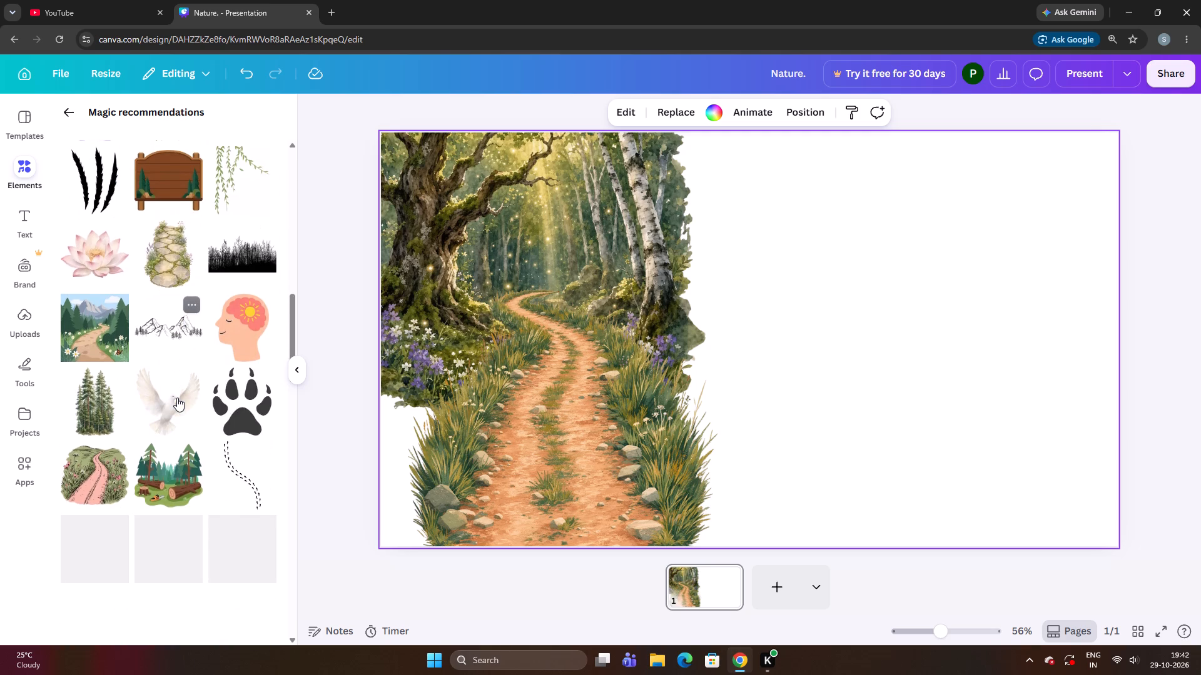
pyautogui.scroll(-3, 124, 351)
pyautogui.click(71, 124)
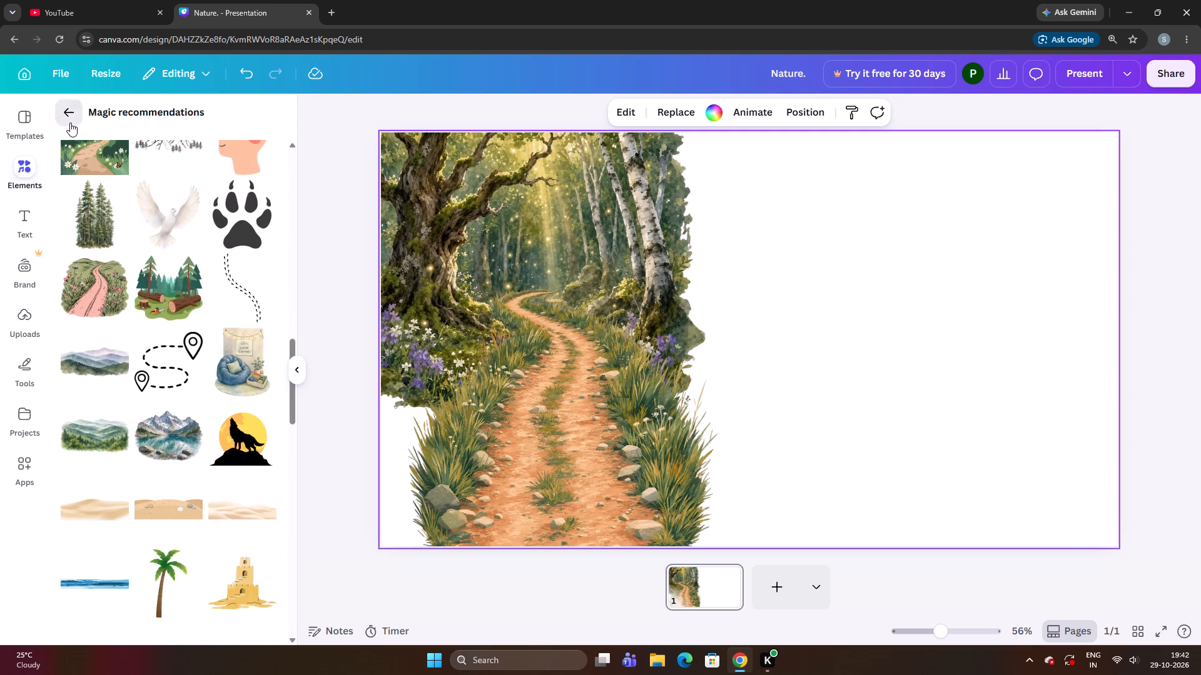
pyautogui.click(131, 256)
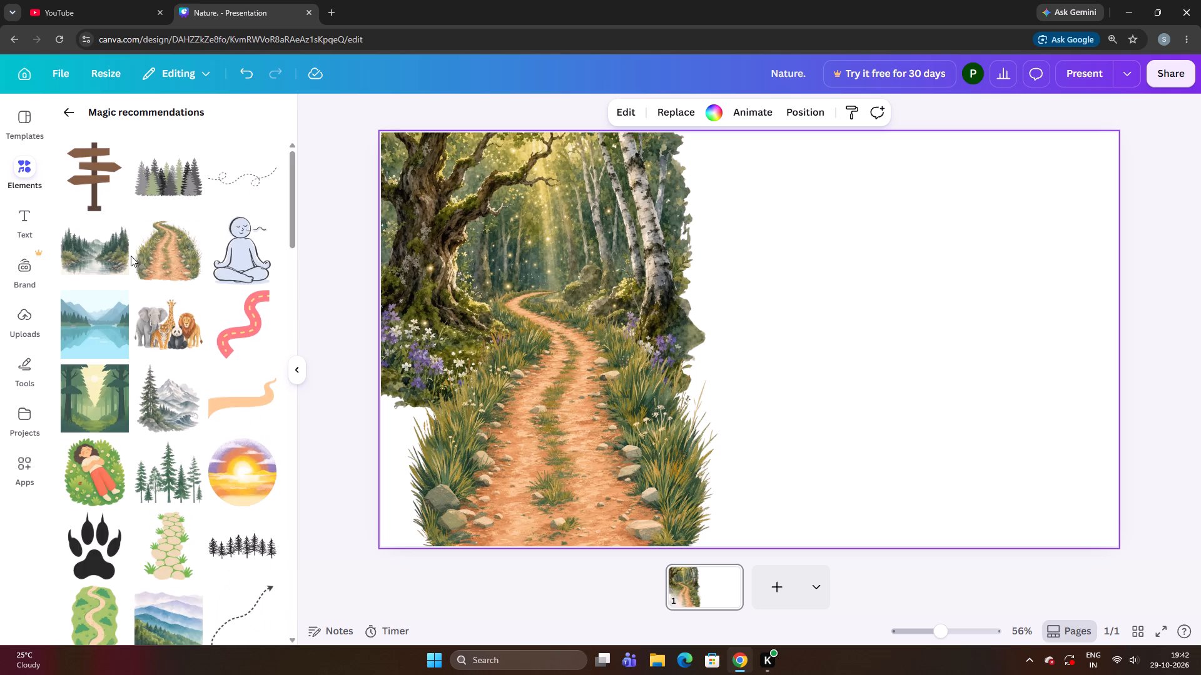
pyautogui.scroll(-7, 124, 397)
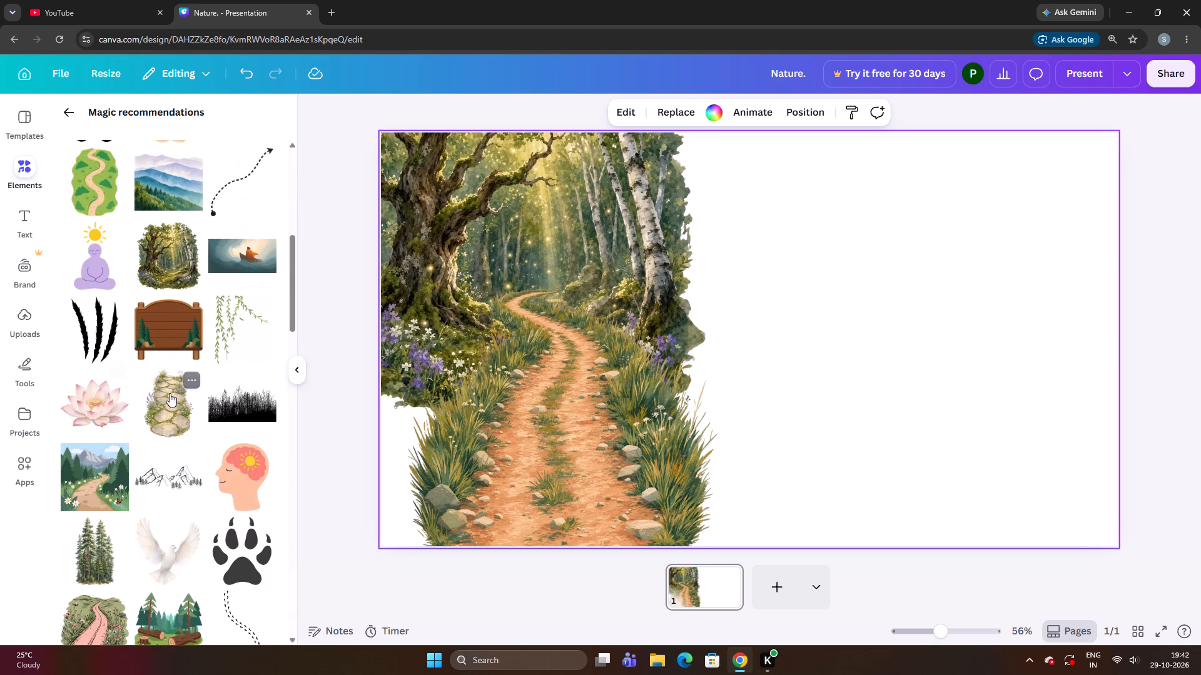
pyautogui.scroll(-3, 113, 478)
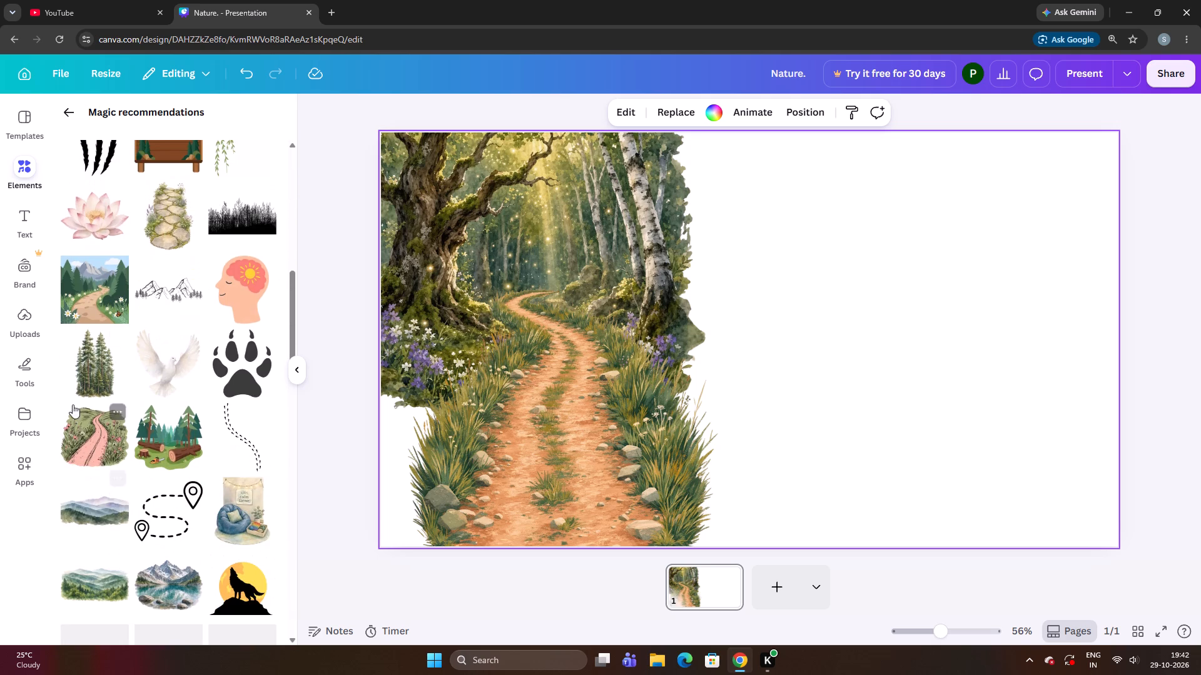
pyautogui.click(88, 376)
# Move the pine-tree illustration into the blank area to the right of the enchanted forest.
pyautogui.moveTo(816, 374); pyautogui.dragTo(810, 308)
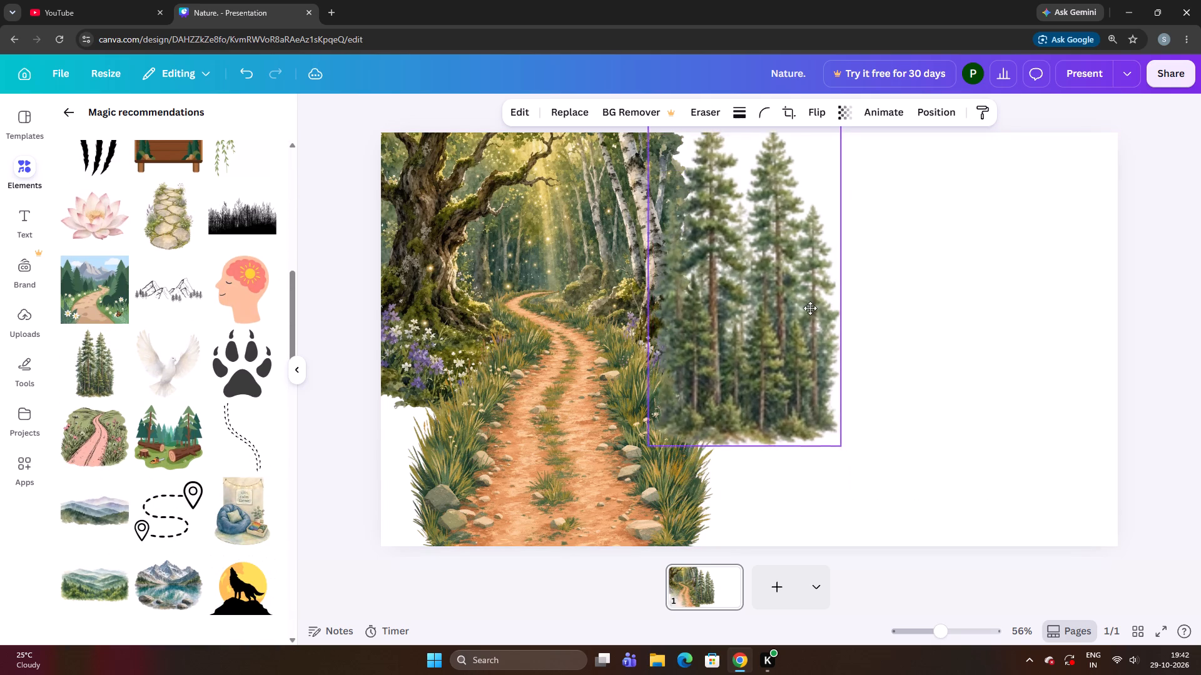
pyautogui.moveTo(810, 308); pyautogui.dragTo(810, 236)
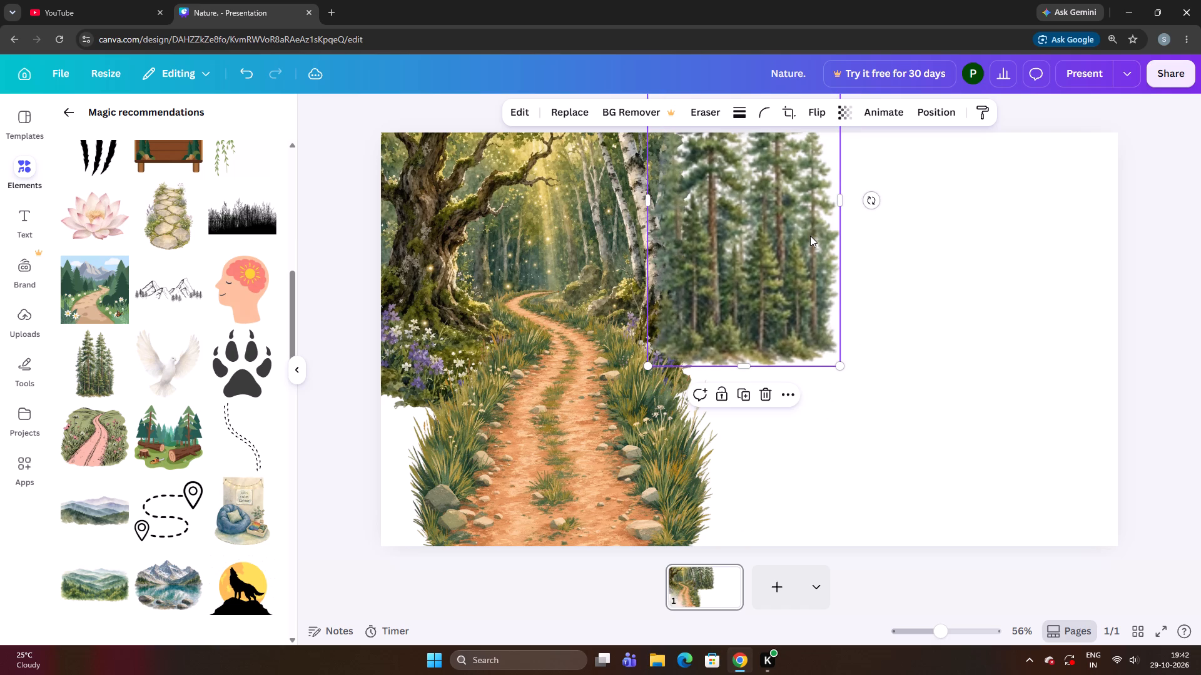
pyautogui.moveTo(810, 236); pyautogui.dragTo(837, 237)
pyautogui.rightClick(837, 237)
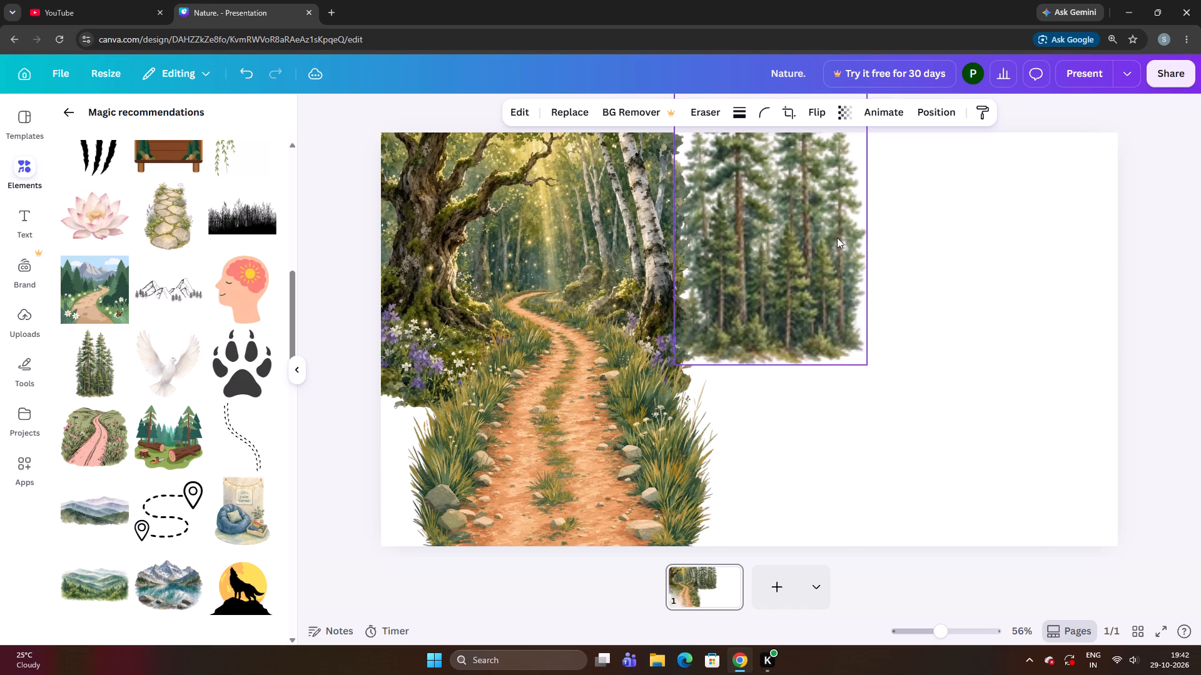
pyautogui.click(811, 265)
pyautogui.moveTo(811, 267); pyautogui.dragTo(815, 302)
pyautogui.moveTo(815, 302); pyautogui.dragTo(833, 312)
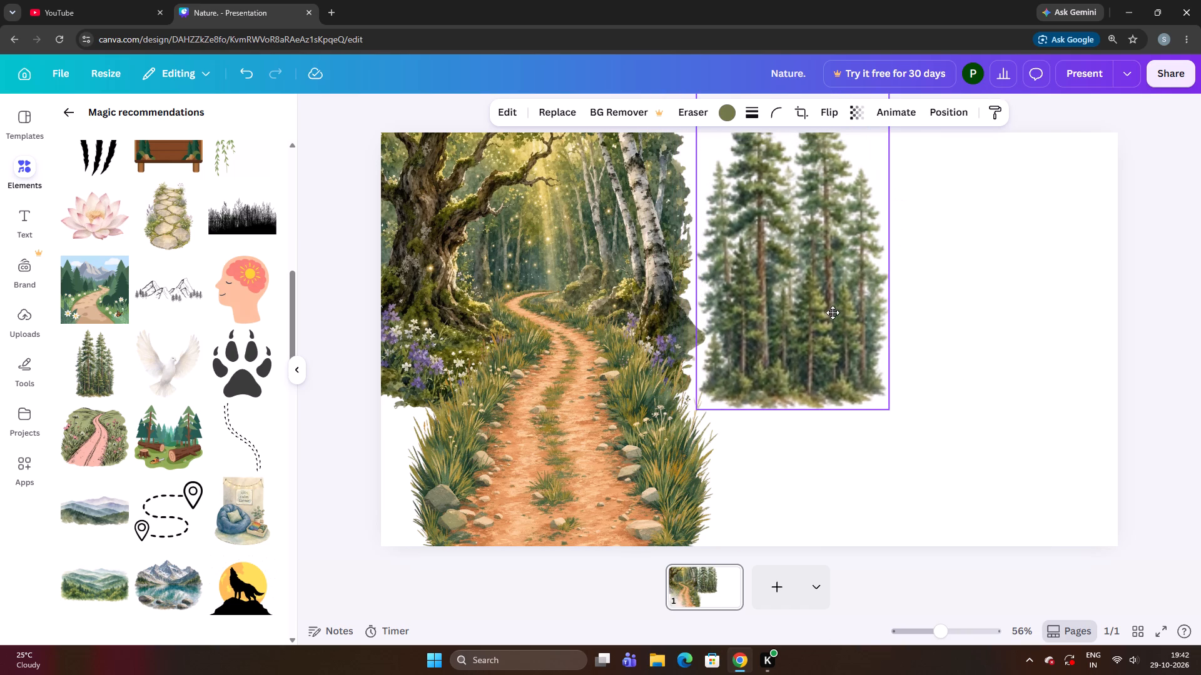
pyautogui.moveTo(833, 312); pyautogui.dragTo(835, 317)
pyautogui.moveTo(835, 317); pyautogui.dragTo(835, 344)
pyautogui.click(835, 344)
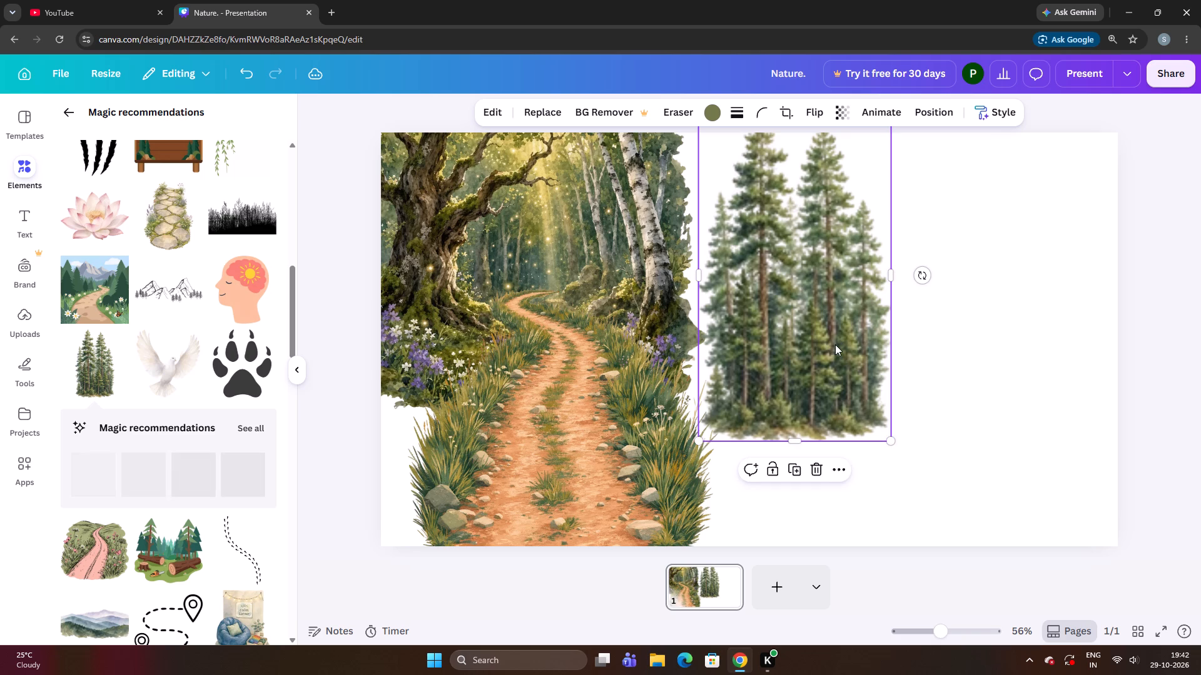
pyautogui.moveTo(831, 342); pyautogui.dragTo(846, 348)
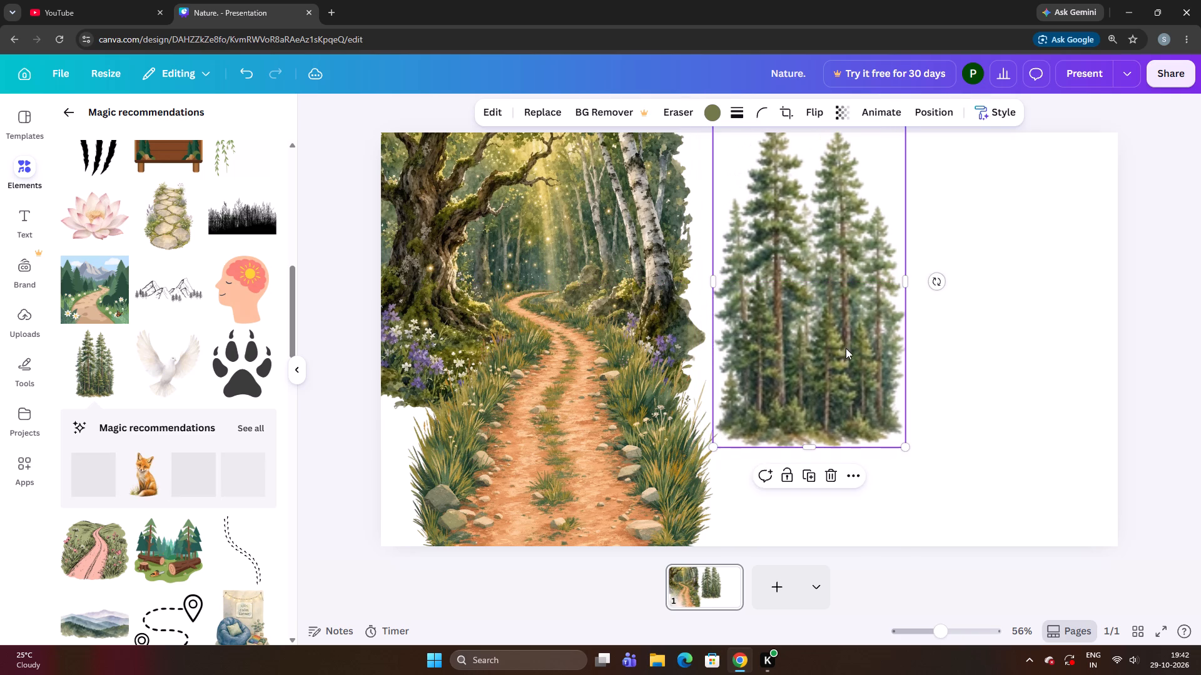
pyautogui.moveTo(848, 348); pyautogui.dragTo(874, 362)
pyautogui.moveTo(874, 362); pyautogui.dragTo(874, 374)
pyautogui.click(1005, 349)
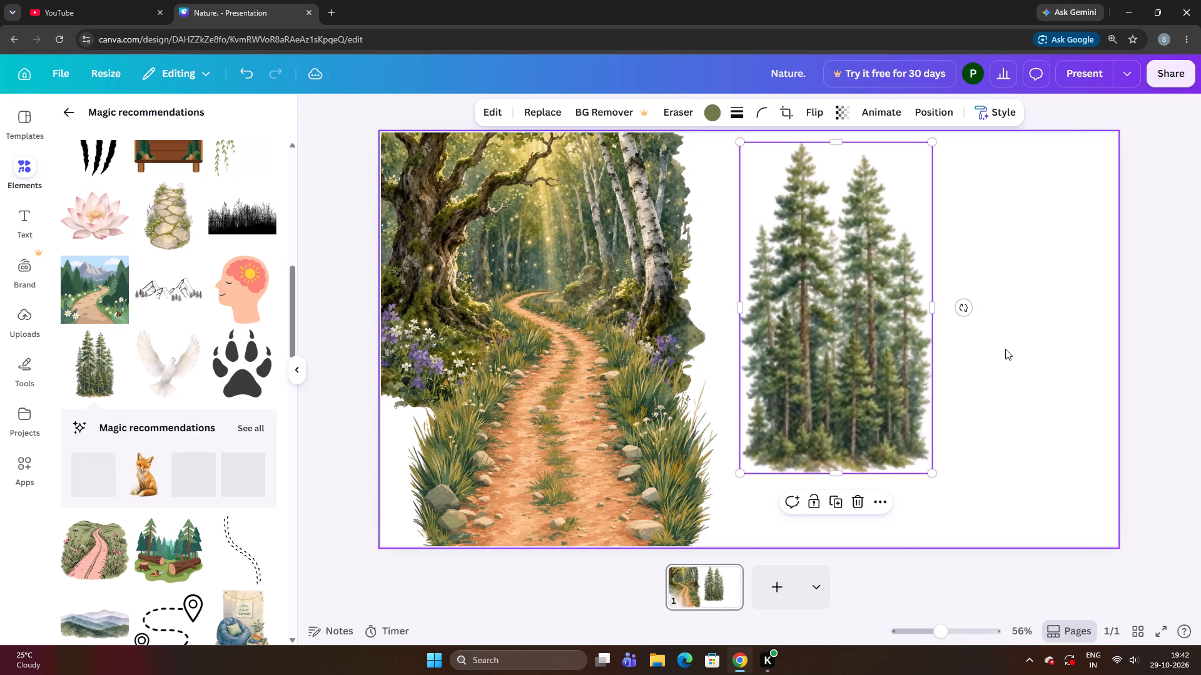
# Move the pine-tree illustration back so it overlaps the enchanted forest's right edge and extends past the slide's top.
pyautogui.moveTo(820, 406); pyautogui.dragTo(845, 389)
pyautogui.rightClick(905, 430)
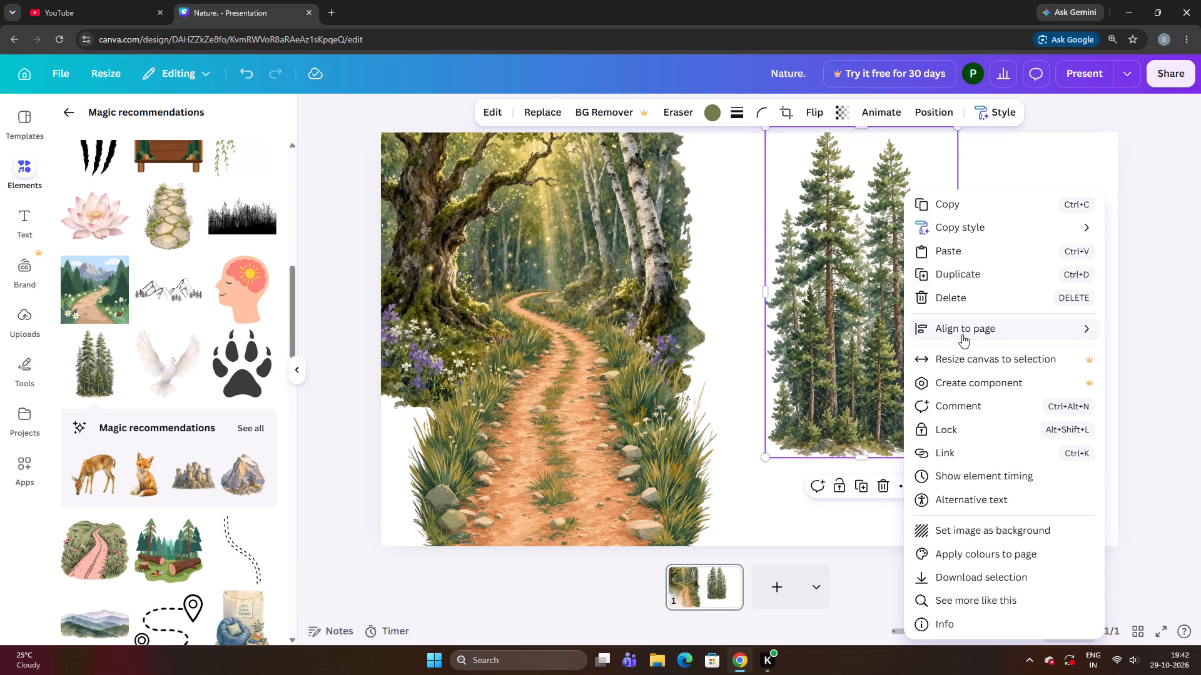
pyautogui.moveTo(856, 381); pyautogui.dragTo(849, 376)
pyautogui.moveTo(838, 367); pyautogui.dragTo(724, 324)
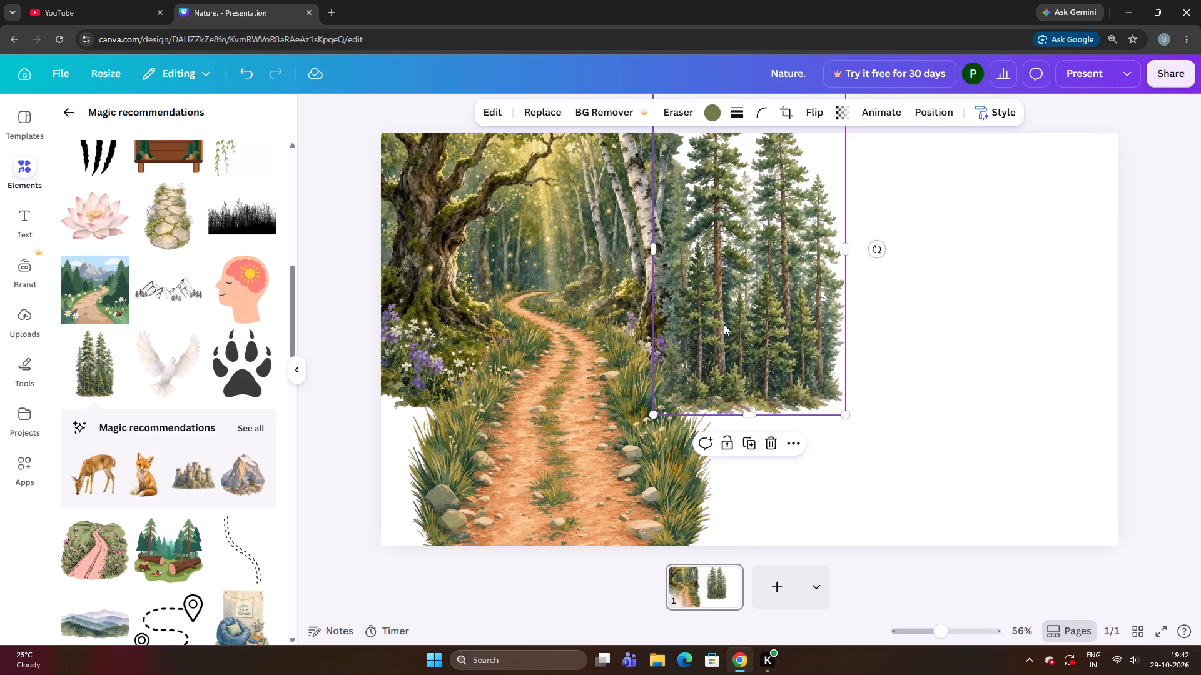
pyautogui.rightClick(724, 324)
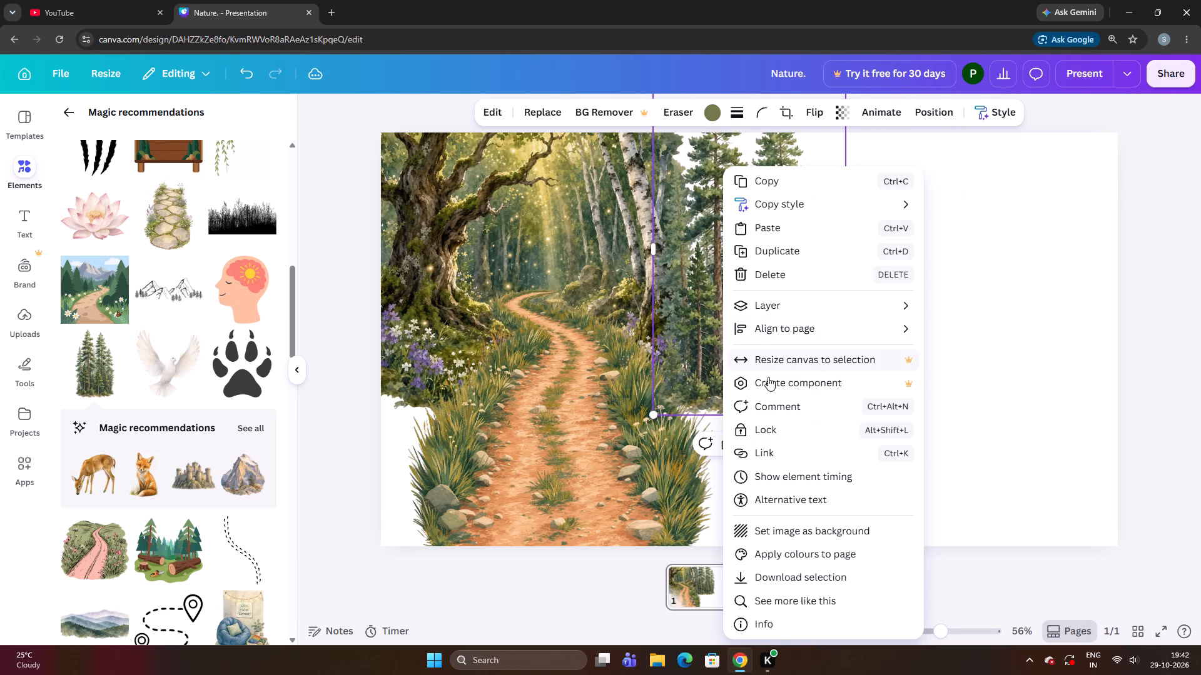
pyautogui.moveTo(674, 354); pyautogui.dragTo(677, 367)
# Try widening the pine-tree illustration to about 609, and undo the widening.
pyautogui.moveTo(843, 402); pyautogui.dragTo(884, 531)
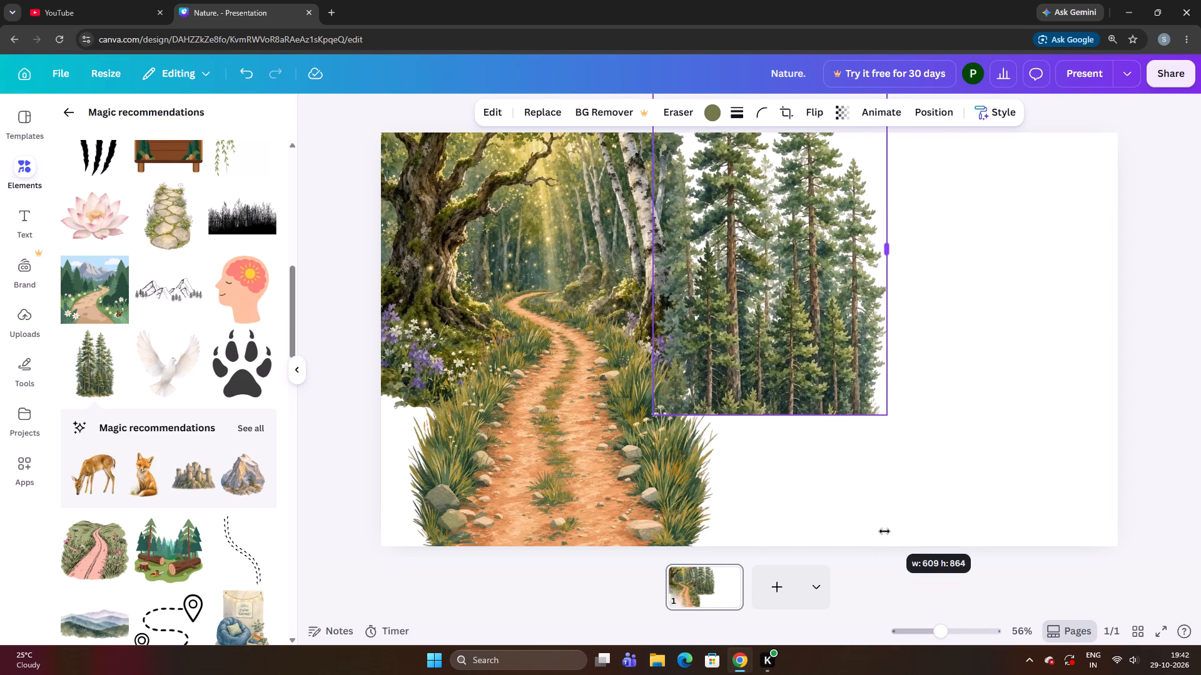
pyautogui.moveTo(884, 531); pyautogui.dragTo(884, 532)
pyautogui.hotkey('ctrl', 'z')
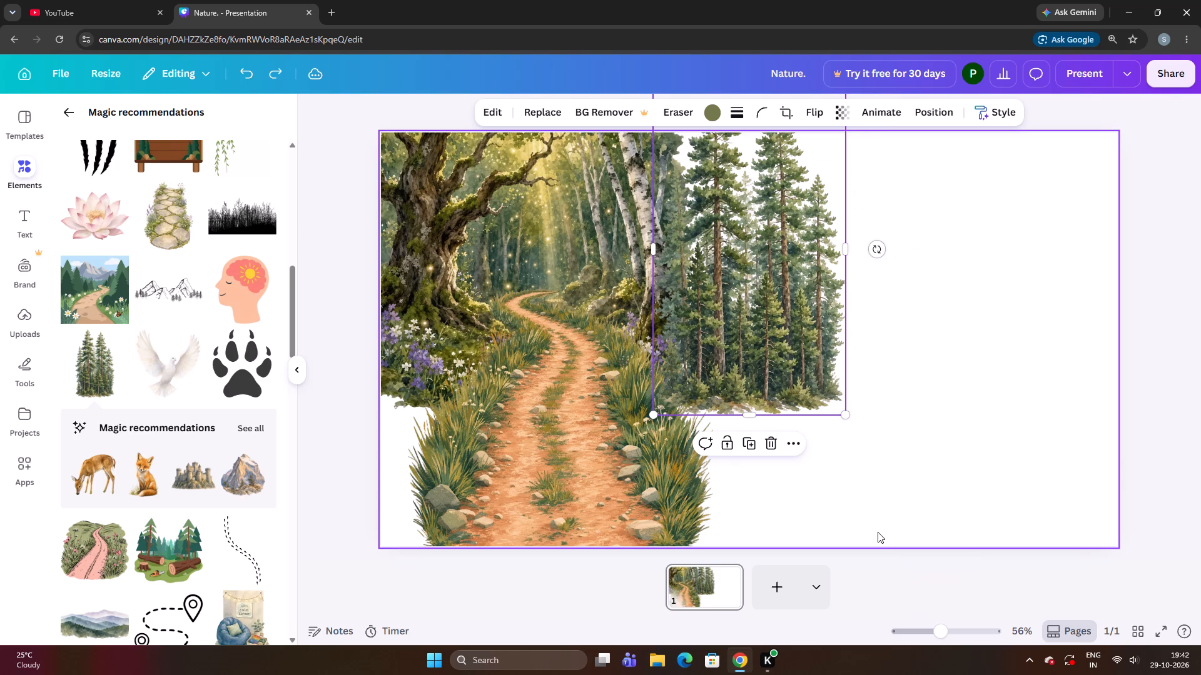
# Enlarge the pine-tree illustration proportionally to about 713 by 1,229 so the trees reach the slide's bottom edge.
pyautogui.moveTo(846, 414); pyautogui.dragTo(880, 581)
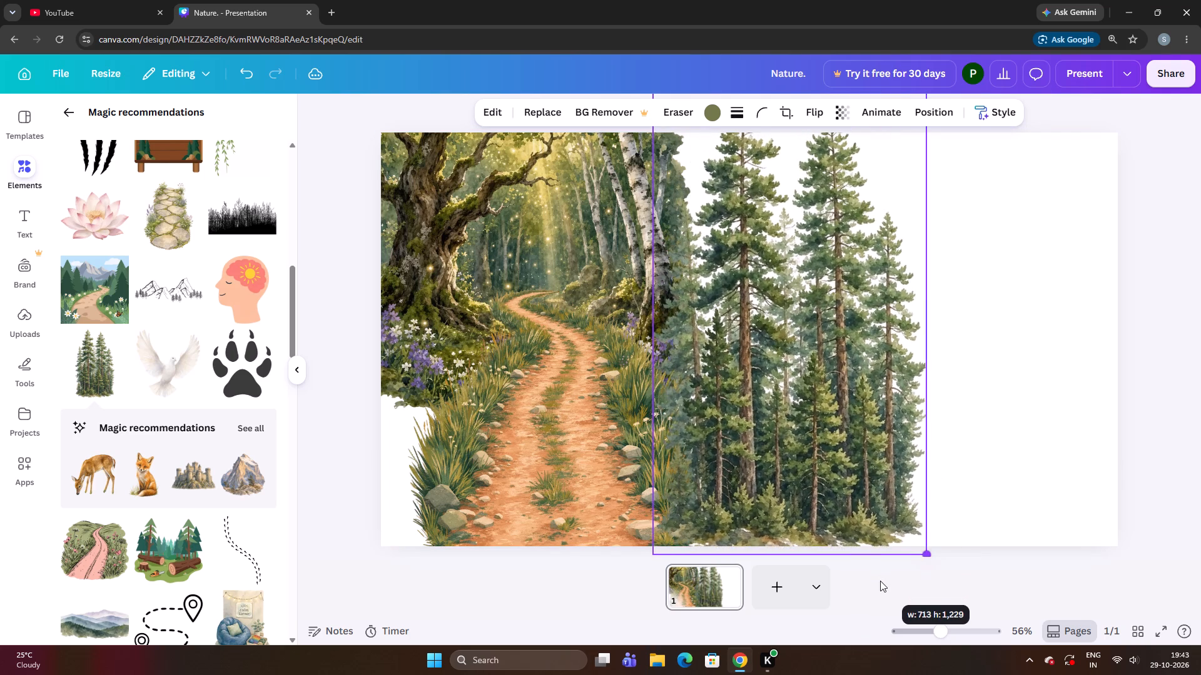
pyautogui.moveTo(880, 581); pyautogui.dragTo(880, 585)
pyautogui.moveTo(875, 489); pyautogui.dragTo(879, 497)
# Send the pine-tree illustration one layer backward, behind the dirt path.
pyautogui.rightClick(879, 497)
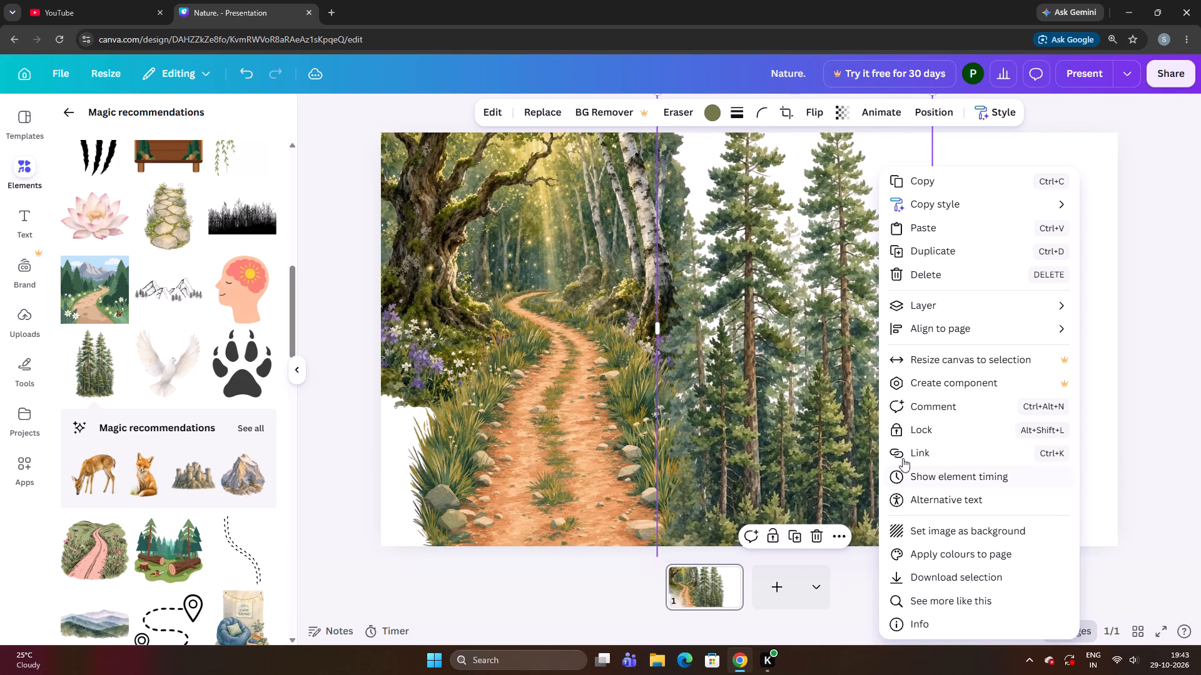
pyautogui.click(983, 306)
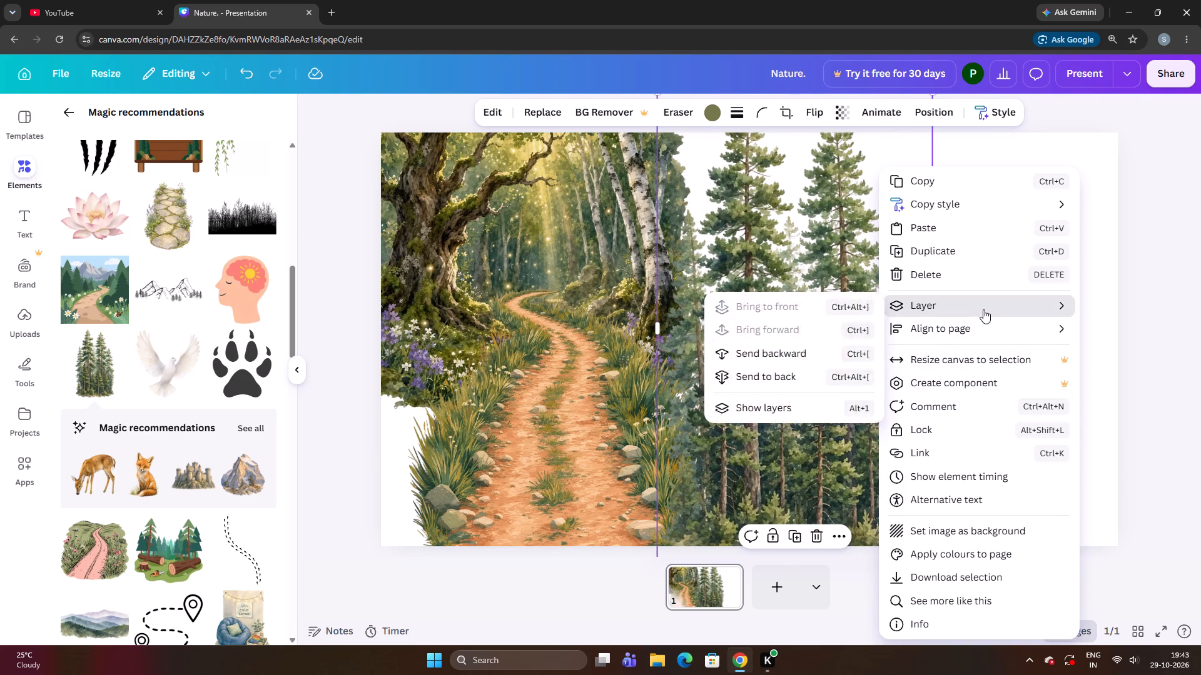
pyautogui.click(933, 304)
pyautogui.click(794, 353)
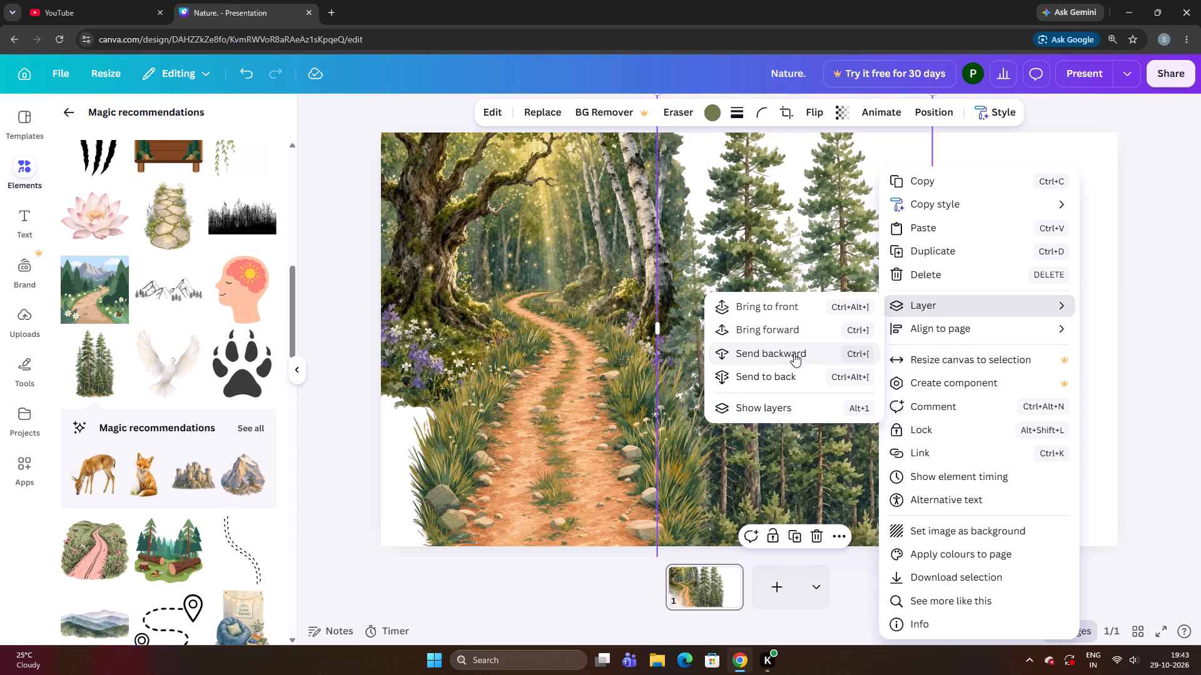
pyautogui.click(510, 381)
# Shrink the pine-tree illustration and place it overlapping the enchanted forest's right edge, with its base level with the forest's lower edge.
pyautogui.moveTo(773, 353); pyautogui.dragTo(729, 313)
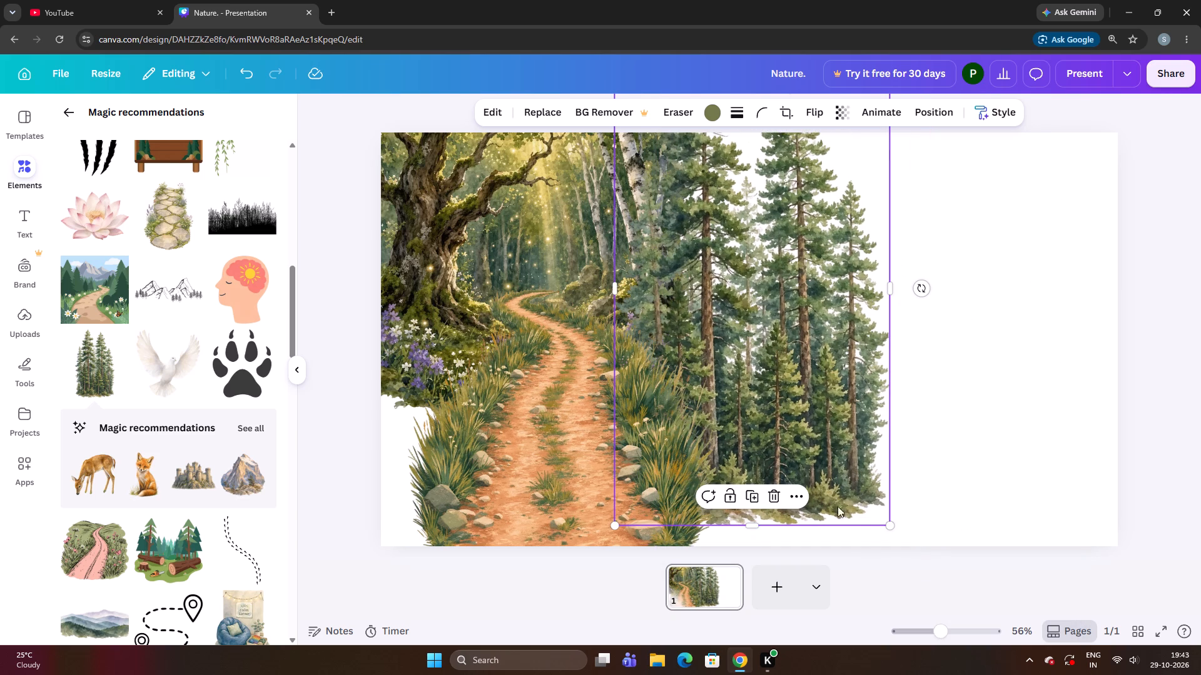
pyautogui.moveTo(894, 523); pyautogui.dragTo(810, 393)
pyautogui.moveTo(773, 335); pyautogui.dragTo(783, 349)
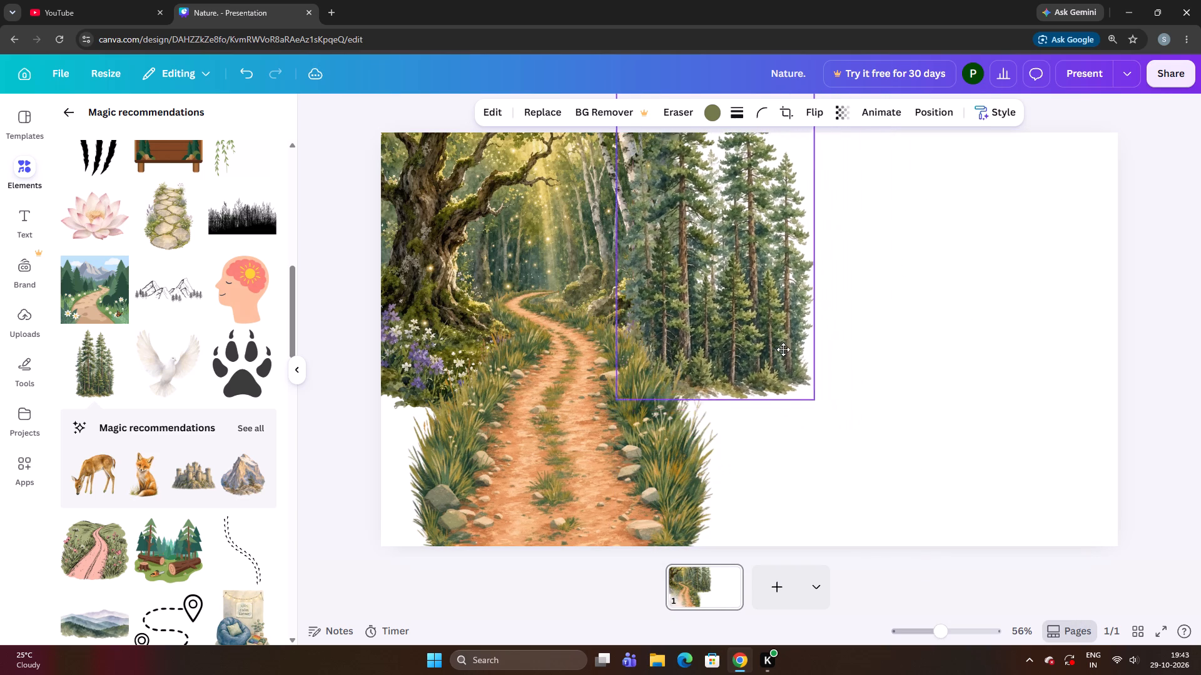
pyautogui.moveTo(783, 349); pyautogui.dragTo(794, 357)
# Send the pine-tree illustration another layer backward so it sits behind the enchanted forest.
pyautogui.rightClick(794, 357)
pyautogui.click(868, 305)
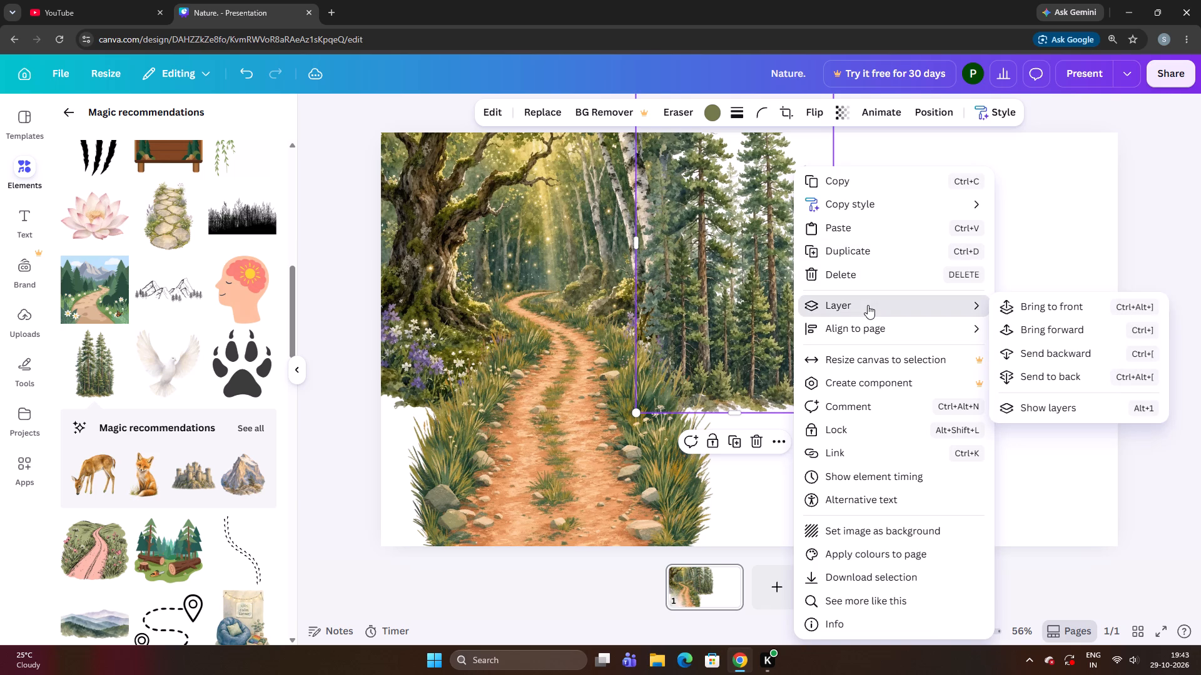
pyautogui.click(1011, 349)
pyautogui.click(711, 530)
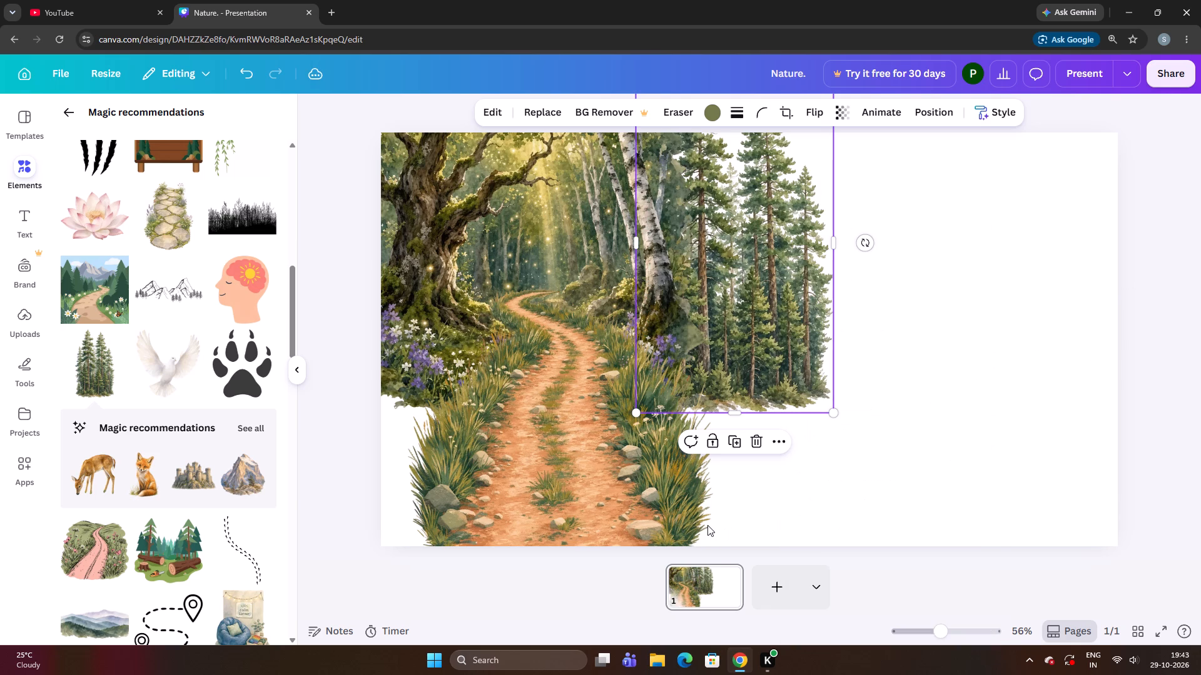
pyautogui.click(906, 373)
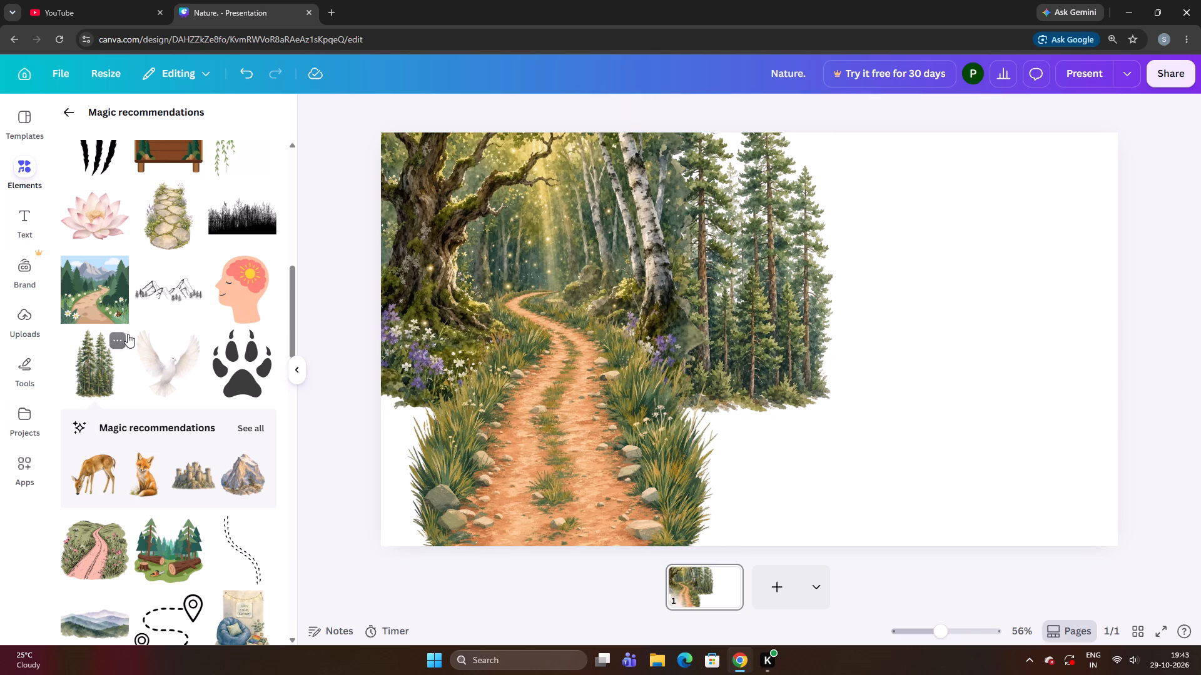
# Add the green meadow with pink path illustration, tilt it slightly clockwise and place it in the slide's lower-right area beside the dirt path.
pyautogui.click(94, 549)
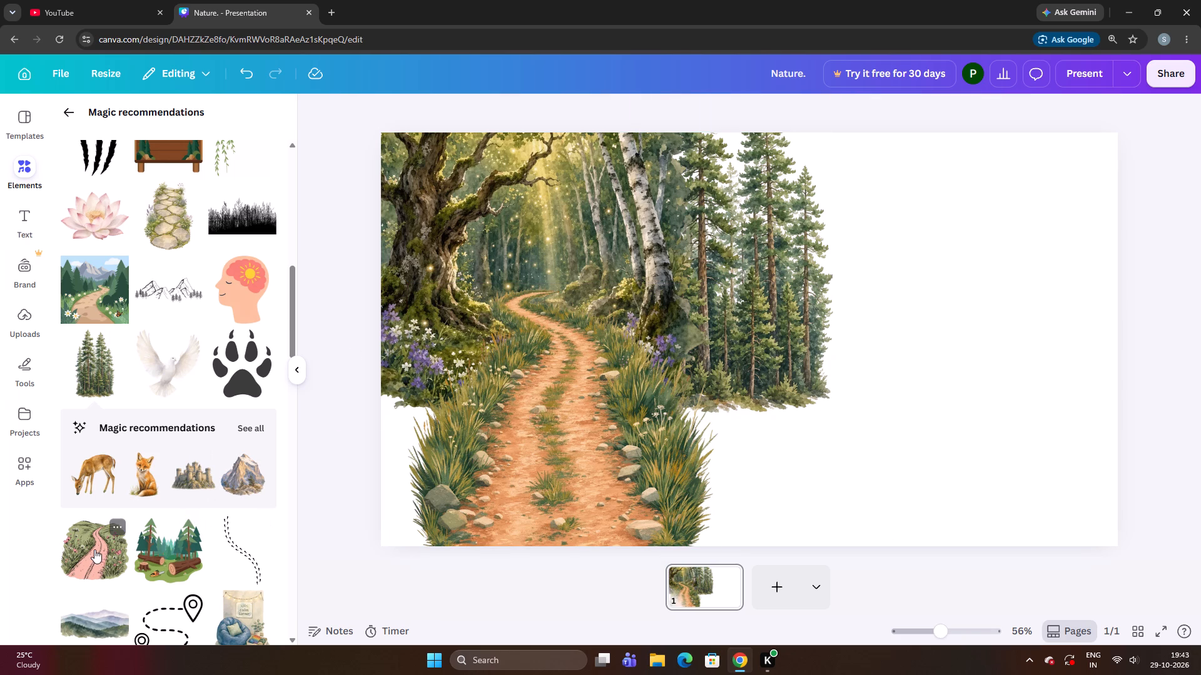
pyautogui.moveTo(709, 475); pyautogui.dragTo(851, 592)
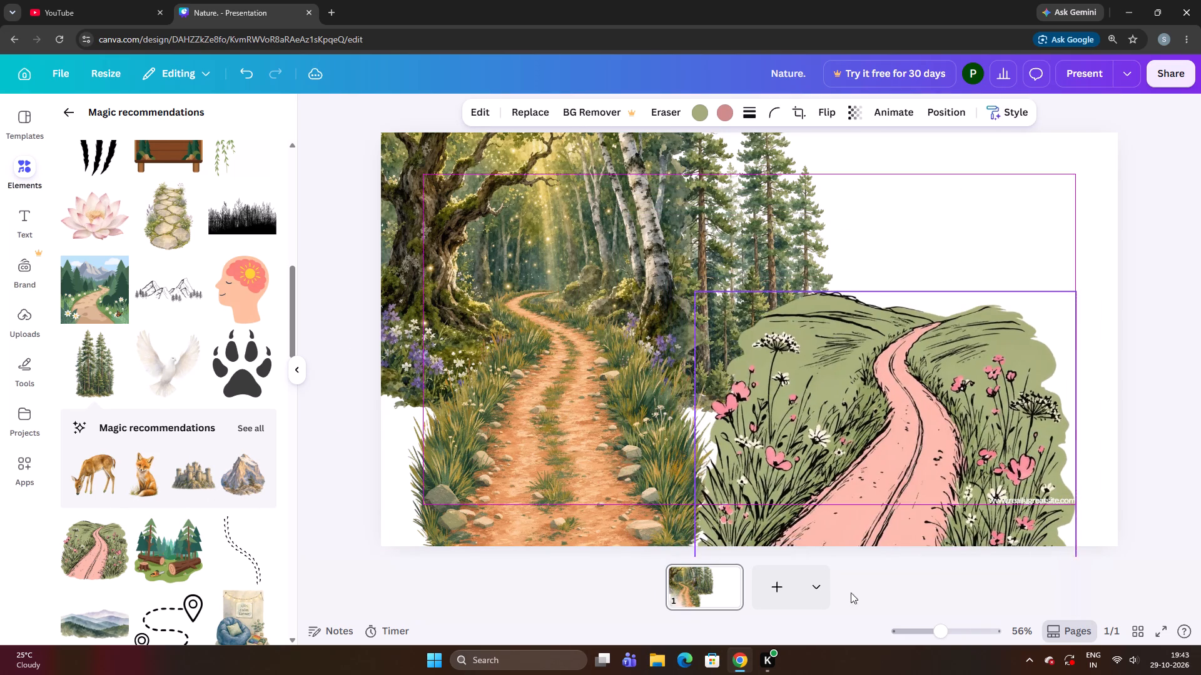
pyautogui.moveTo(851, 592); pyautogui.dragTo(859, 507)
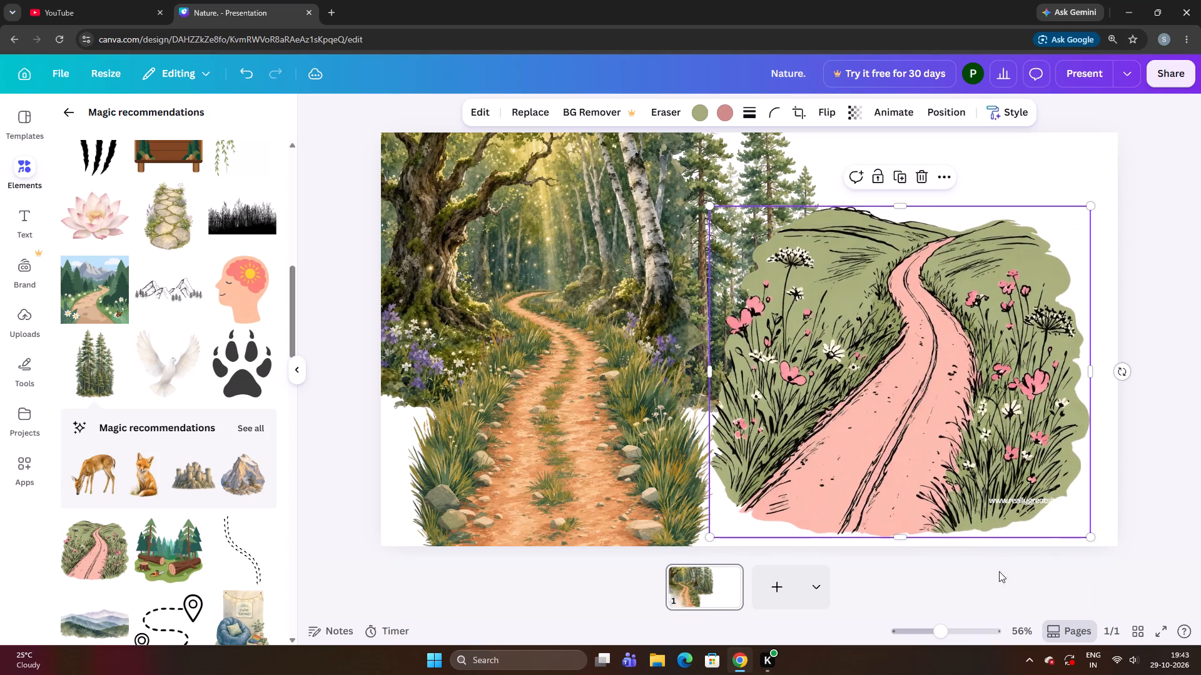
pyautogui.moveTo(1120, 376); pyautogui.dragTo(1125, 382)
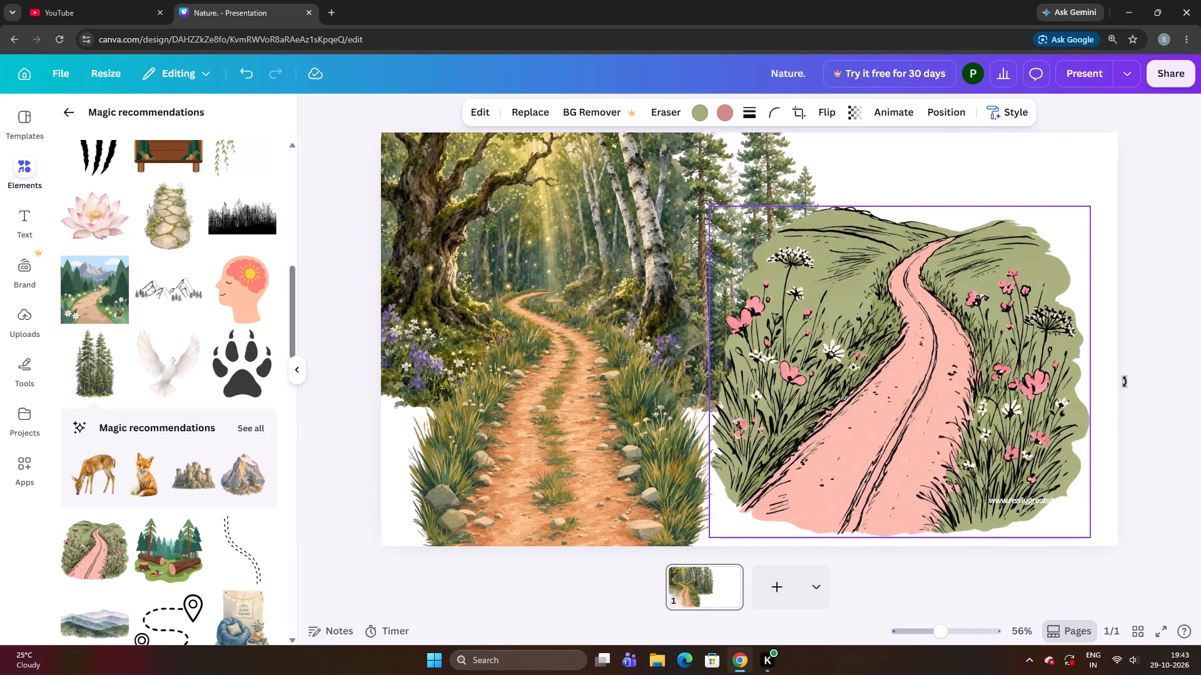
pyautogui.moveTo(1125, 382); pyautogui.dragTo(1110, 386)
pyautogui.moveTo(946, 445); pyautogui.dragTo(917, 514)
# Send the green meadow illustration one layer backward so it sits behind the pine trees.
pyautogui.rightClick(917, 514)
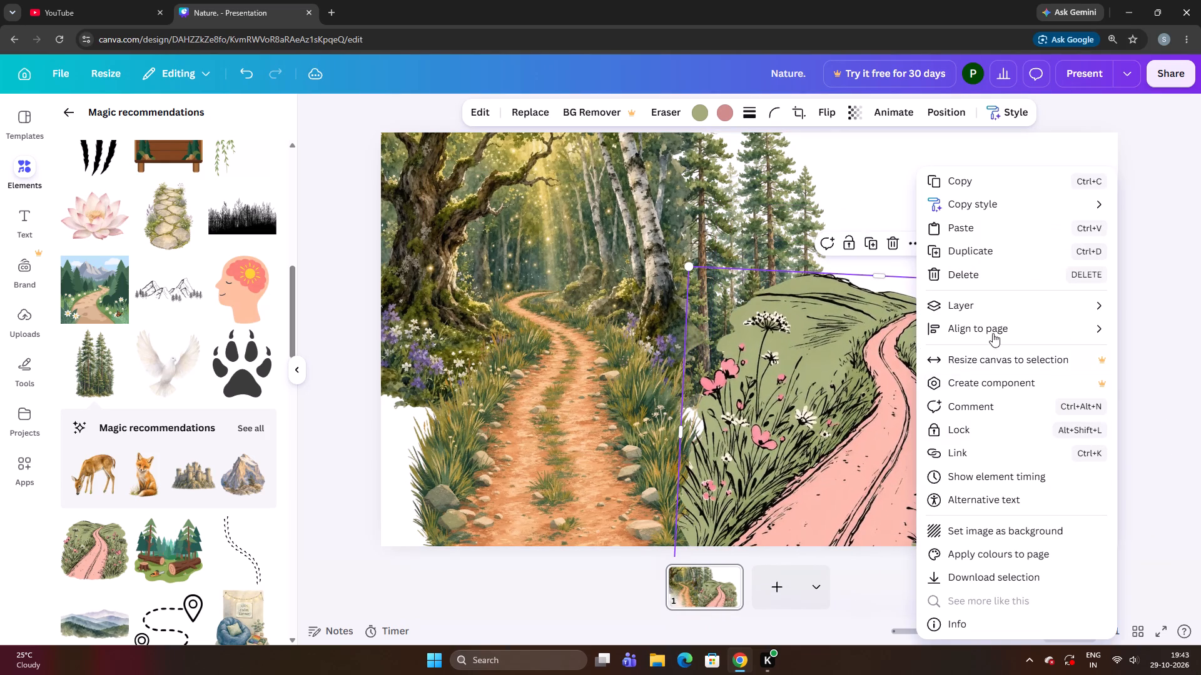
pyautogui.click(1005, 306)
pyautogui.click(986, 300)
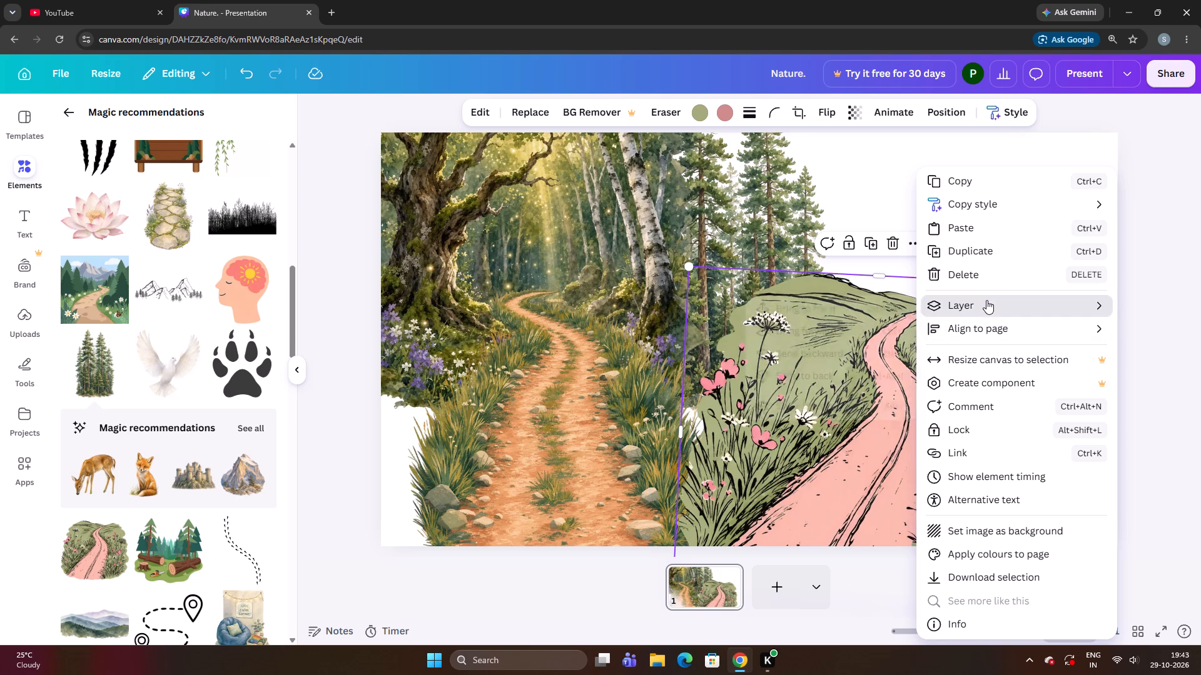
pyautogui.click(1100, 301)
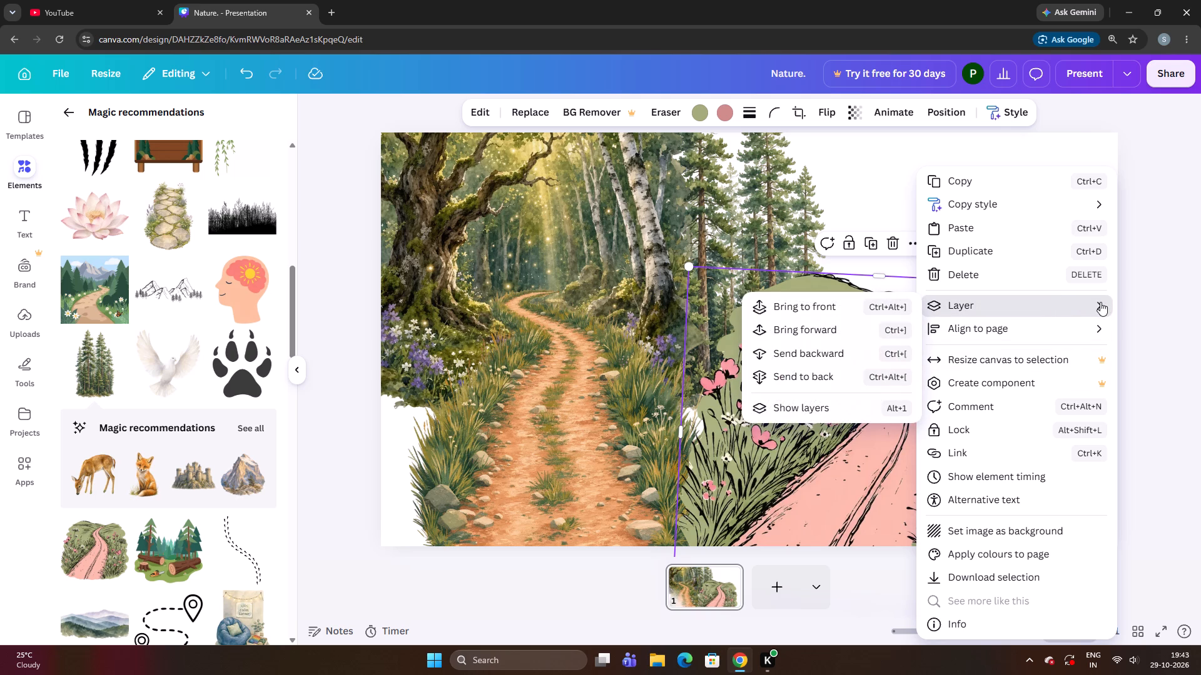
pyautogui.click(829, 357)
pyautogui.click(828, 354)
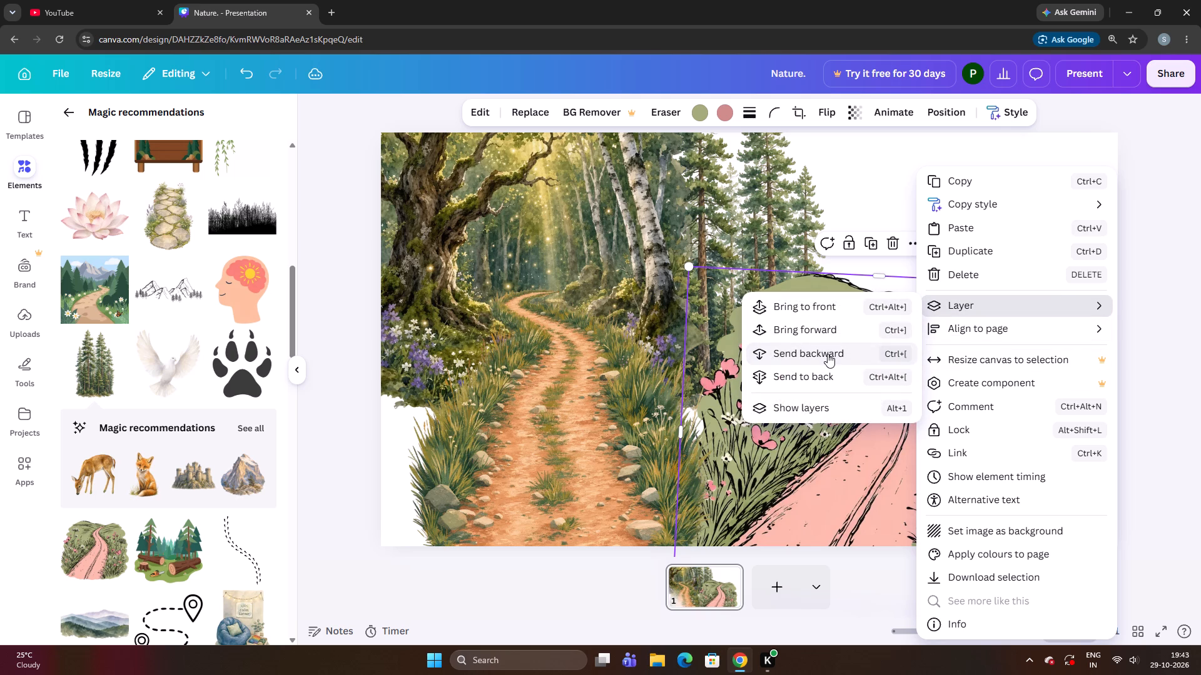
pyautogui.click(828, 352)
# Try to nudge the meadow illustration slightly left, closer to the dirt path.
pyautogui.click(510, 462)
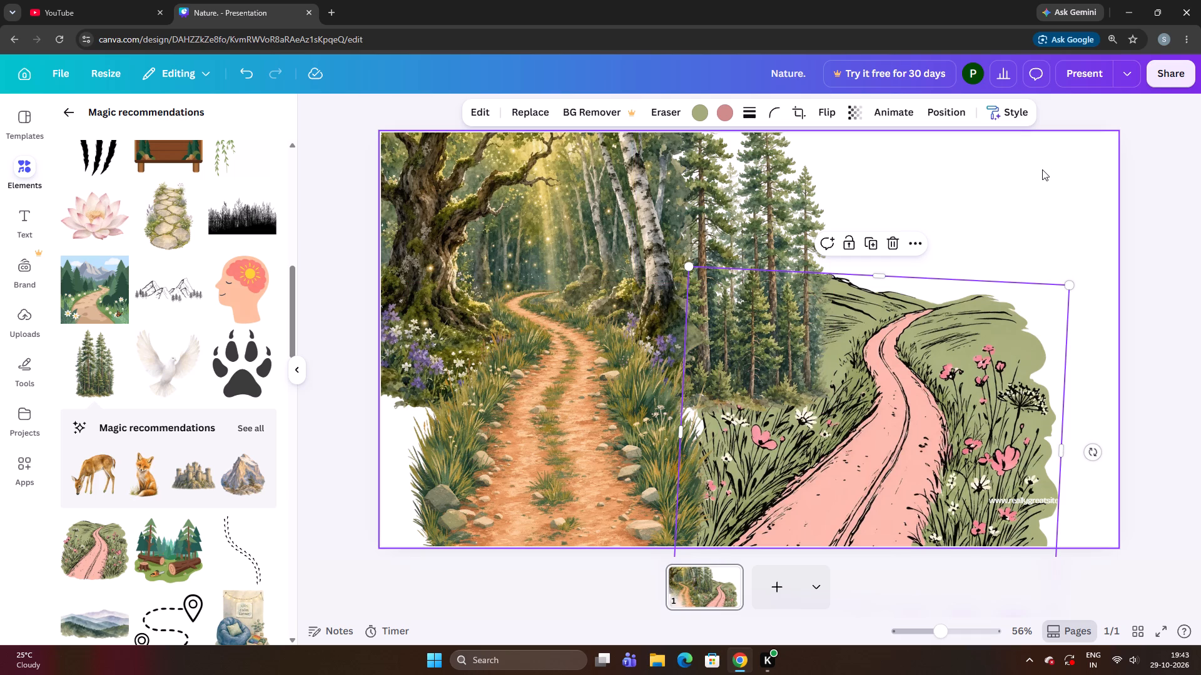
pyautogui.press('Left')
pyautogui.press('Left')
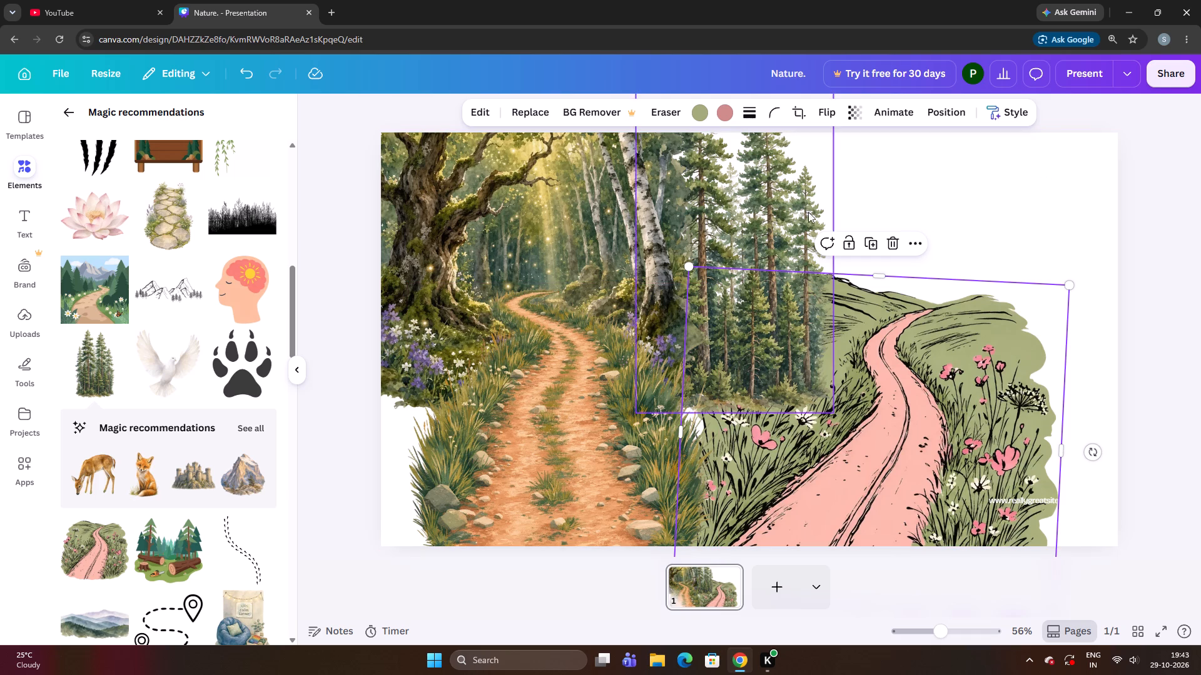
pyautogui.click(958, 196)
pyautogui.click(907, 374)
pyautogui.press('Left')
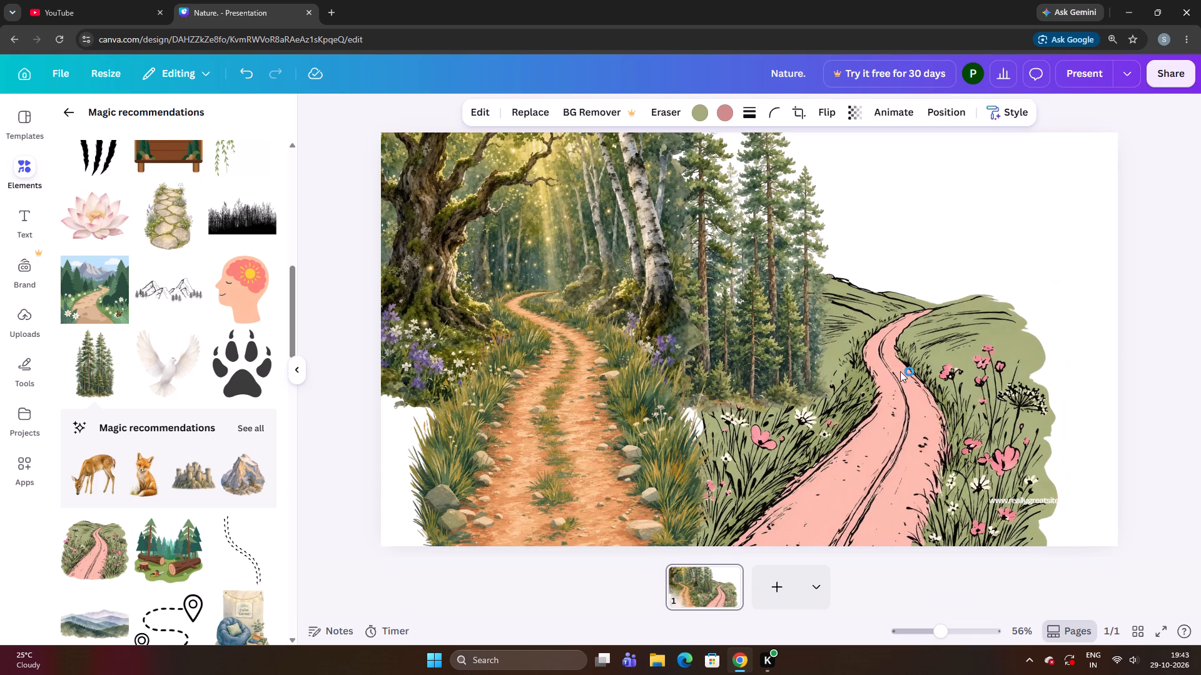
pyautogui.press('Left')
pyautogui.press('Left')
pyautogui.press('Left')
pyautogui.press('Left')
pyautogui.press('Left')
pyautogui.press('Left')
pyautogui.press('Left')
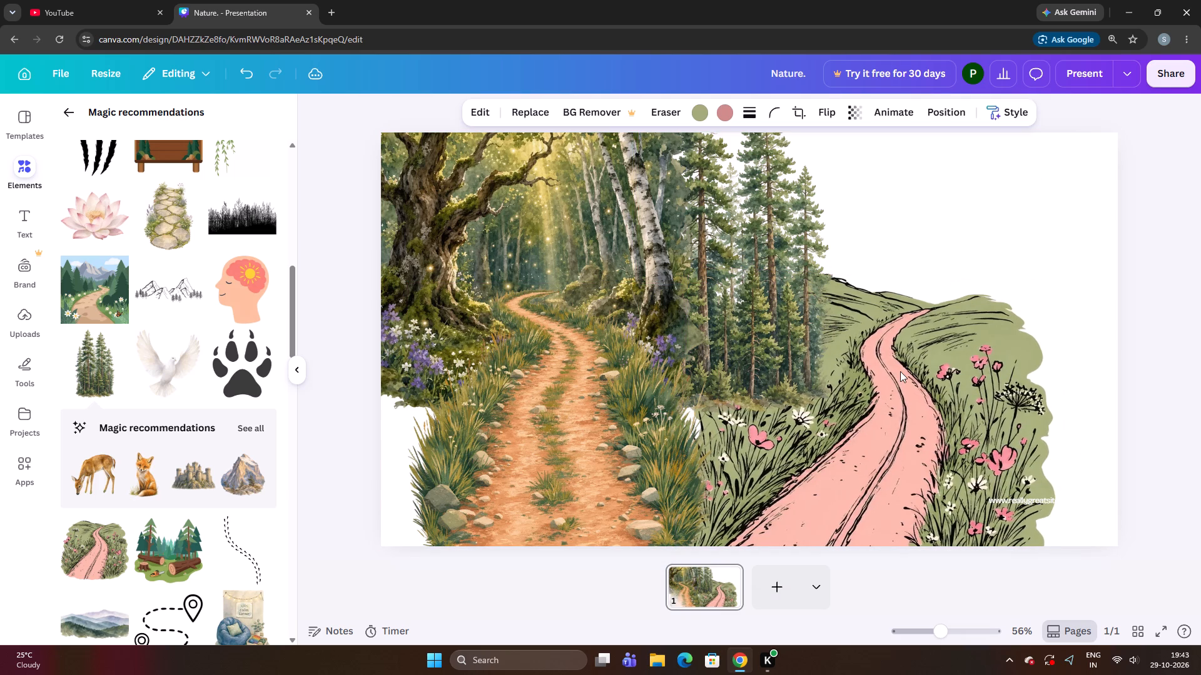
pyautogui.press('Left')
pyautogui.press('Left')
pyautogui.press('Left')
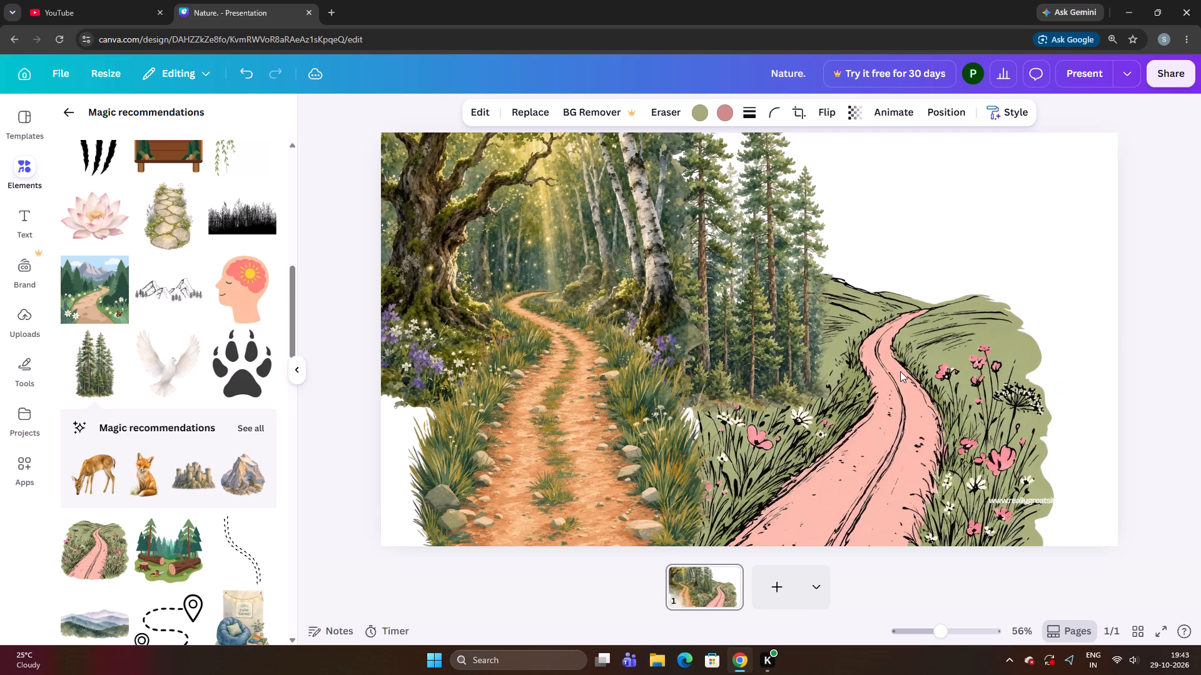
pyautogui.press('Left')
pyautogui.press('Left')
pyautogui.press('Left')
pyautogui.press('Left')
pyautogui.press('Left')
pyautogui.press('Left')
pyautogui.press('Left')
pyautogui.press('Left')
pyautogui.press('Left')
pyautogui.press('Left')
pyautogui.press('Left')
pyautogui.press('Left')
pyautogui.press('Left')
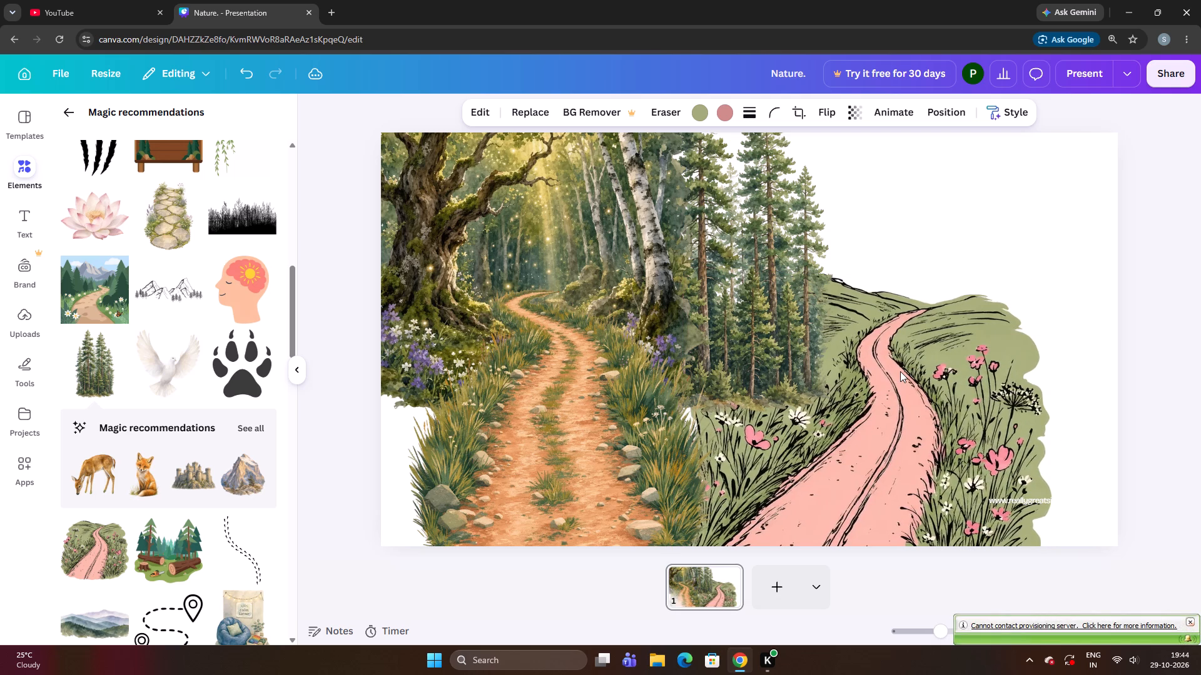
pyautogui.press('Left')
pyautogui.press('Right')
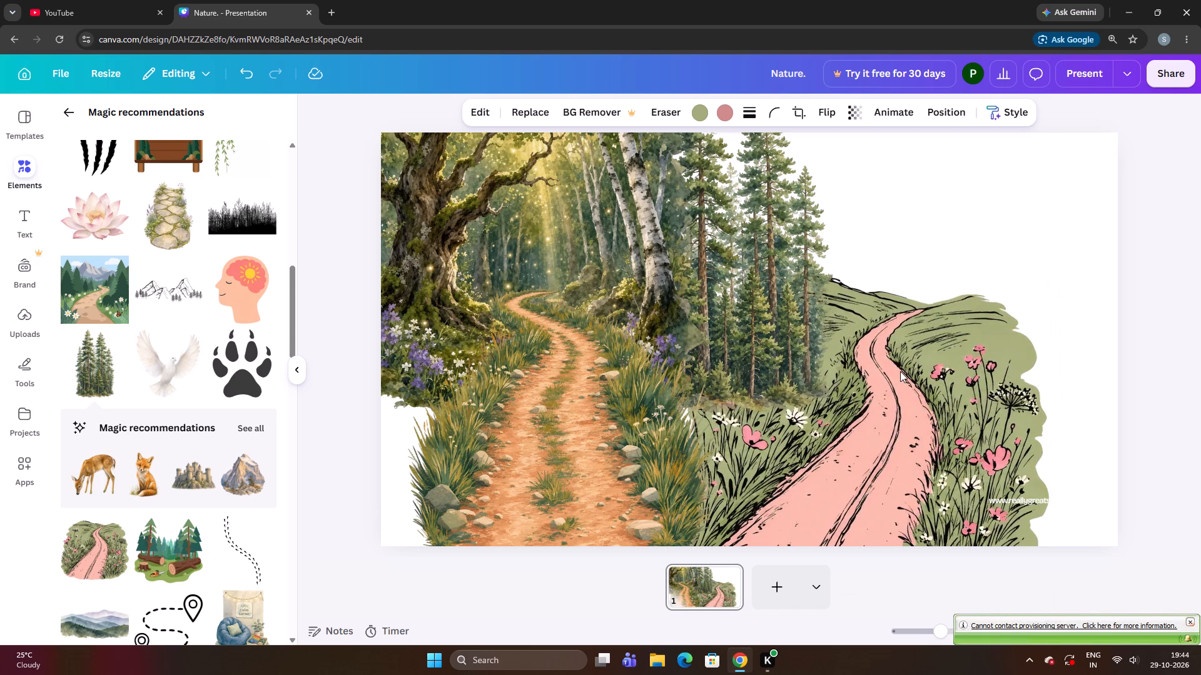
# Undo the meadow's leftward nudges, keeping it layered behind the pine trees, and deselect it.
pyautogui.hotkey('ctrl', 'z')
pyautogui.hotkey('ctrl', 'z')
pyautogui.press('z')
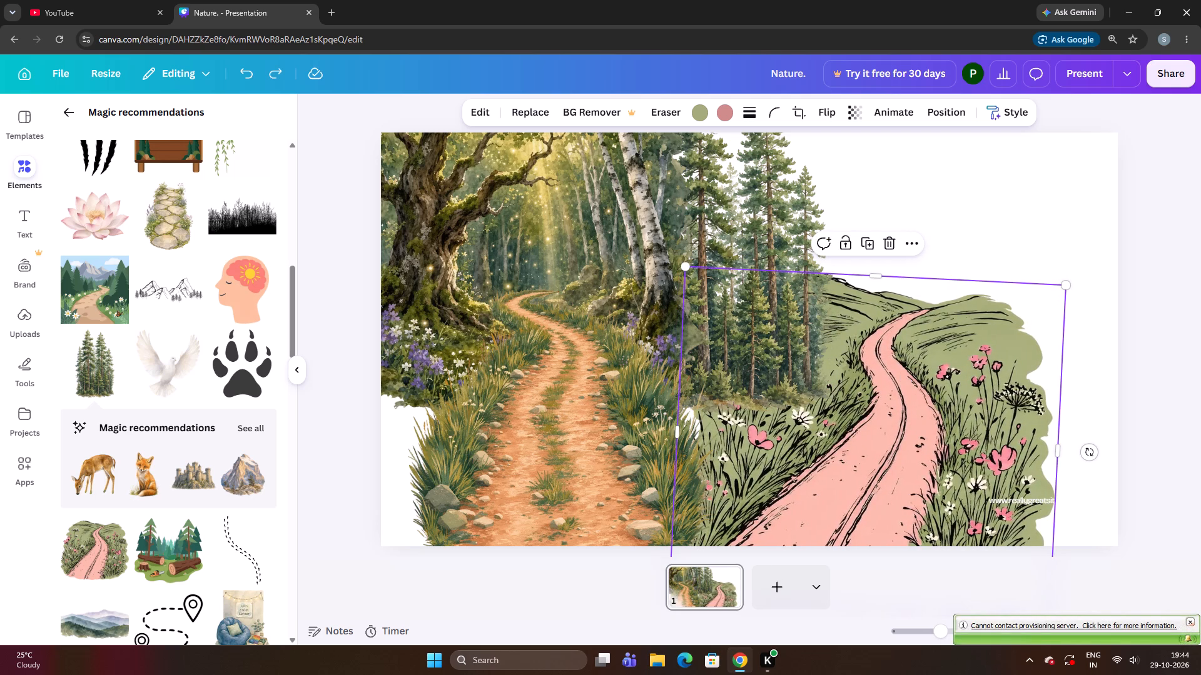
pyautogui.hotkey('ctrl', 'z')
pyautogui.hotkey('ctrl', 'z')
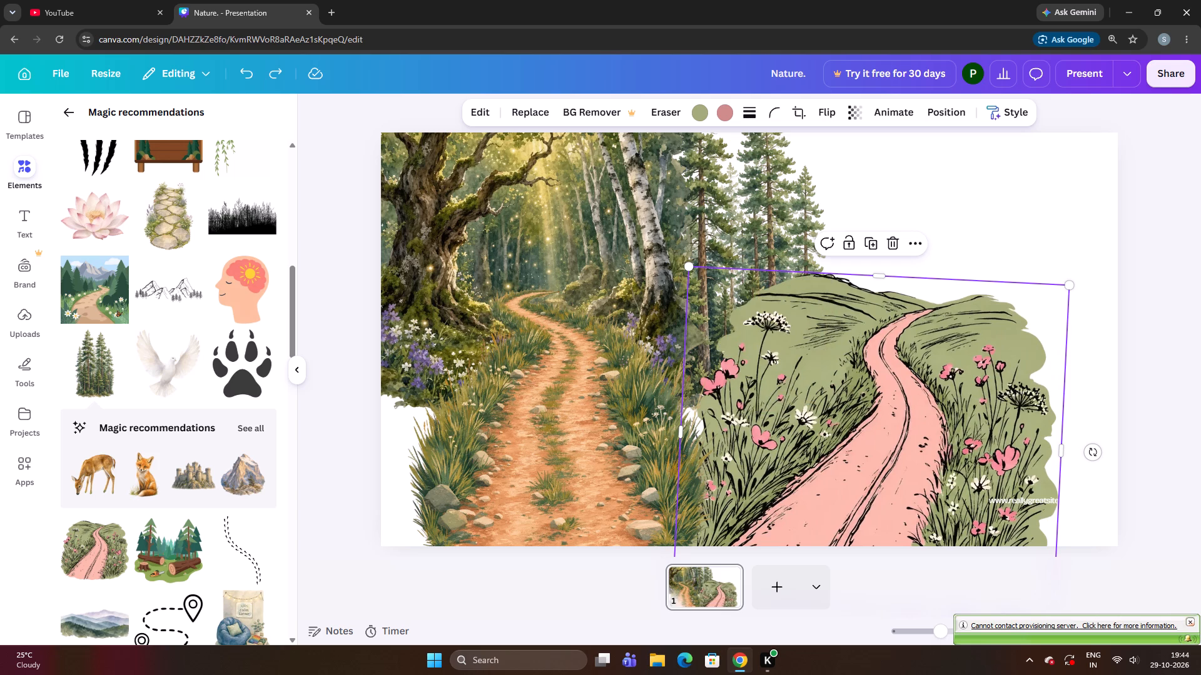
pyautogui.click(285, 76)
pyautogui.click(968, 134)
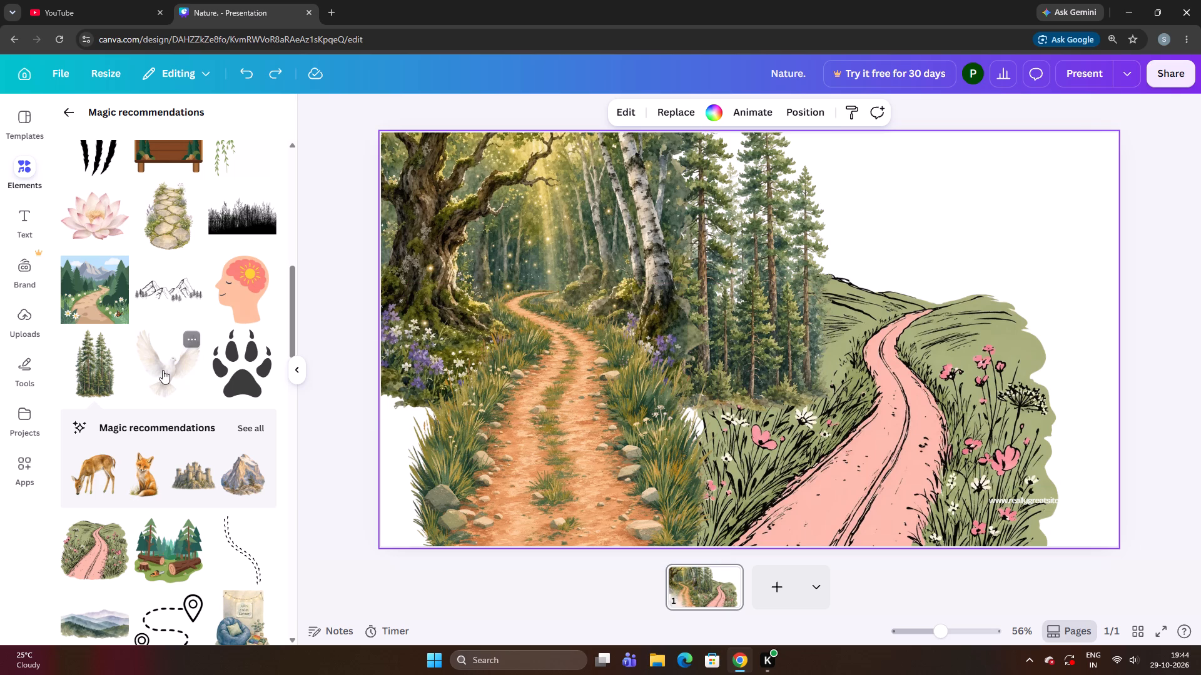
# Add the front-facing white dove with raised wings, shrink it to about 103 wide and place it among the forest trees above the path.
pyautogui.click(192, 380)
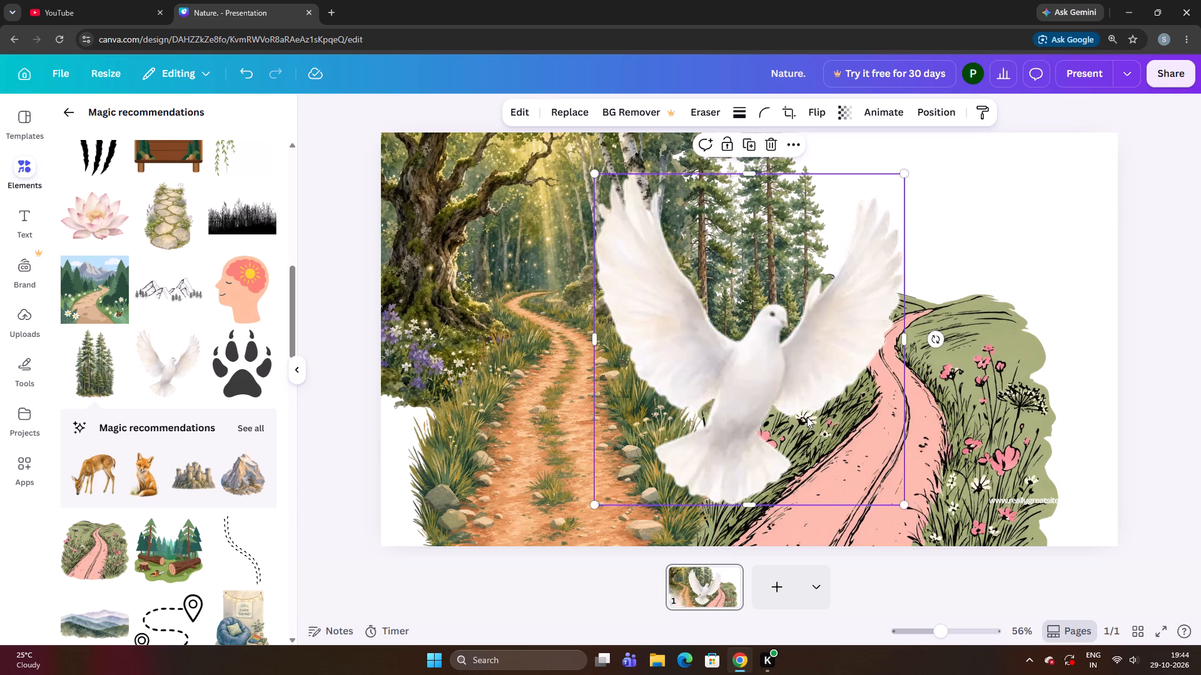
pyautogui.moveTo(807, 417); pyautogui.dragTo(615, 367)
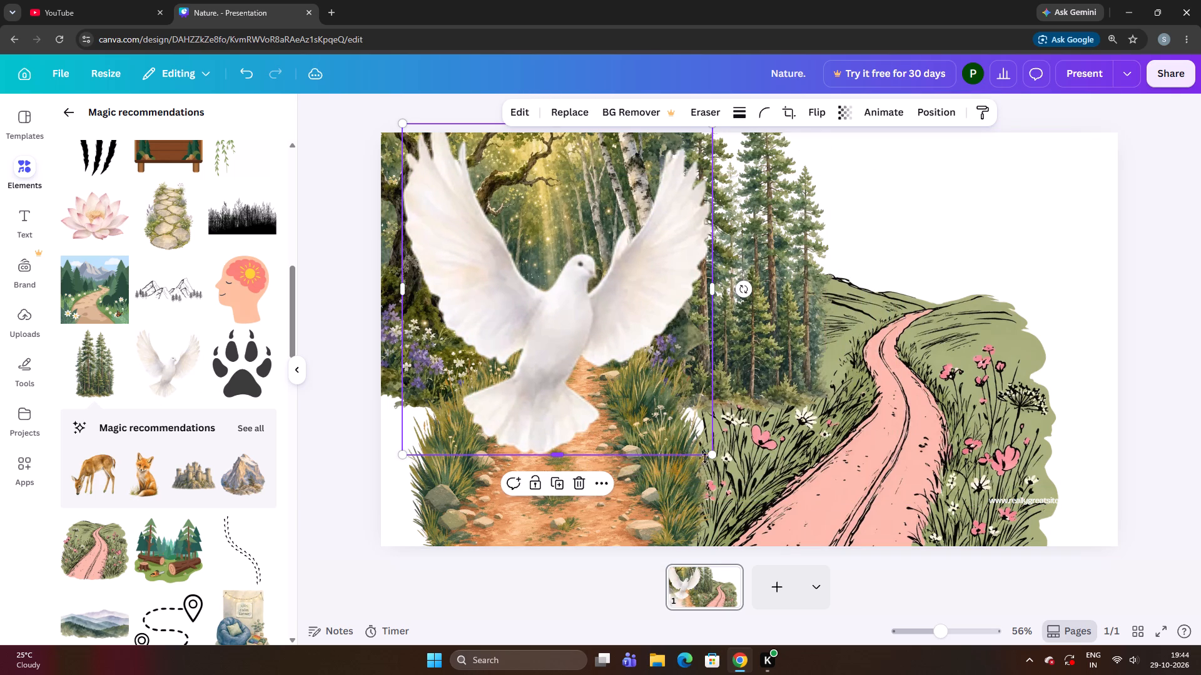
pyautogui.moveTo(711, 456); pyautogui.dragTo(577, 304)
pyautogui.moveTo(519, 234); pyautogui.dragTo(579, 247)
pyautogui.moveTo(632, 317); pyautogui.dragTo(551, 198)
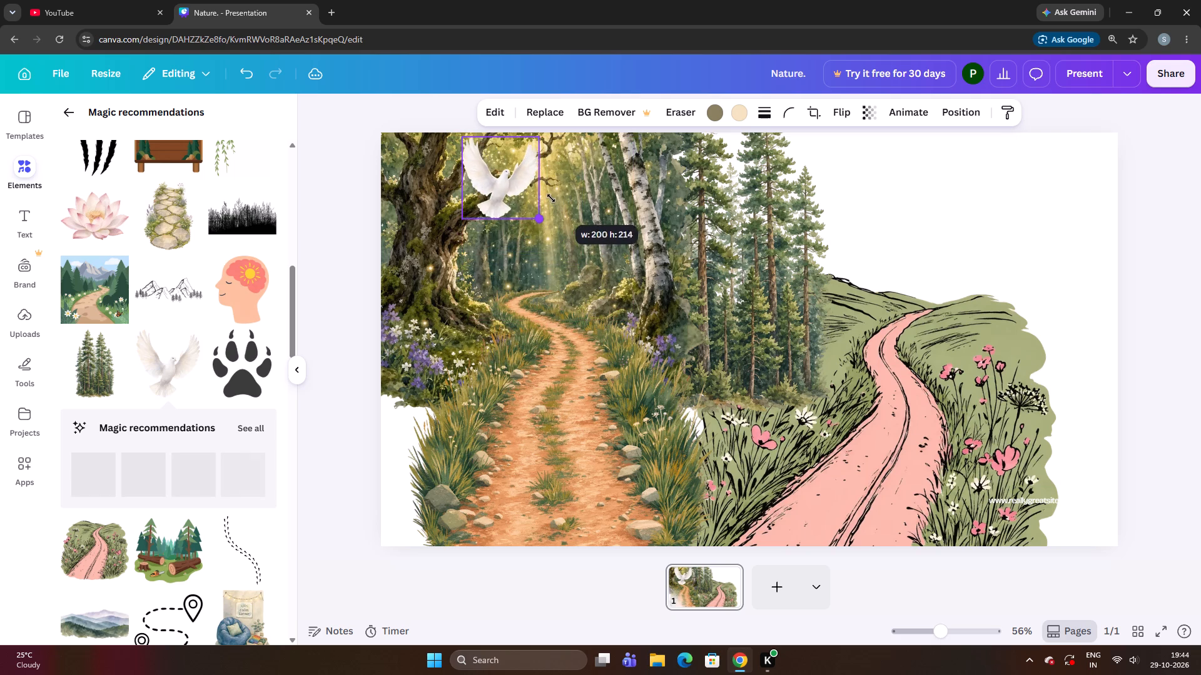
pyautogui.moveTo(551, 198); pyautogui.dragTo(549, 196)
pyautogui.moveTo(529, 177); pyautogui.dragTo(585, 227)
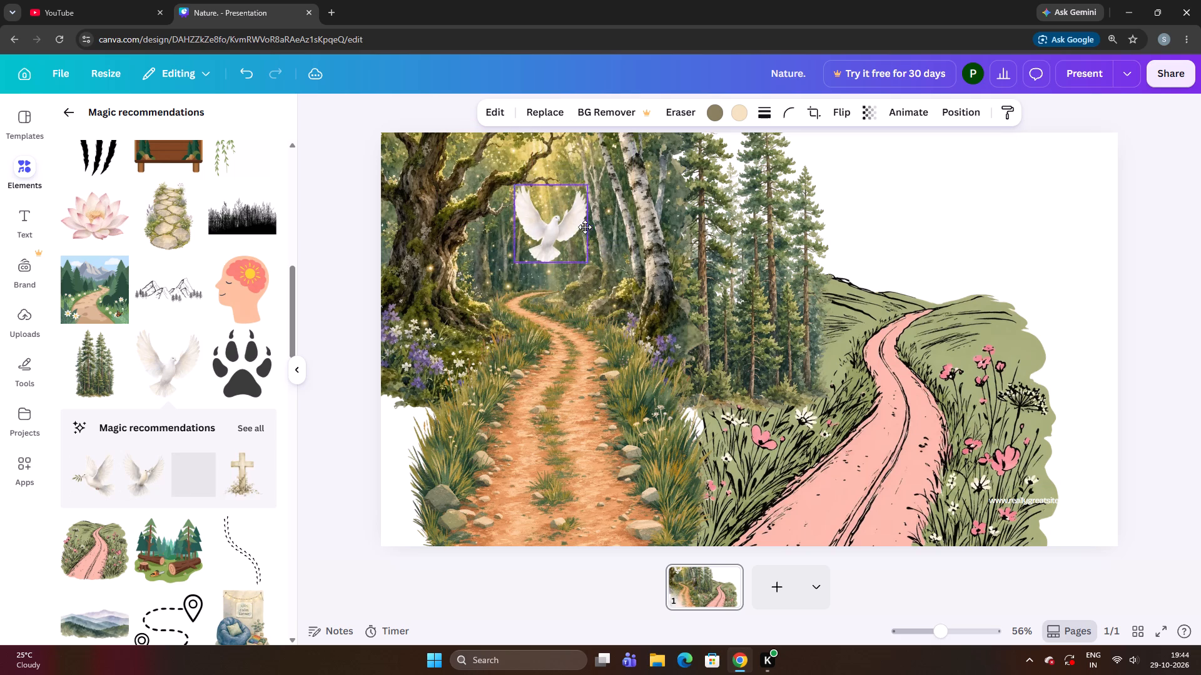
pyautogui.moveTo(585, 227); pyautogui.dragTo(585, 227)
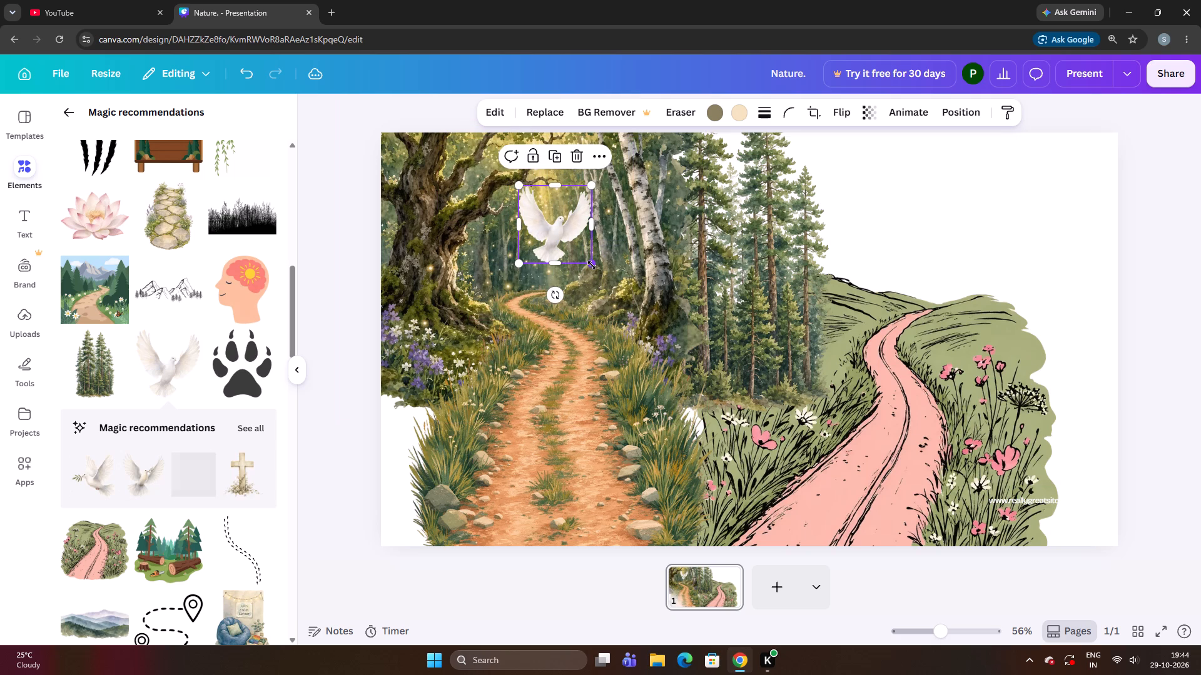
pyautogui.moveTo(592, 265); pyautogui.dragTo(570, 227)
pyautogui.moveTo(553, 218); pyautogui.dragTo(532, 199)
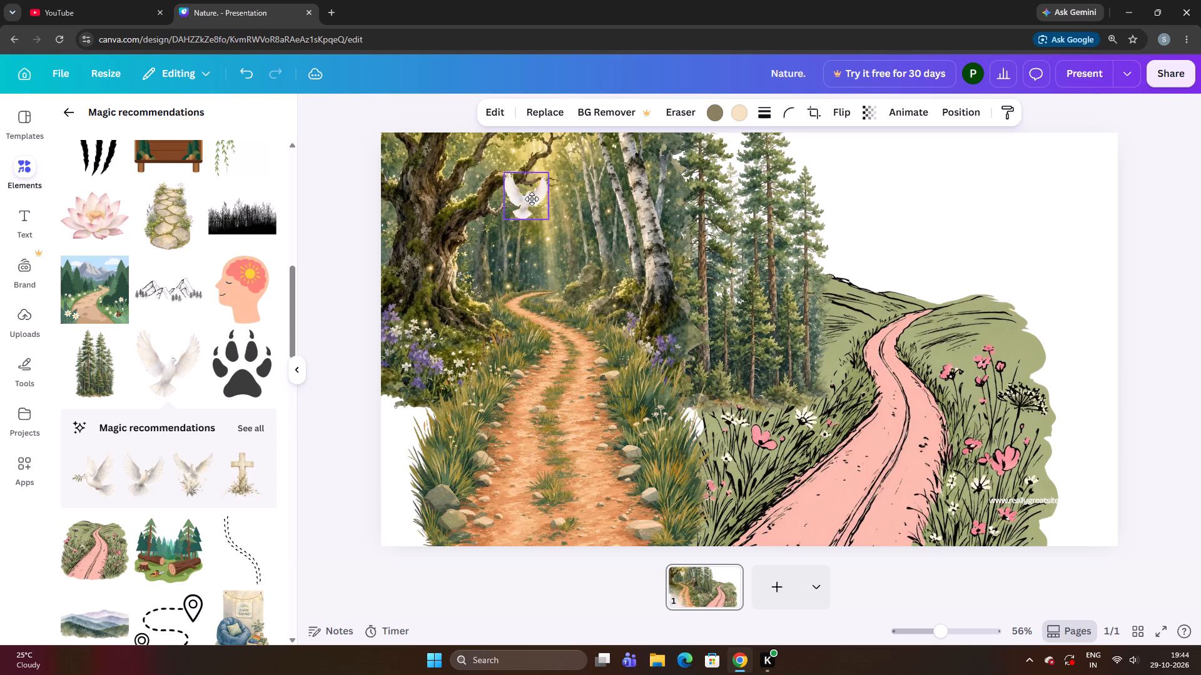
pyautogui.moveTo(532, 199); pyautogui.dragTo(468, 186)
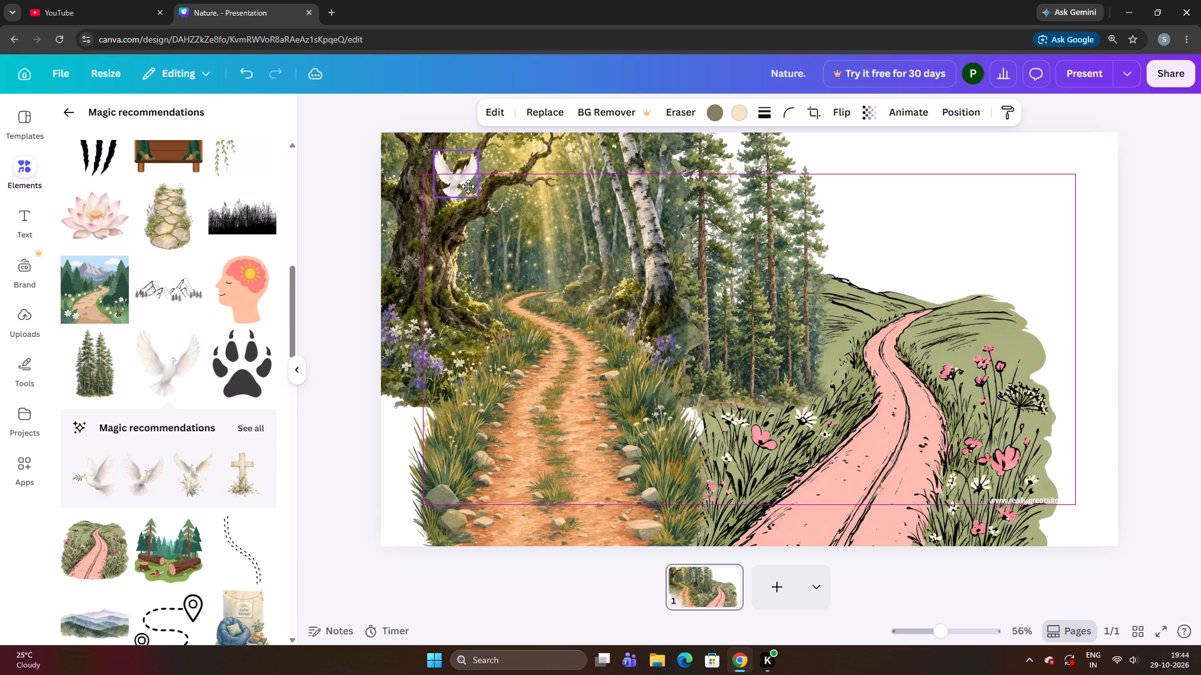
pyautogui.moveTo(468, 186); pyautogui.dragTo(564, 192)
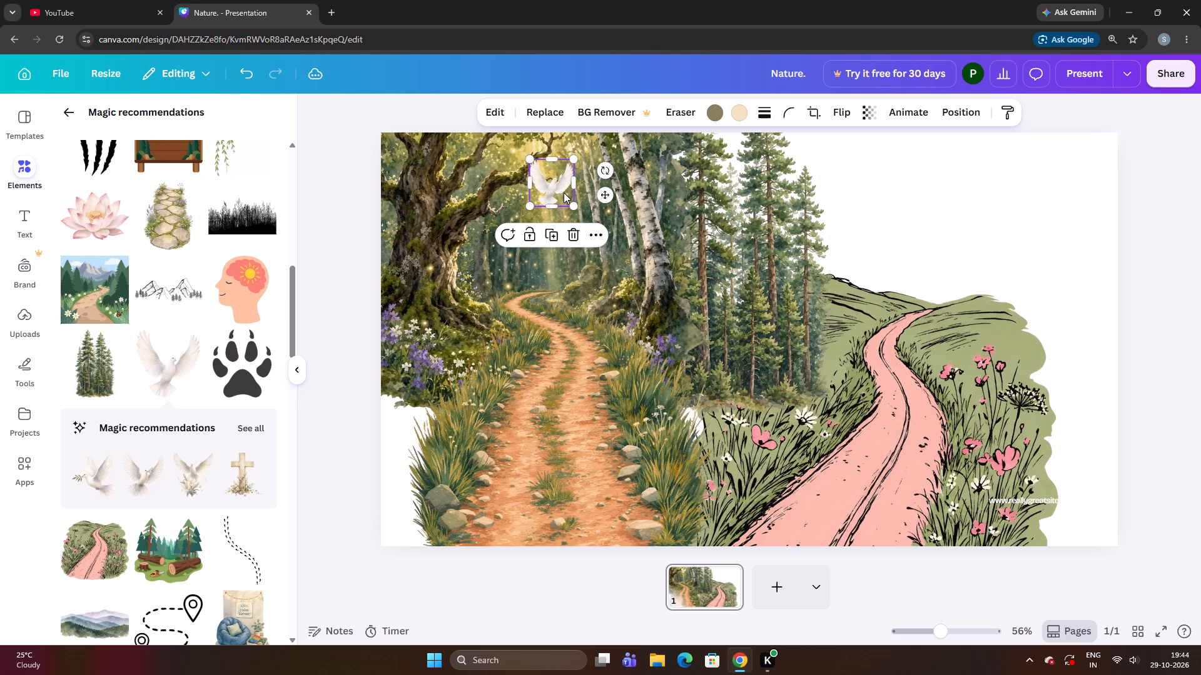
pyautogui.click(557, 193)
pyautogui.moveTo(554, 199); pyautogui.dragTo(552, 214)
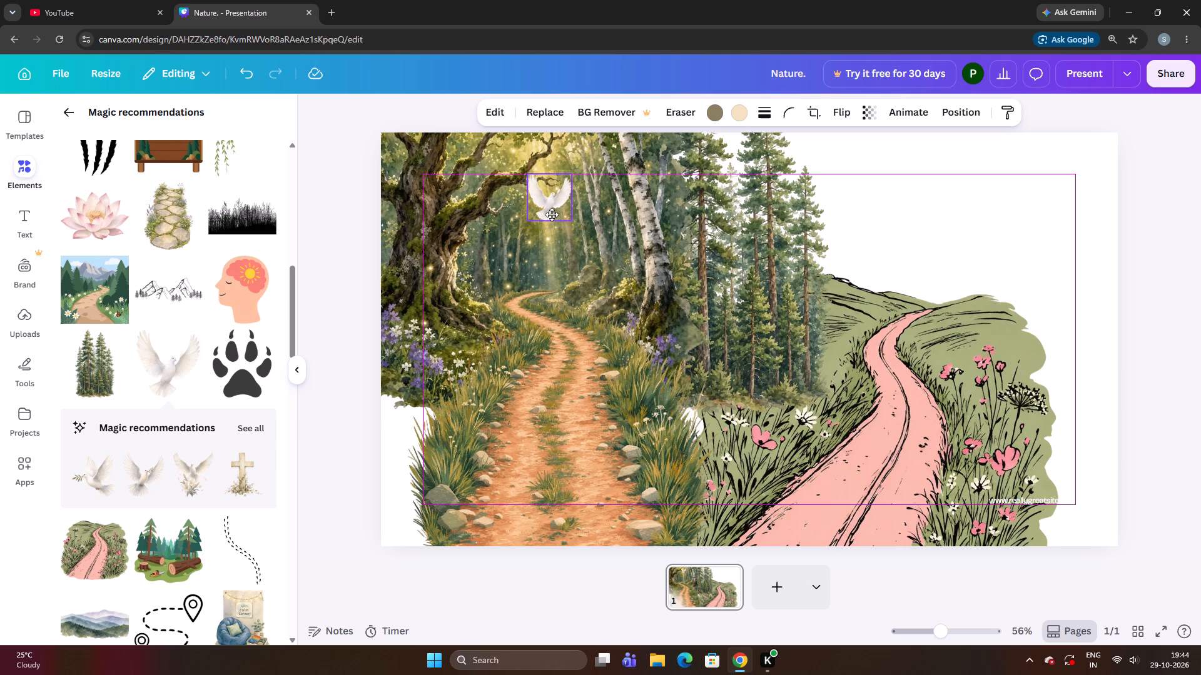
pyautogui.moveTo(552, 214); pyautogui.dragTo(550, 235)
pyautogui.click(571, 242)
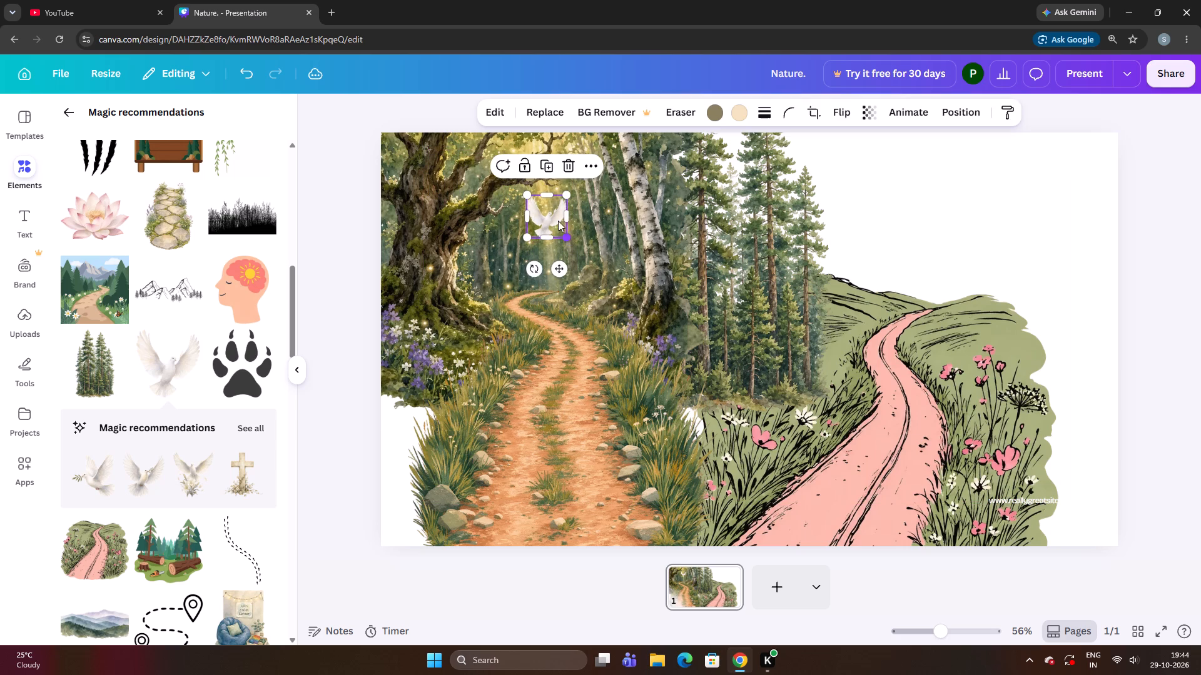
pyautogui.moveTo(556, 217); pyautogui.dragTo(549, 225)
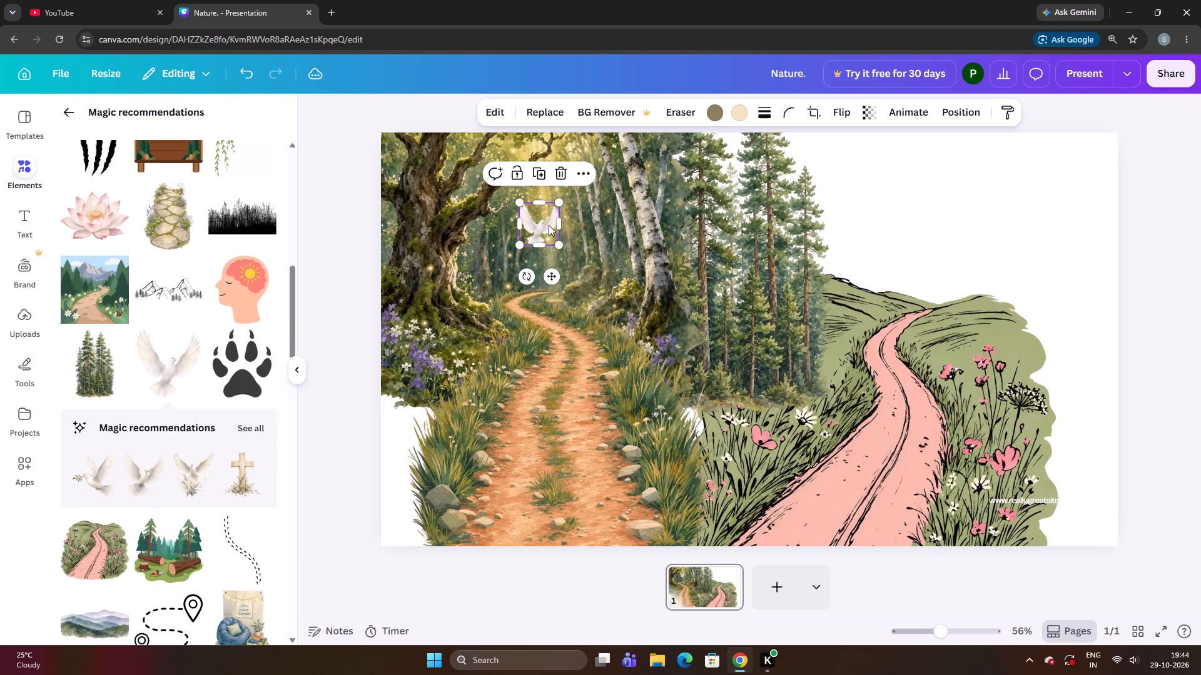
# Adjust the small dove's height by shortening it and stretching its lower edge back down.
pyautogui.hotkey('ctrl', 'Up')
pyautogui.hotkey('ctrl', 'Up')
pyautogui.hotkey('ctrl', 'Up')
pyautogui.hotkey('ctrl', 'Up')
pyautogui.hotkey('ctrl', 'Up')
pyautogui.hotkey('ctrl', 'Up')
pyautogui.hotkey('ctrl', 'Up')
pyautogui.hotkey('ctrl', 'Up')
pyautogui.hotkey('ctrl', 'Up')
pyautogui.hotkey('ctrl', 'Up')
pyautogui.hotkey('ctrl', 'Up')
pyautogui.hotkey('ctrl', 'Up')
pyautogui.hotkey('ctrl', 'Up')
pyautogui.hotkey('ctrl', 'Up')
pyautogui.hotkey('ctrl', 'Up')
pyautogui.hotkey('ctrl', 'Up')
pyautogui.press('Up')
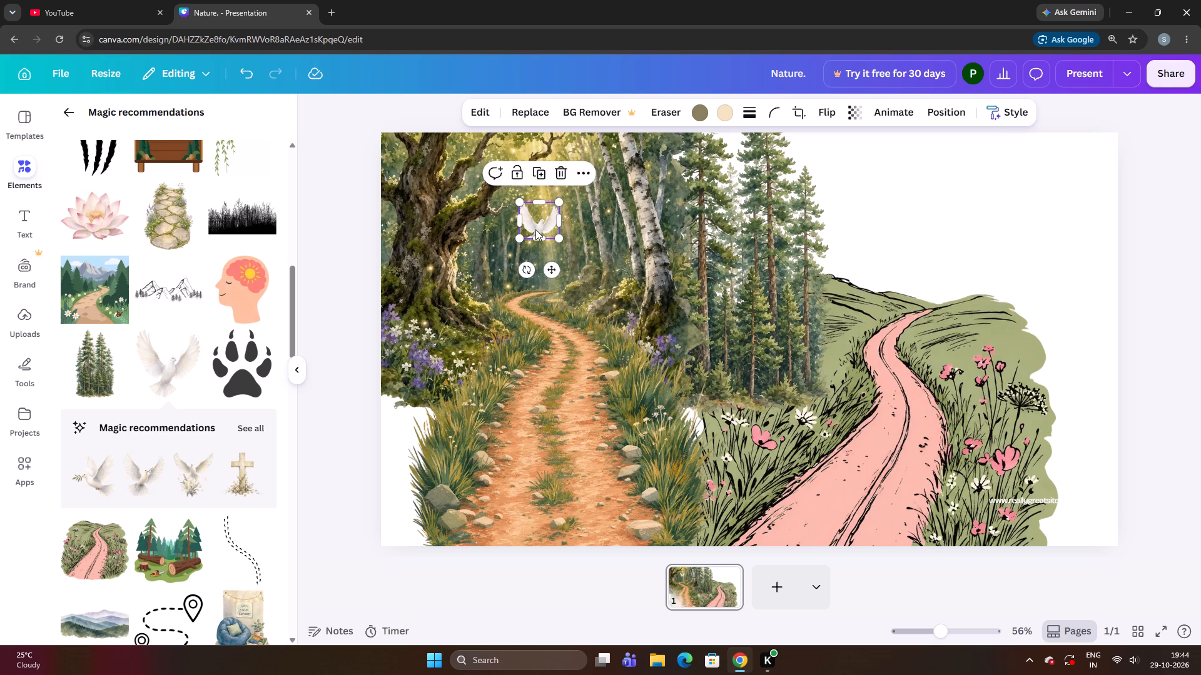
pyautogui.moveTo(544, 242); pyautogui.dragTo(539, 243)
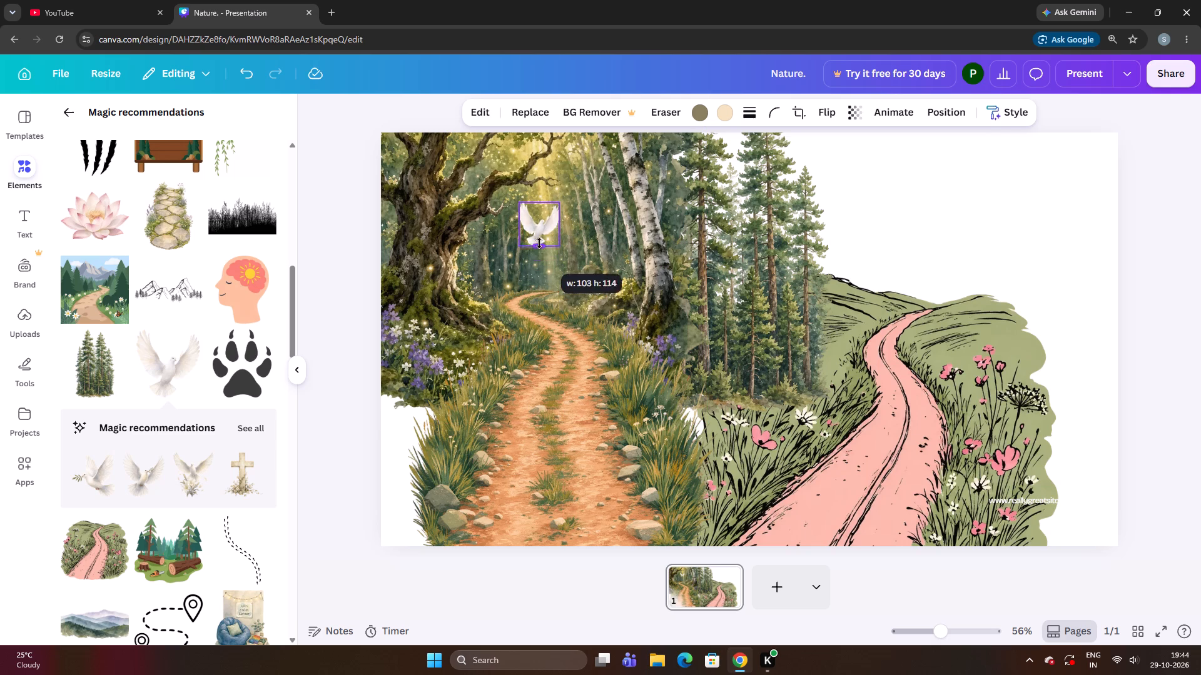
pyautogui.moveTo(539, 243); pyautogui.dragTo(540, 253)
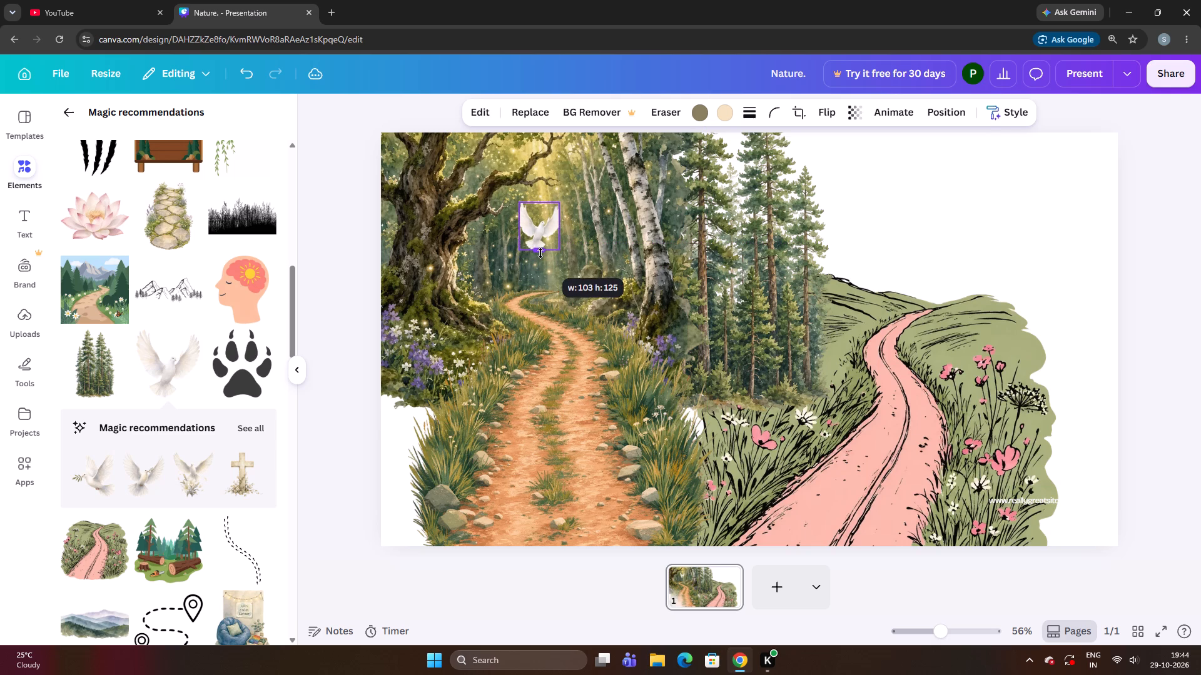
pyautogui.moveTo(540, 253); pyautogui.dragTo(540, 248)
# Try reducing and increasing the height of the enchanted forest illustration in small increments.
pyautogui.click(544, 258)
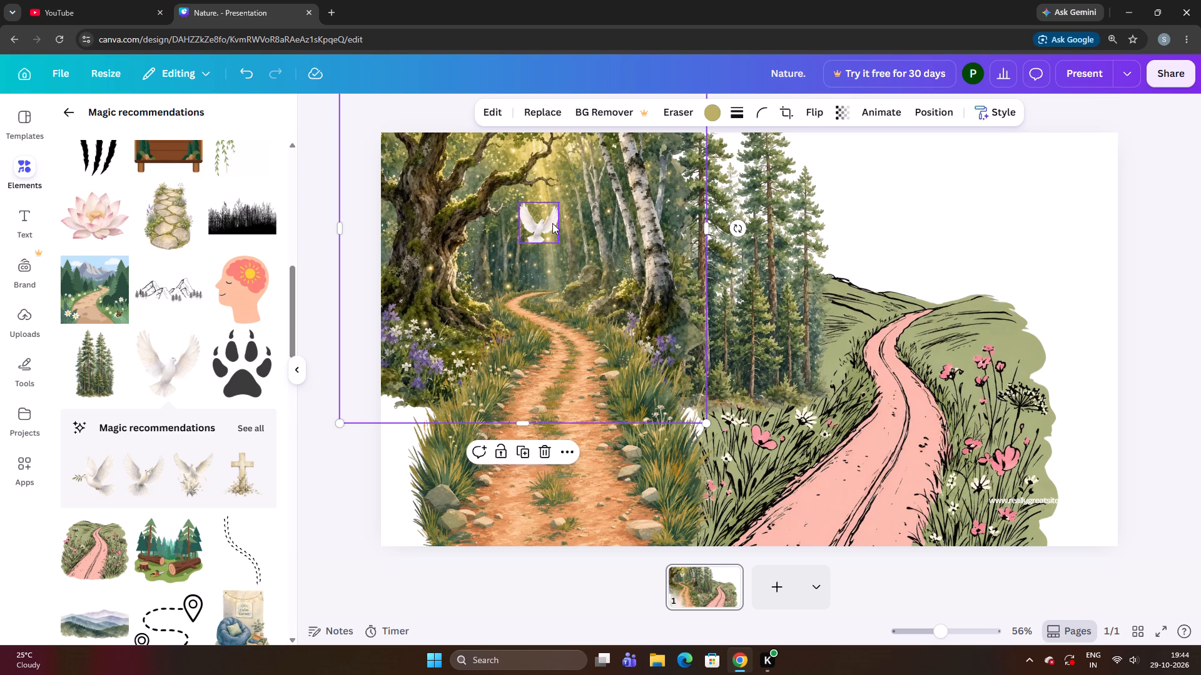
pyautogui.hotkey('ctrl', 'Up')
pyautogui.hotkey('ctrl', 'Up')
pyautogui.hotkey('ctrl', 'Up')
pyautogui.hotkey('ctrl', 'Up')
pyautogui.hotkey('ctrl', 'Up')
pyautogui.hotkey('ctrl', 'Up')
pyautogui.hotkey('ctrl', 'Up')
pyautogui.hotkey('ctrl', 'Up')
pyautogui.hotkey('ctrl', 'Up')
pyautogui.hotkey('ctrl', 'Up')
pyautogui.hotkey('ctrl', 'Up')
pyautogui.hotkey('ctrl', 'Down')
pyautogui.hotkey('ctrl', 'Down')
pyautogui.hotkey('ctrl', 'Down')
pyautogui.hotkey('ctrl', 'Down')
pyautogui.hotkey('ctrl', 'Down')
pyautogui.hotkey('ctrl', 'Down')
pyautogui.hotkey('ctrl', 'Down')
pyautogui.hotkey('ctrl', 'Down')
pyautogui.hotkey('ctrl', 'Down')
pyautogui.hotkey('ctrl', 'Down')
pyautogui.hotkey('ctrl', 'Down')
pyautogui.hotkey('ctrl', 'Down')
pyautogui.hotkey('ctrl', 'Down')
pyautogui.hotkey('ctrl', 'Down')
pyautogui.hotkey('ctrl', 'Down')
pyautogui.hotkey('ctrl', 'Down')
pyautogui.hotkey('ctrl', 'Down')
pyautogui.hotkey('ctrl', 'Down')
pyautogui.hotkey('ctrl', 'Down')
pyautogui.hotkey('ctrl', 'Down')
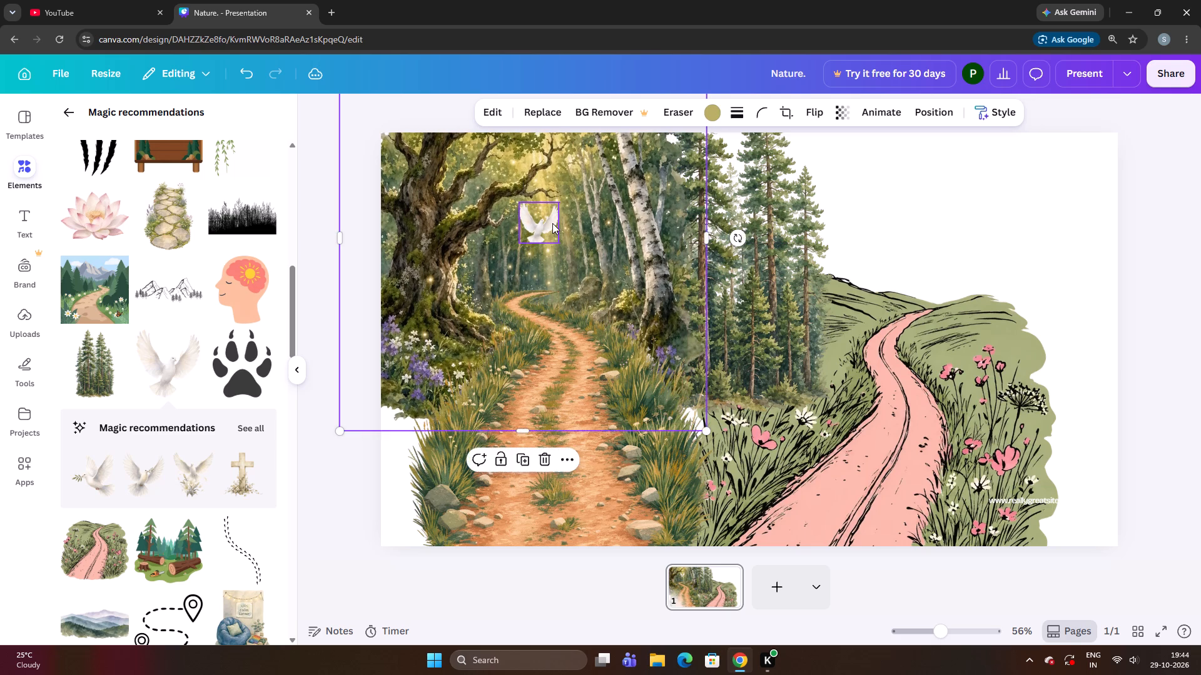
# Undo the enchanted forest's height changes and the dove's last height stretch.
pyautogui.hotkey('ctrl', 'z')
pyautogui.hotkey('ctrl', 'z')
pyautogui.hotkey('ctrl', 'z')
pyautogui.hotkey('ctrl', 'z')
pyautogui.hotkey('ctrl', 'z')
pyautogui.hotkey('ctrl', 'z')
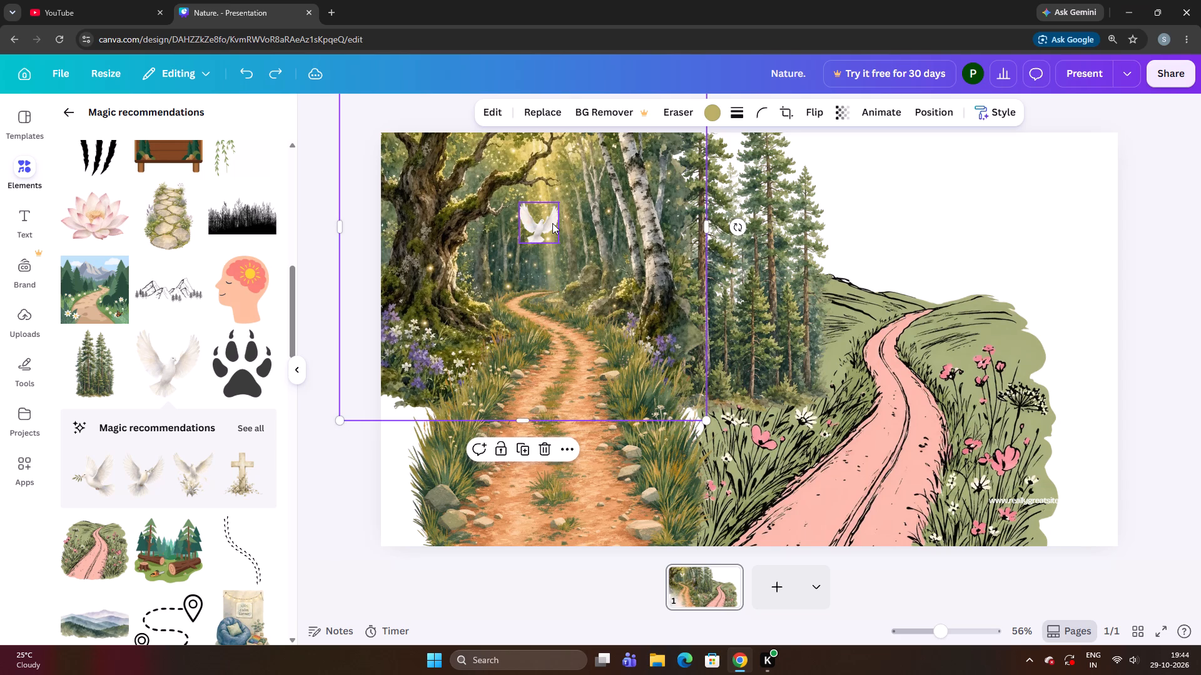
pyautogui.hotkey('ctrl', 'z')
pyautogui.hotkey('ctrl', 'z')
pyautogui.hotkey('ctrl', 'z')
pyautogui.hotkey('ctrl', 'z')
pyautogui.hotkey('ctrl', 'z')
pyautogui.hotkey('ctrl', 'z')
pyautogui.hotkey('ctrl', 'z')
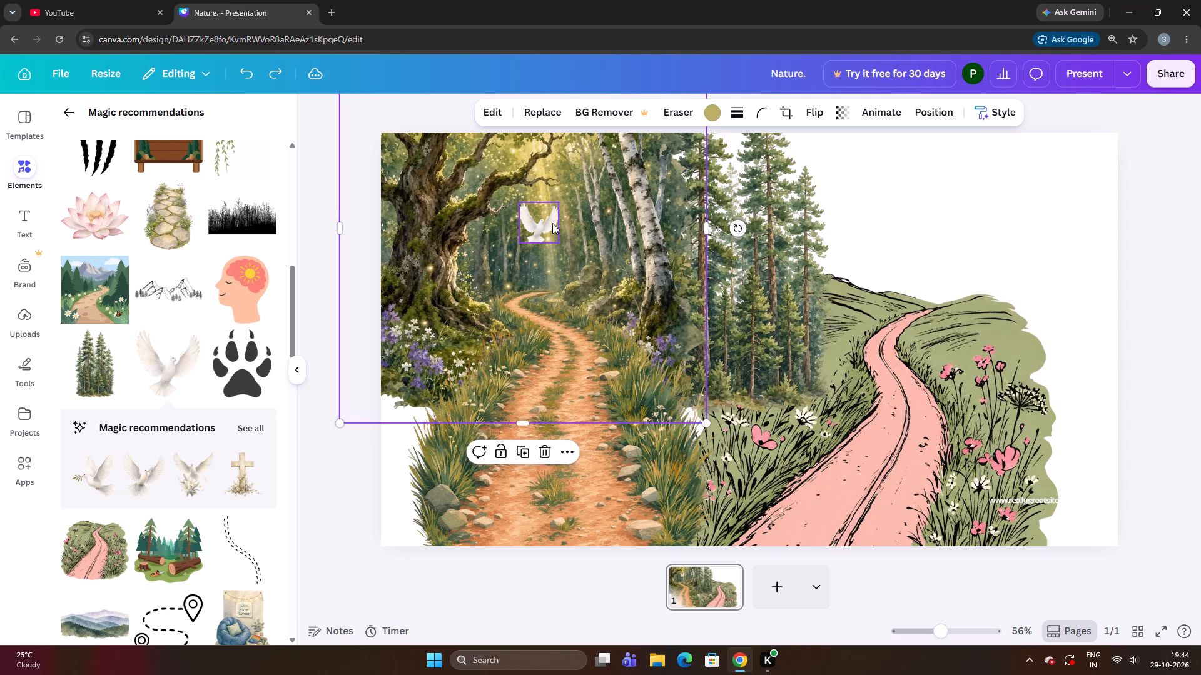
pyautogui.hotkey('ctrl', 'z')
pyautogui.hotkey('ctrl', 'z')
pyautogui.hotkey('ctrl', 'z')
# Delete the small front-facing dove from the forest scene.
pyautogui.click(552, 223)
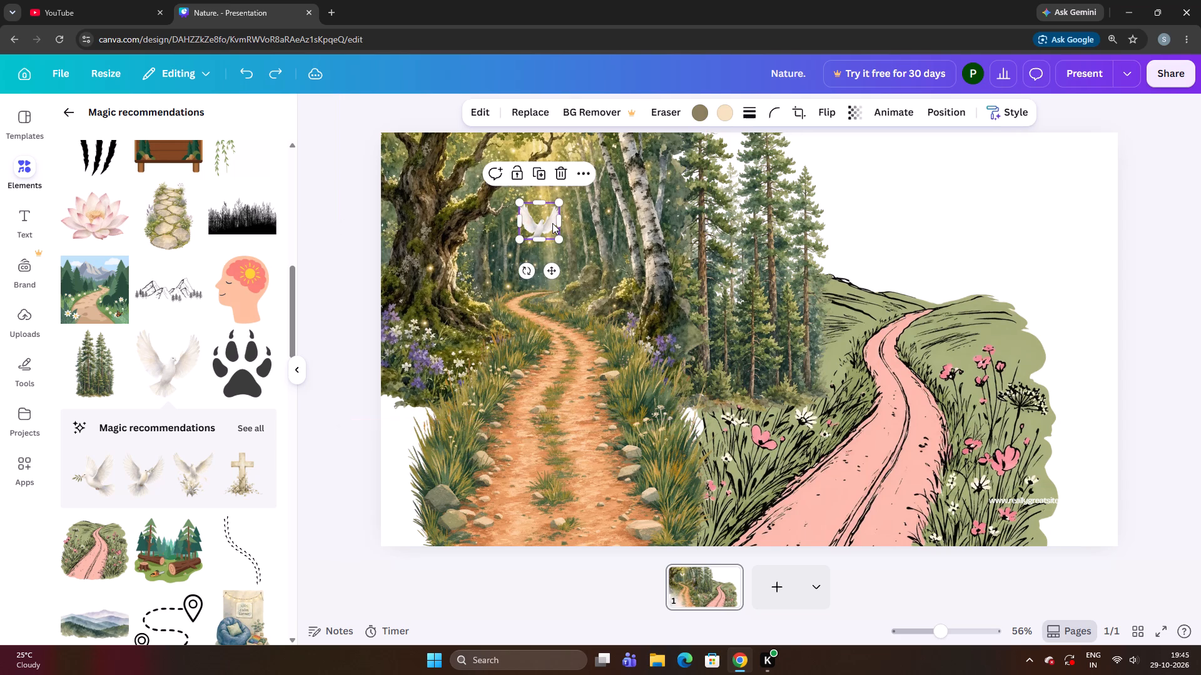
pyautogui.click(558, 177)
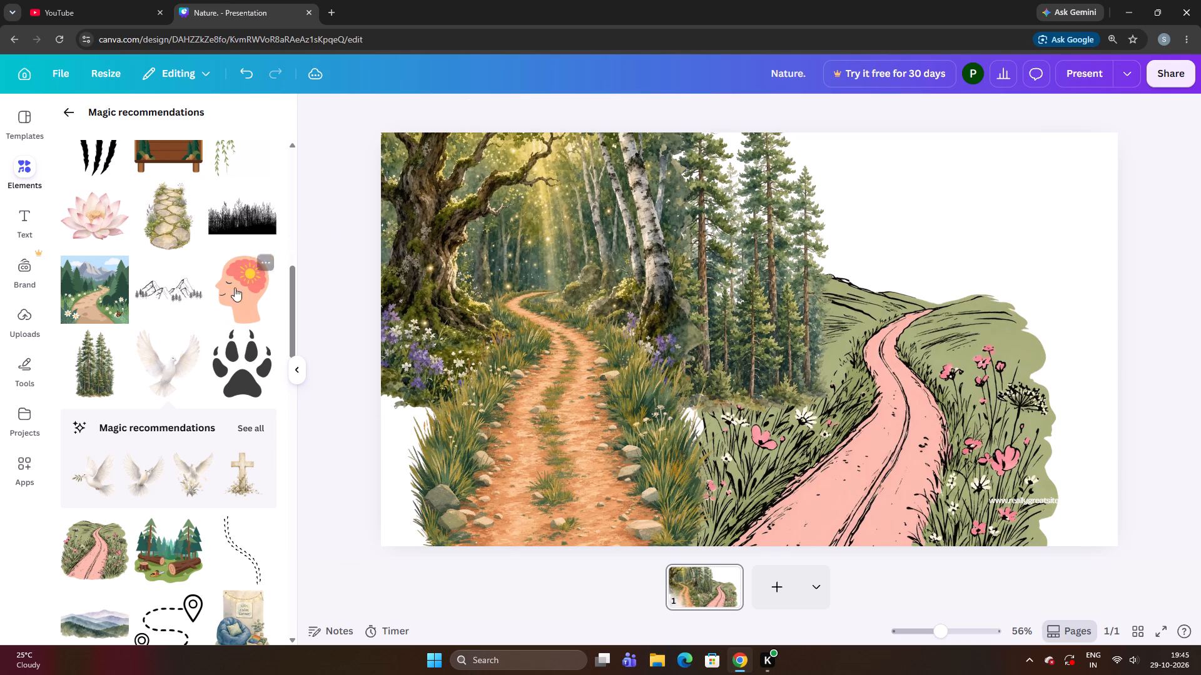
# Add the recommended white dove carrying an olive branch and position it over the forest scene.
pyautogui.click(85, 470)
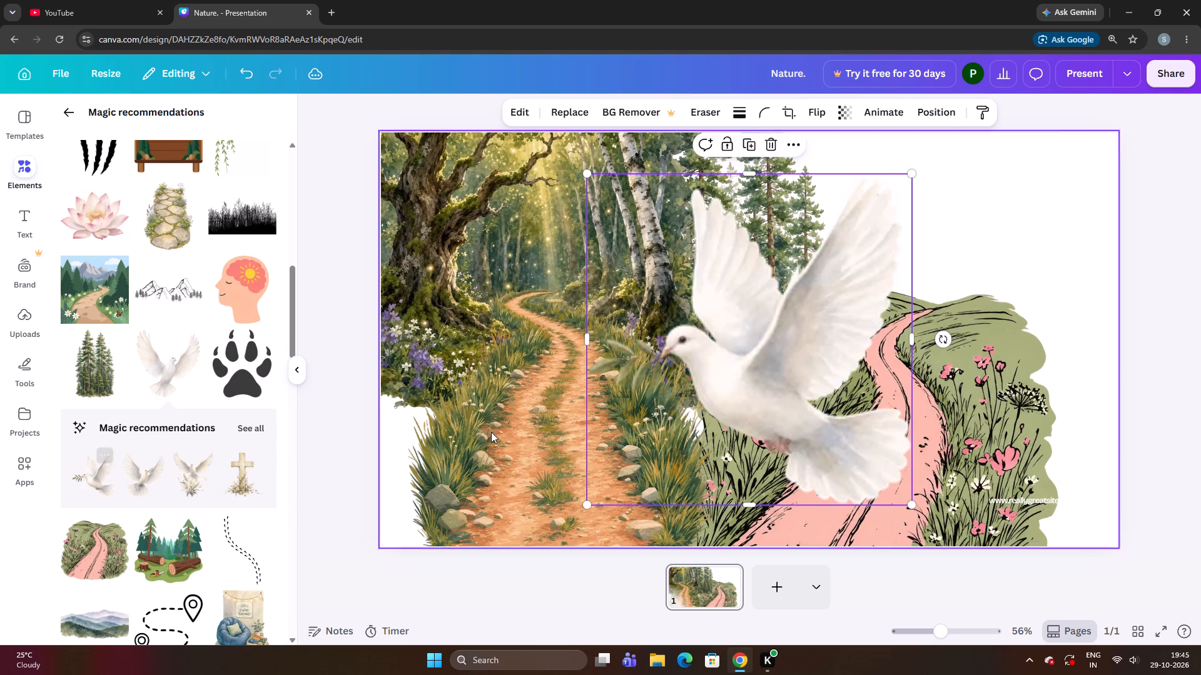
pyautogui.moveTo(836, 422); pyautogui.dragTo(709, 332)
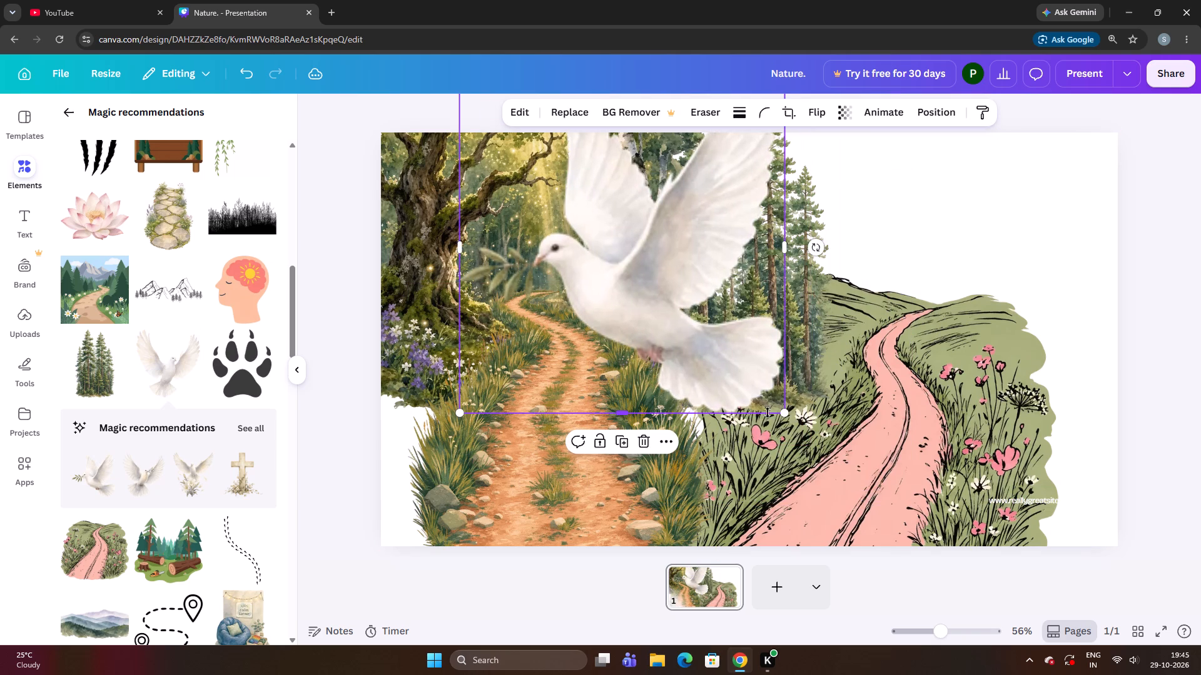
pyautogui.moveTo(790, 412); pyautogui.dragTo(701, 352)
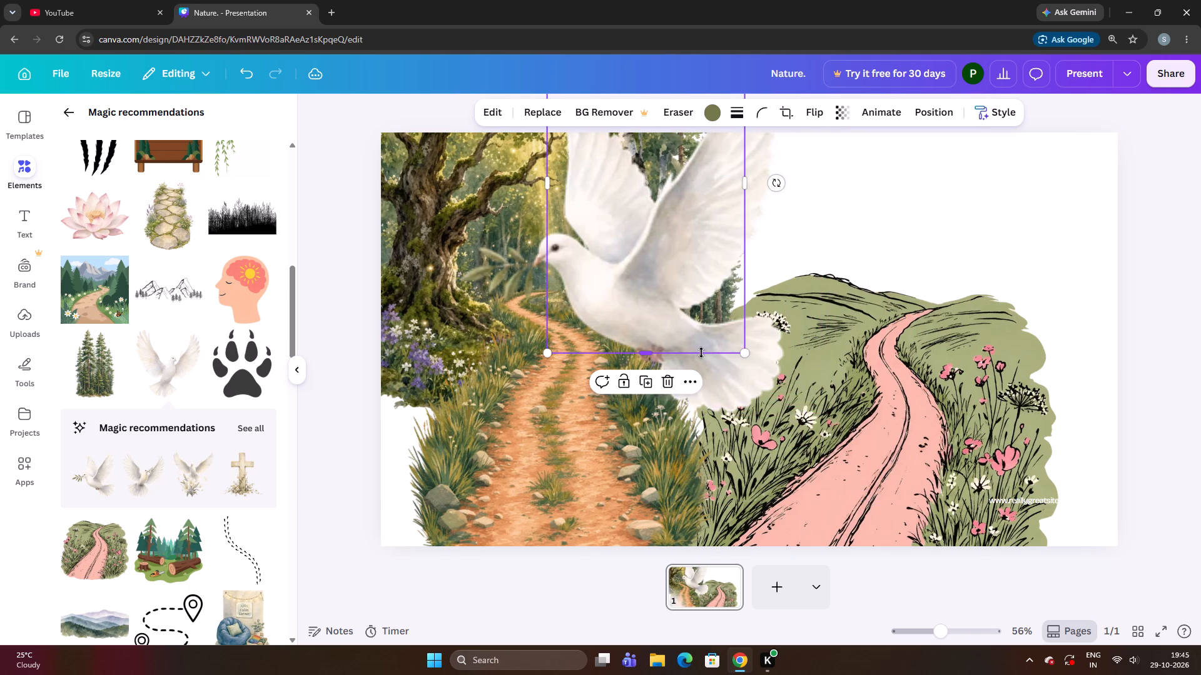
pyautogui.hotkey('ctrl', 'z')
pyautogui.click(630, 283)
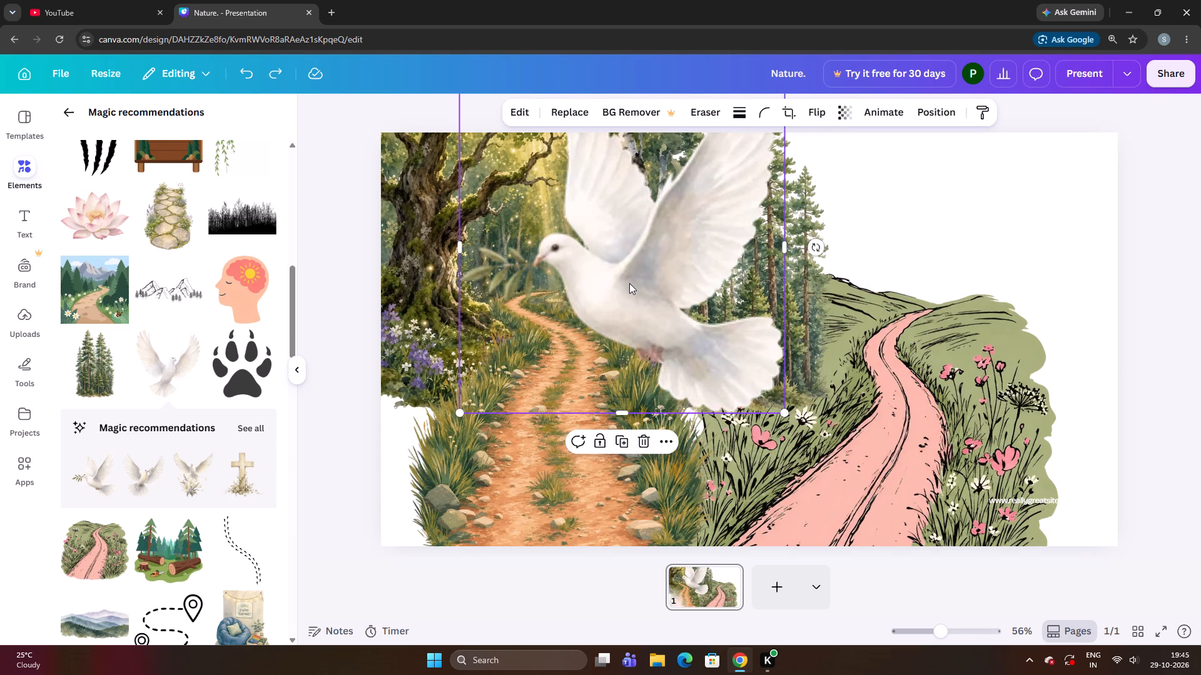
pyautogui.moveTo(629, 283); pyautogui.dragTo(601, 322)
pyautogui.moveTo(600, 326); pyautogui.dragTo(789, 337)
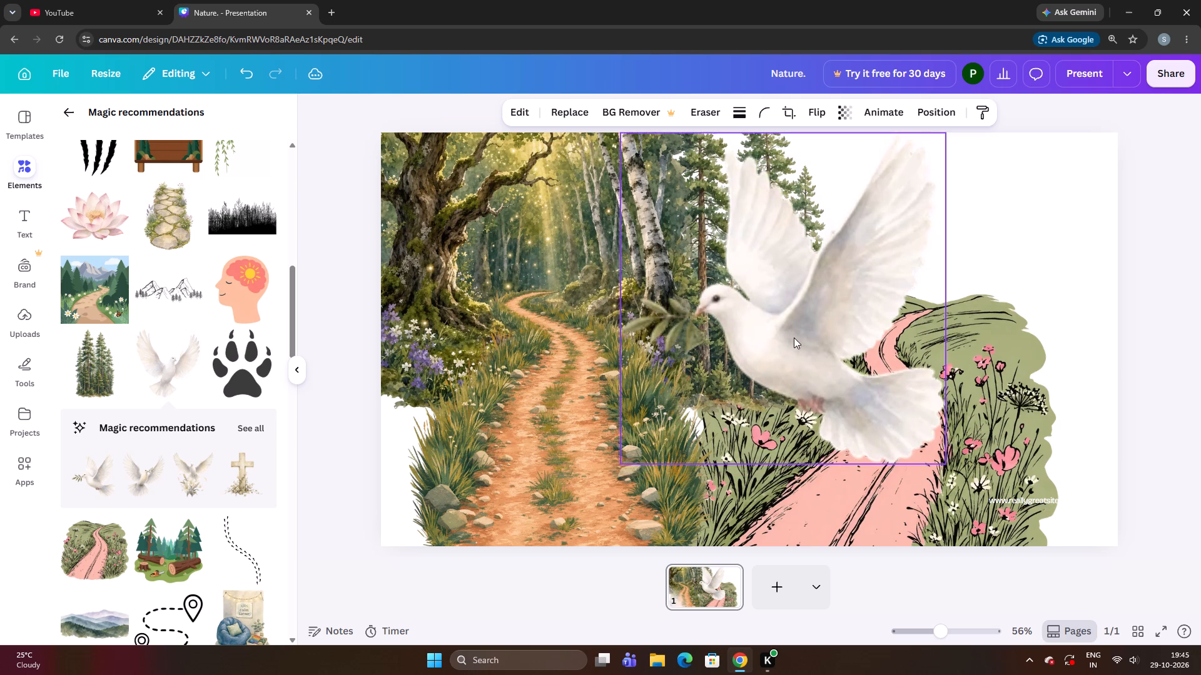
pyautogui.moveTo(810, 344); pyautogui.dragTo(901, 302)
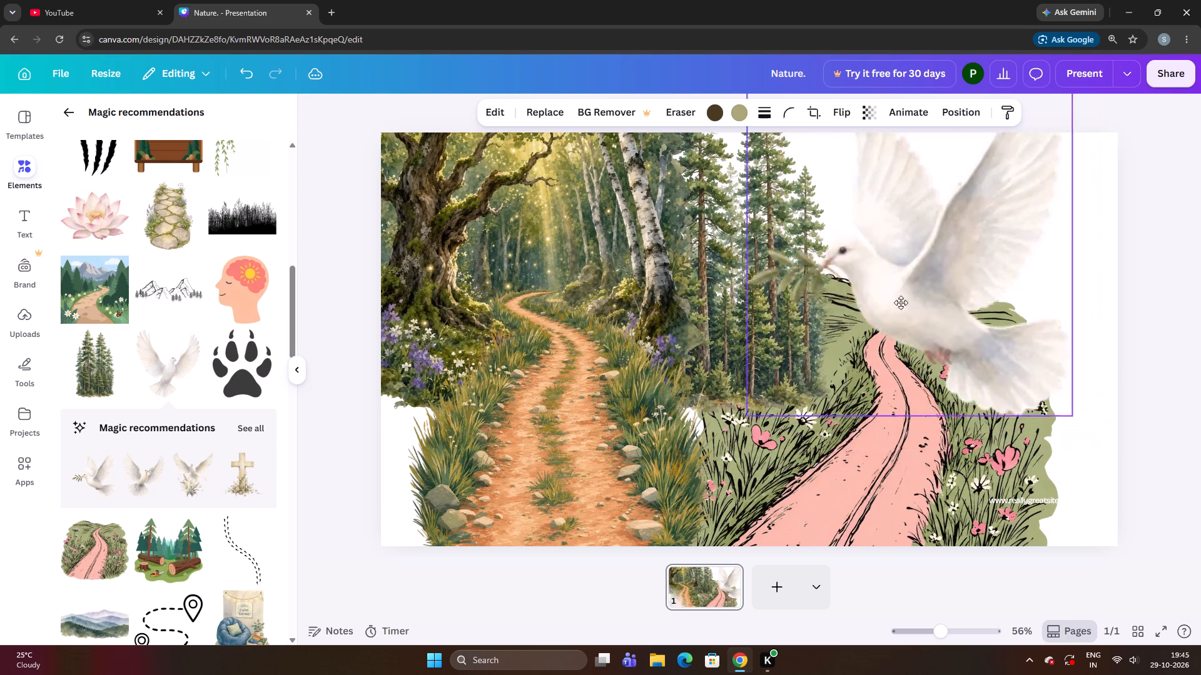
pyautogui.moveTo(901, 302); pyautogui.dragTo(650, 319)
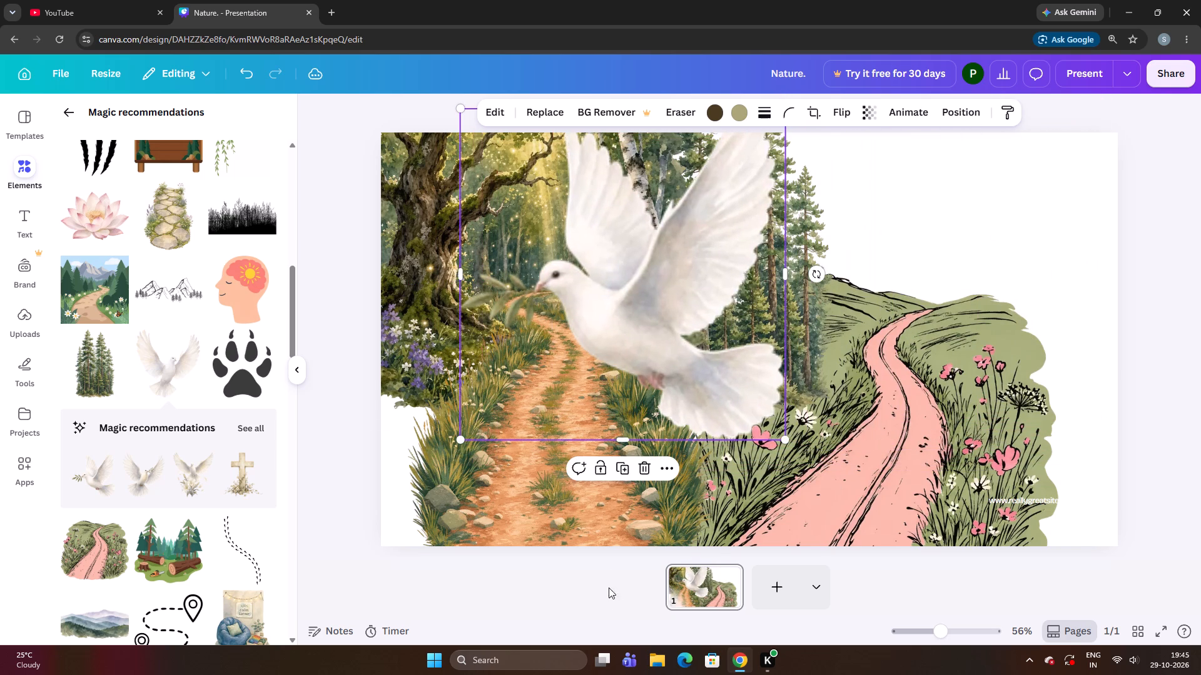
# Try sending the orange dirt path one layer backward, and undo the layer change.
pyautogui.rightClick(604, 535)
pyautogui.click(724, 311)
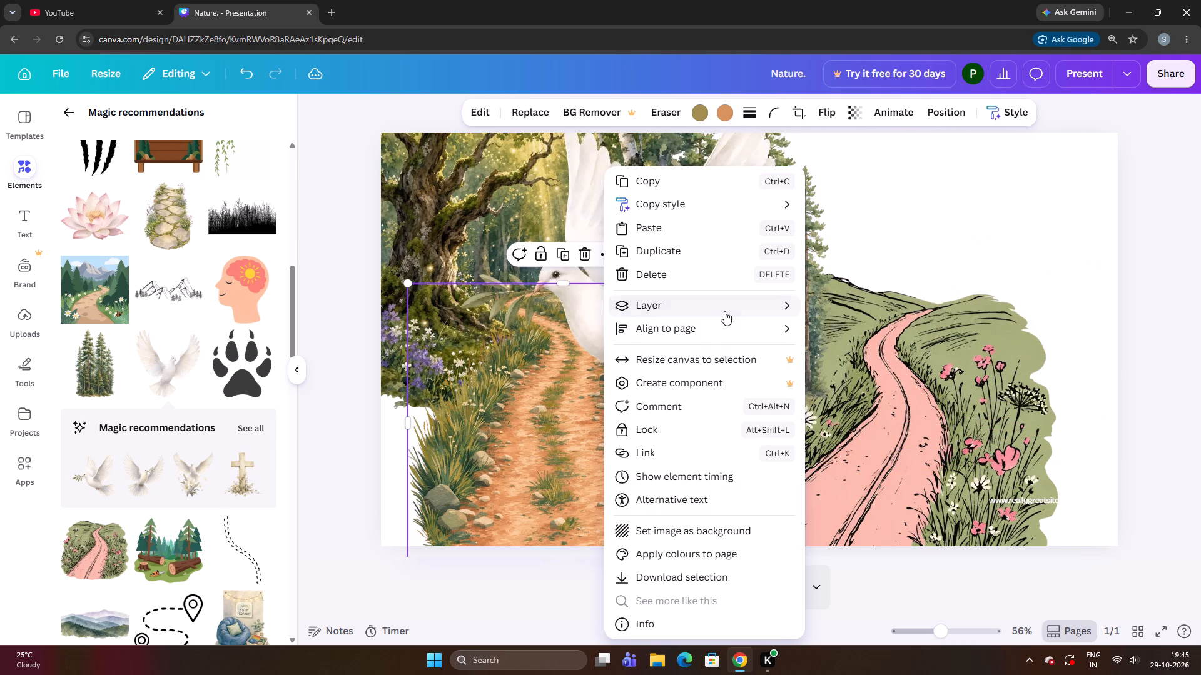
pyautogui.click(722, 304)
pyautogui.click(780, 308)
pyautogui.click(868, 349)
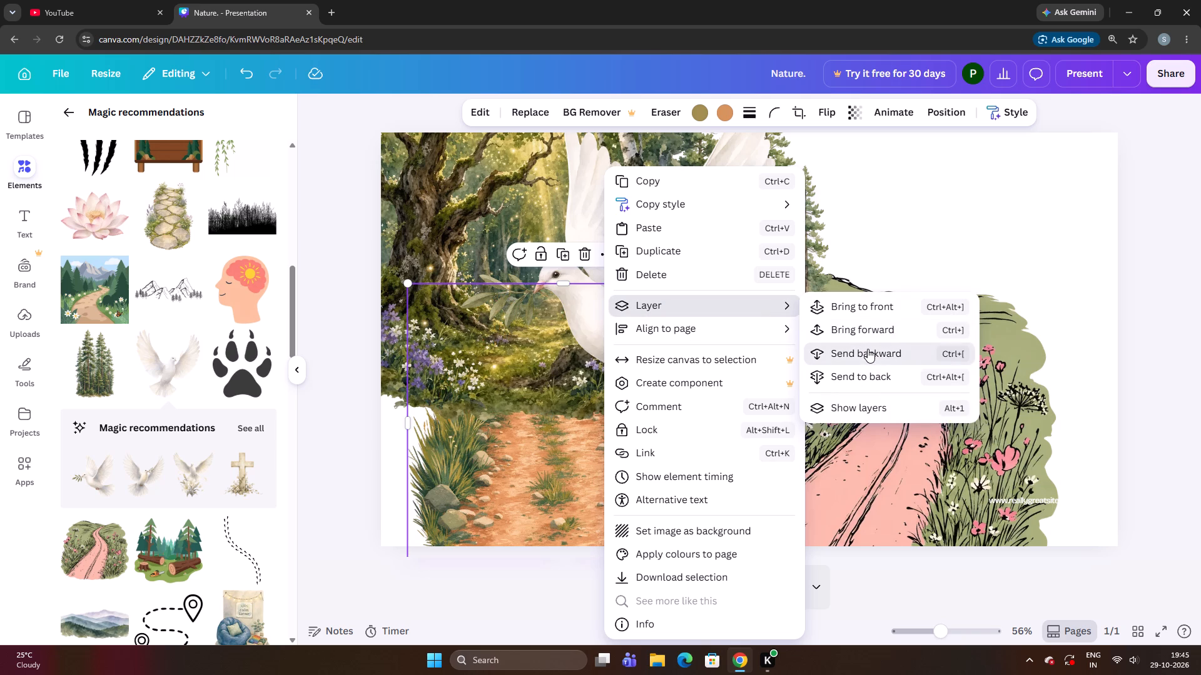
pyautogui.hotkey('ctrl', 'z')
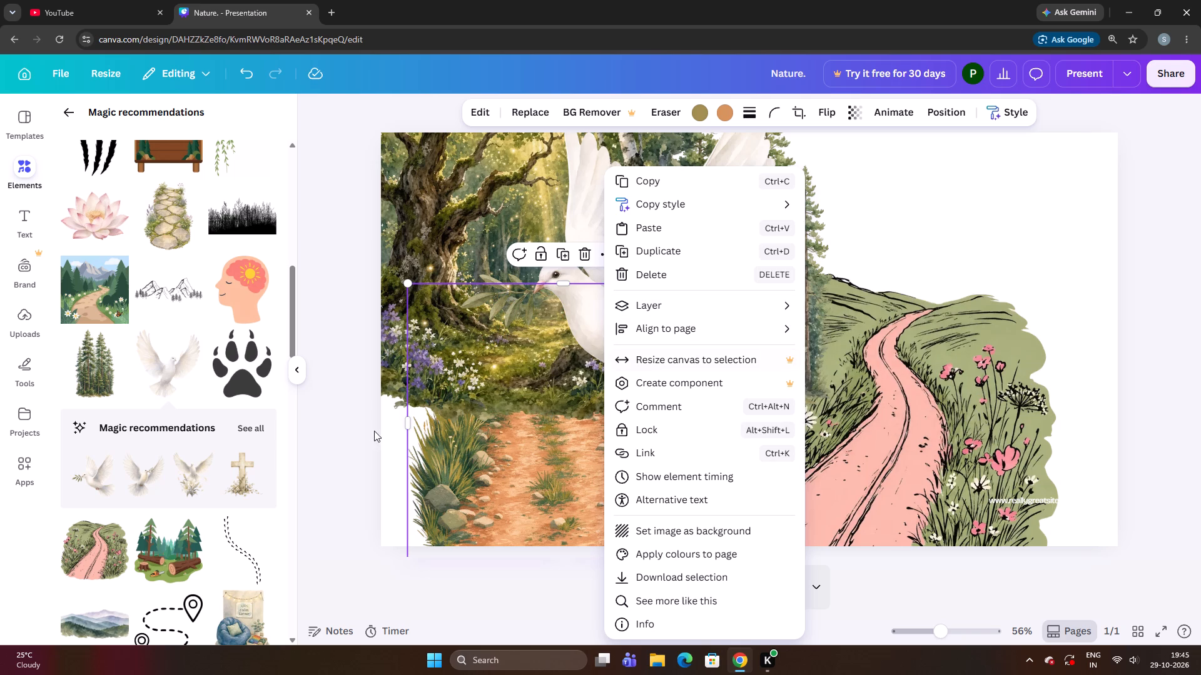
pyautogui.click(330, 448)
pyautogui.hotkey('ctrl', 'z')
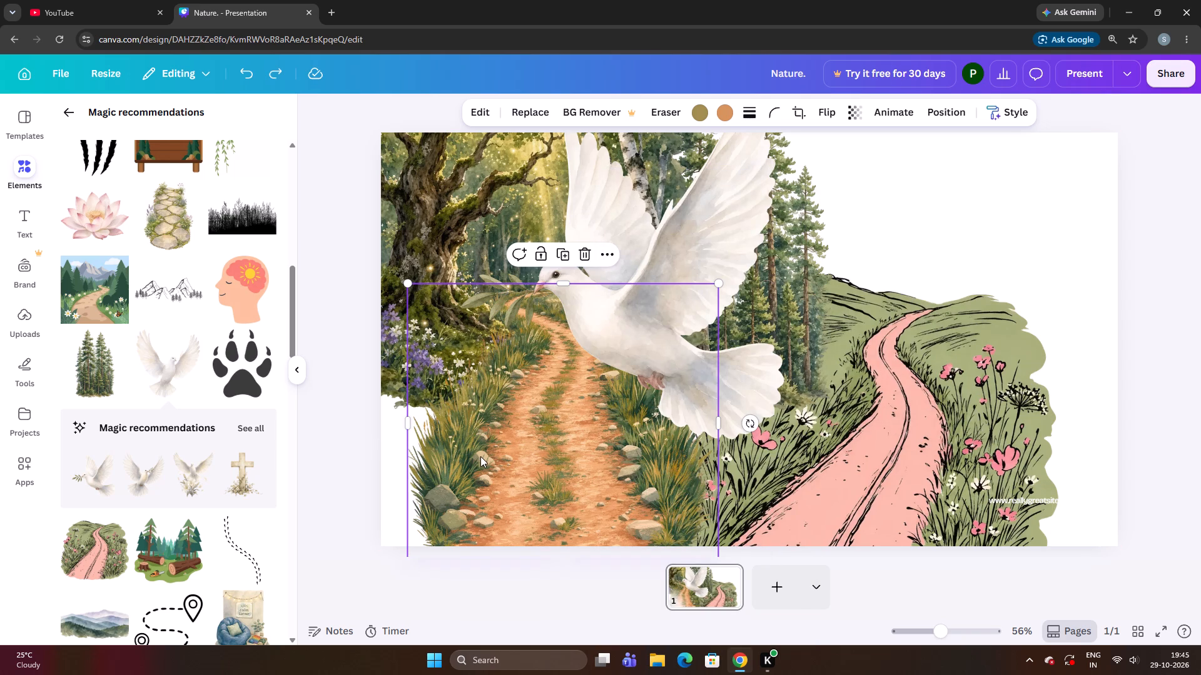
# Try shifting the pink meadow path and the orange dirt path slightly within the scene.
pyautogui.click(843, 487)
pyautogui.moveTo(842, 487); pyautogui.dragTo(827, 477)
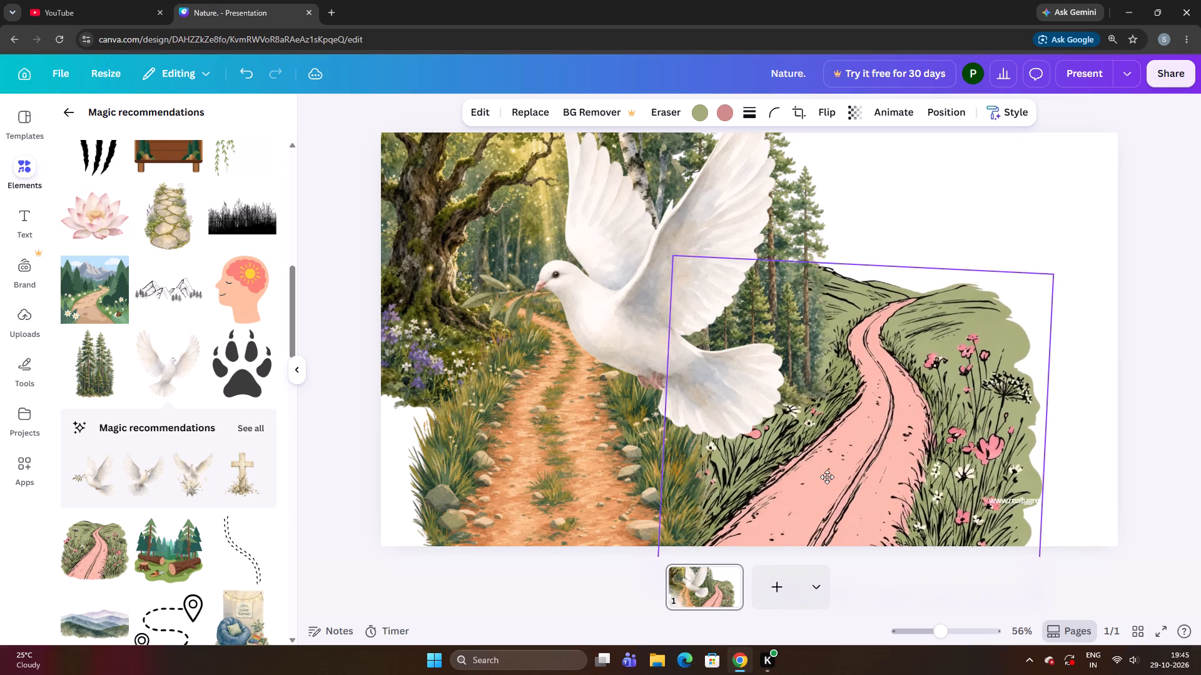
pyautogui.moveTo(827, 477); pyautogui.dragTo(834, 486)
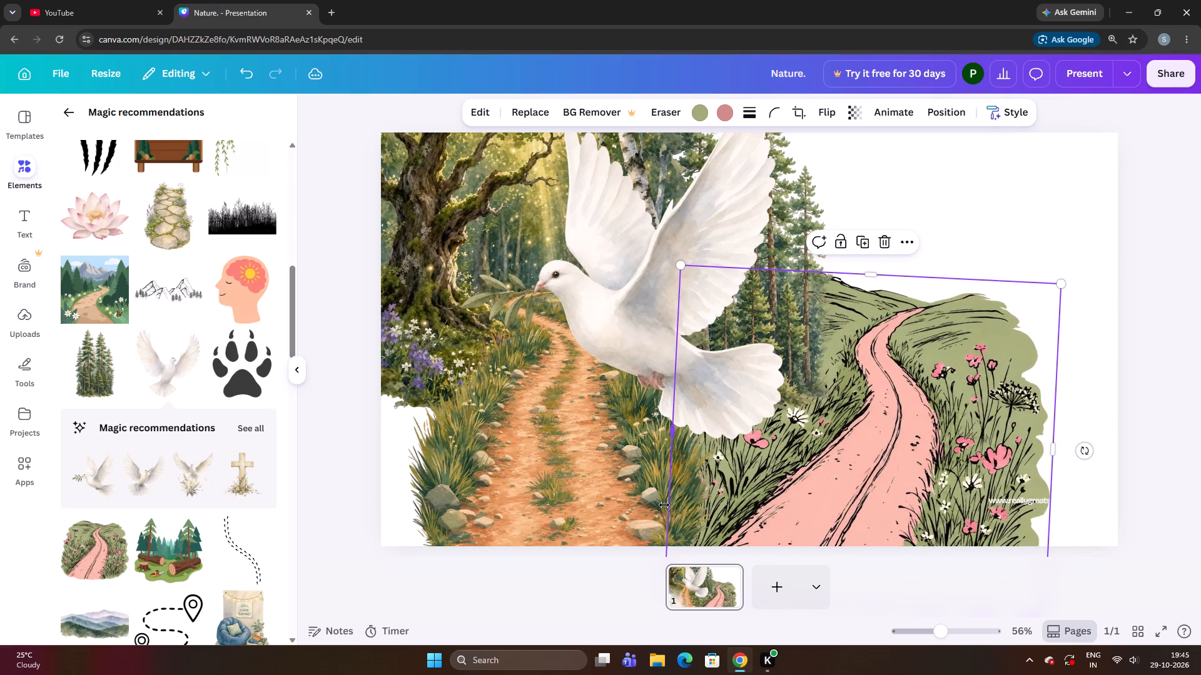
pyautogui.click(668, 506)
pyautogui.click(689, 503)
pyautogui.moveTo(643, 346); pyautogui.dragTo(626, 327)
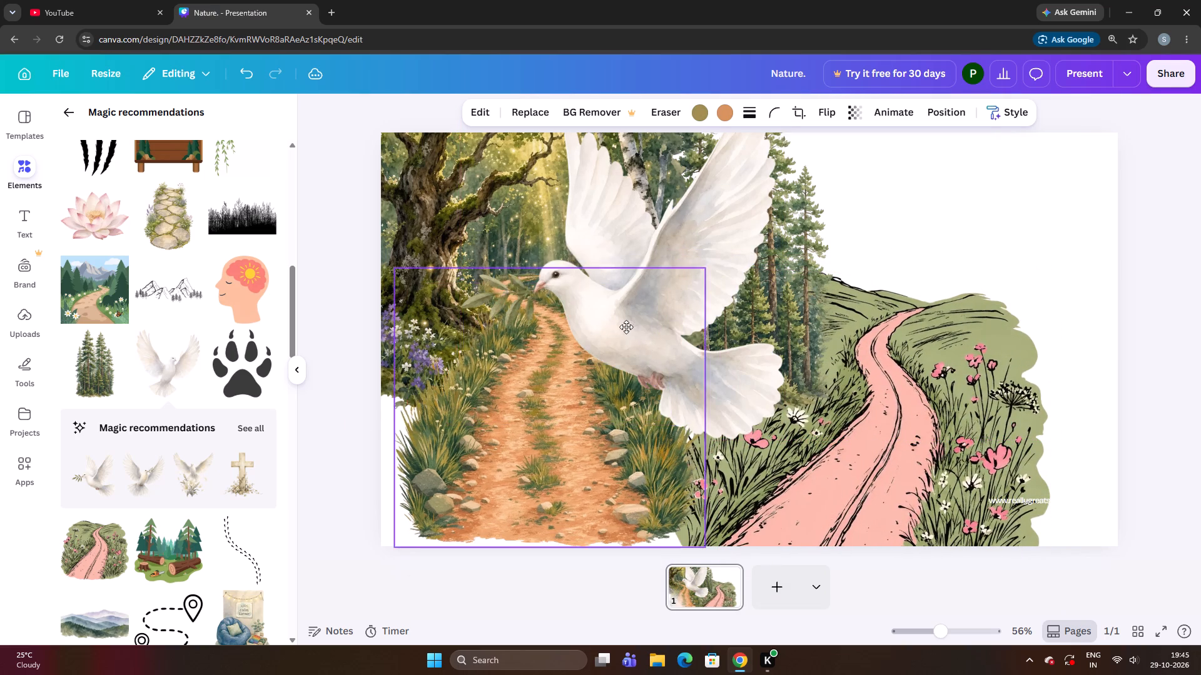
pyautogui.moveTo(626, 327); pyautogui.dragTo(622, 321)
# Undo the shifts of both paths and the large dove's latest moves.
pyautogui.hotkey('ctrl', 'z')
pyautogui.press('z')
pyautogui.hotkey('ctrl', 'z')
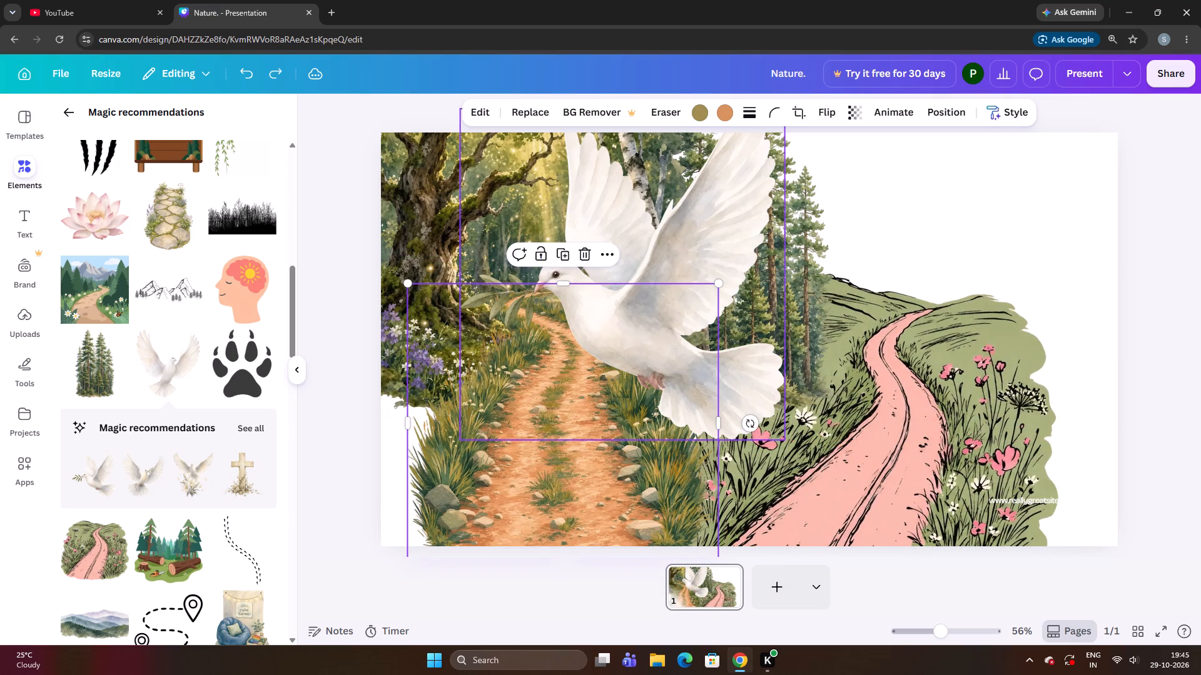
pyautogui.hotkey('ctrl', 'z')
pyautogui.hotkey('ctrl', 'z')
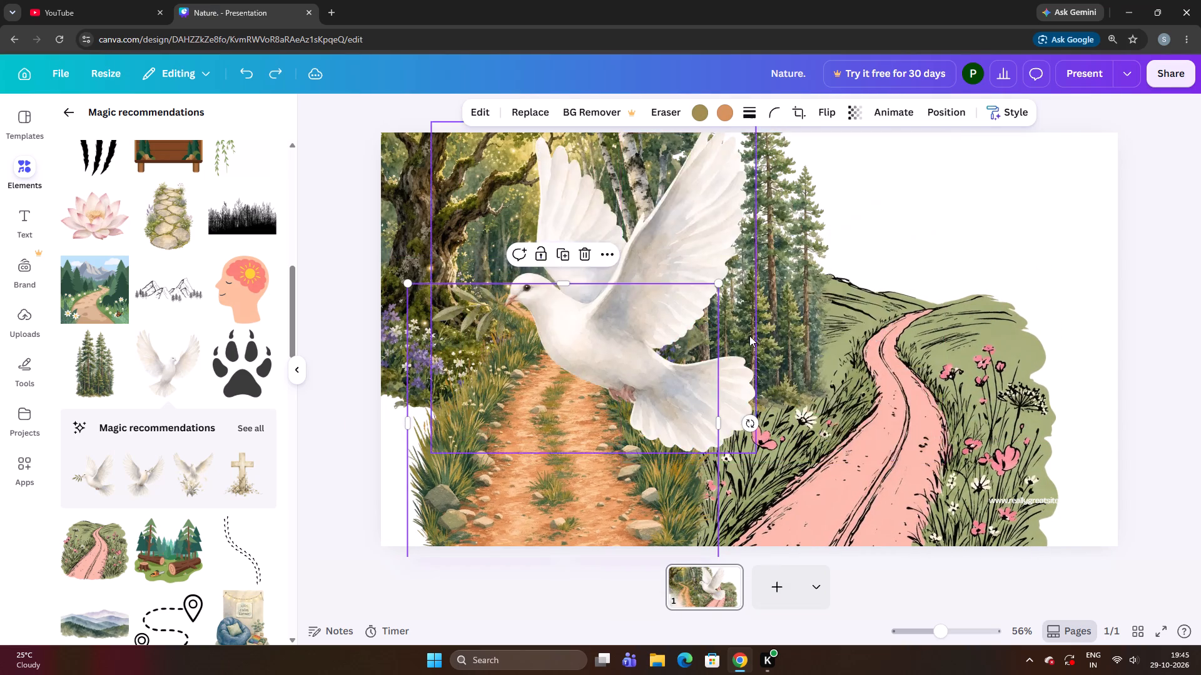
# Shrink the dove to a tiny bird and place it among the old tree's upper branches near the slide's top edge.
pyautogui.click(684, 246)
pyautogui.moveTo(684, 245); pyautogui.dragTo(736, 264)
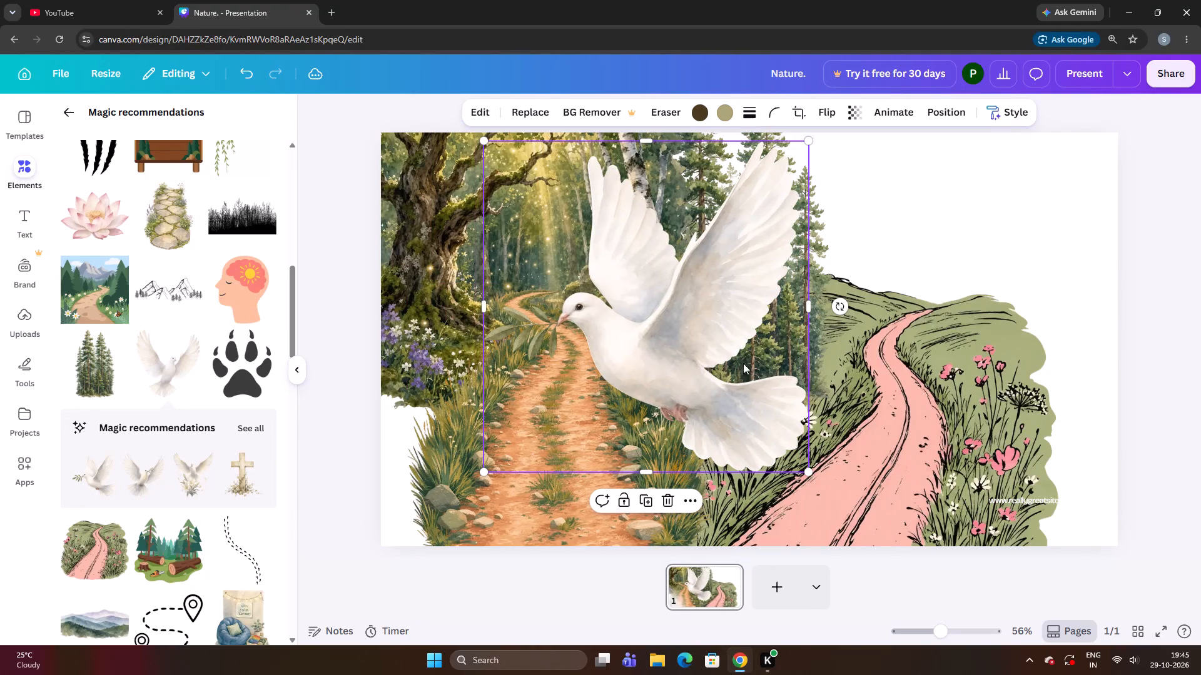
pyautogui.moveTo(807, 469); pyautogui.dragTo(665, 342)
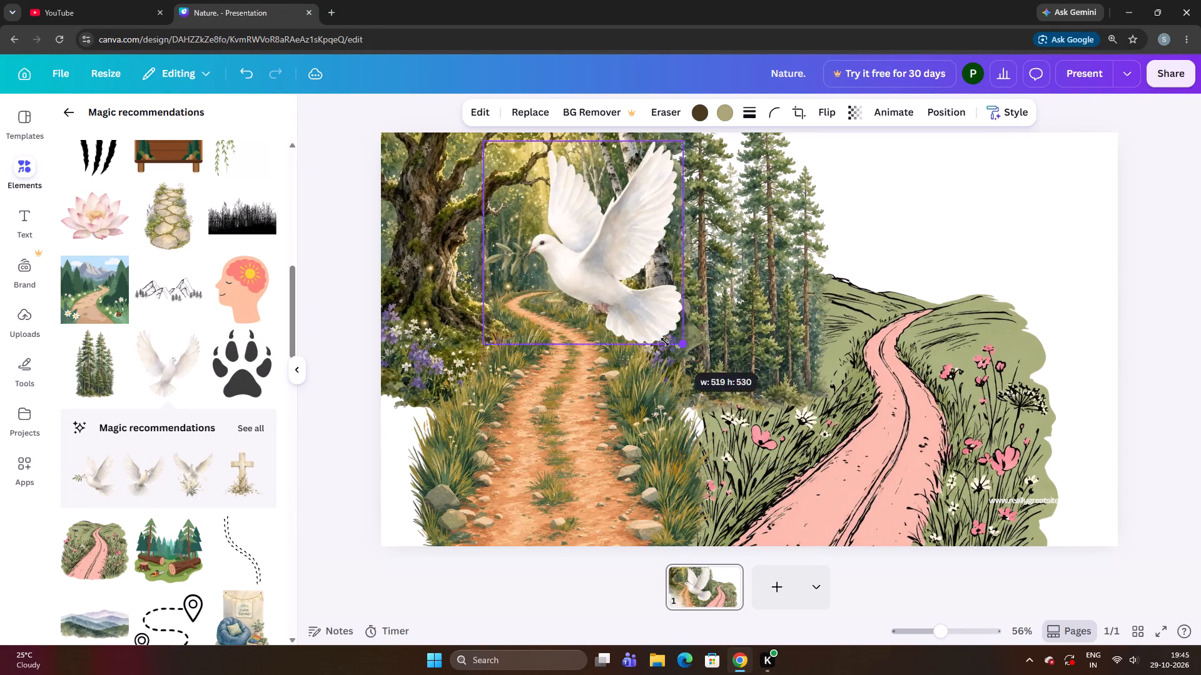
pyautogui.moveTo(665, 342); pyautogui.dragTo(621, 286)
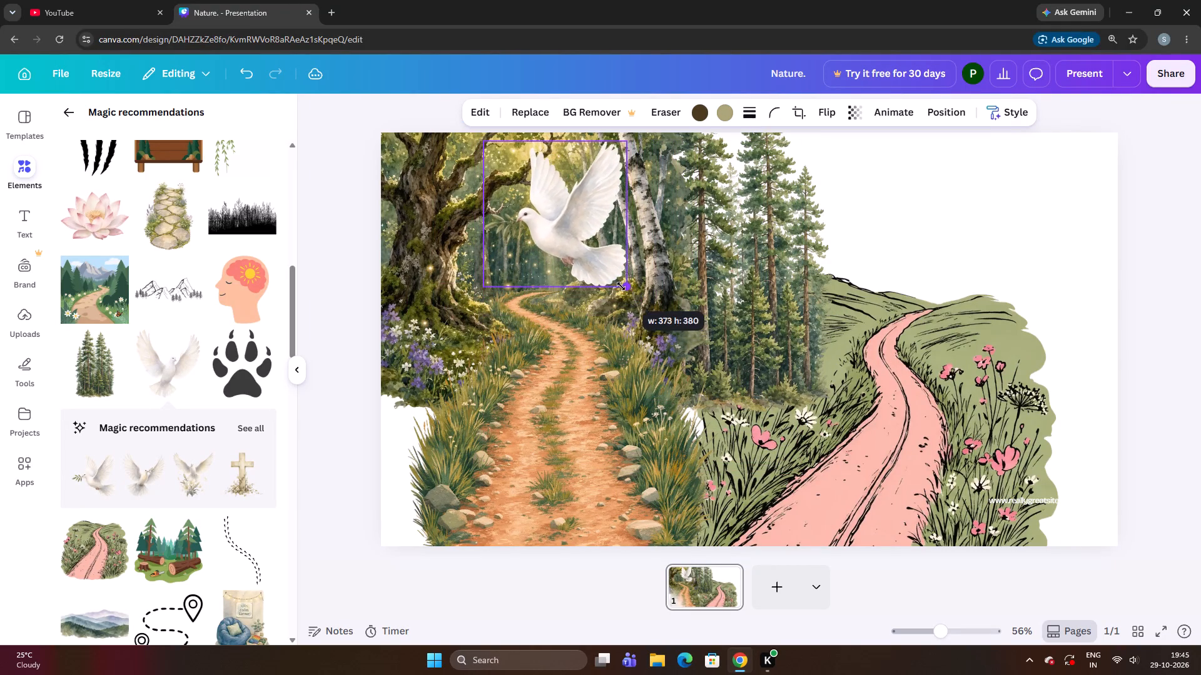
pyautogui.moveTo(621, 286); pyautogui.dragTo(542, 198)
pyautogui.moveTo(516, 161); pyautogui.dragTo(567, 188)
pyautogui.moveTo(594, 227); pyautogui.dragTo(578, 196)
pyautogui.moveTo(560, 176); pyautogui.dragTo(560, 186)
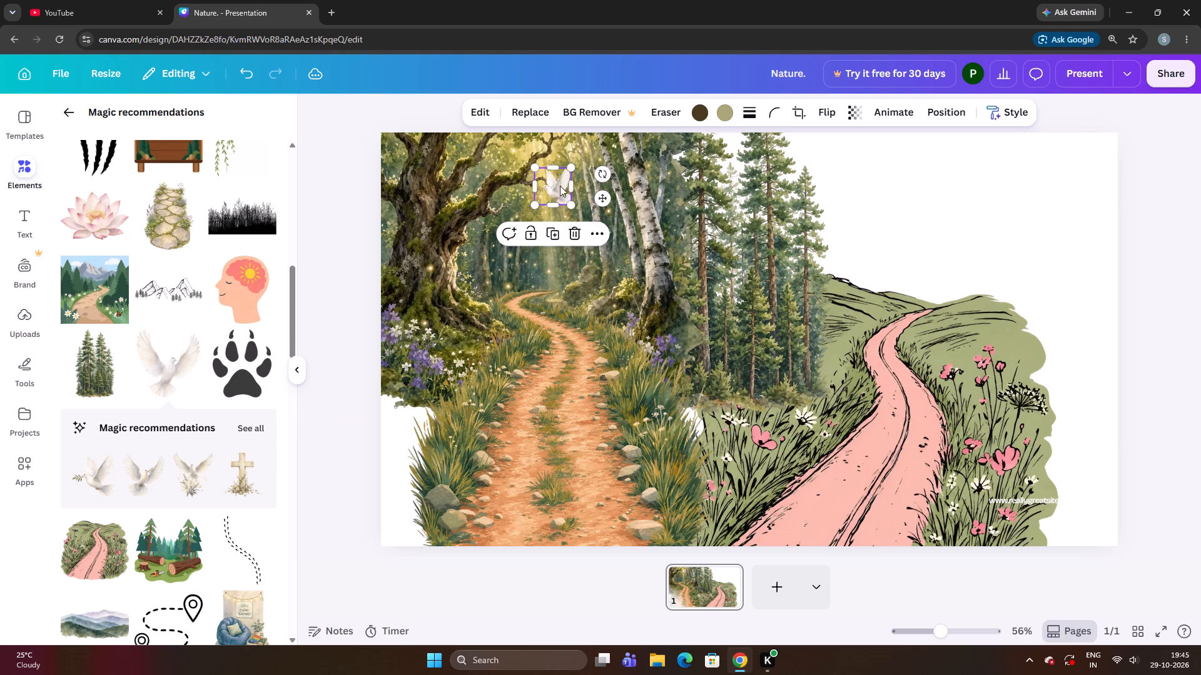
pyautogui.moveTo(560, 186); pyautogui.dragTo(500, 150)
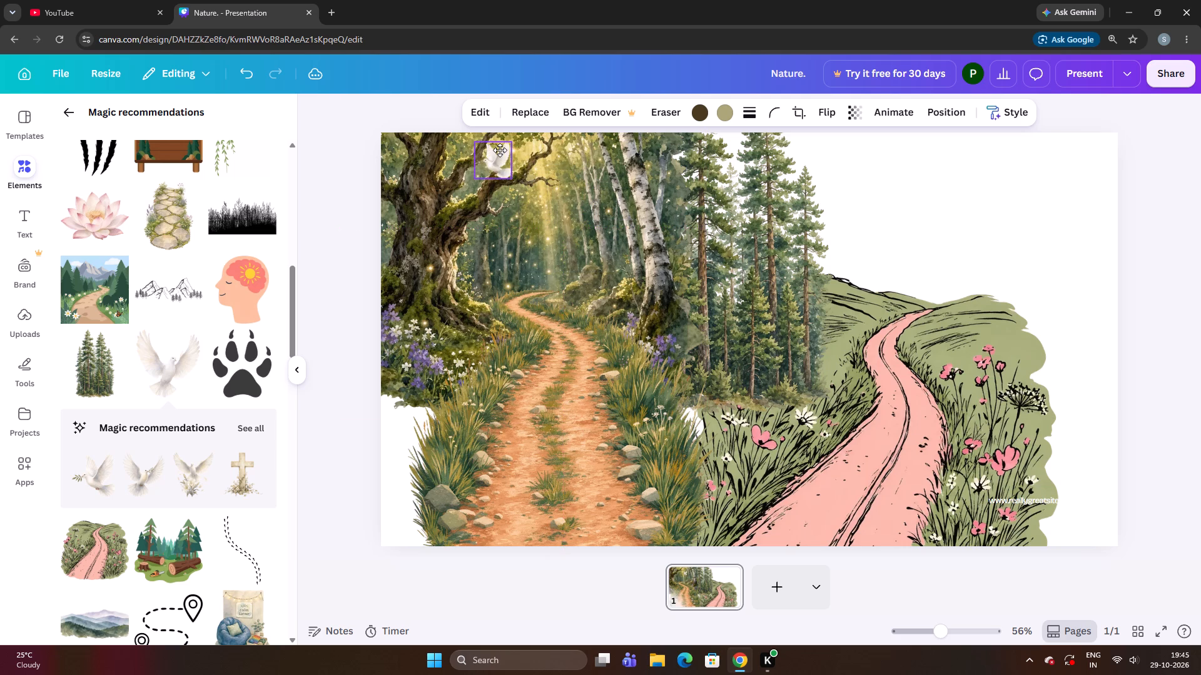
pyautogui.moveTo(500, 150); pyautogui.dragTo(520, 144)
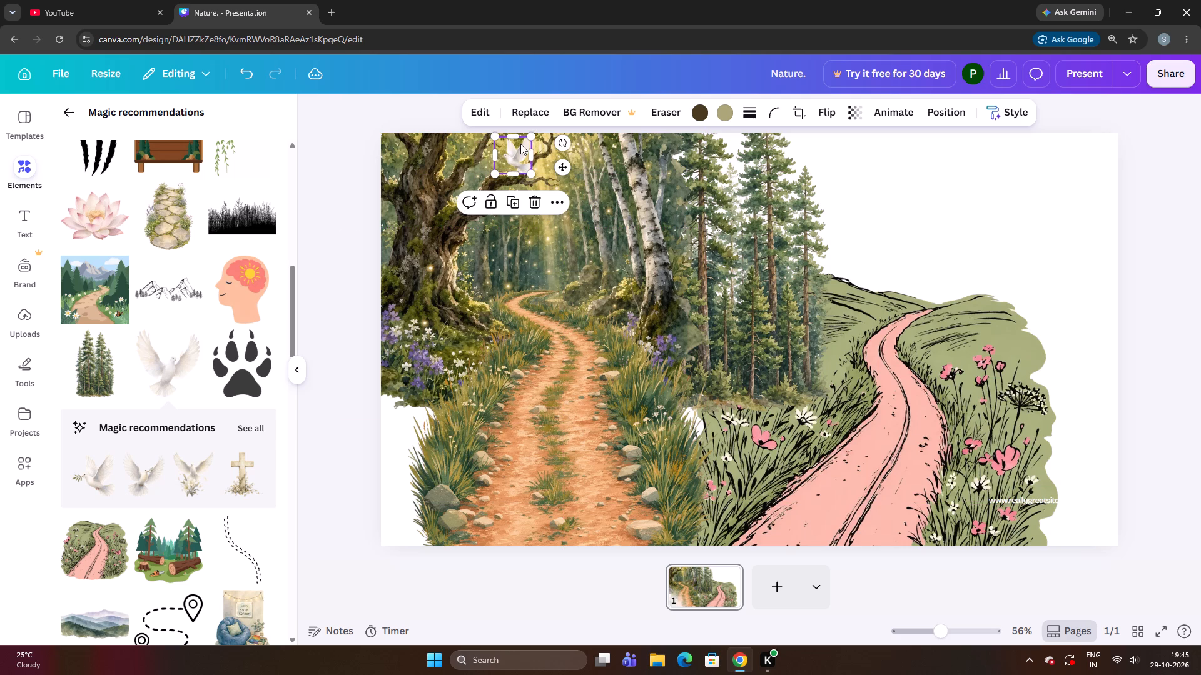
# Nudge the small dove in fine increments to seat it on the old tree's branch.
pyautogui.click(618, 208)
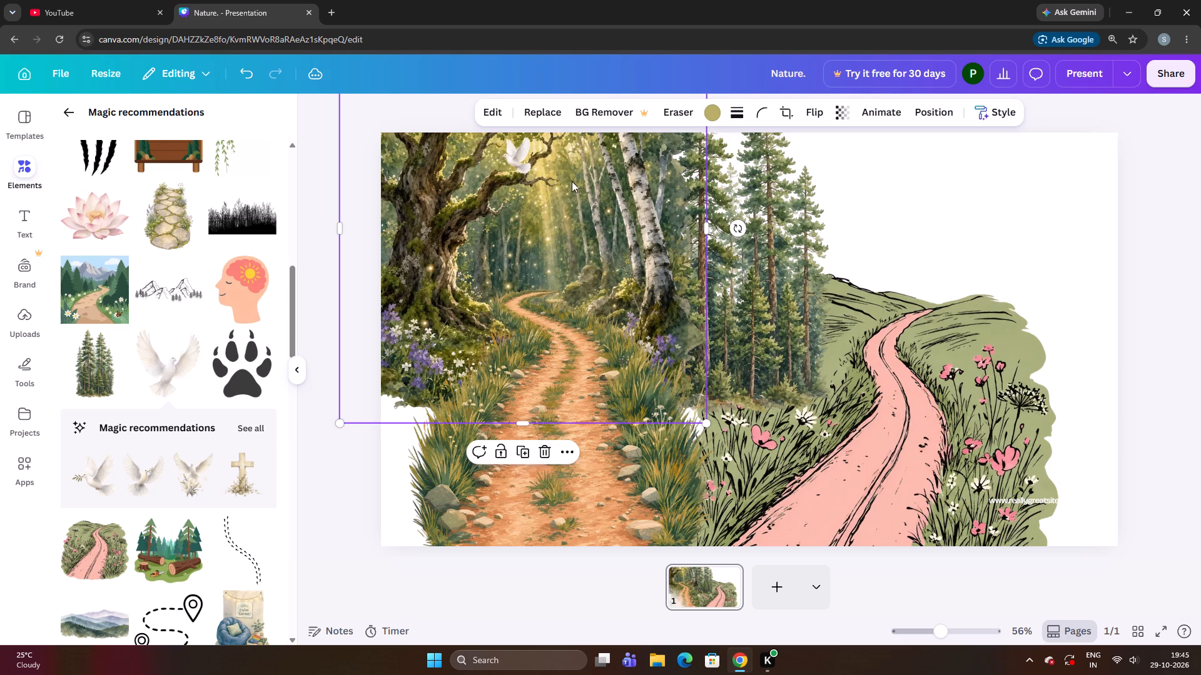
pyautogui.click(501, 161)
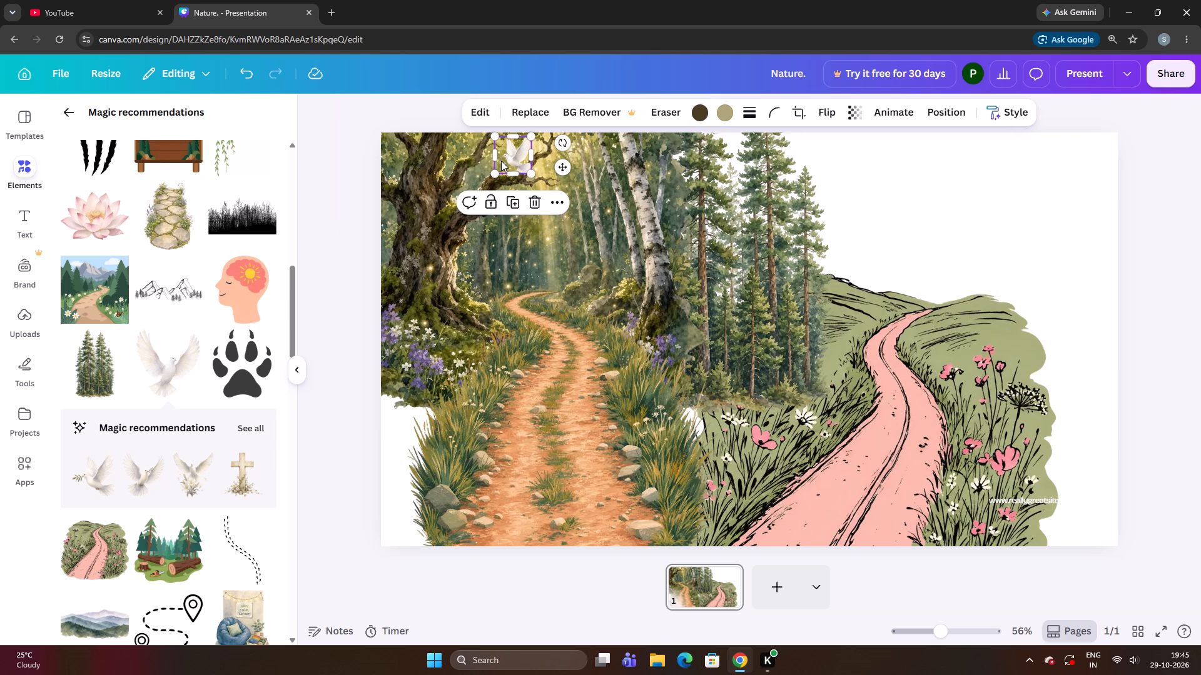
pyautogui.press('Right')
pyautogui.press('Down')
pyautogui.press('Down')
pyautogui.press('Up')
pyautogui.press('Left')
pyautogui.press('Left')
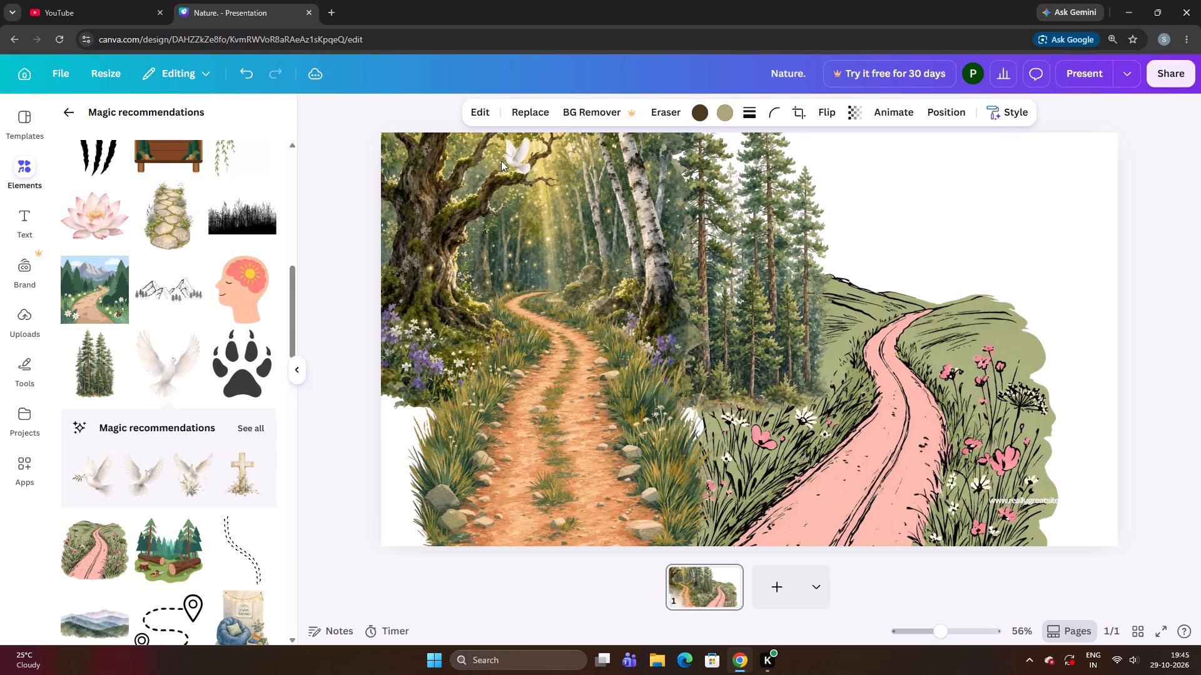
pyautogui.press('Down')
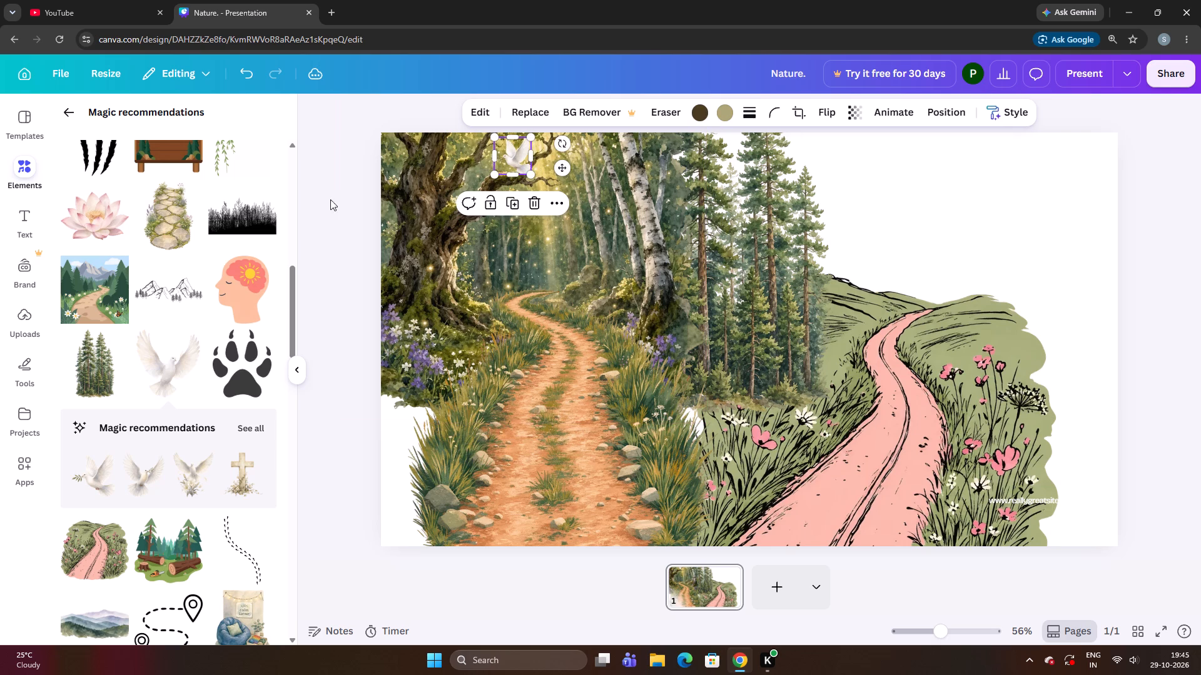
# Add the black woodland silhouette, place it in the blank sky above the meadow and enlarge it slightly.
pyautogui.click(261, 221)
pyautogui.moveTo(824, 372); pyautogui.dragTo(1092, 291)
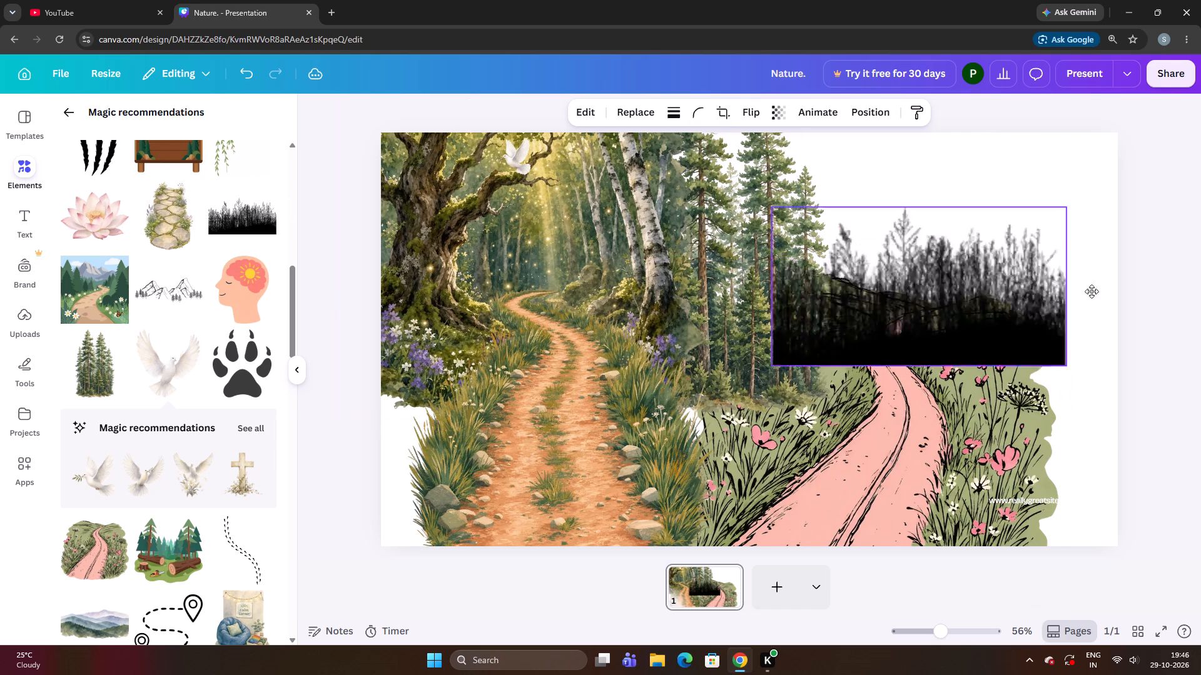
pyautogui.moveTo(1092, 291); pyautogui.dragTo(1034, 266)
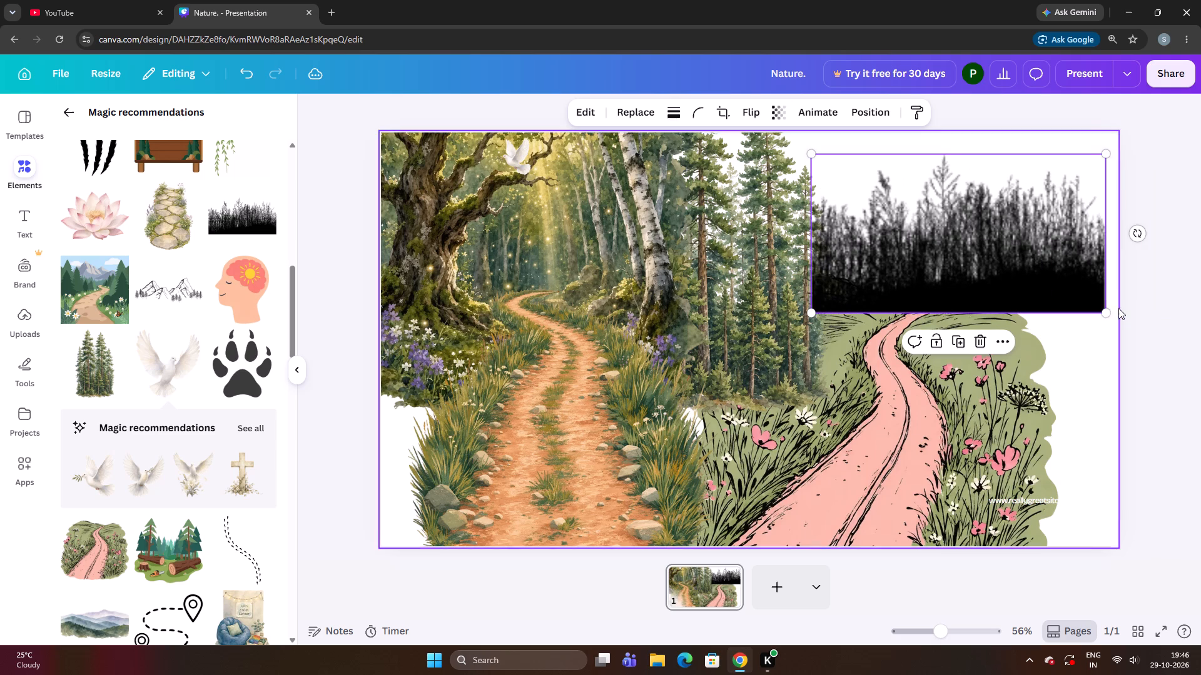
pyautogui.moveTo(1109, 309); pyautogui.dragTo(1034, 292)
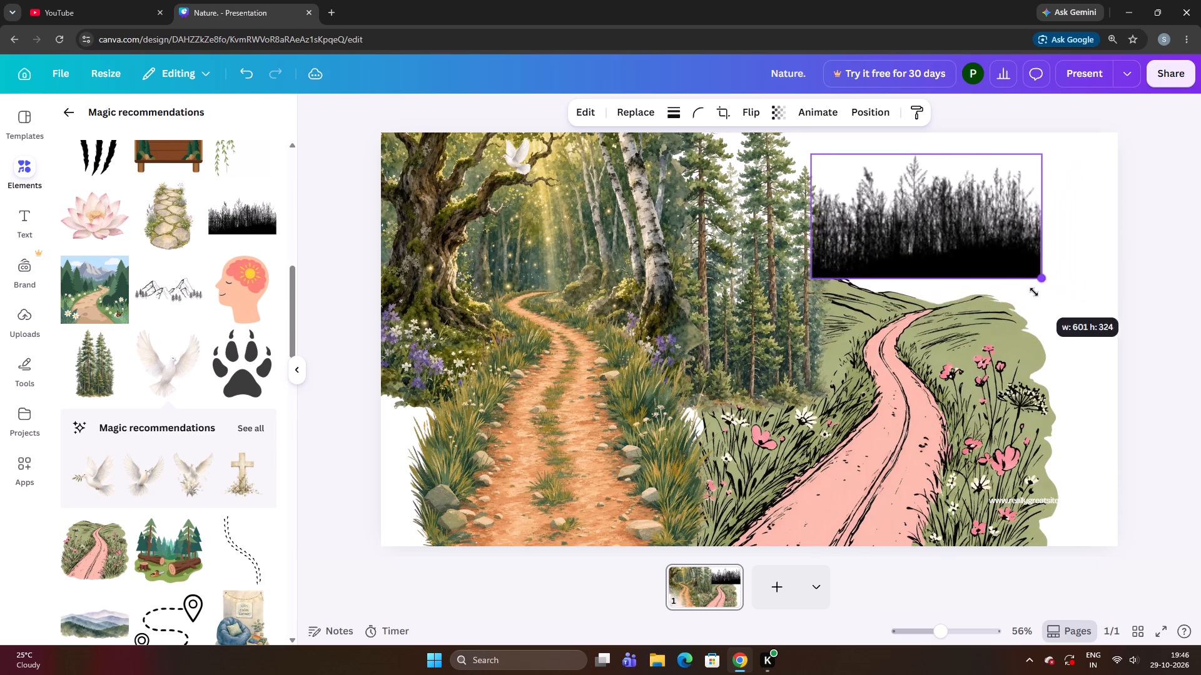
pyautogui.moveTo(1034, 292); pyautogui.dragTo(1132, 349)
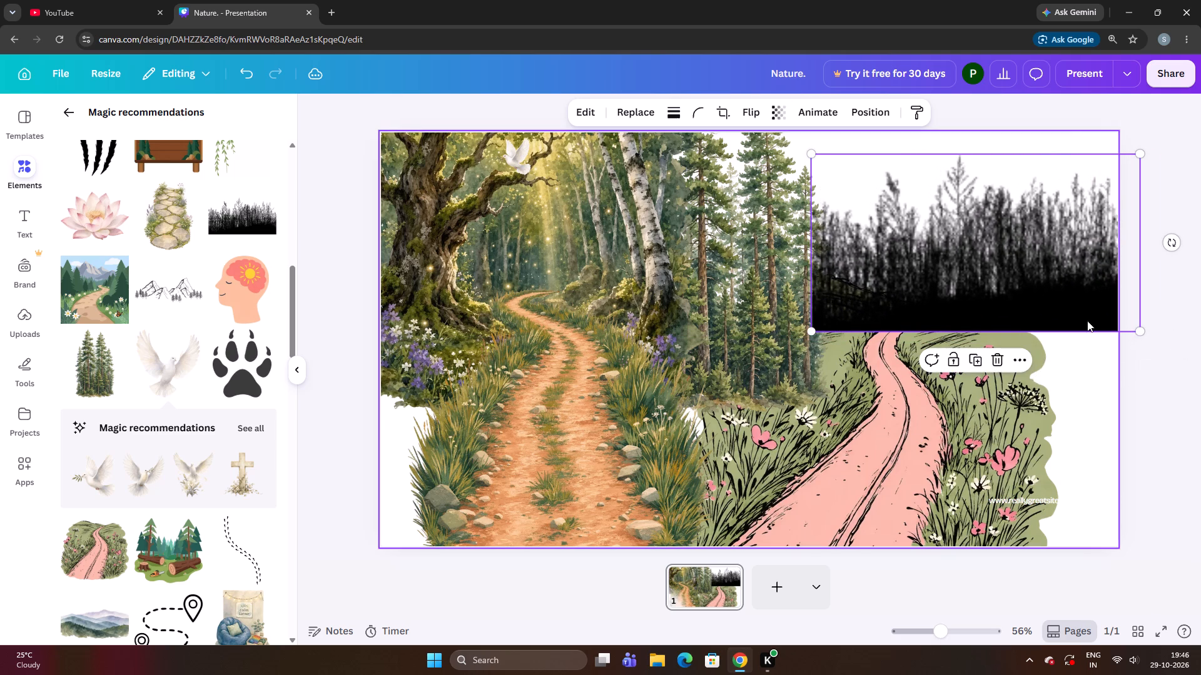
# Try the black woodland silhouette at several spots in the scene and settle it over the meadow's hills.
pyautogui.moveTo(1065, 305); pyautogui.dragTo(1052, 286)
pyautogui.moveTo(1052, 286); pyautogui.dragTo(1065, 294)
pyautogui.moveTo(1067, 287); pyautogui.dragTo(1086, 244)
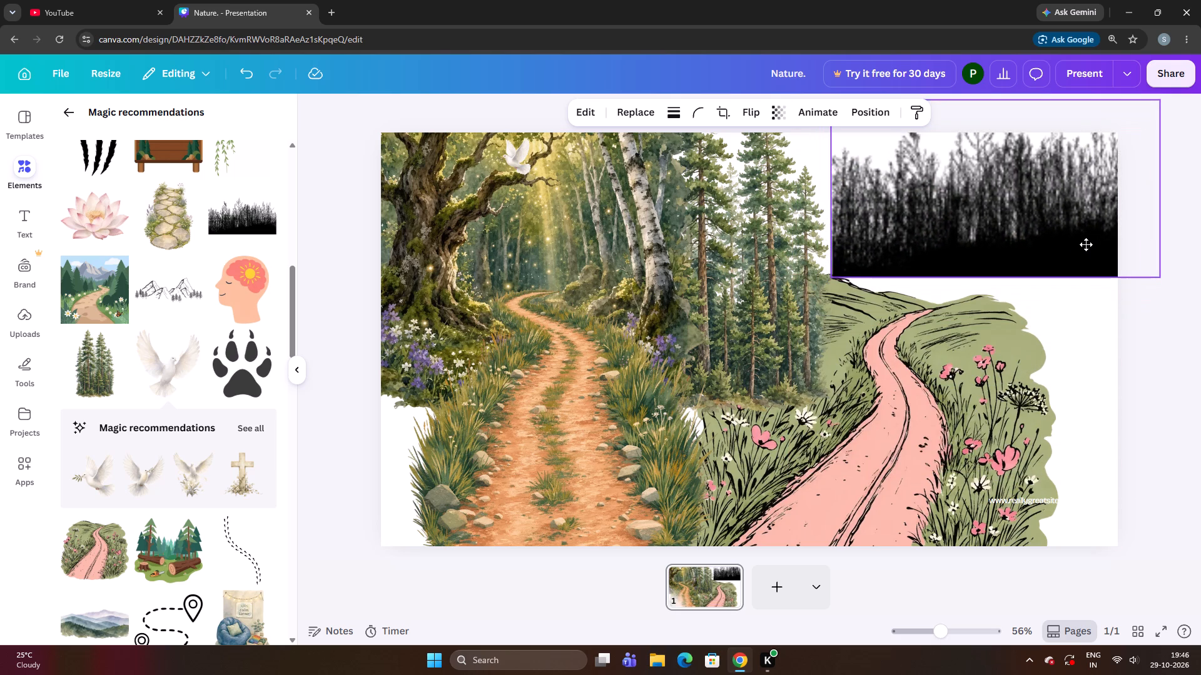
pyautogui.moveTo(1086, 244); pyautogui.dragTo(1041, 329)
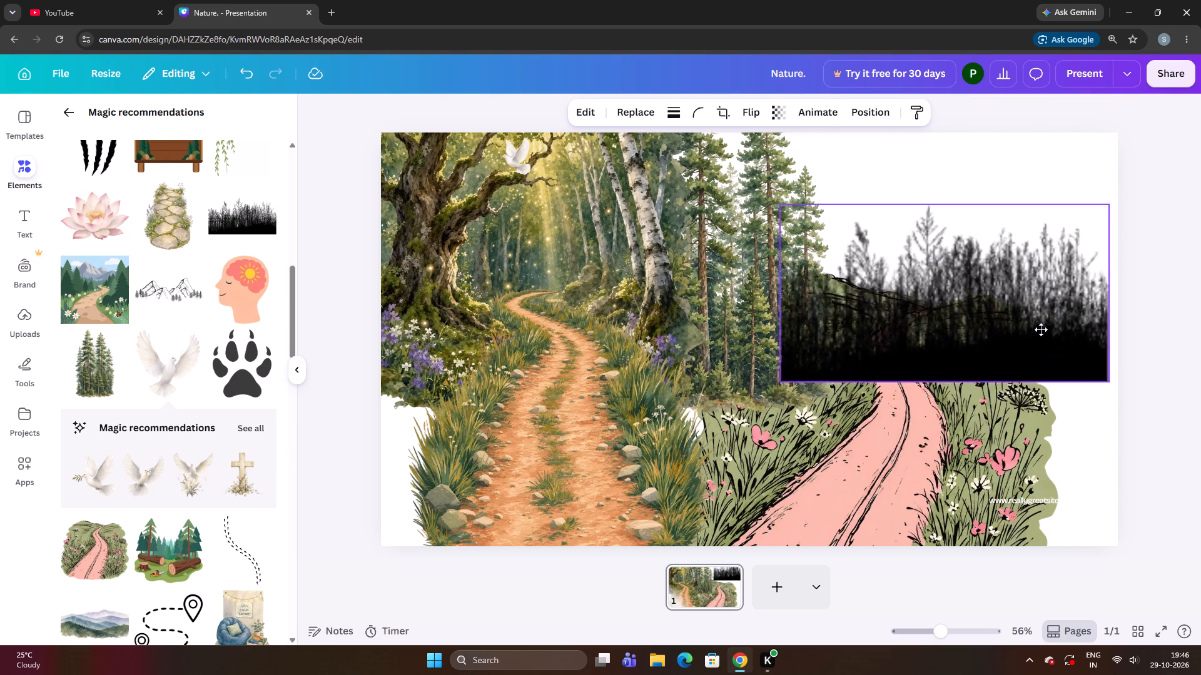
pyautogui.moveTo(1041, 329); pyautogui.dragTo(762, 399)
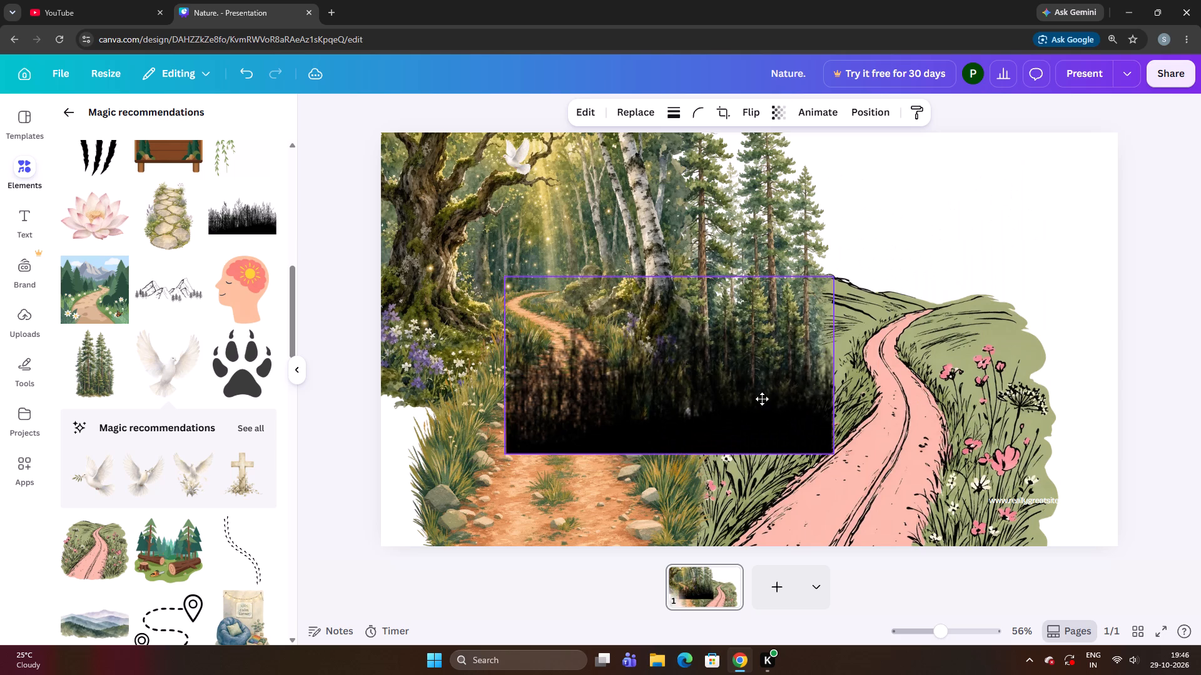
pyautogui.moveTo(762, 399); pyautogui.dragTo(762, 385)
pyautogui.moveTo(762, 385); pyautogui.dragTo(996, 341)
pyautogui.click(1040, 334)
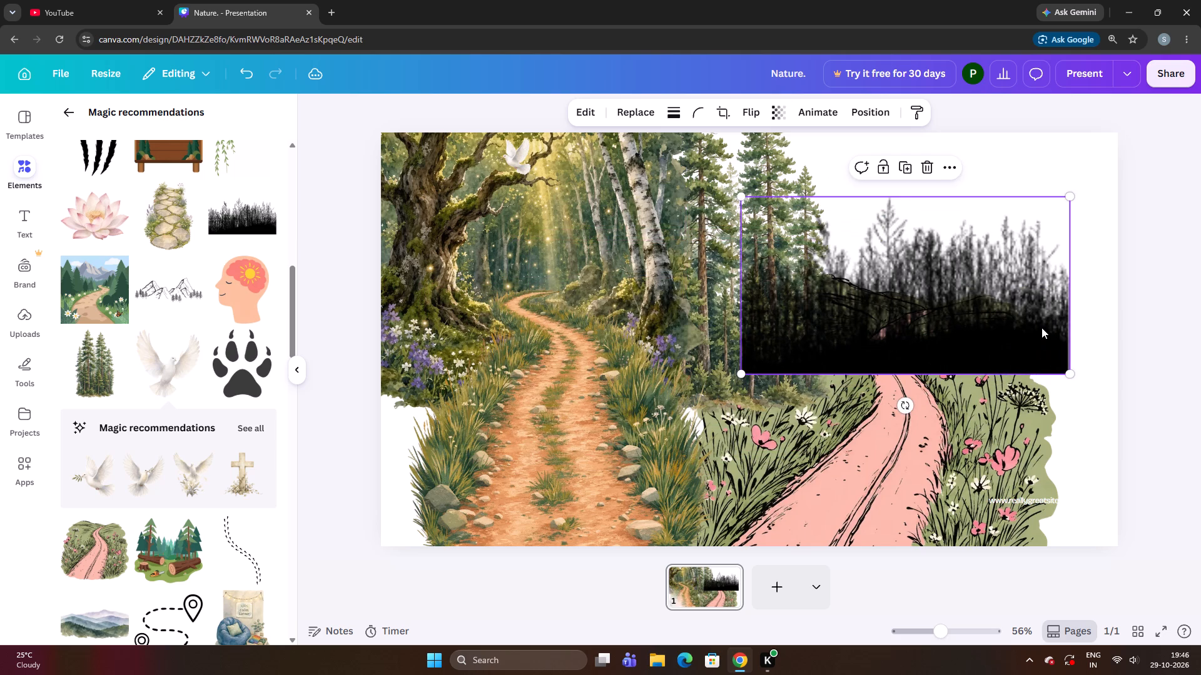
# Remove the black woodland silhouette that covers the meadow's hills from the slide.
pyautogui.click(1041, 327)
pyautogui.moveTo(1068, 367); pyautogui.dragTo(1025, 349)
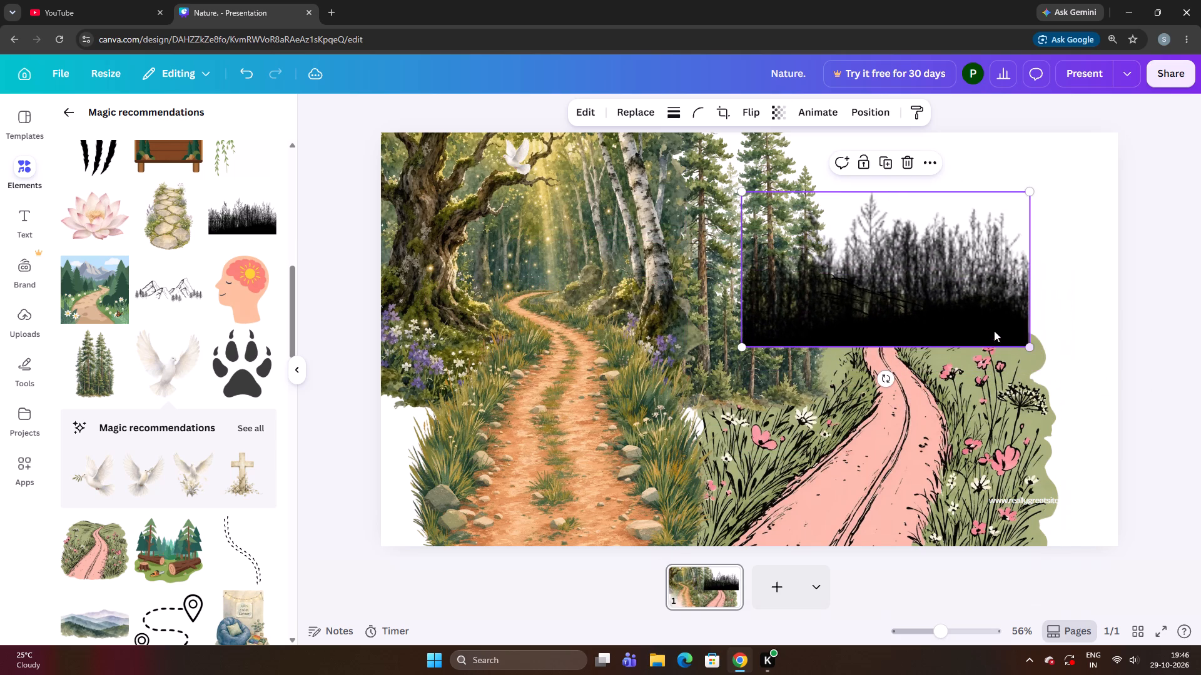
pyautogui.click(988, 313)
pyautogui.click(873, 292)
pyautogui.click(904, 175)
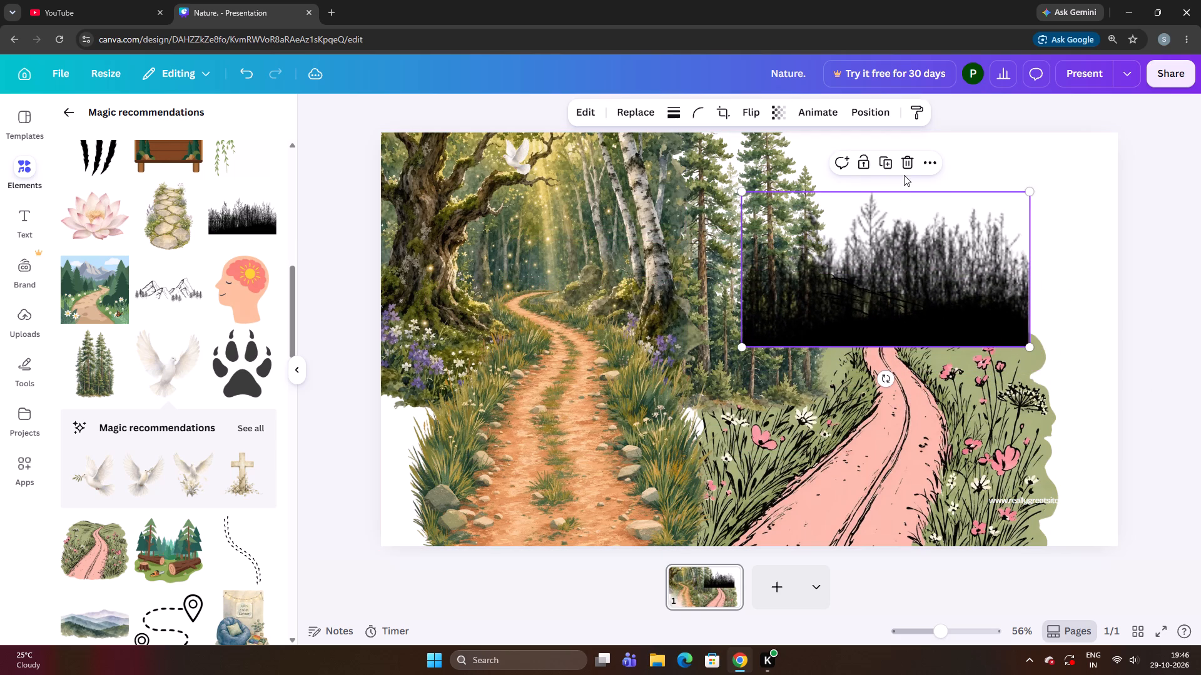
pyautogui.click(905, 169)
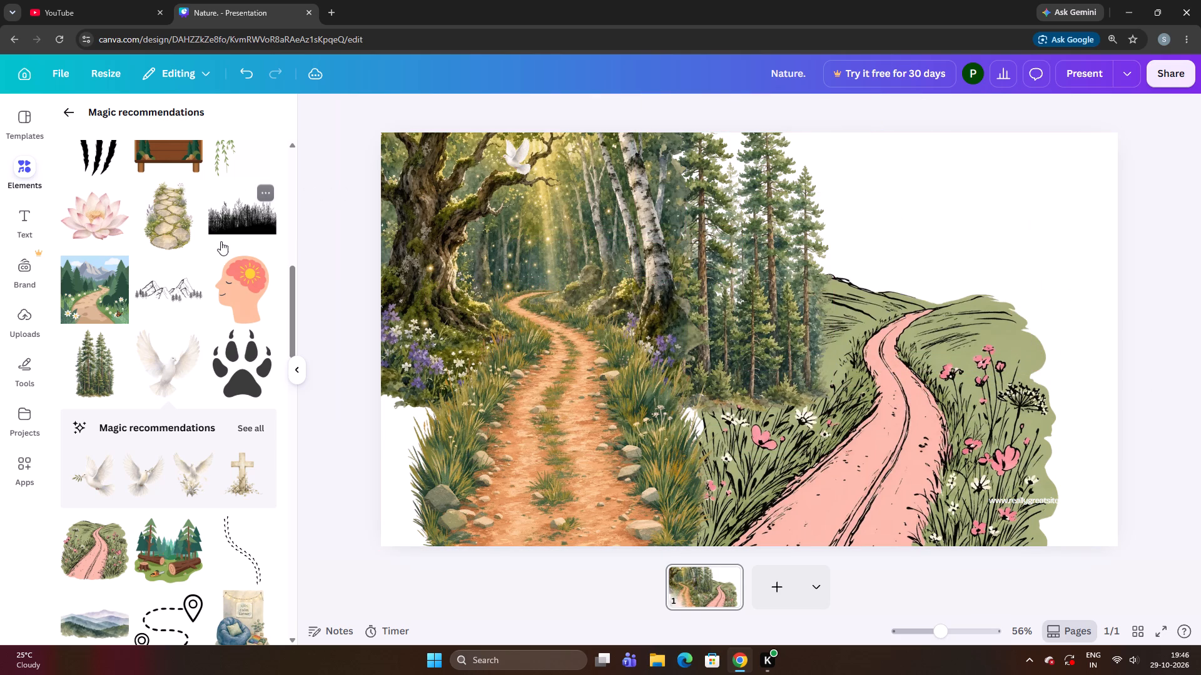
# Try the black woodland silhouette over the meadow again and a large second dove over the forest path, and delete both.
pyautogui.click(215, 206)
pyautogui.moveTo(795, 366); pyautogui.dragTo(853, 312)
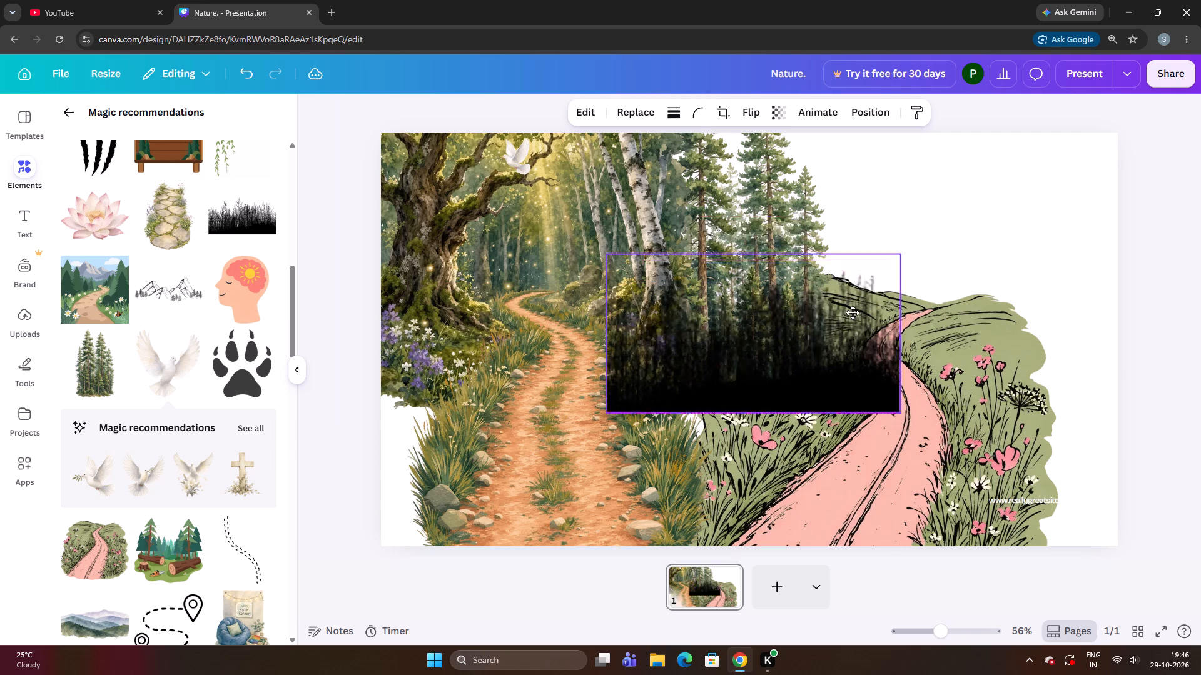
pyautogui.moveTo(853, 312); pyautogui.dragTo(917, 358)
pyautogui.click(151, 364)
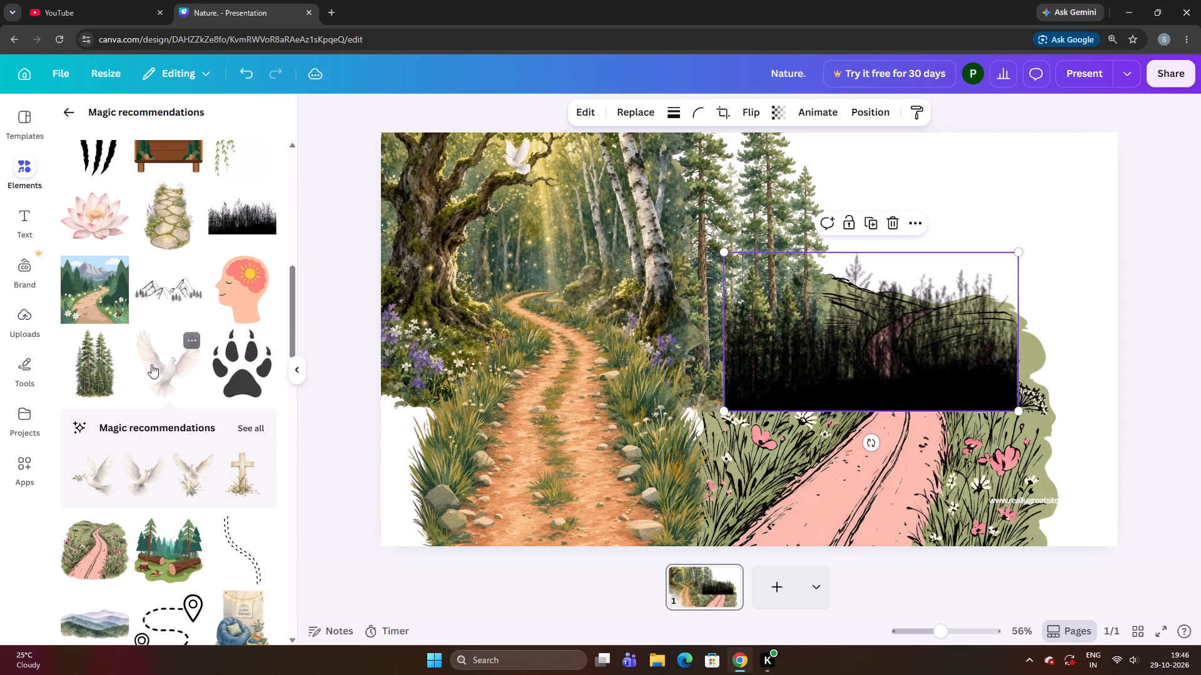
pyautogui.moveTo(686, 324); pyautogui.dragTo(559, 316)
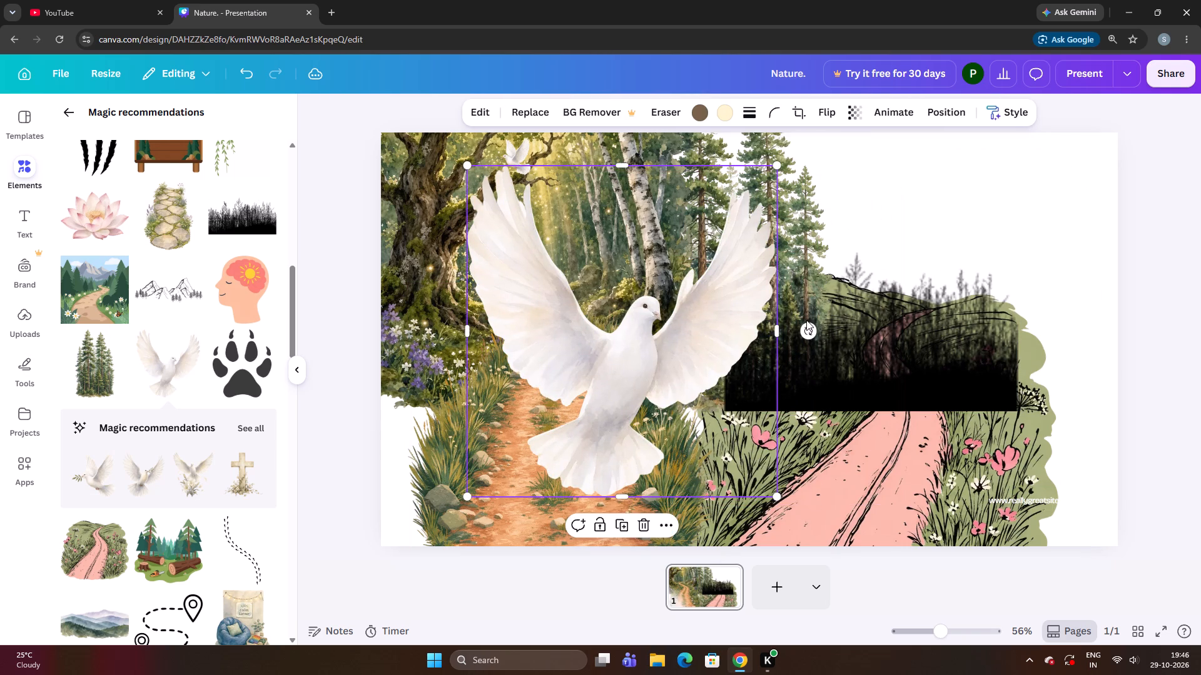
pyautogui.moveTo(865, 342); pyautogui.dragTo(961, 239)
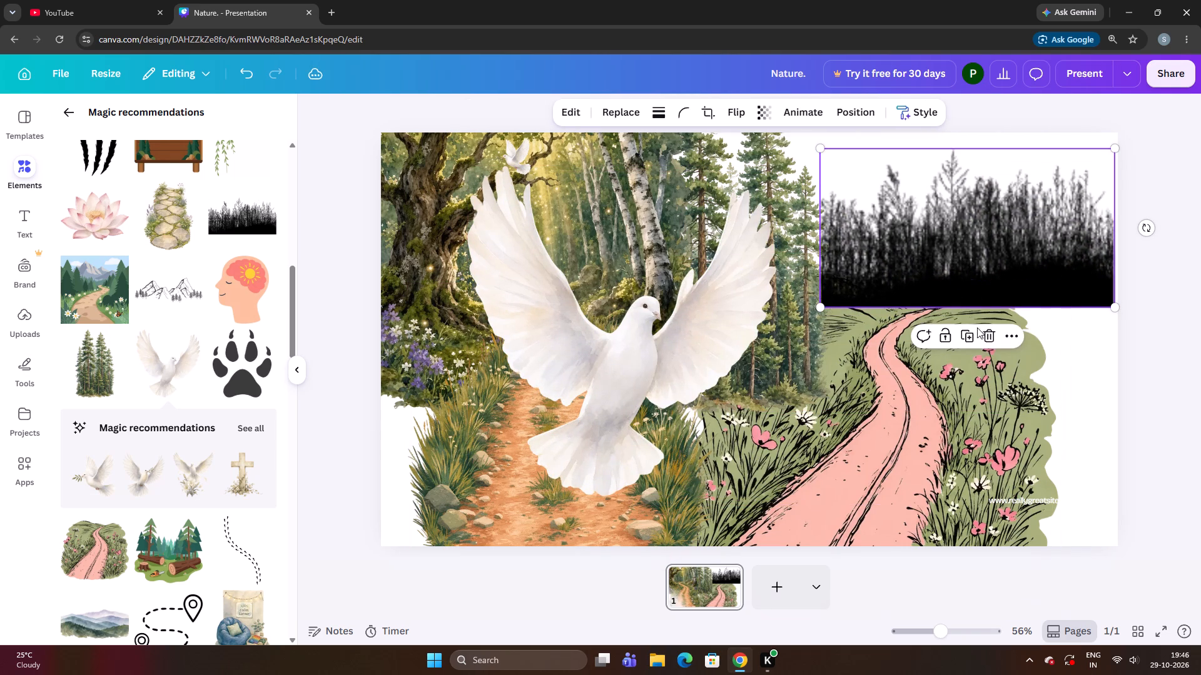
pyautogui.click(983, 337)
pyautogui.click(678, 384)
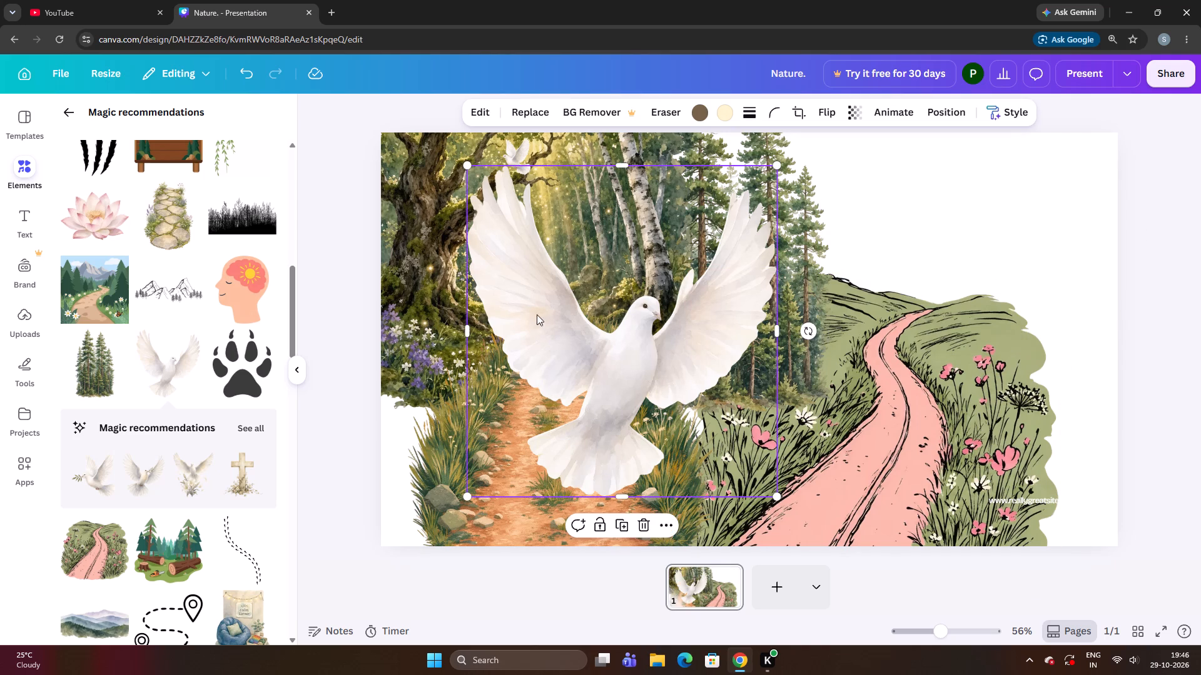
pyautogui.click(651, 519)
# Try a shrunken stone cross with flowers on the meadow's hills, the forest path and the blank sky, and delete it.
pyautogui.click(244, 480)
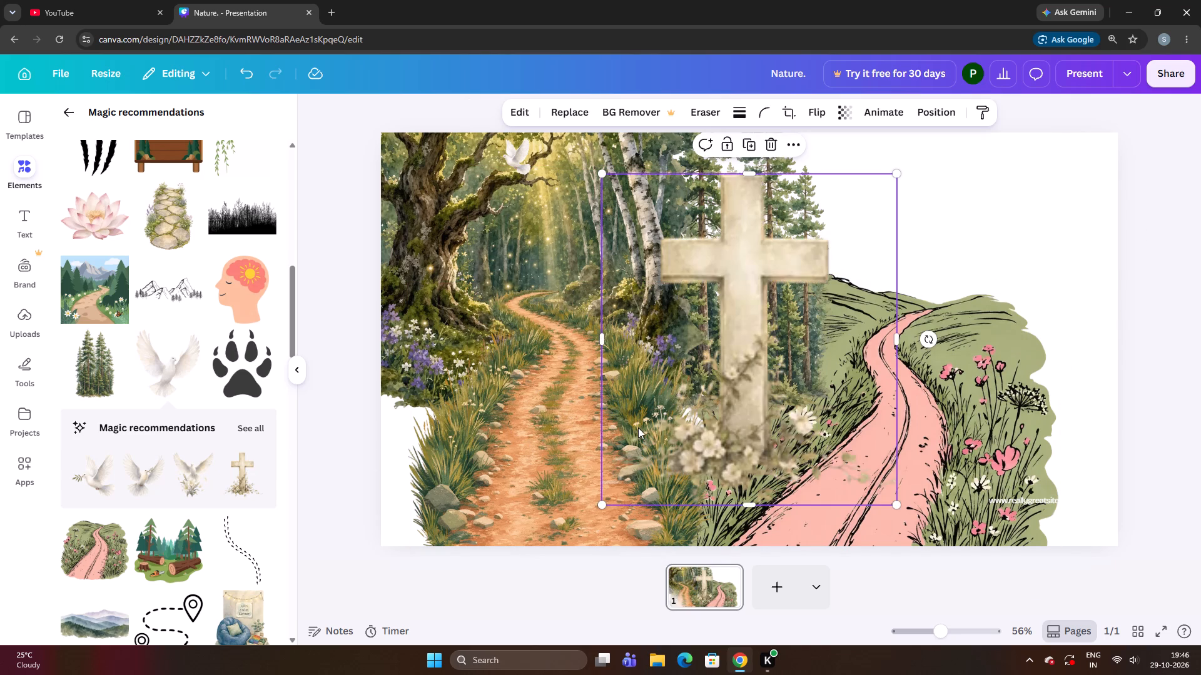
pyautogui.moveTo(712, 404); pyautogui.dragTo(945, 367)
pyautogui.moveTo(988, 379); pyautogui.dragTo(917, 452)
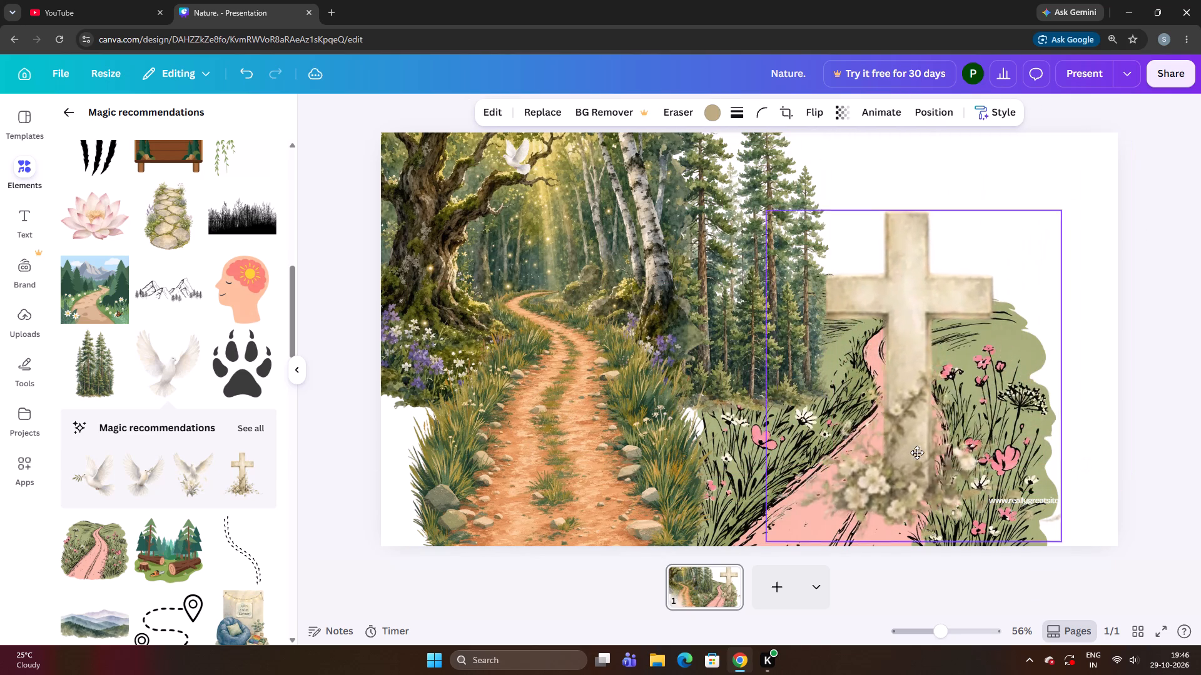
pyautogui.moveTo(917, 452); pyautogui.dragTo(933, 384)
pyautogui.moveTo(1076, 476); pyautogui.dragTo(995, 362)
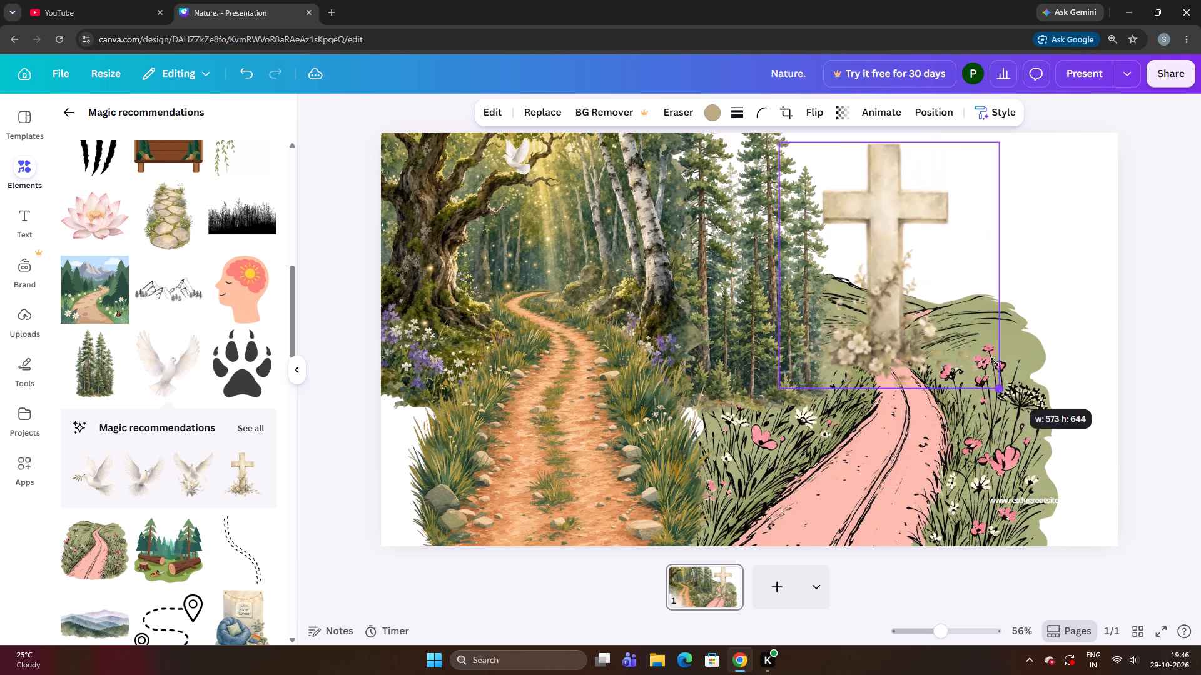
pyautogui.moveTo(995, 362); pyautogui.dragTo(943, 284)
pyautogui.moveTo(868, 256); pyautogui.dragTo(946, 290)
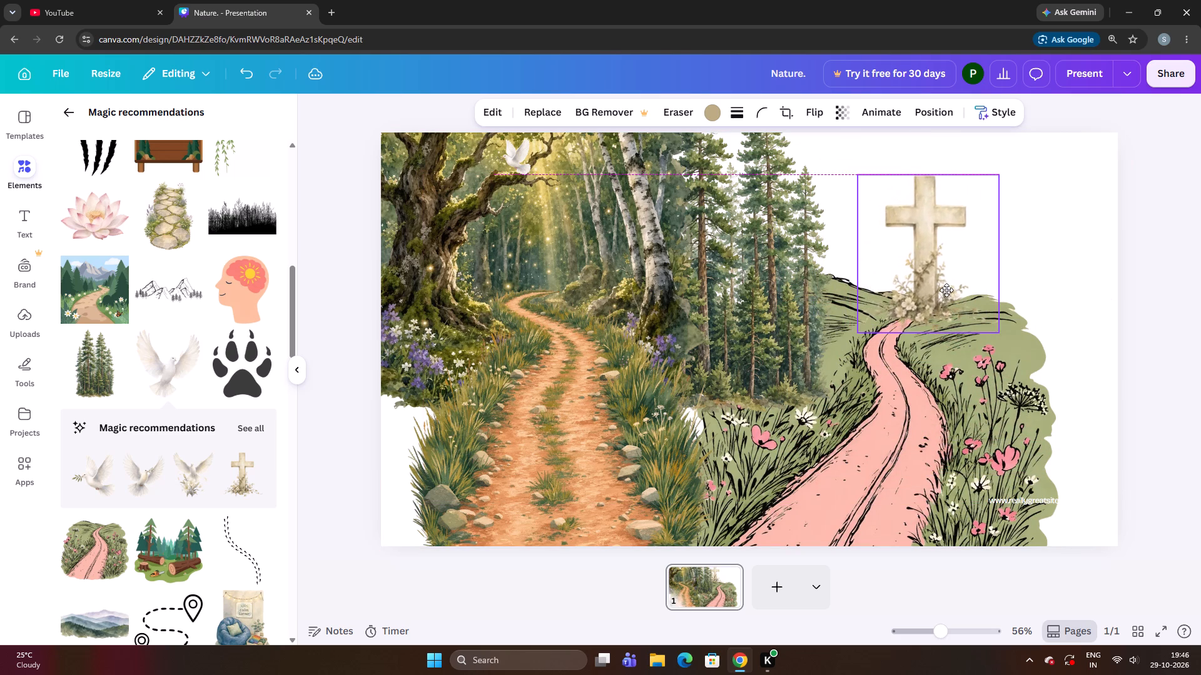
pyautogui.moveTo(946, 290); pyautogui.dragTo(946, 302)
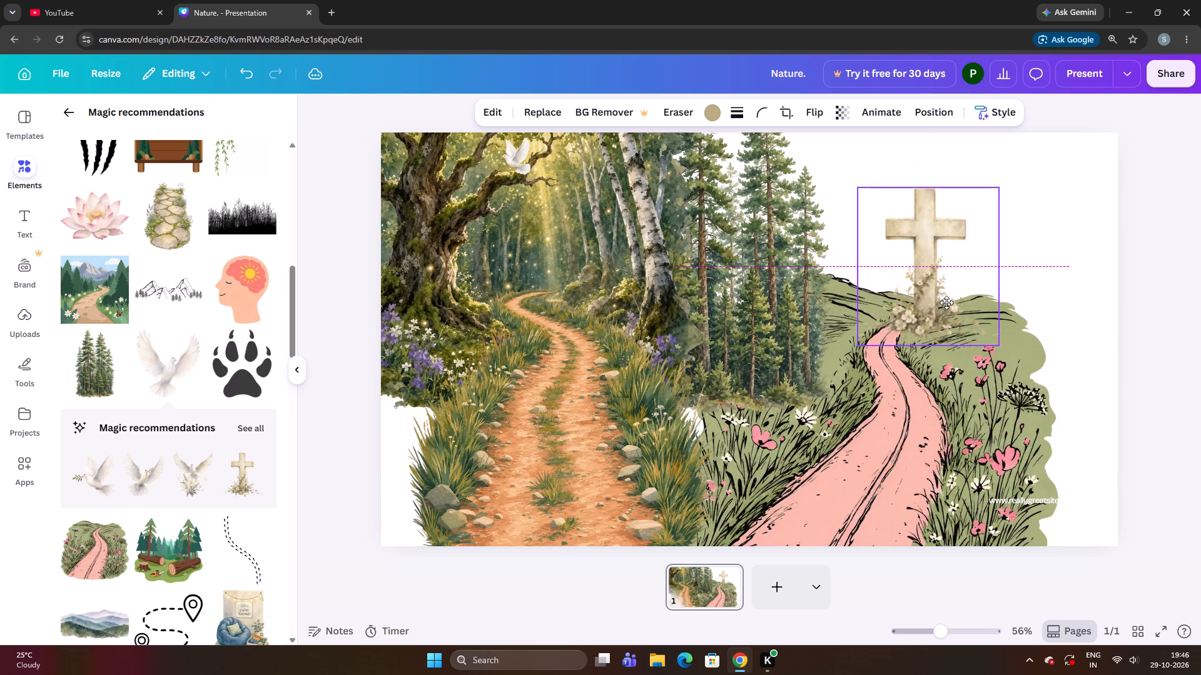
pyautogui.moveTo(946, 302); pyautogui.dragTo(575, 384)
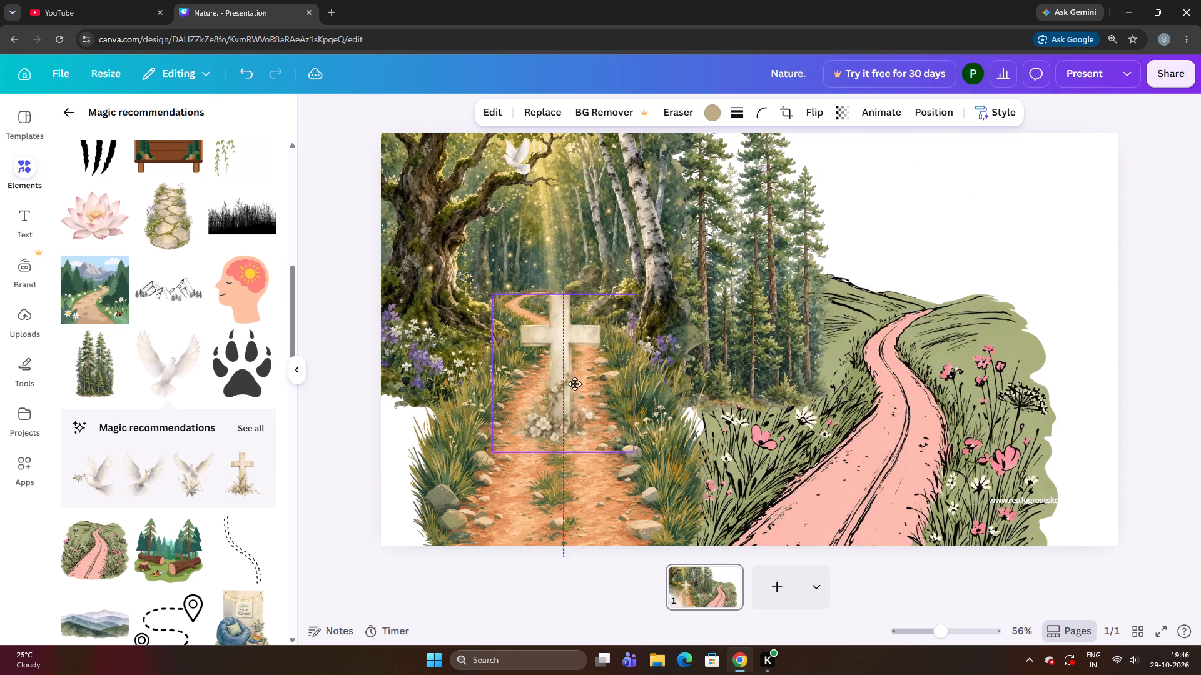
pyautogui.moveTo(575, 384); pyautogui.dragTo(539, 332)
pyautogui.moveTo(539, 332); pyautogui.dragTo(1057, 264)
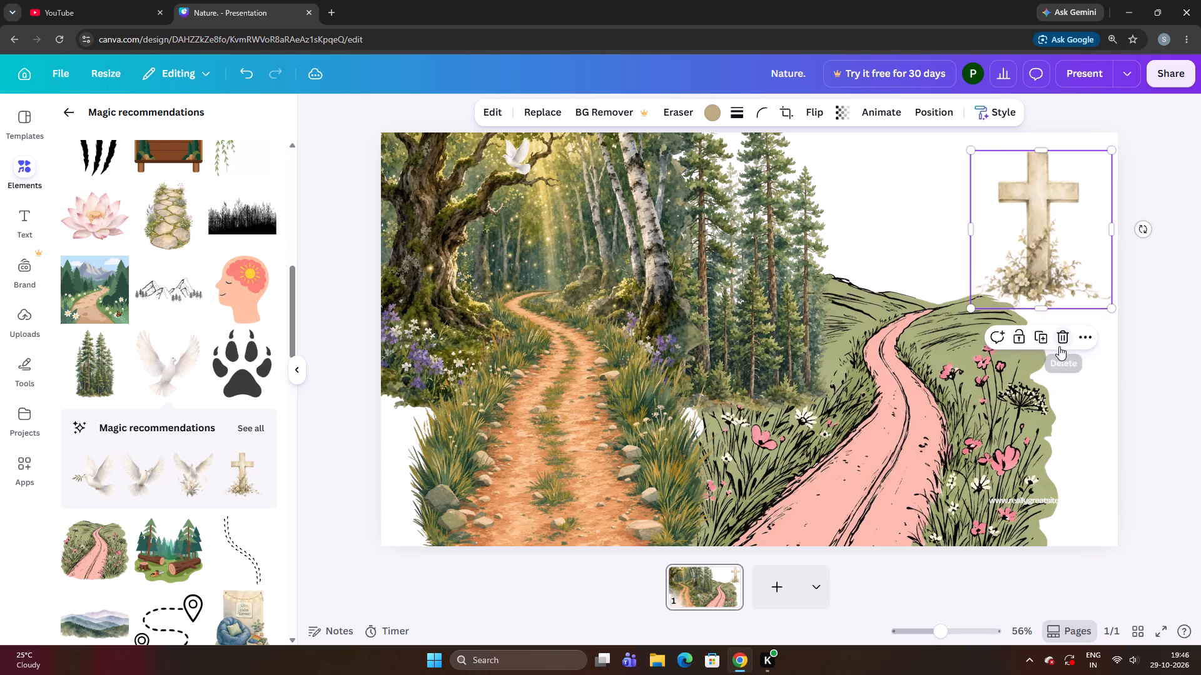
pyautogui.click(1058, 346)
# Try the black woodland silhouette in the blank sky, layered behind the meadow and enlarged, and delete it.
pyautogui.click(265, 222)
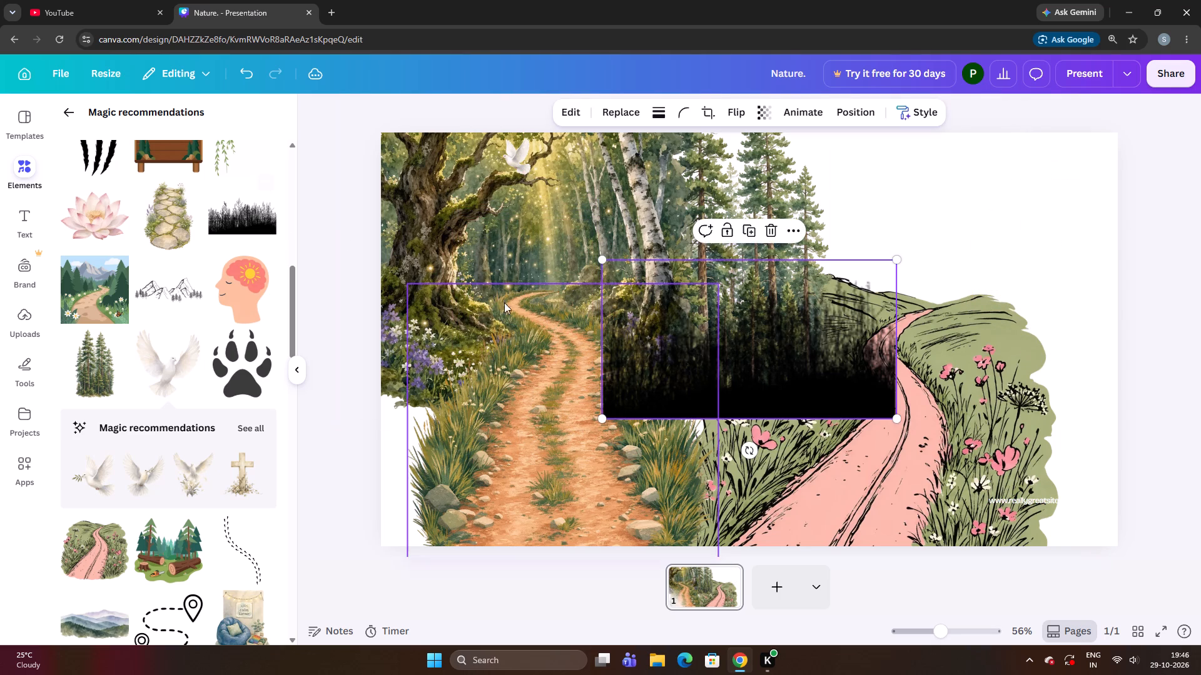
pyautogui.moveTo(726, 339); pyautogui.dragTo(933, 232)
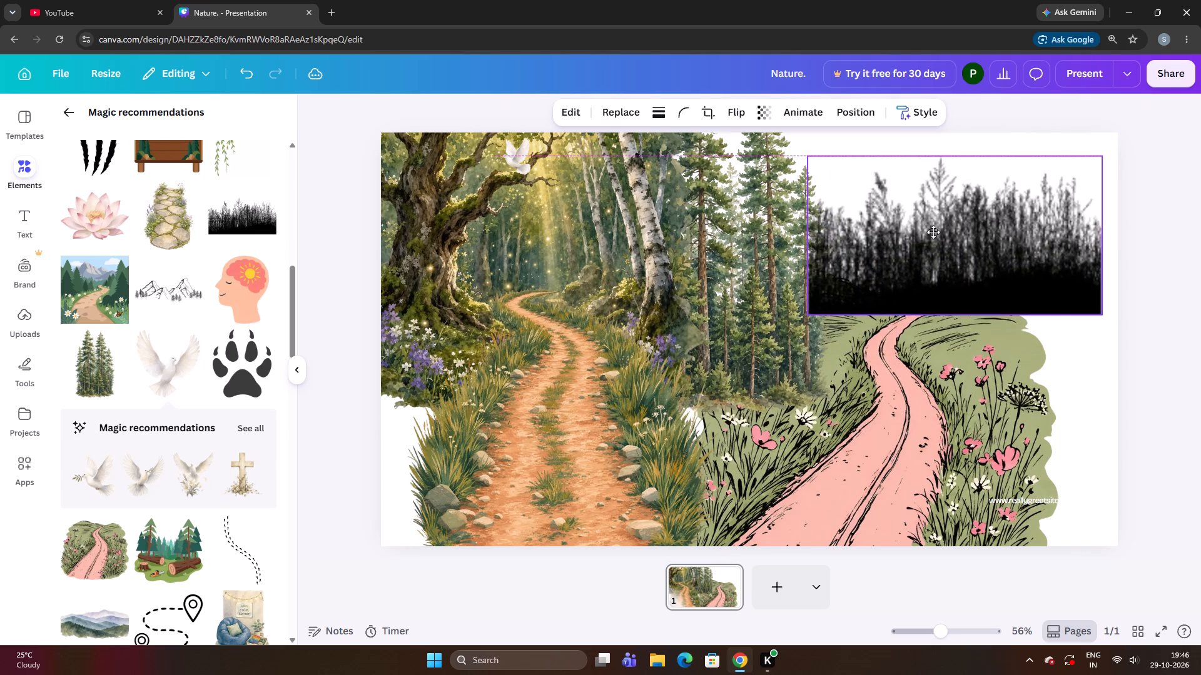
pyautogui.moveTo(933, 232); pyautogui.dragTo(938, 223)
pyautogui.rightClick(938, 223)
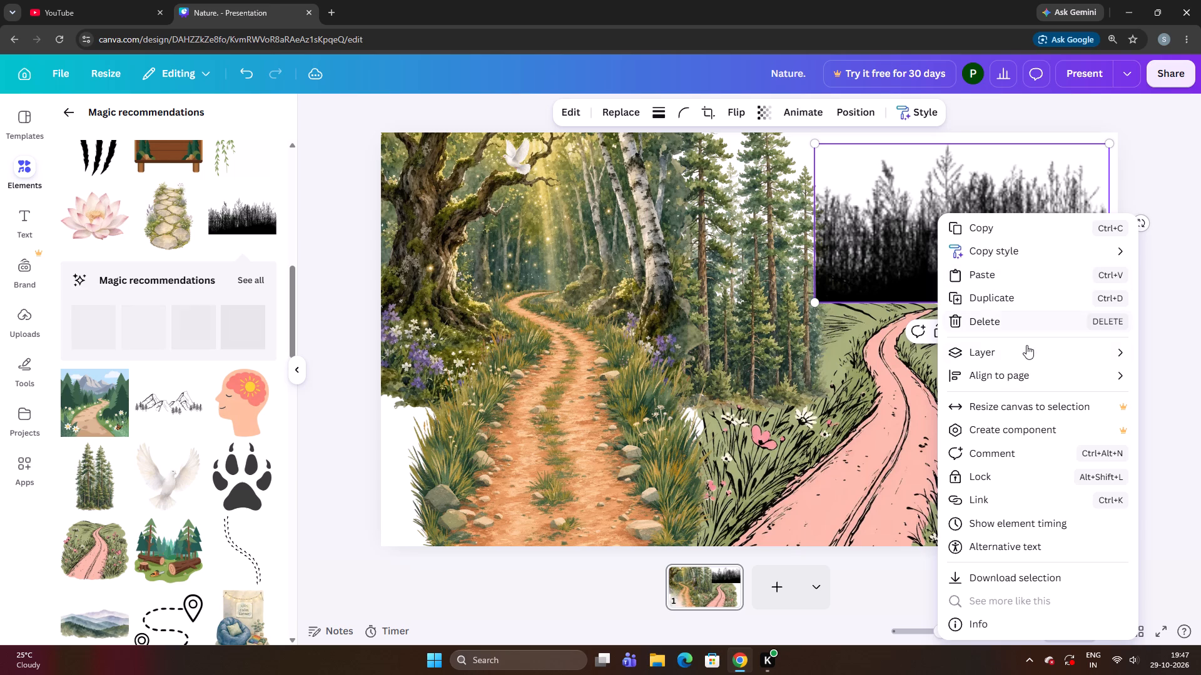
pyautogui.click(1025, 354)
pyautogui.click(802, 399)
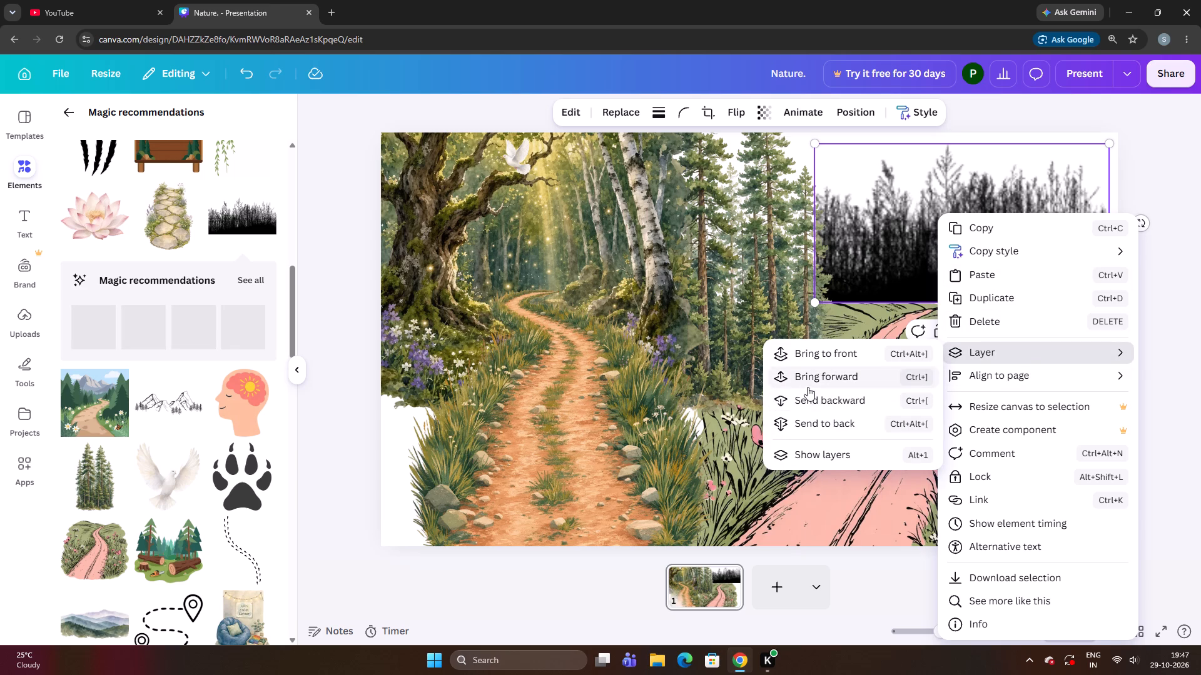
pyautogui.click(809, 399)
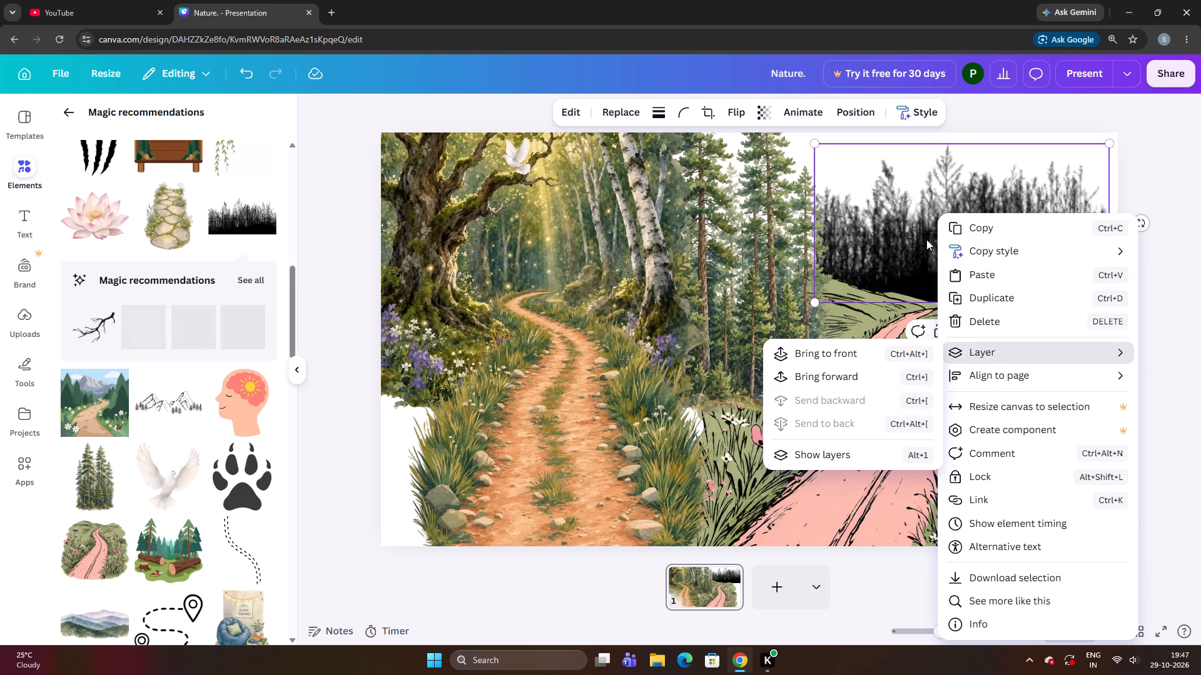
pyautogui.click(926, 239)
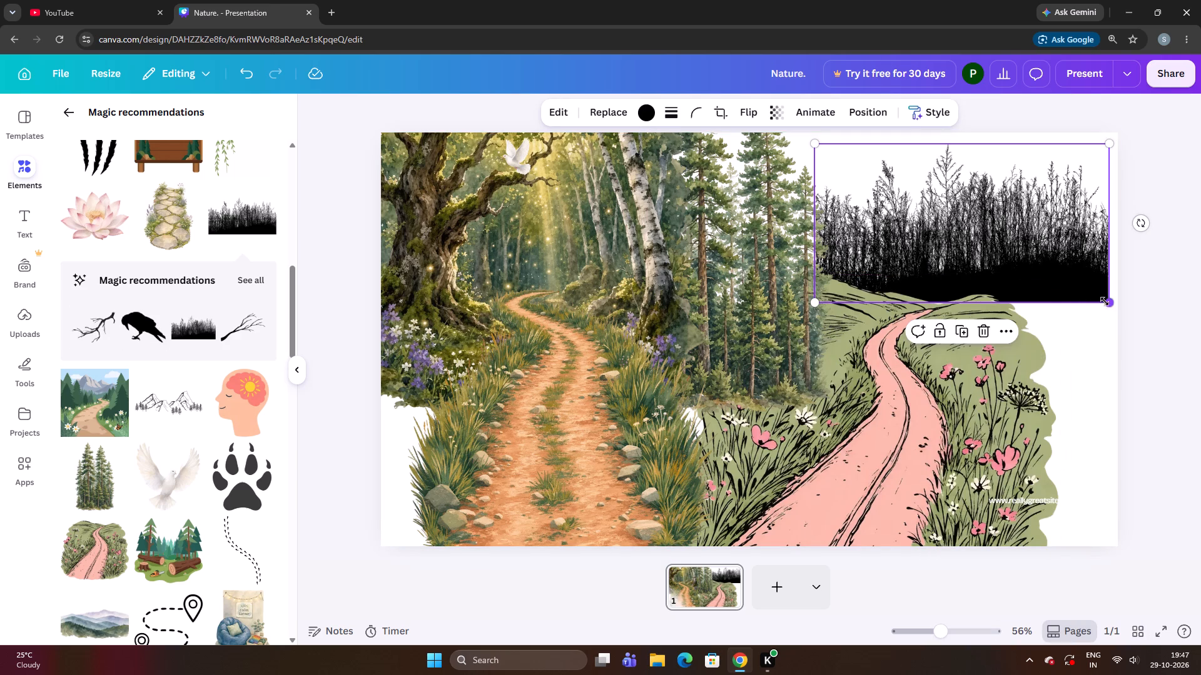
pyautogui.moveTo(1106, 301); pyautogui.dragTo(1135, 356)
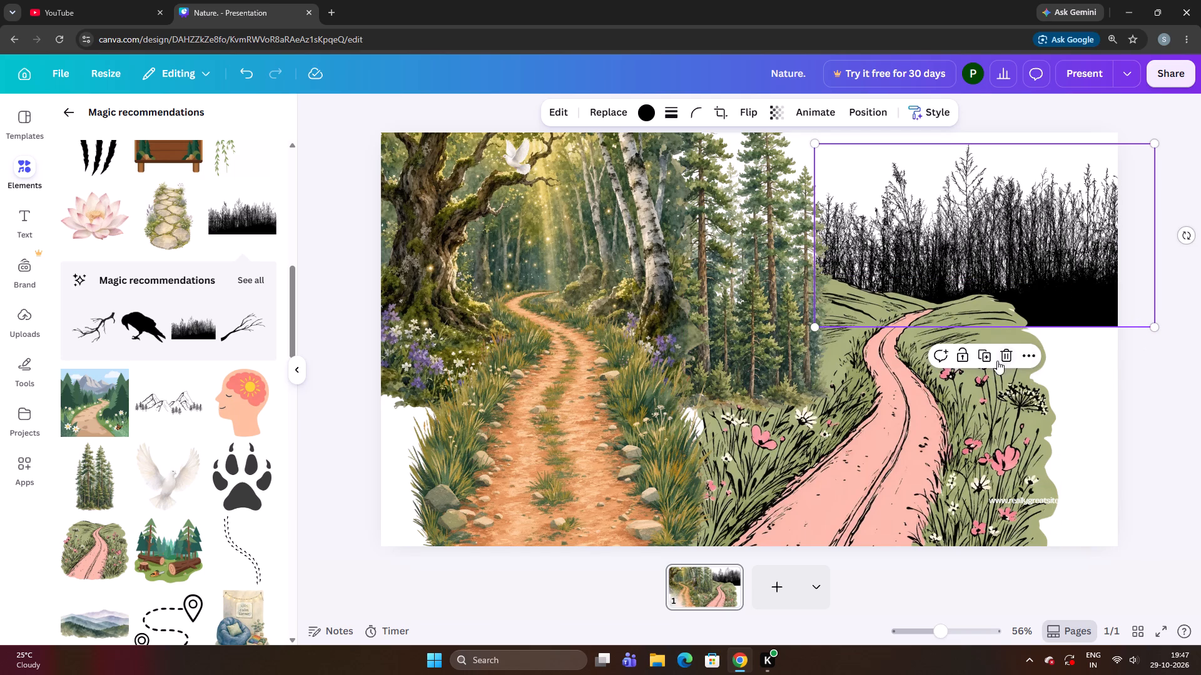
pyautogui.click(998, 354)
# Add the pine forest illustration with cut logs and size it to fill the blank sky above the meadow.
pyautogui.scroll(-3, 118, 406)
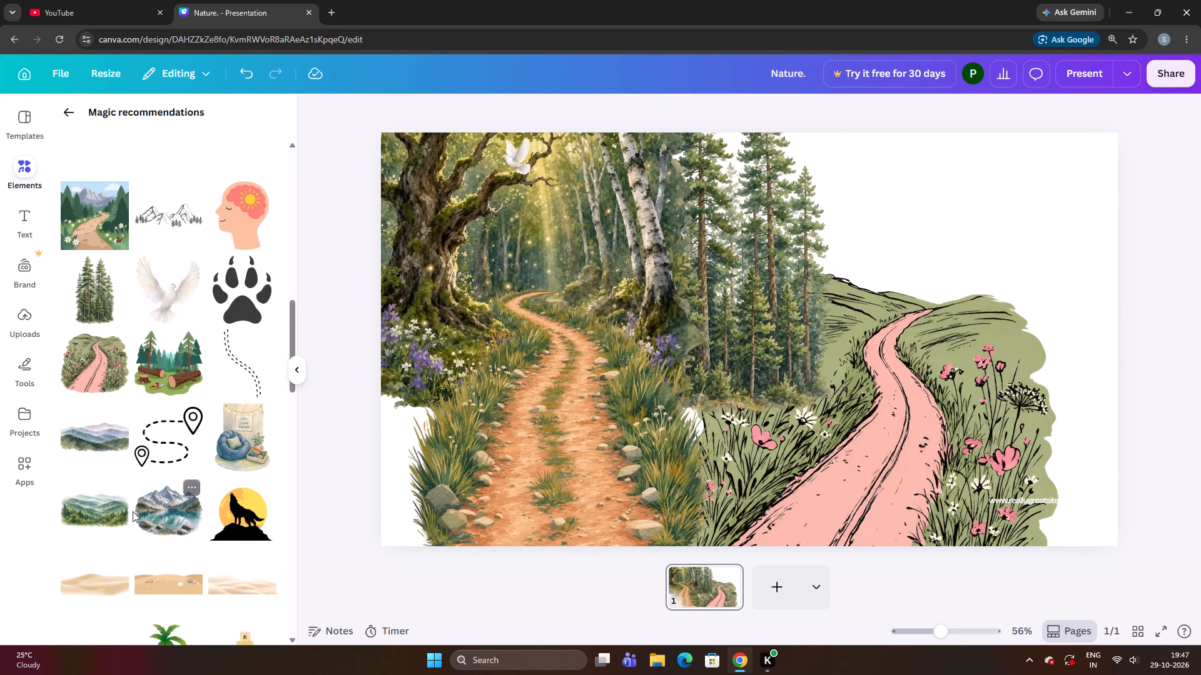
pyautogui.scroll(-4, 133, 510)
pyautogui.scroll(3, 133, 510)
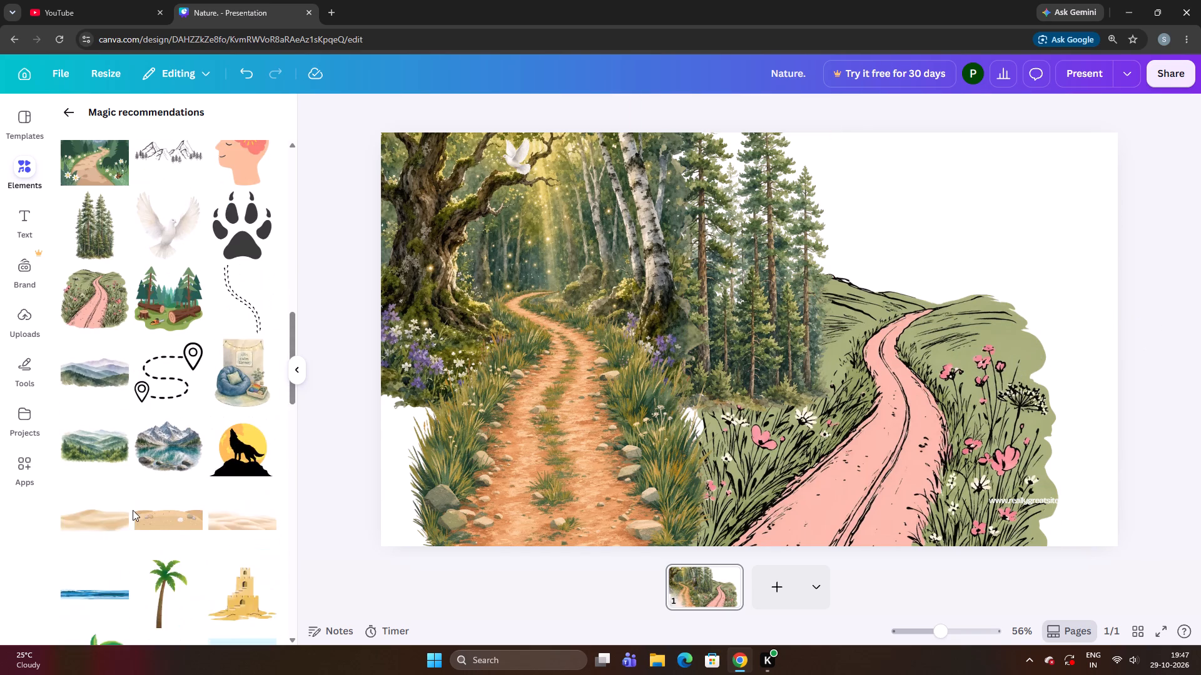
pyautogui.scroll(2, 133, 510)
pyautogui.click(146, 428)
pyautogui.moveTo(687, 374); pyautogui.dragTo(756, 342)
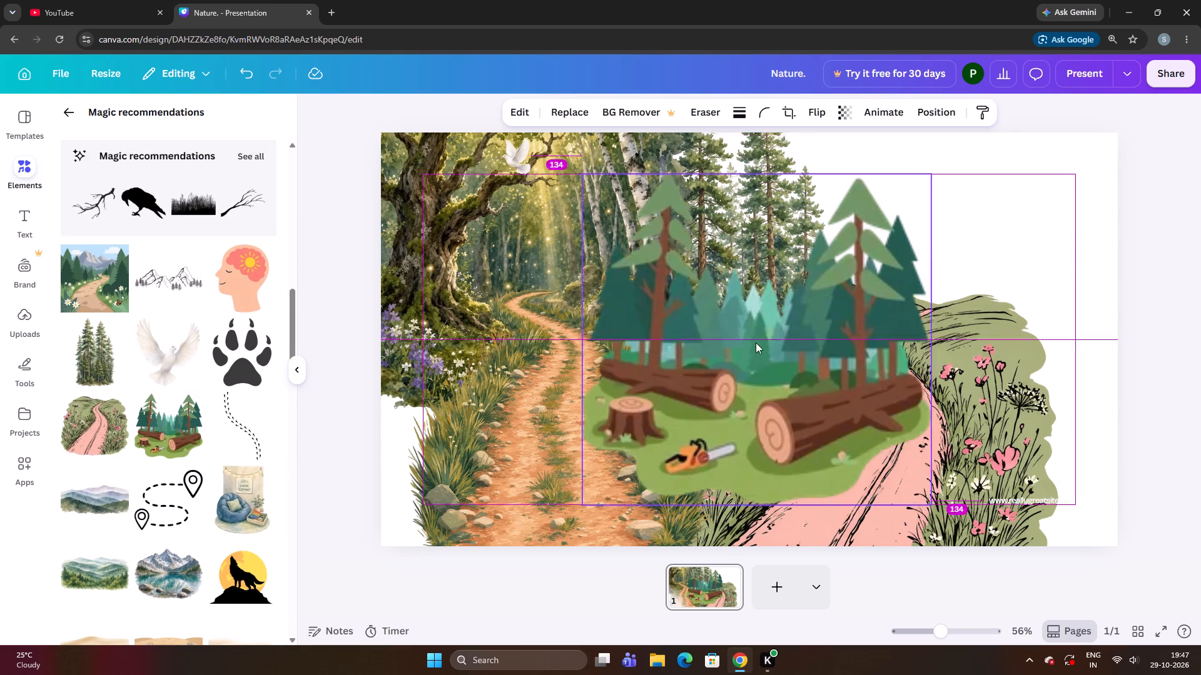
pyautogui.moveTo(756, 342); pyautogui.dragTo(864, 286)
pyautogui.moveTo(864, 286); pyautogui.dragTo(916, 262)
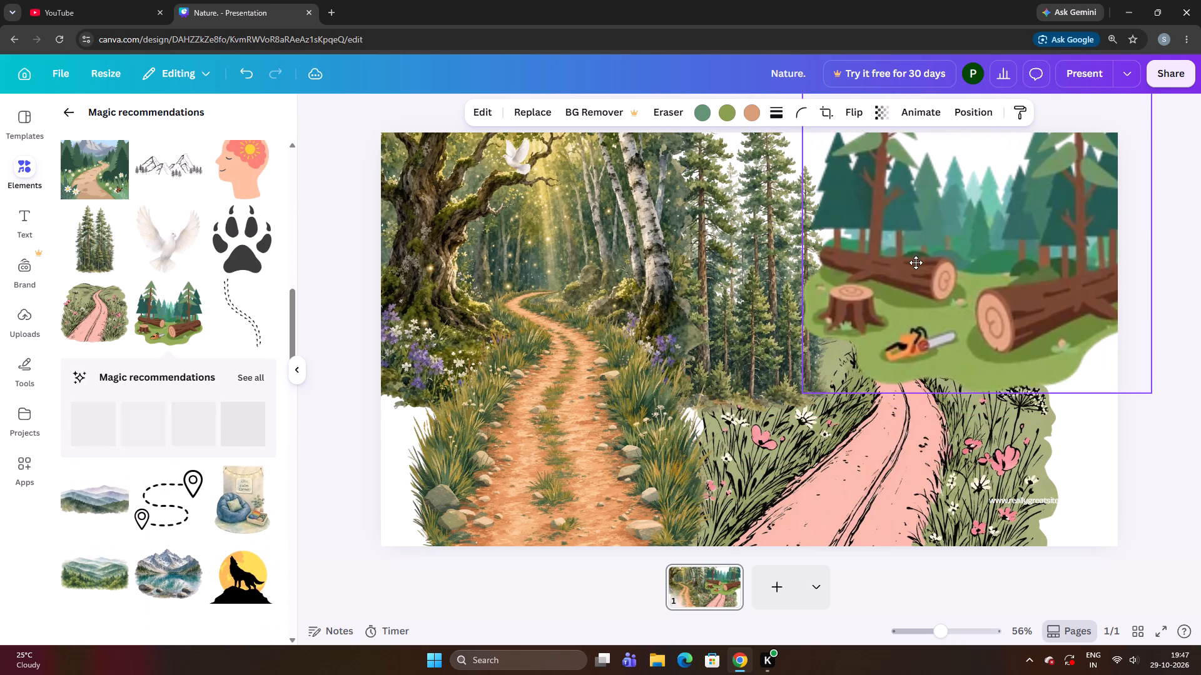
pyautogui.moveTo(916, 262); pyautogui.dragTo(885, 278)
pyautogui.moveTo(919, 312); pyautogui.dragTo(898, 343)
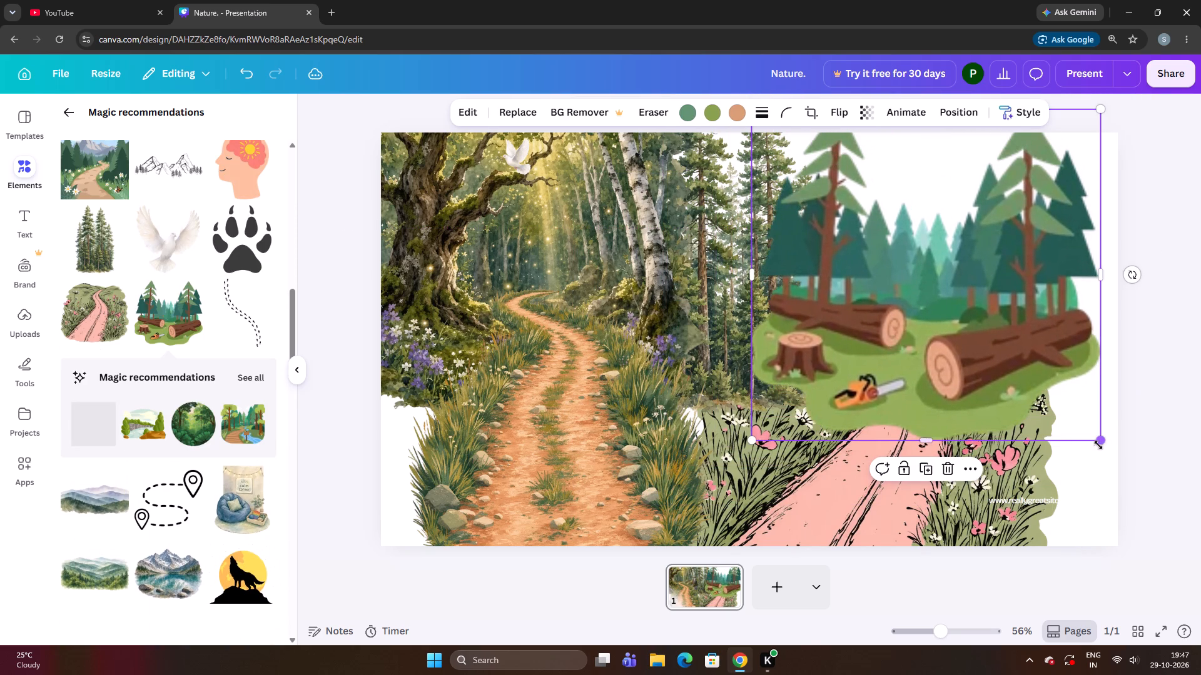
pyautogui.moveTo(1097, 442); pyautogui.dragTo(991, 322)
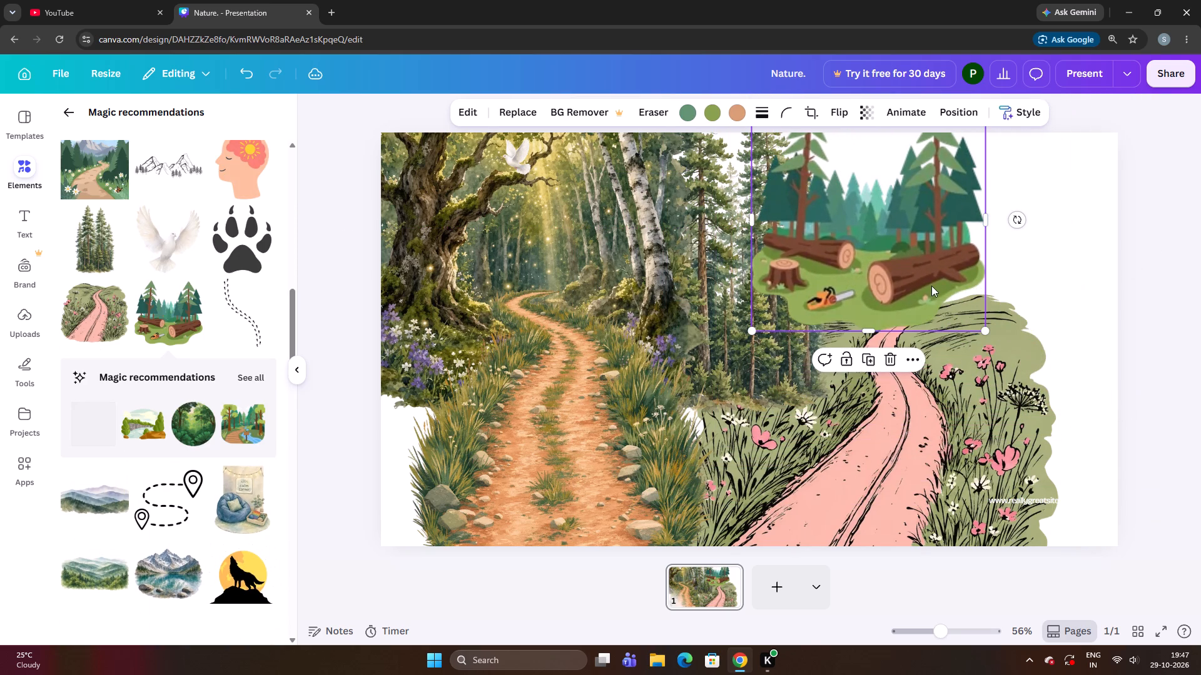
pyautogui.moveTo(931, 286); pyautogui.dragTo(971, 269)
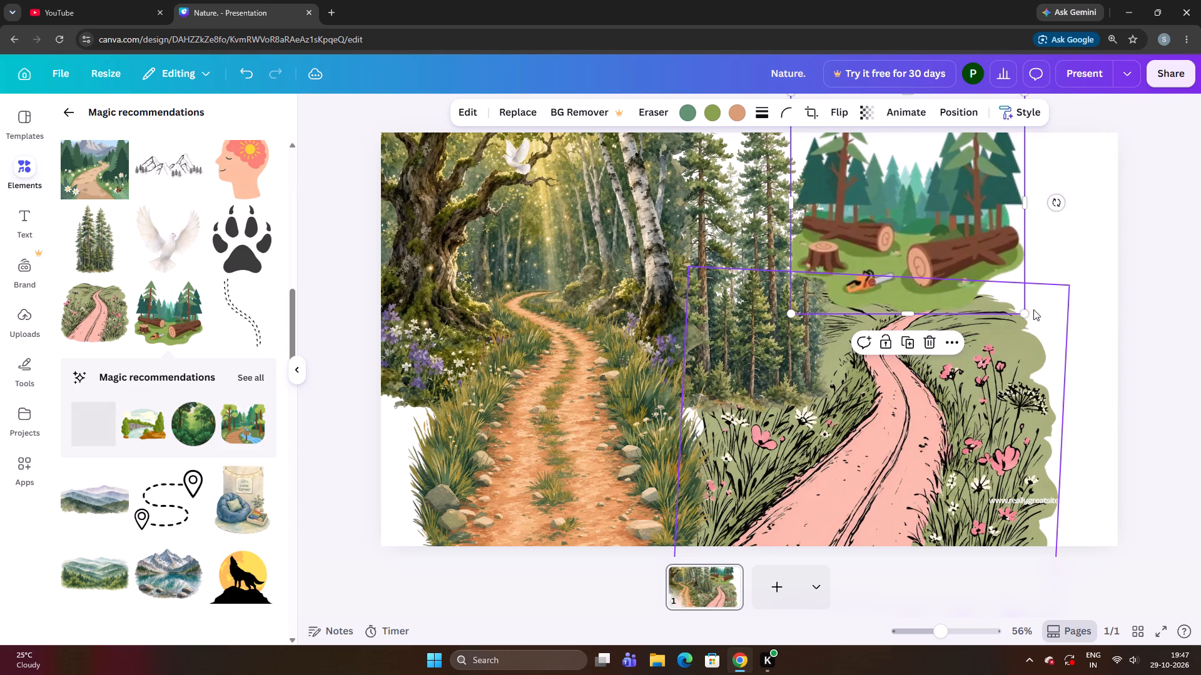
pyautogui.moveTo(1019, 313); pyautogui.dragTo(1143, 384)
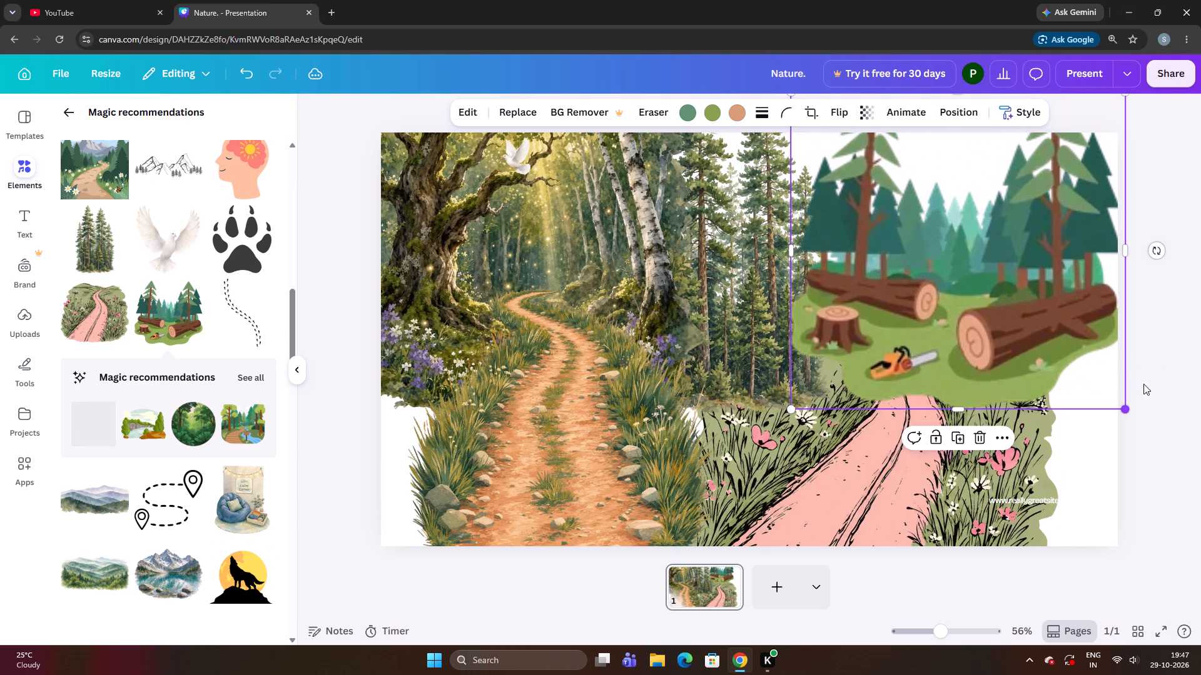
# Send the cut-log forest illustration backward so it sits behind the meadow and the tall pine trees.
pyautogui.rightClick(1047, 323)
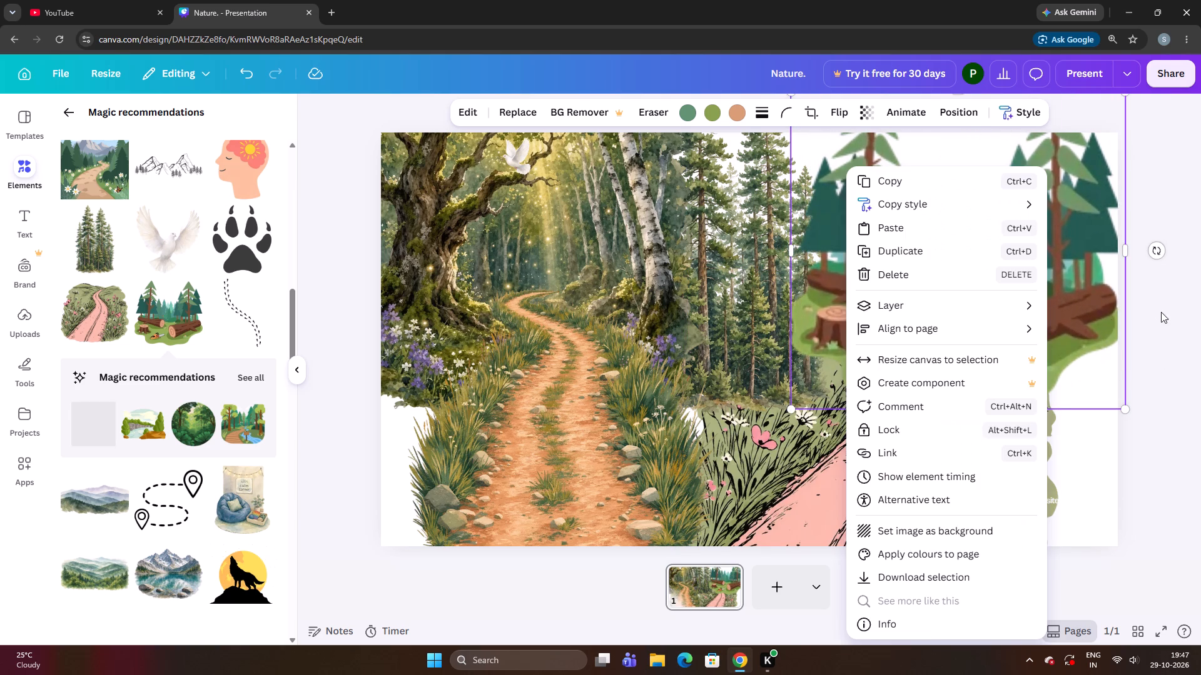
pyautogui.click(1163, 310)
pyautogui.rightClick(1054, 342)
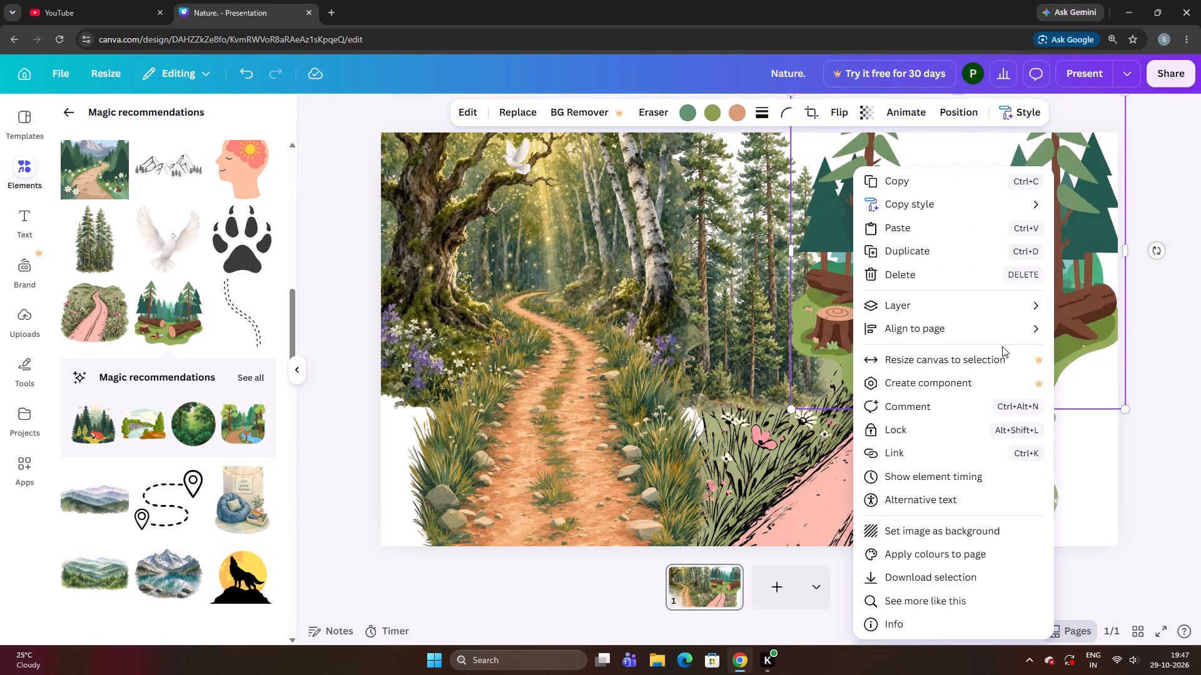
pyautogui.click(996, 302)
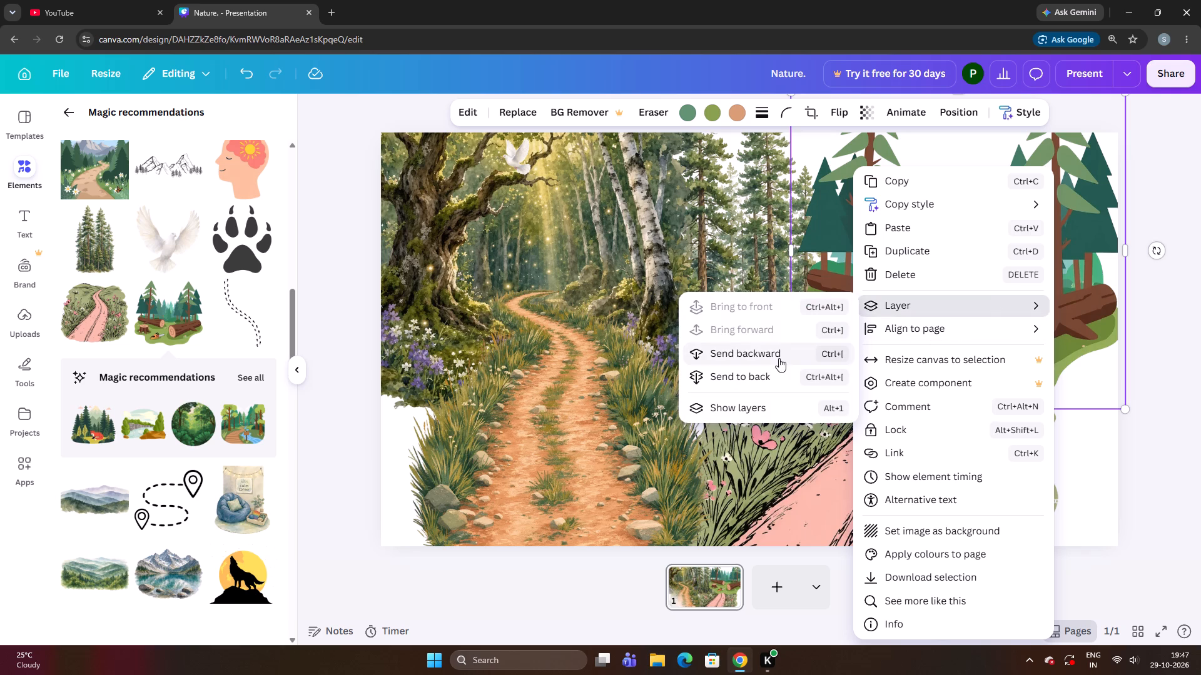
pyautogui.click(779, 358)
pyautogui.click(777, 356)
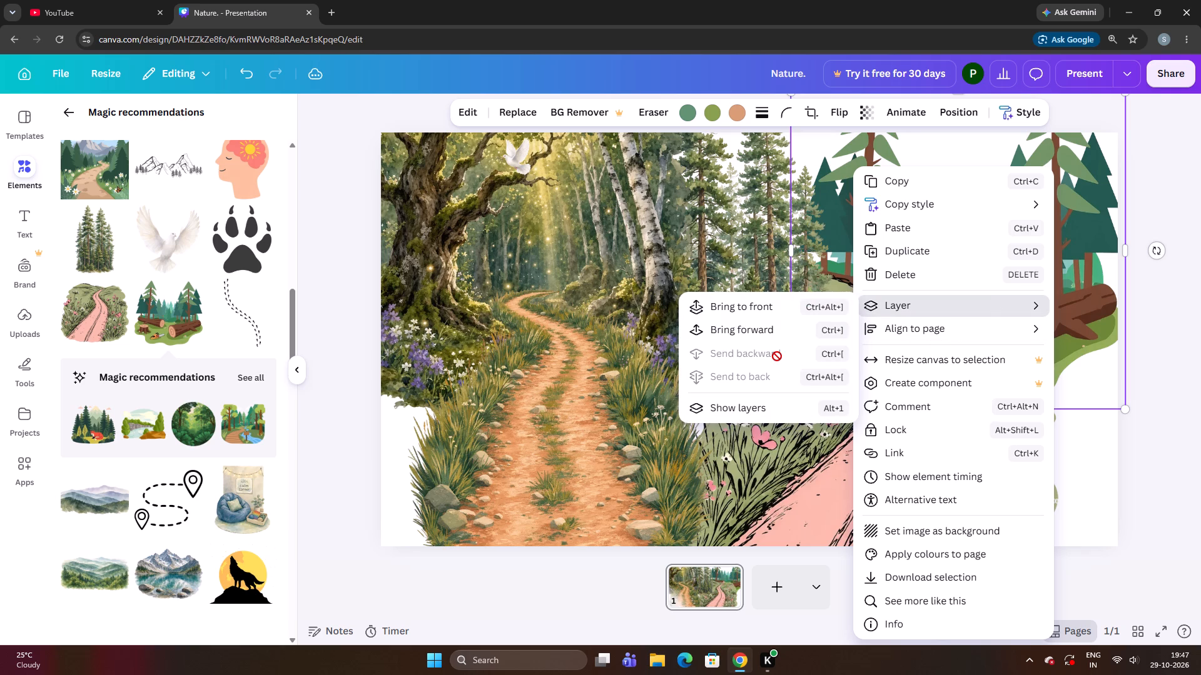
pyautogui.click(1200, 322)
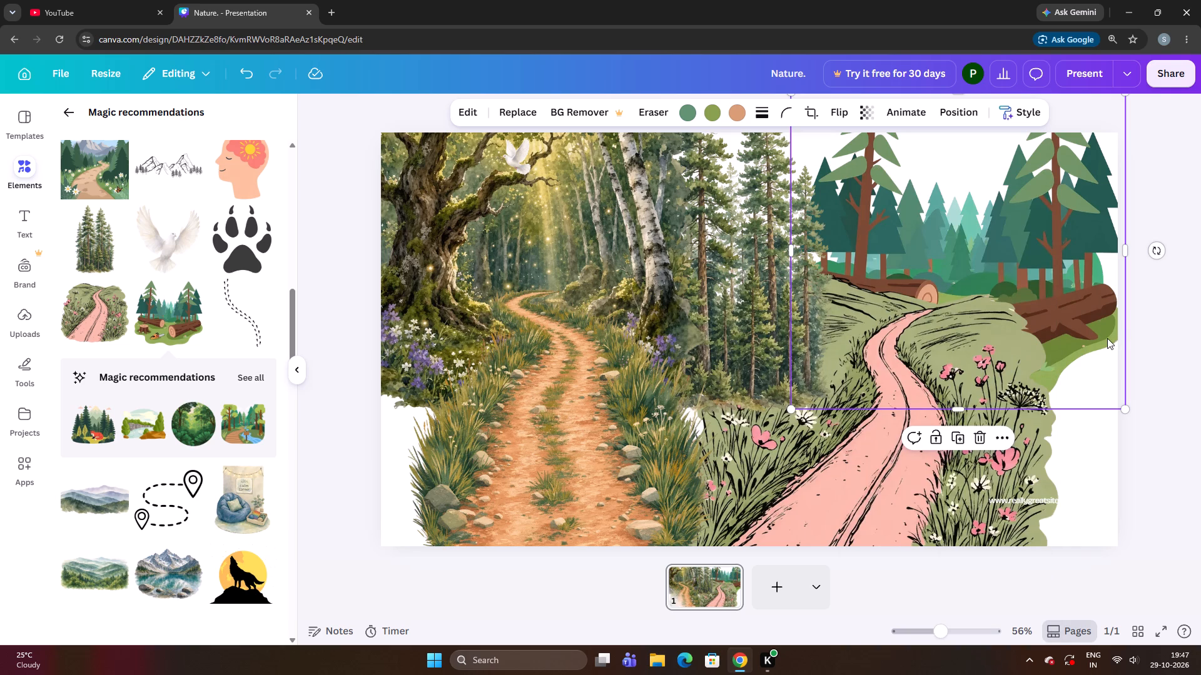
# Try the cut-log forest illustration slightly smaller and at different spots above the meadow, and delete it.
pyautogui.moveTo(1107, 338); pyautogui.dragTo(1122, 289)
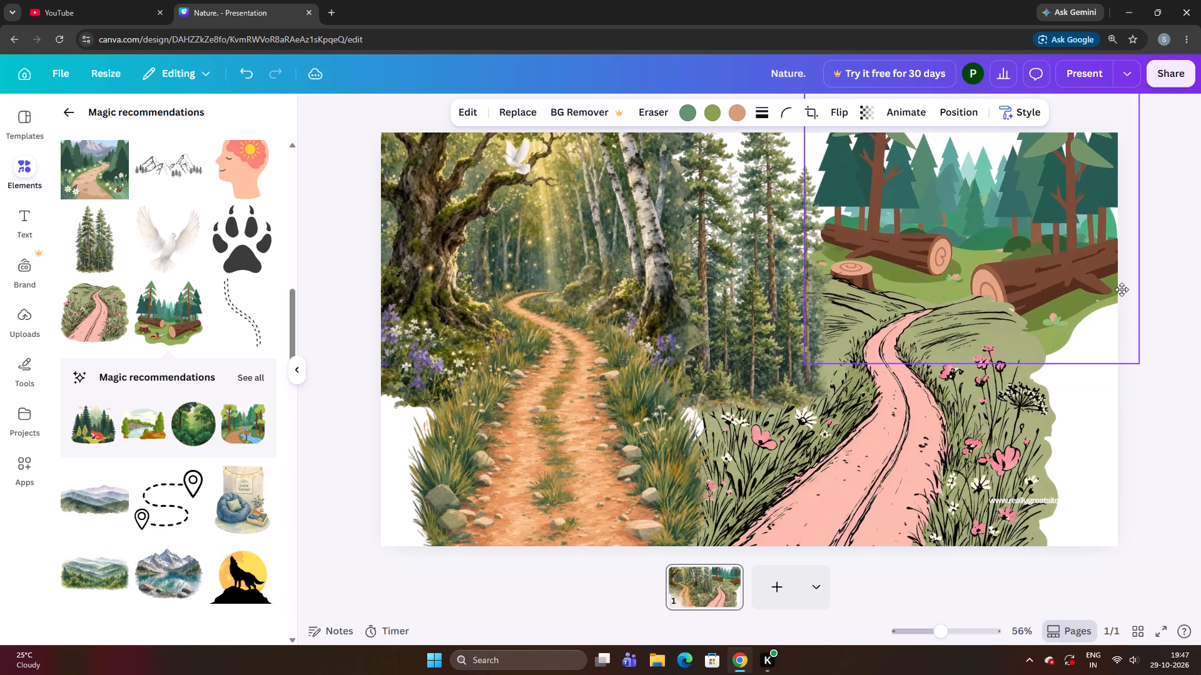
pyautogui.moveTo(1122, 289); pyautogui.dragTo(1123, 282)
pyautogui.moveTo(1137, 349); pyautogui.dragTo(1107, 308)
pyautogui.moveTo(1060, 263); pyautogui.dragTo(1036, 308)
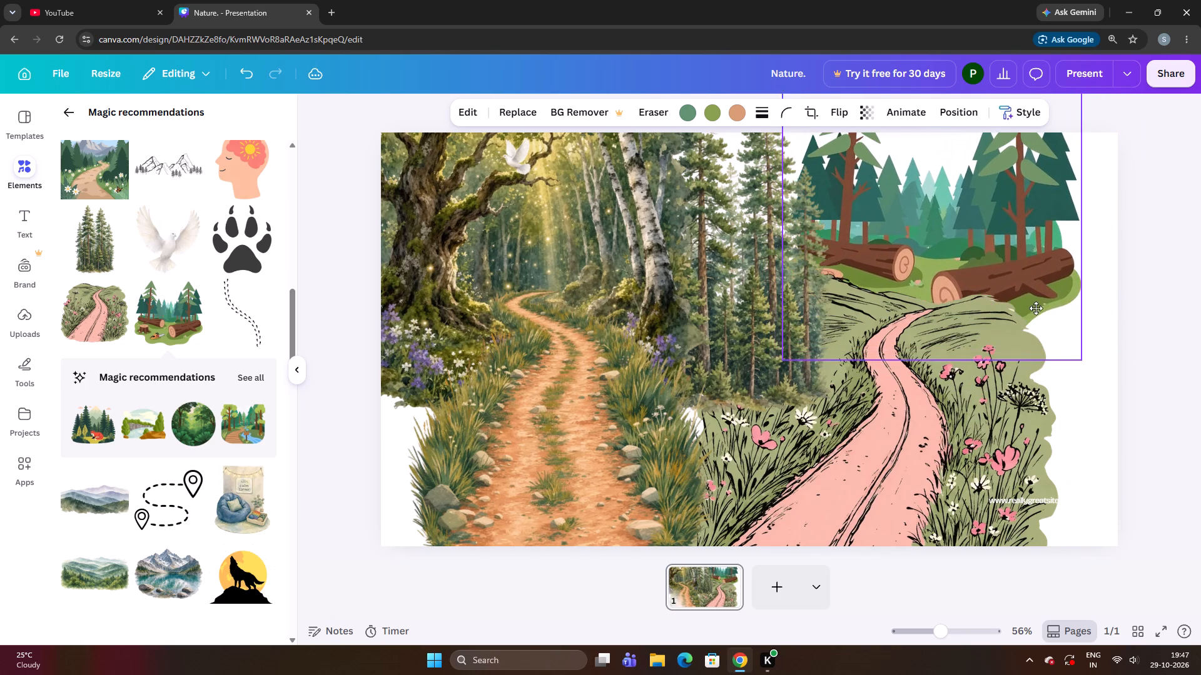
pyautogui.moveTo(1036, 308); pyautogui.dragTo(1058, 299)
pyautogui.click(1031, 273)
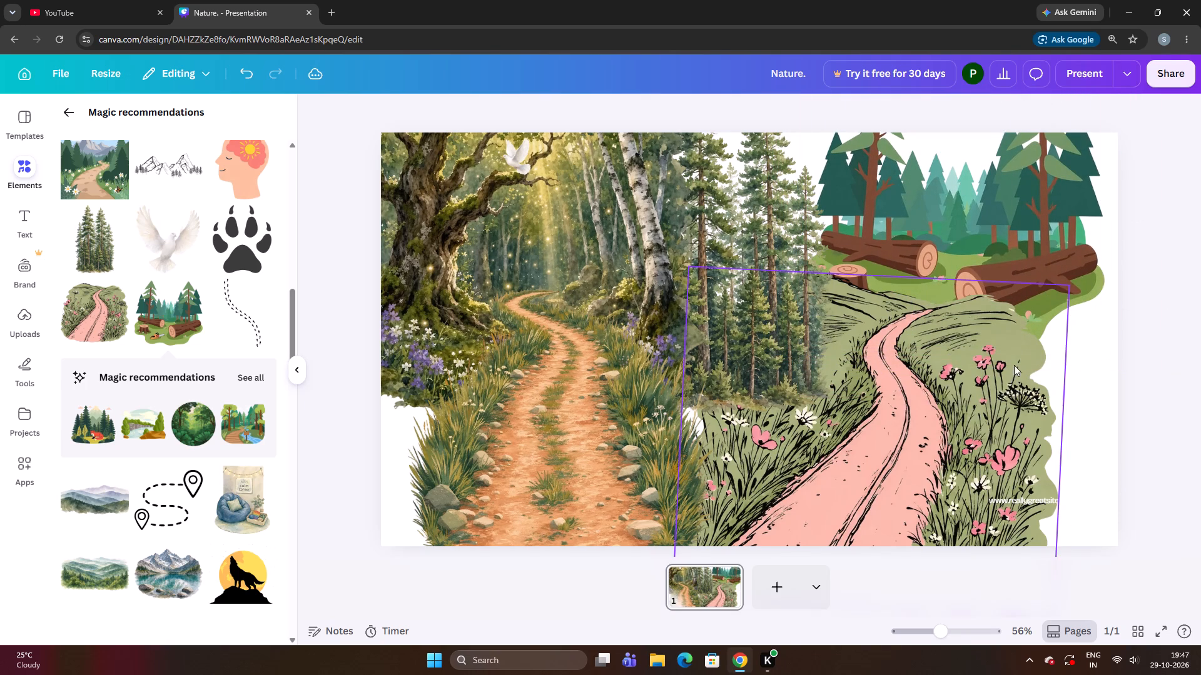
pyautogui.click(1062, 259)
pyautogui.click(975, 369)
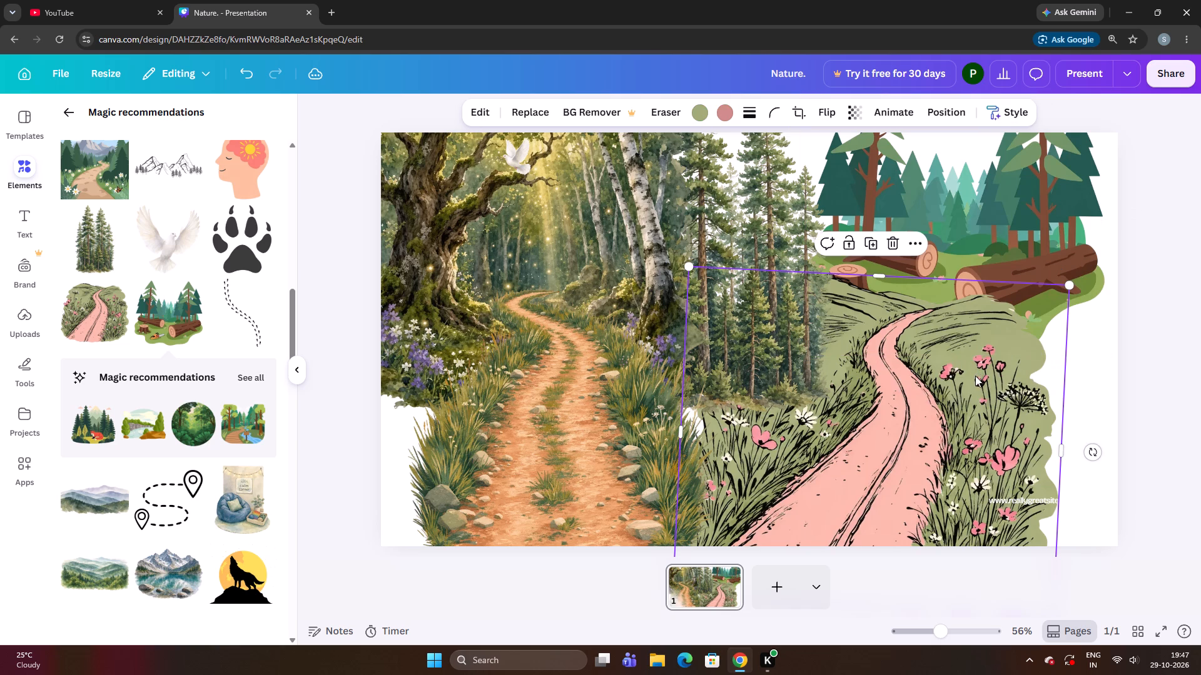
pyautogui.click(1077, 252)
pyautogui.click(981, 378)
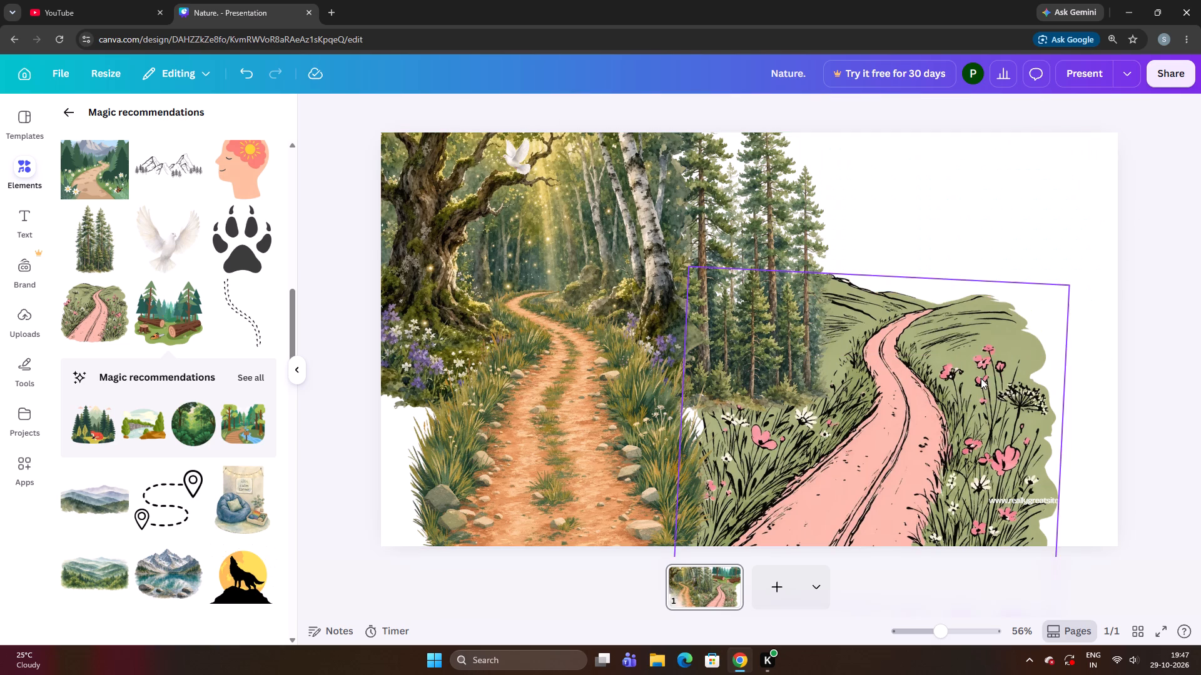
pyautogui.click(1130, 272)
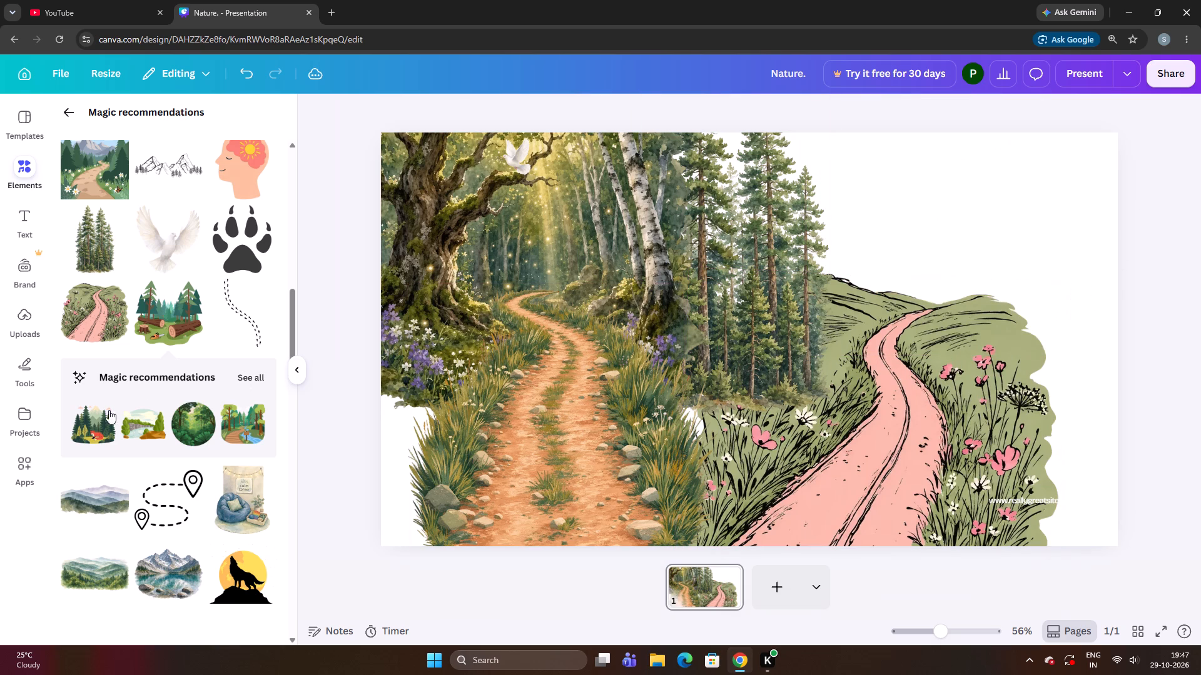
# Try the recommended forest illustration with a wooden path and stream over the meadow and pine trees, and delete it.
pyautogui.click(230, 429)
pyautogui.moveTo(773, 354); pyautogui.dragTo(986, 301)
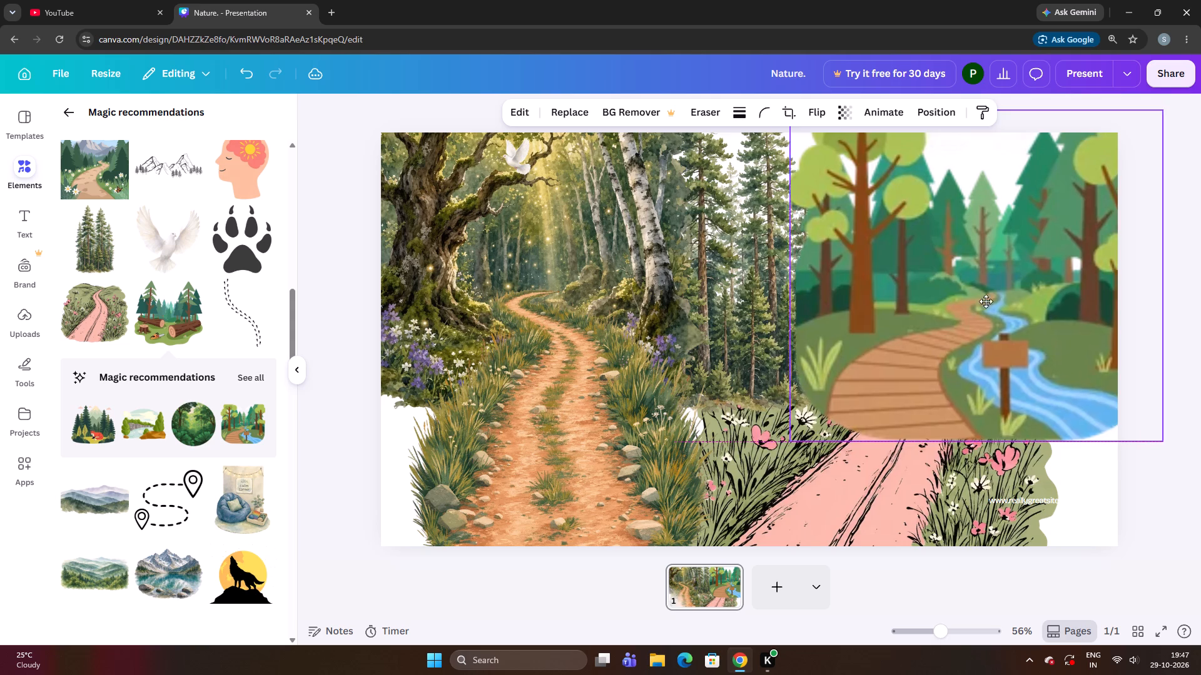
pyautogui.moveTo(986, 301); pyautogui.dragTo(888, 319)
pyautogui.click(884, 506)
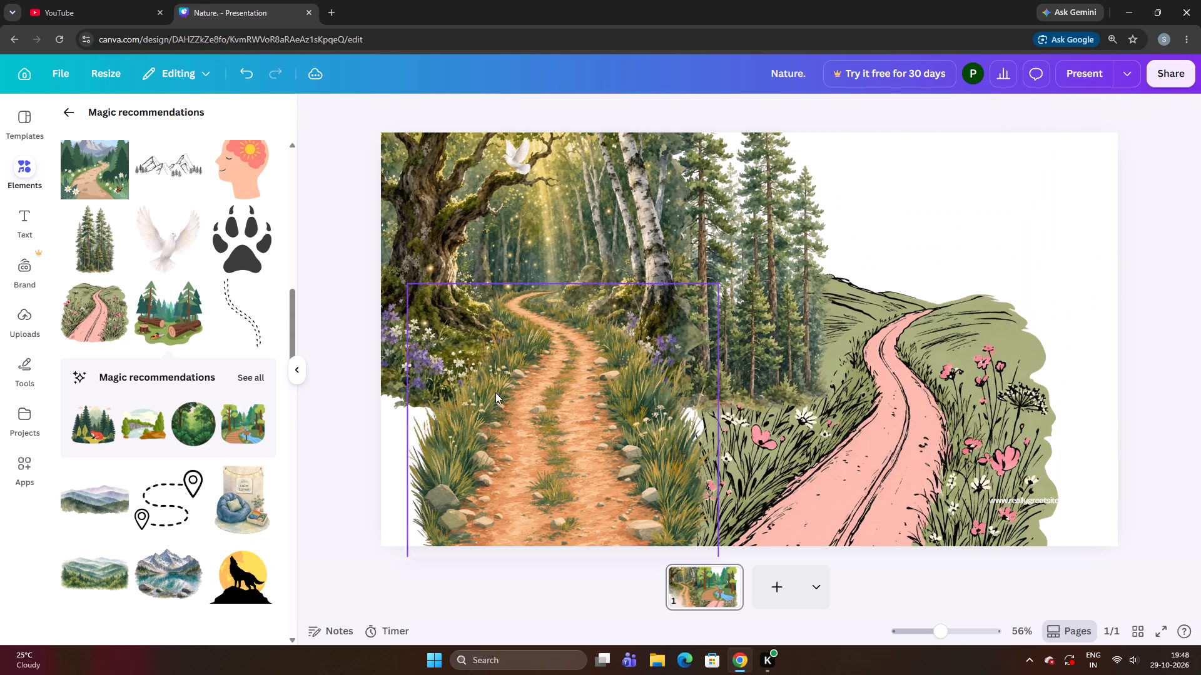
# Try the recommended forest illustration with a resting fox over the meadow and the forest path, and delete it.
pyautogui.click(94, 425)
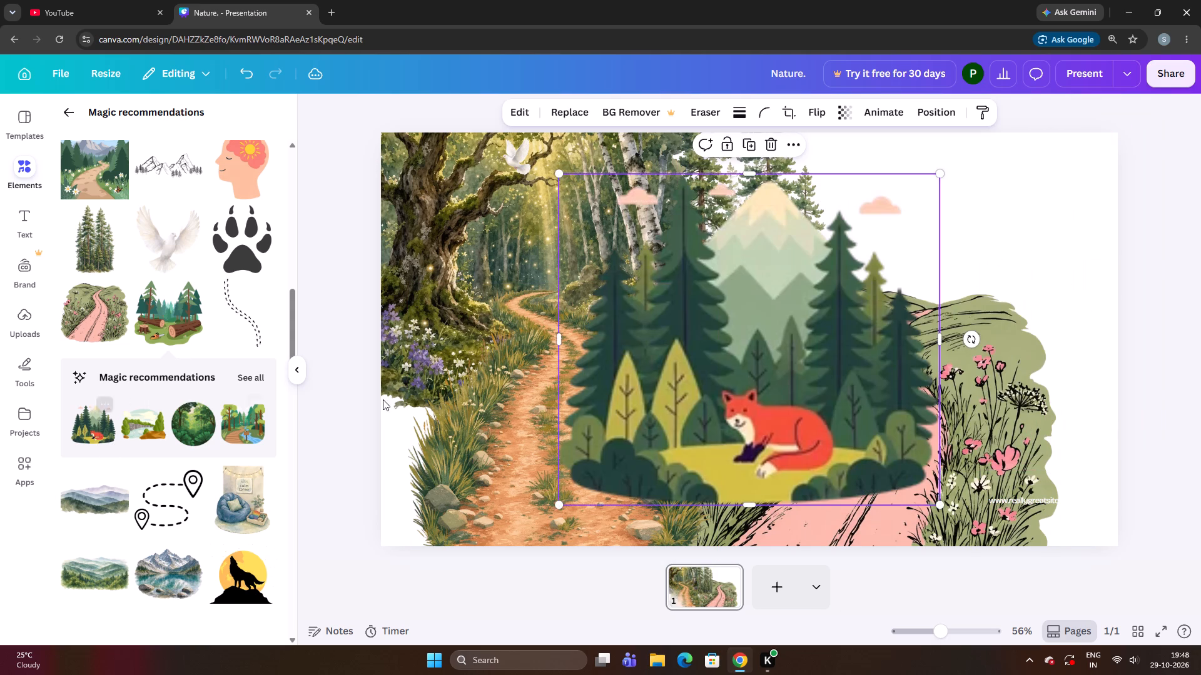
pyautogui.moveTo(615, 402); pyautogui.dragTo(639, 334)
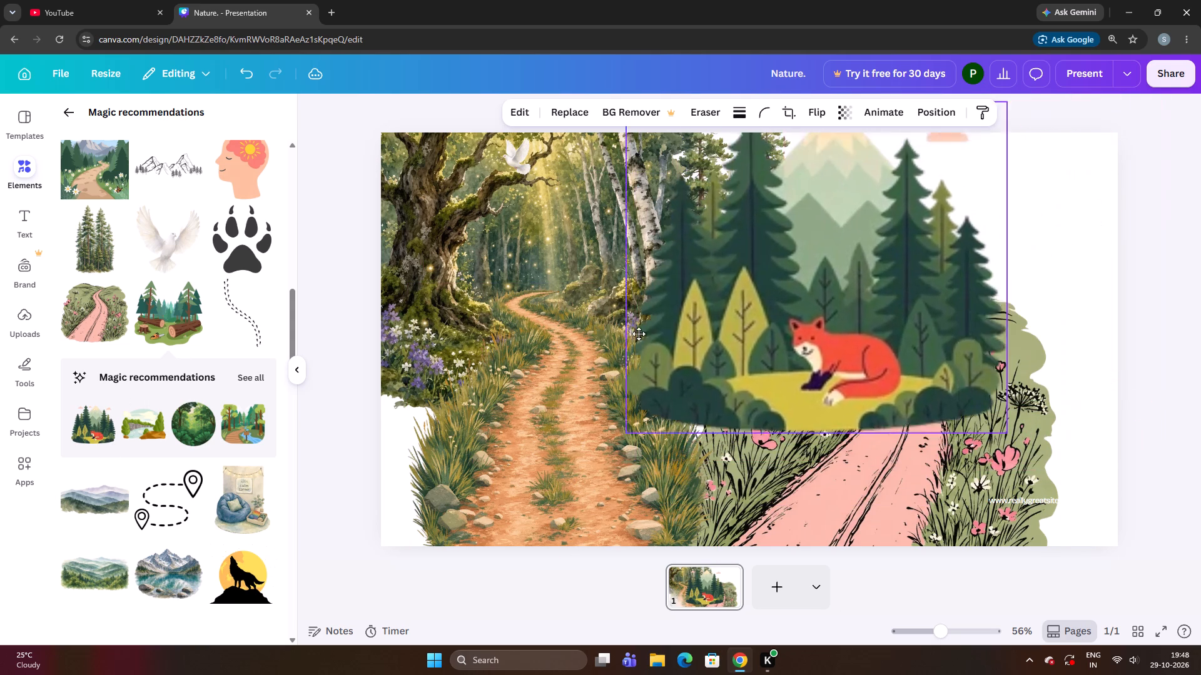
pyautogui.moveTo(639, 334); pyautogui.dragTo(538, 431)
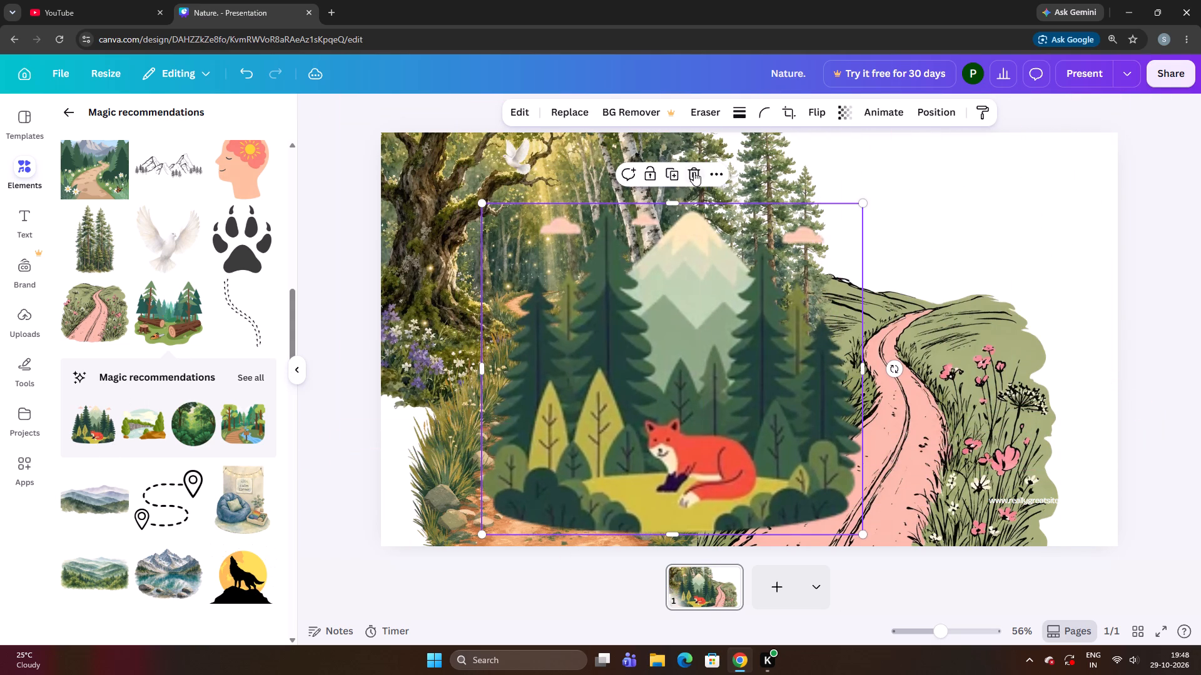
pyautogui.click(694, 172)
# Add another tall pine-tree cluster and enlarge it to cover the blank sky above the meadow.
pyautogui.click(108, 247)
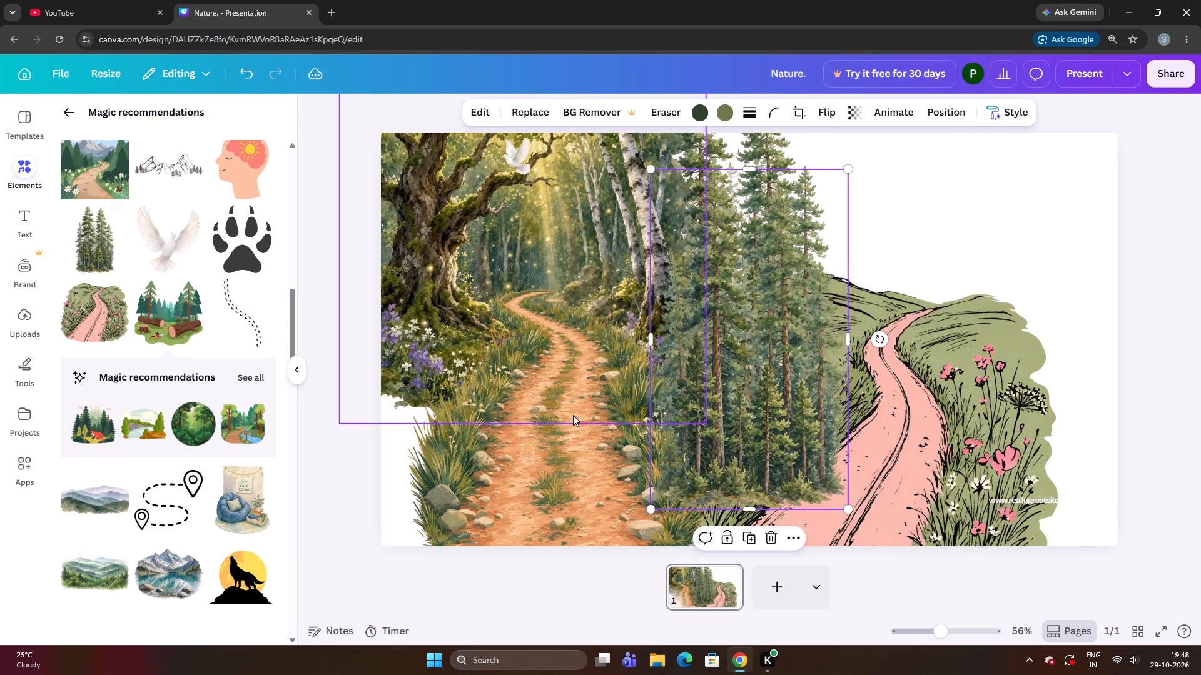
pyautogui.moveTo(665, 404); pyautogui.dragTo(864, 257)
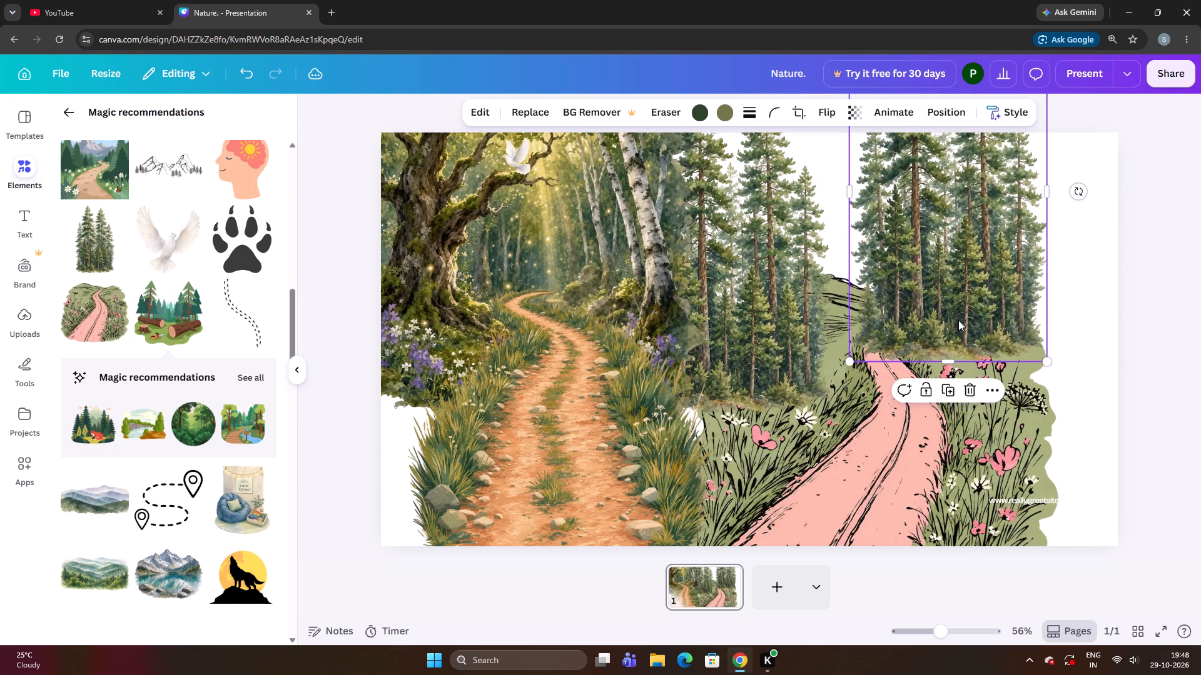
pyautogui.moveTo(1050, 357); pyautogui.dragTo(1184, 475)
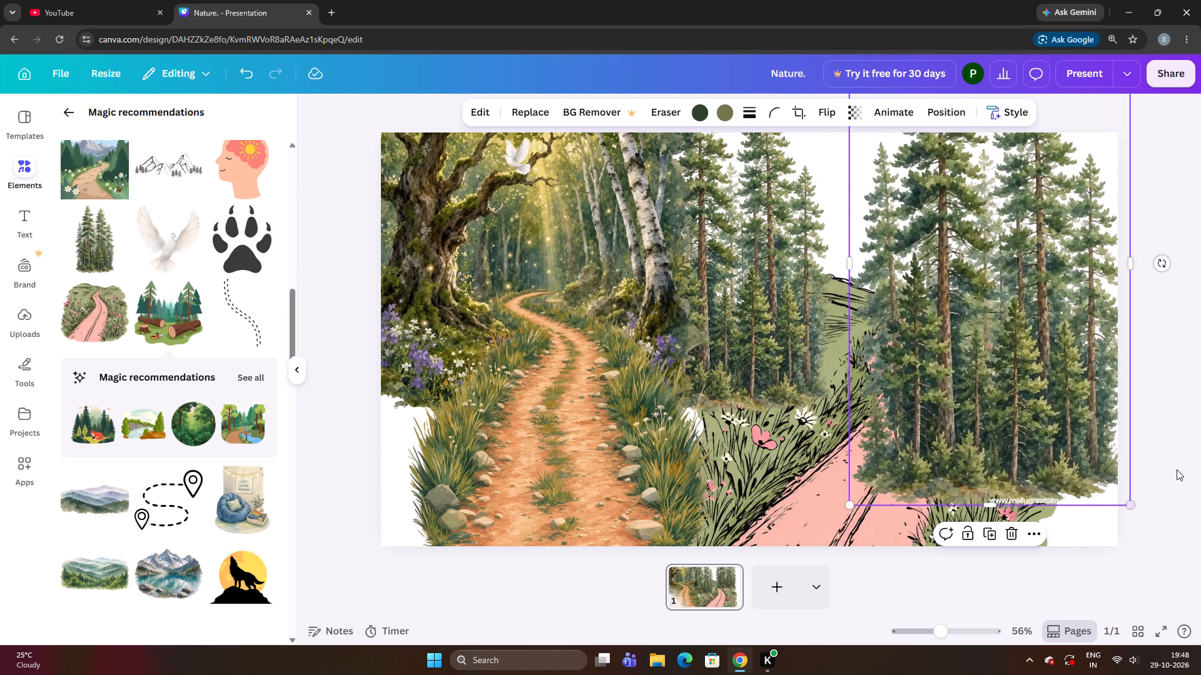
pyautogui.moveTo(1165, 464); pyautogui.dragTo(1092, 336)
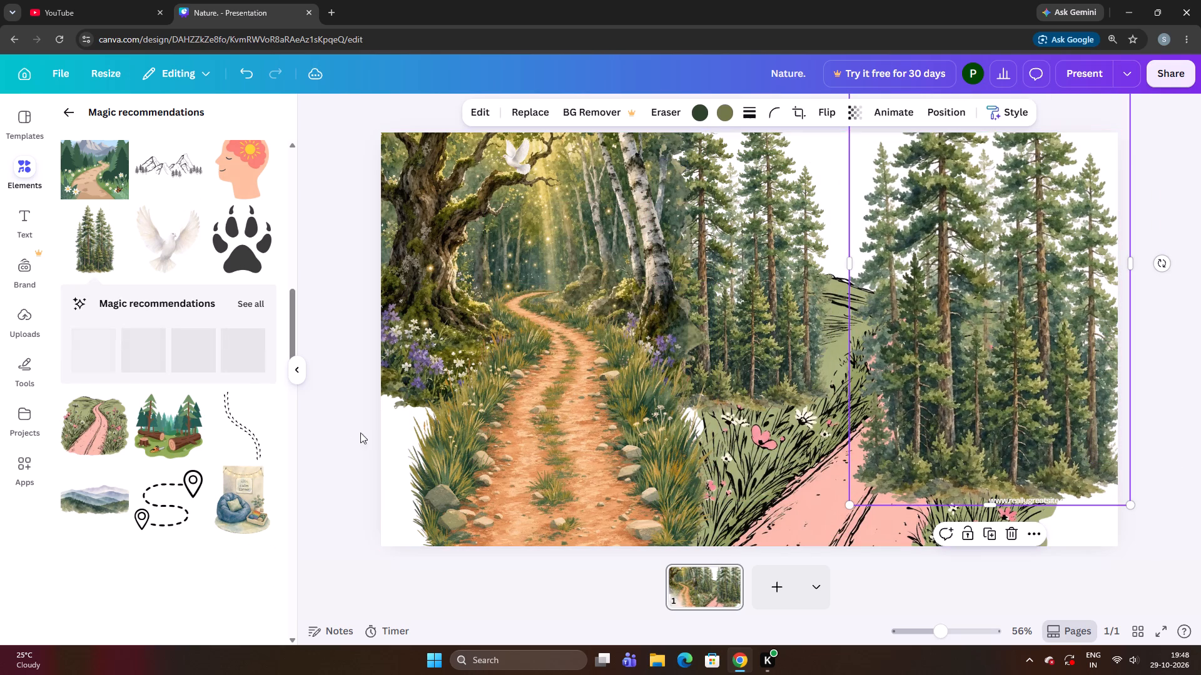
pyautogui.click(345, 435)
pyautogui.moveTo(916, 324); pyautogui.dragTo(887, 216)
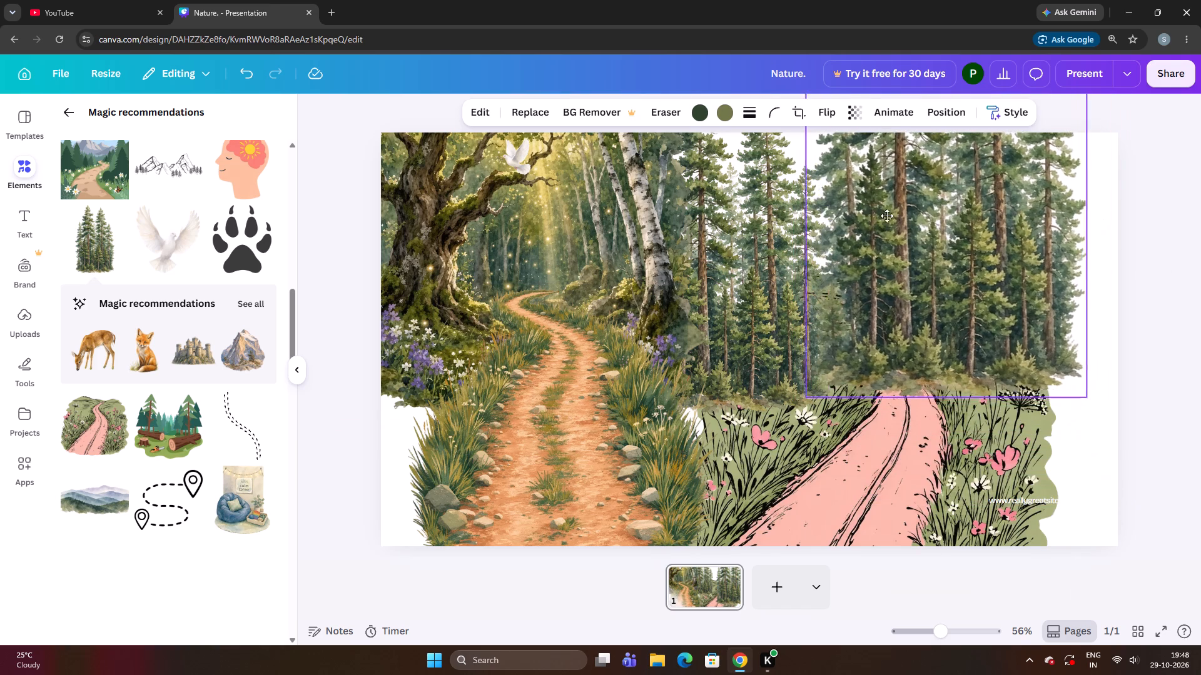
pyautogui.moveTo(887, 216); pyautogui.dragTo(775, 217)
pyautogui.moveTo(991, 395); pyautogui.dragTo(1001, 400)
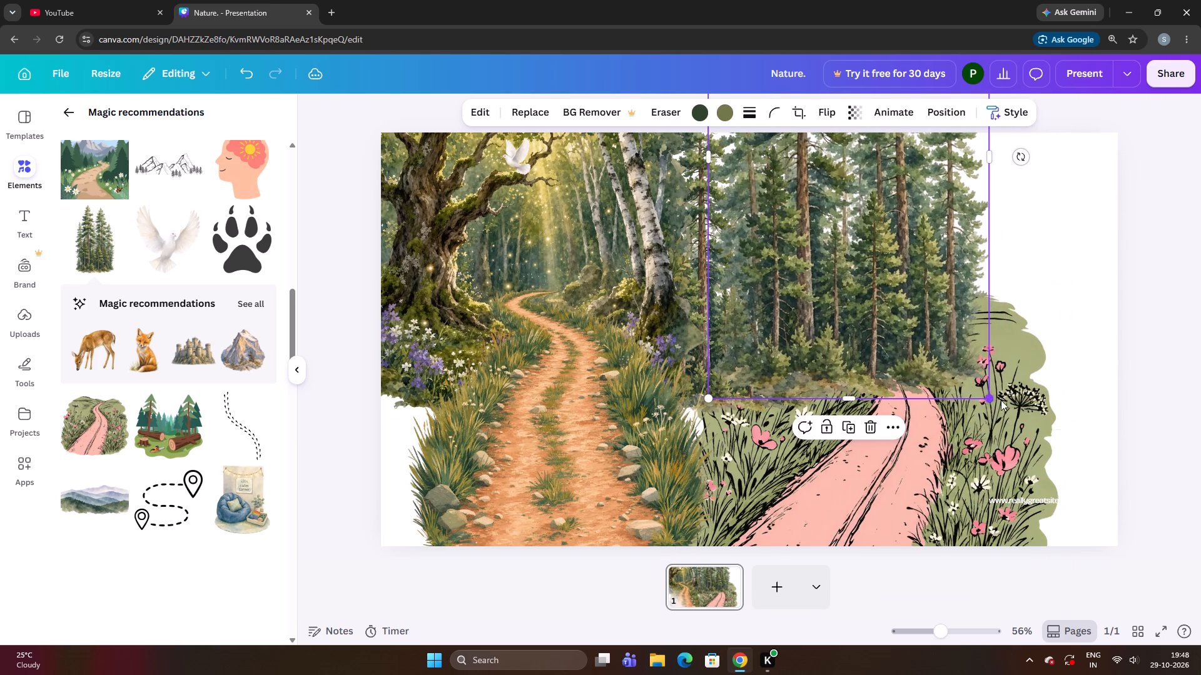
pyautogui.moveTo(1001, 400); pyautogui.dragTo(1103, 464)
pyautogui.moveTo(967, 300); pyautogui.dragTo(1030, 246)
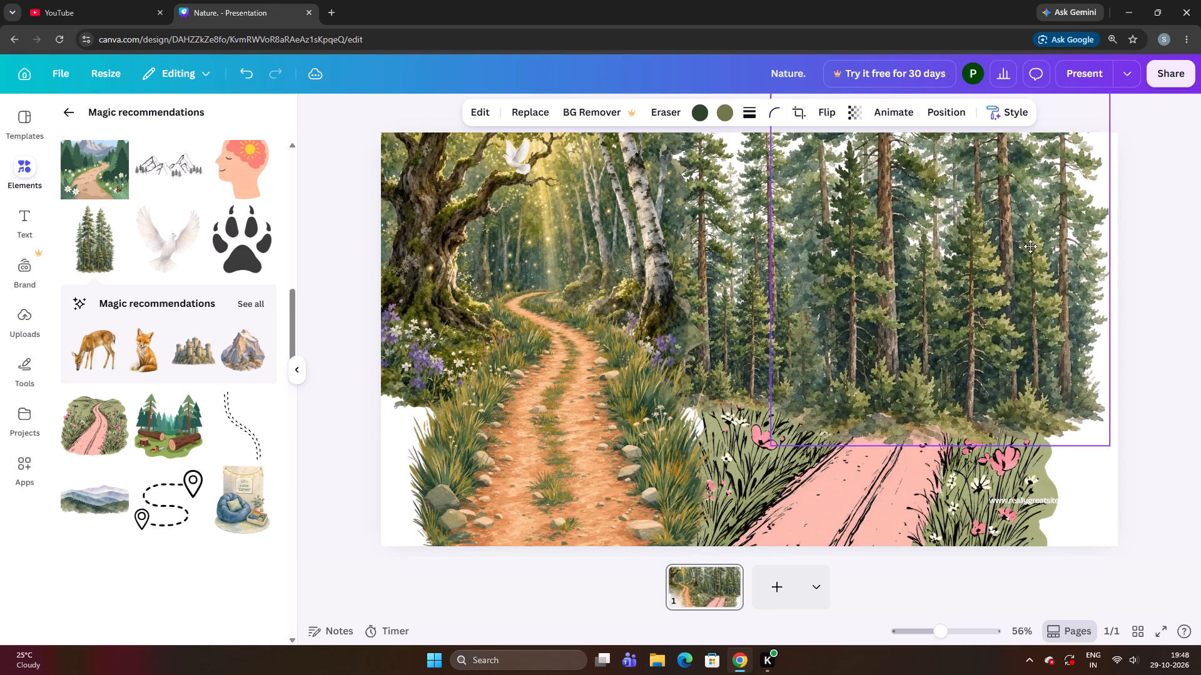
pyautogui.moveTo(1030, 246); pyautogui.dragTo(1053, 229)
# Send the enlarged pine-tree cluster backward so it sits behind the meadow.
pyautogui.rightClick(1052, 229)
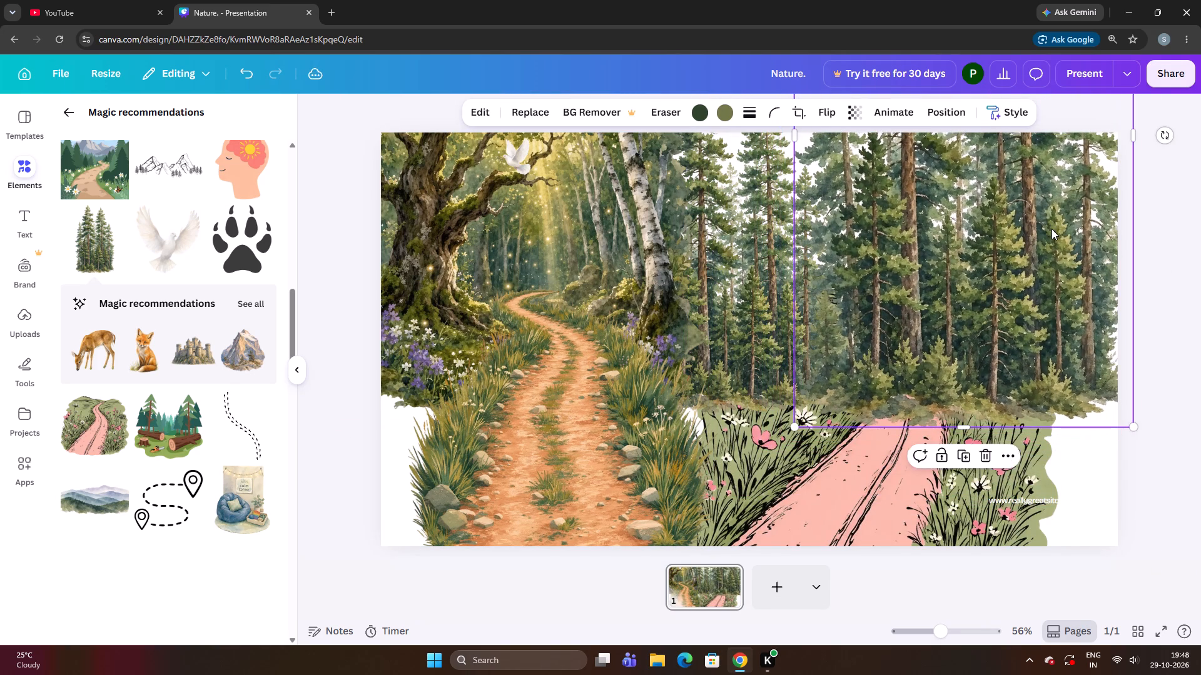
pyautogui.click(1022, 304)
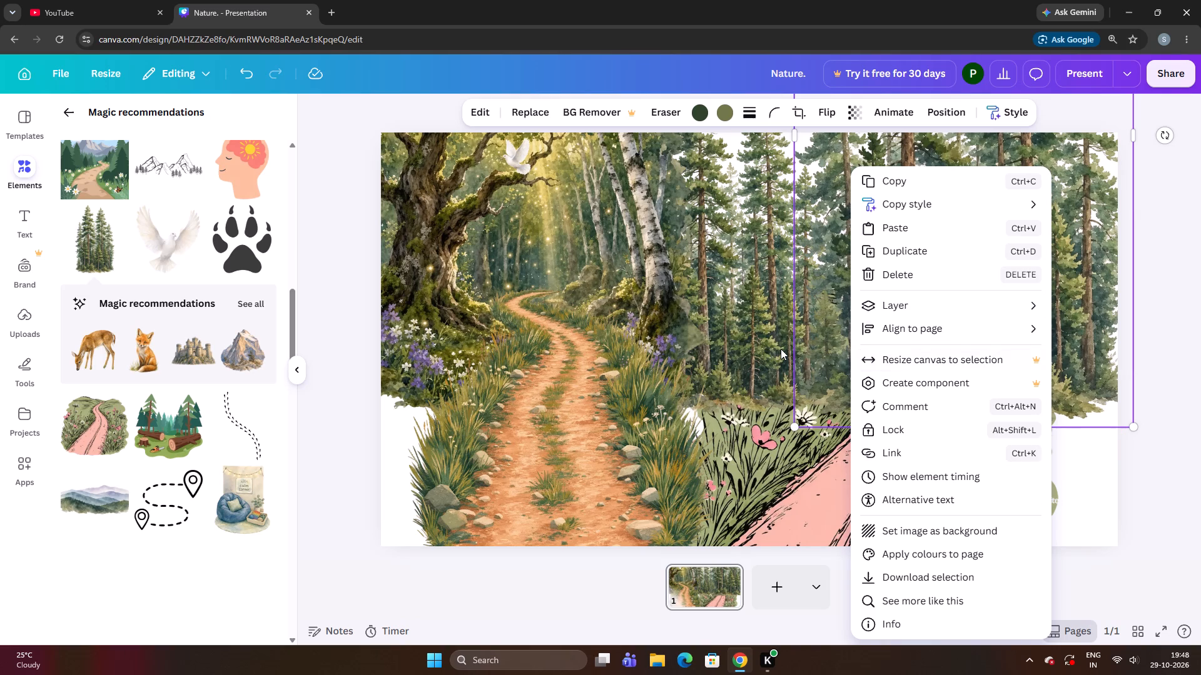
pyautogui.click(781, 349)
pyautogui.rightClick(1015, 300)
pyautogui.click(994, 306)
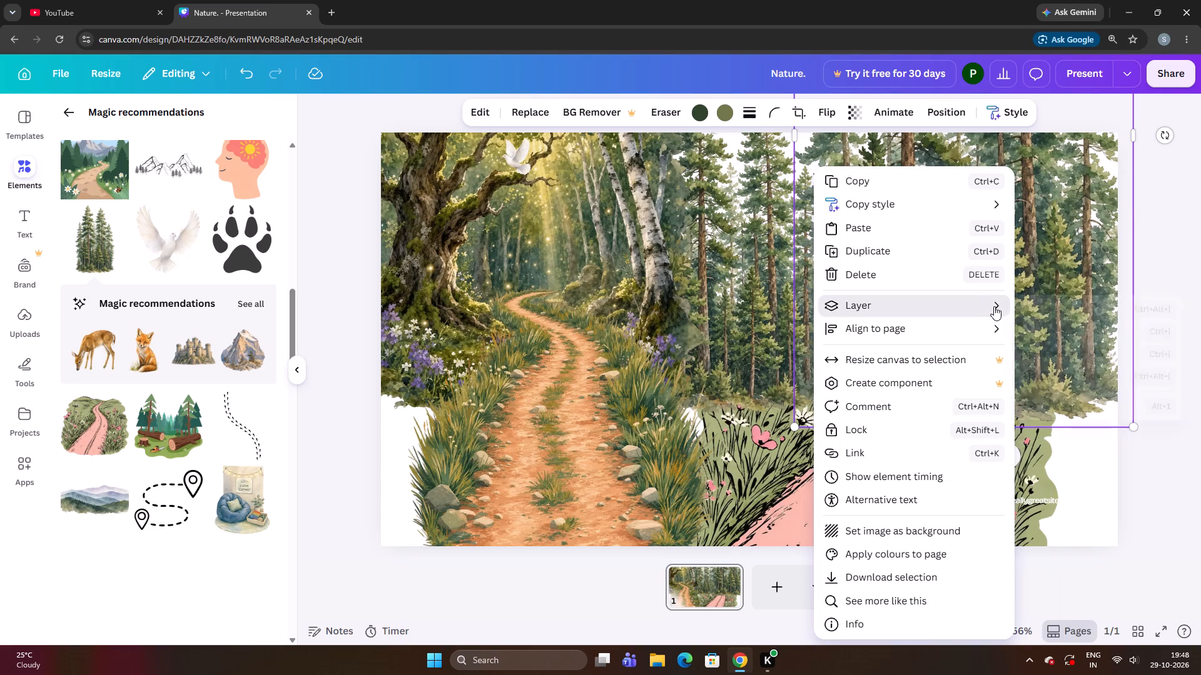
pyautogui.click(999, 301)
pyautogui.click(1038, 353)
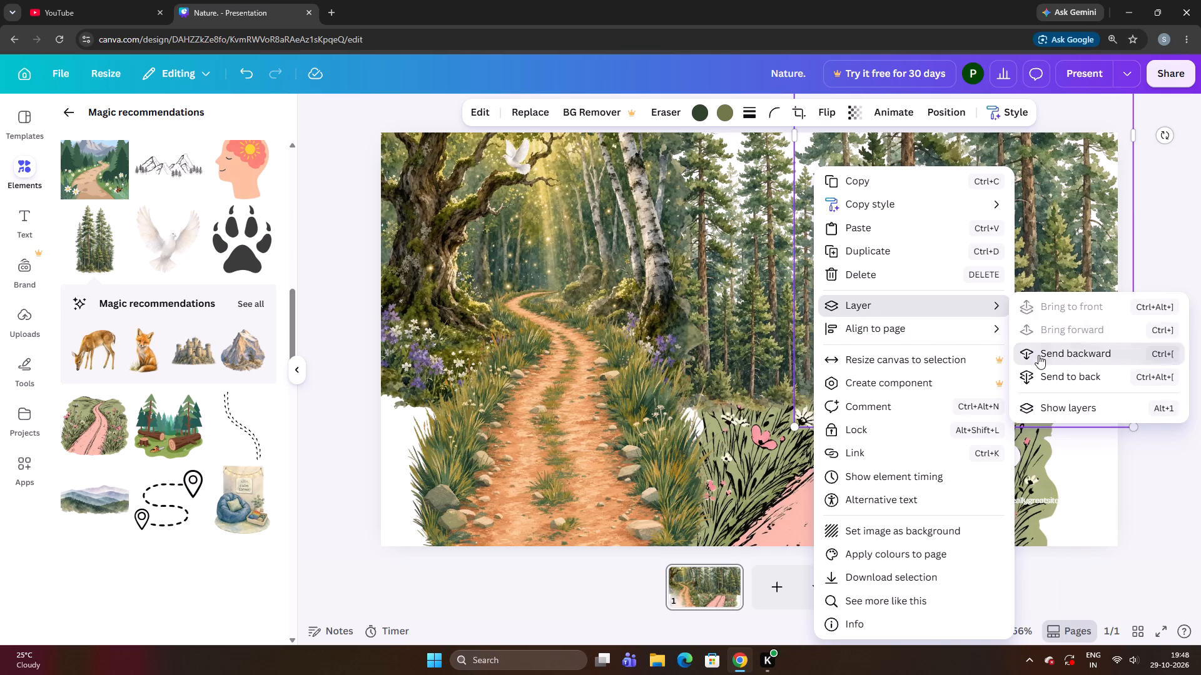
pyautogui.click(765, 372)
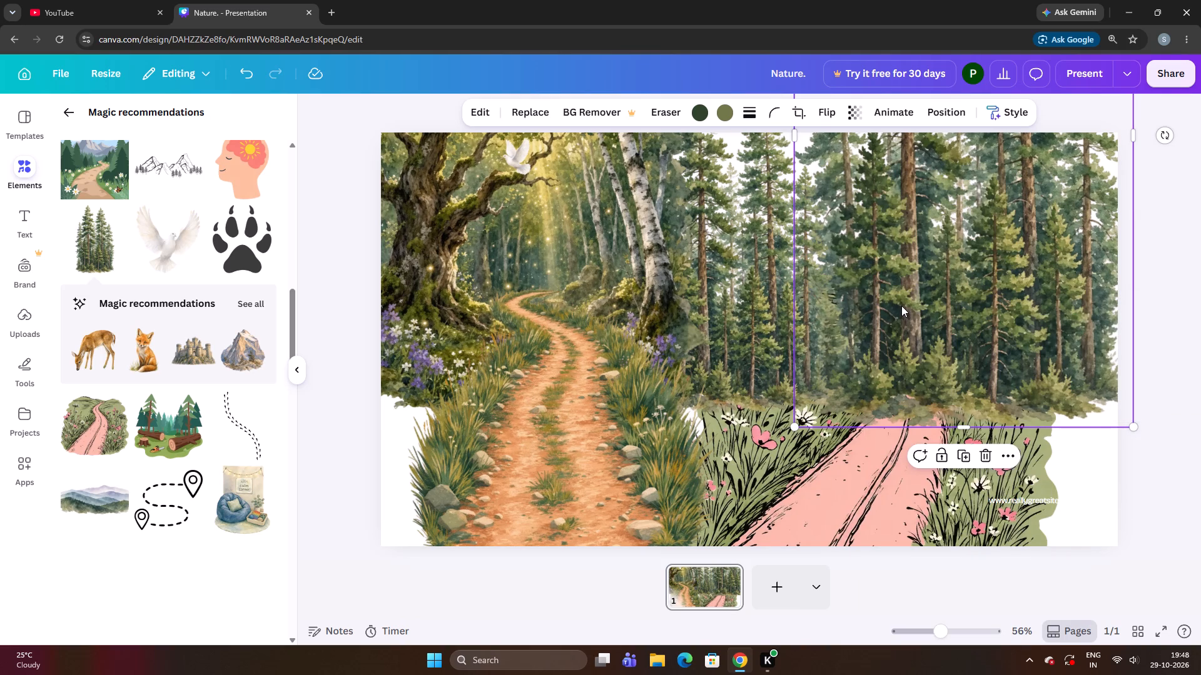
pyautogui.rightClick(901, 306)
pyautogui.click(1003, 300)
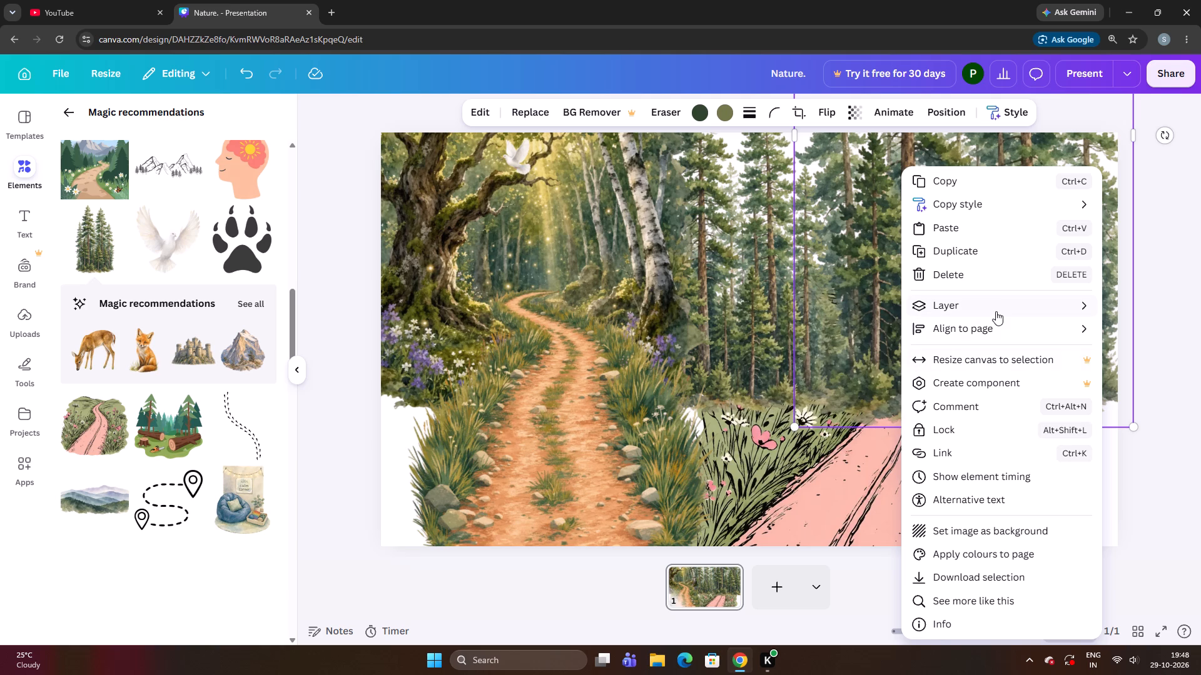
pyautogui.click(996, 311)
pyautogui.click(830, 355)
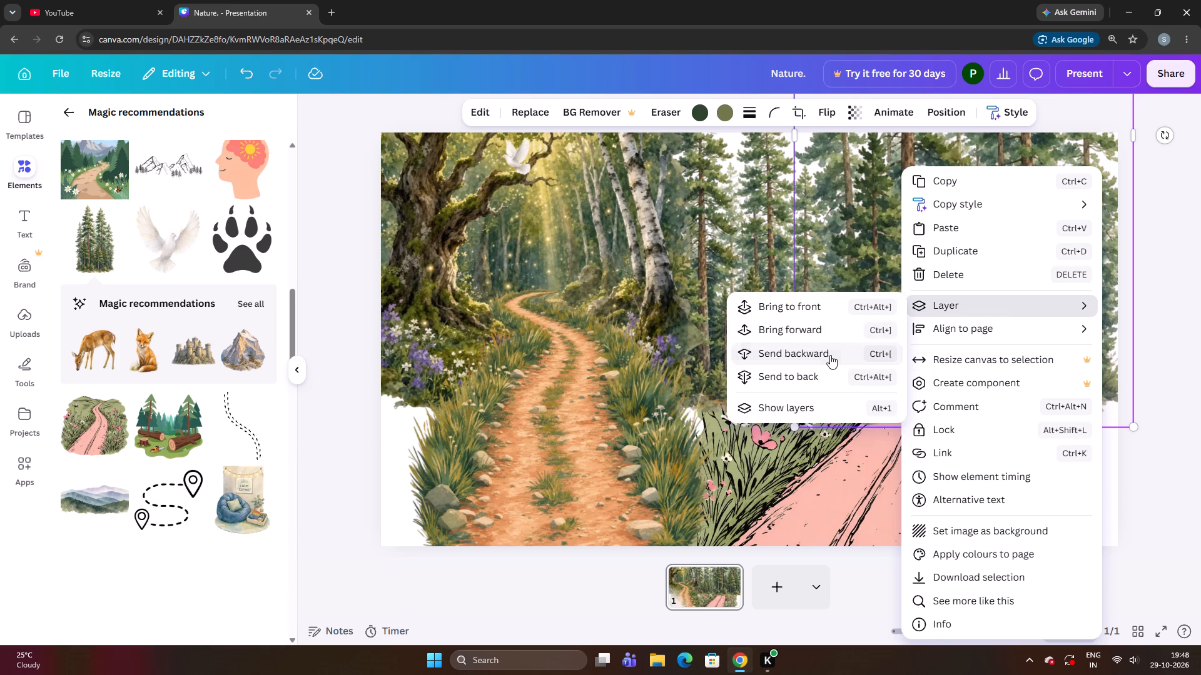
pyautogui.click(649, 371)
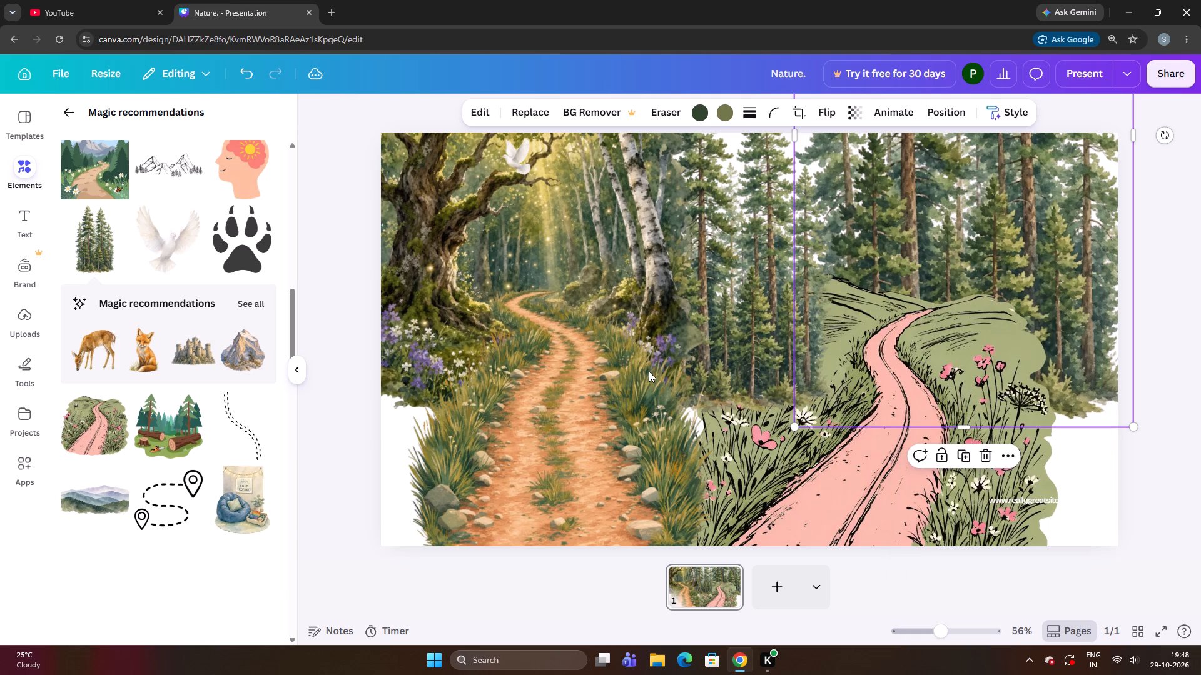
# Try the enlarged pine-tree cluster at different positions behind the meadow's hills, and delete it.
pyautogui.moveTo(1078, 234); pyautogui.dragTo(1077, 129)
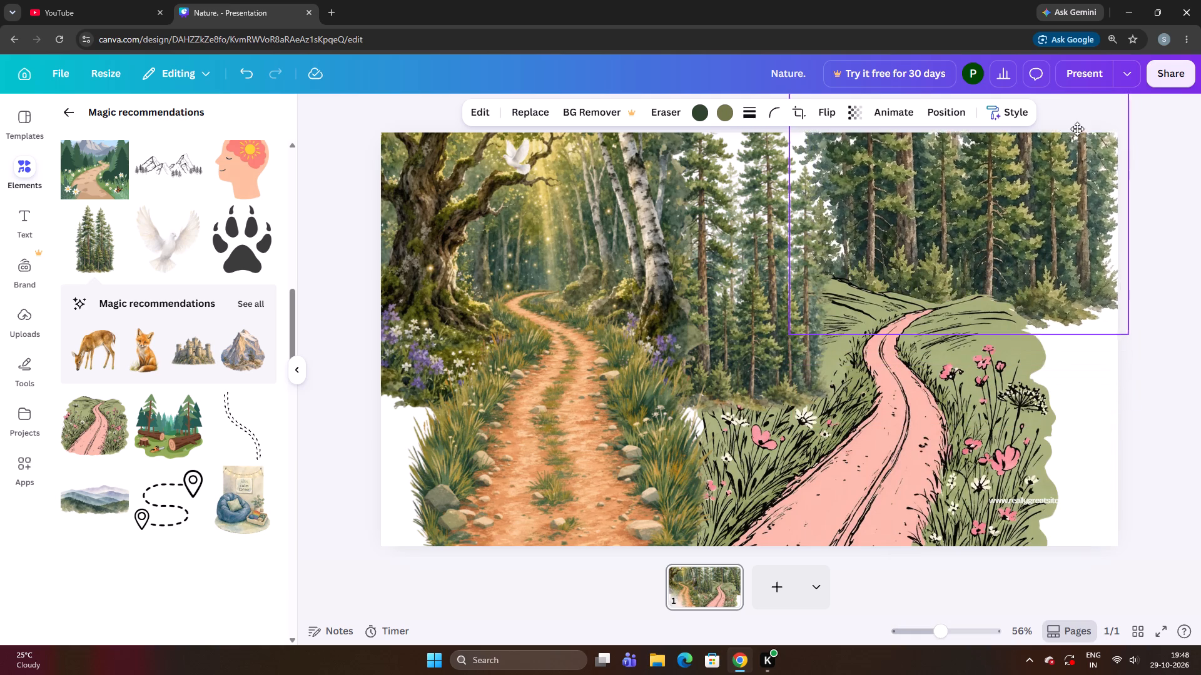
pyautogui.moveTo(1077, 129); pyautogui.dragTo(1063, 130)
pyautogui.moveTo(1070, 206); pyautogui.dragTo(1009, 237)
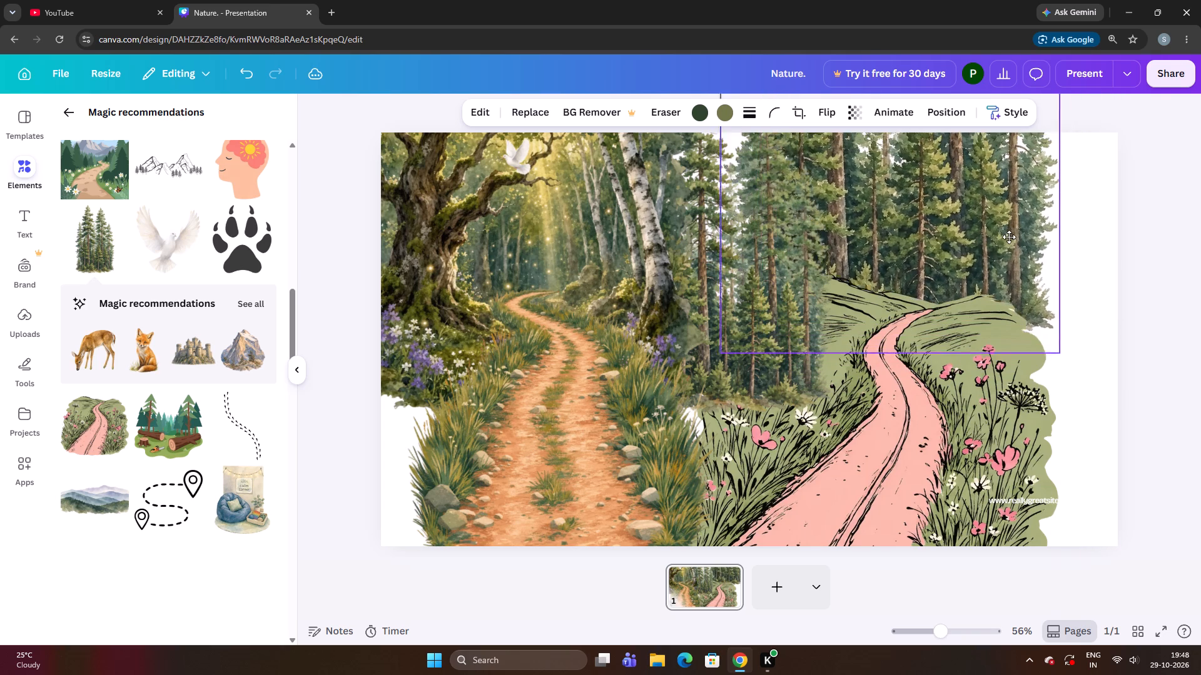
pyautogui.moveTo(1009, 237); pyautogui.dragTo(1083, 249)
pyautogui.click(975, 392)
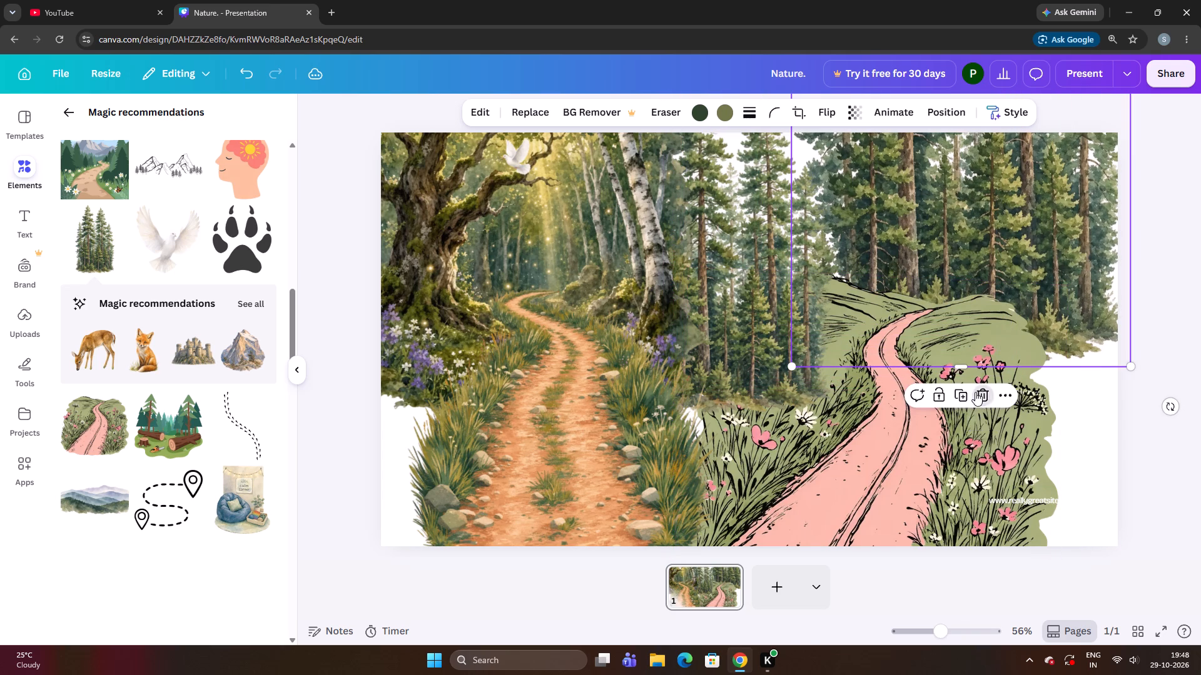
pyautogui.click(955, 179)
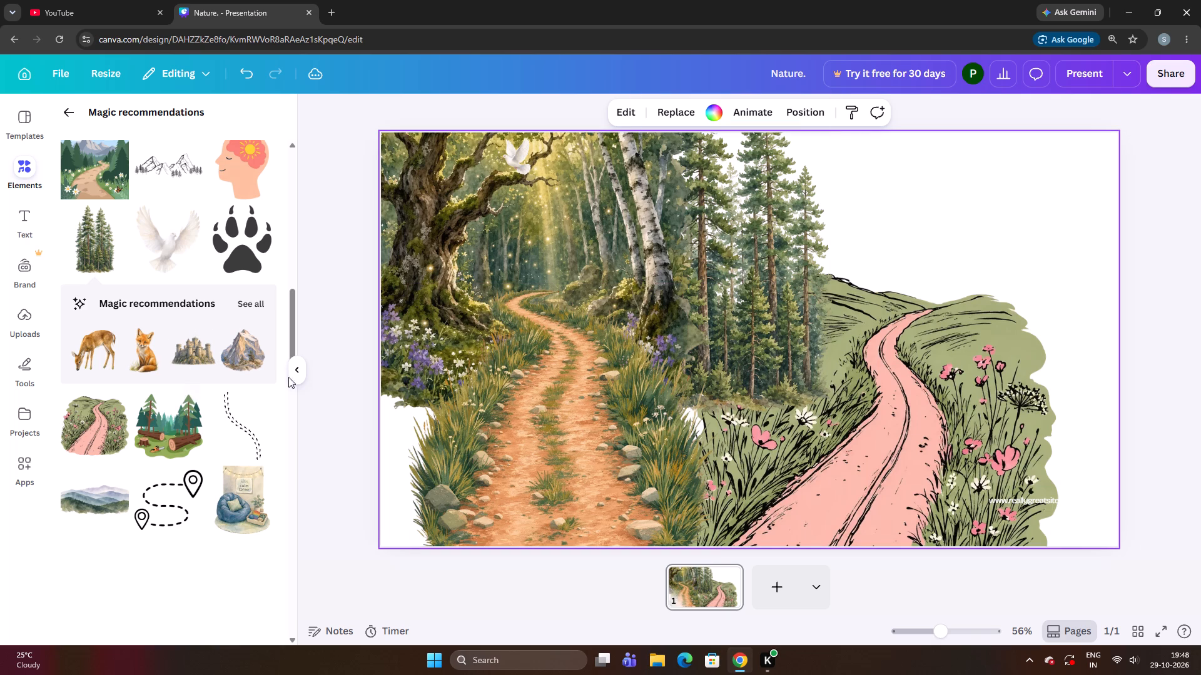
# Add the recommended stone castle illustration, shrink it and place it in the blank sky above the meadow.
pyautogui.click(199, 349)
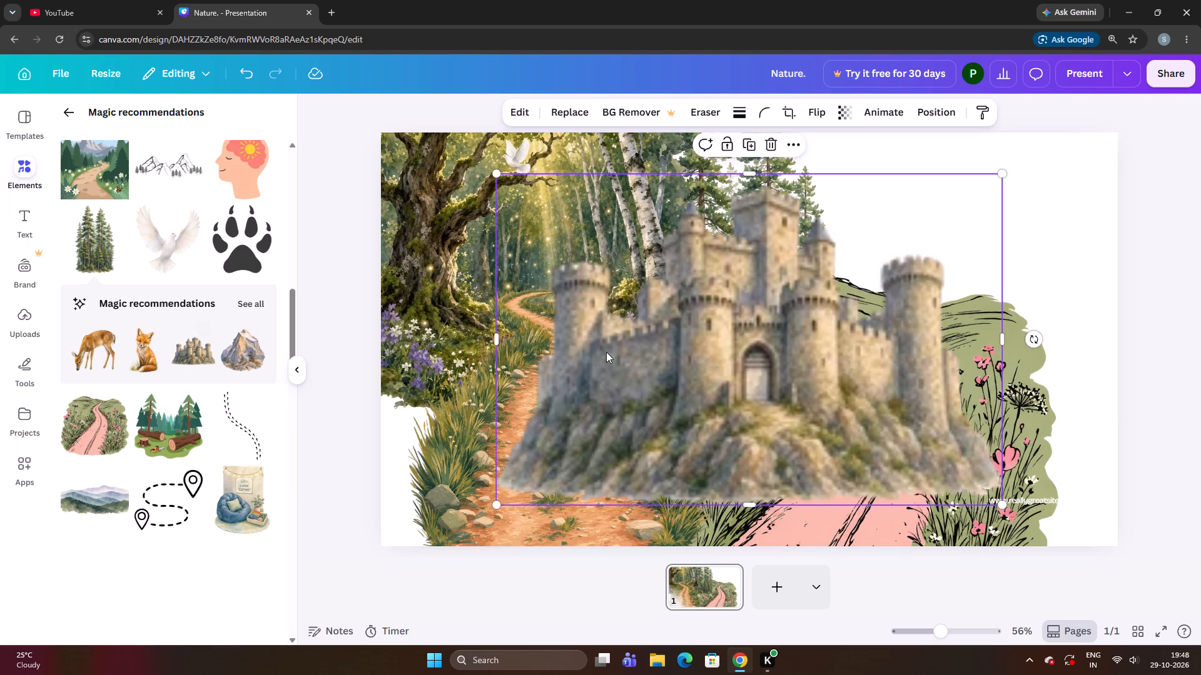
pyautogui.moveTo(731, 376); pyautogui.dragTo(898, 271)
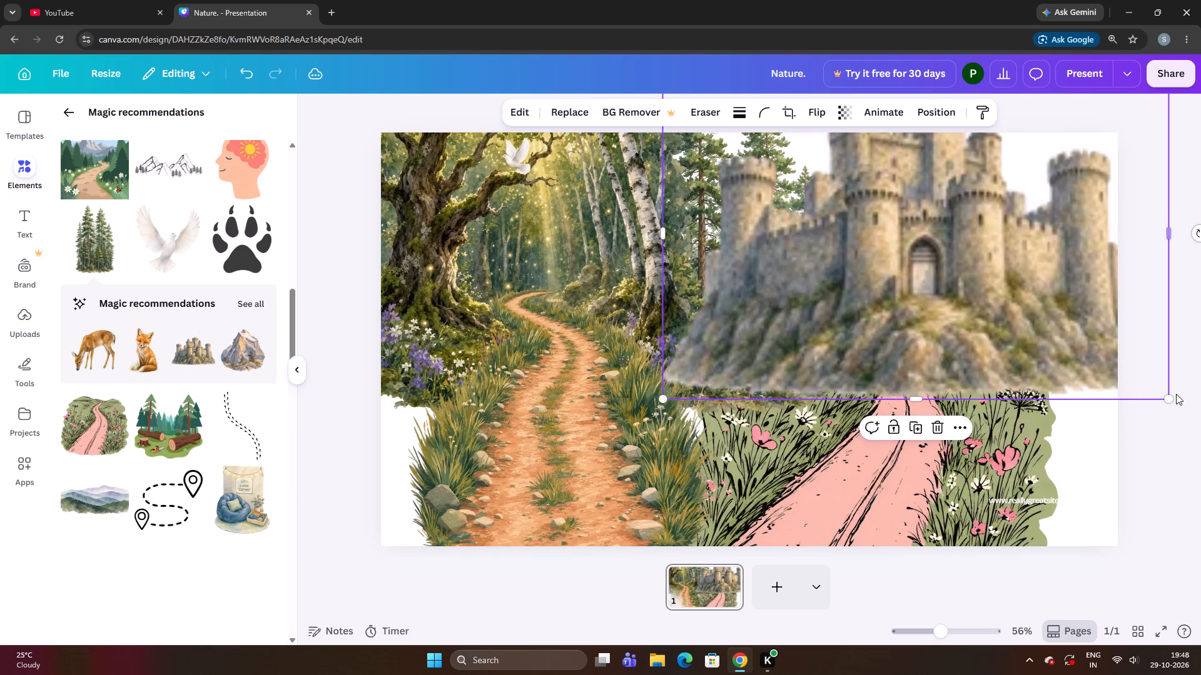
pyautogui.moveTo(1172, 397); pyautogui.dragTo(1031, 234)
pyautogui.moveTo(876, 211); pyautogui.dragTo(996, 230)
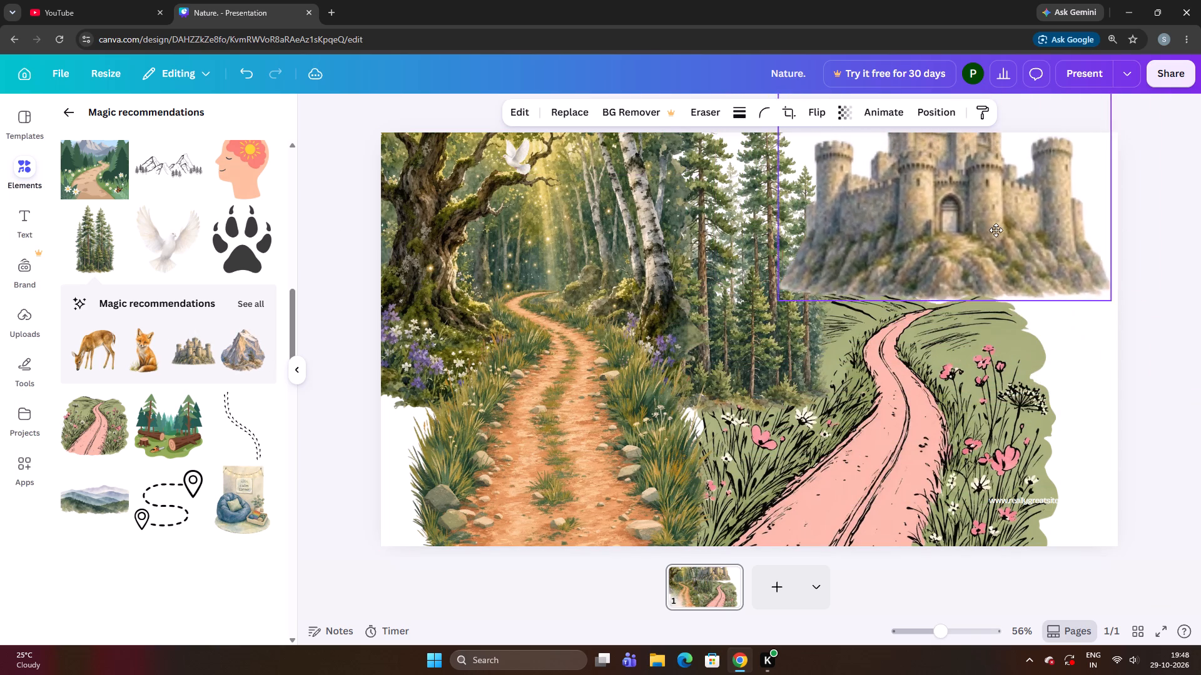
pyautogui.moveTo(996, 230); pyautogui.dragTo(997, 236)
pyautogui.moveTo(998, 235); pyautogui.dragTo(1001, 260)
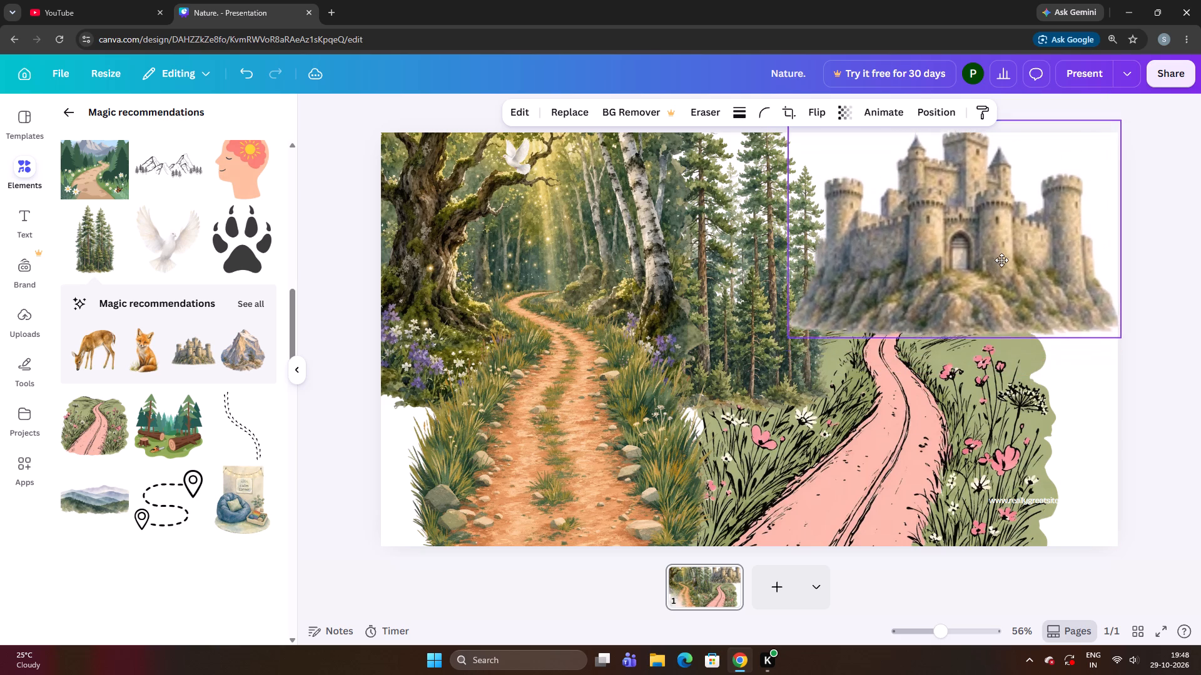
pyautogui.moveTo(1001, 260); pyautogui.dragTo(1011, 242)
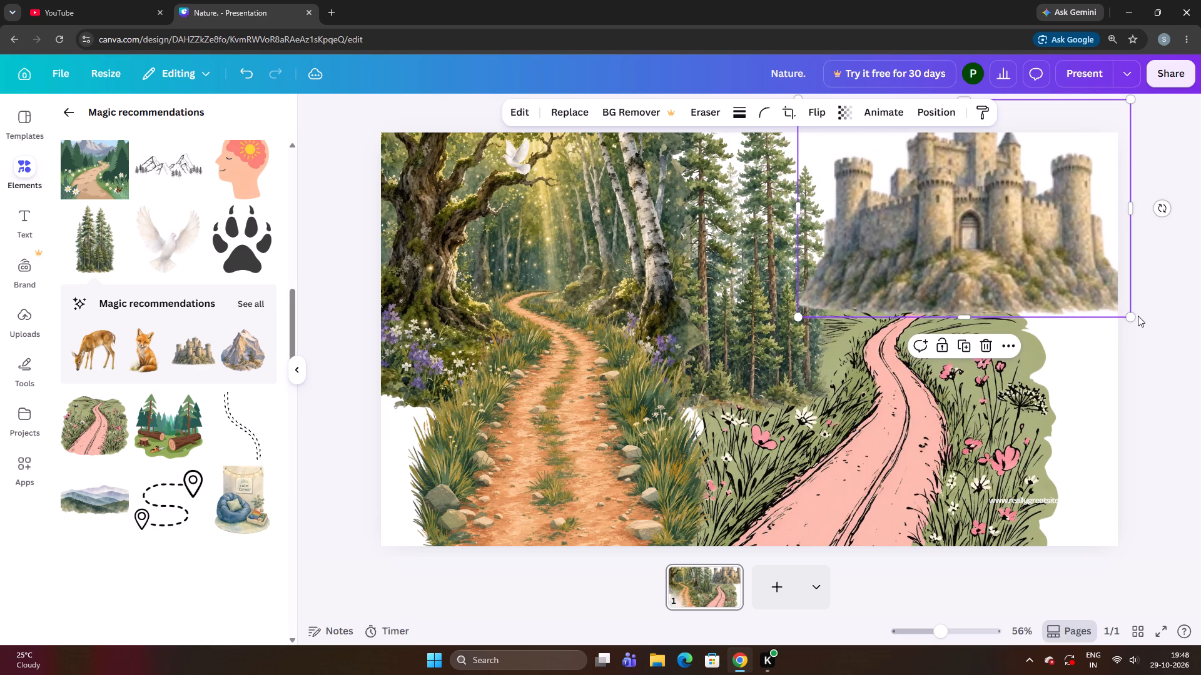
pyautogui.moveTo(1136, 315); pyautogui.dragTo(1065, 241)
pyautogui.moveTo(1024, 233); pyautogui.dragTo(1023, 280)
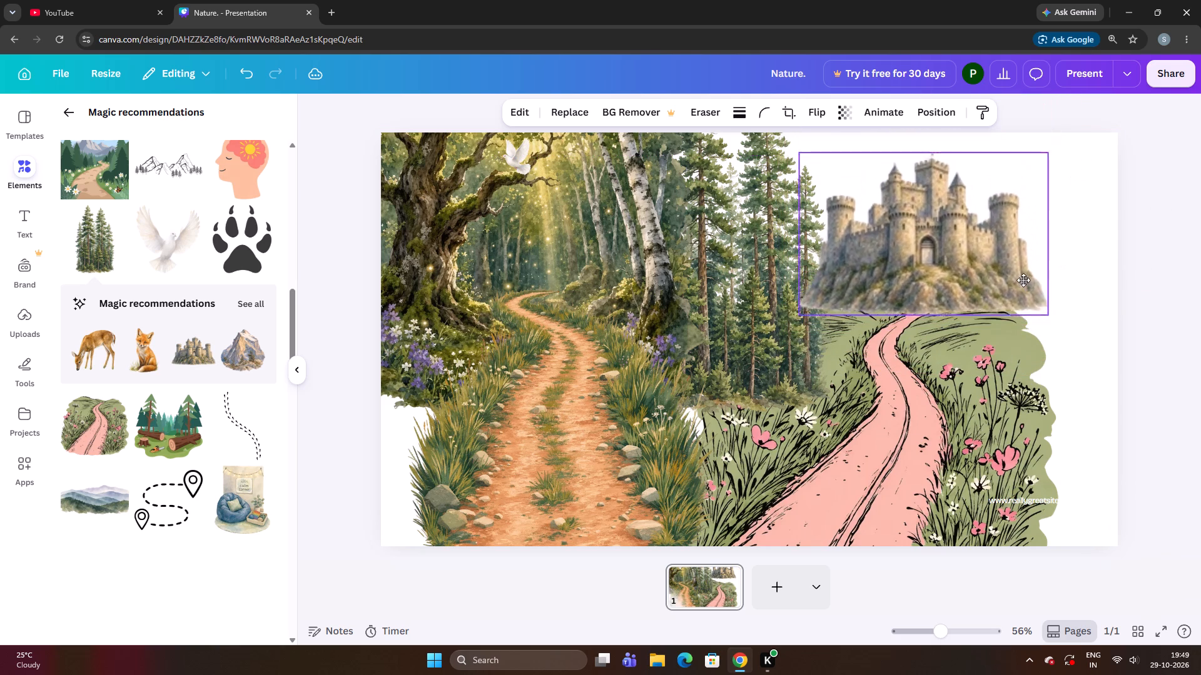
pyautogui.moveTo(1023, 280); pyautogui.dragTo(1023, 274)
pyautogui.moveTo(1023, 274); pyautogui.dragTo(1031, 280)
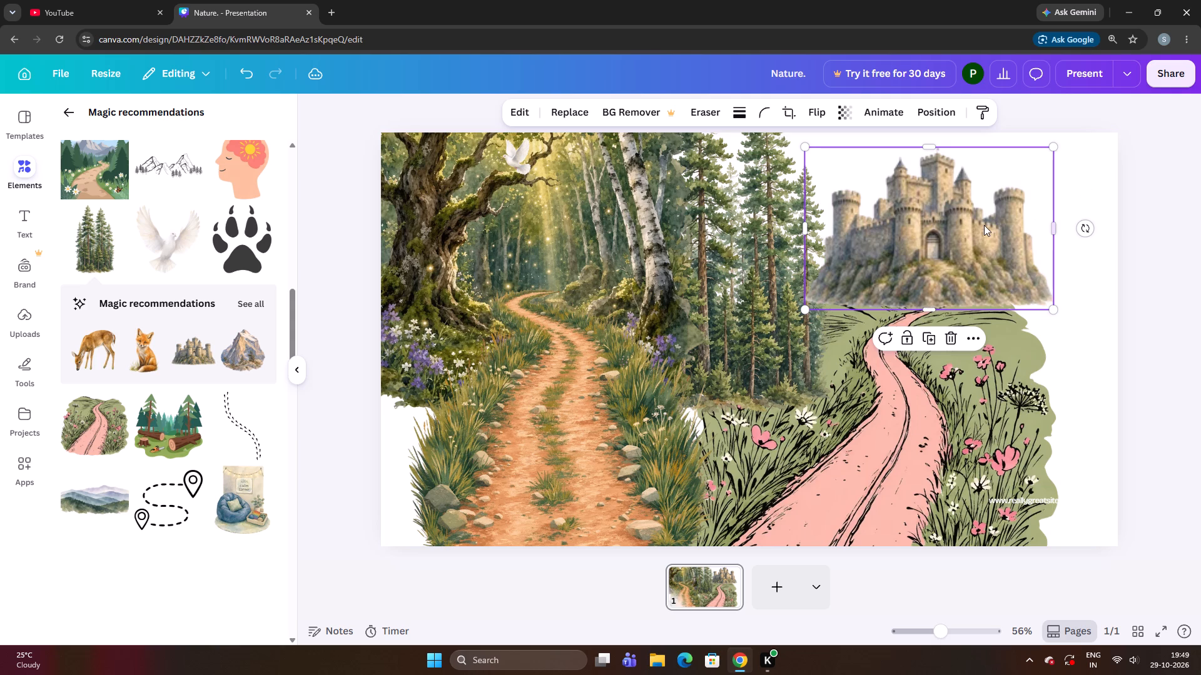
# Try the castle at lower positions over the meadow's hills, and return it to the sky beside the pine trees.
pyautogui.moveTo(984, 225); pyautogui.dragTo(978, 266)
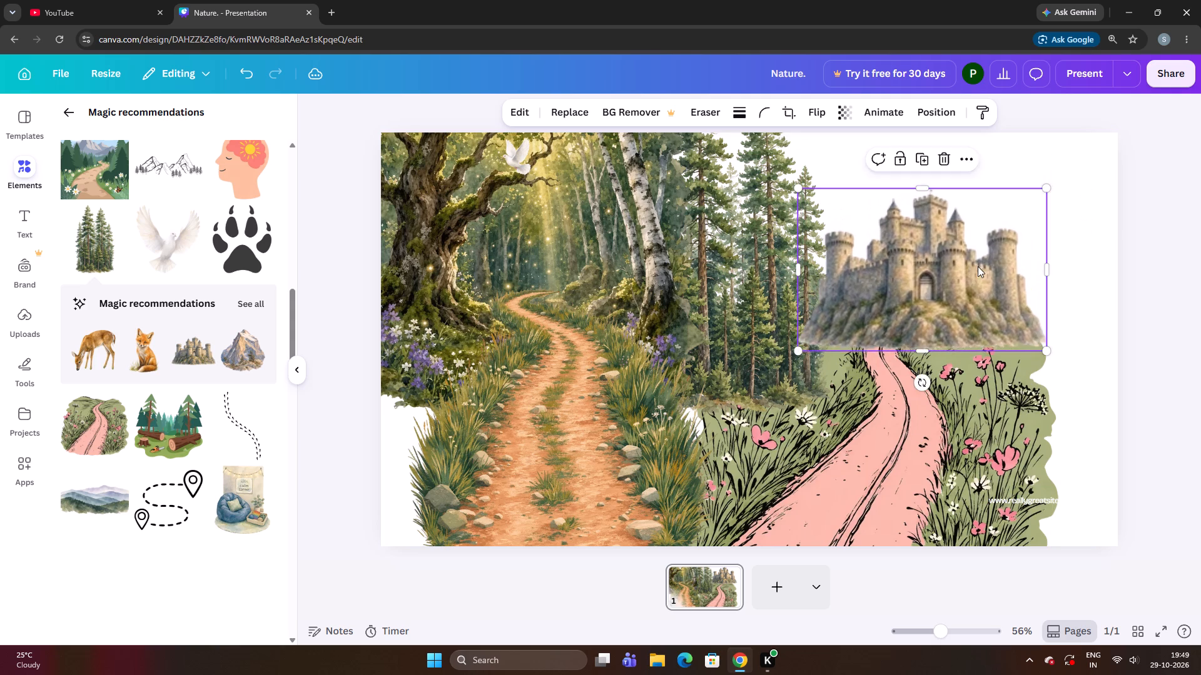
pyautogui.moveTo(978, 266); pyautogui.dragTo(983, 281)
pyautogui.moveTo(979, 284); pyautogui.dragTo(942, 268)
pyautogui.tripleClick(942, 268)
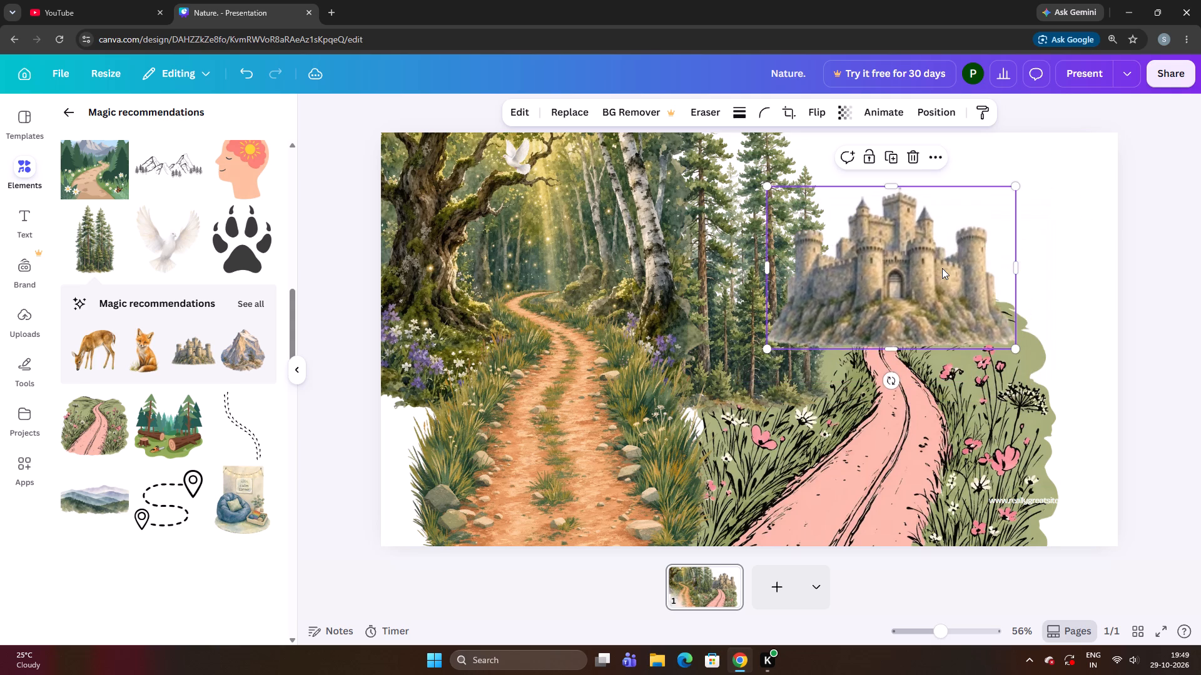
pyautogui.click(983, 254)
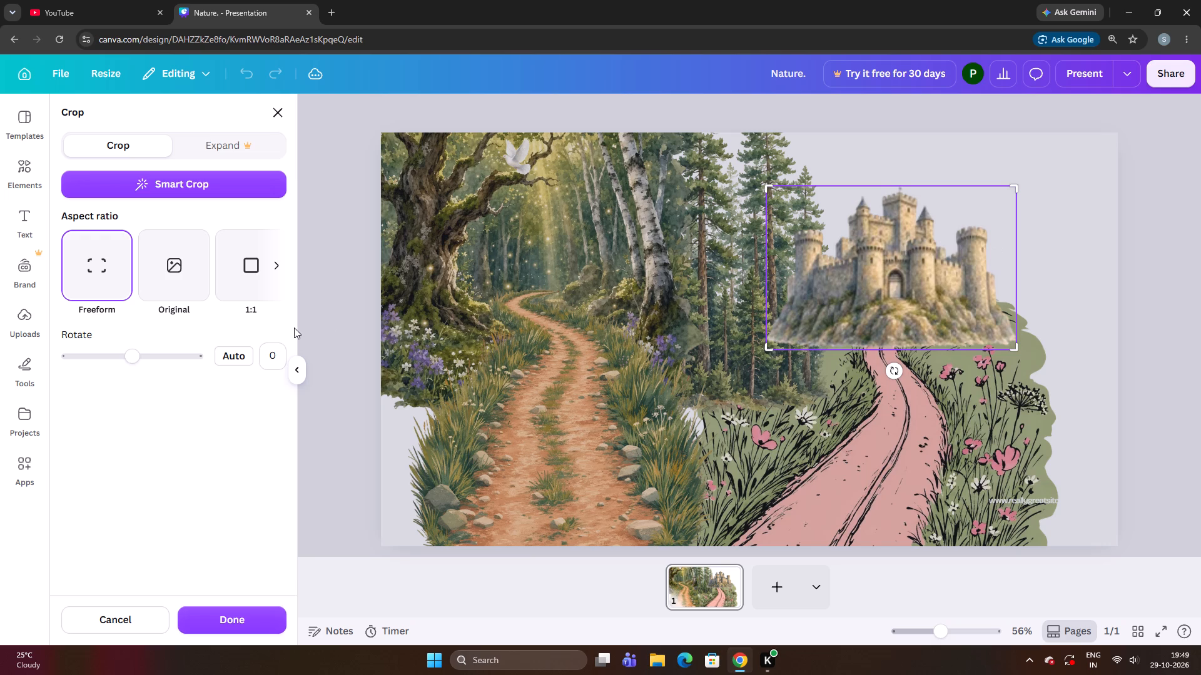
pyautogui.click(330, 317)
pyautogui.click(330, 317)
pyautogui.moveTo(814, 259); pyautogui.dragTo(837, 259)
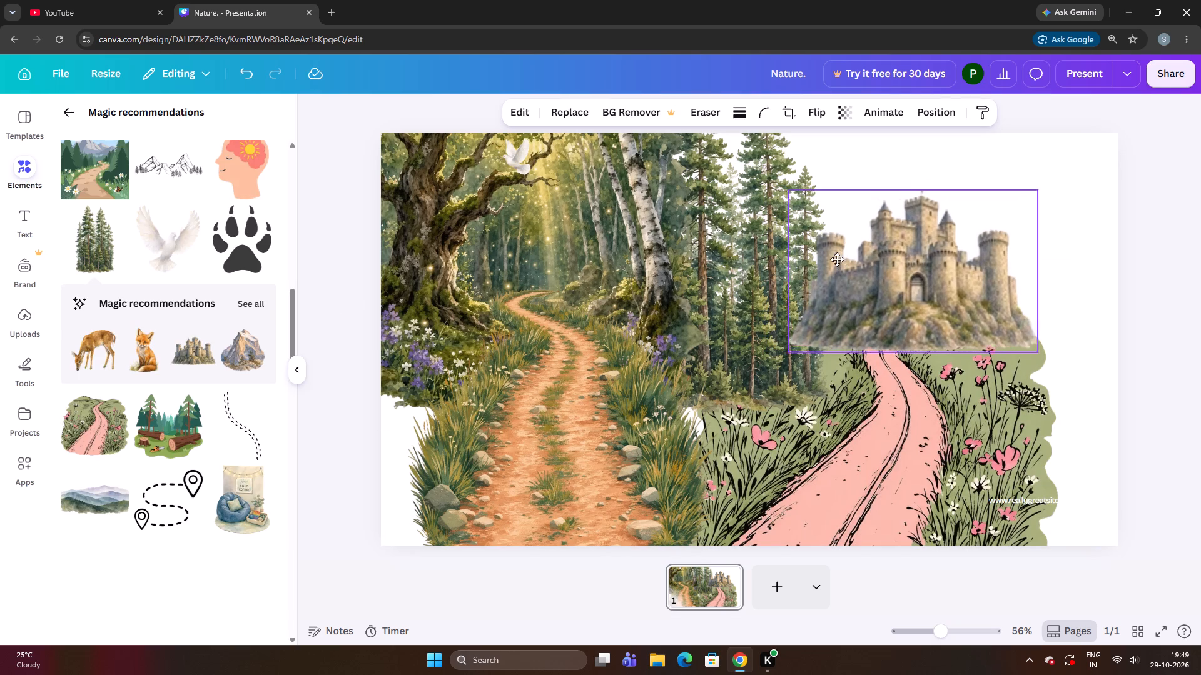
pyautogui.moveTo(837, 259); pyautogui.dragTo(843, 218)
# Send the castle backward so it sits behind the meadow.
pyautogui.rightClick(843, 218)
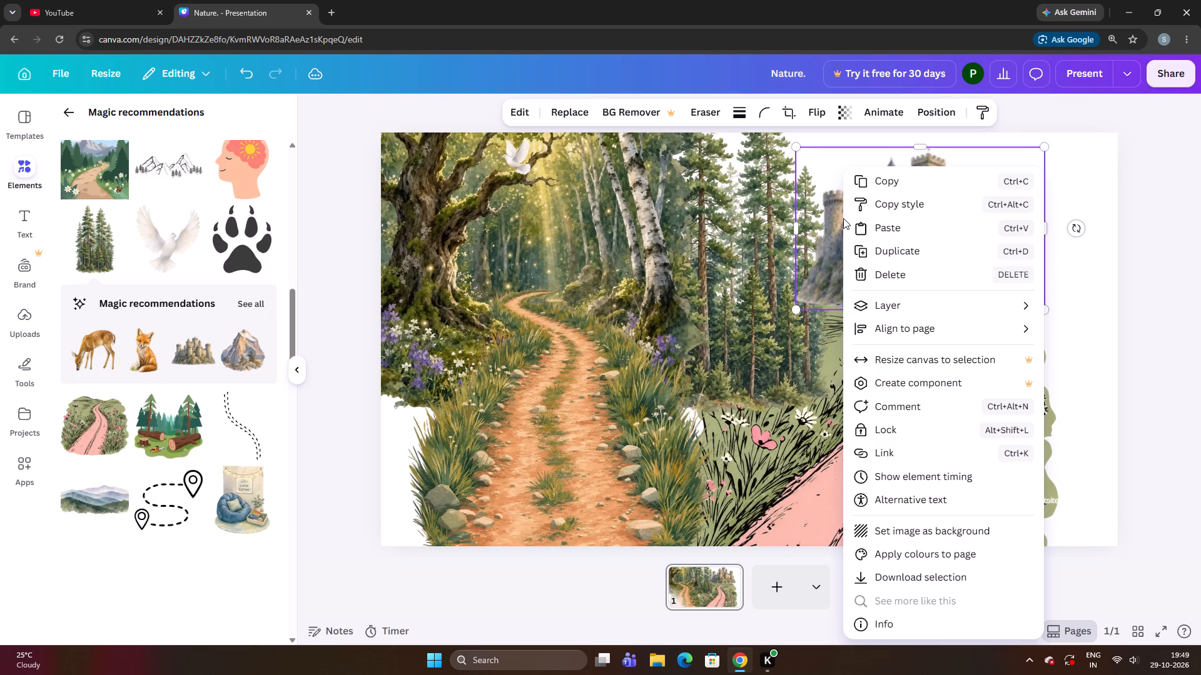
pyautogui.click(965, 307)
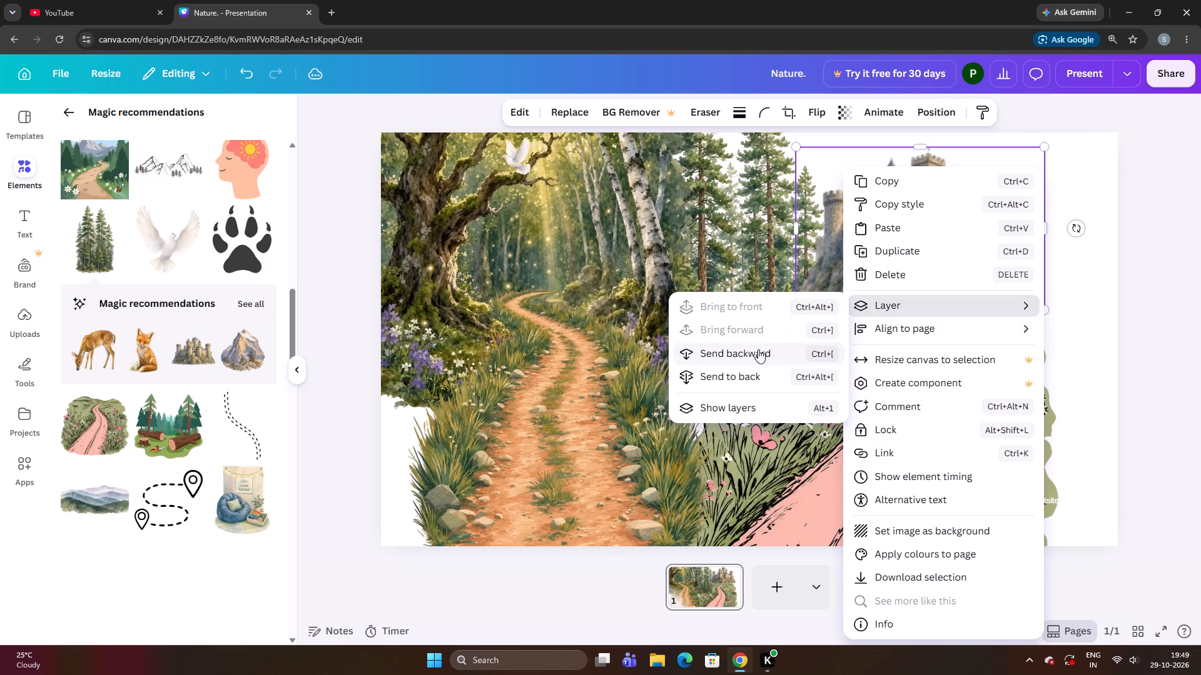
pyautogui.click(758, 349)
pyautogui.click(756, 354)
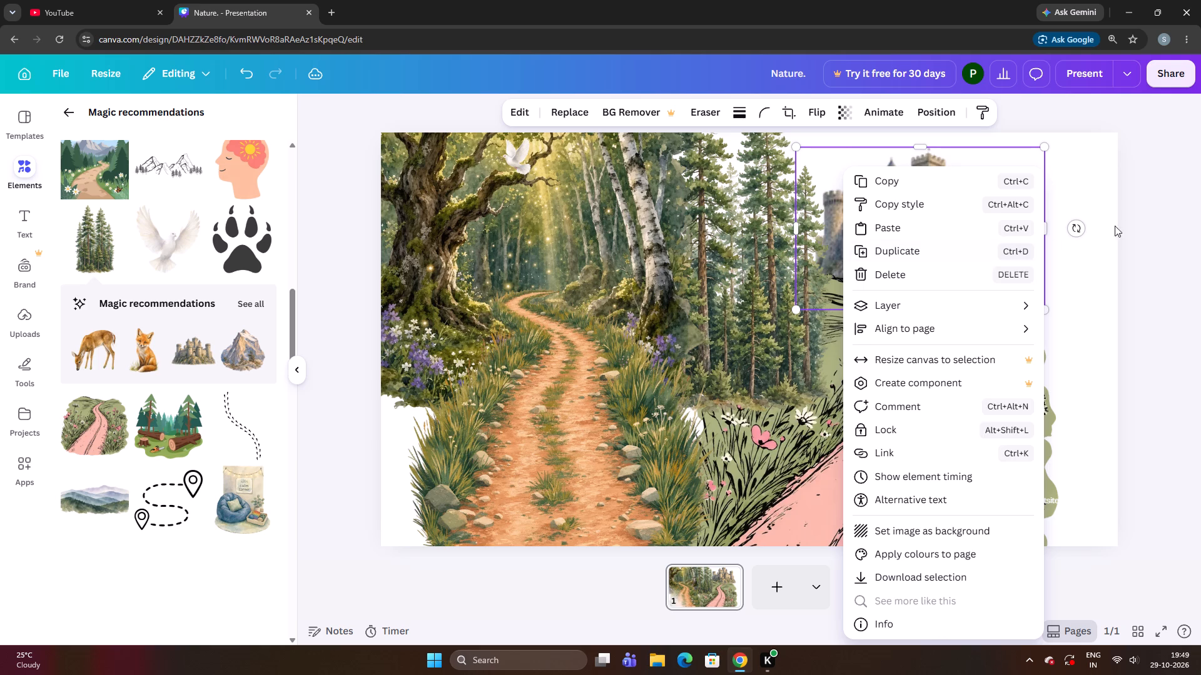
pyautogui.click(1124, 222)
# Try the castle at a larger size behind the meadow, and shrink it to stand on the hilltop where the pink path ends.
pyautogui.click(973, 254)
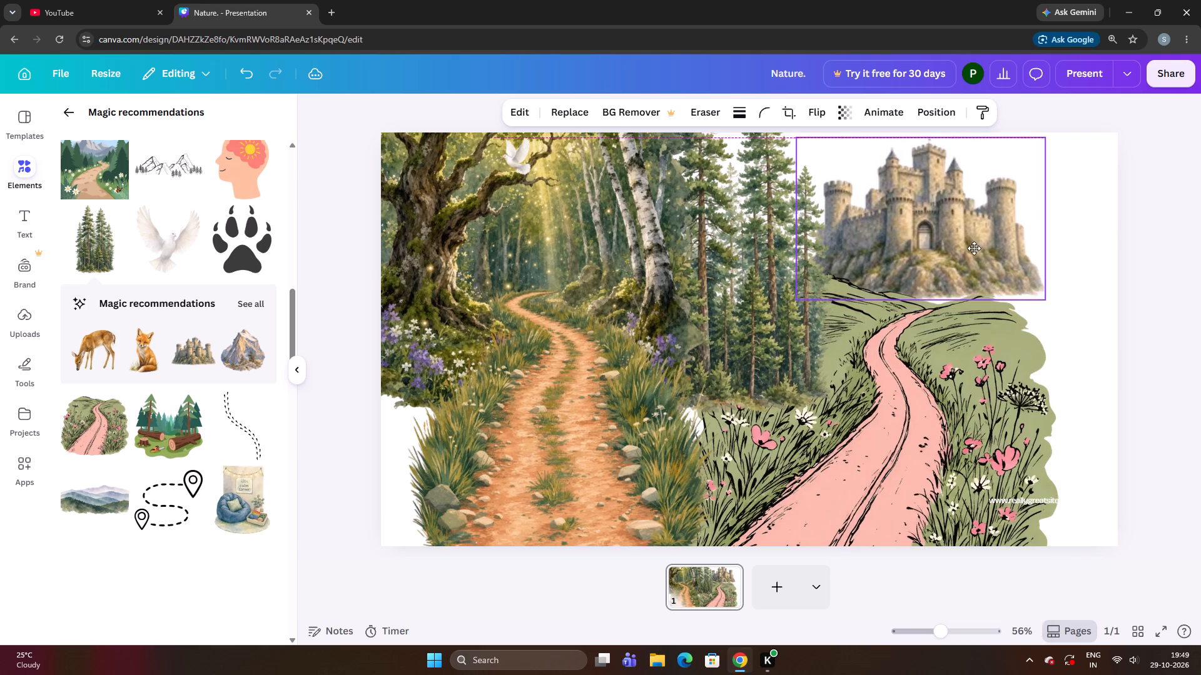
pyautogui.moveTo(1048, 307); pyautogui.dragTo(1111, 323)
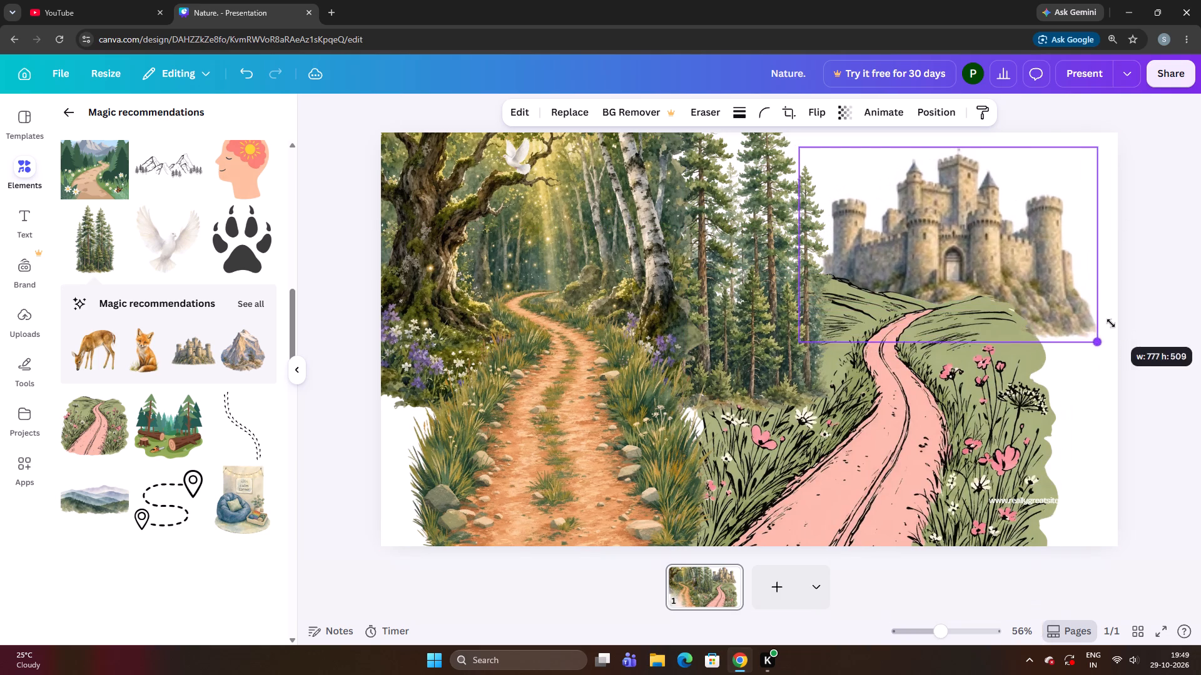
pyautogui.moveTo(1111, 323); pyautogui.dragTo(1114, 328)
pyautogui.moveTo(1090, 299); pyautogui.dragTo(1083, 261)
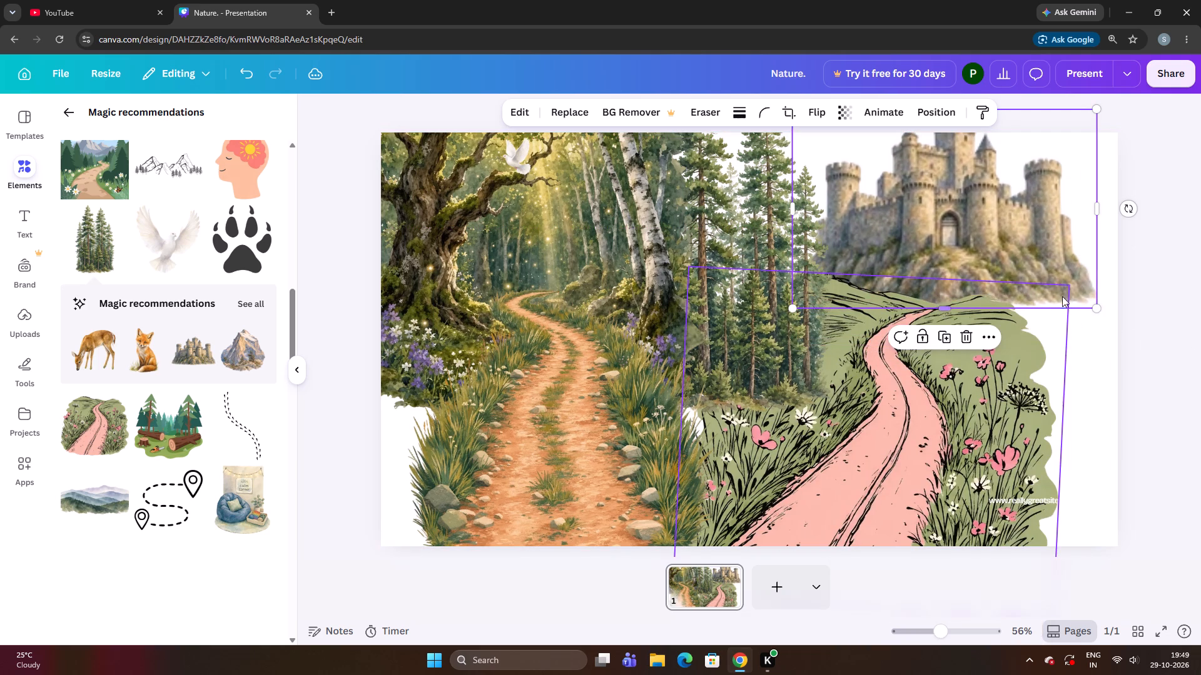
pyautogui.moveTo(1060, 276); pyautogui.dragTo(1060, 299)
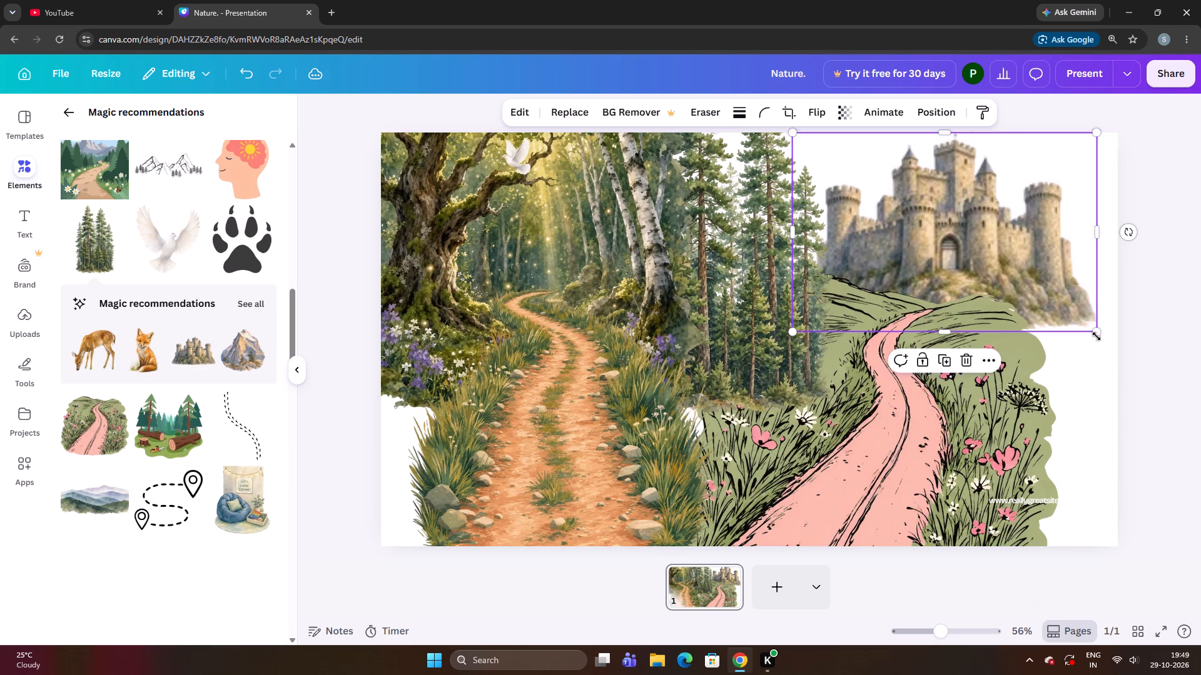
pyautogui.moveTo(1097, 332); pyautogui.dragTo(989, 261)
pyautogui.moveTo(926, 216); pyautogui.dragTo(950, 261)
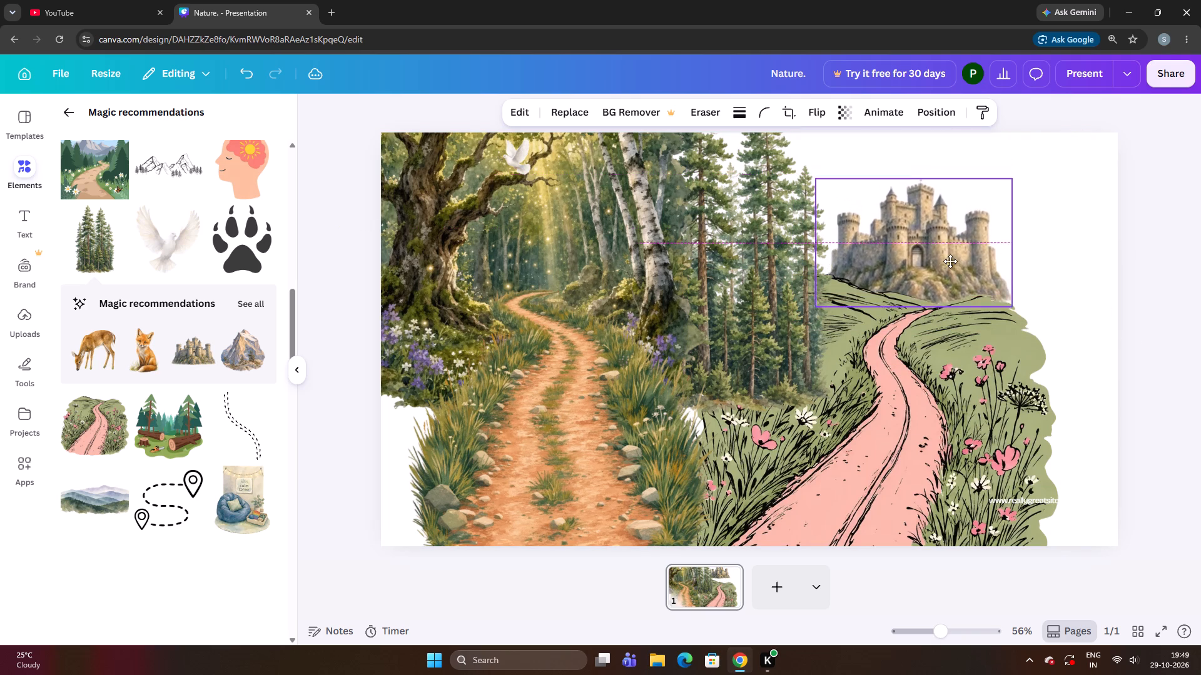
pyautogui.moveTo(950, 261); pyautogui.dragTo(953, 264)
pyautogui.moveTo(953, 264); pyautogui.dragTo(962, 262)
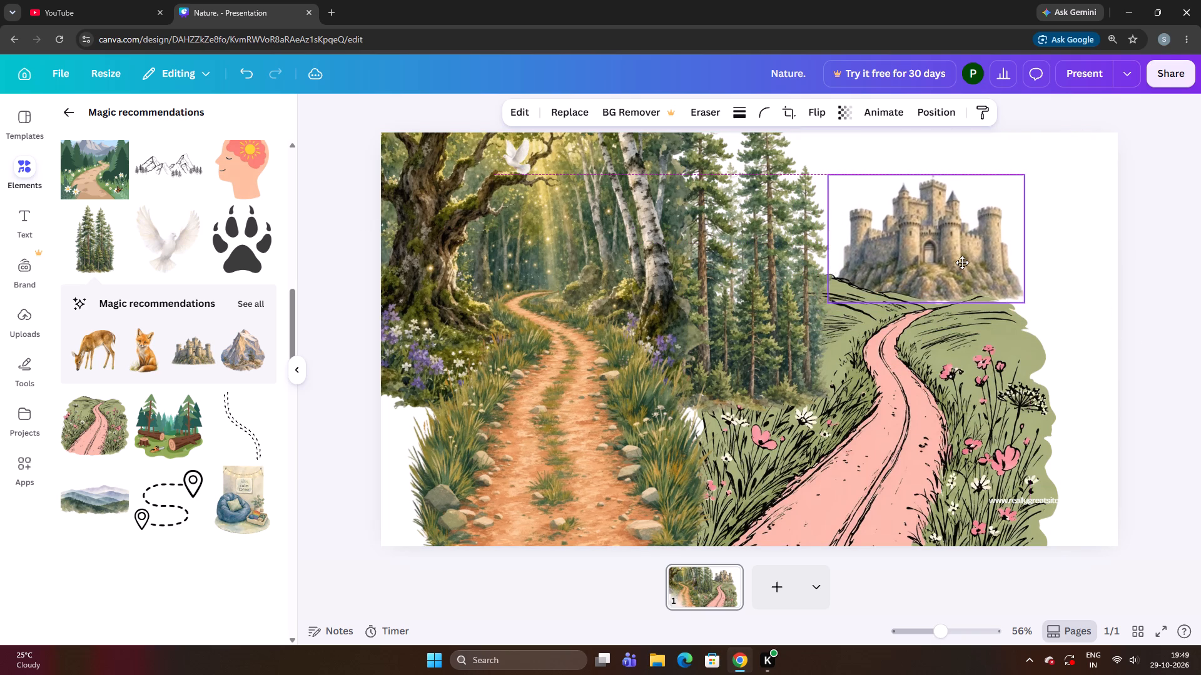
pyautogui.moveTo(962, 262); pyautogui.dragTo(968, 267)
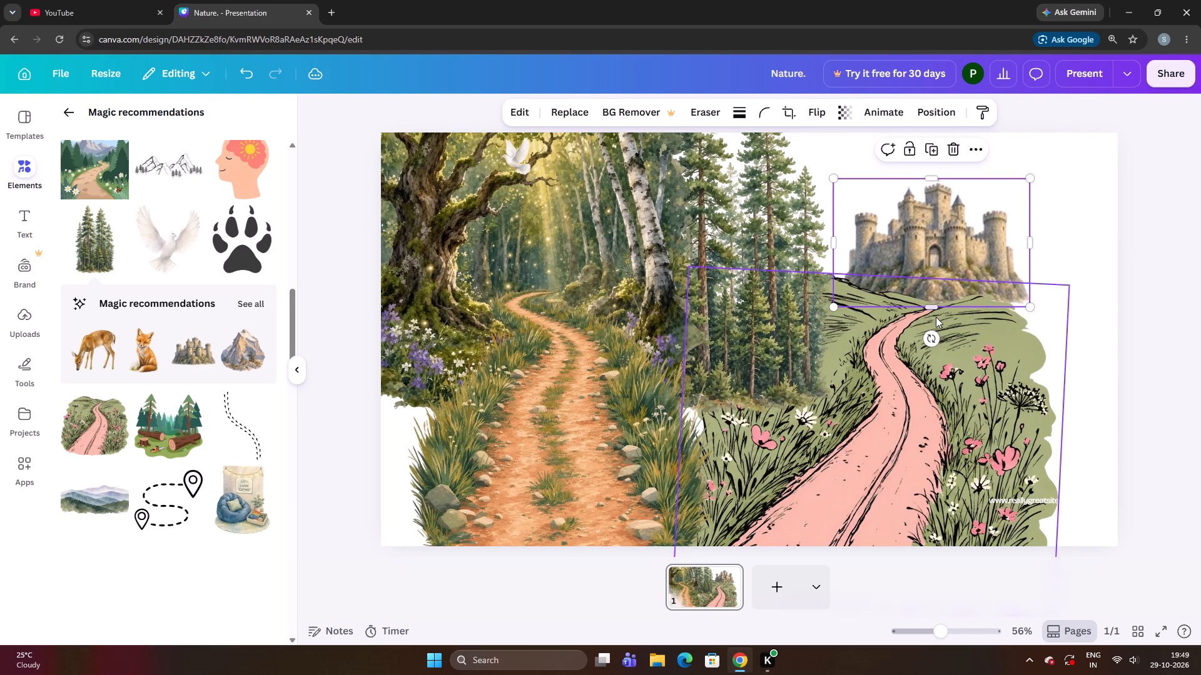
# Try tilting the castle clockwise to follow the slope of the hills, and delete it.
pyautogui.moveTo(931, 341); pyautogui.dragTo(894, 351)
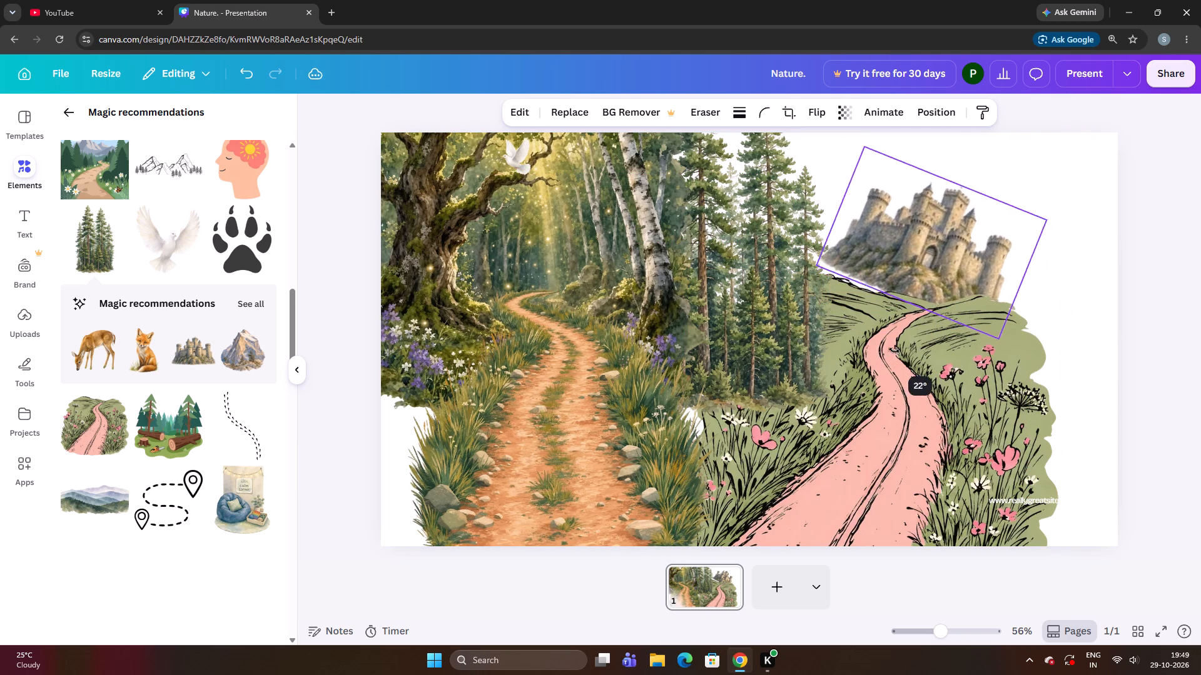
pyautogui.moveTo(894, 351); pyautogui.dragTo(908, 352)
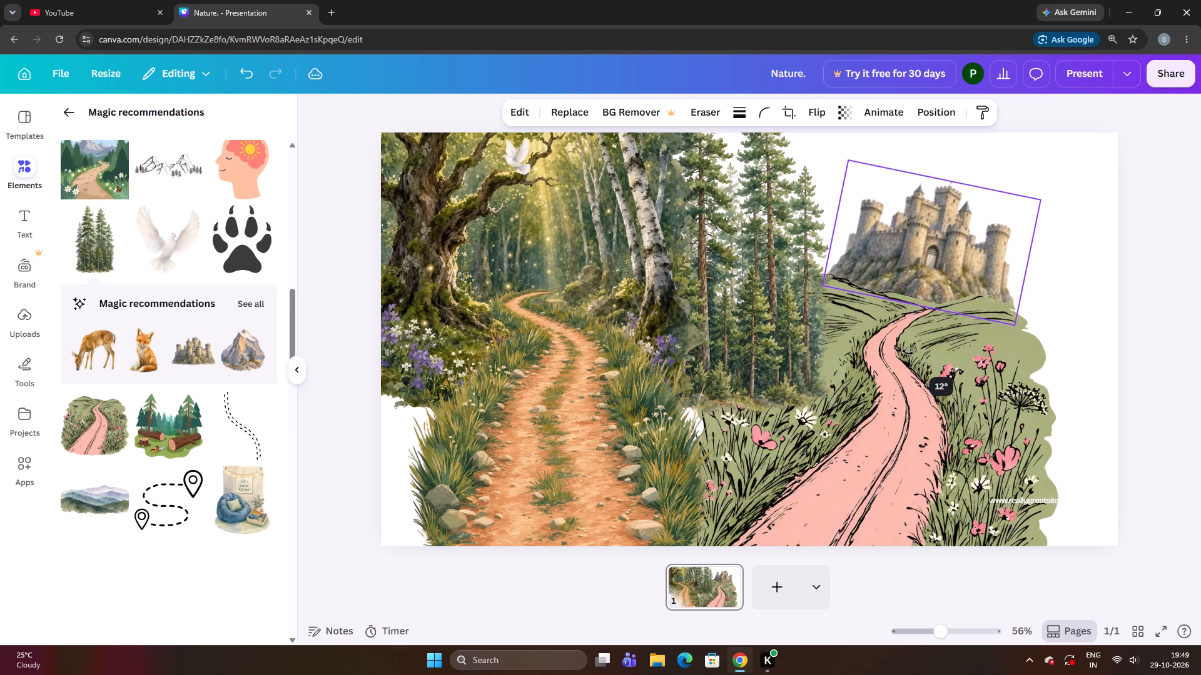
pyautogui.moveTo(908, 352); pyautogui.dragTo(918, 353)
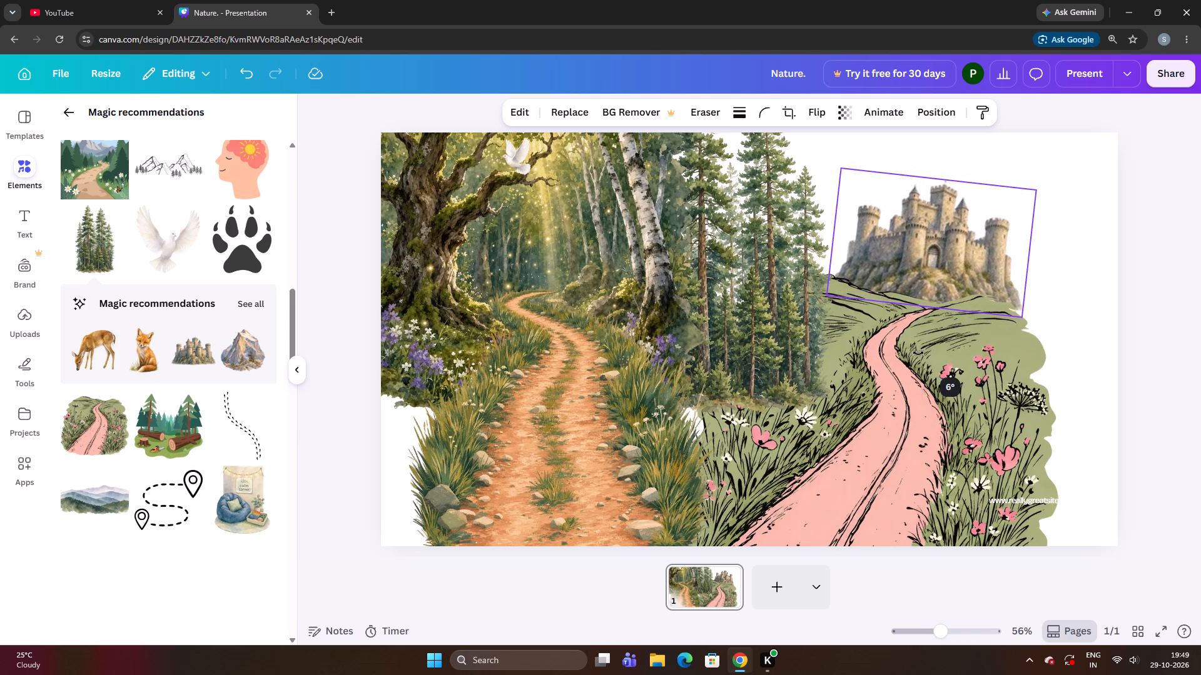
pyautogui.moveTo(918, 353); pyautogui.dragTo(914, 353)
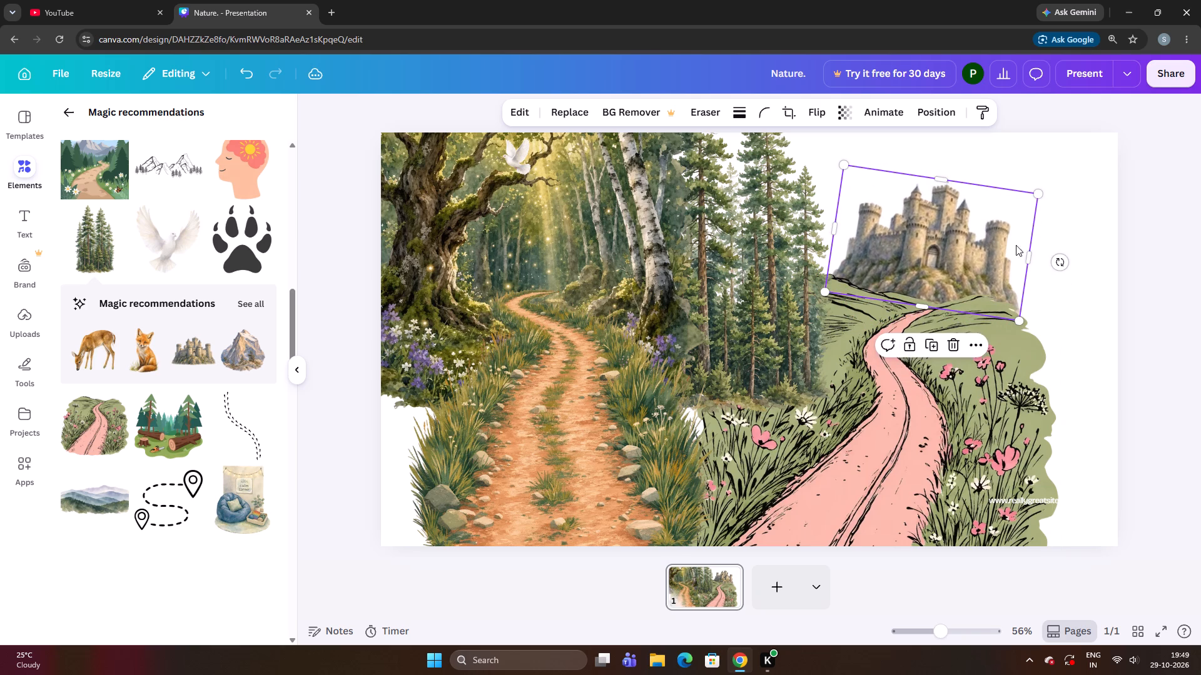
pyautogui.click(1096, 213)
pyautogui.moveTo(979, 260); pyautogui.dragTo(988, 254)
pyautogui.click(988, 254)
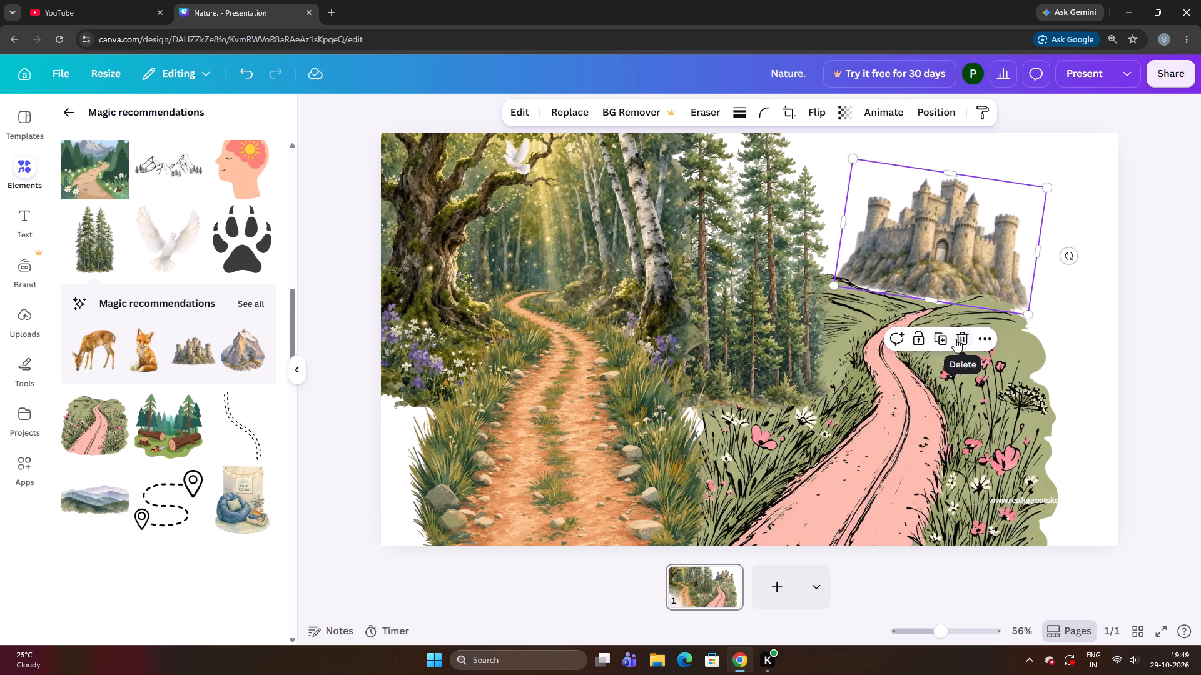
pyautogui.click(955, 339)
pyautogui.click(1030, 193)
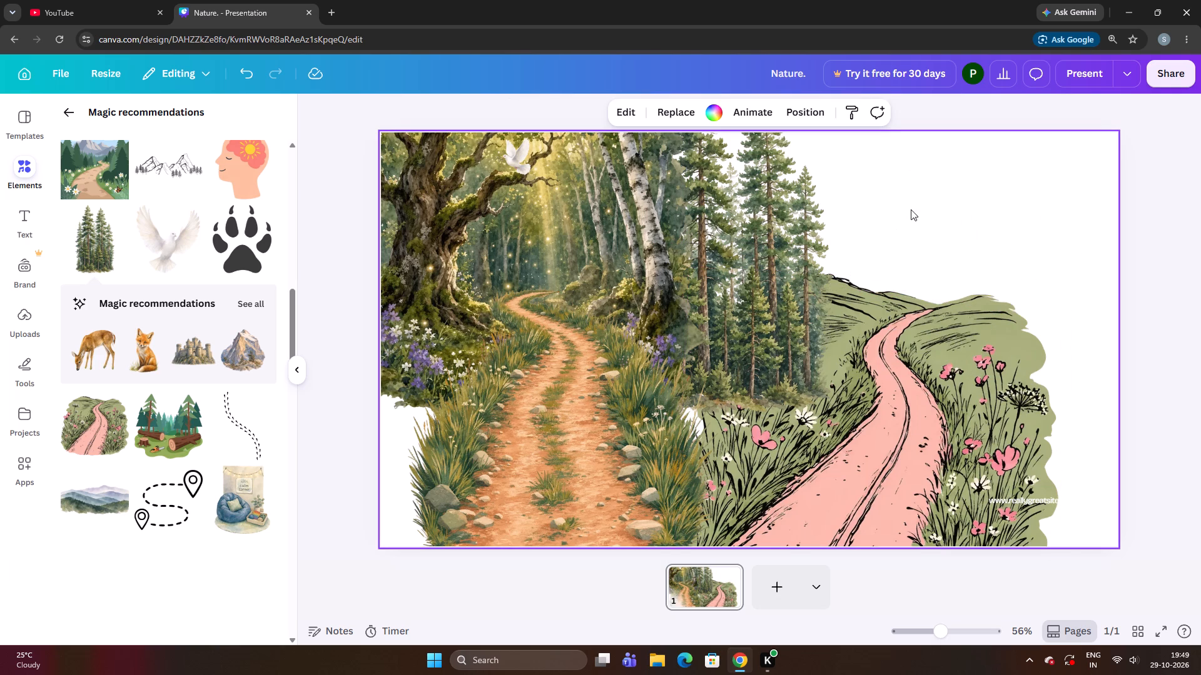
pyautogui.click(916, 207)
# Add the woodland illustration with tall, slender pale trunks from the full recommendations, resizing it over the blank sky above the meadow.
pyautogui.click(260, 304)
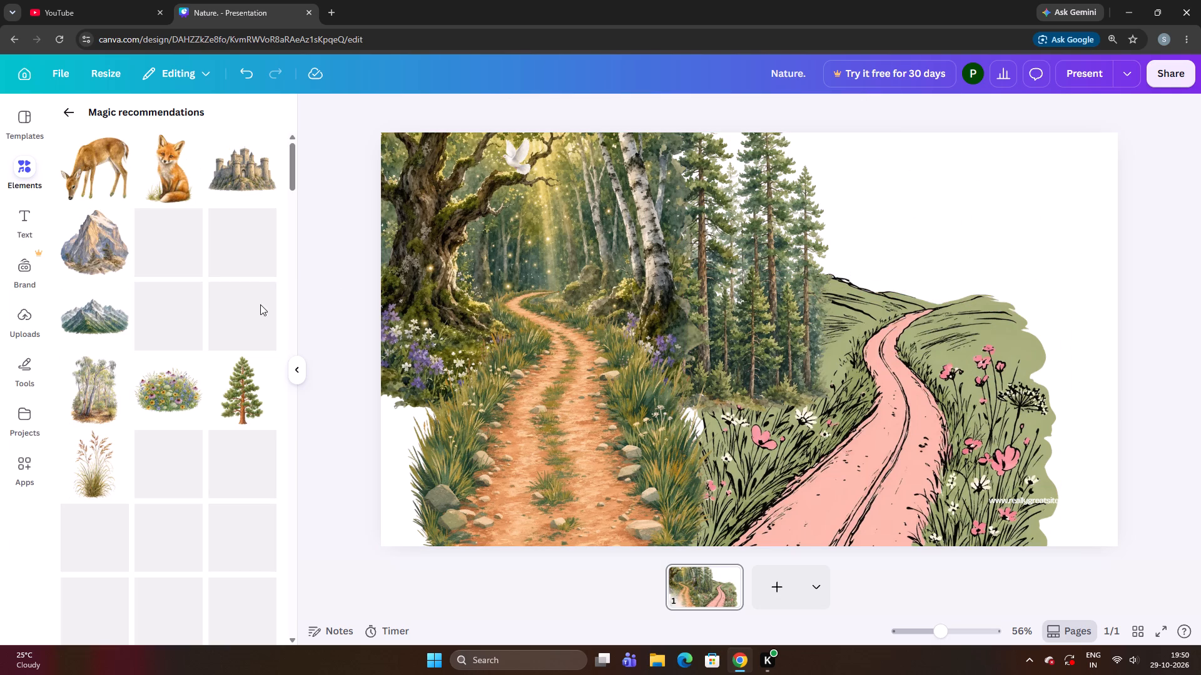
pyautogui.click(79, 413)
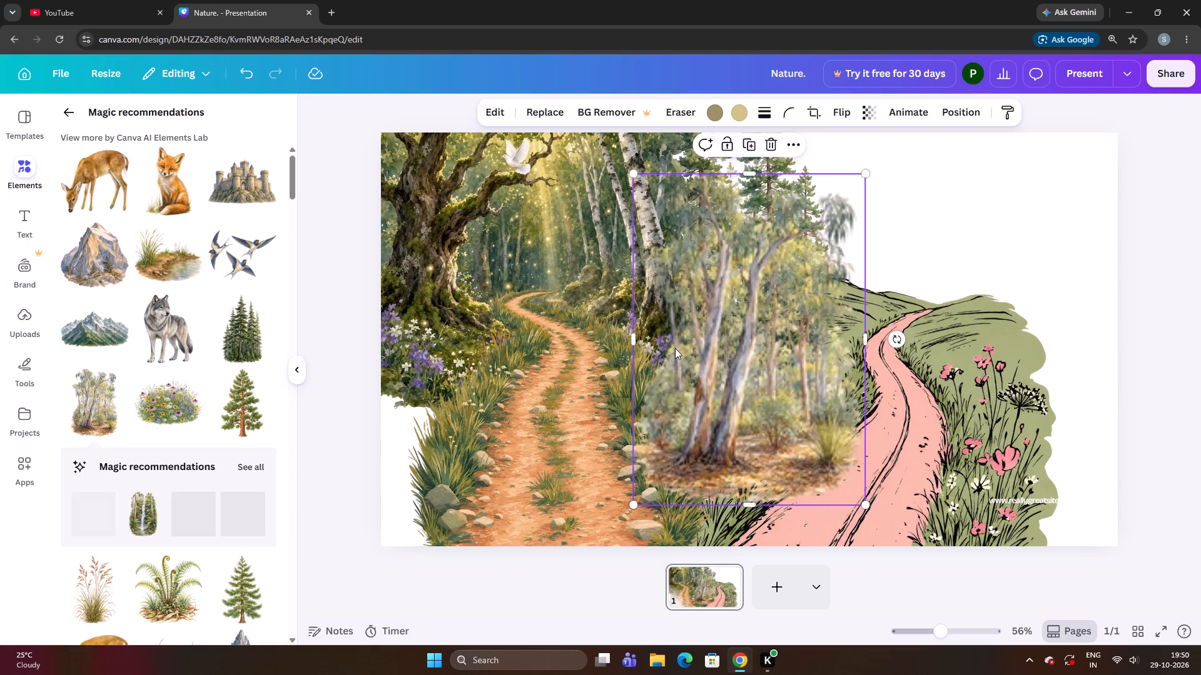
pyautogui.moveTo(684, 348); pyautogui.dragTo(835, 155)
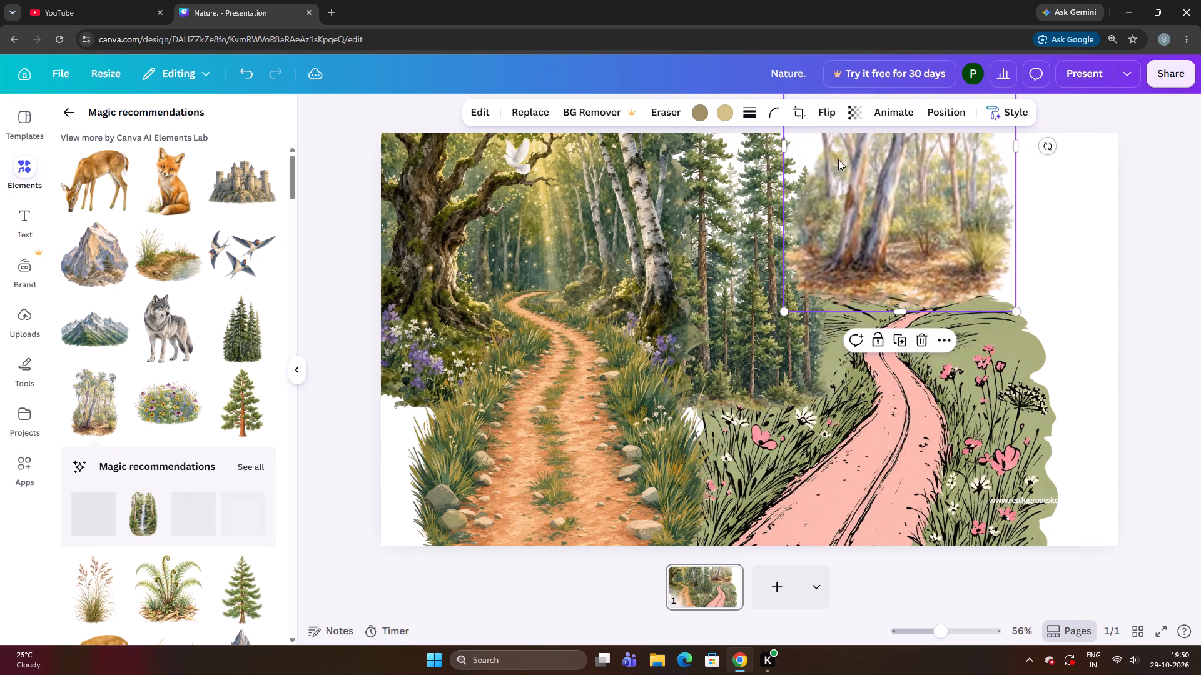
pyautogui.moveTo(1017, 311); pyautogui.dragTo(1082, 370)
pyautogui.moveTo(1049, 324); pyautogui.dragTo(1014, 311)
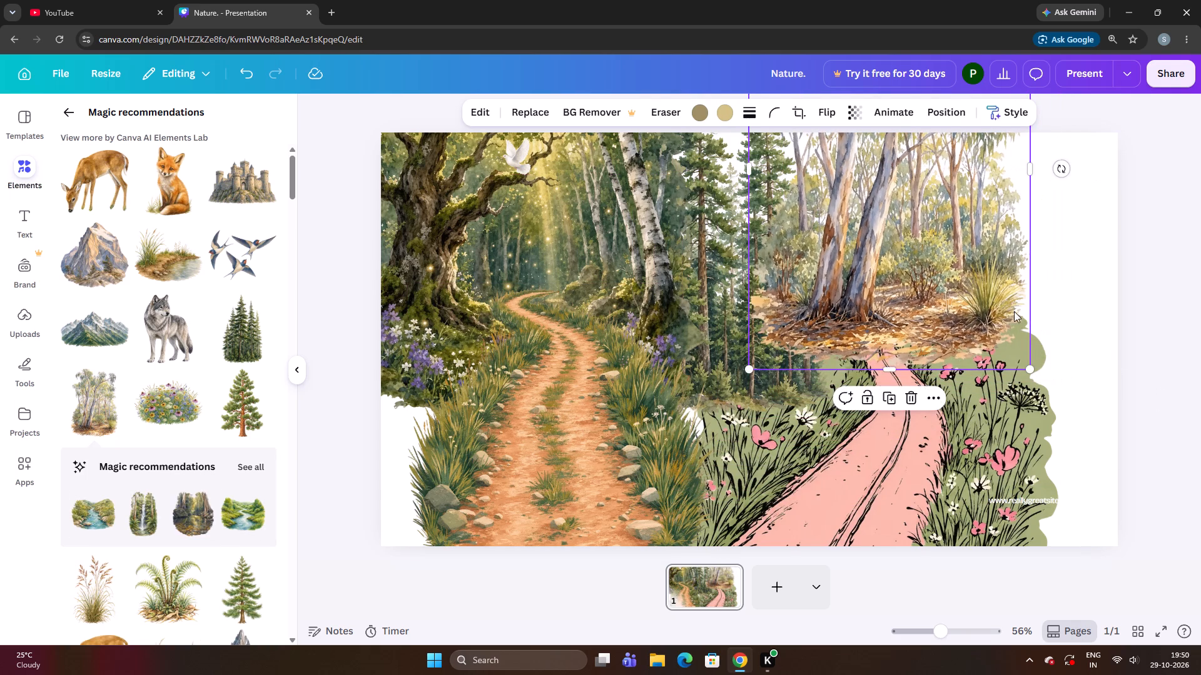
pyautogui.moveTo(1031, 372); pyautogui.dragTo(986, 279)
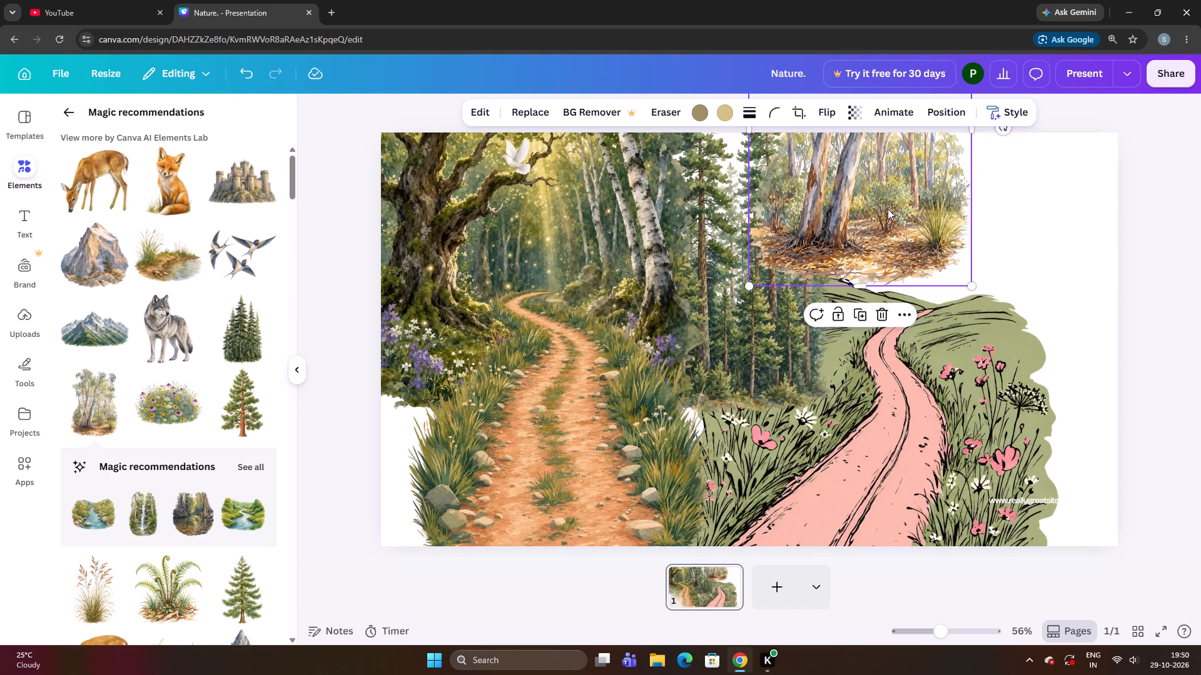
pyautogui.moveTo(887, 208); pyautogui.dragTo(916, 257)
# Send the pale-trunked woodland illustration backward in the layer order.
pyautogui.rightClick(916, 257)
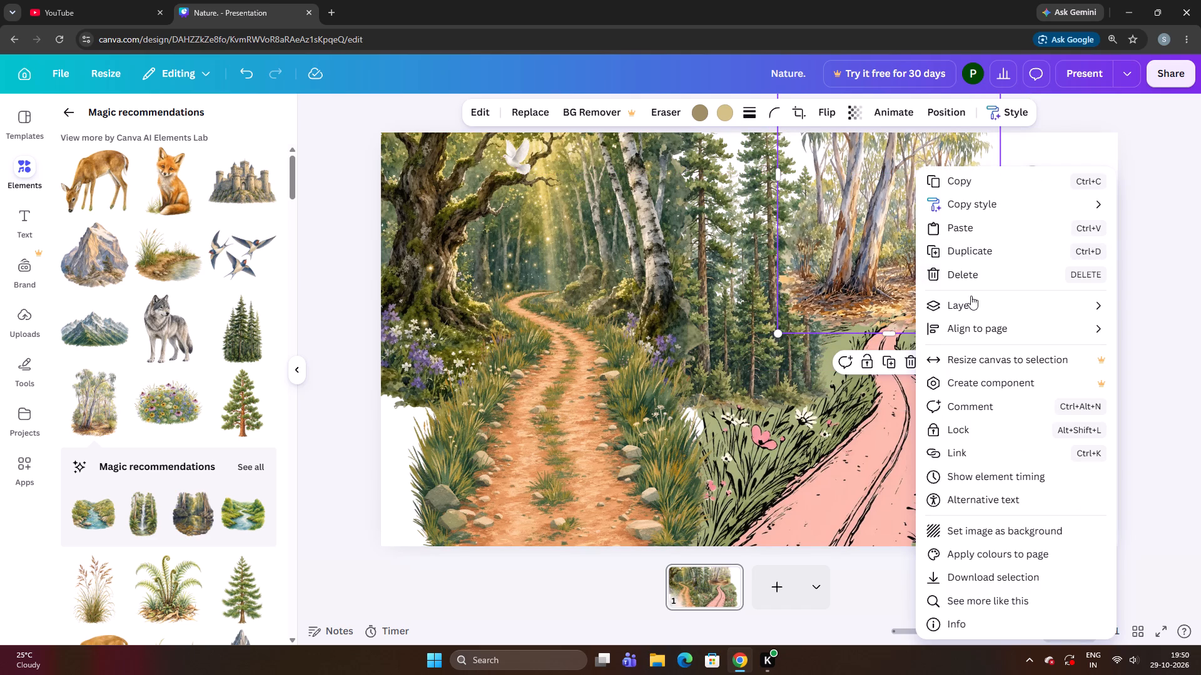
pyautogui.click(971, 304)
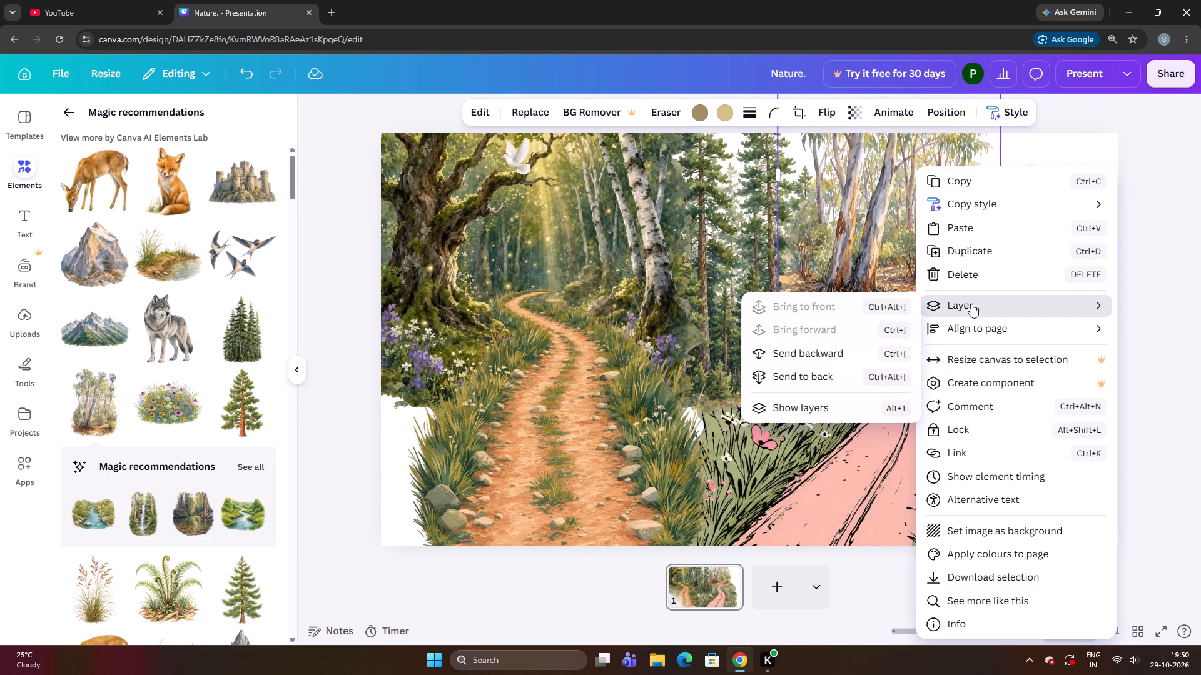
pyautogui.click(827, 344)
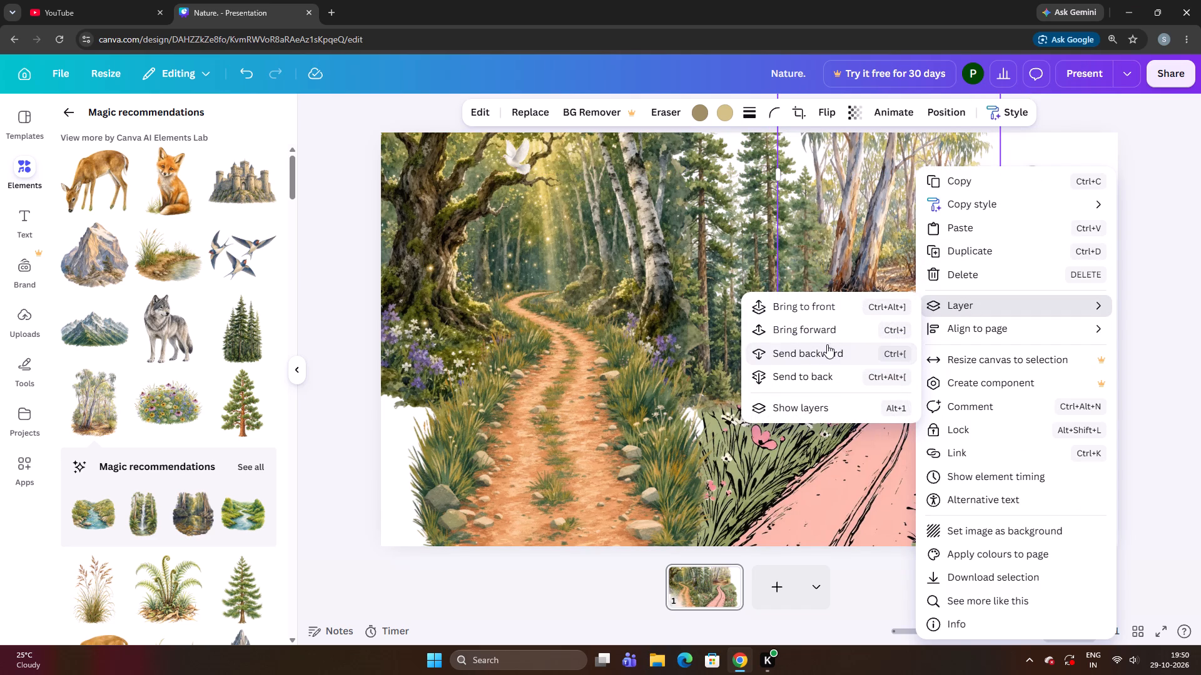
# Send the pale-trunked woodland illustration further backward so it sits behind the meadow hills.
pyautogui.click(824, 354)
pyautogui.click(899, 261)
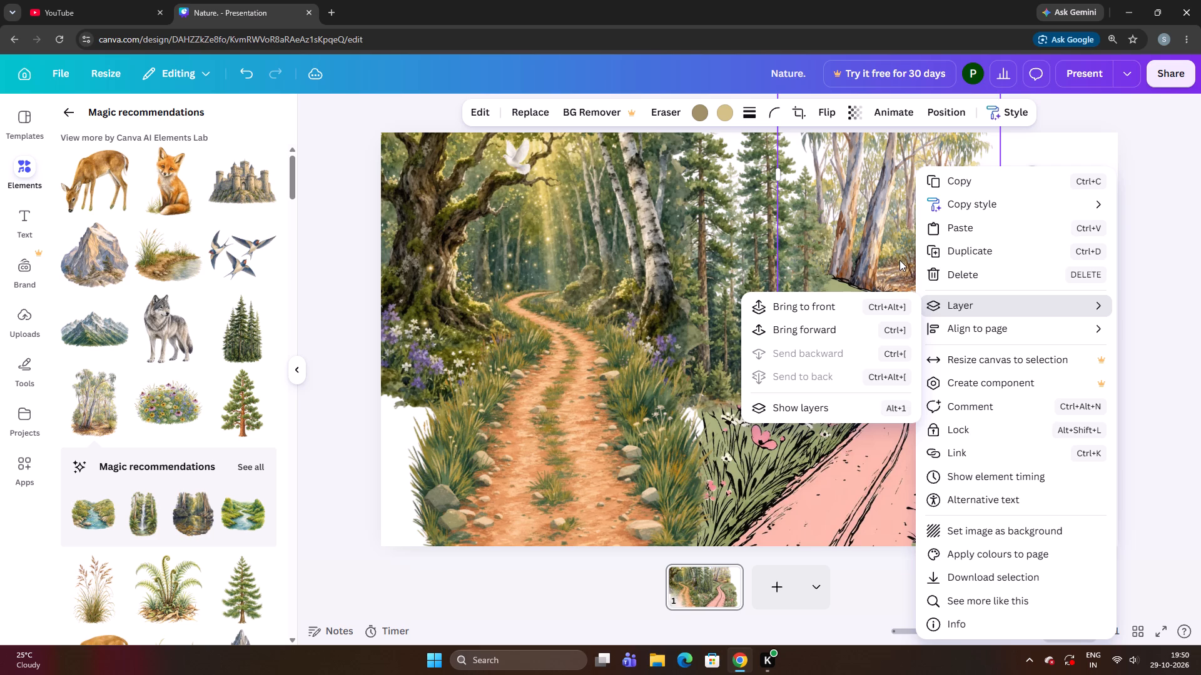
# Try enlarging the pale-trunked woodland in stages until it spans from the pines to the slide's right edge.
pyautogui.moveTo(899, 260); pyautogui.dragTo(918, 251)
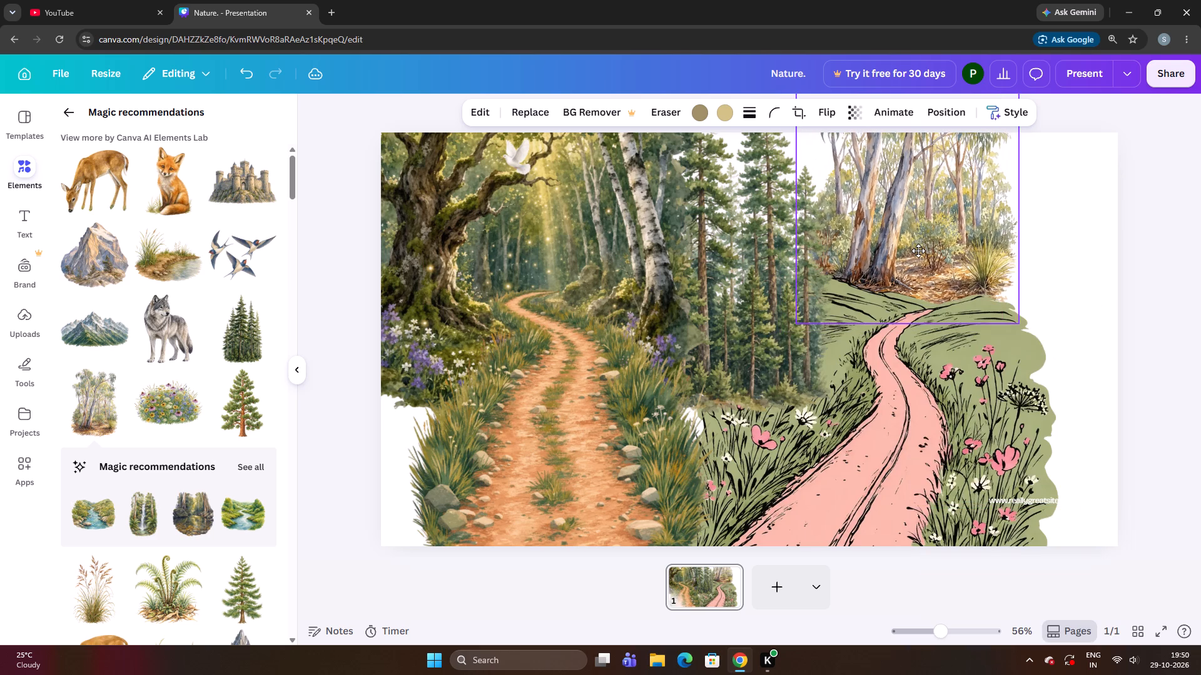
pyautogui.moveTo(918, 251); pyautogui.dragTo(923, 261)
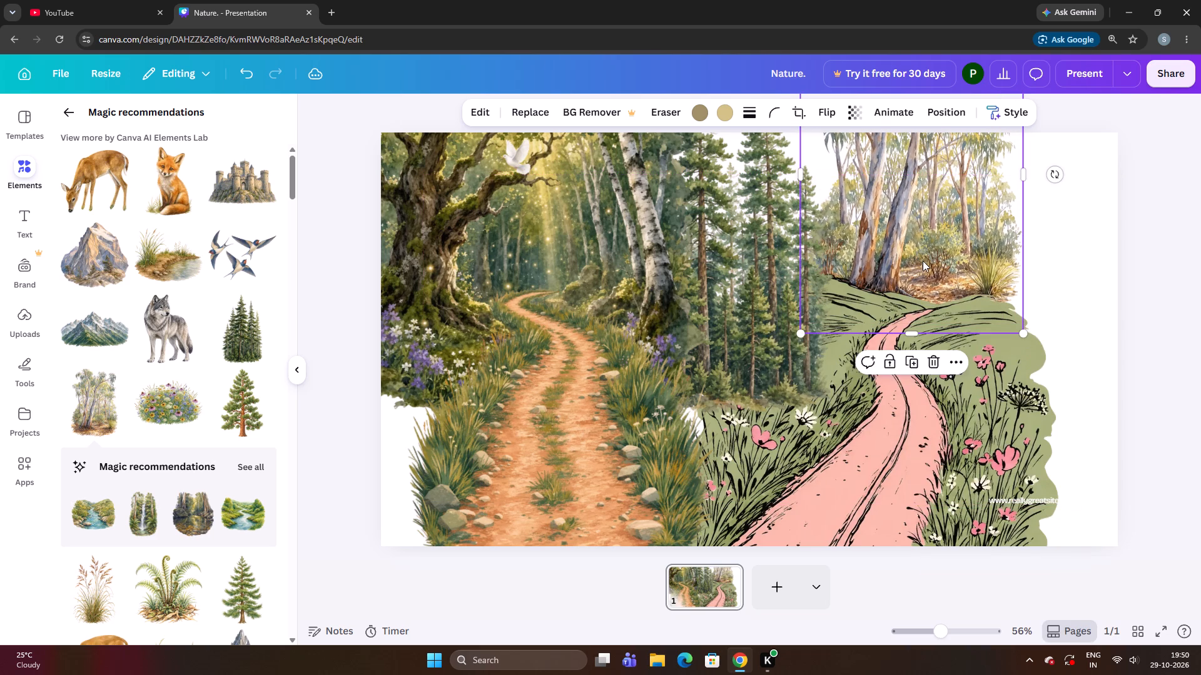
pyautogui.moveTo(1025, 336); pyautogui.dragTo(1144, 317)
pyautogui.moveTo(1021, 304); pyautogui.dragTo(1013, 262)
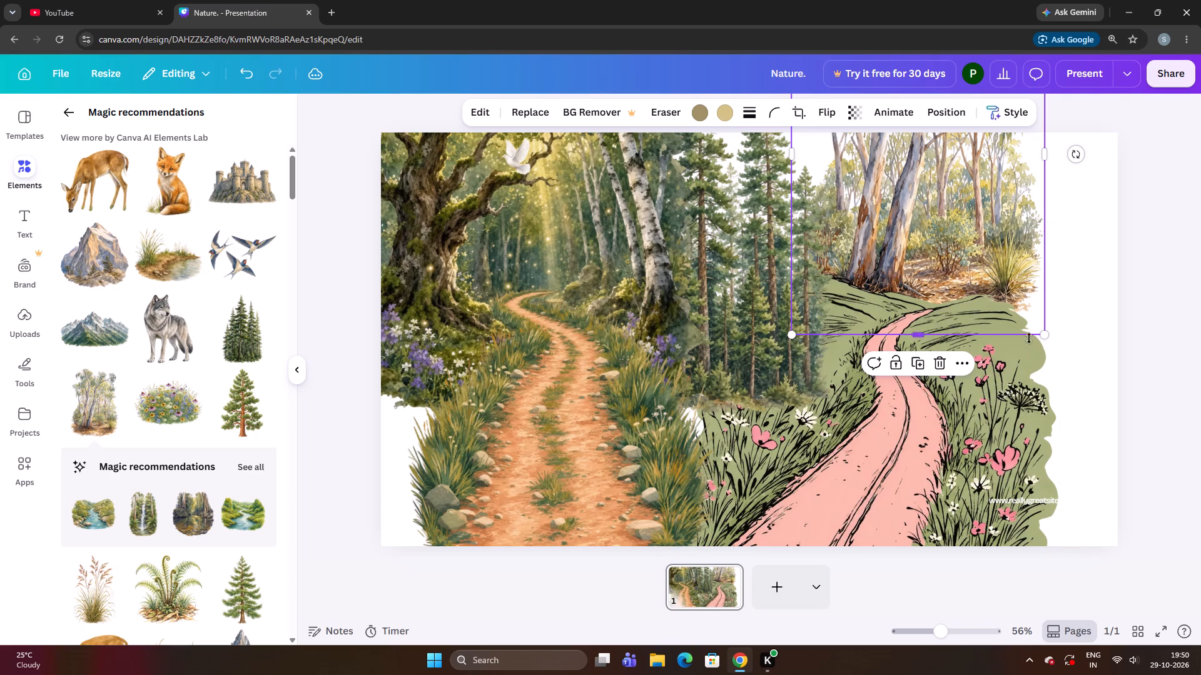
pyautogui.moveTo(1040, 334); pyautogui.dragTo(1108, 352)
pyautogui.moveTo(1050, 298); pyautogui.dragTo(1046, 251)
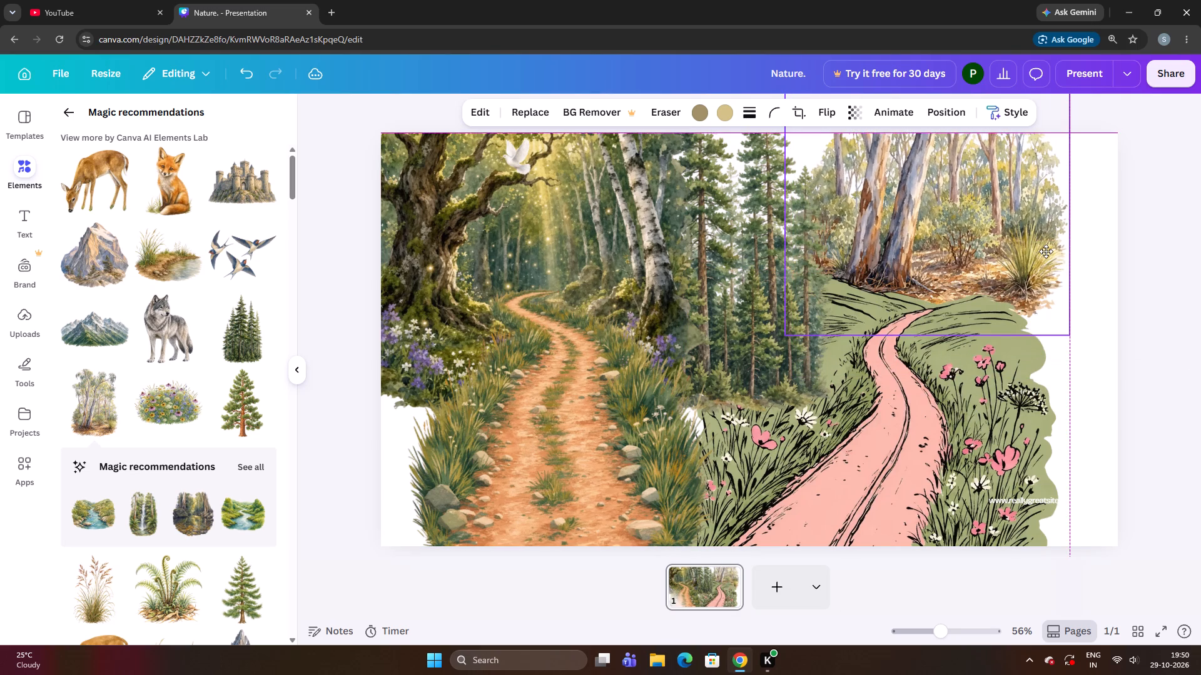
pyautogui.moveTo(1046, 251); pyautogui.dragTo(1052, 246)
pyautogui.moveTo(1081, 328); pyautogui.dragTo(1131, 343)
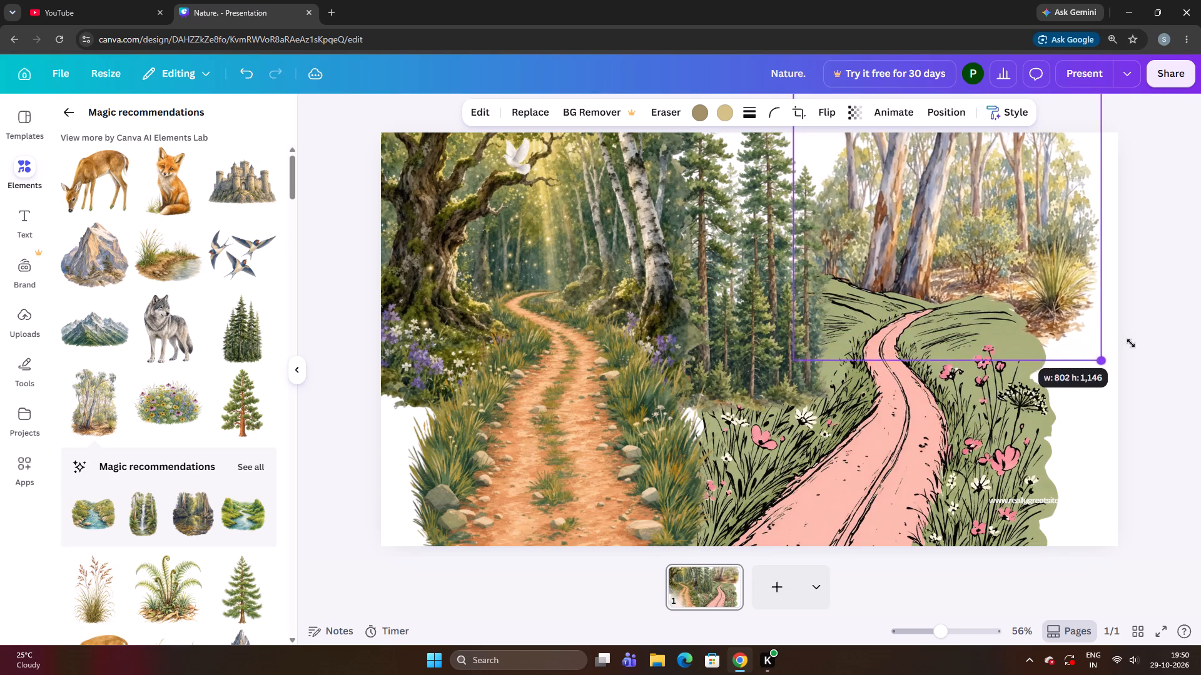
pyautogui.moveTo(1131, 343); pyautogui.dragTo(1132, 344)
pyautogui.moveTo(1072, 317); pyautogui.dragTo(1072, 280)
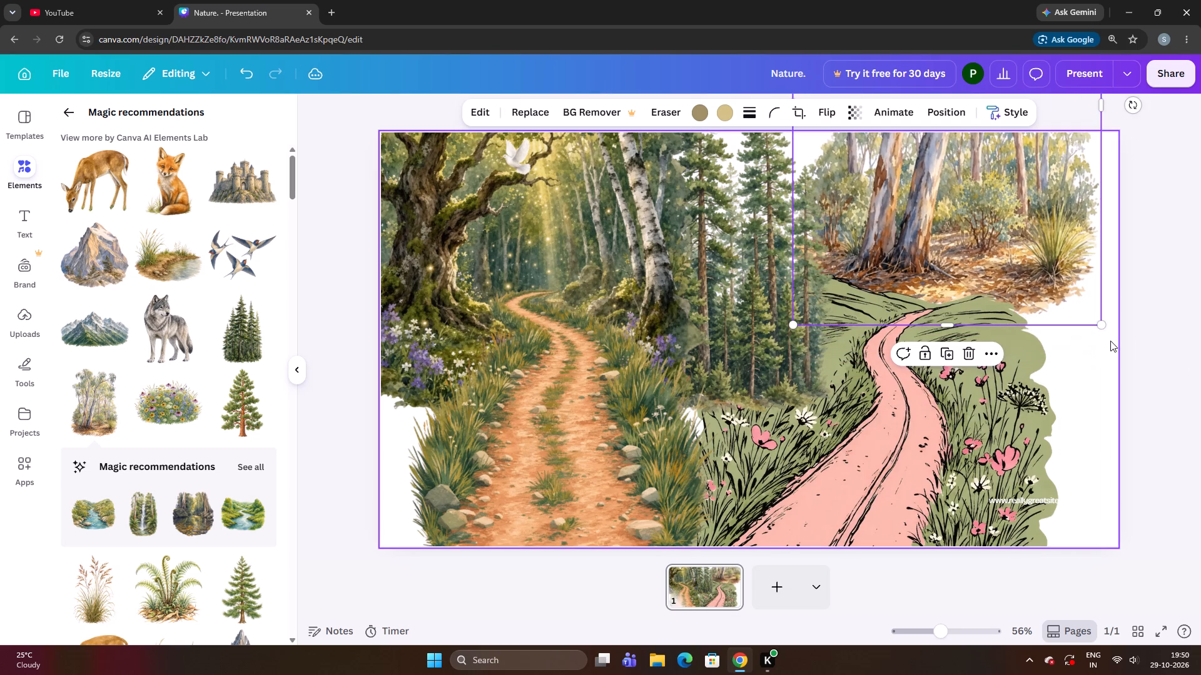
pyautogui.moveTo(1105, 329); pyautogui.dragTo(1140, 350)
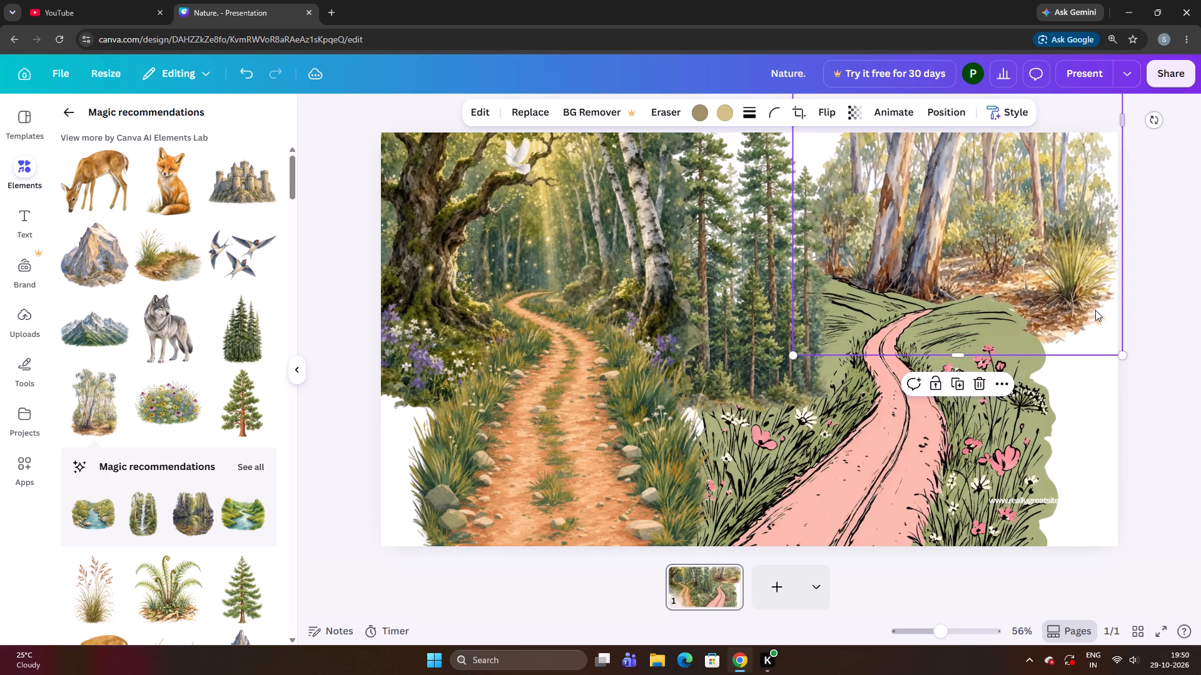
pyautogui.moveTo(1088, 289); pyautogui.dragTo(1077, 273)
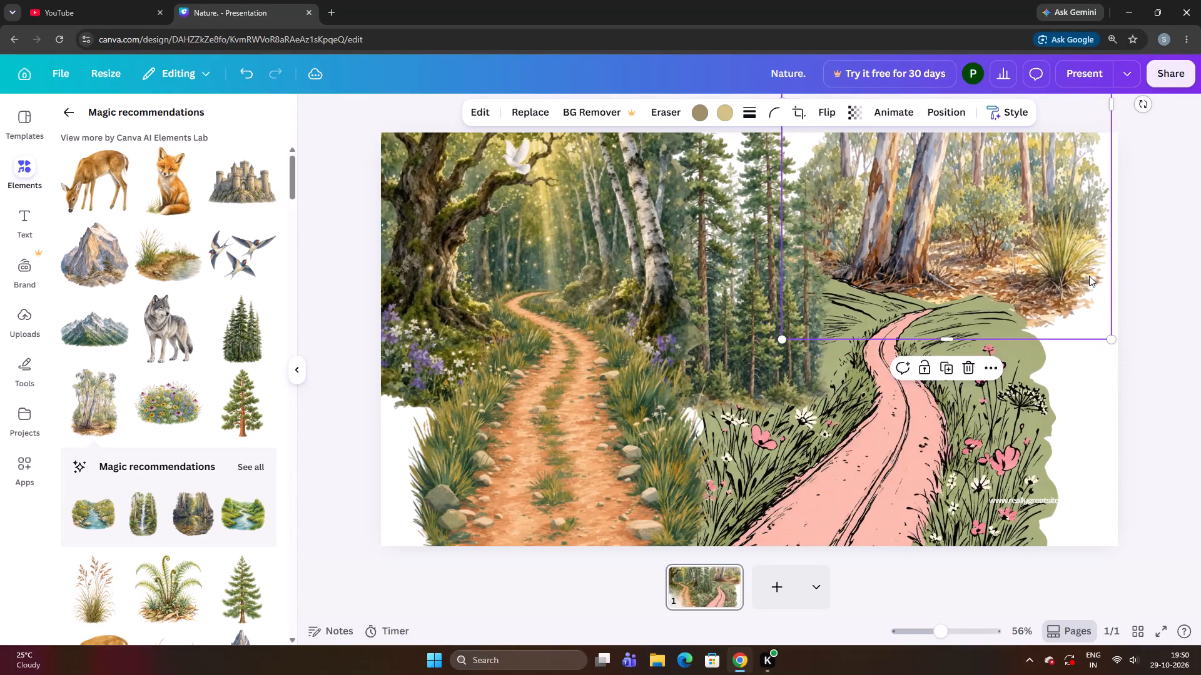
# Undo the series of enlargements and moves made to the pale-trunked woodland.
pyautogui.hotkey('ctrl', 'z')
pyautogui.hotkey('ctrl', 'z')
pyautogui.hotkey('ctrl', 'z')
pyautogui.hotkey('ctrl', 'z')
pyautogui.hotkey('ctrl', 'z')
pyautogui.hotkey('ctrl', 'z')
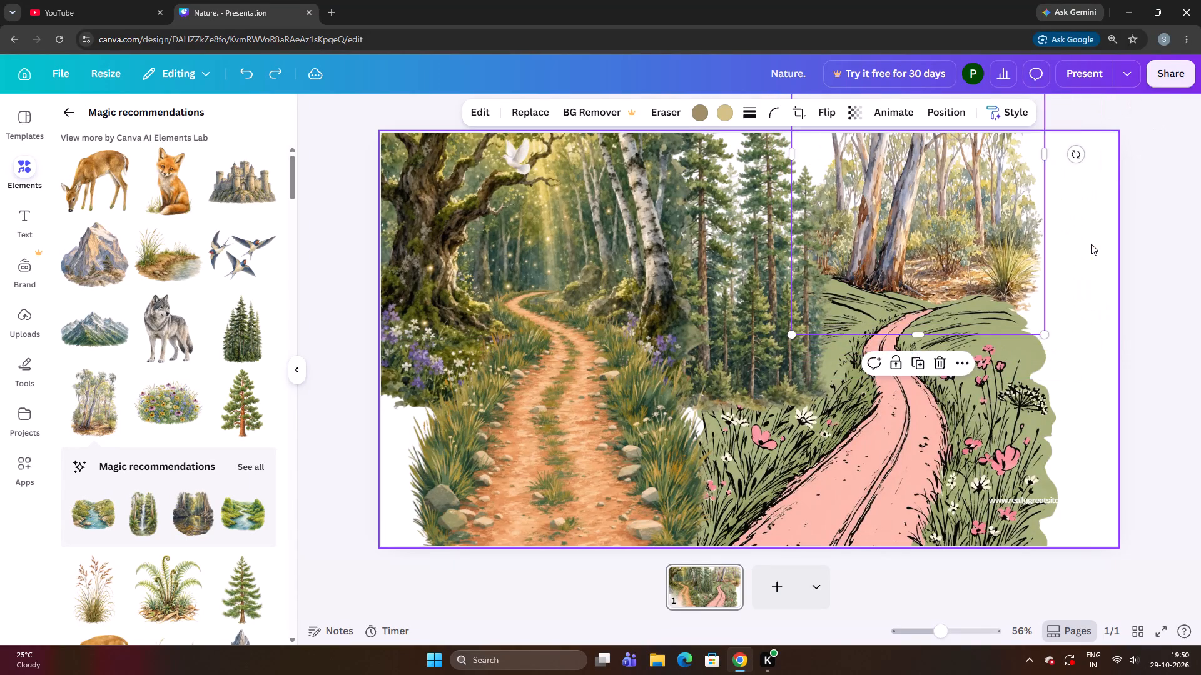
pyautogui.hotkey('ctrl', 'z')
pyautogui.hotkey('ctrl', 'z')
# Enlarge the pale-trunked woodland moderately and position it behind the meadow hilltop, tucked against the pine trees.
pyautogui.moveTo(1015, 277); pyautogui.dragTo(1010, 261)
pyautogui.moveTo(993, 265); pyautogui.dragTo(995, 264)
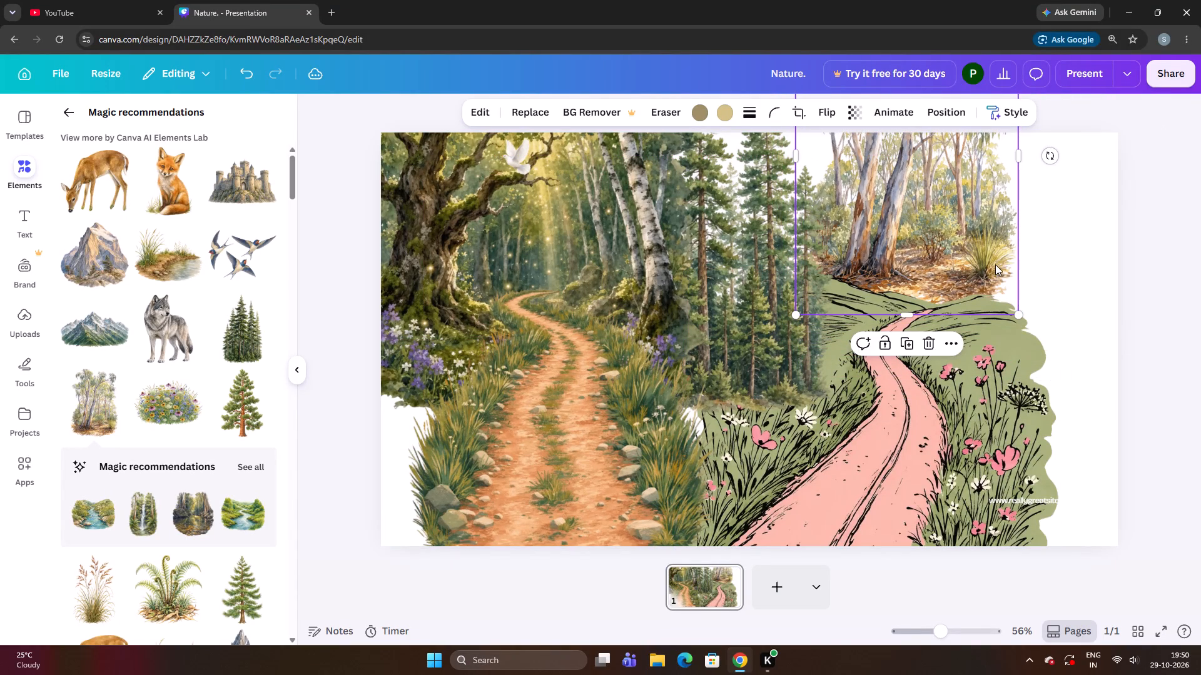
pyautogui.moveTo(995, 264); pyautogui.dragTo(987, 264)
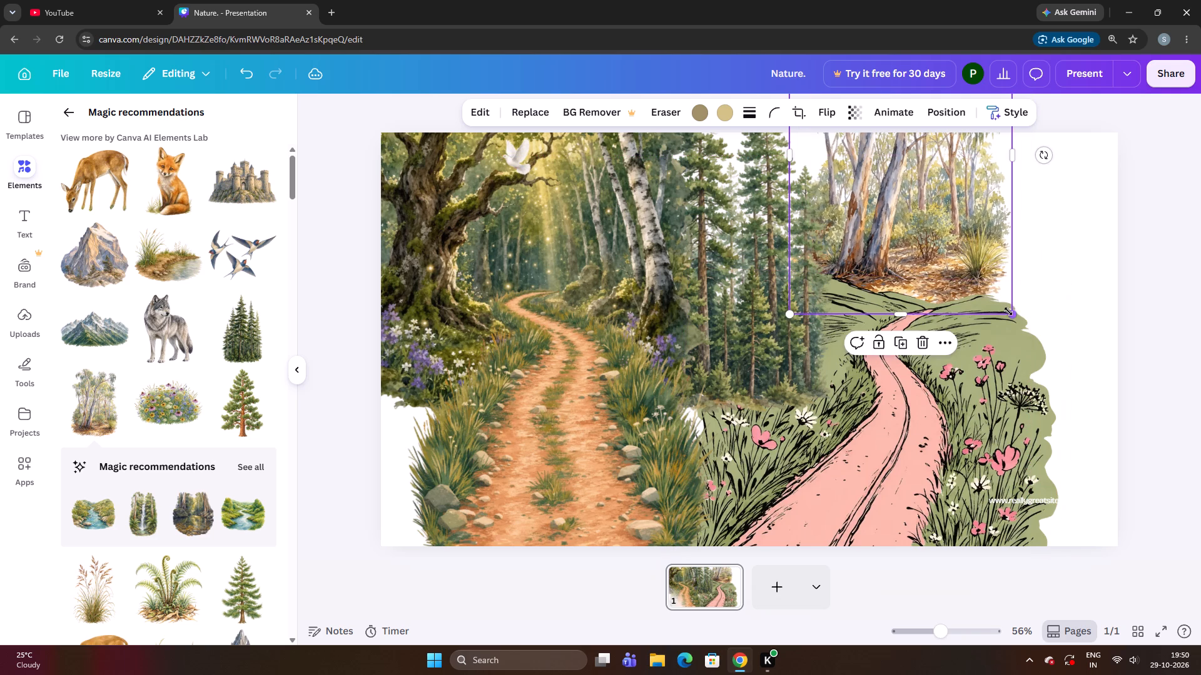
pyautogui.moveTo(1010, 312); pyautogui.dragTo(1079, 356)
pyautogui.moveTo(1006, 256); pyautogui.dragTo(993, 186)
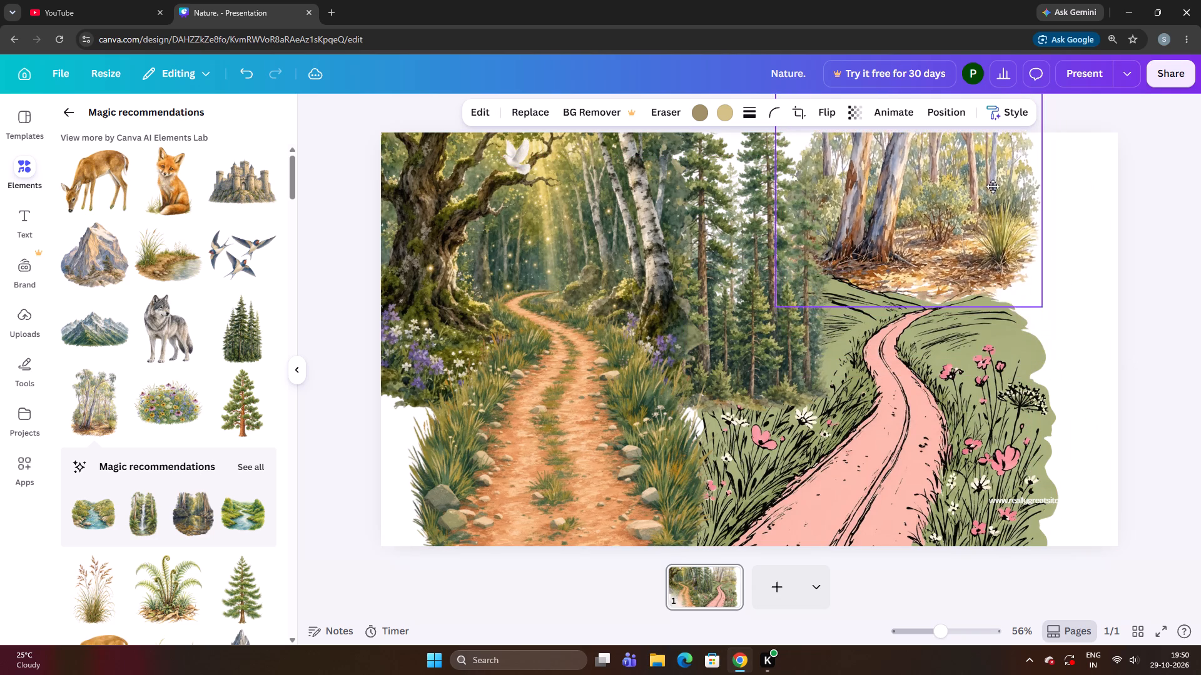
pyautogui.moveTo(993, 186); pyautogui.dragTo(1024, 194)
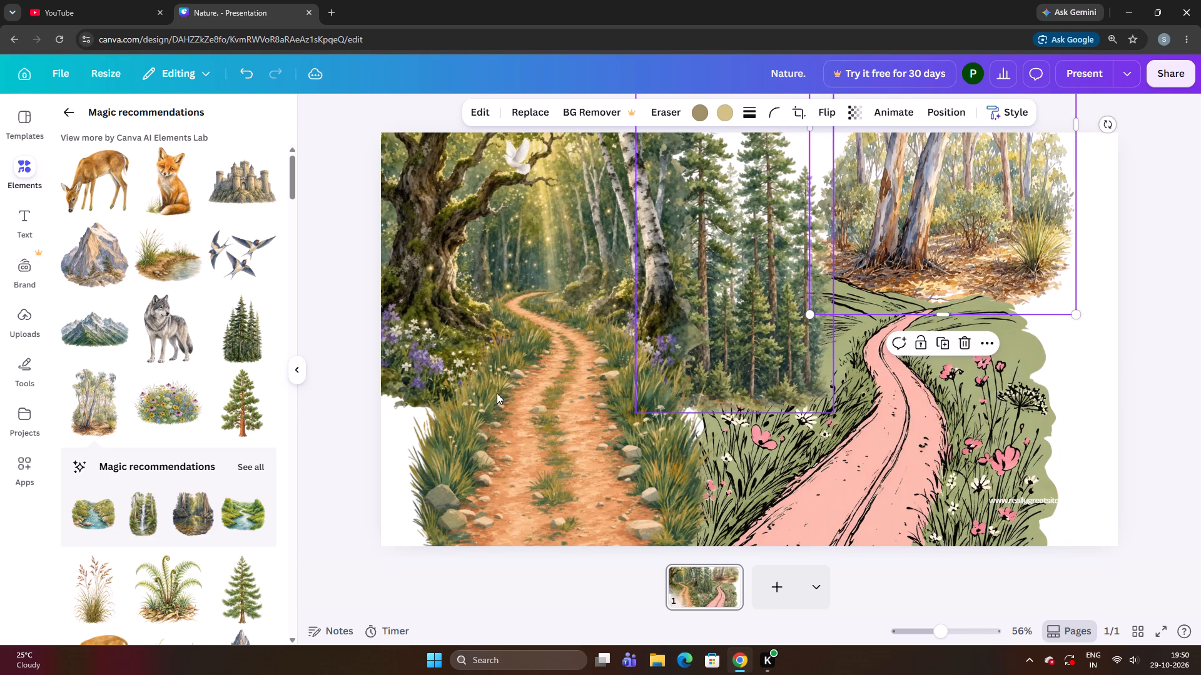
pyautogui.moveTo(873, 249); pyautogui.dragTo(835, 252)
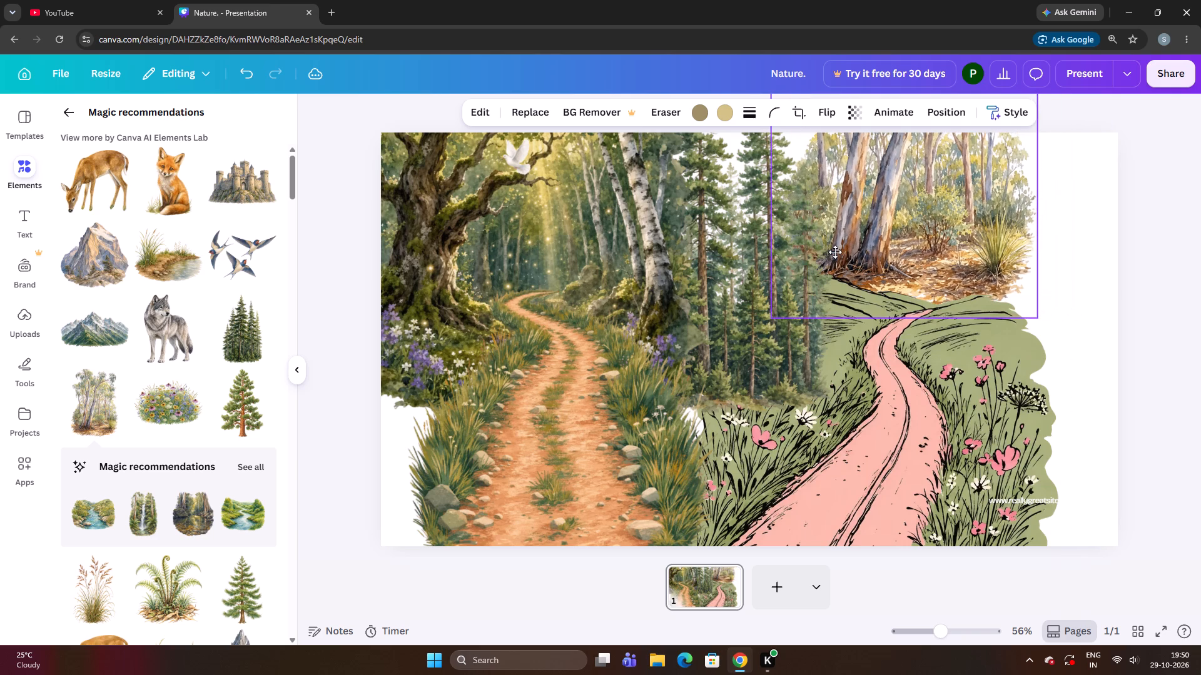
pyautogui.moveTo(835, 252); pyautogui.dragTo(838, 252)
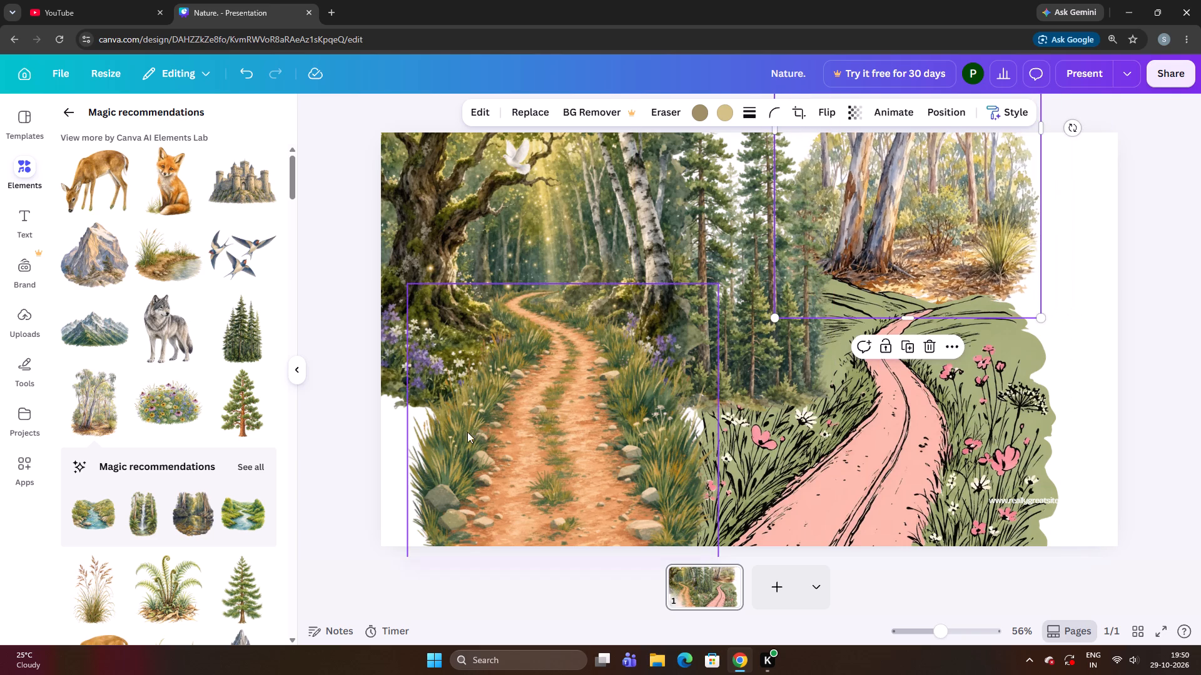
pyautogui.click(370, 453)
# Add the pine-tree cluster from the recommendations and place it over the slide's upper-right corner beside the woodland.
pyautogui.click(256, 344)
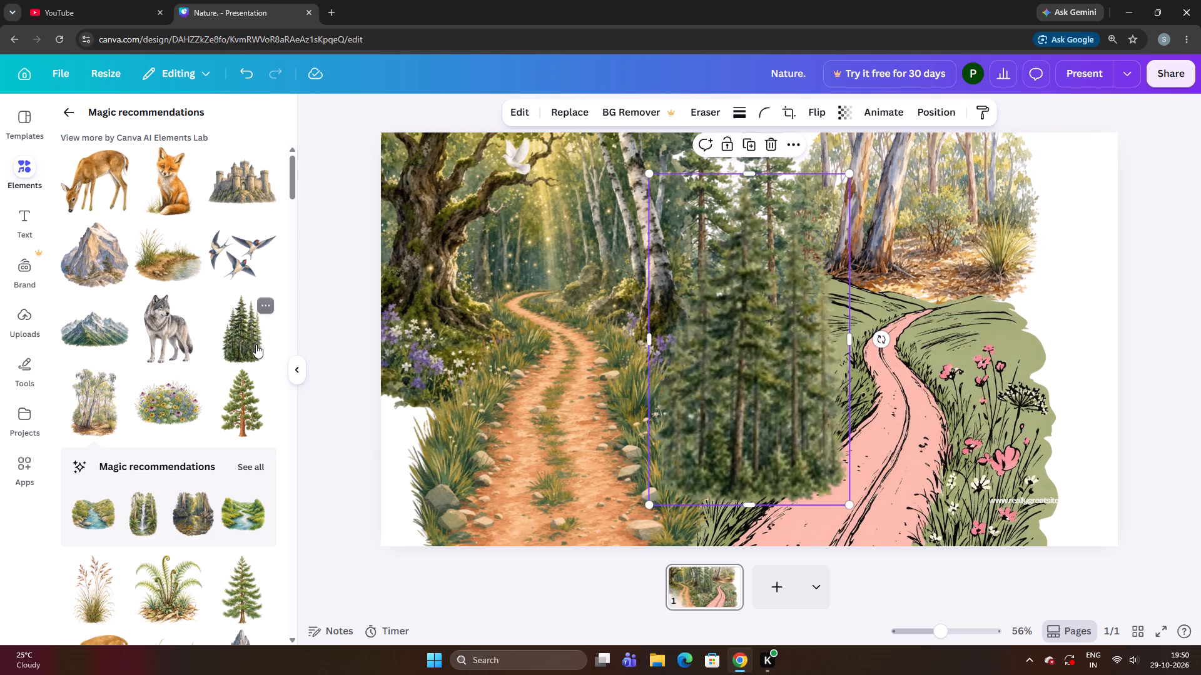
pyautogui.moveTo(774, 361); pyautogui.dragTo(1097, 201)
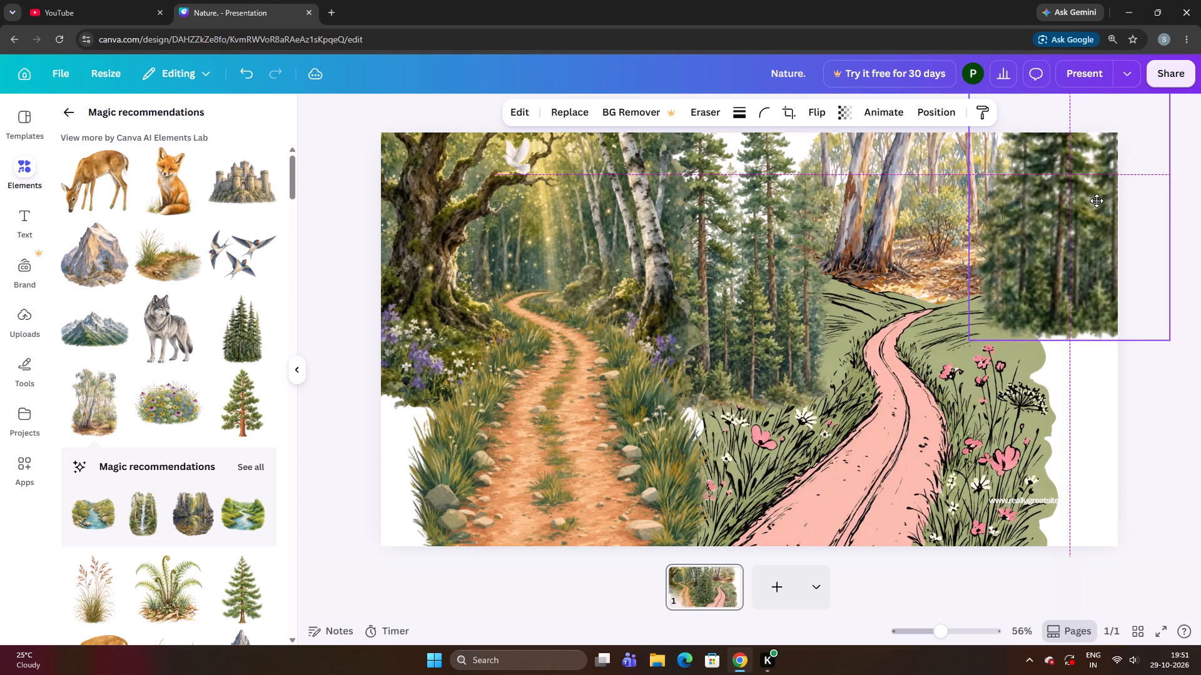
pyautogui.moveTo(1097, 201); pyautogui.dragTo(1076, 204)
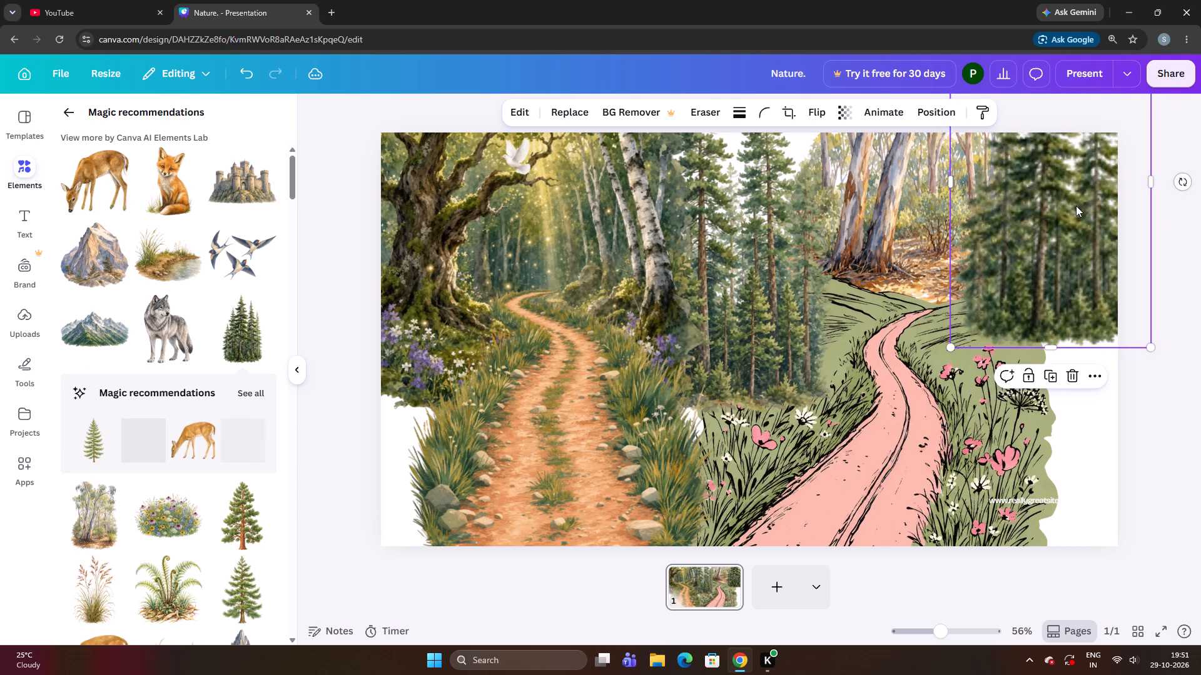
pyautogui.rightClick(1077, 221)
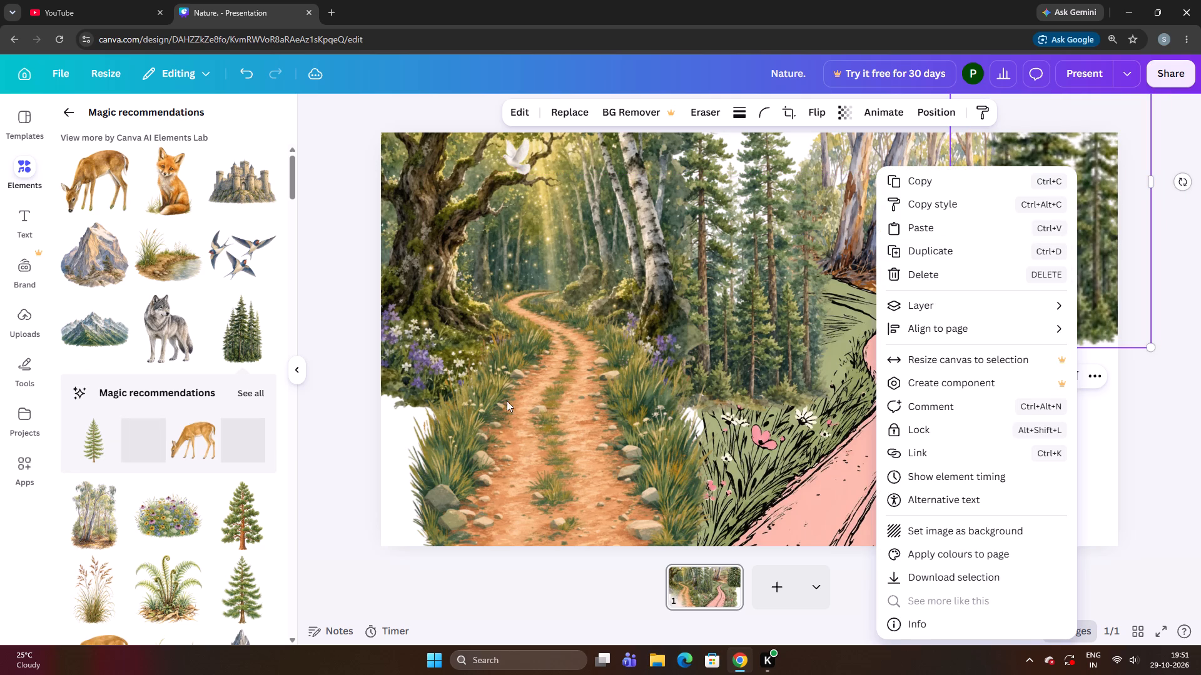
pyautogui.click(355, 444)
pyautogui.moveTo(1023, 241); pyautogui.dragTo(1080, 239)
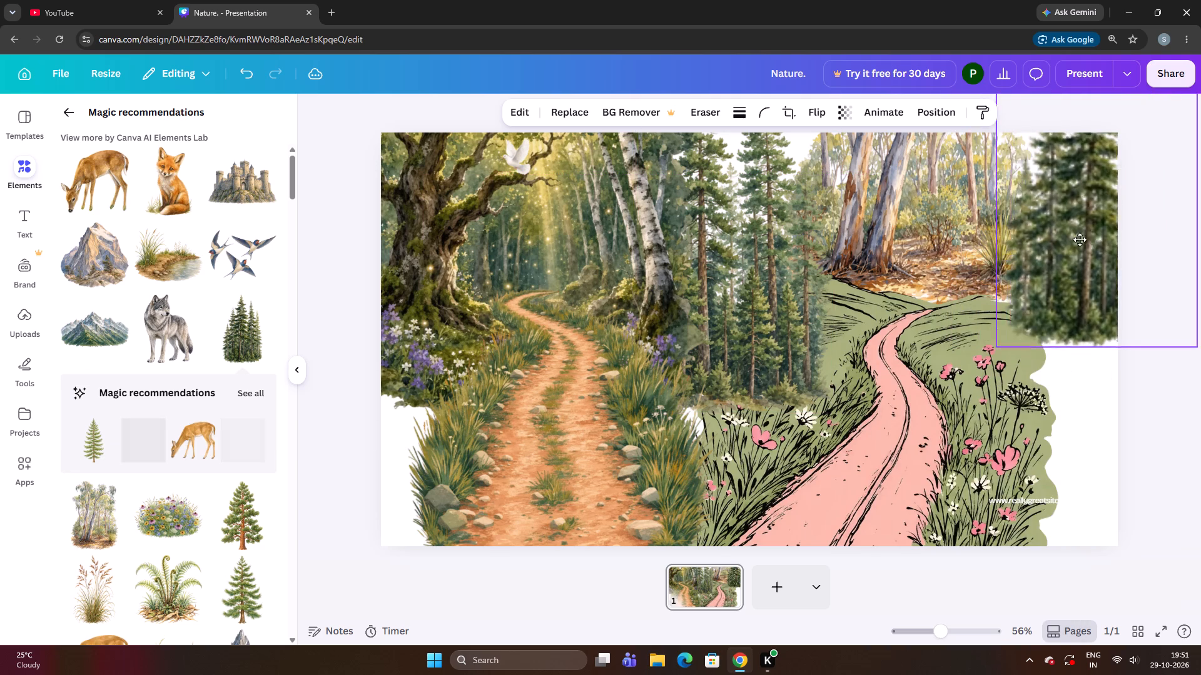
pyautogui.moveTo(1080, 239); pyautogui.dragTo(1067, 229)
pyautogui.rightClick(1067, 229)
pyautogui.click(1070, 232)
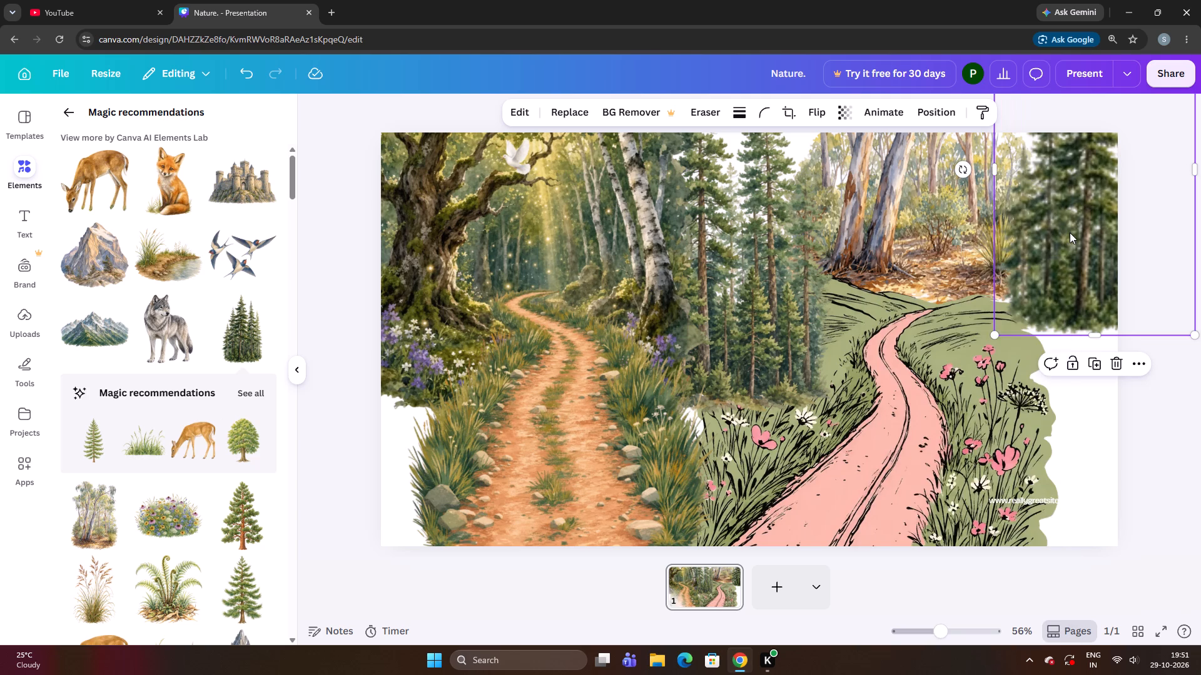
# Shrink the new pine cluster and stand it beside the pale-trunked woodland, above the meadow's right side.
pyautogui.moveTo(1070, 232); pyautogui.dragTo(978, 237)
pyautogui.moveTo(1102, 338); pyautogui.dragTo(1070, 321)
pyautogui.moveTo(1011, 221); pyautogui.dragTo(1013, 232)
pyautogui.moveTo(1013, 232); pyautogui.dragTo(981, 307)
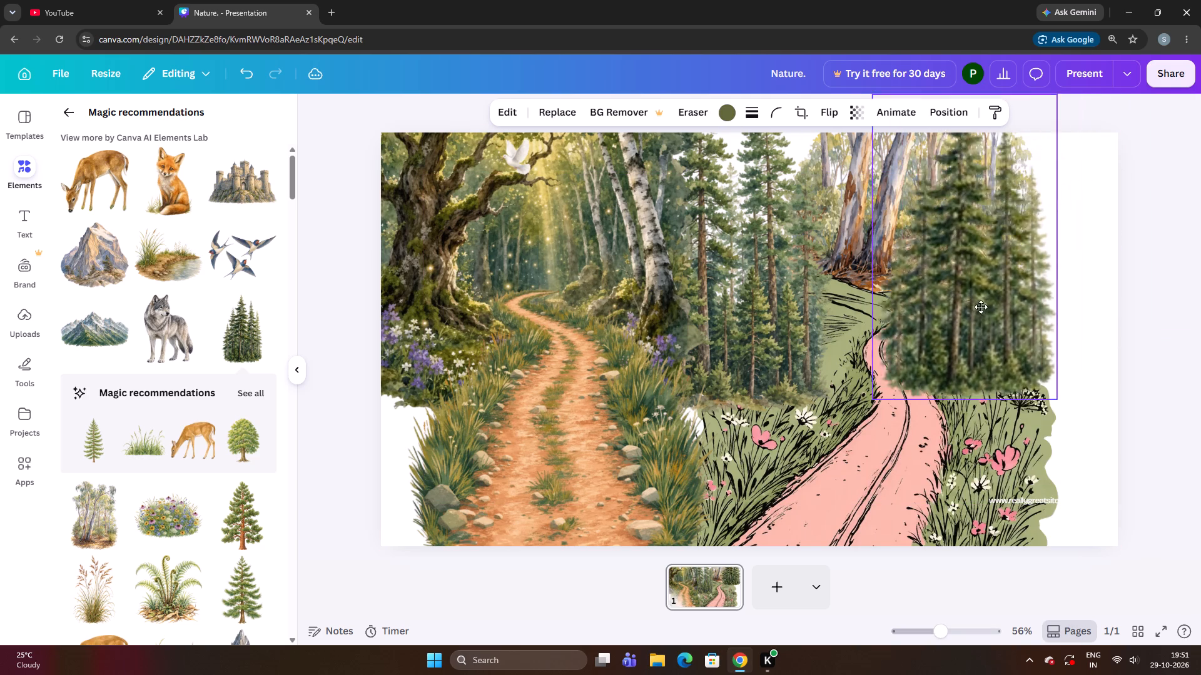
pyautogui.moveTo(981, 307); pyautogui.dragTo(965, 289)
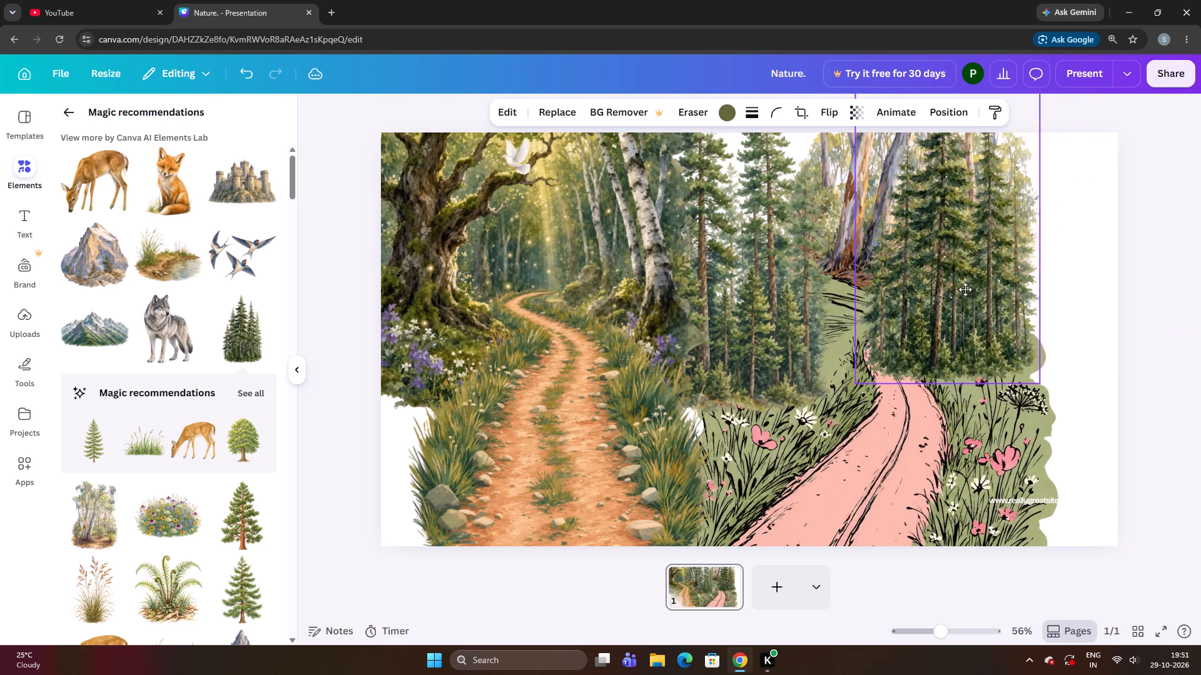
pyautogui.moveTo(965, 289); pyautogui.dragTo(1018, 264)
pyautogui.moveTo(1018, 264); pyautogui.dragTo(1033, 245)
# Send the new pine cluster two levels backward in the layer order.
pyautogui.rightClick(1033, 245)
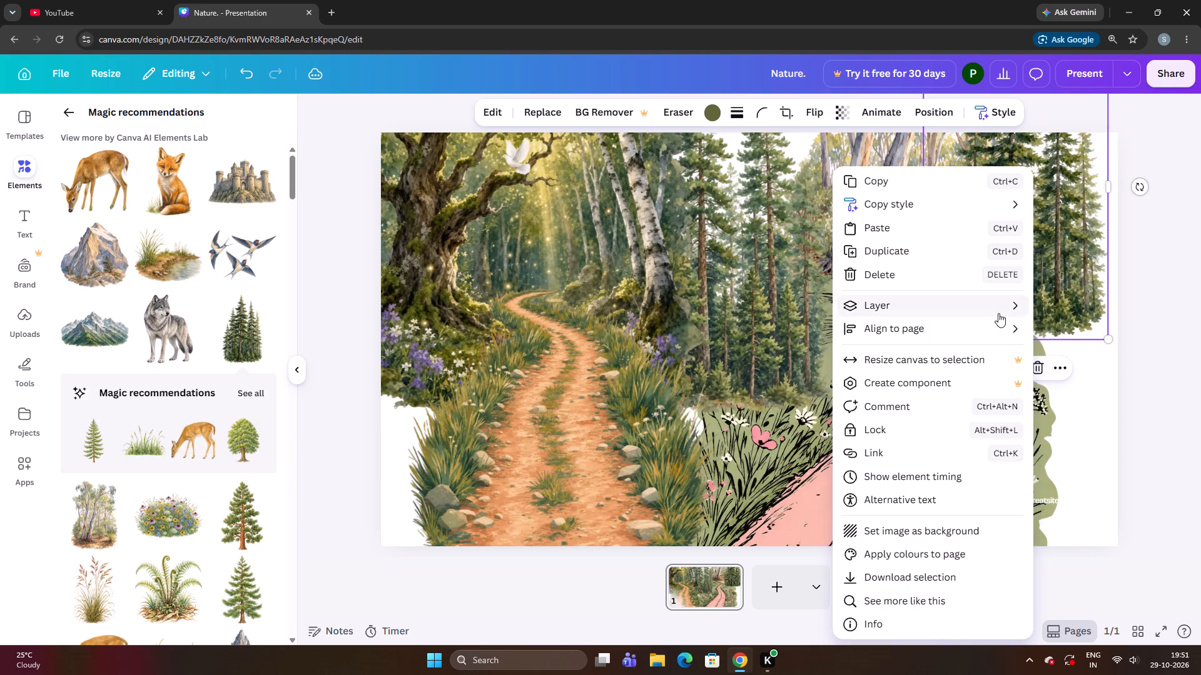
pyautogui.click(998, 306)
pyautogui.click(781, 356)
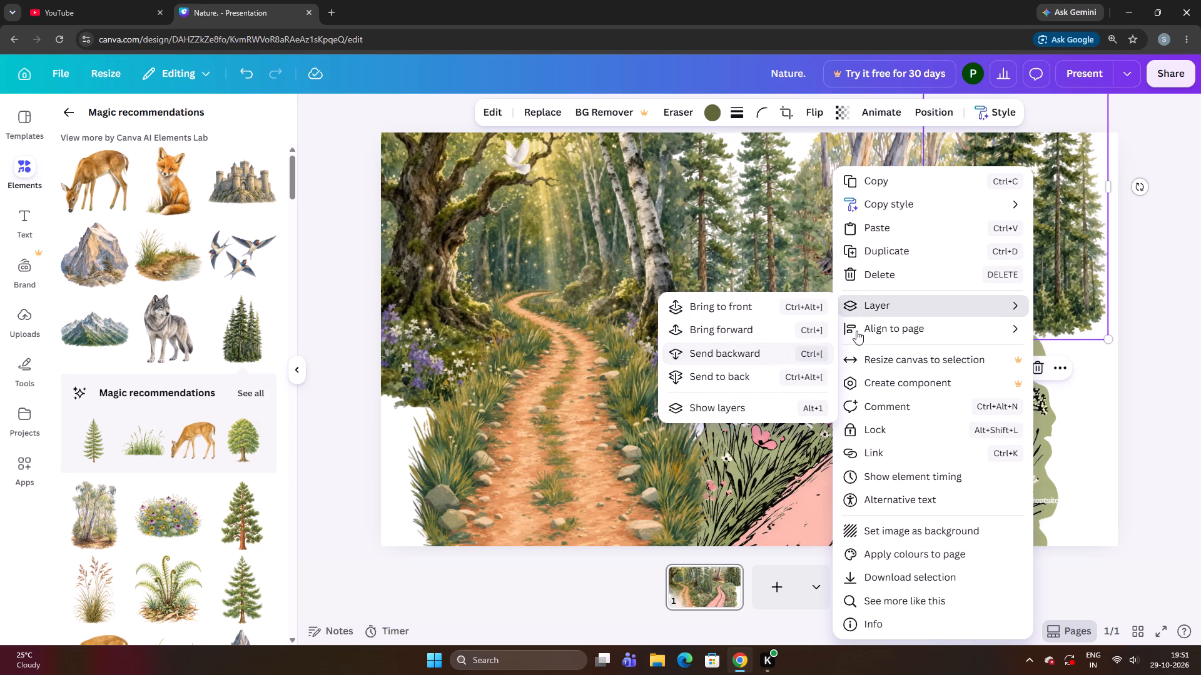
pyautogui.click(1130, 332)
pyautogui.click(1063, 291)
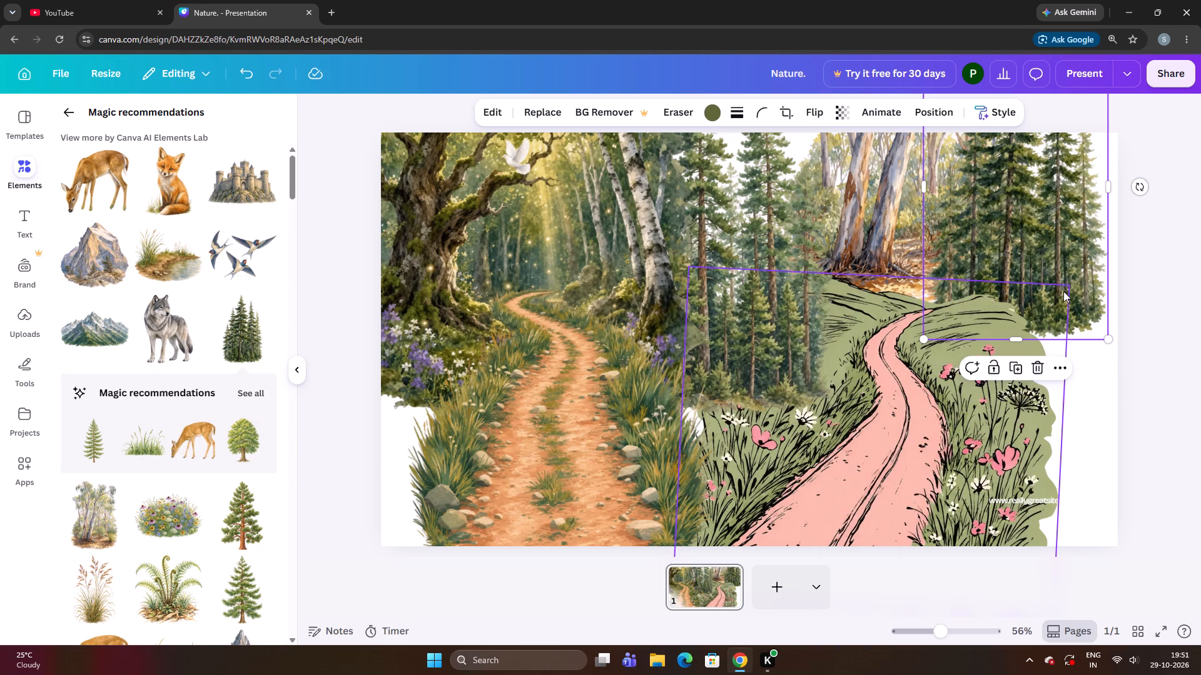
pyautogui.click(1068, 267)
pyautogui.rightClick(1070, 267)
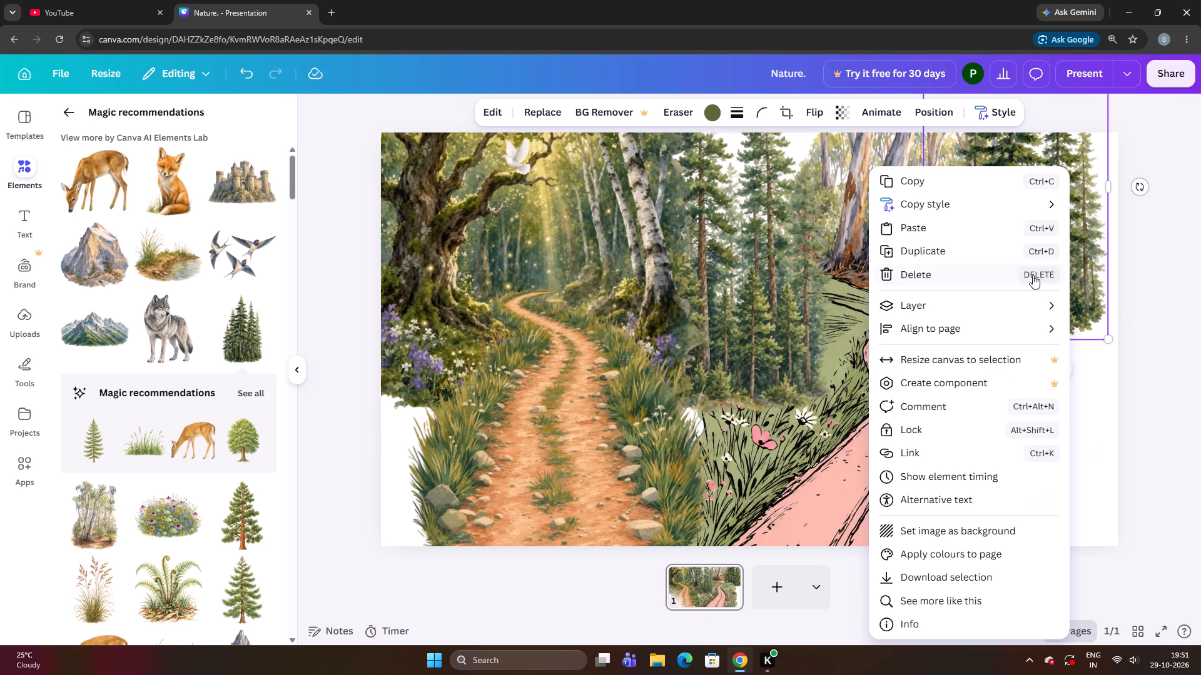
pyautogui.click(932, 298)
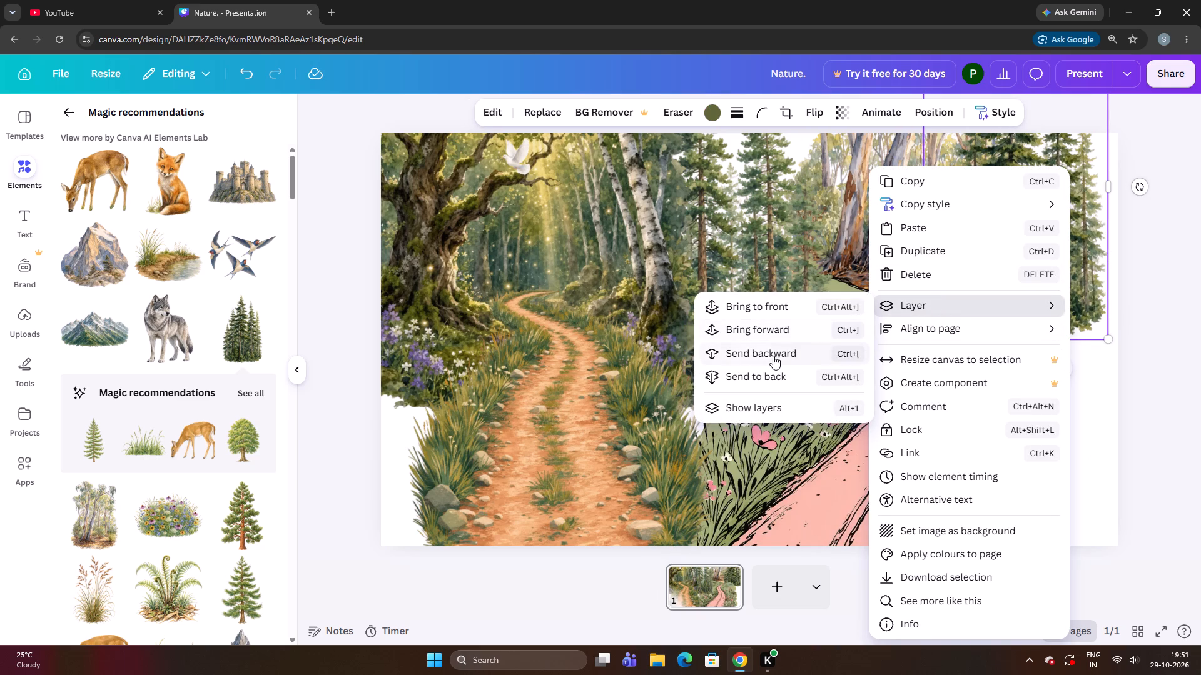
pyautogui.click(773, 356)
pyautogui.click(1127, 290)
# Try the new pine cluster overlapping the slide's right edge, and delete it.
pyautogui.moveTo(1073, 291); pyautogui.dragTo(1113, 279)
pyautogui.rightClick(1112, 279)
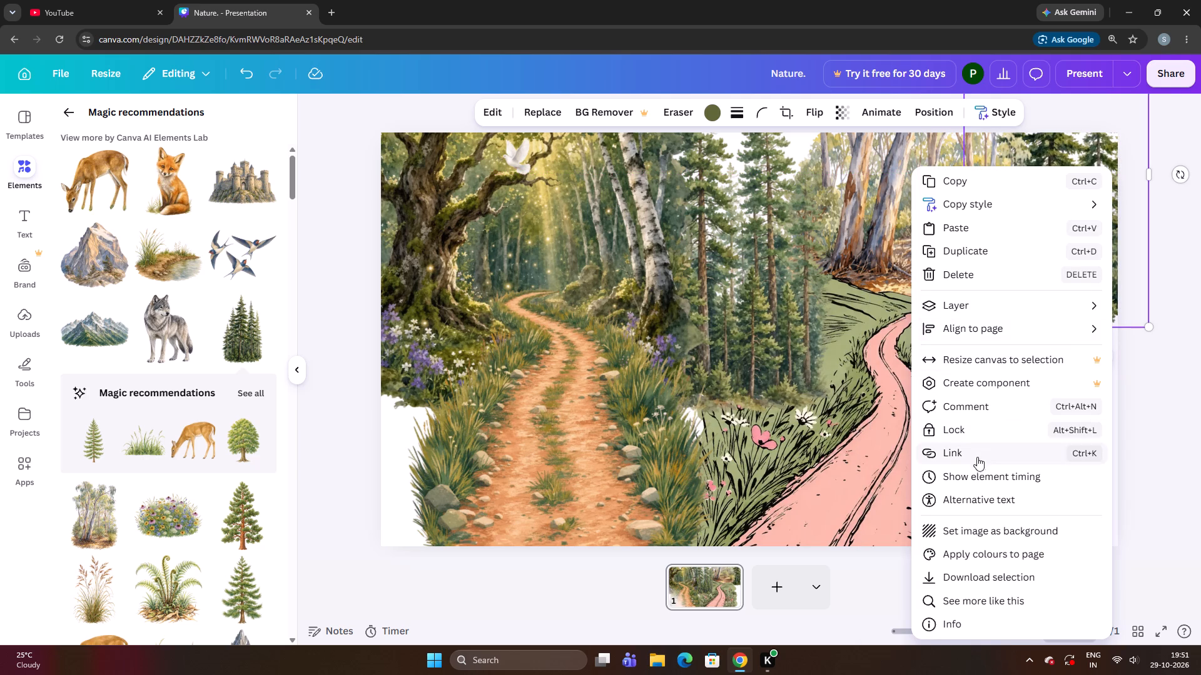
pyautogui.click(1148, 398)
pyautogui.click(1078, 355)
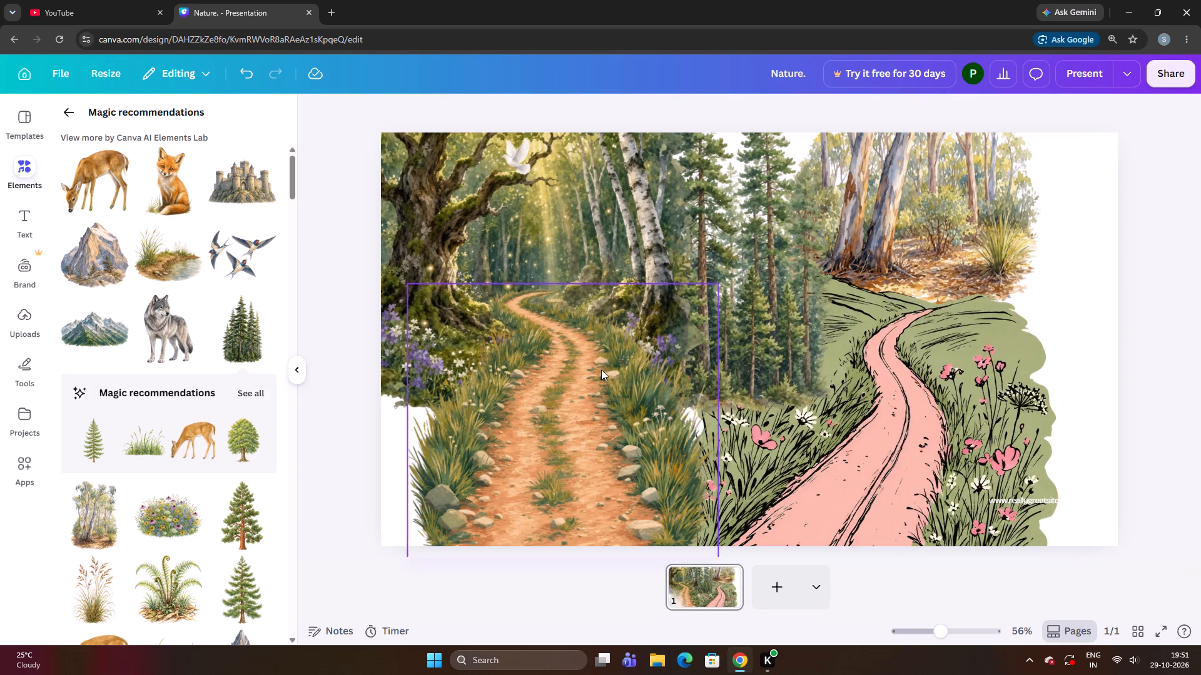
# Add the pale eucalyptus tree pair from the recommendations and place it over the slide's upper-right corner.
pyautogui.scroll(-3, 147, 444)
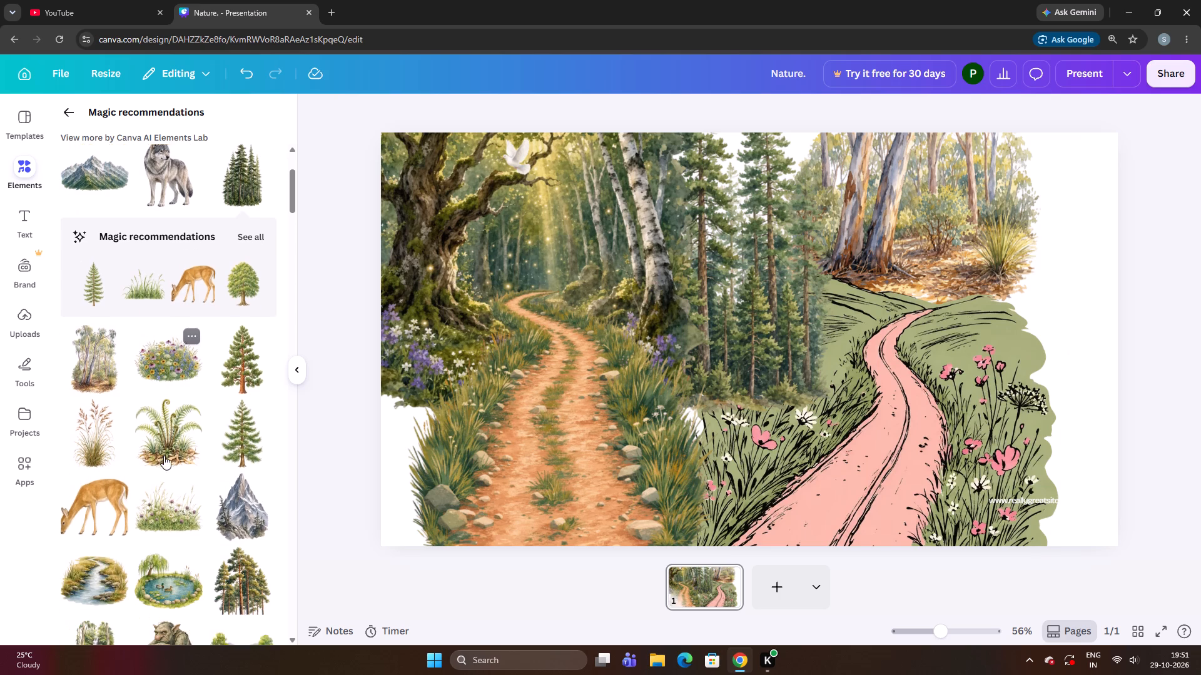
pyautogui.scroll(-2, 164, 454)
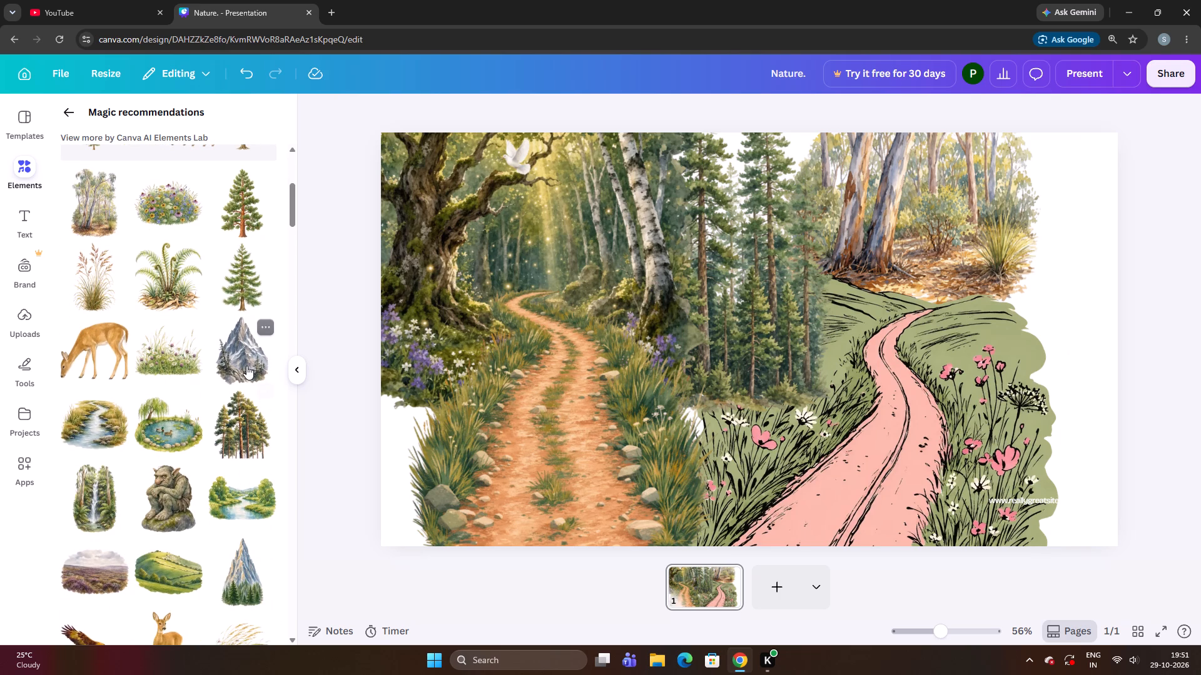
pyautogui.scroll(-5, 227, 387)
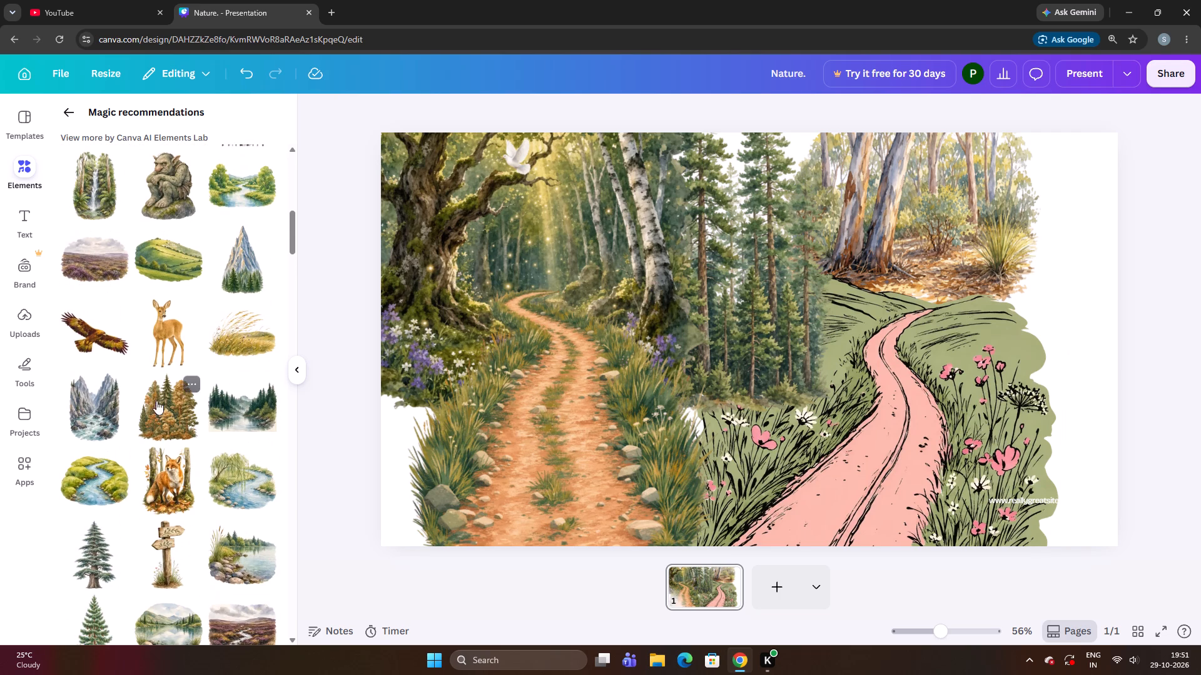
pyautogui.scroll(-4, 144, 399)
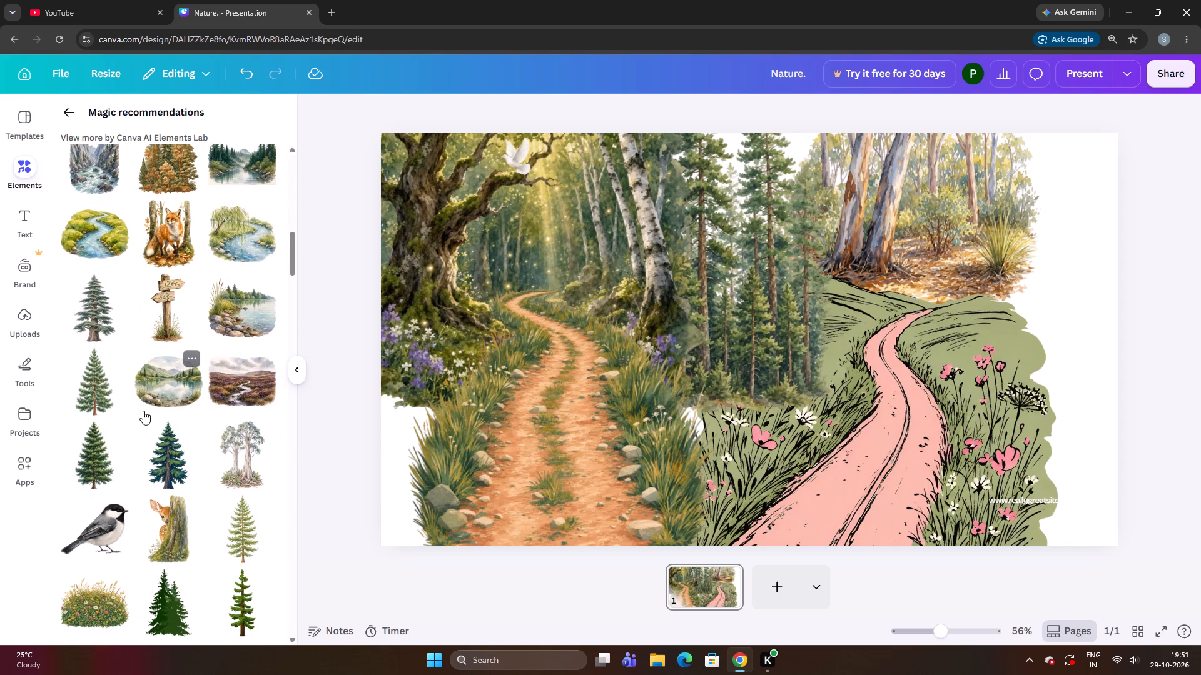
pyautogui.click(235, 470)
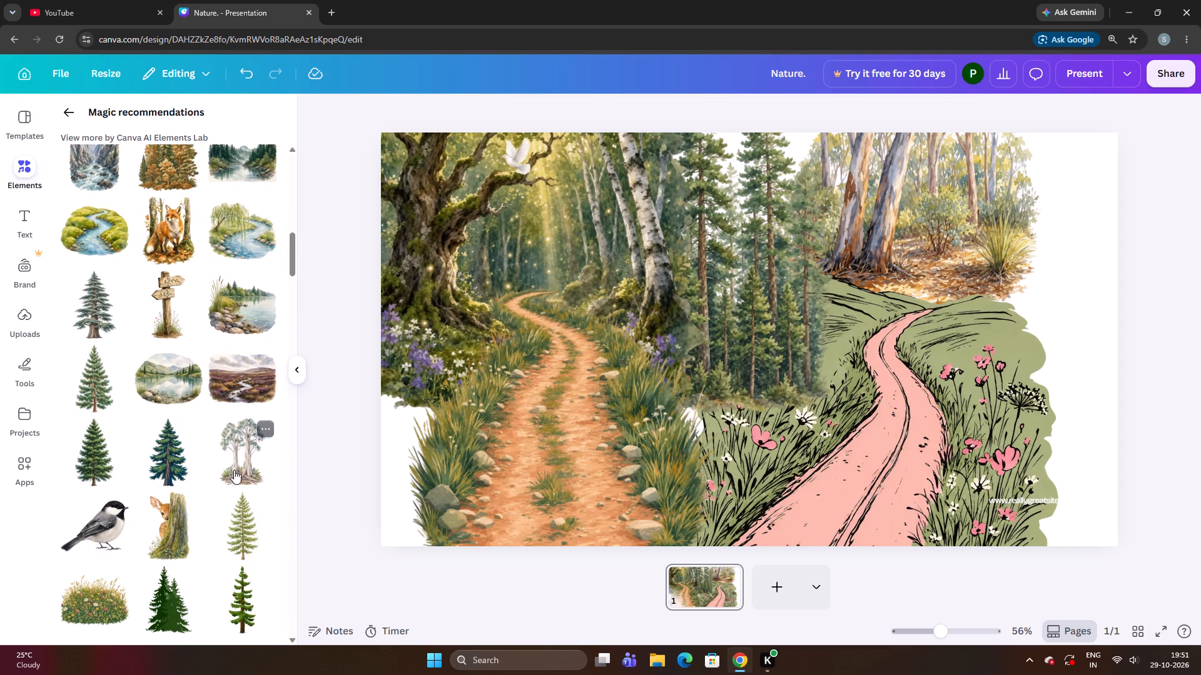
pyautogui.moveTo(819, 379); pyautogui.dragTo(927, 351)
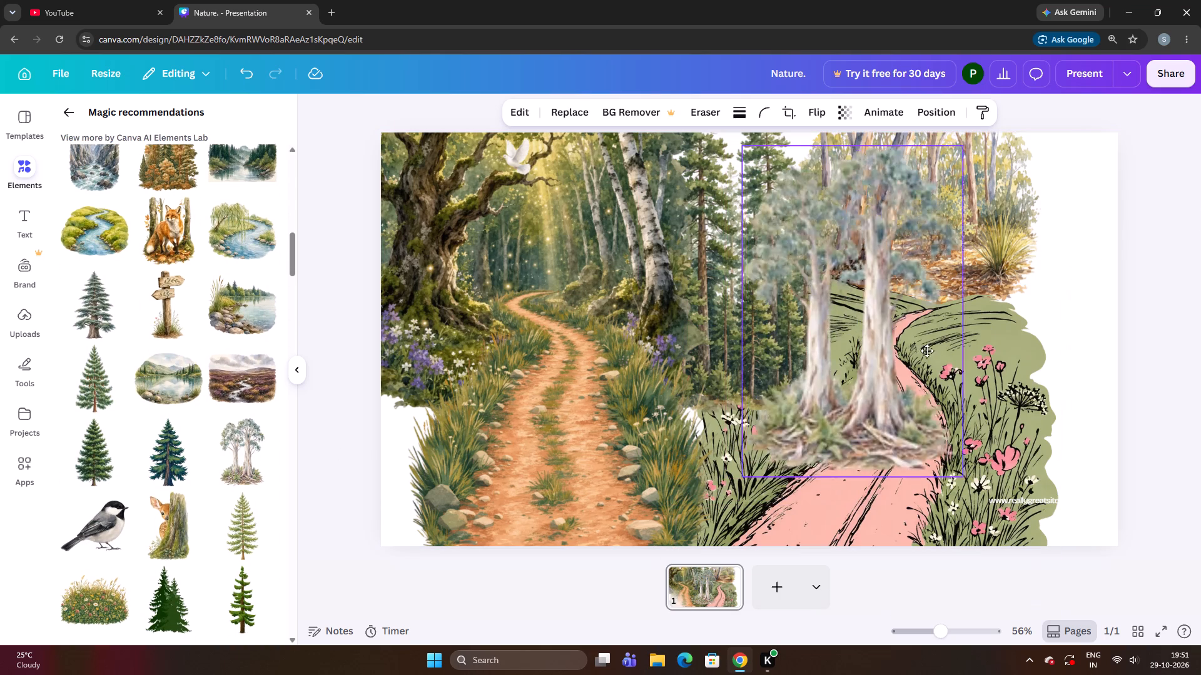
pyautogui.moveTo(927, 351); pyautogui.dragTo(1030, 334)
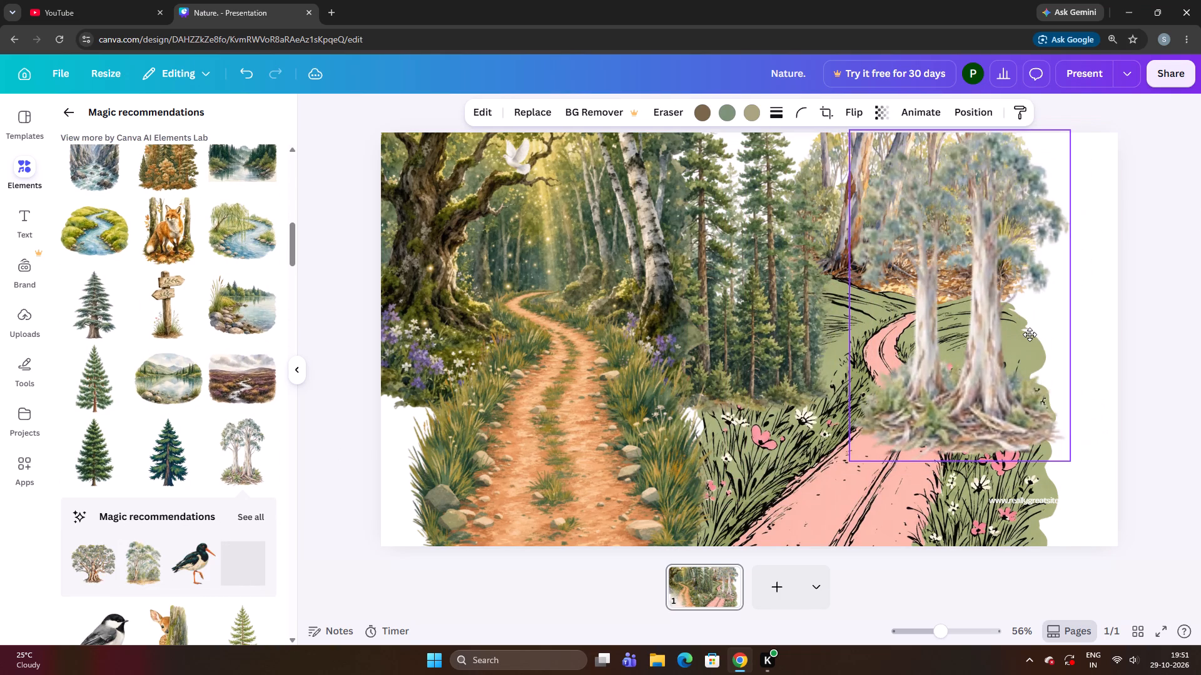
pyautogui.moveTo(1030, 334); pyautogui.dragTo(1104, 221)
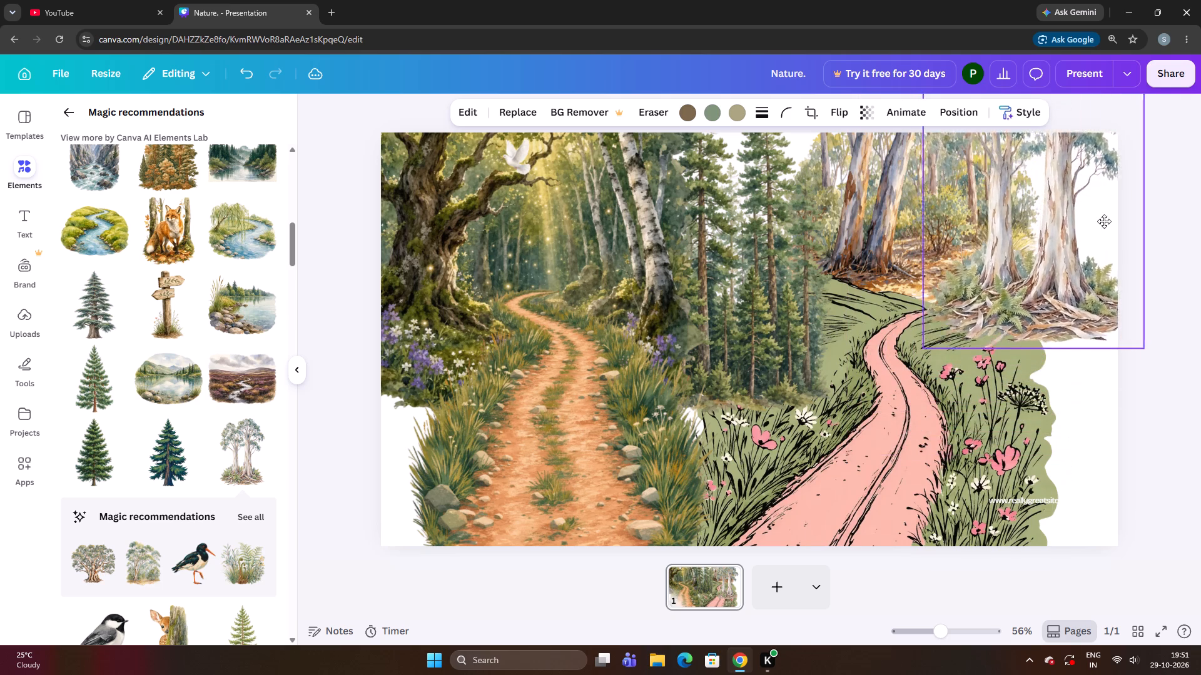
pyautogui.moveTo(1104, 221); pyautogui.dragTo(1113, 201)
# Shrink the eucalyptus trees and stand them beside the woodland, overlapping the slide's right edge.
pyautogui.moveTo(1150, 328); pyautogui.dragTo(1142, 324)
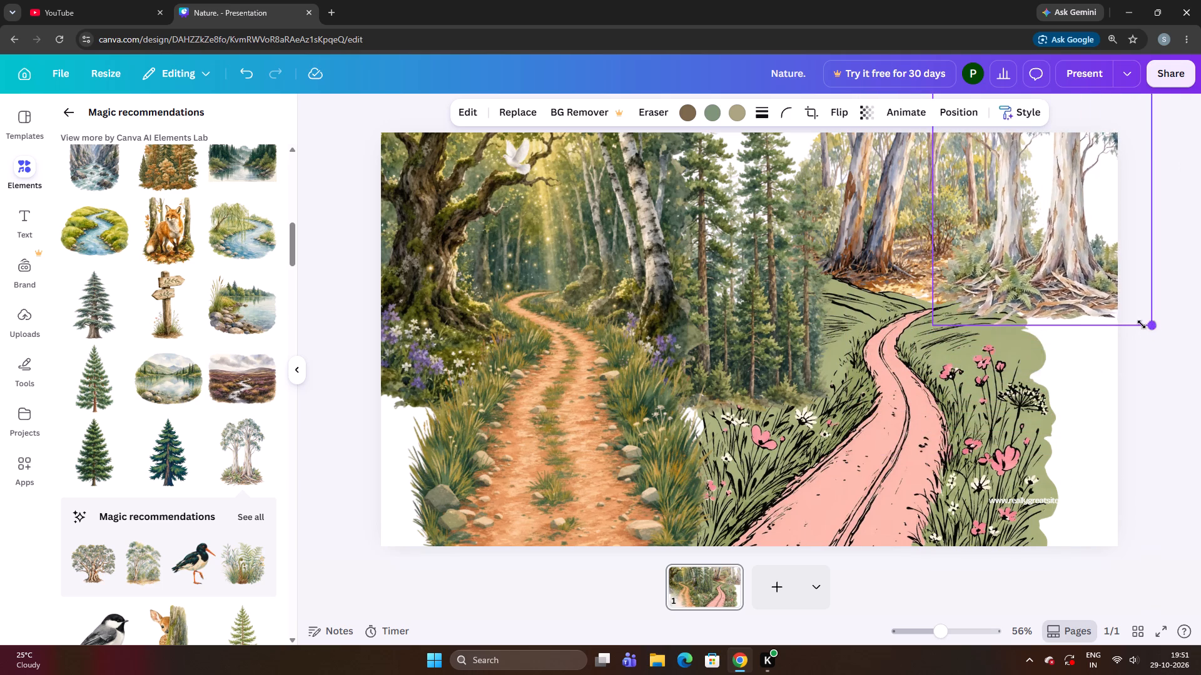
pyautogui.moveTo(1142, 324); pyautogui.dragTo(1080, 259)
pyautogui.moveTo(1056, 214); pyautogui.dragTo(1104, 310)
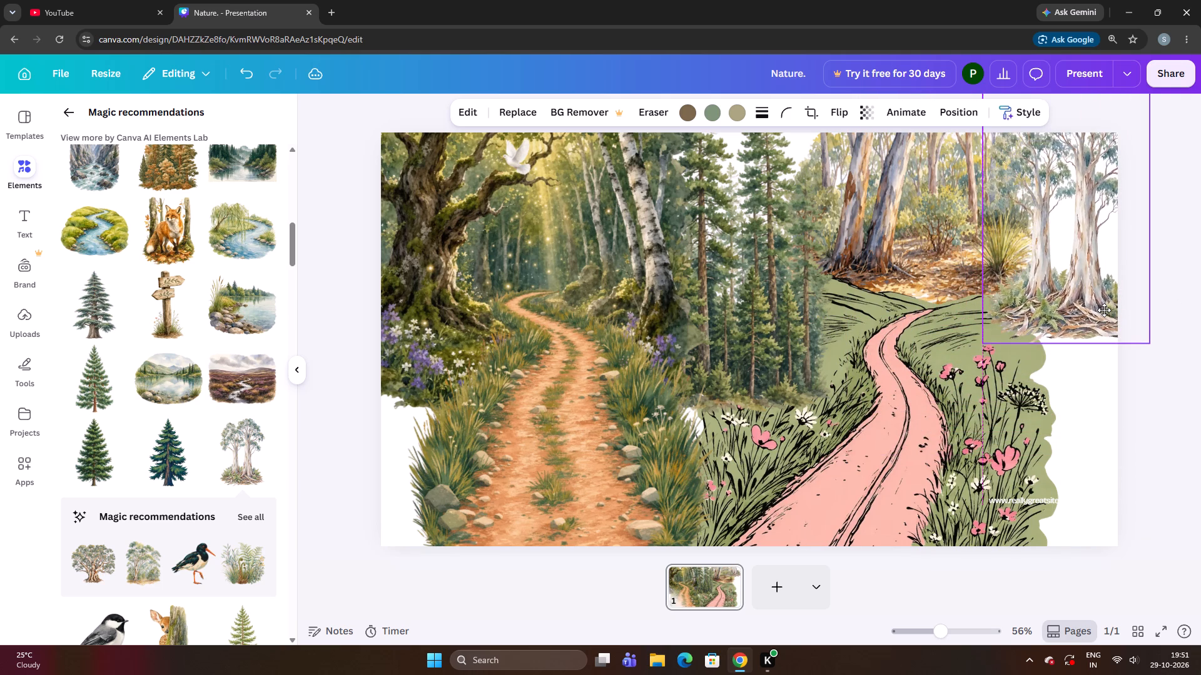
pyautogui.moveTo(1104, 310); pyautogui.dragTo(1112, 296)
# Send the eucalyptus trees one level backward in the layer order.
pyautogui.rightClick(1112, 296)
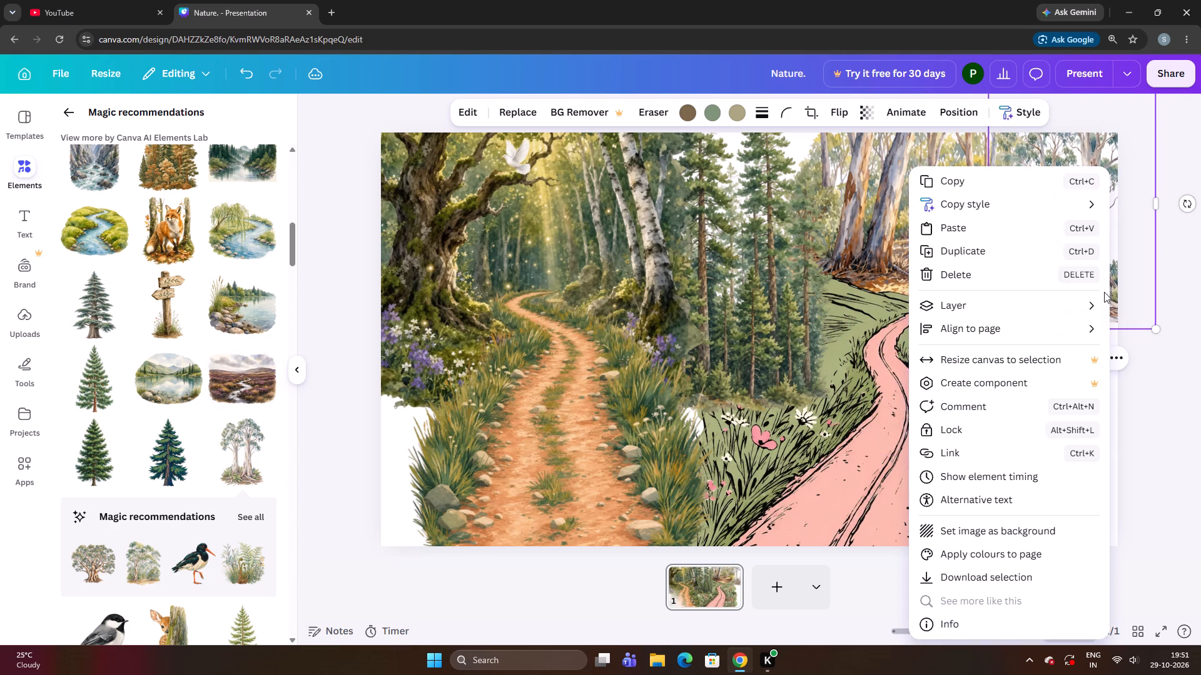
pyautogui.click(1086, 296)
pyautogui.click(953, 299)
pyautogui.click(831, 353)
pyautogui.click(1156, 255)
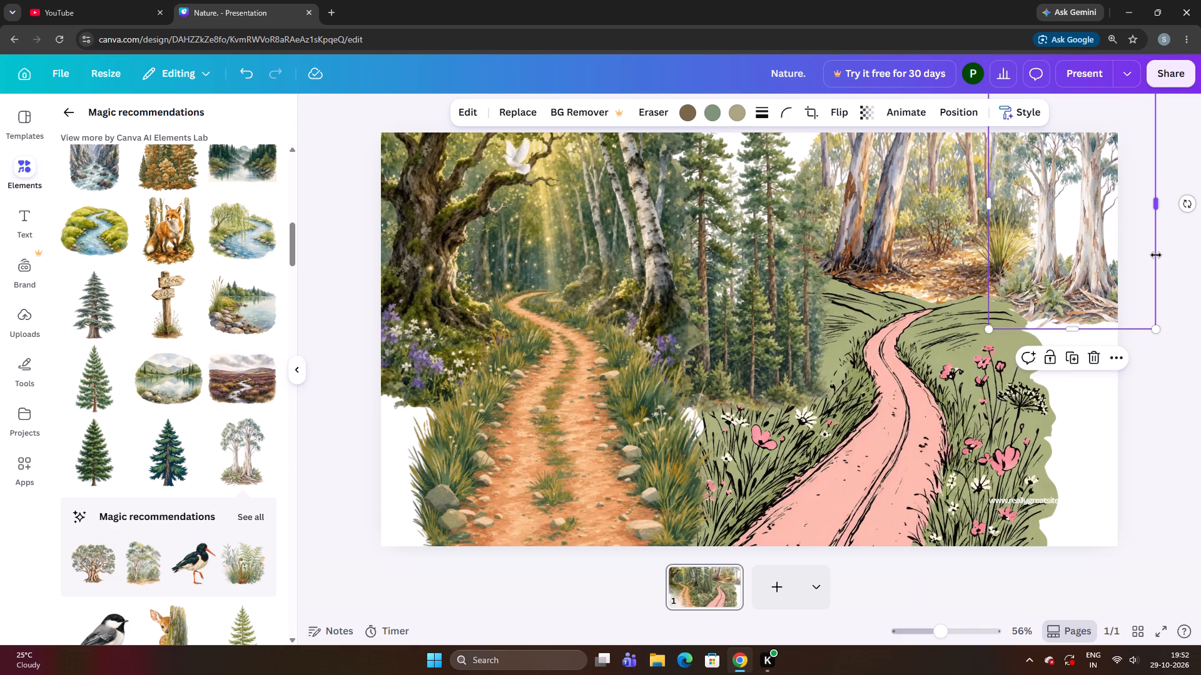
# Move the eucalyptus trees onto the woodland, with their roots just above the start of the pink path.
pyautogui.click(1099, 272)
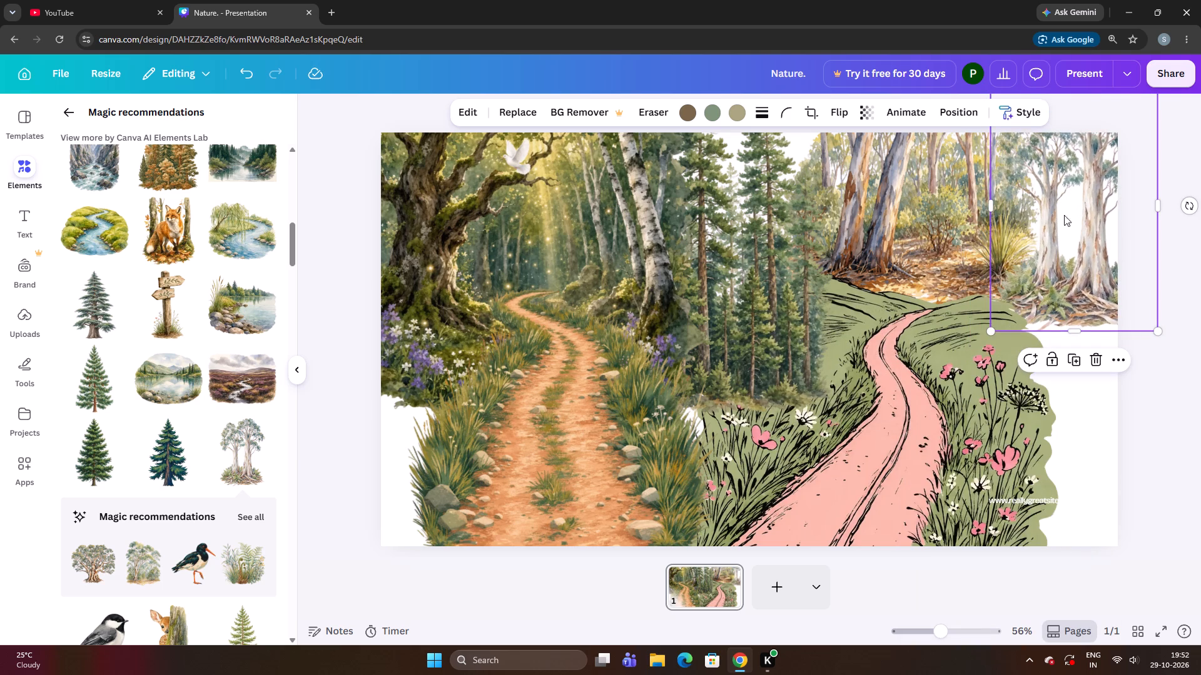
pyautogui.moveTo(1098, 241); pyautogui.dragTo(1001, 262)
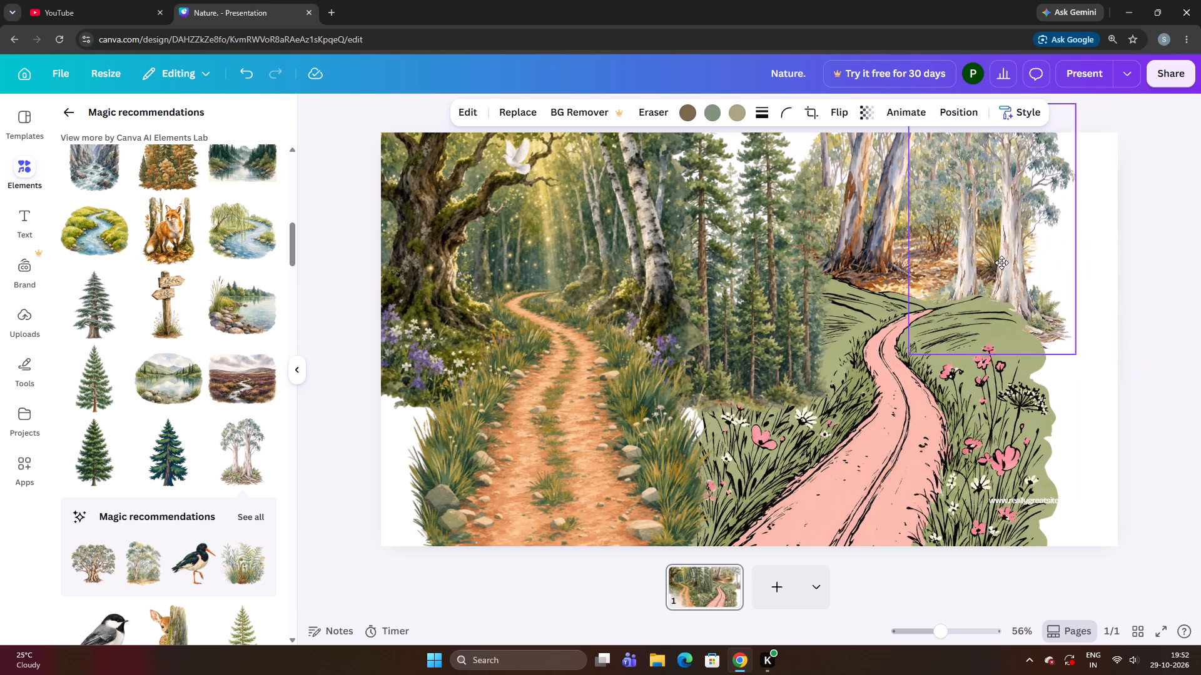
pyautogui.moveTo(1001, 262); pyautogui.dragTo(944, 237)
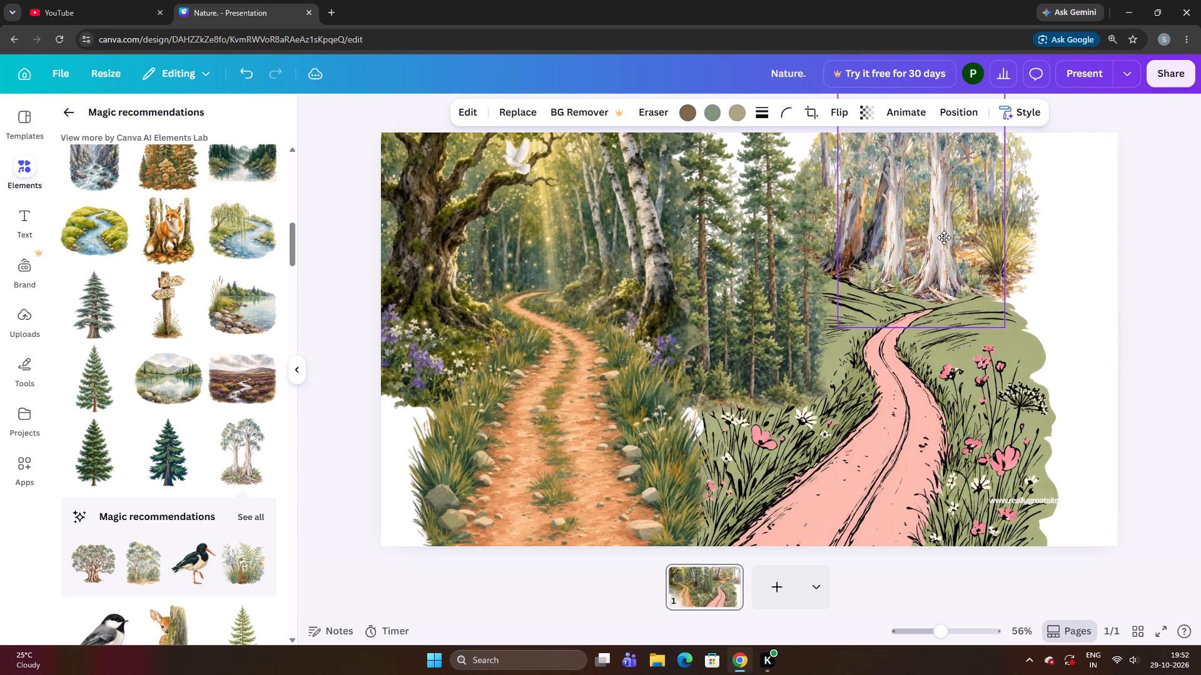
pyautogui.moveTo(944, 237); pyautogui.dragTo(965, 219)
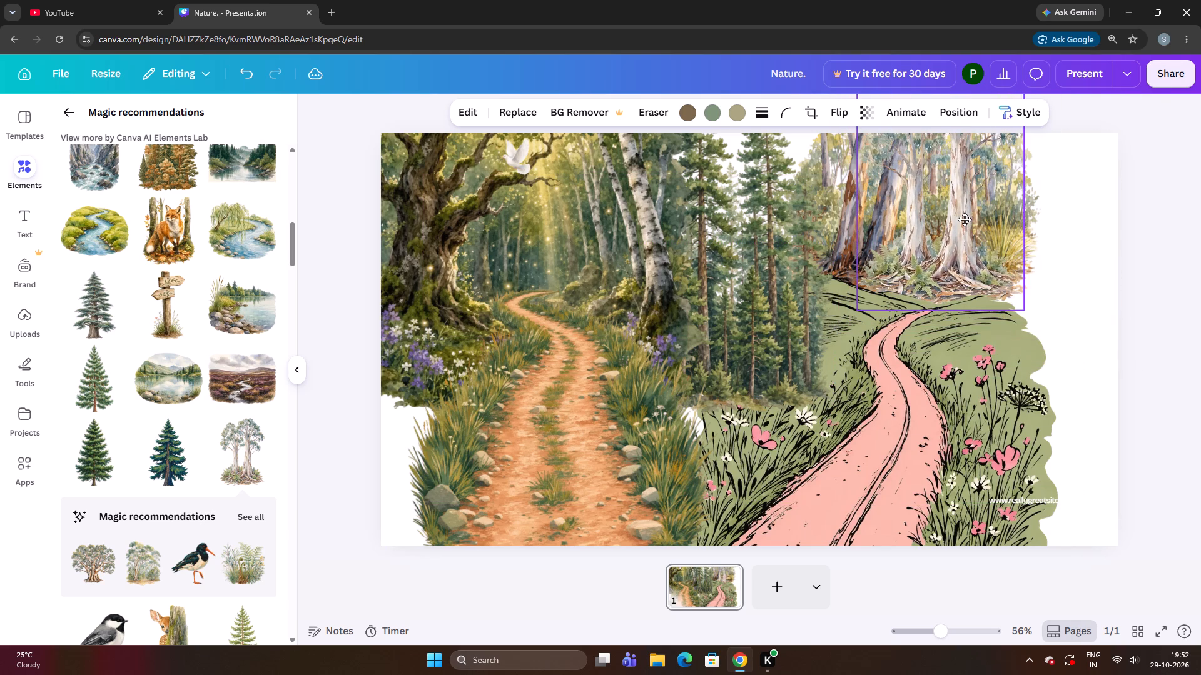
pyautogui.moveTo(965, 219); pyautogui.dragTo(963, 216)
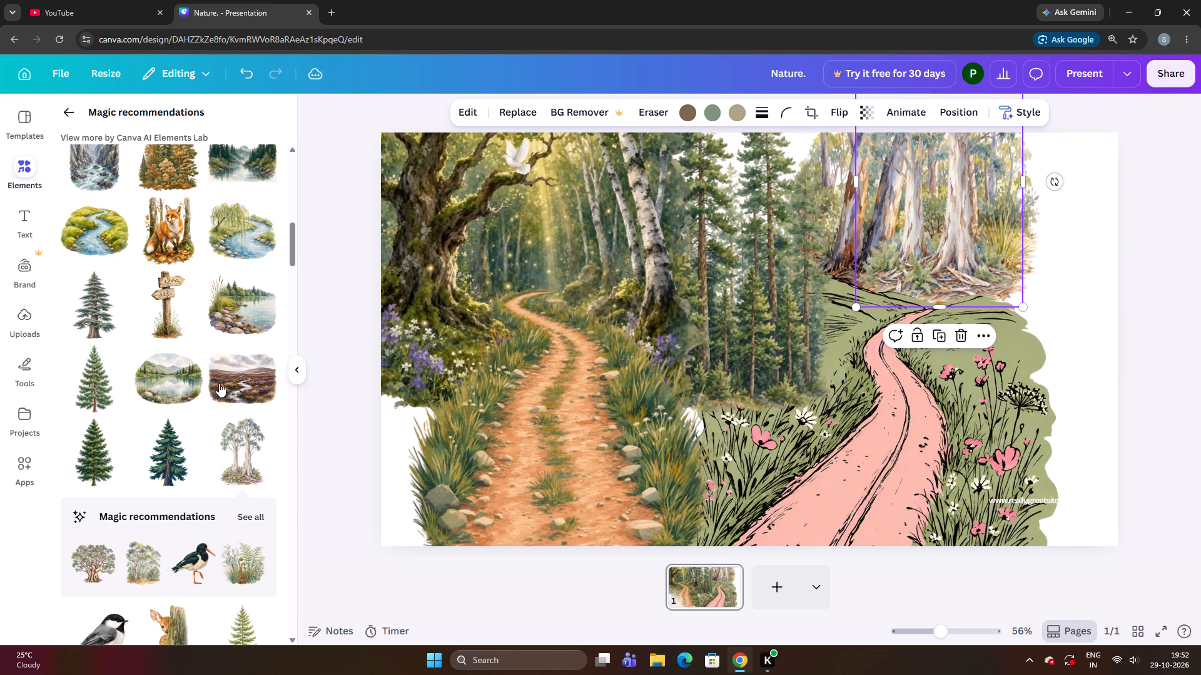
# Add the heather moorland with a stream from the recommendations, reduced in size, over the upper-right woodland and eucalyptus trees.
pyautogui.click(243, 380)
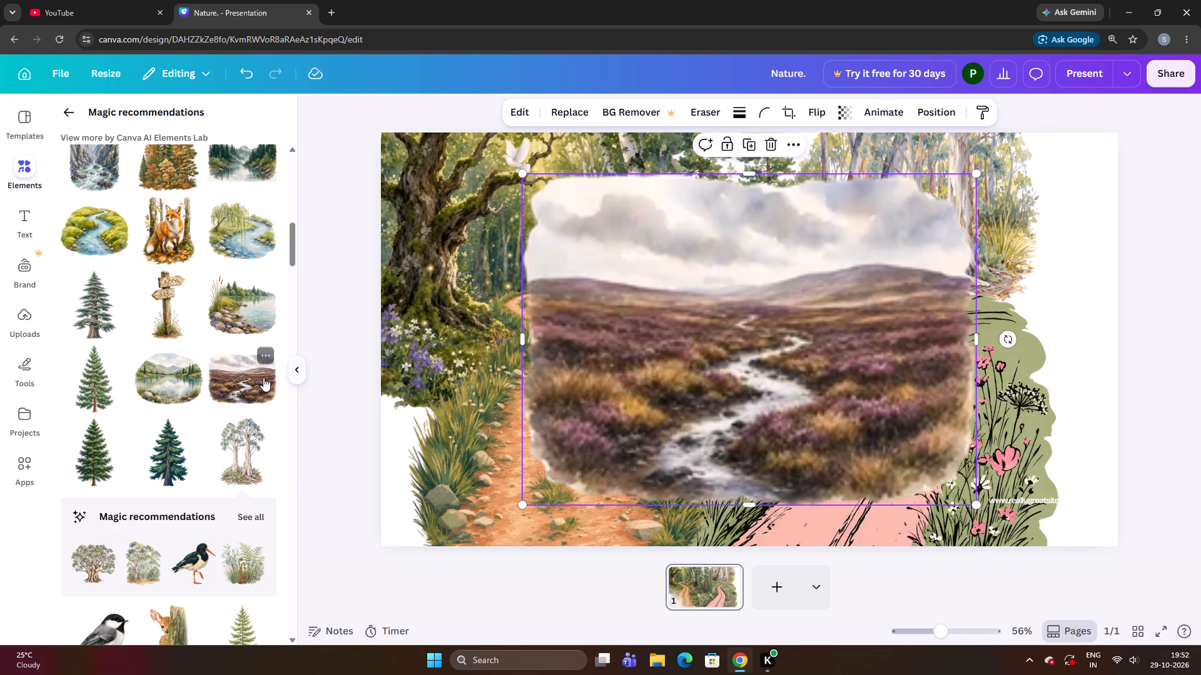
pyautogui.moveTo(579, 362); pyautogui.dragTo(769, 232)
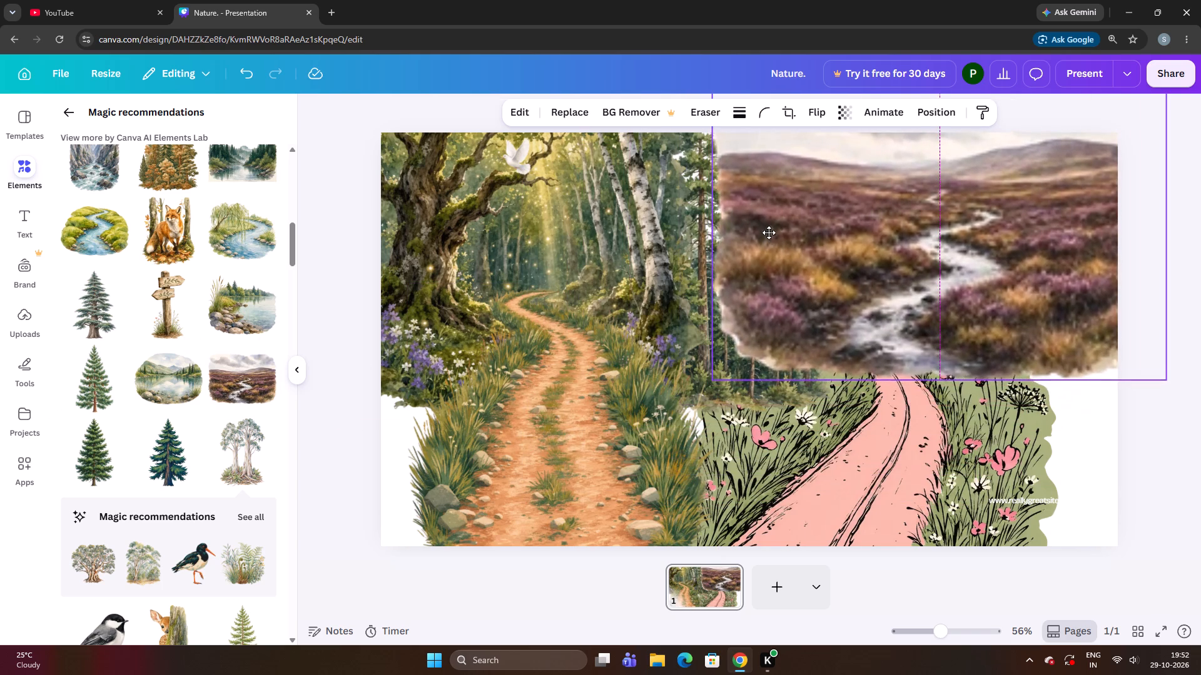
pyautogui.moveTo(769, 232); pyautogui.dragTo(902, 197)
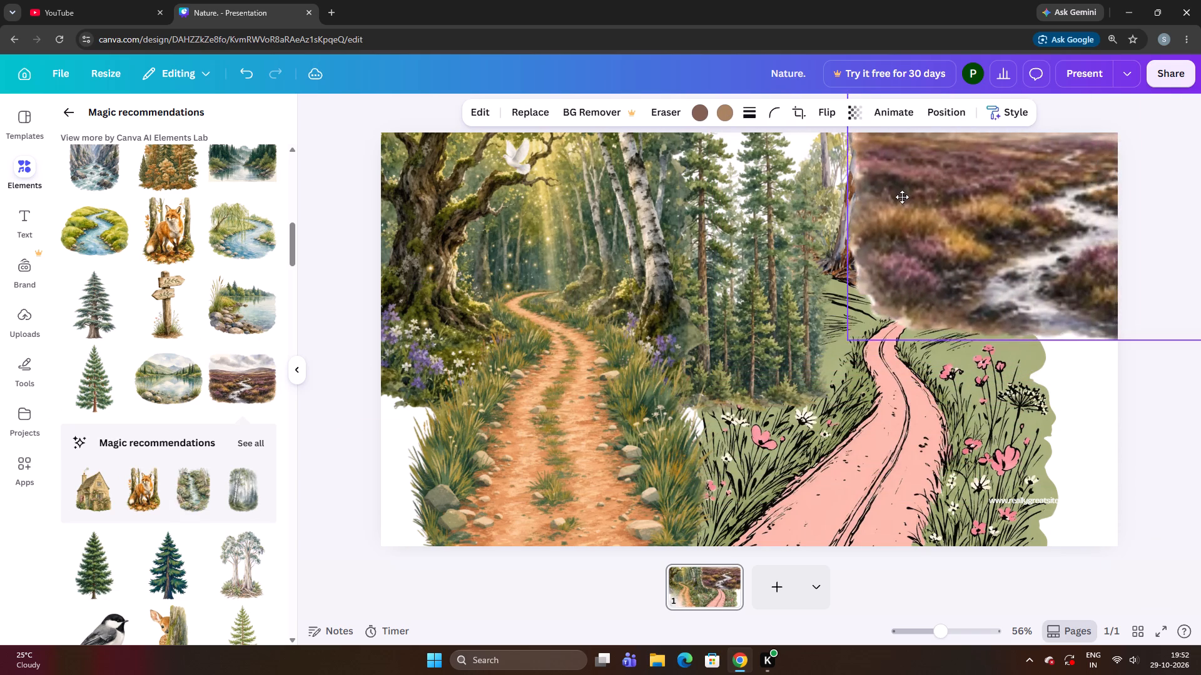
pyautogui.moveTo(902, 197); pyautogui.dragTo(592, 316)
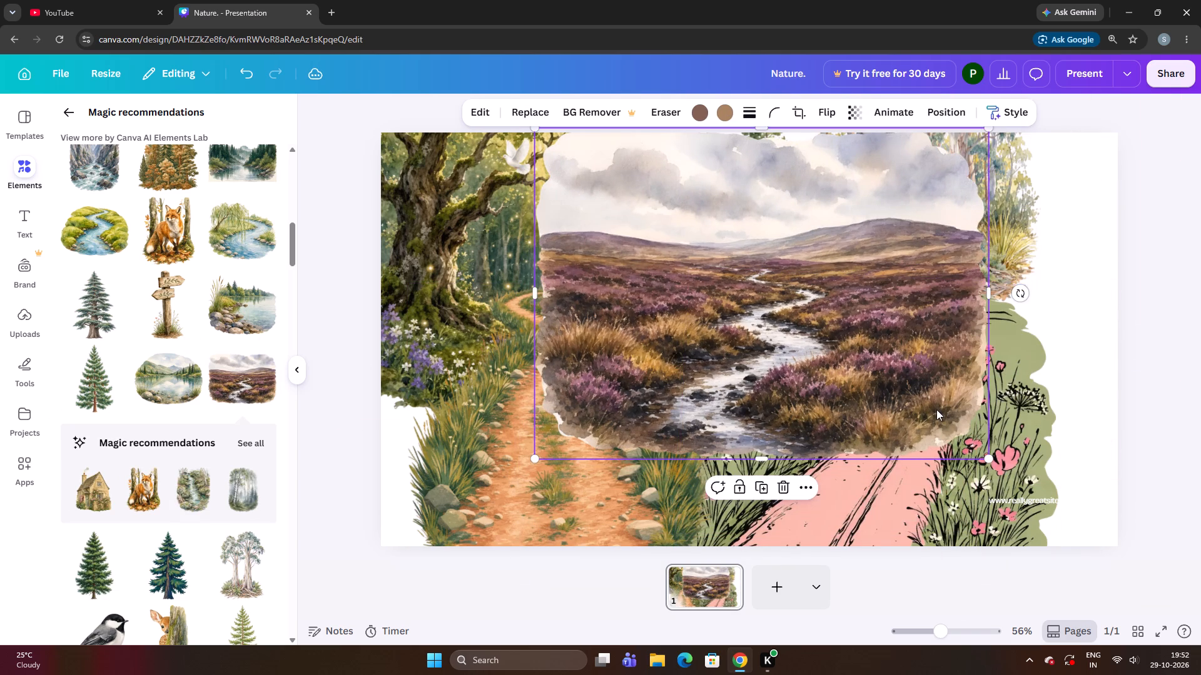
pyautogui.moveTo(936, 409); pyautogui.dragTo(929, 405)
pyautogui.moveTo(983, 456); pyautogui.dragTo(794, 333)
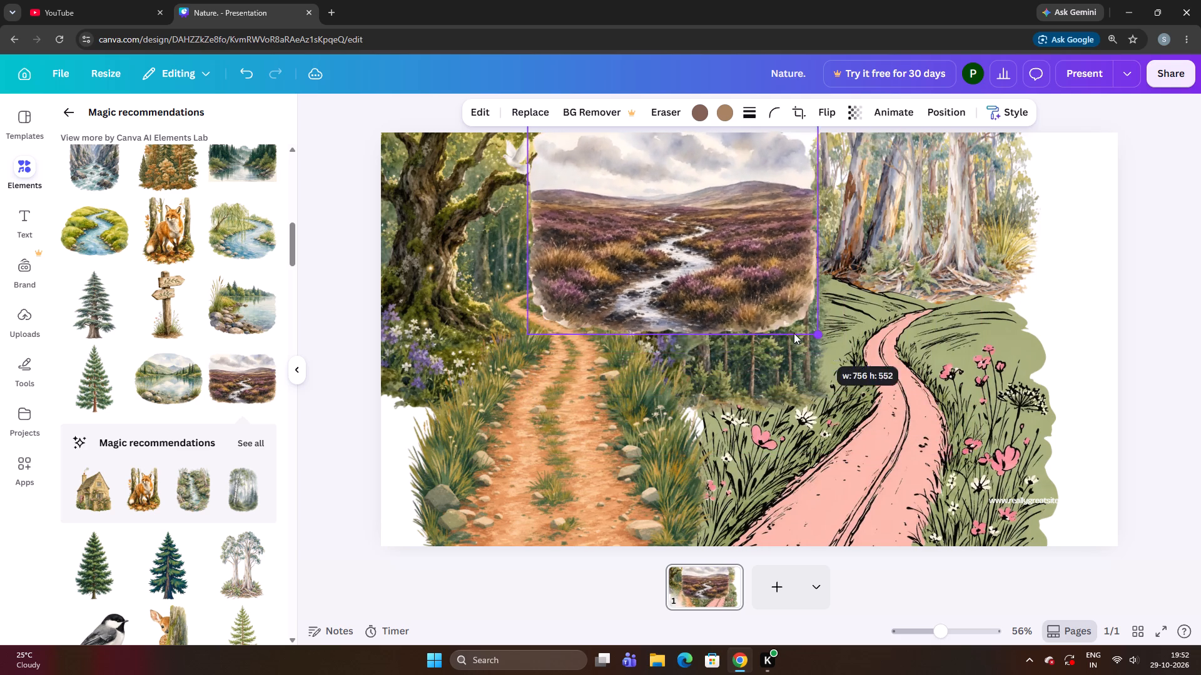
pyautogui.moveTo(794, 333); pyautogui.dragTo(799, 335)
pyautogui.moveTo(706, 286); pyautogui.dragTo(1000, 276)
# Send the moorland illustration two levels backward in the layer order.
pyautogui.rightClick(1000, 276)
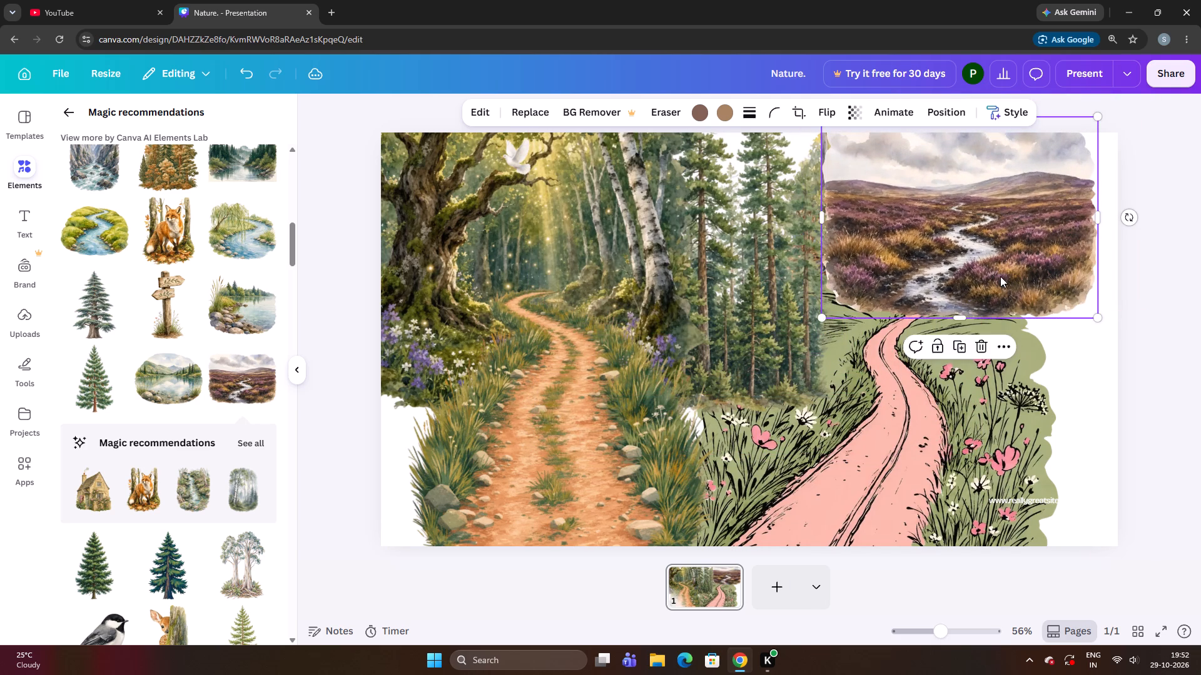
pyautogui.click(1035, 355)
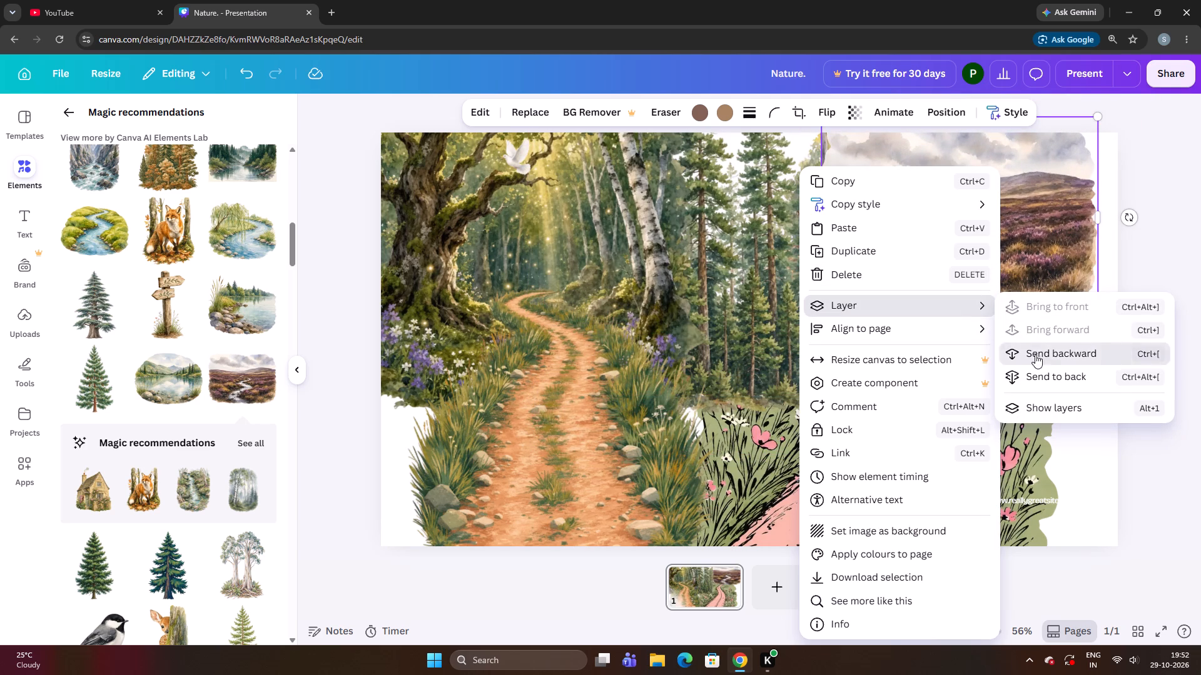
pyautogui.click(1124, 244)
pyautogui.rightClick(1052, 277)
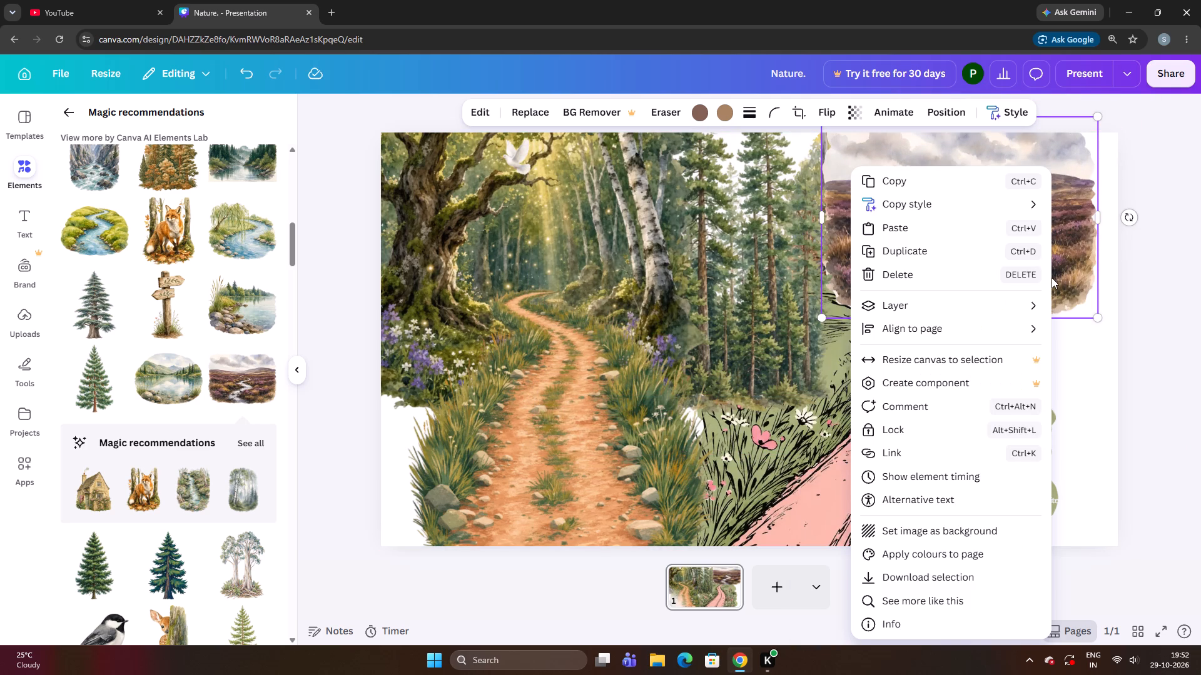
pyautogui.click(1033, 309)
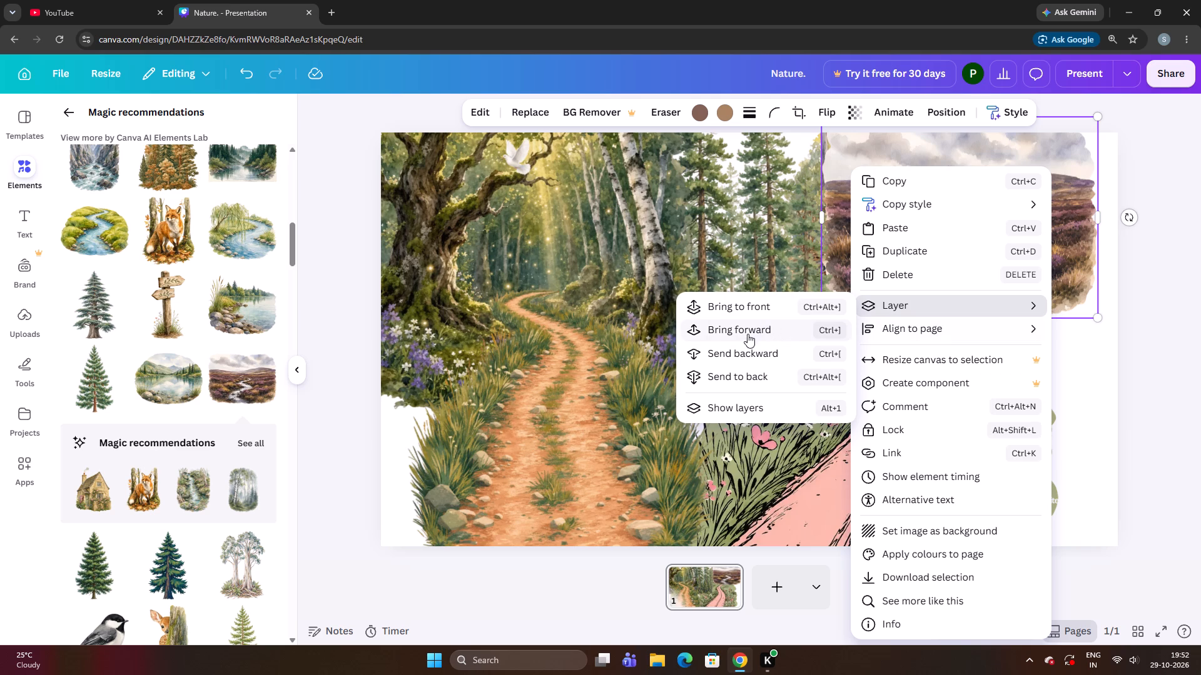
pyautogui.click(740, 359)
pyautogui.click(1153, 235)
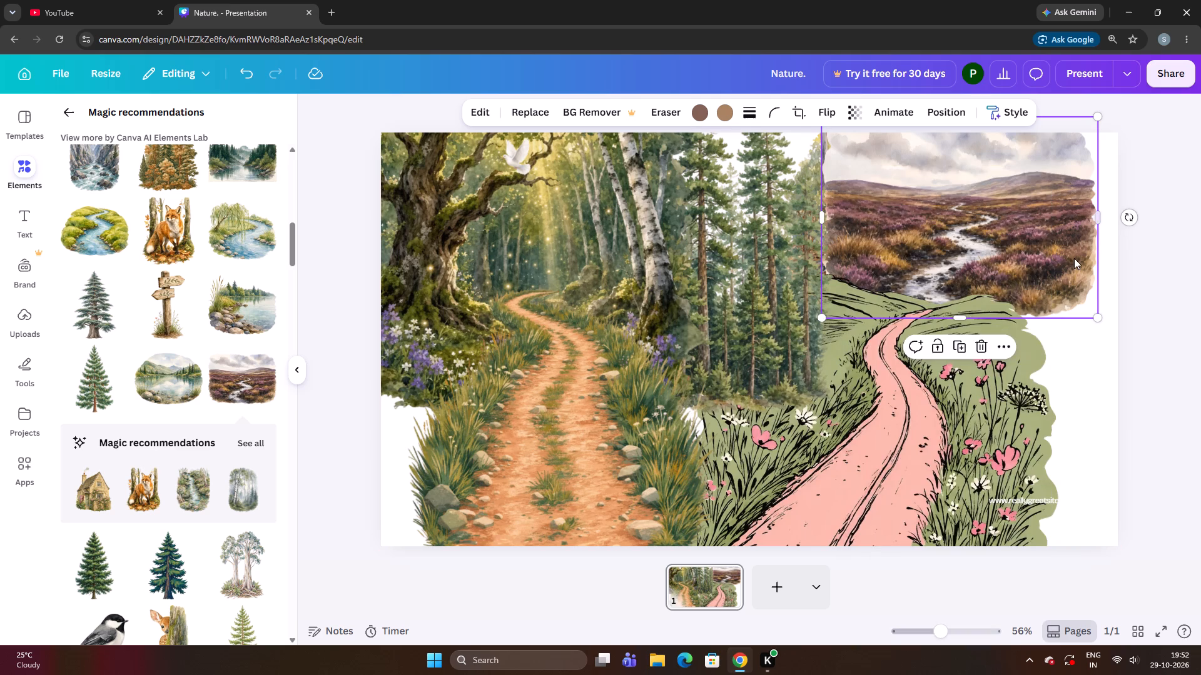
# Nudge the moorland slightly up and left, and send it one level backward, behind the eucalyptus trees.
pyautogui.moveTo(1074, 259); pyautogui.dragTo(1050, 262)
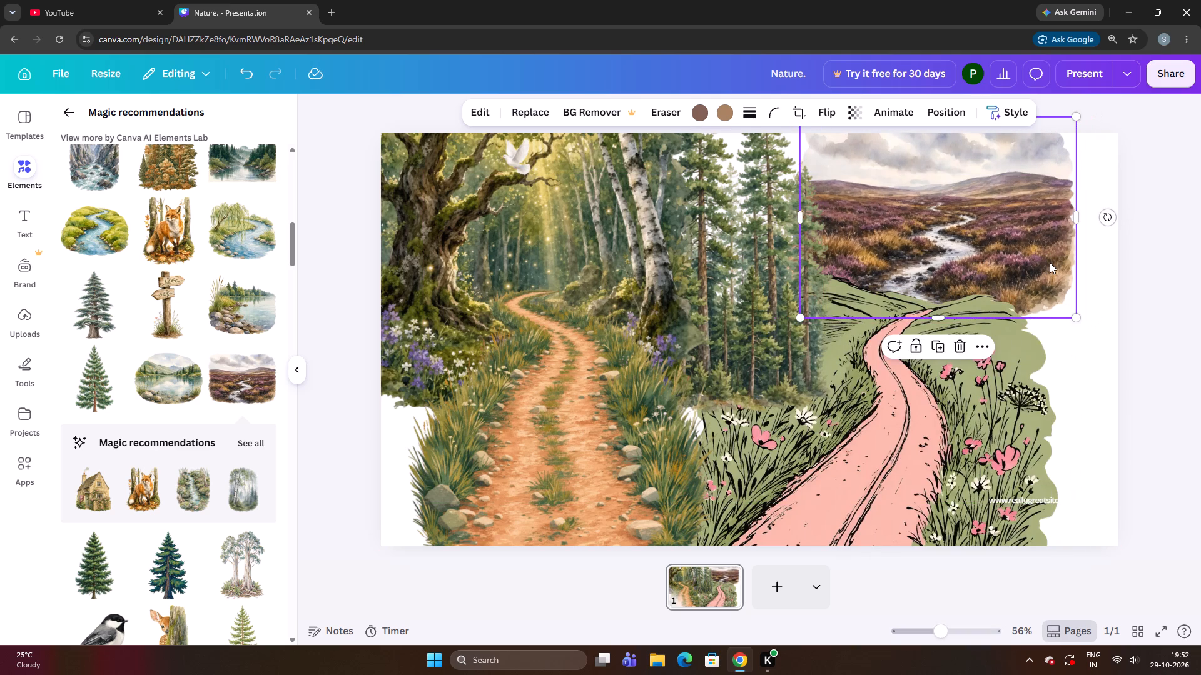
pyautogui.moveTo(1045, 273); pyautogui.dragTo(1062, 267)
pyautogui.rightClick(1062, 267)
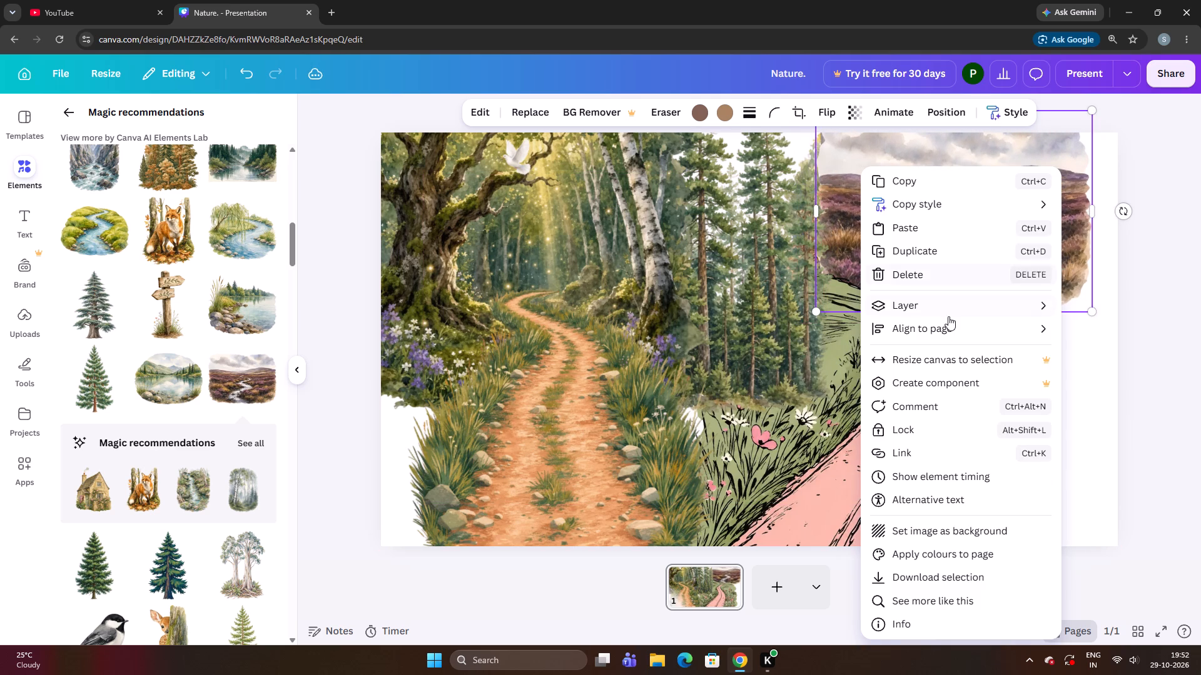
pyautogui.click(946, 309)
pyautogui.click(782, 359)
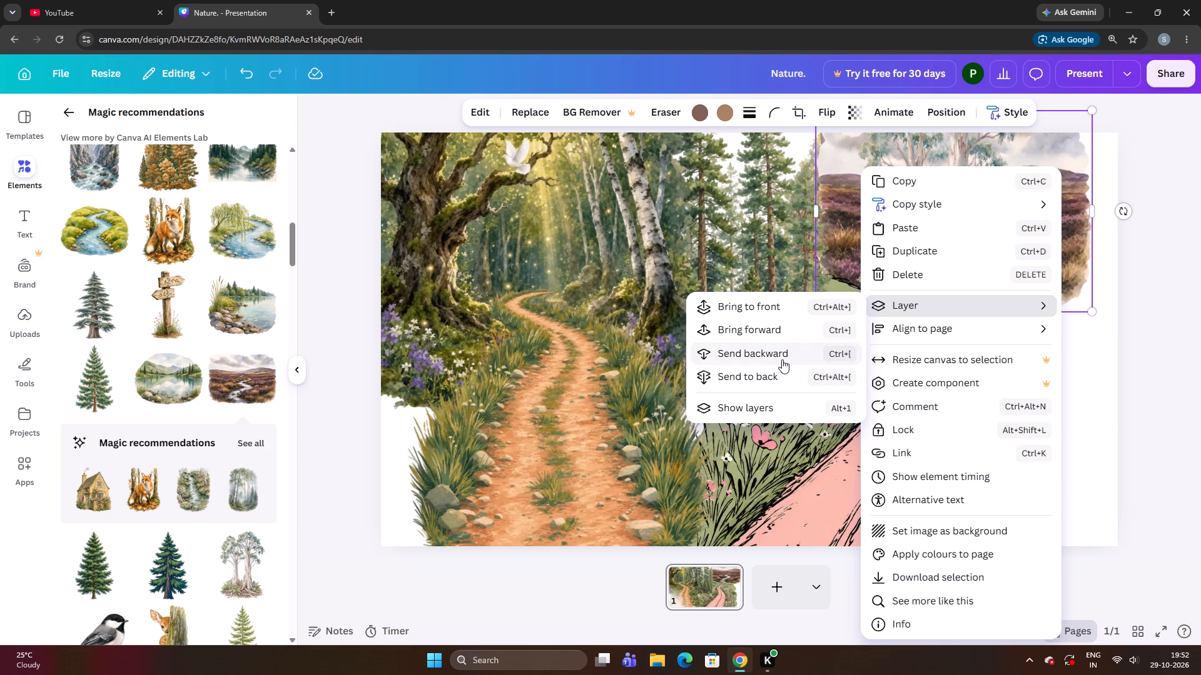
pyautogui.click(1185, 274)
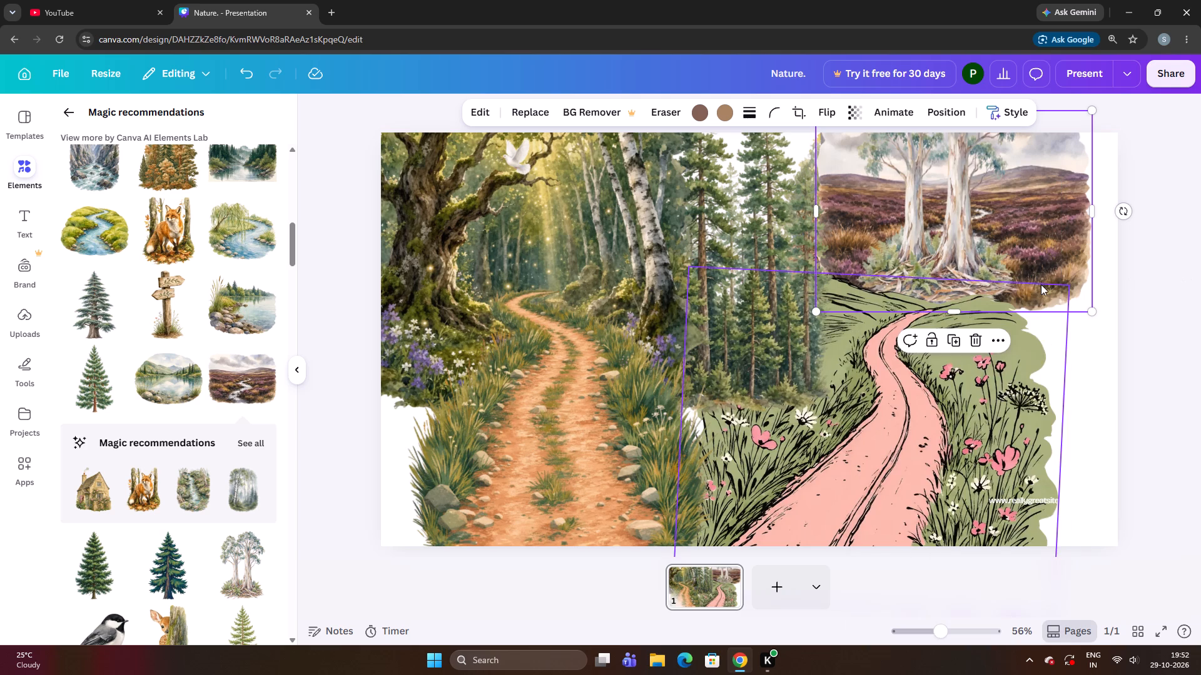
# Bring the moorland one level forward, then send it two levels backward so it sits behind the woodland.
pyautogui.rightClick(1041, 284)
pyautogui.rightClick(1055, 257)
pyautogui.click(959, 299)
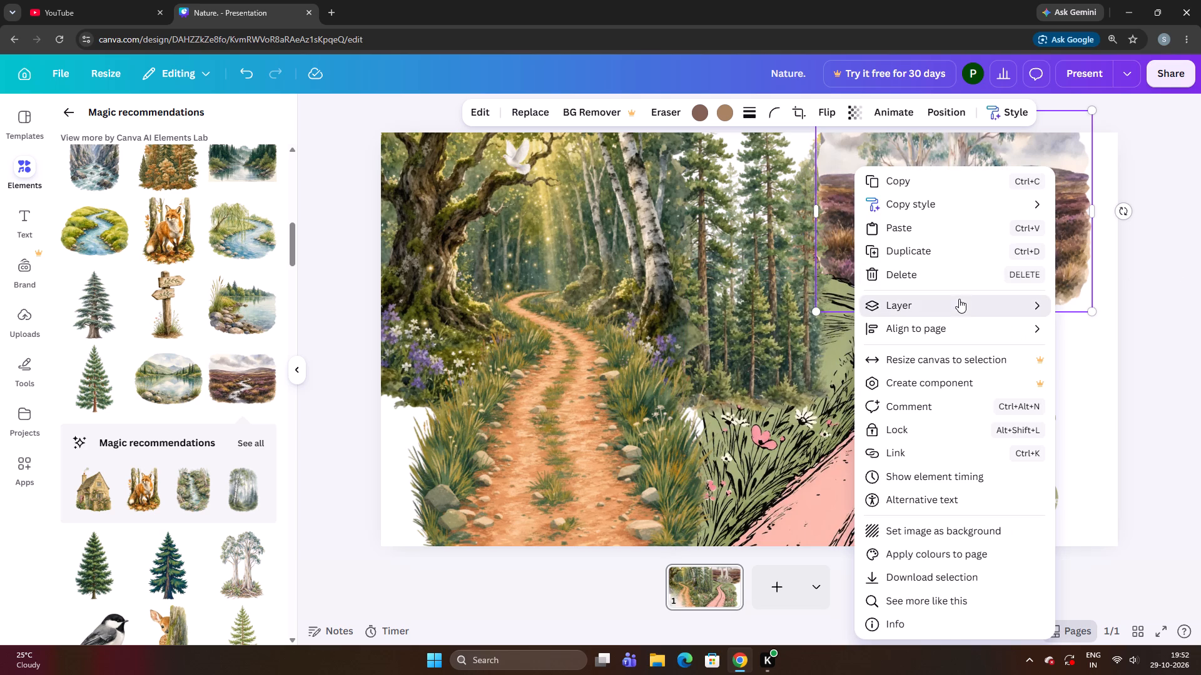
pyautogui.click(757, 326)
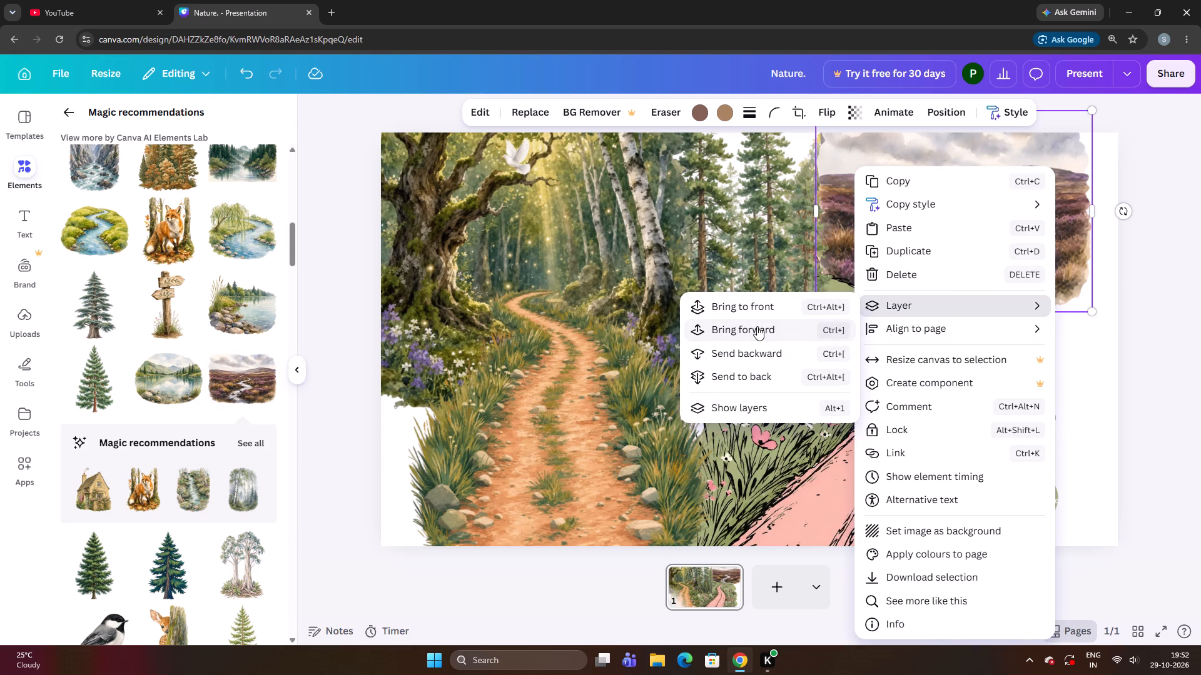
pyautogui.doubleClick(754, 352)
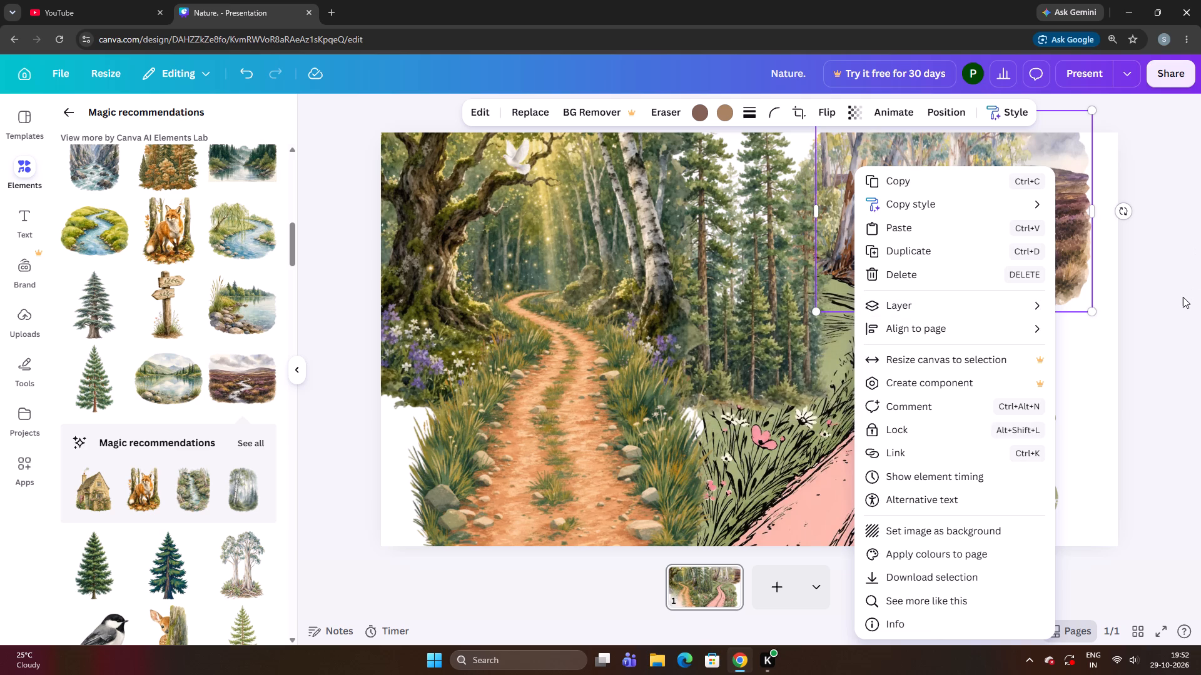
# Shift the heather moorland illustration toward the page's right edge and delete it from the slide.
pyautogui.click(1183, 297)
pyautogui.moveTo(1051, 268); pyautogui.dragTo(1097, 259)
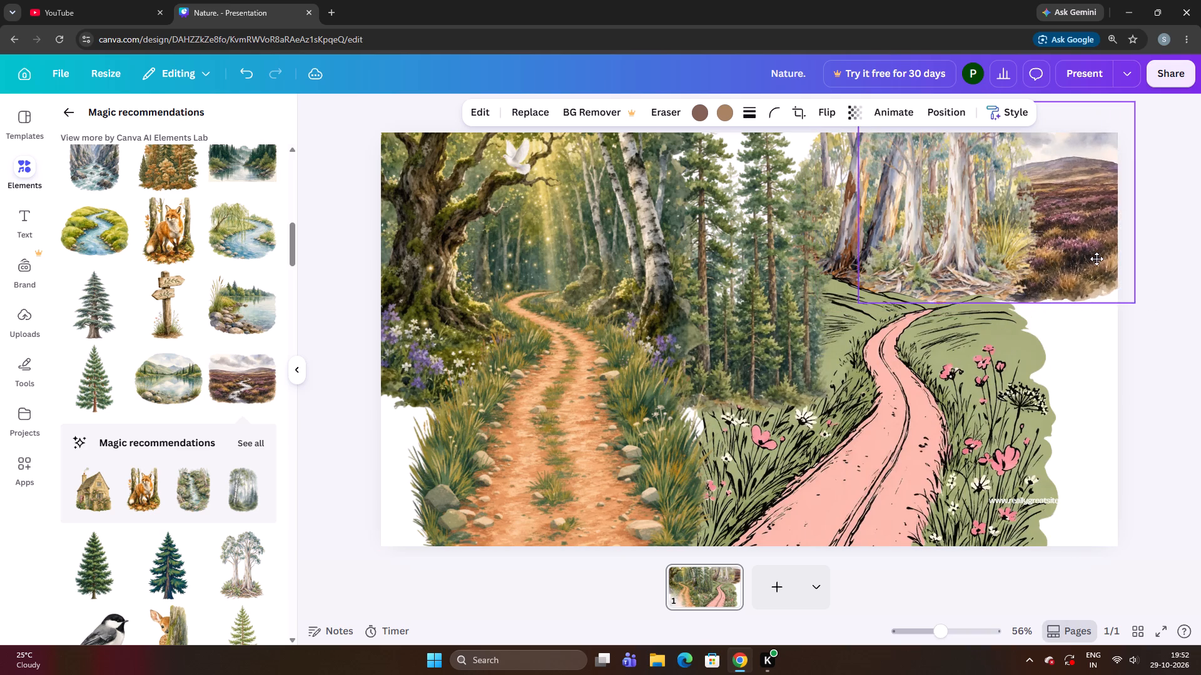
pyautogui.moveTo(1097, 259); pyautogui.dragTo(1152, 276)
pyautogui.click(1078, 357)
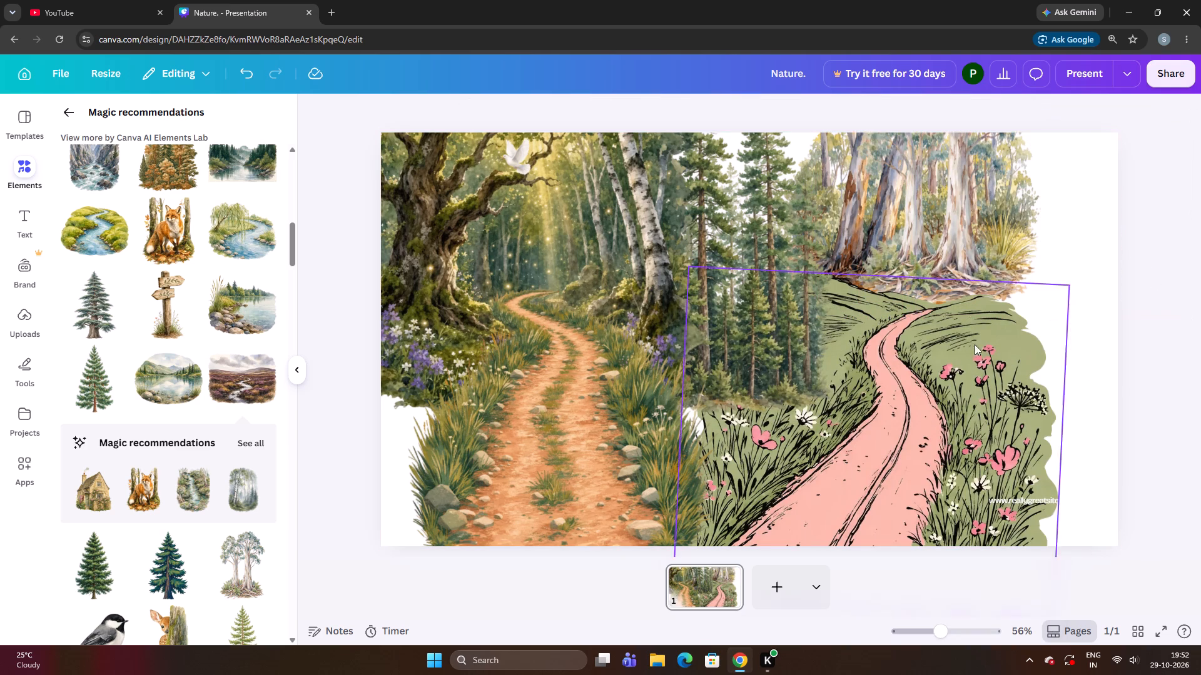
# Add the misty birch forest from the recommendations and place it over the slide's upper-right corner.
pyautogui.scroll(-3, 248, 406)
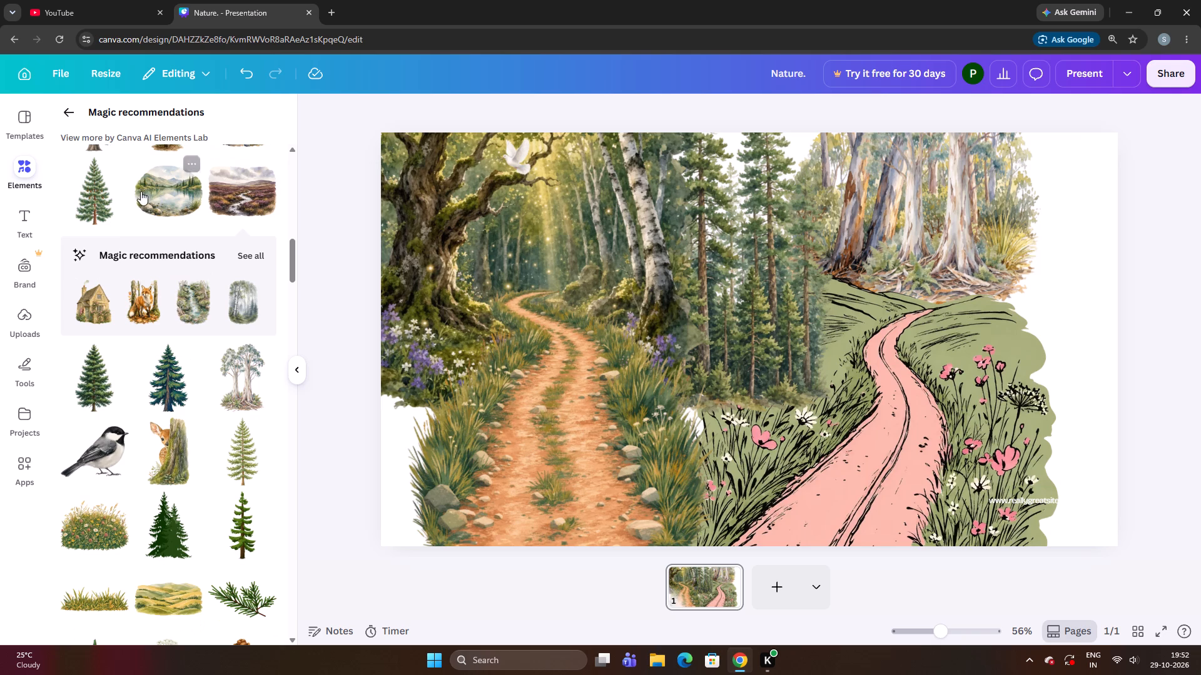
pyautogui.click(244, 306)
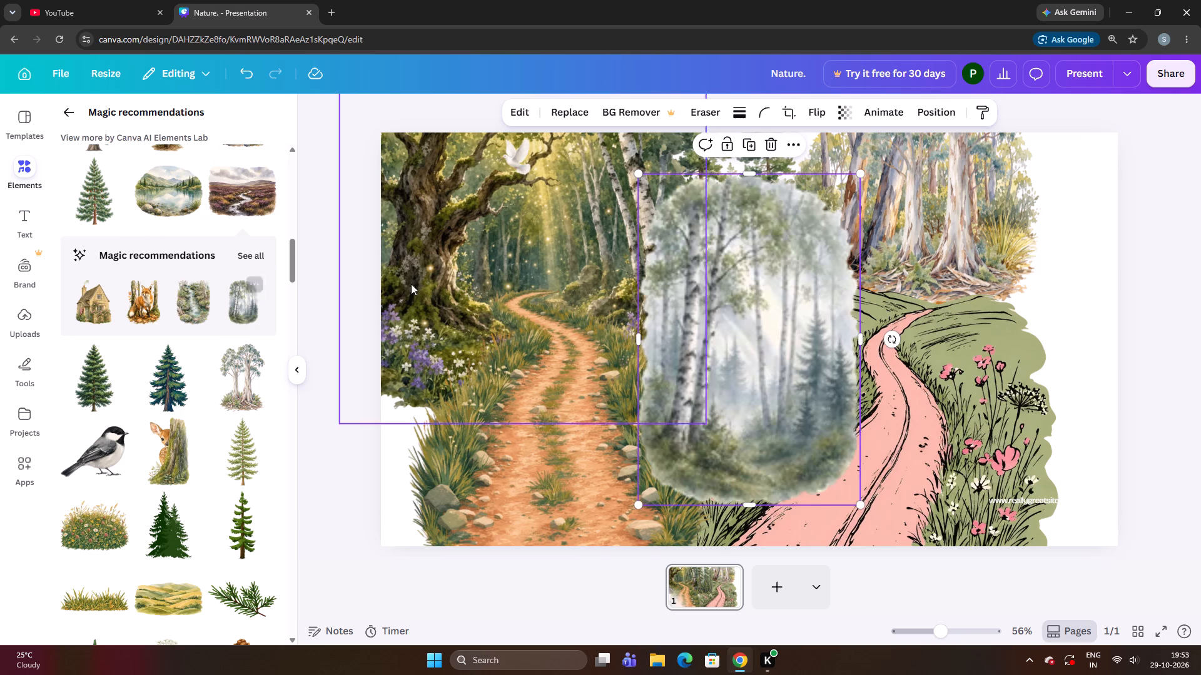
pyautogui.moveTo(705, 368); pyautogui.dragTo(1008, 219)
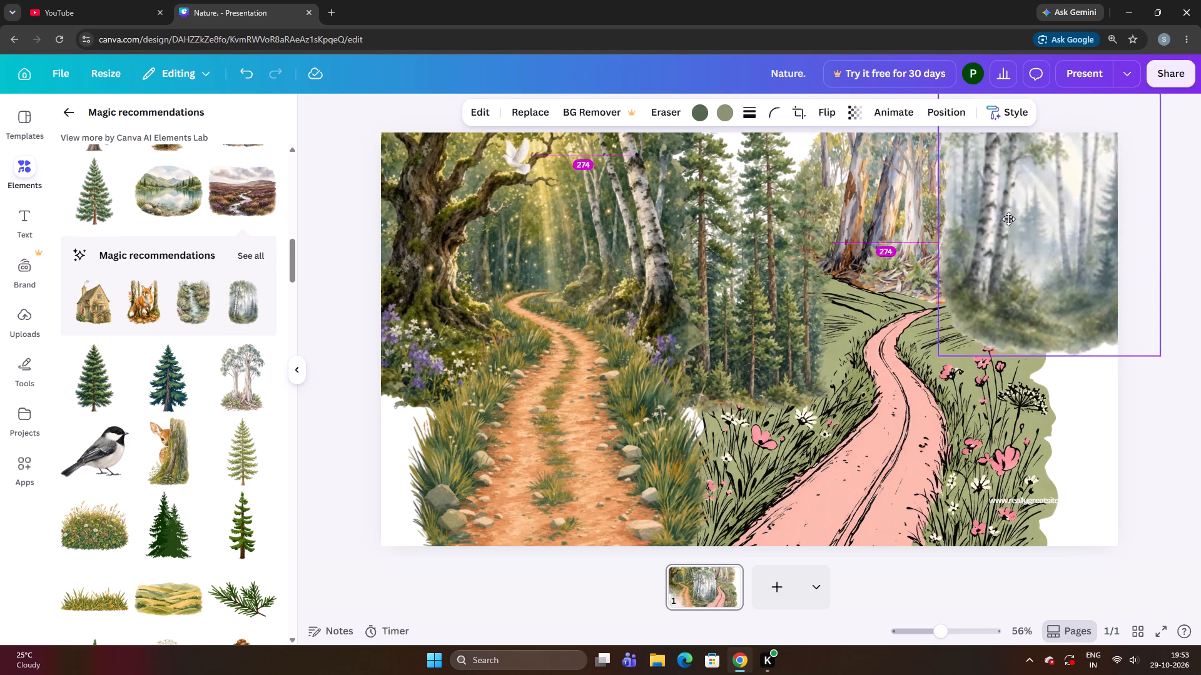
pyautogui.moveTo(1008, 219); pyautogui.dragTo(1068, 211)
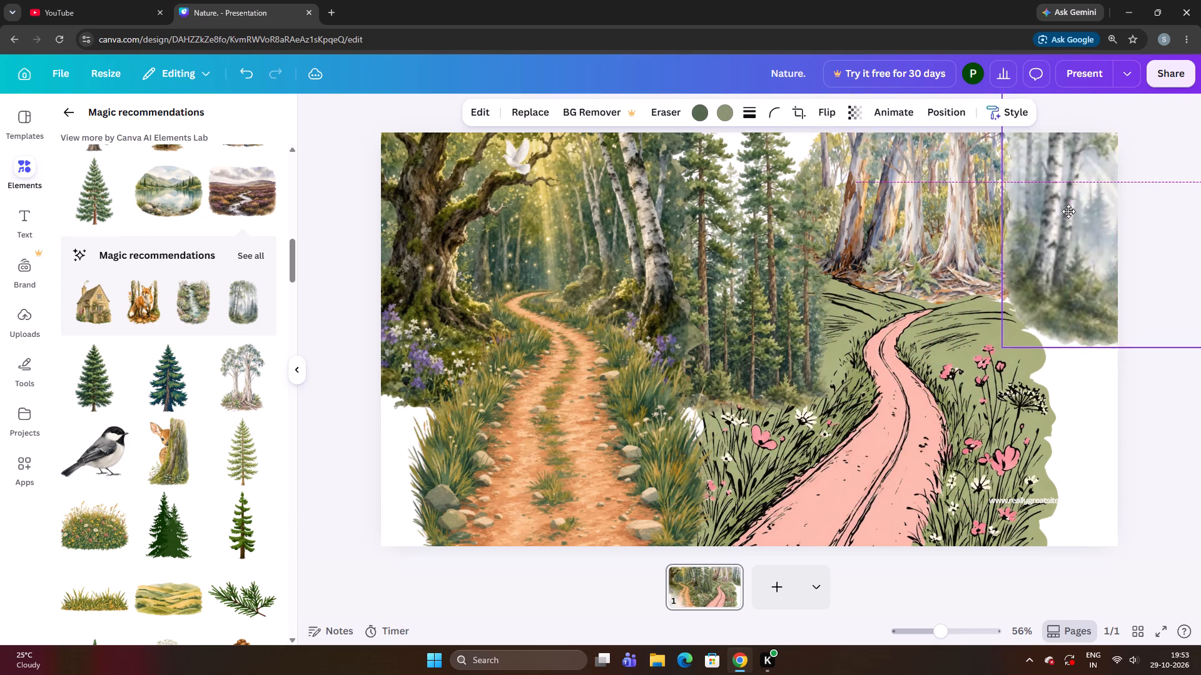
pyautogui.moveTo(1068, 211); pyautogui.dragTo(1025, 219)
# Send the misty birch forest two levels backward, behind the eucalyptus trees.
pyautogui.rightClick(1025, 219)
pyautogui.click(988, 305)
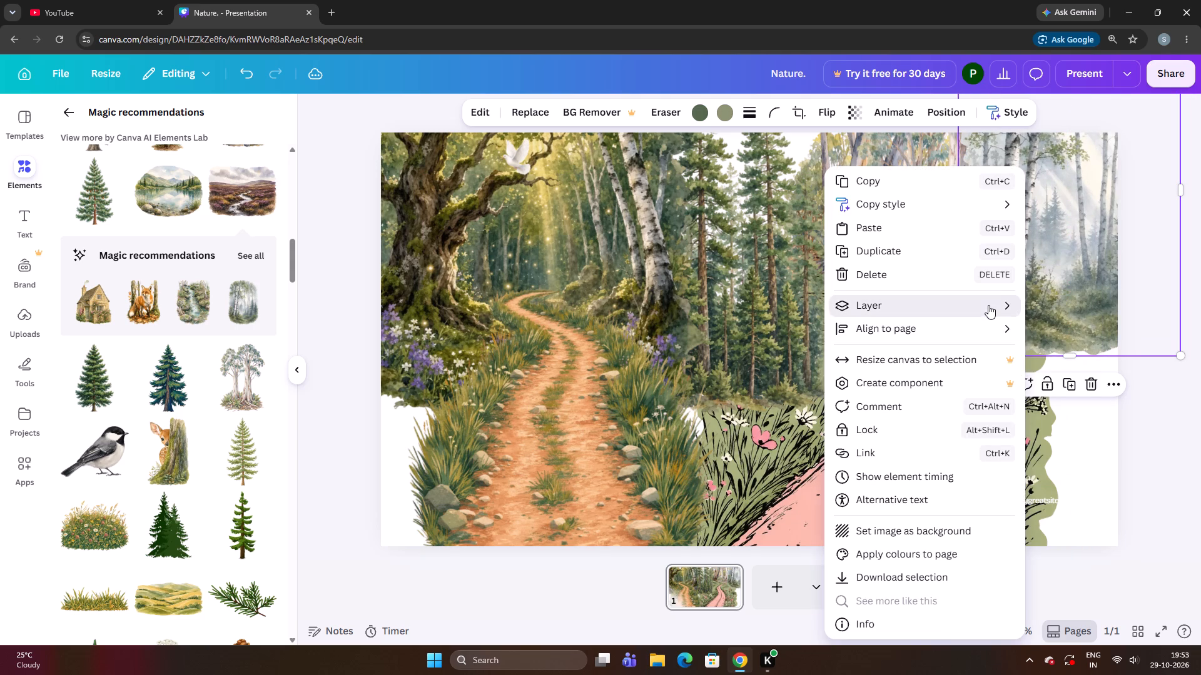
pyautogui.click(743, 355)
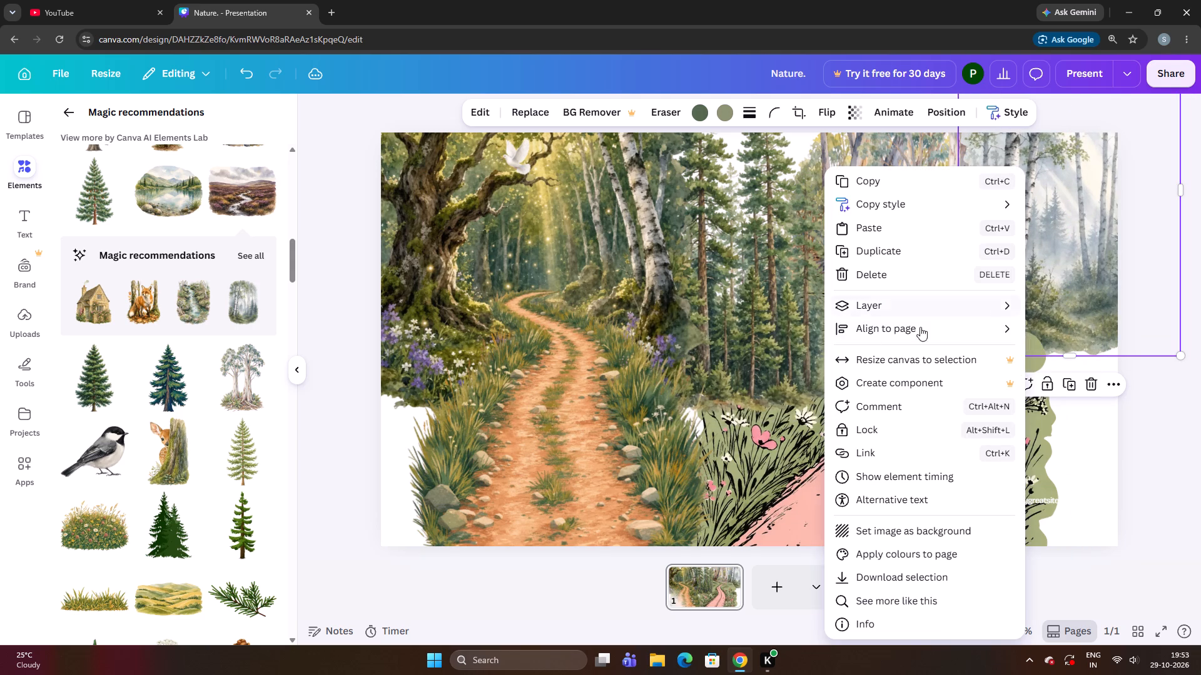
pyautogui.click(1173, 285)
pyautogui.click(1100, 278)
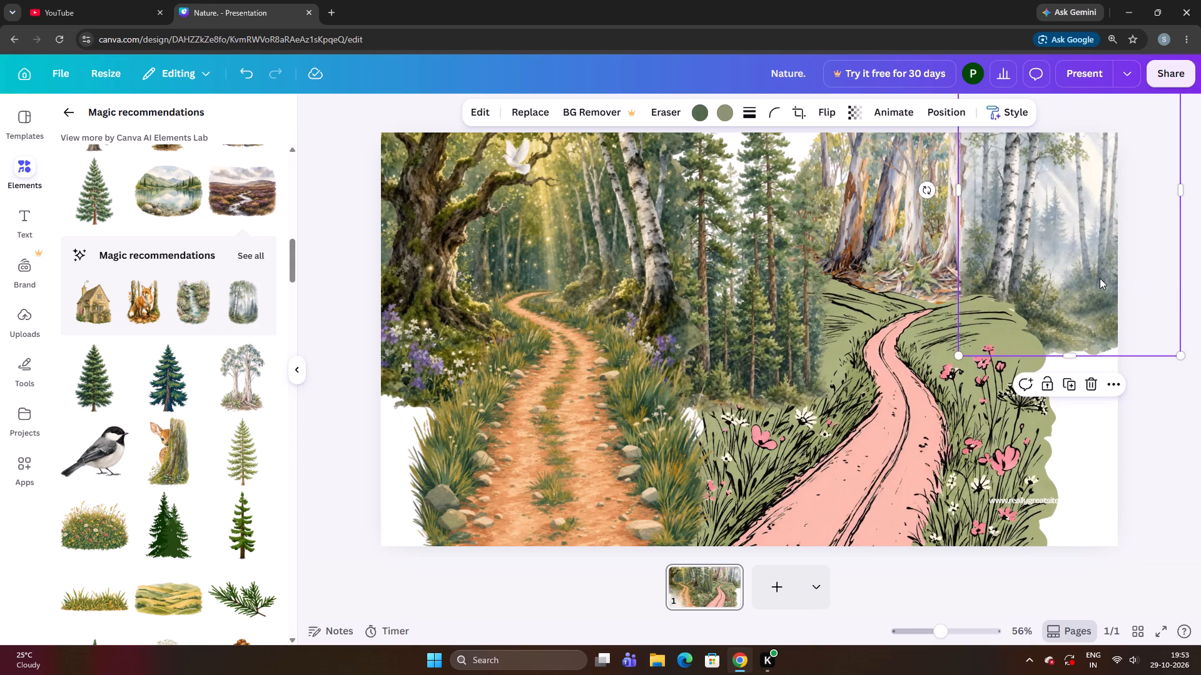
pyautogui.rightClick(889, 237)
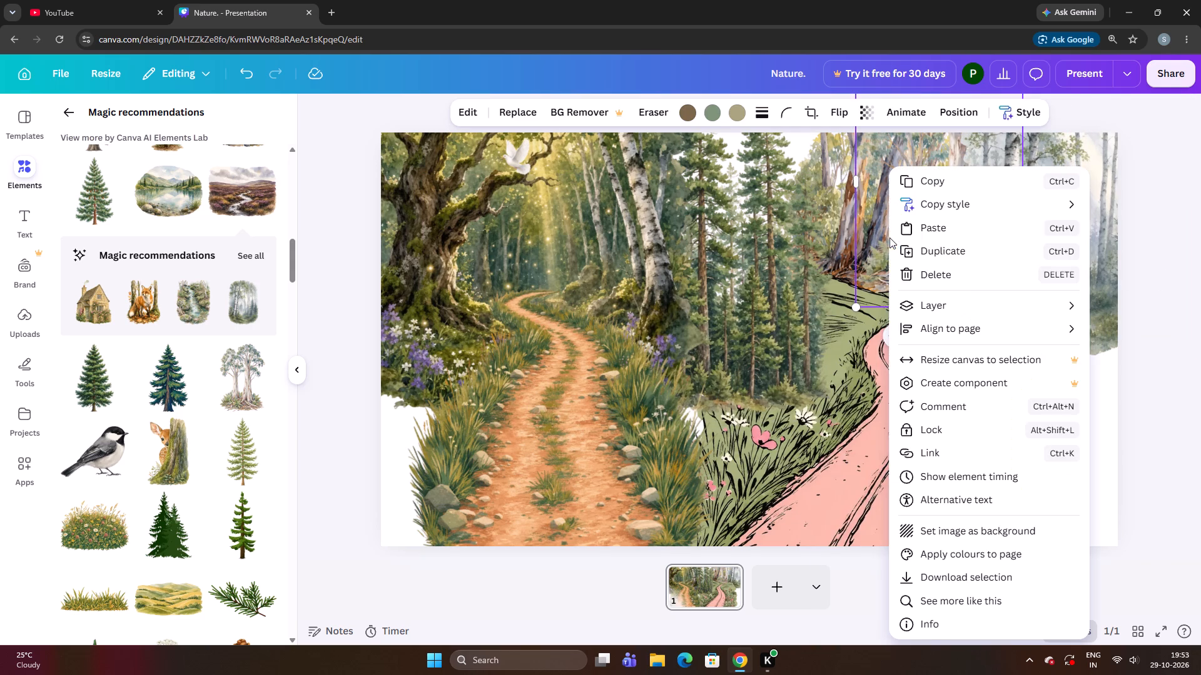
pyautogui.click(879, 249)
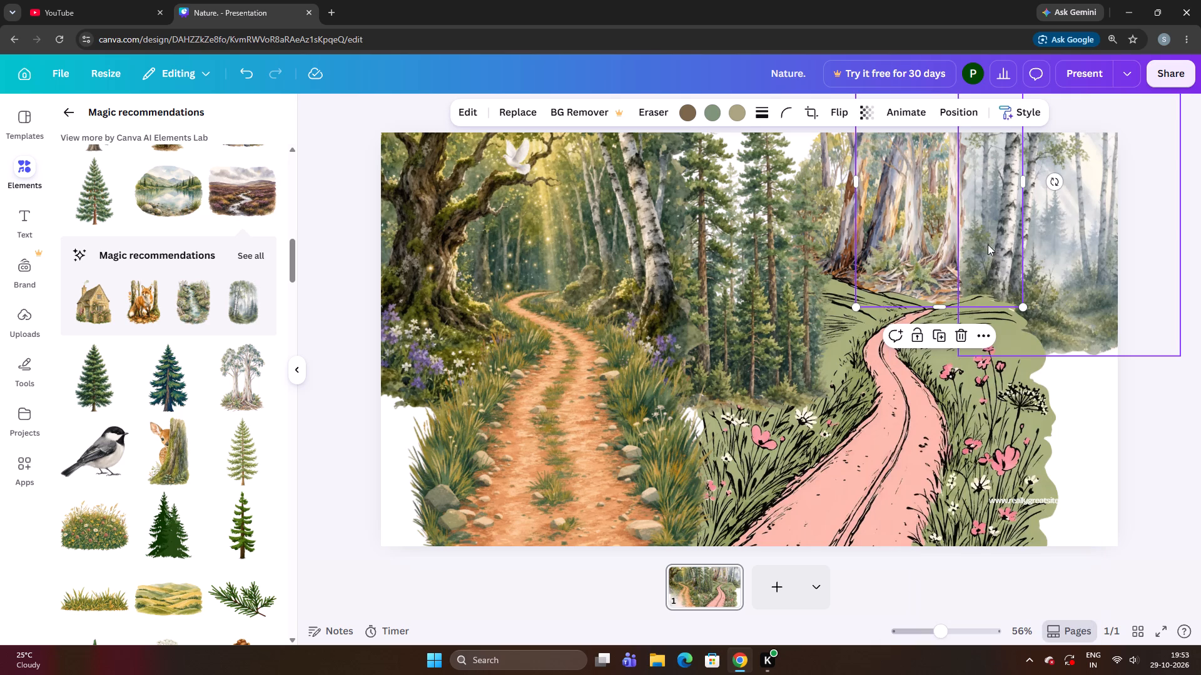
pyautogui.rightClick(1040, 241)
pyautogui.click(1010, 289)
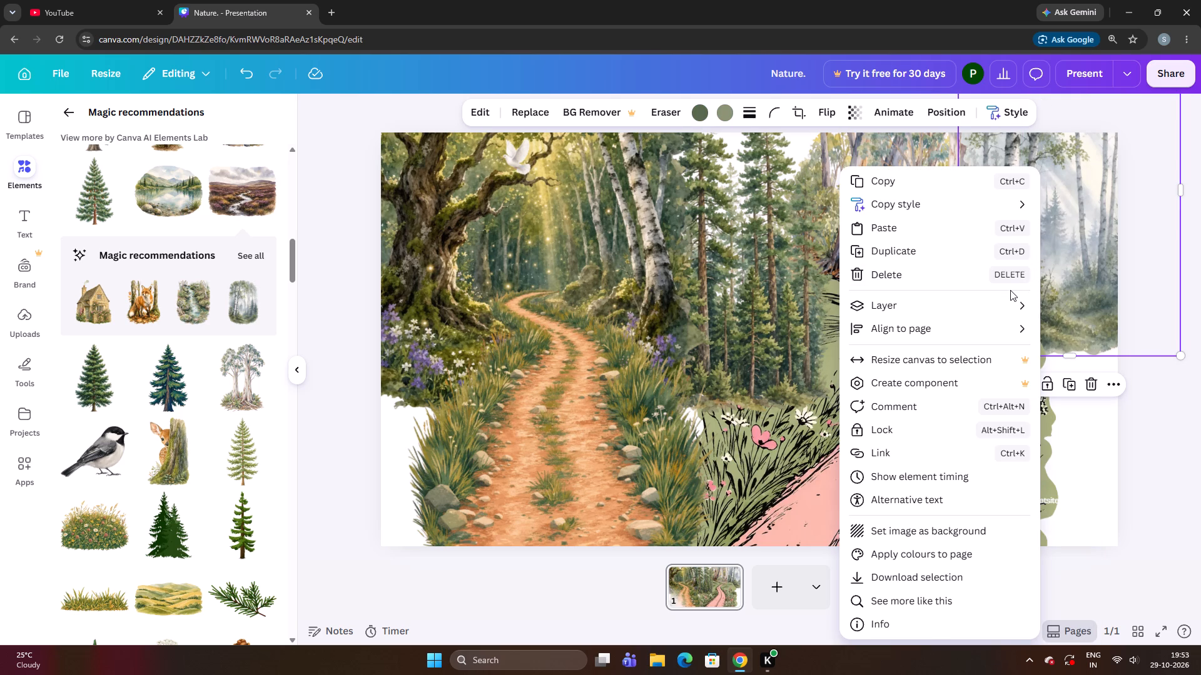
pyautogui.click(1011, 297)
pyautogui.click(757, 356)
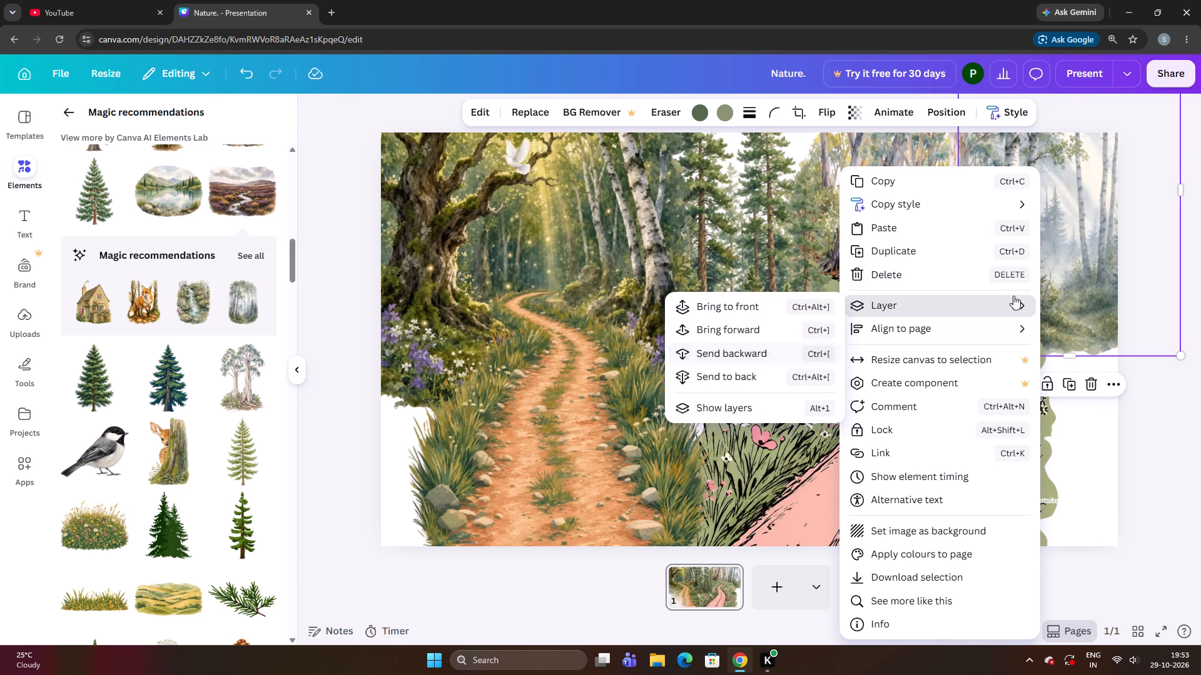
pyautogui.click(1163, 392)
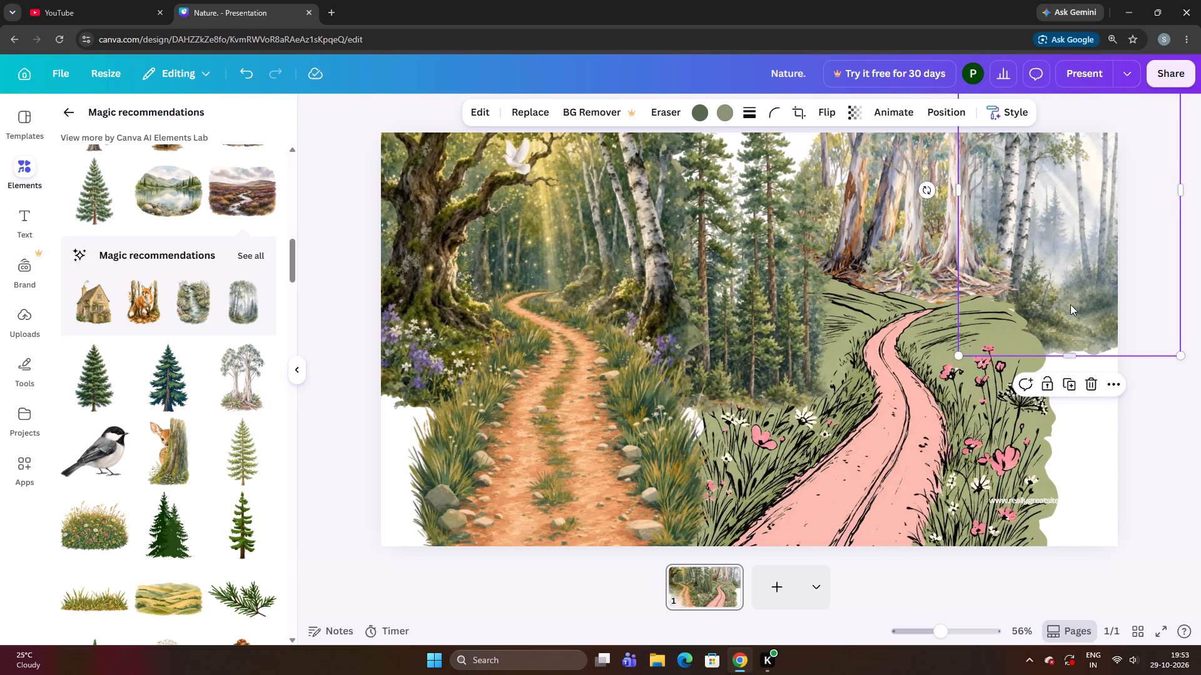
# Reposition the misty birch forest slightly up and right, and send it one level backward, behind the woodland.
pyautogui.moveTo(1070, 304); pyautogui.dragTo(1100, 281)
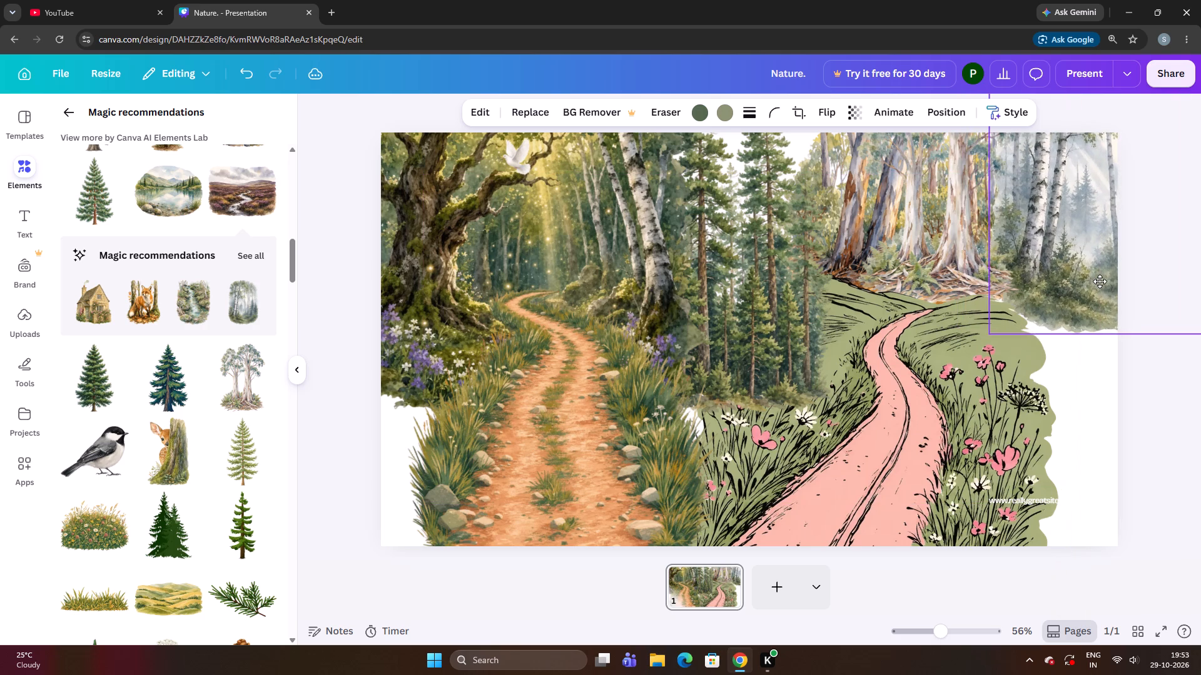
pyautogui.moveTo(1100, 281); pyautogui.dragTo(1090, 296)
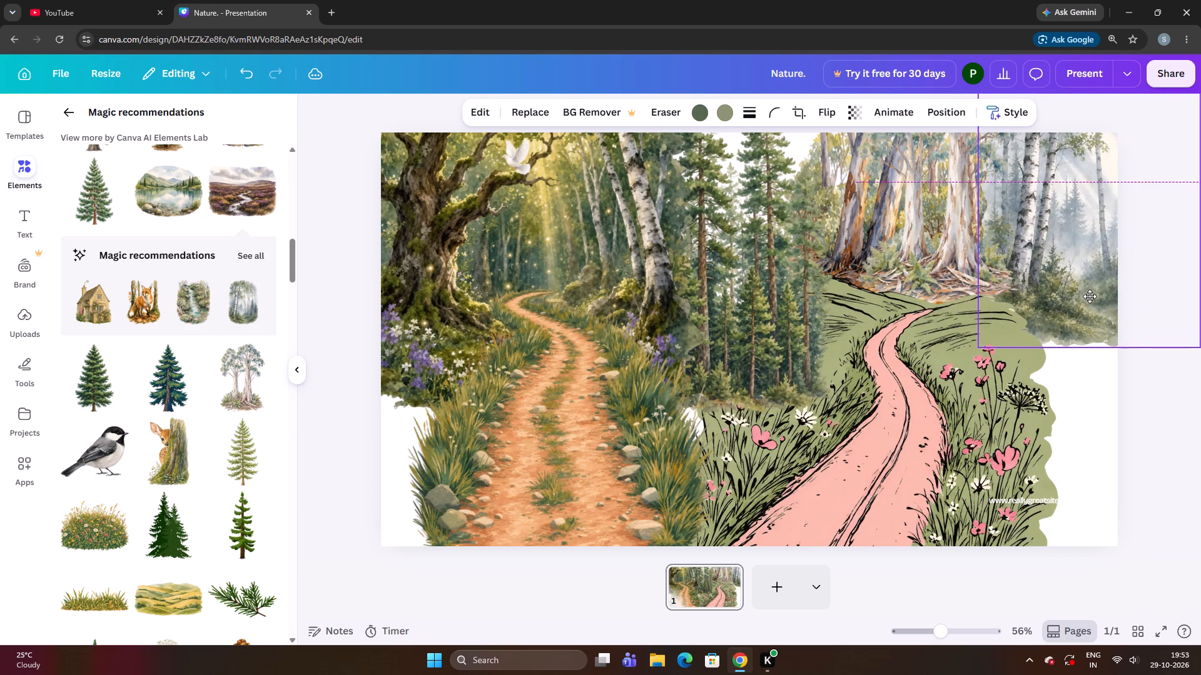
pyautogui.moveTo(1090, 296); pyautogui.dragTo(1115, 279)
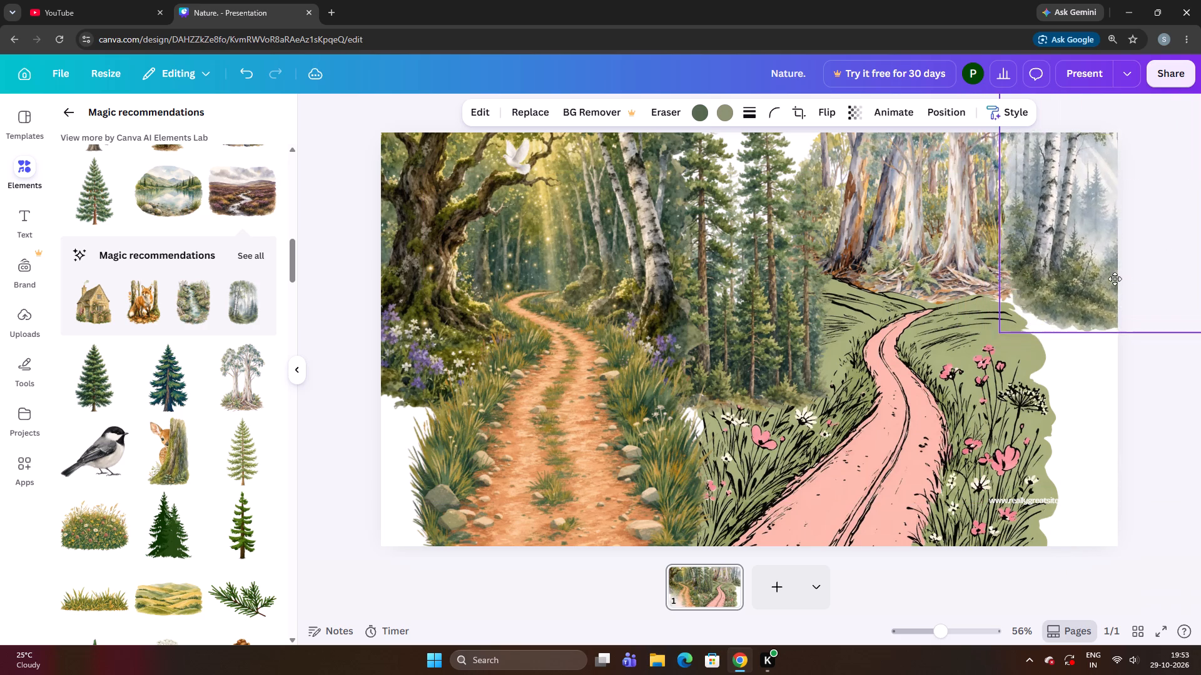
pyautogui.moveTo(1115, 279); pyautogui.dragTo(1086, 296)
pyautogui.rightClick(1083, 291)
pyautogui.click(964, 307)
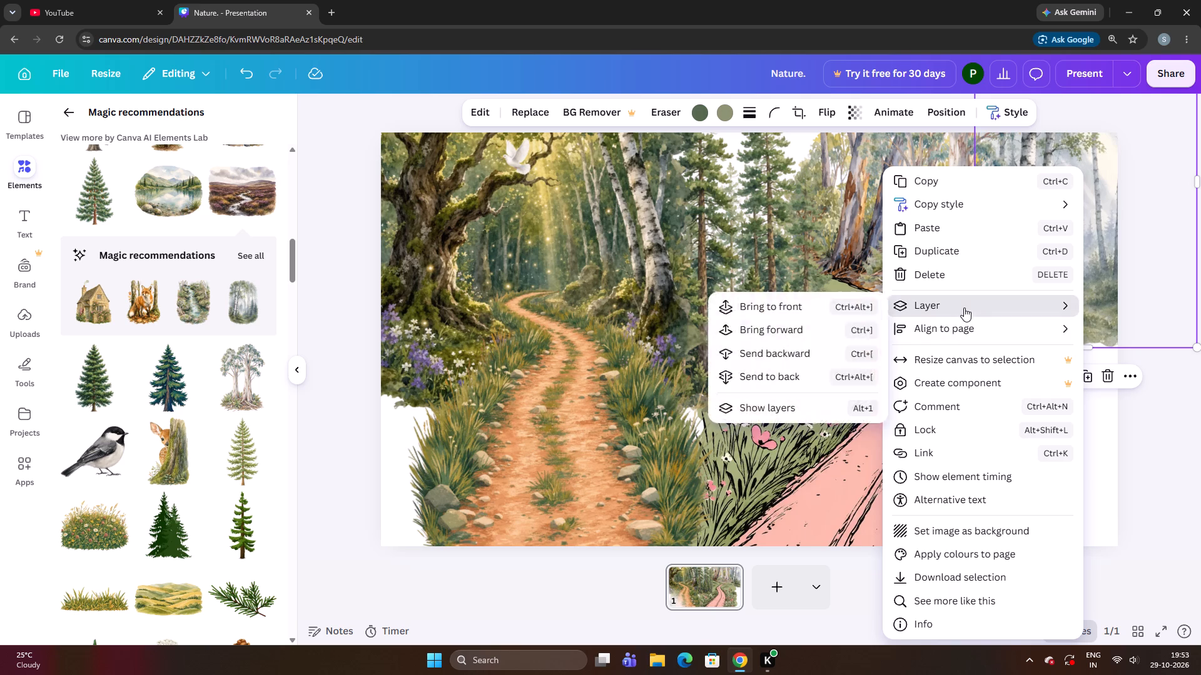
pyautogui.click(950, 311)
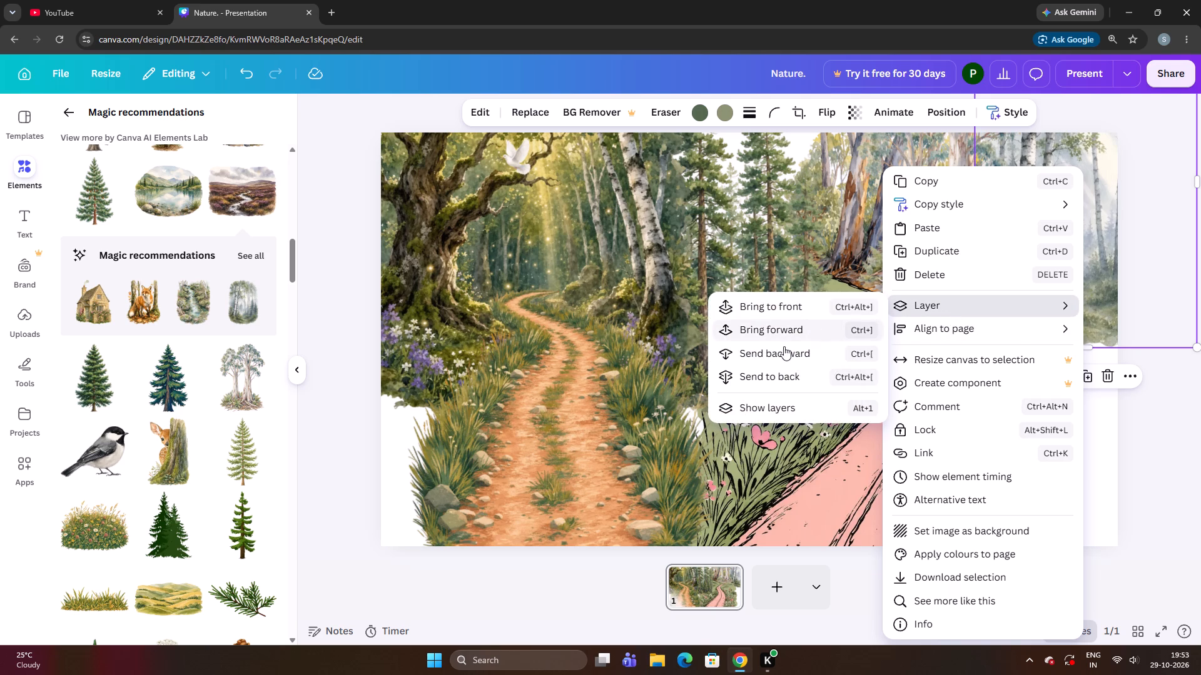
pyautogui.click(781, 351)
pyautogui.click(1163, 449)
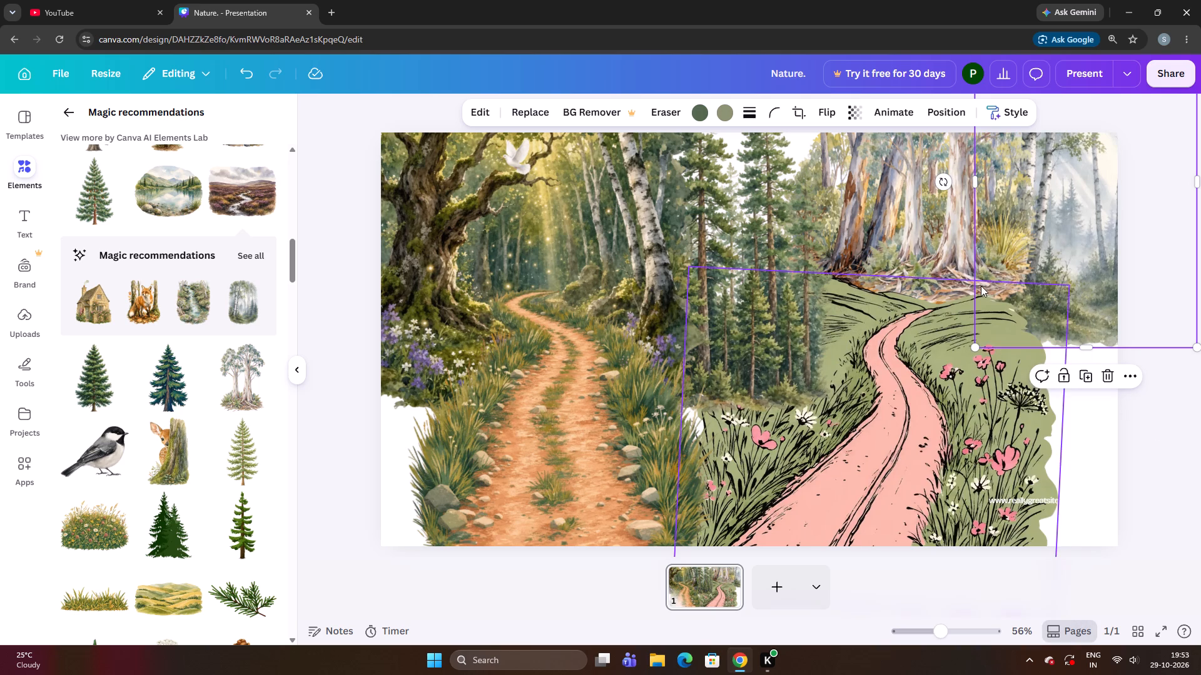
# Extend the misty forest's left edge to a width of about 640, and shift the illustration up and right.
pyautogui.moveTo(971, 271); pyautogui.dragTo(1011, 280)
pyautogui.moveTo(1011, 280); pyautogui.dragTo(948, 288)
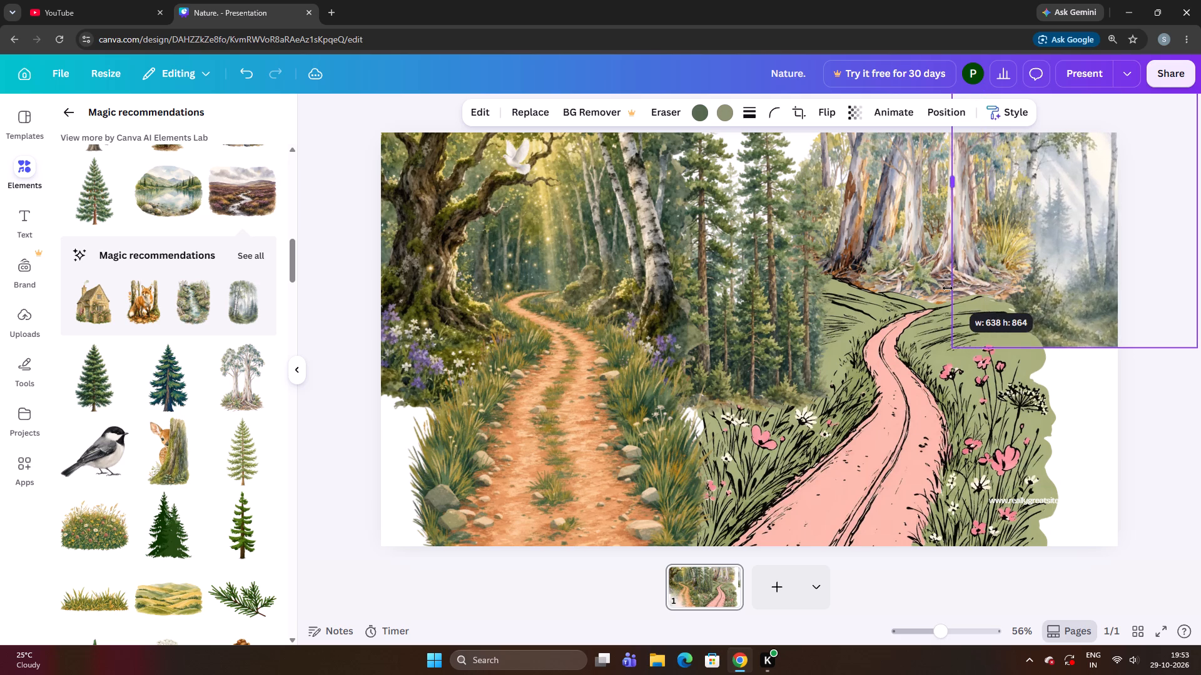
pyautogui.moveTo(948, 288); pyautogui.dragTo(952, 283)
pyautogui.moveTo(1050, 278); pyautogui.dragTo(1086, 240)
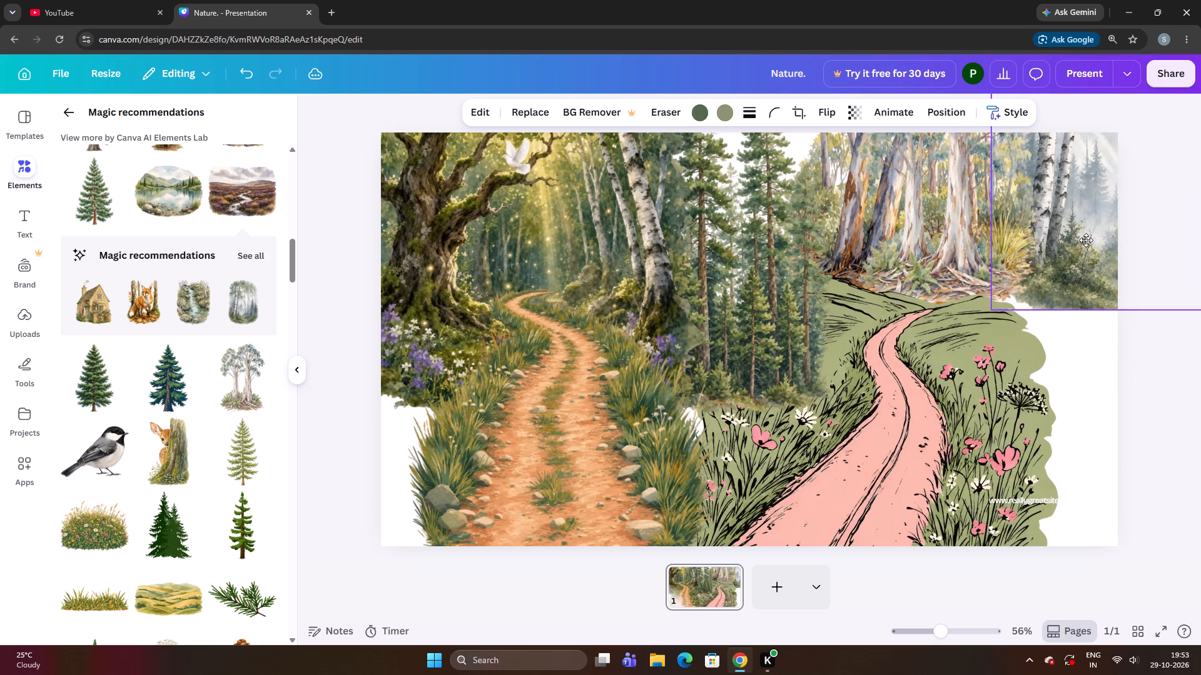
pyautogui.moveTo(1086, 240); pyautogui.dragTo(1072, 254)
# Shrink the eucalyptus trees and place them at the right end of the woodland, above the green meadow's edge.
pyautogui.moveTo(967, 256); pyautogui.dragTo(1019, 261)
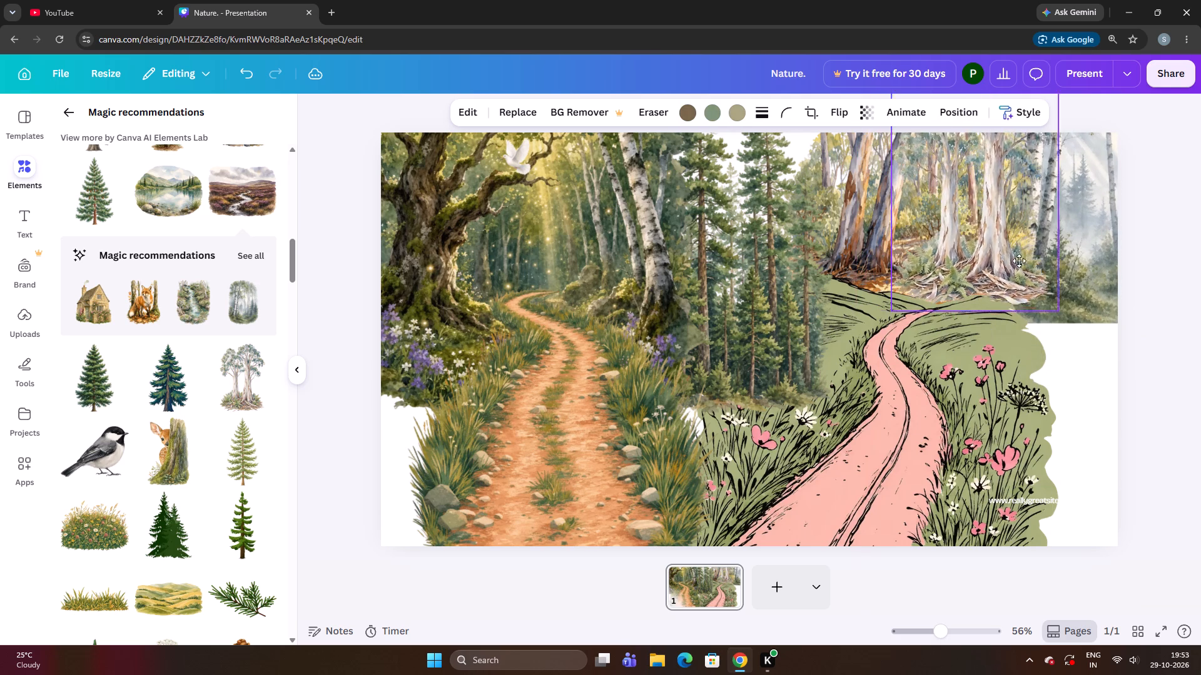
pyautogui.moveTo(1019, 261); pyautogui.dragTo(1045, 265)
pyautogui.moveTo(1096, 316); pyautogui.dragTo(1070, 297)
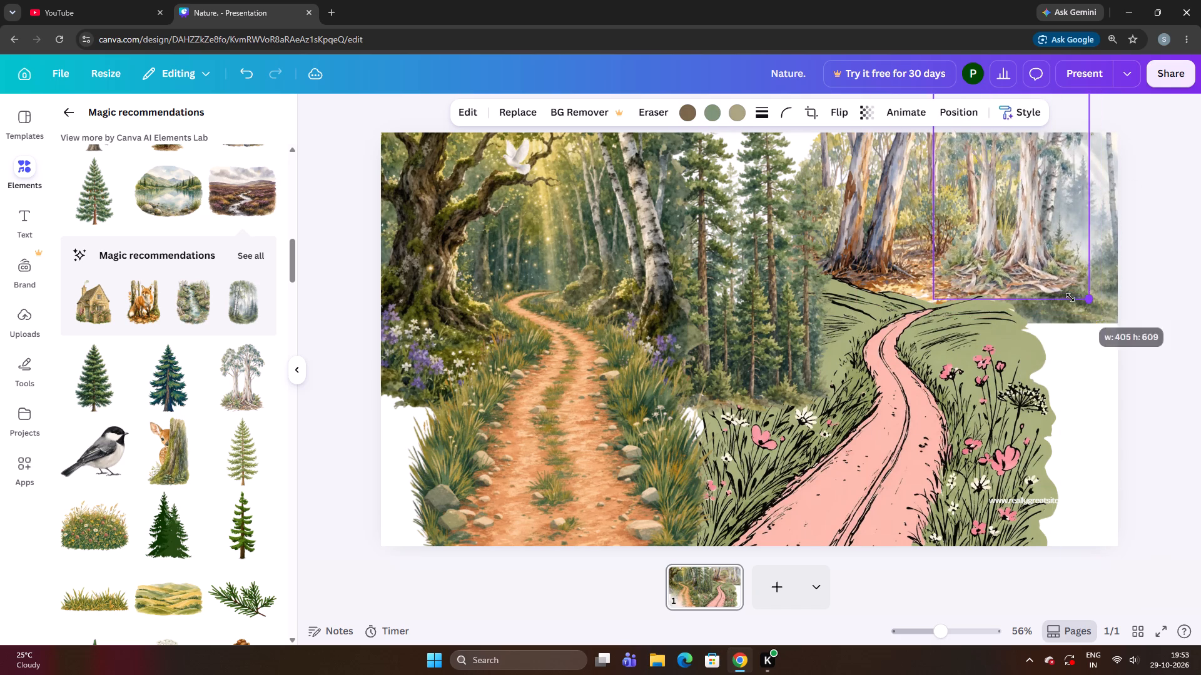
pyautogui.moveTo(1070, 297); pyautogui.dragTo(1030, 249)
pyautogui.moveTo(984, 222); pyautogui.dragTo(1025, 311)
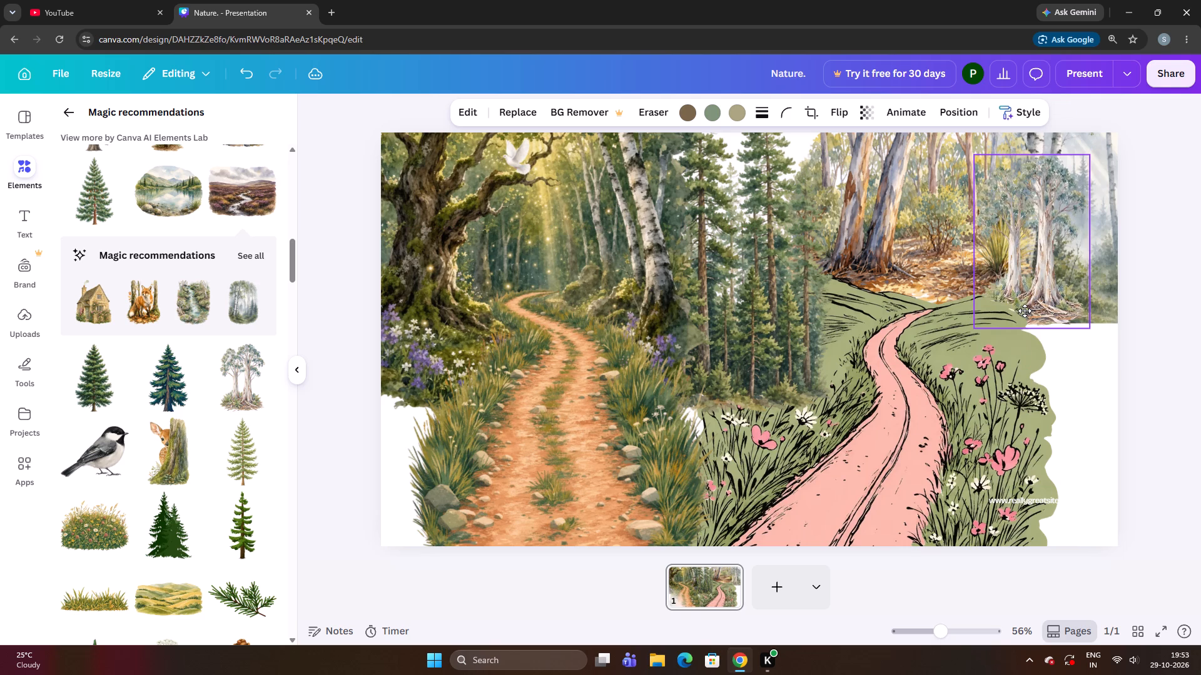
pyautogui.moveTo(1025, 311); pyautogui.dragTo(1017, 308)
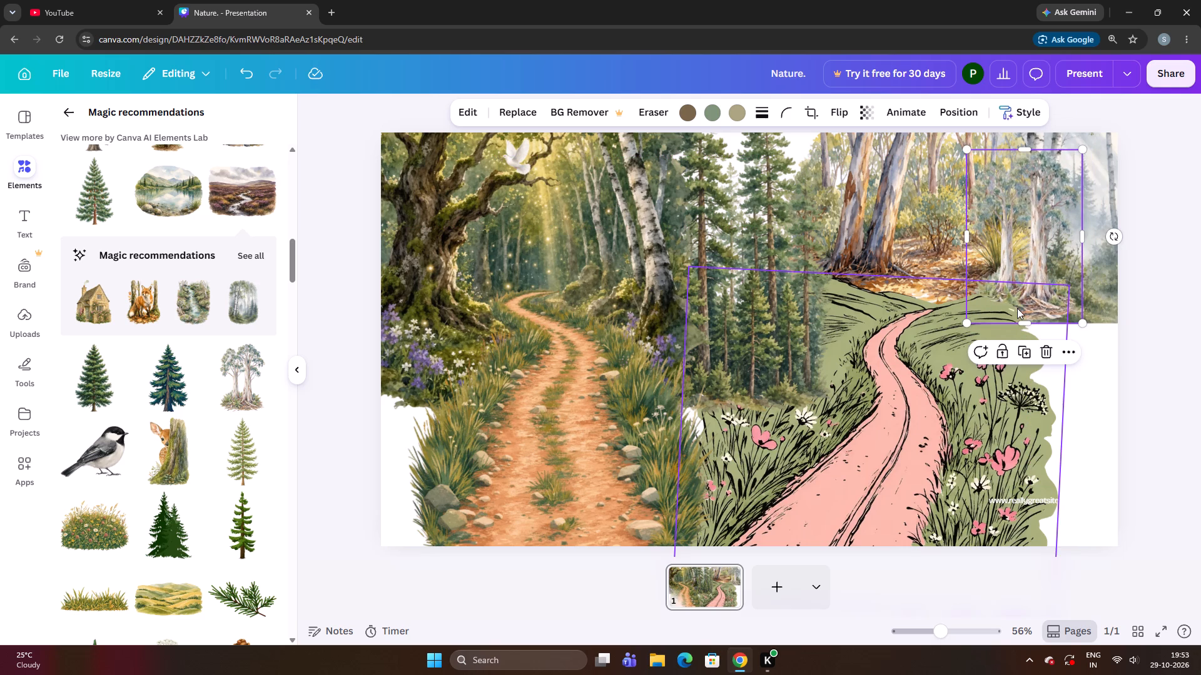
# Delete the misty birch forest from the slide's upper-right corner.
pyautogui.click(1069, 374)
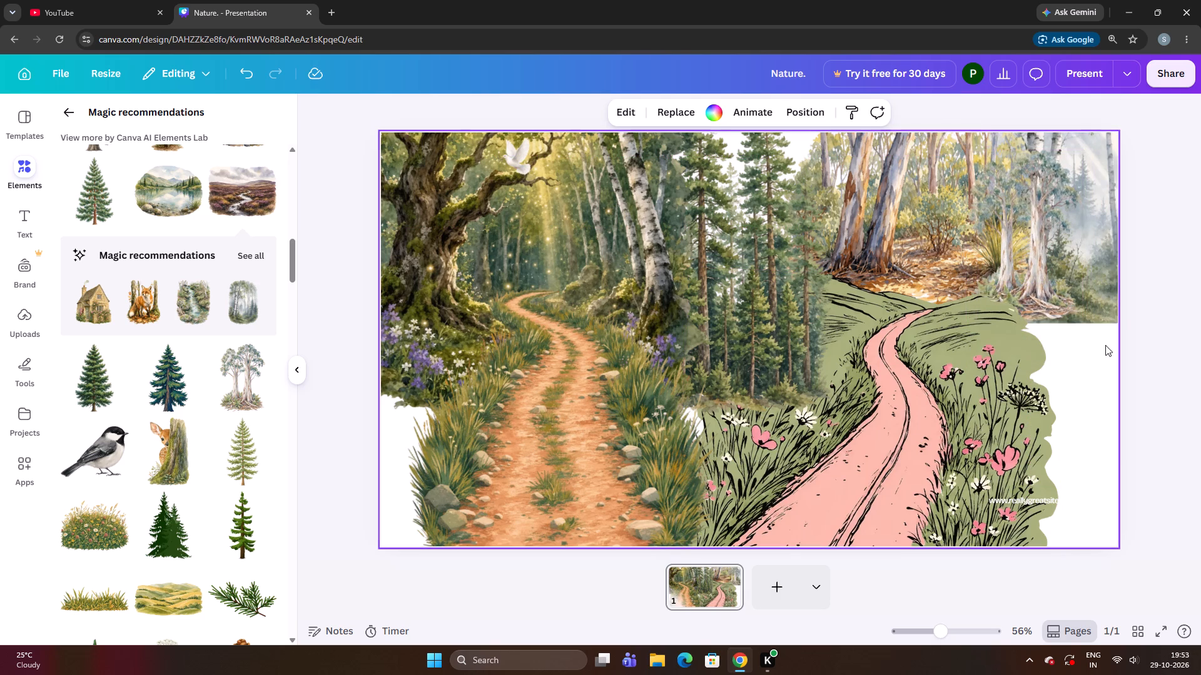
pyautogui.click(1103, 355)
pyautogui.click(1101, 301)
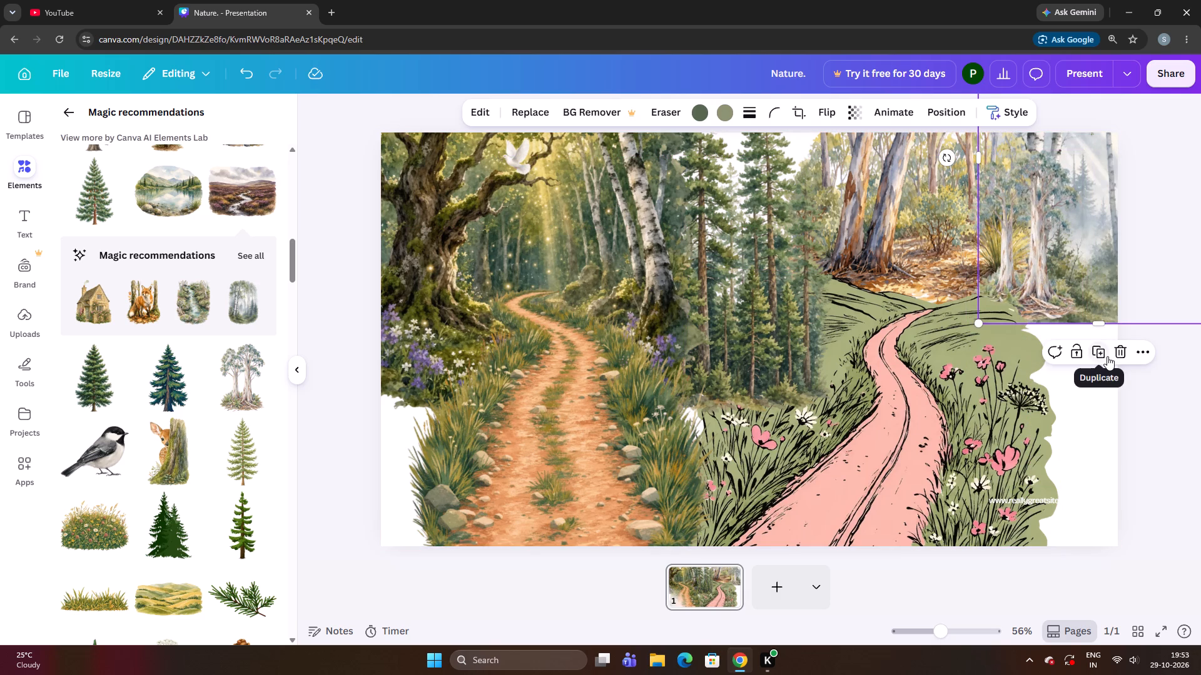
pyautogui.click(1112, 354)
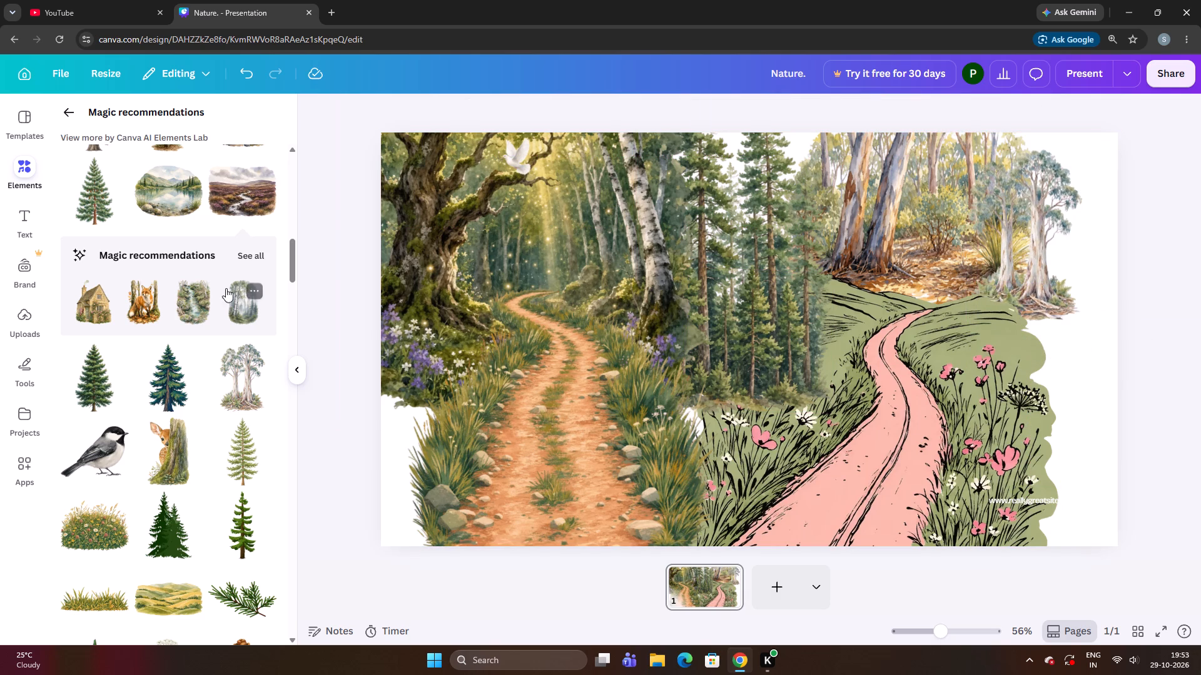
# Add the misty birch forest from the recommendations again and place it over the slide's upper-right corner.
pyautogui.click(248, 301)
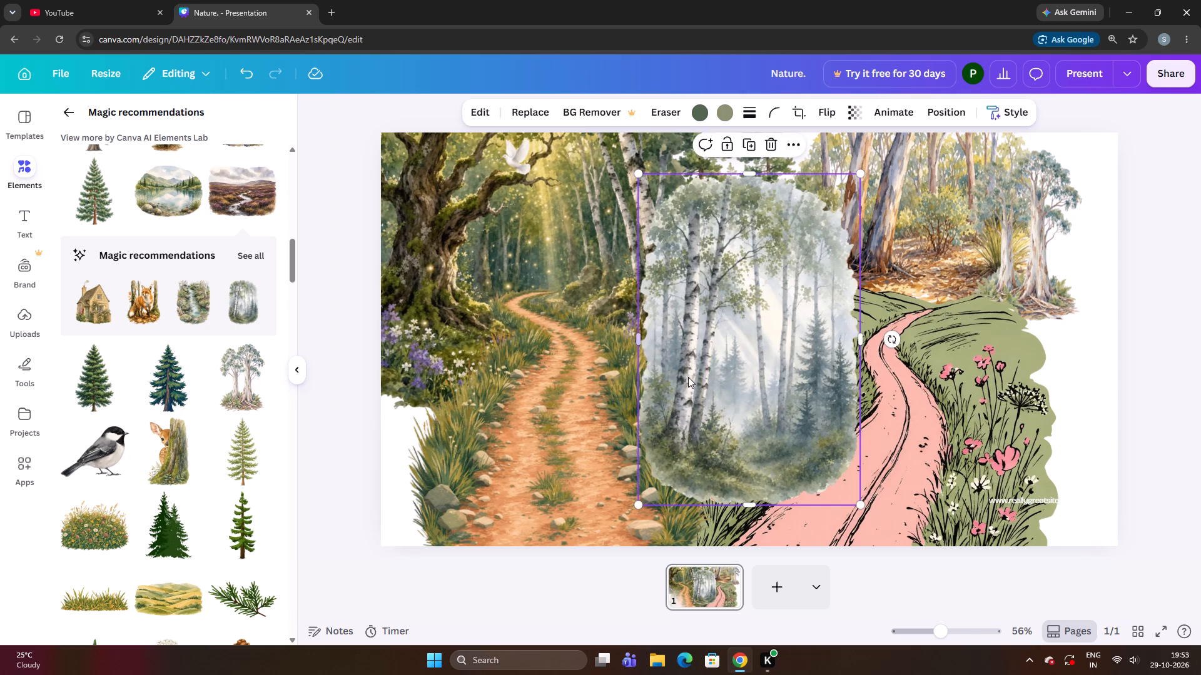
pyautogui.moveTo(754, 376); pyautogui.dragTo(1067, 239)
# Send the new misty birch forest two levels backward, behind the eucalyptus trees.
pyautogui.rightClick(1062, 237)
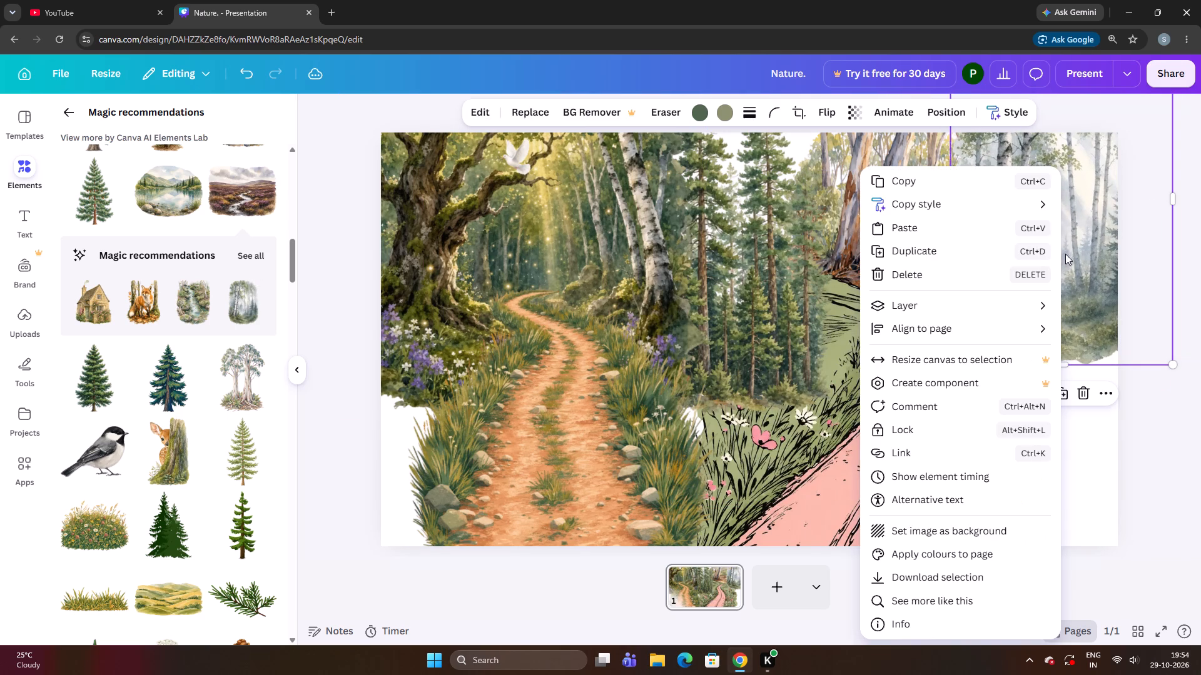
pyautogui.click(1044, 298)
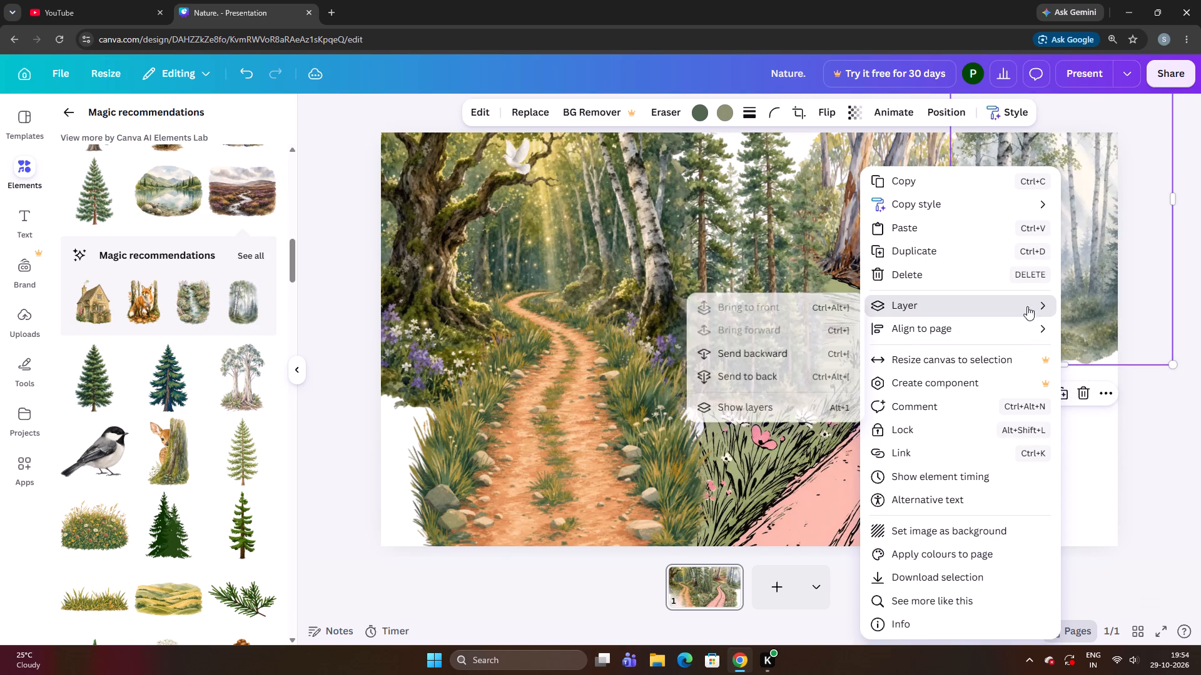
pyautogui.click(804, 354)
pyautogui.click(803, 354)
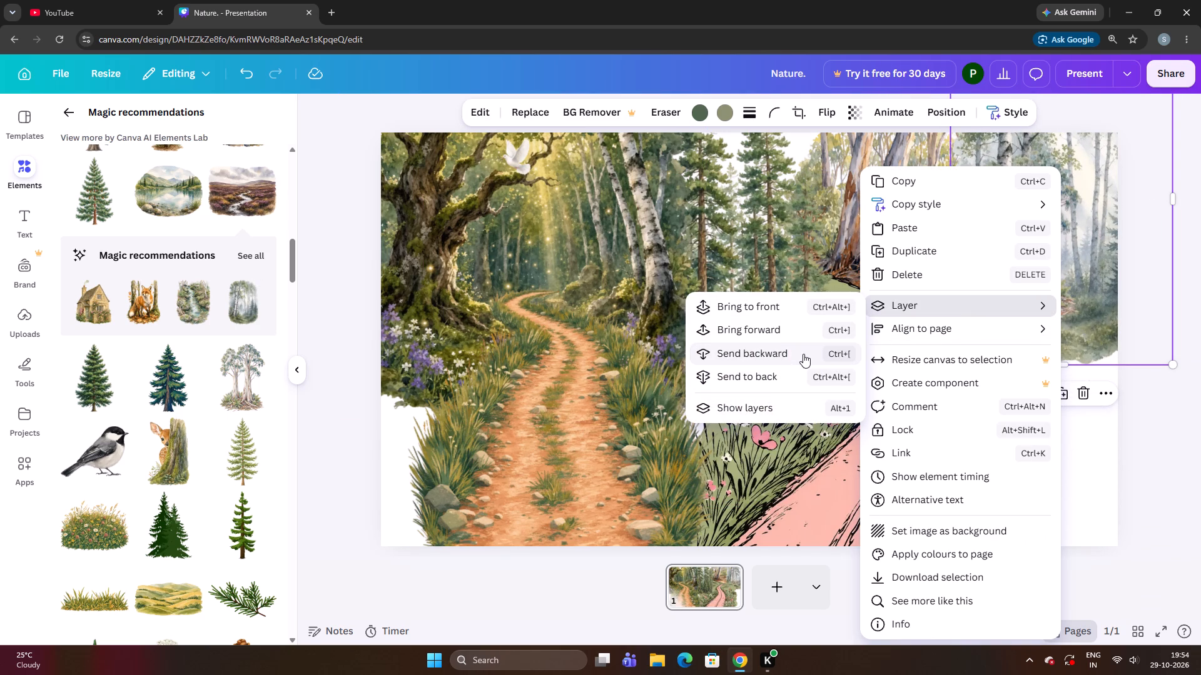
pyautogui.moveTo(1133, 416); pyautogui.dragTo(1122, 409)
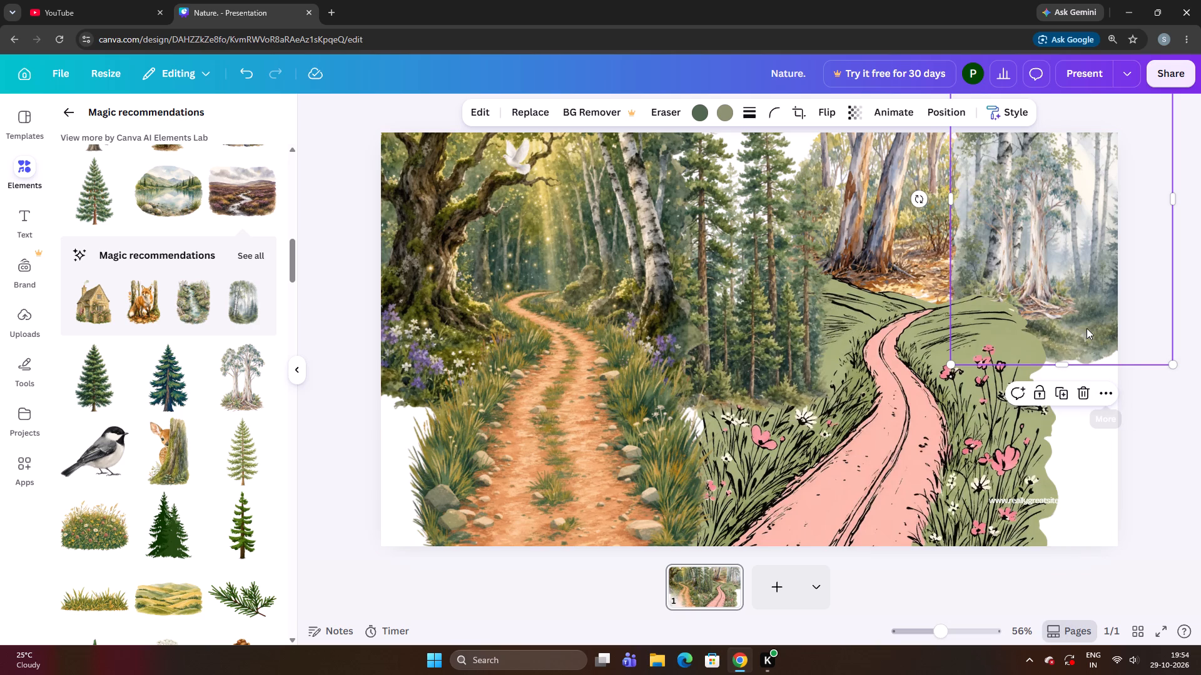
# Send the misty birch forest one more level backward, behind the autumn eucalyptus woodland.
pyautogui.rightClick(1078, 311)
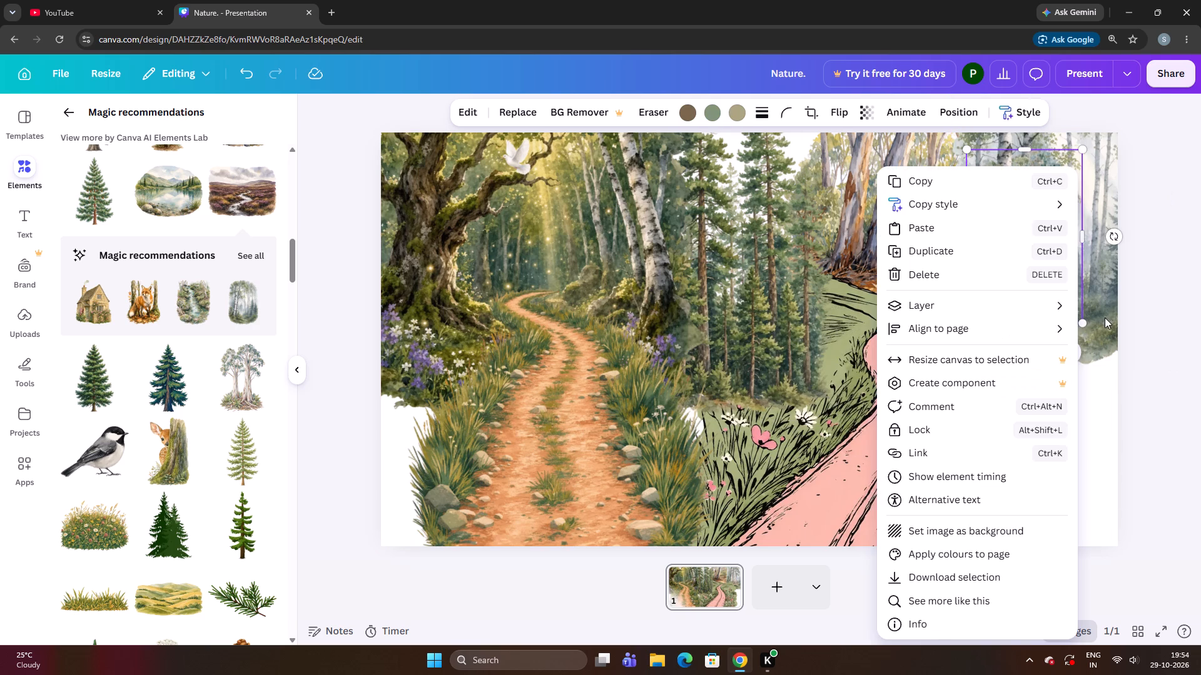
pyautogui.click(1107, 309)
pyautogui.rightClick(1107, 309)
pyautogui.click(1062, 316)
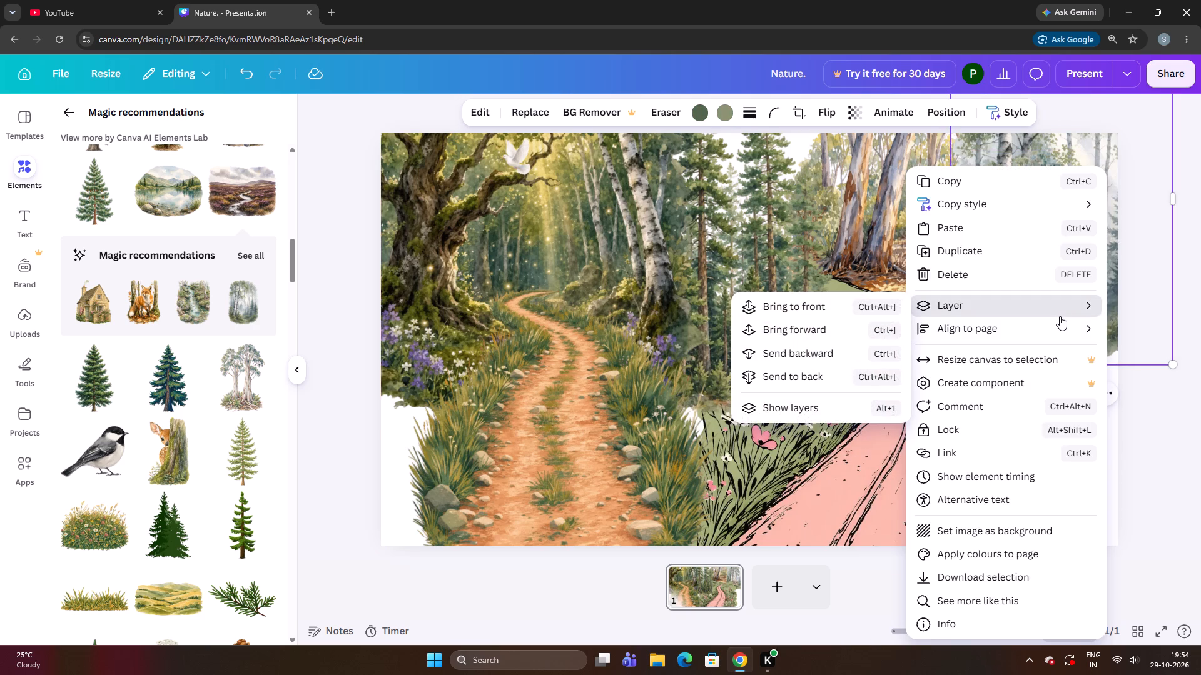
pyautogui.click(825, 361)
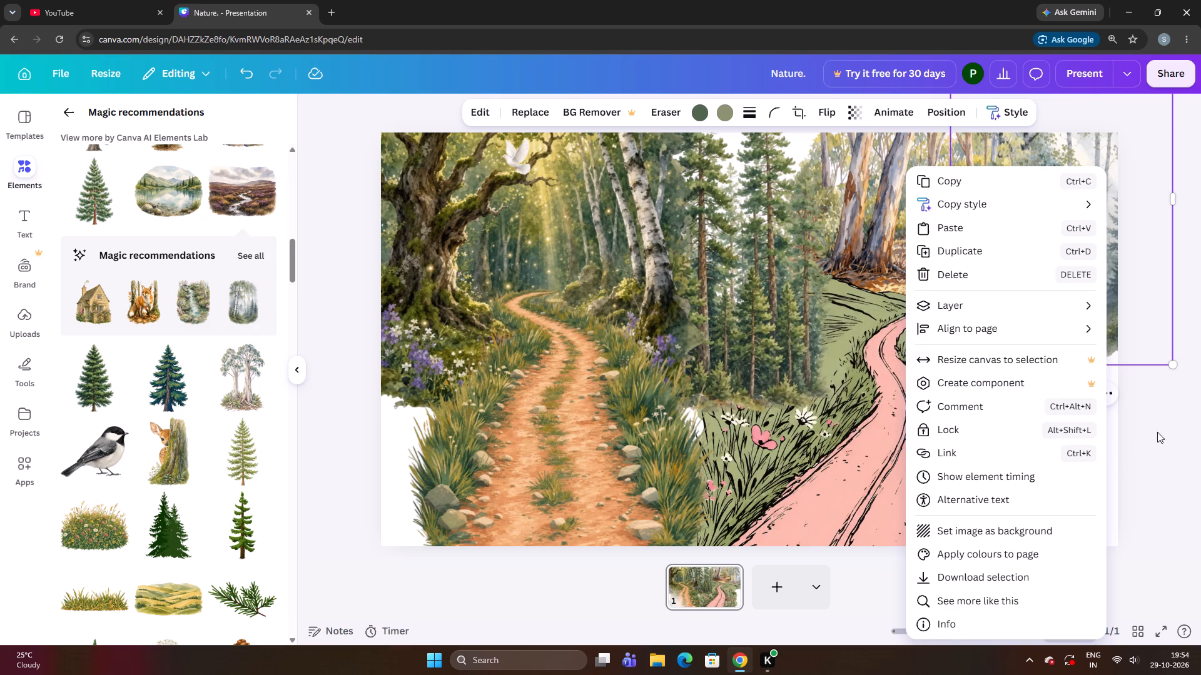
pyautogui.click(1122, 441)
# Shift the misty birch forest slightly up and farther right over the slide's upper-right corner.
pyautogui.moveTo(1093, 347); pyautogui.dragTo(1090, 335)
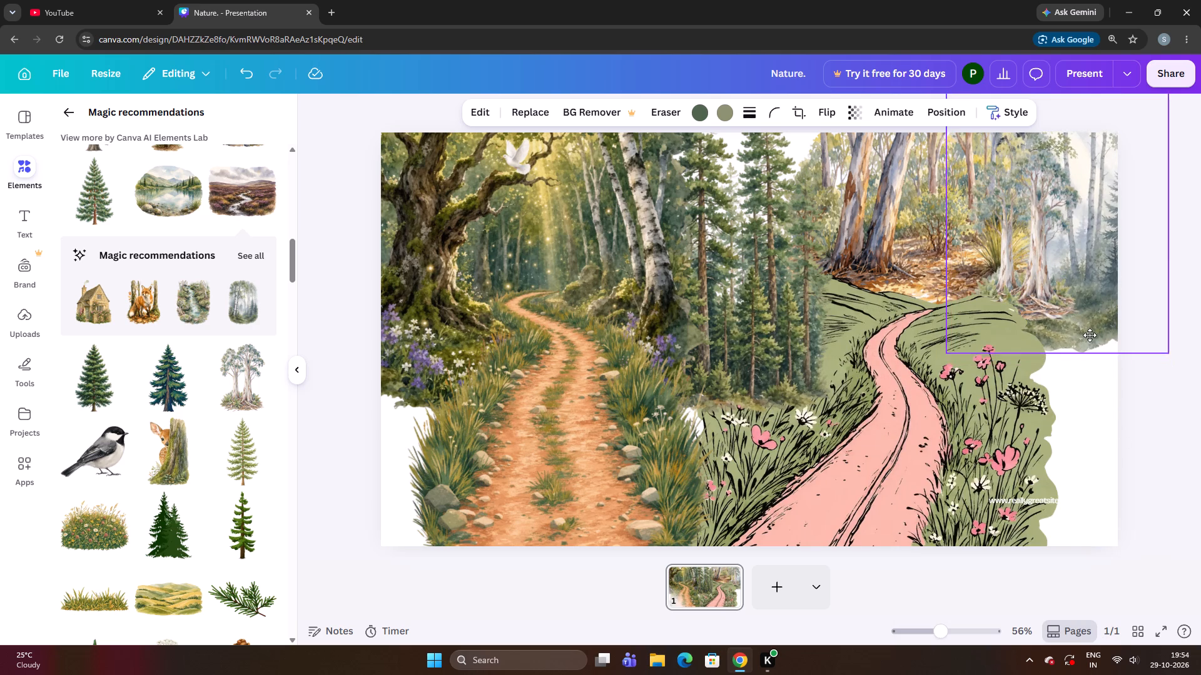
pyautogui.moveTo(1090, 335); pyautogui.dragTo(1105, 325)
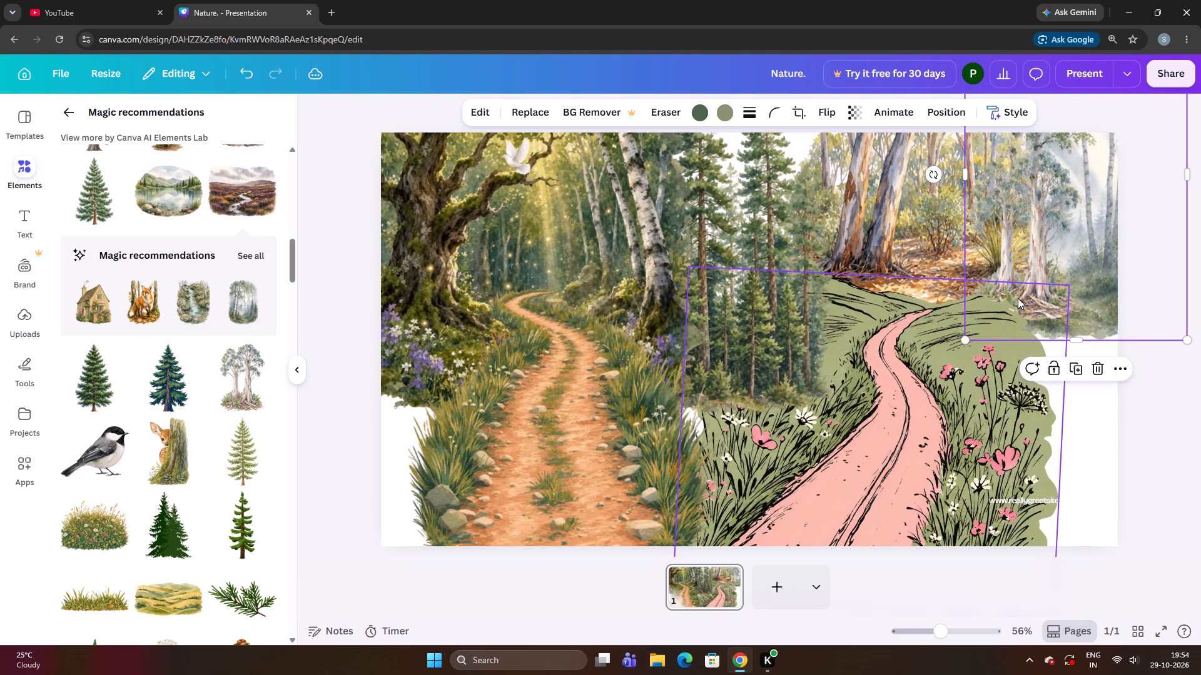
# Enlarge the eucalyptus trees slightly and reposition them where the woodland meets the misty birch forest, above the green meadow's edge.
pyautogui.moveTo(1017, 260); pyautogui.dragTo(1003, 267)
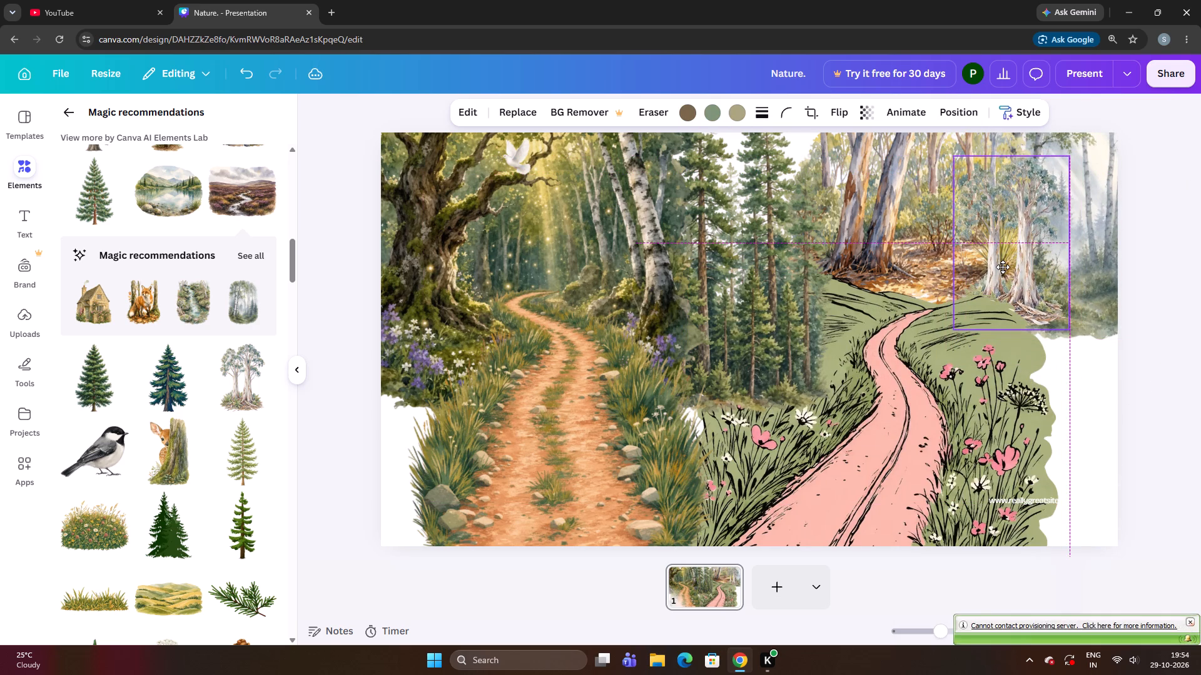
pyautogui.moveTo(1003, 267); pyautogui.dragTo(1006, 260)
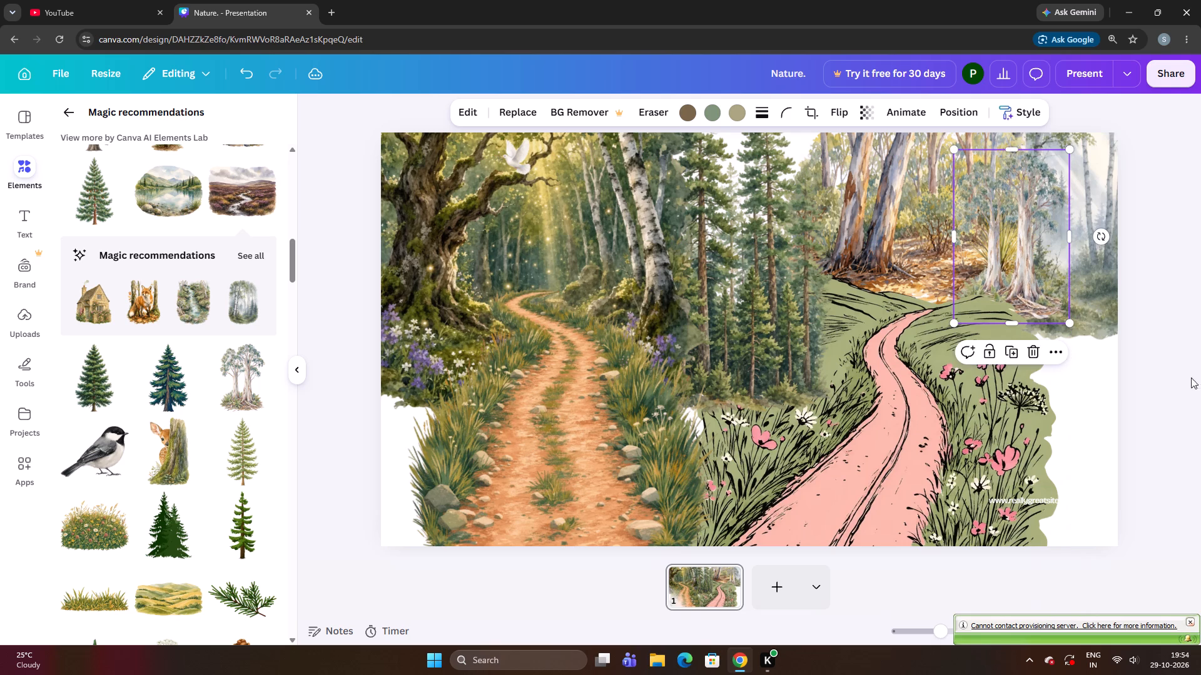
pyautogui.click(1167, 381)
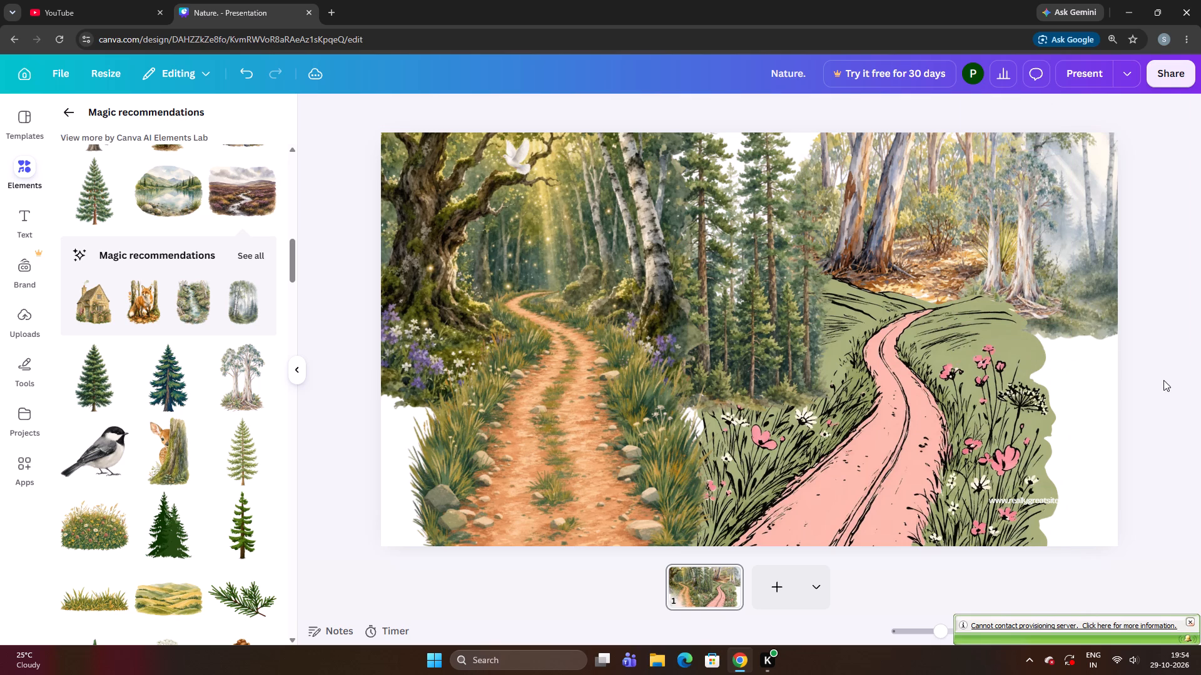
pyautogui.click(1035, 309)
pyautogui.moveTo(1026, 261); pyautogui.dragTo(1033, 271)
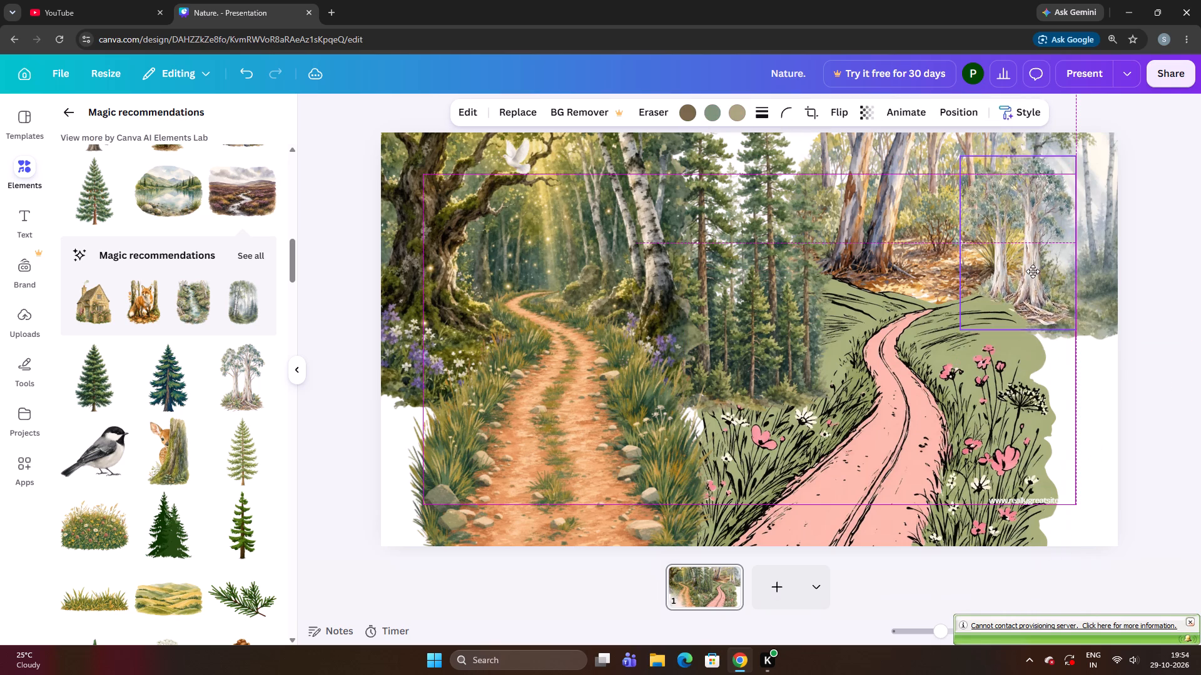
pyautogui.moveTo(1033, 271); pyautogui.dragTo(1032, 254)
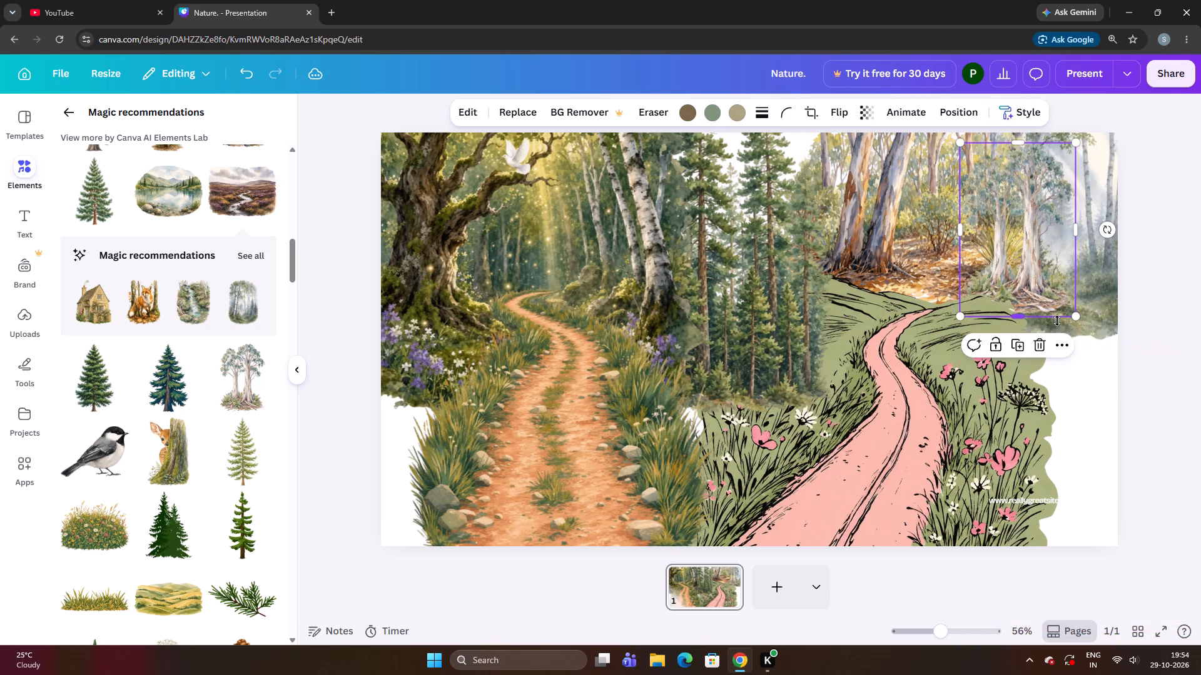
pyautogui.moveTo(1073, 318); pyautogui.dragTo(1101, 339)
pyautogui.moveTo(1078, 306); pyautogui.dragTo(1077, 281)
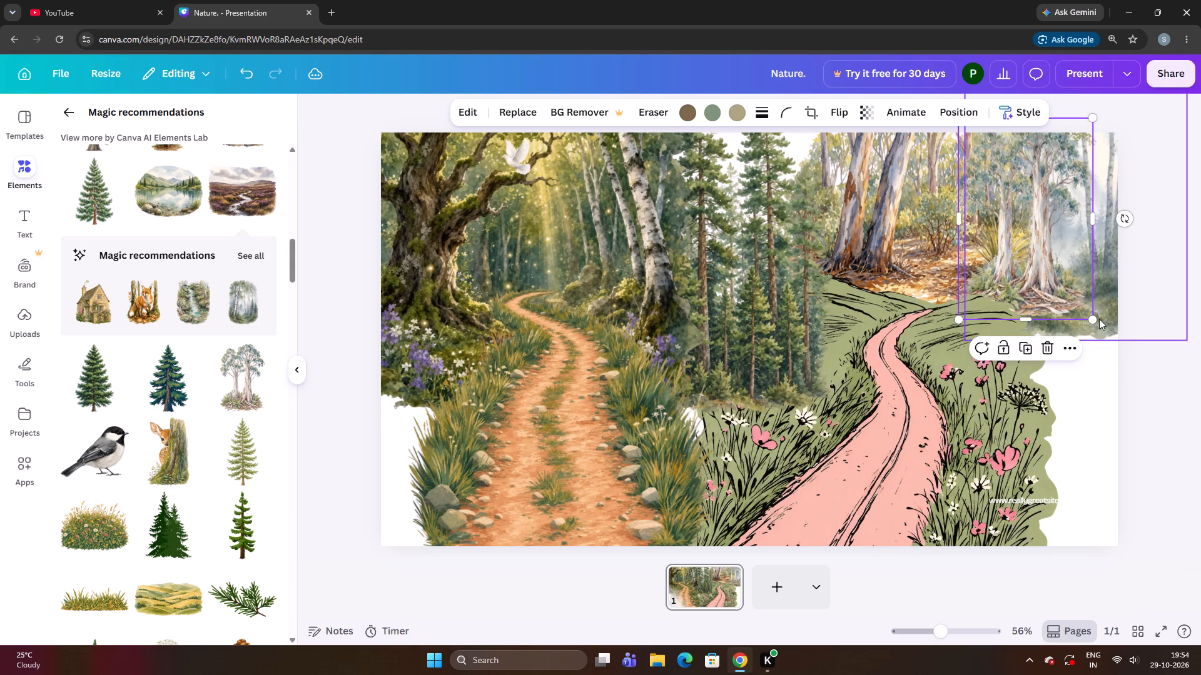
pyautogui.moveTo(1094, 320); pyautogui.dragTo(1096, 329)
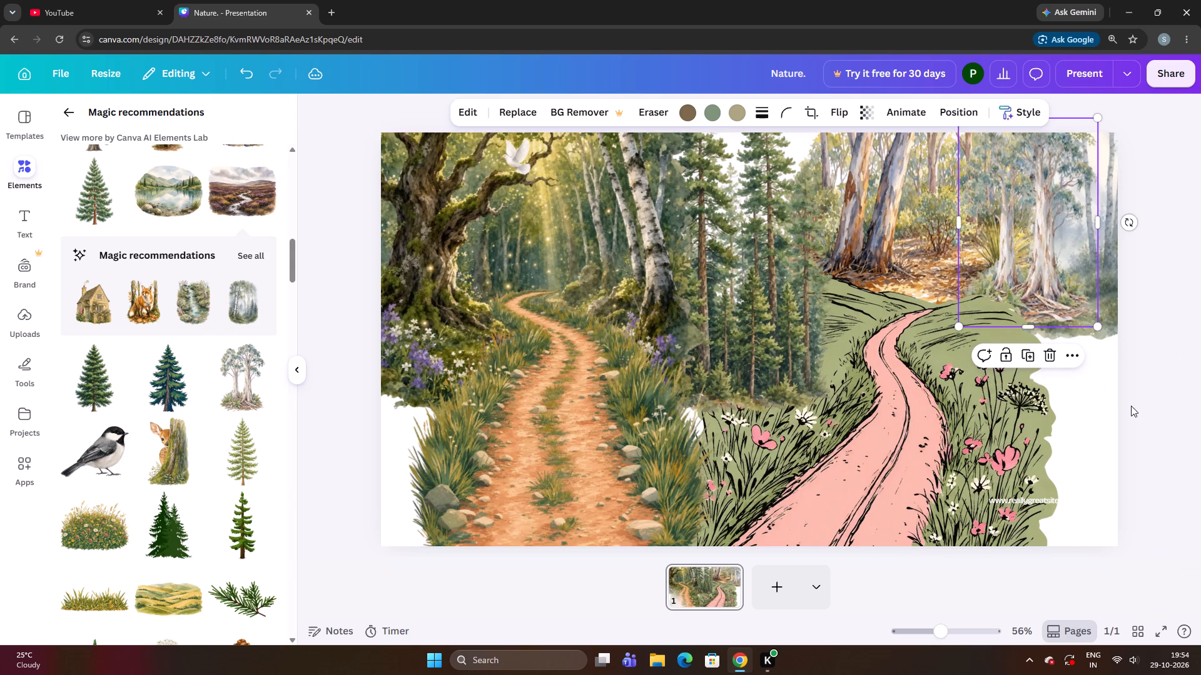
pyautogui.click(1175, 396)
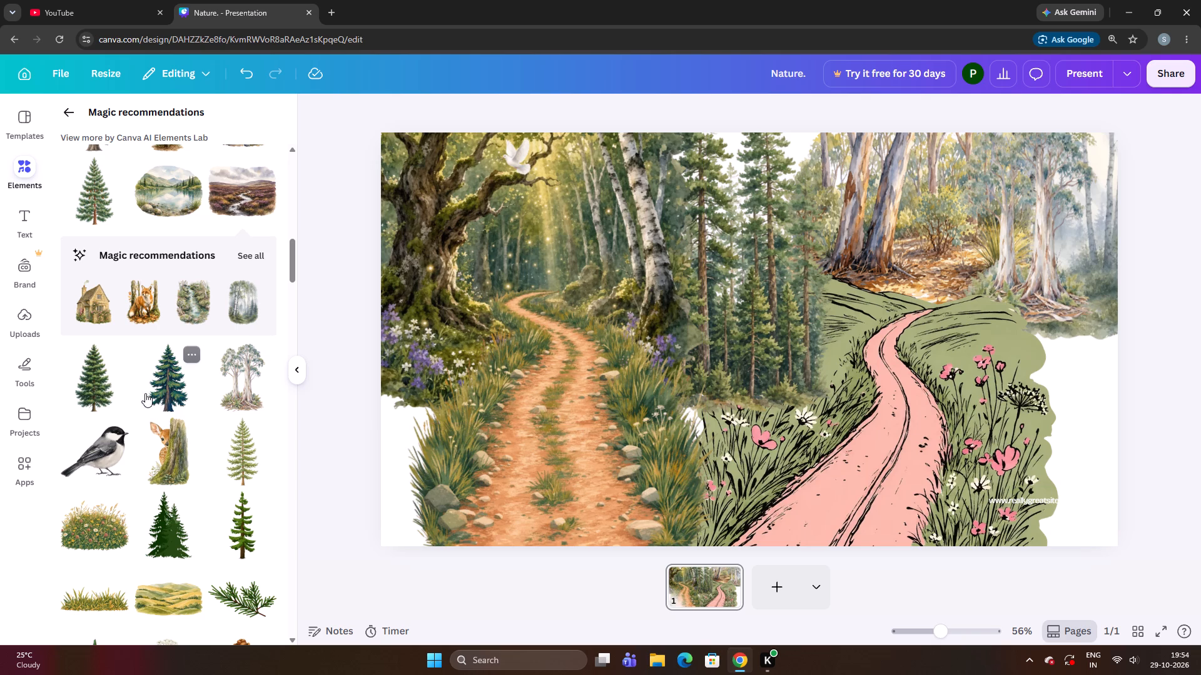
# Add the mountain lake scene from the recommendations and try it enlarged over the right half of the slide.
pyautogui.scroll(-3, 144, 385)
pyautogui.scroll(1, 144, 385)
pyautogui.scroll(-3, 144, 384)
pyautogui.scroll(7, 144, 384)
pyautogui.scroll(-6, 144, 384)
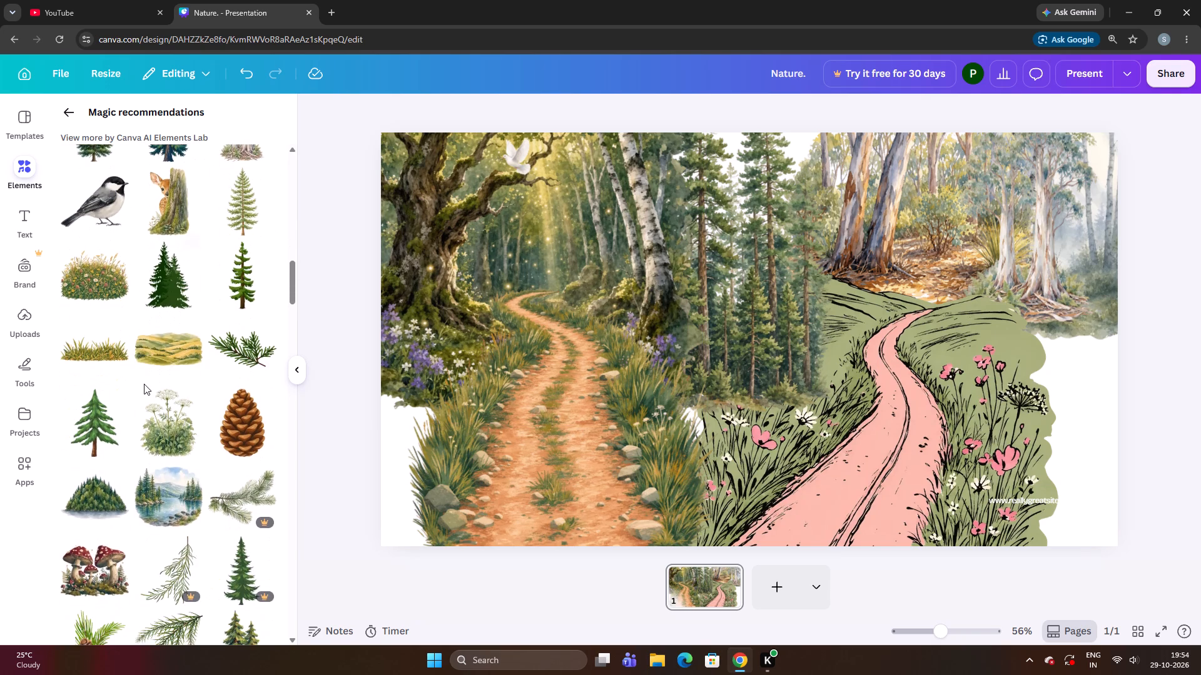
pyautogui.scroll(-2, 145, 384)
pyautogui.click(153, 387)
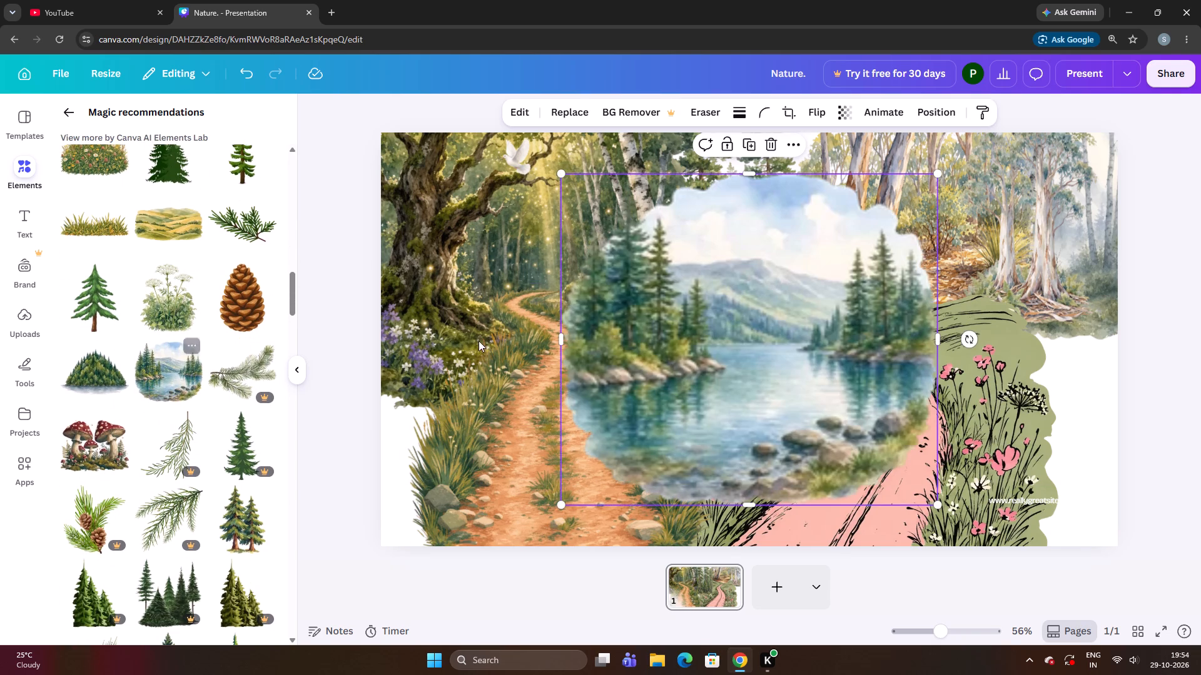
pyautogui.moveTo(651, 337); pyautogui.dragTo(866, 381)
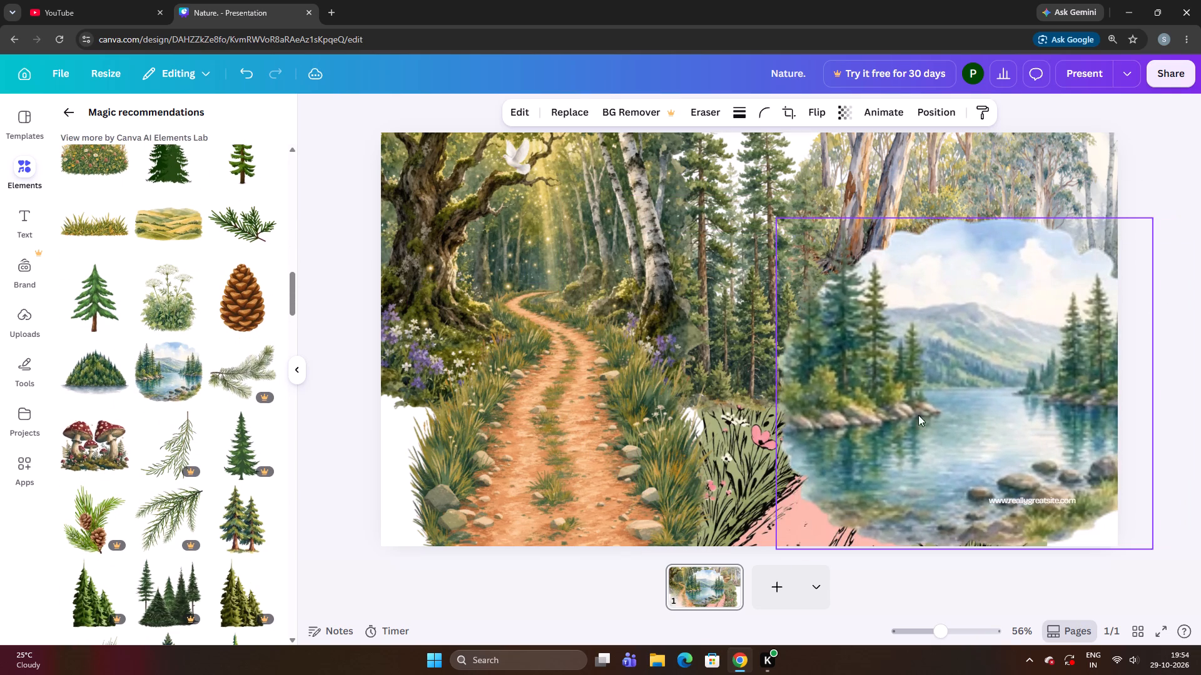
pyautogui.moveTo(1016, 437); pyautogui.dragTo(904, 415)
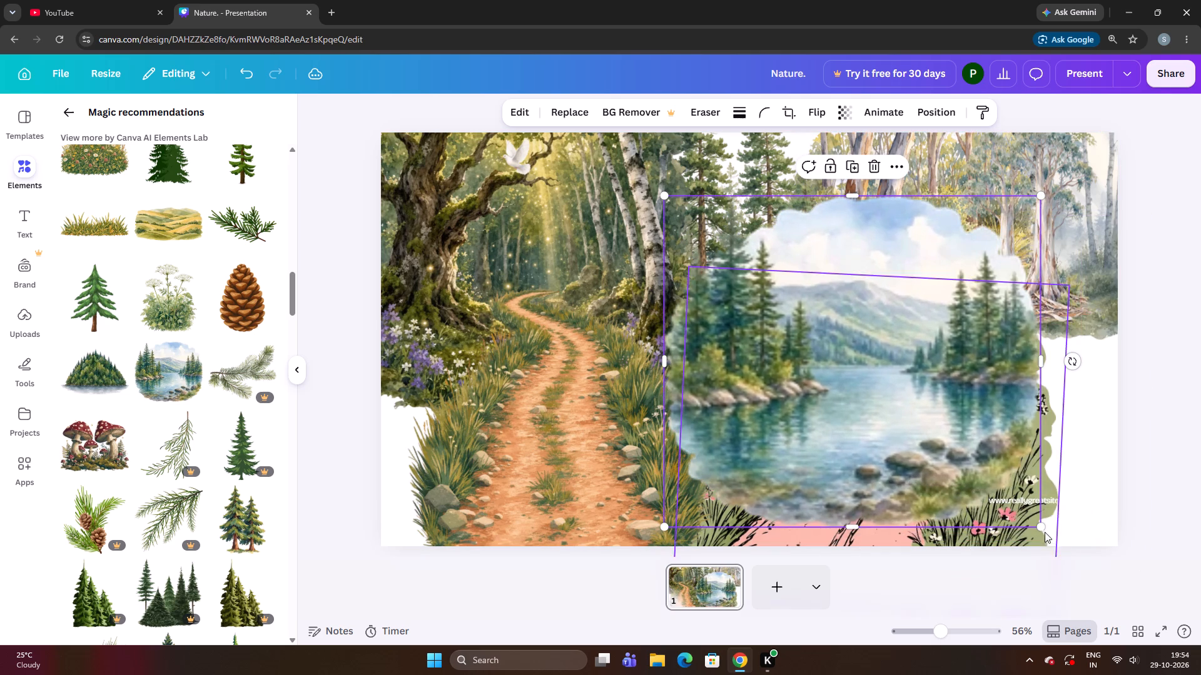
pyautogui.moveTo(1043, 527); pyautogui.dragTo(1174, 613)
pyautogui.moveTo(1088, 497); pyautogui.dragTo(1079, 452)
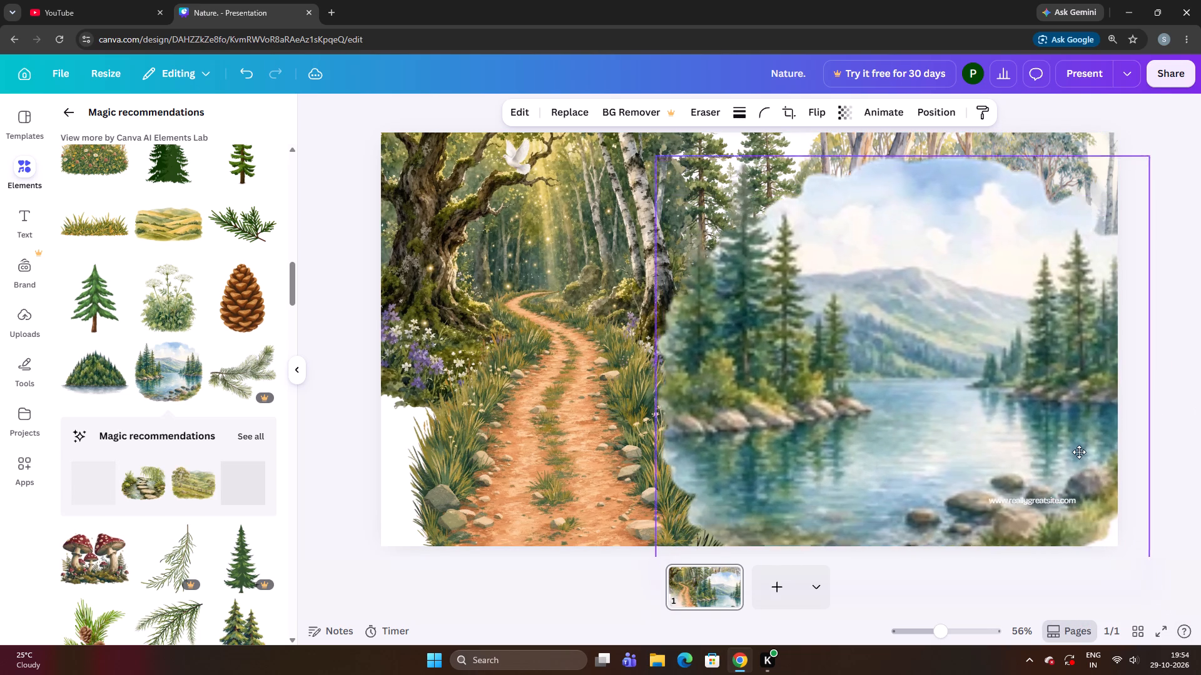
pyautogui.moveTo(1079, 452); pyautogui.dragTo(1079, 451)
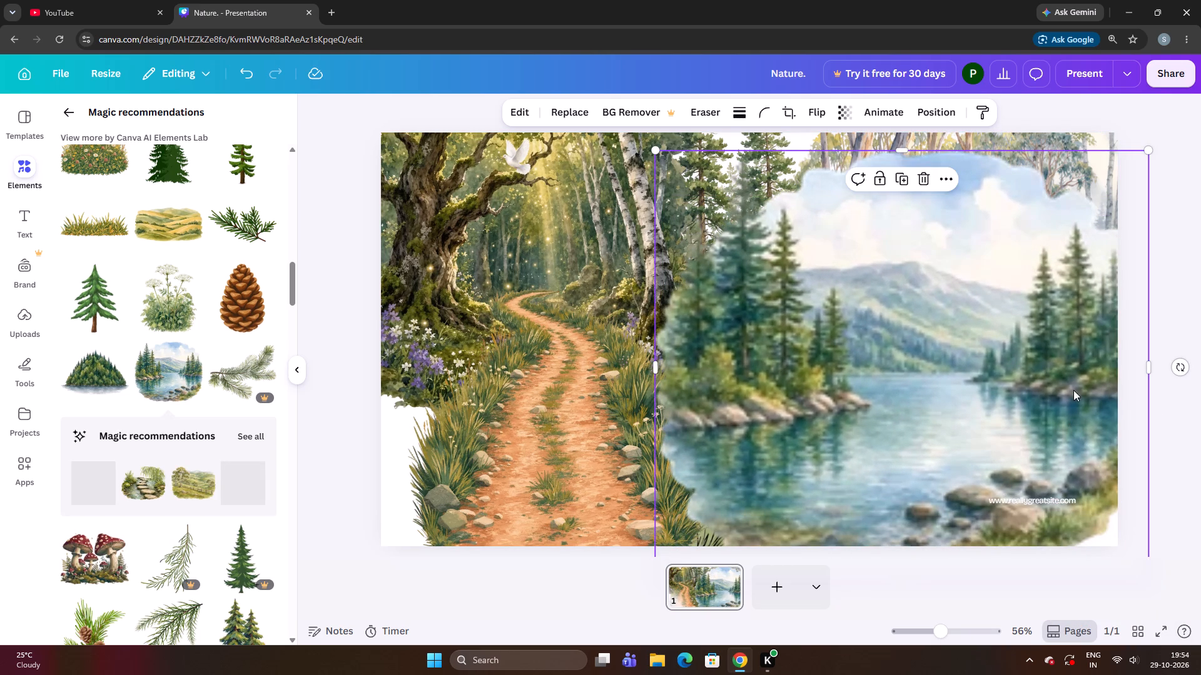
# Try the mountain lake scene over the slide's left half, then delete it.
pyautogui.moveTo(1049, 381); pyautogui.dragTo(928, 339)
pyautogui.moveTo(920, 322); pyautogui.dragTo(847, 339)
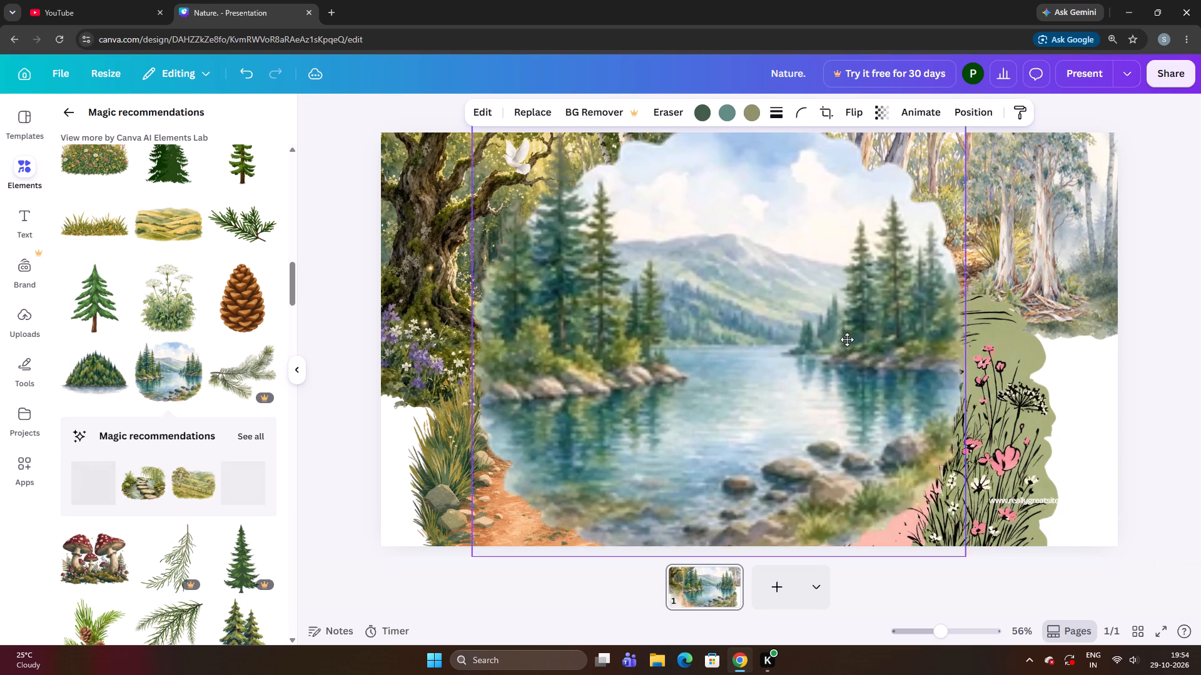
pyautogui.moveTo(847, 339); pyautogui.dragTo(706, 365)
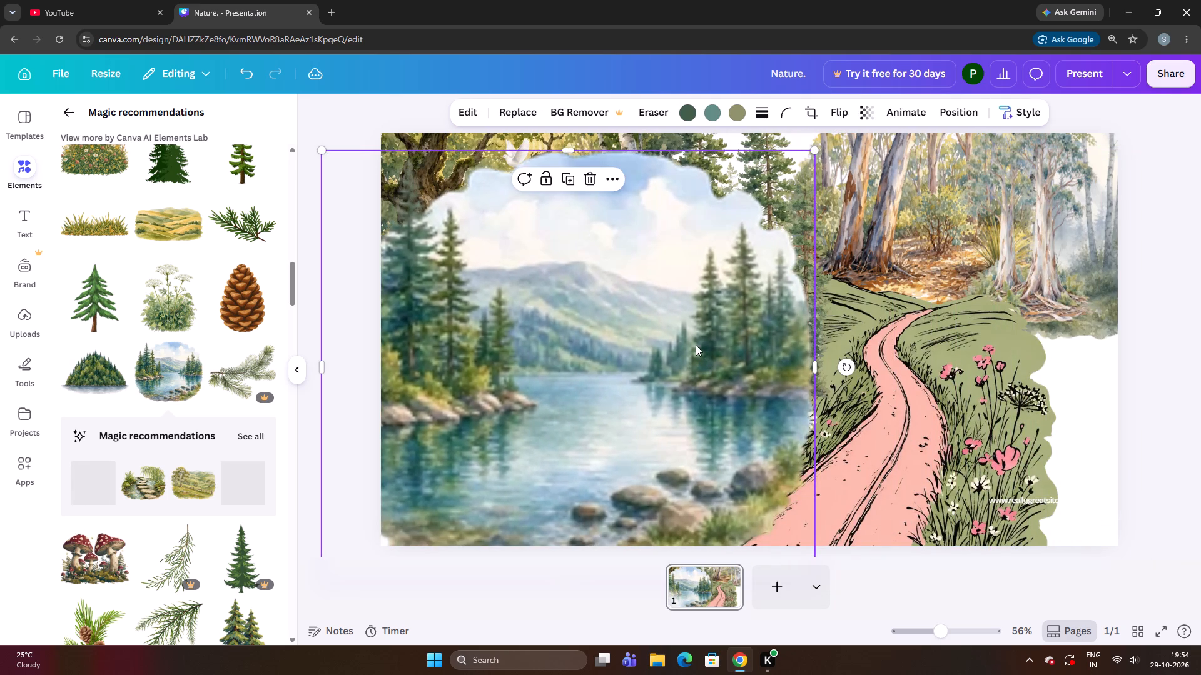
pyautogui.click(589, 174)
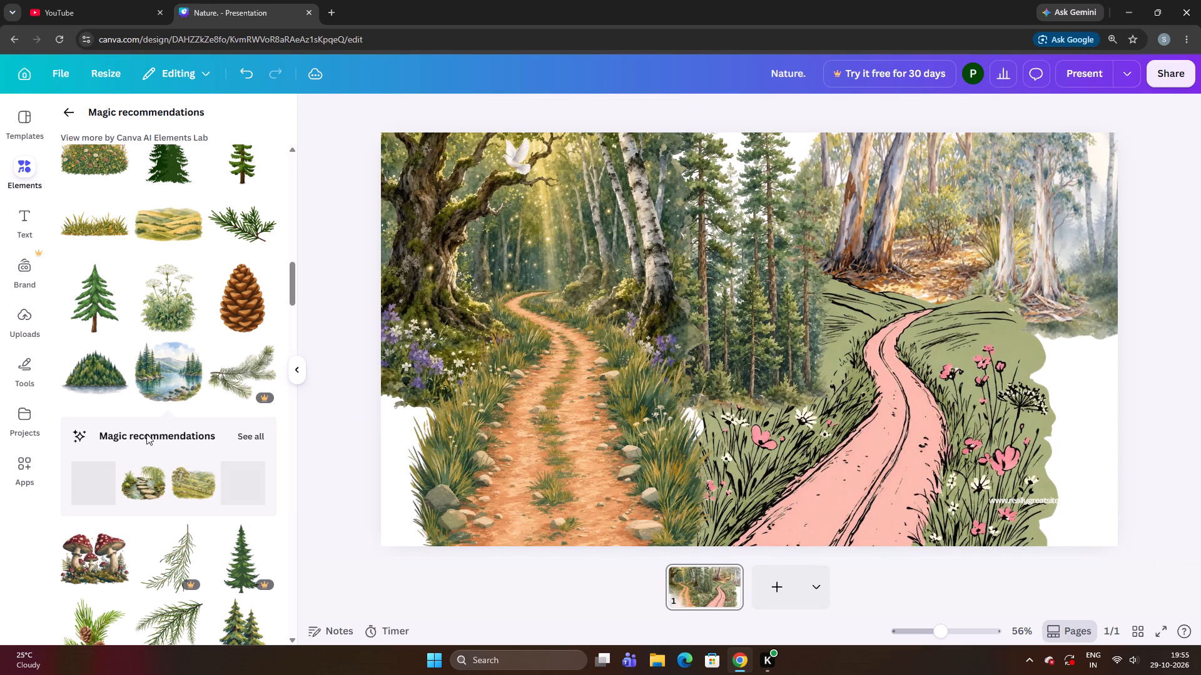
# Add the forested hill with water from the recommendations and place it over the pine forest and pink path.
pyautogui.click(114, 382)
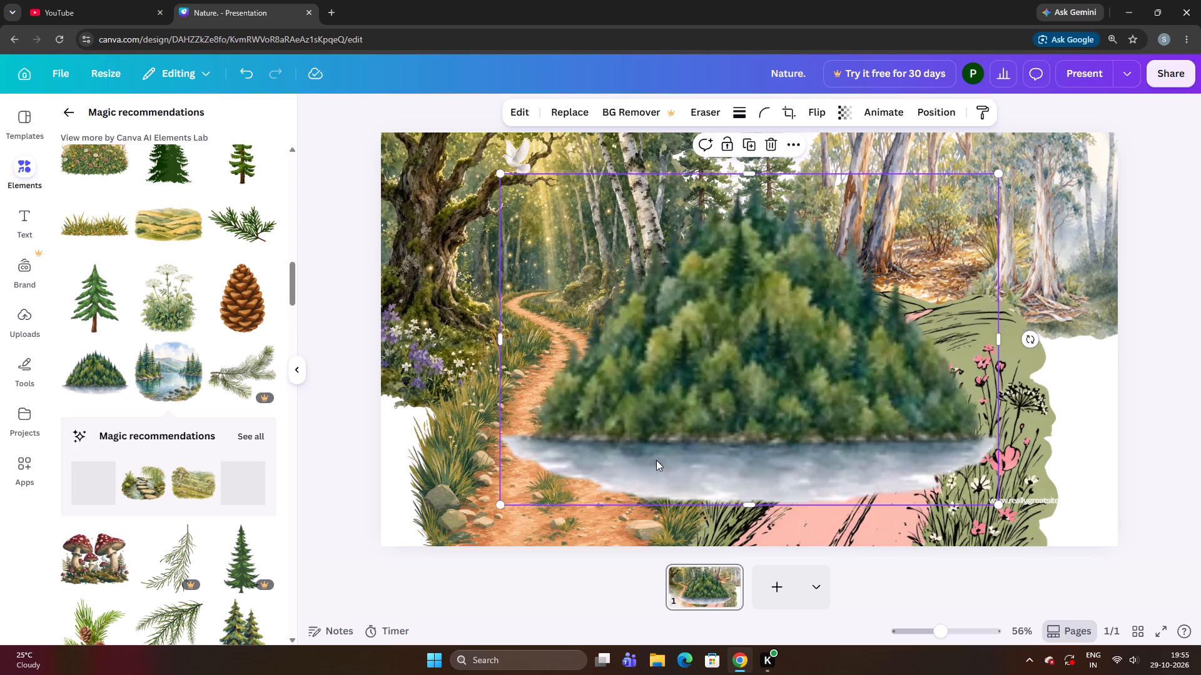
pyautogui.moveTo(666, 459); pyautogui.dragTo(878, 397)
pyautogui.click(882, 394)
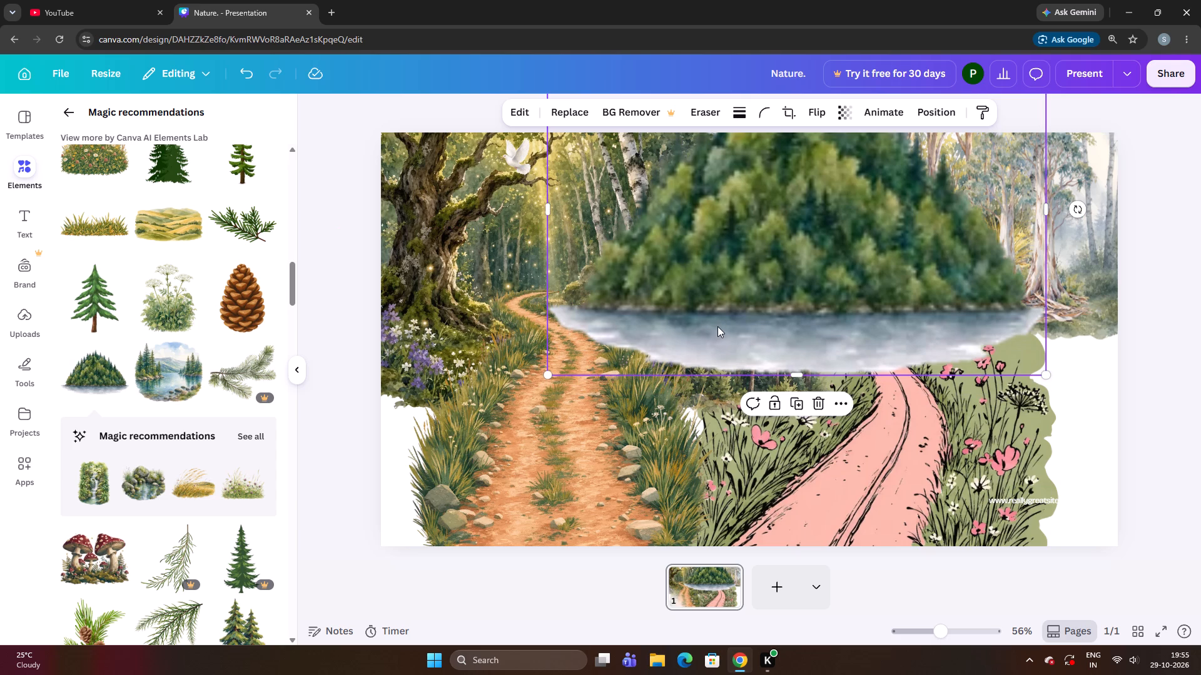
pyautogui.moveTo(746, 302); pyautogui.dragTo(757, 318)
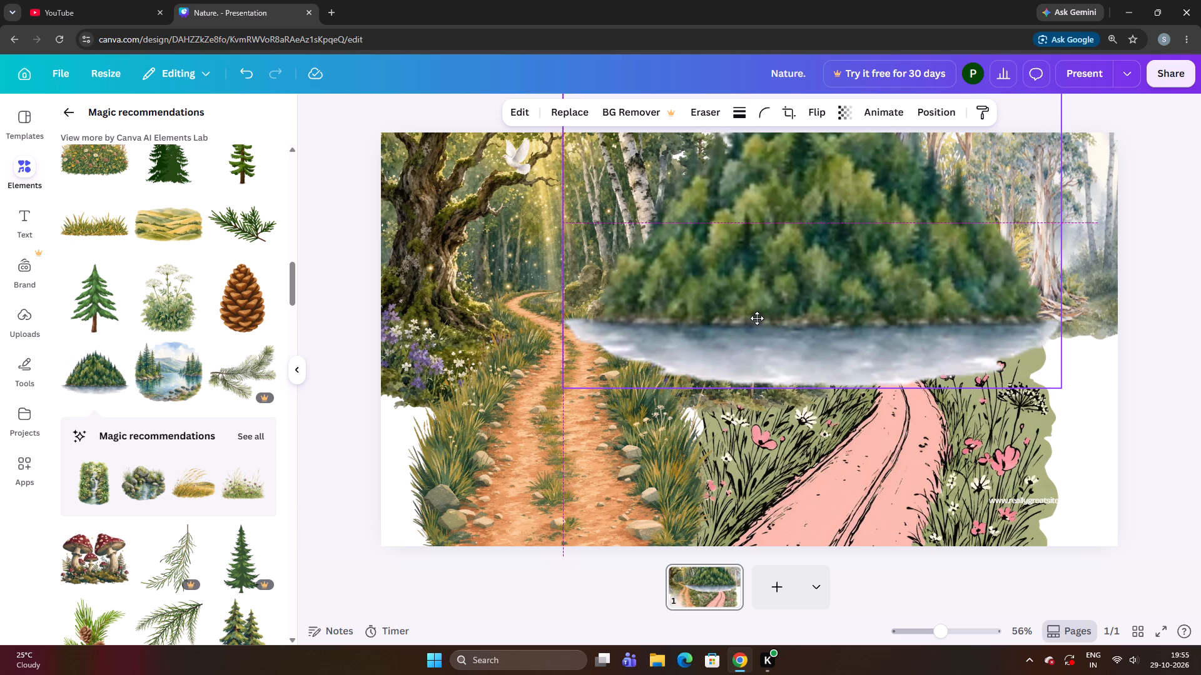
pyautogui.moveTo(757, 318); pyautogui.dragTo(777, 352)
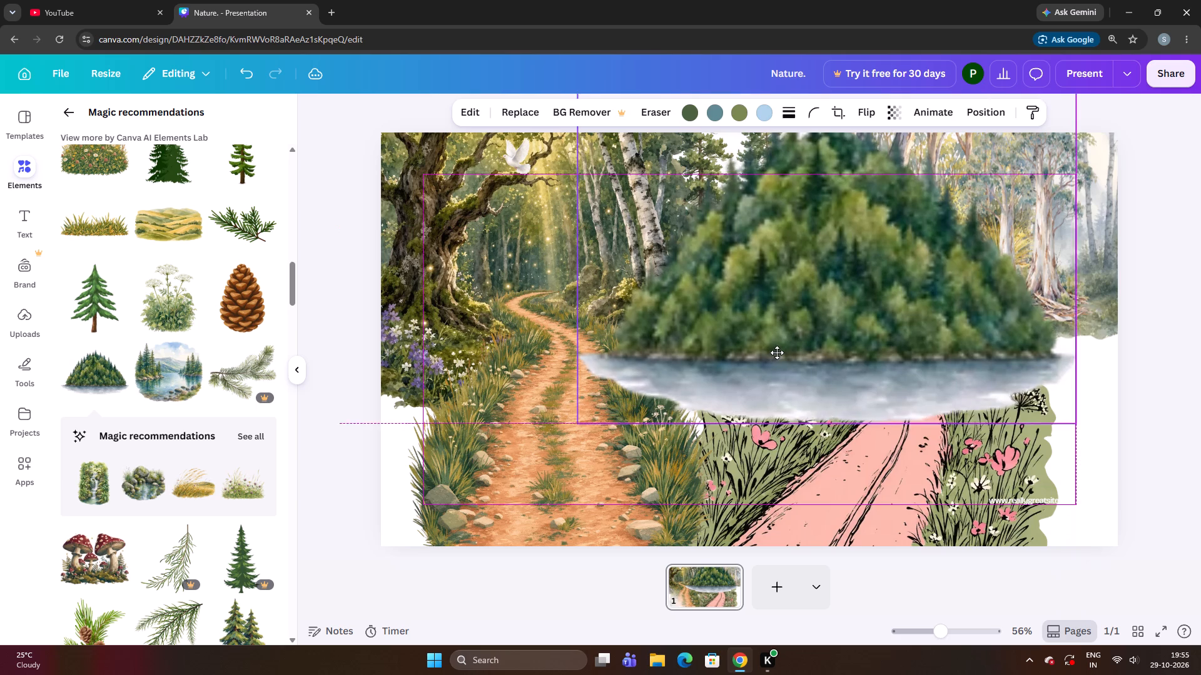
pyautogui.moveTo(777, 352); pyautogui.dragTo(782, 376)
pyautogui.moveTo(815, 382); pyautogui.dragTo(819, 399)
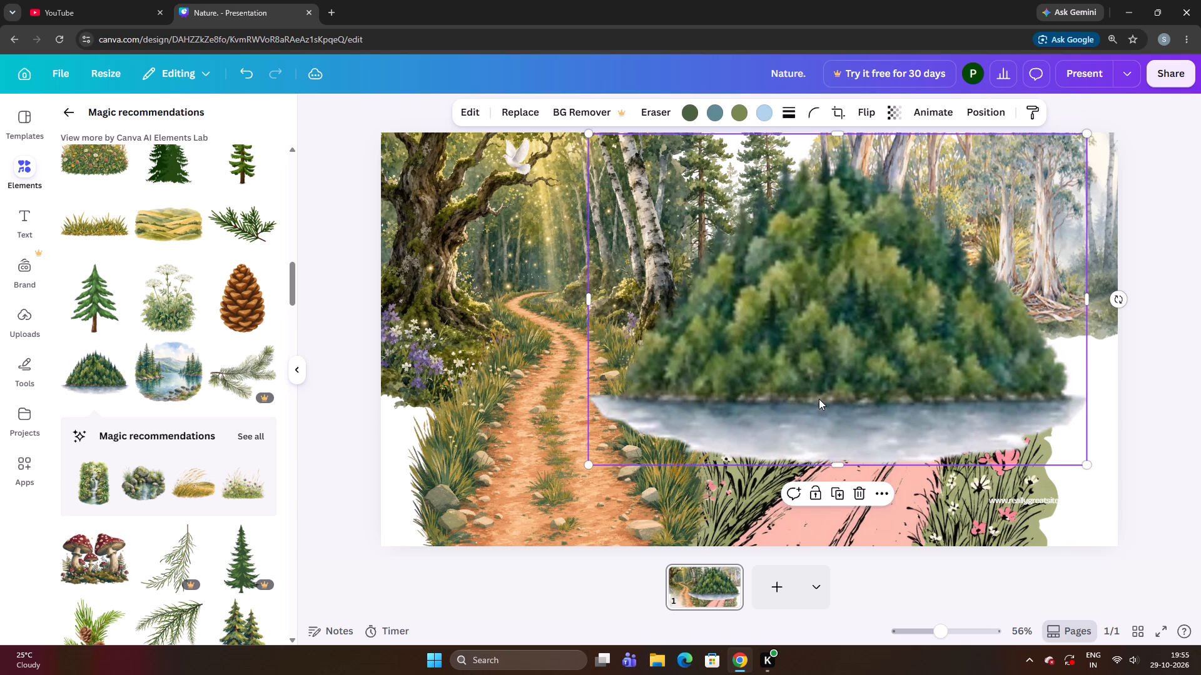
pyautogui.moveTo(826, 404); pyautogui.dragTo(806, 407)
pyautogui.moveTo(801, 407); pyautogui.dragTo(791, 408)
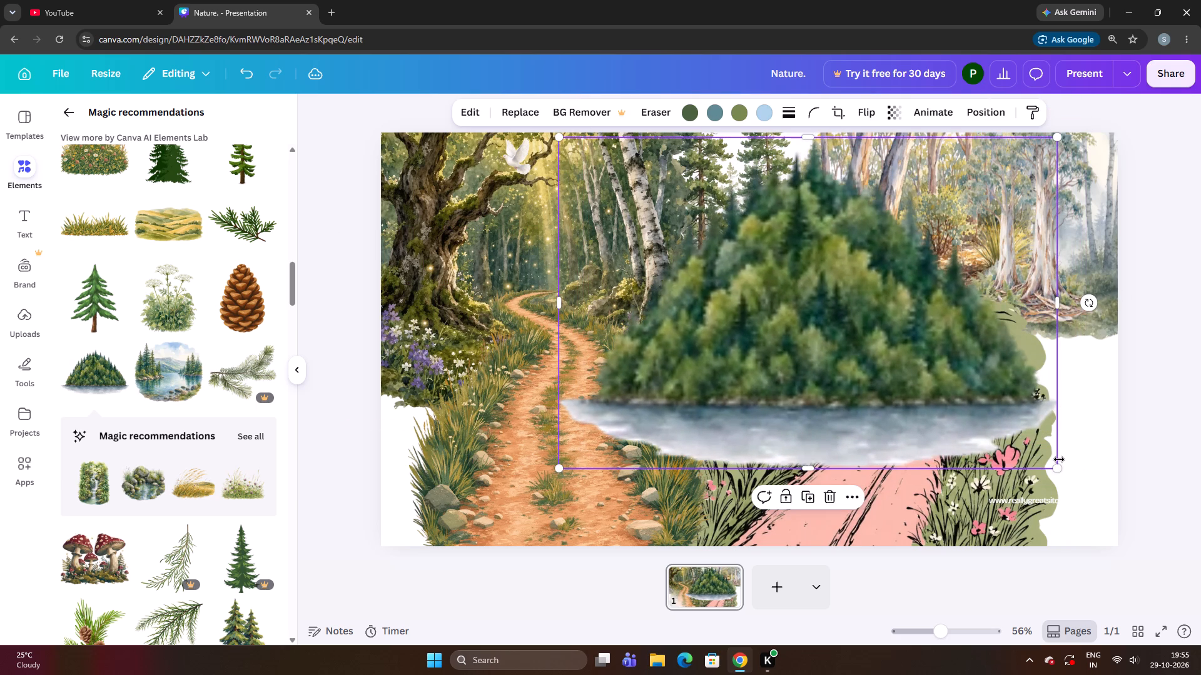
# Shrink the forested hill to about half its size and place it over the pine forest beside the orange path.
pyautogui.moveTo(1055, 466); pyautogui.dragTo(934, 400)
pyautogui.moveTo(692, 307); pyautogui.dragTo(816, 369)
pyautogui.moveTo(816, 369); pyautogui.dragTo(801, 327)
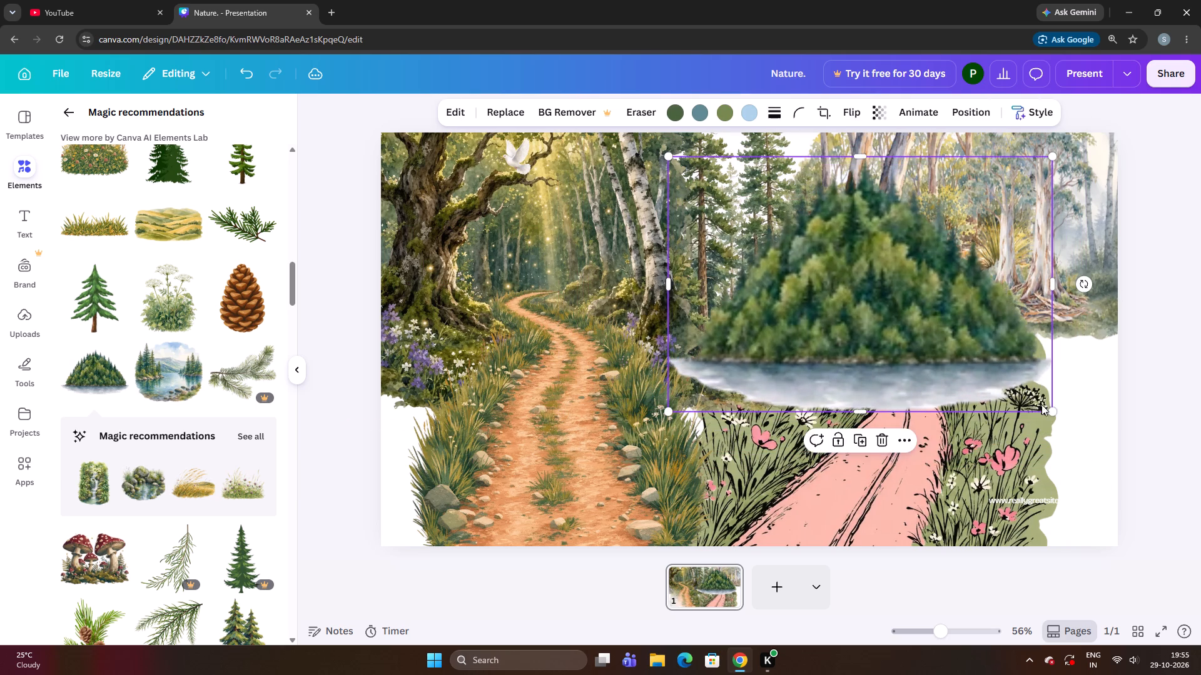
pyautogui.moveTo(1053, 412); pyautogui.dragTo(913, 311)
pyautogui.moveTo(818, 269); pyautogui.dragTo(718, 339)
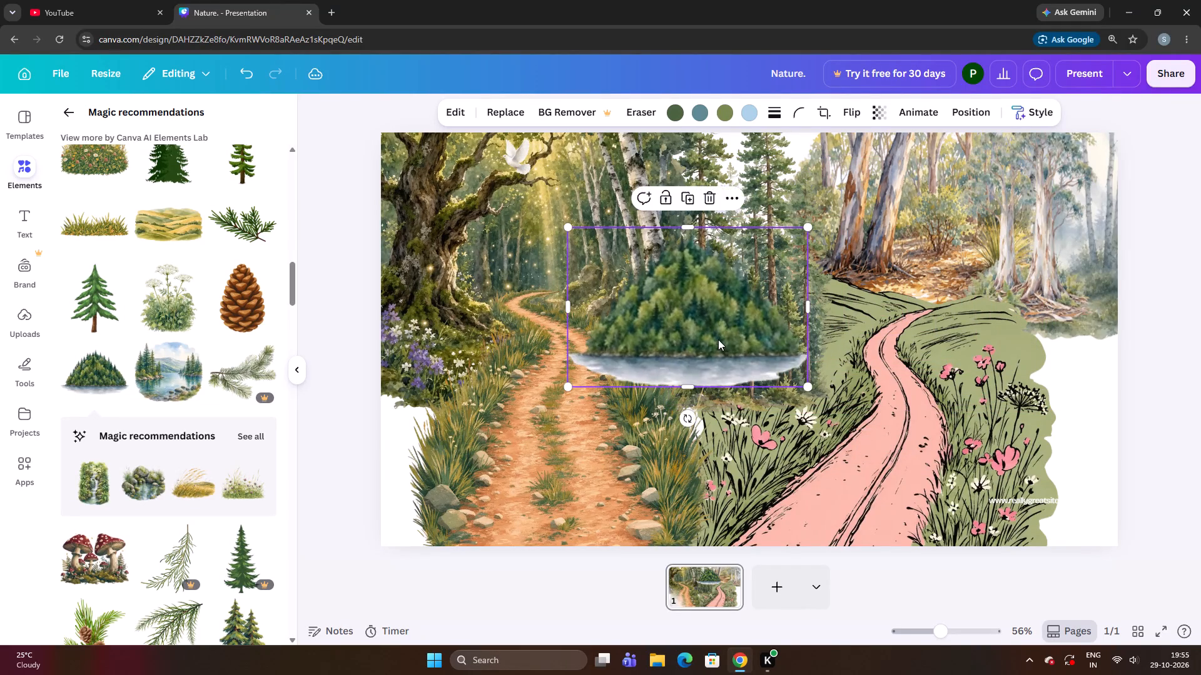
pyautogui.moveTo(717, 341); pyautogui.dragTo(724, 315)
pyautogui.moveTo(724, 315); pyautogui.dragTo(723, 350)
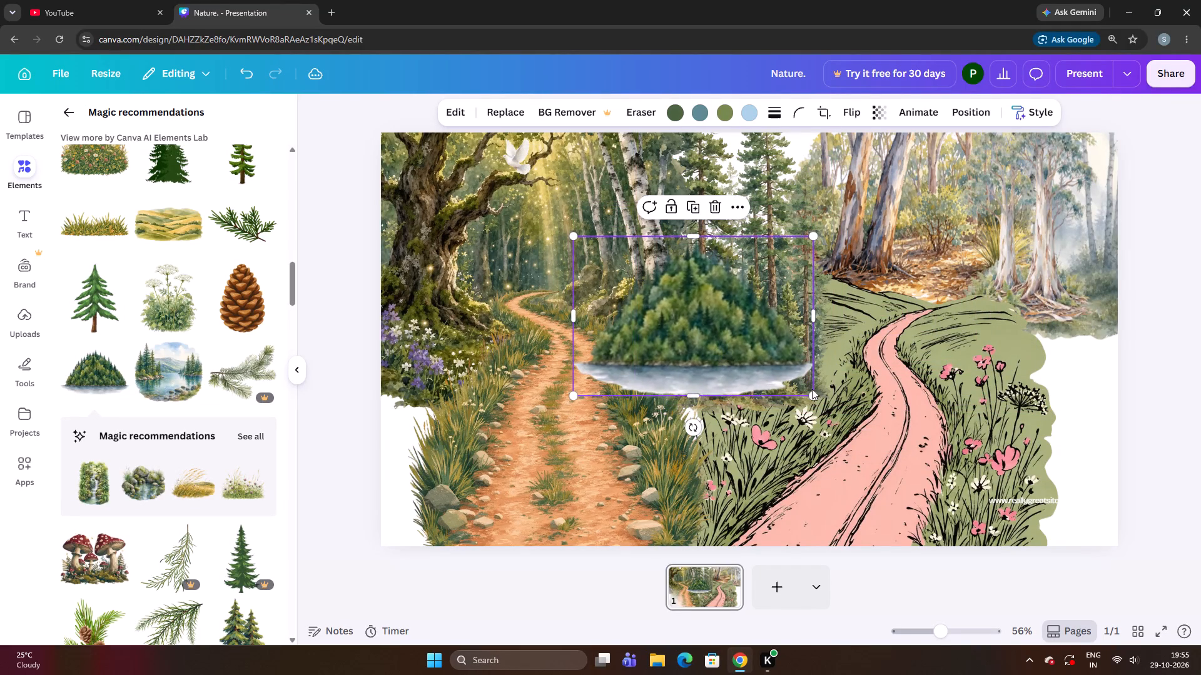
# Enlarge the forested hill and move it to the slide's right edge, below the misty birch forest.
pyautogui.moveTo(815, 395); pyautogui.dragTo(898, 506)
pyautogui.moveTo(813, 428); pyautogui.dragTo(802, 357)
pyautogui.rightClick(809, 346)
pyautogui.click(699, 353)
pyautogui.moveTo(698, 351); pyautogui.dragTo(685, 377)
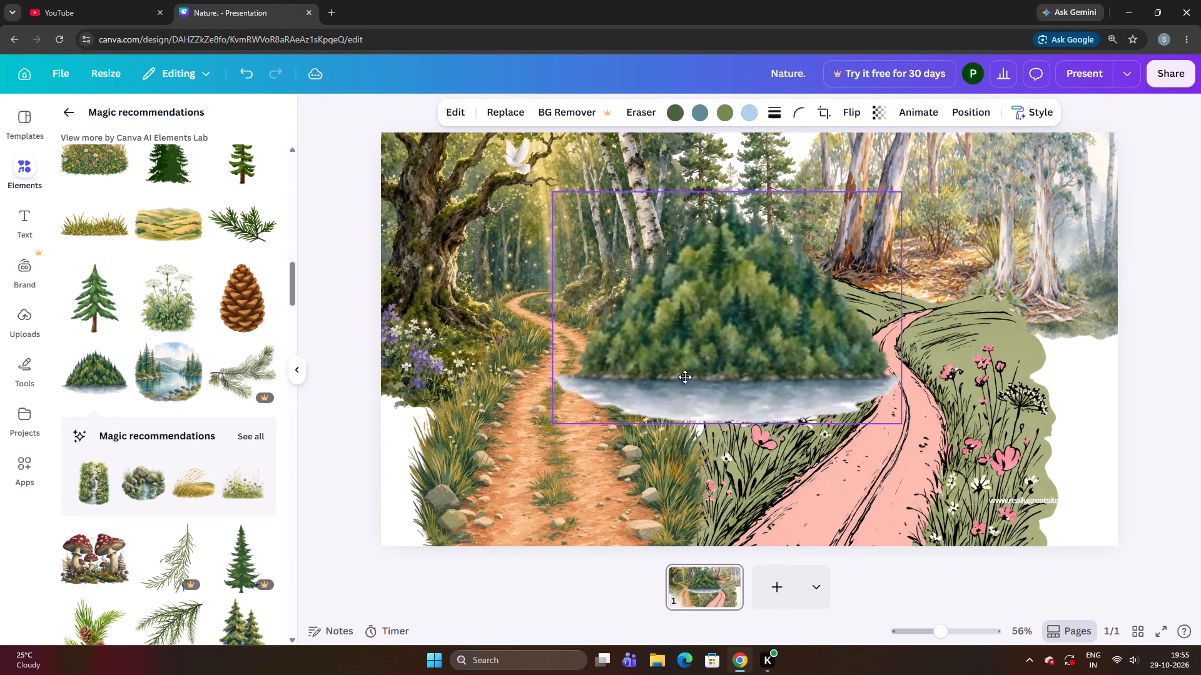
pyautogui.moveTo(685, 377); pyautogui.dragTo(682, 376)
pyautogui.click(682, 376)
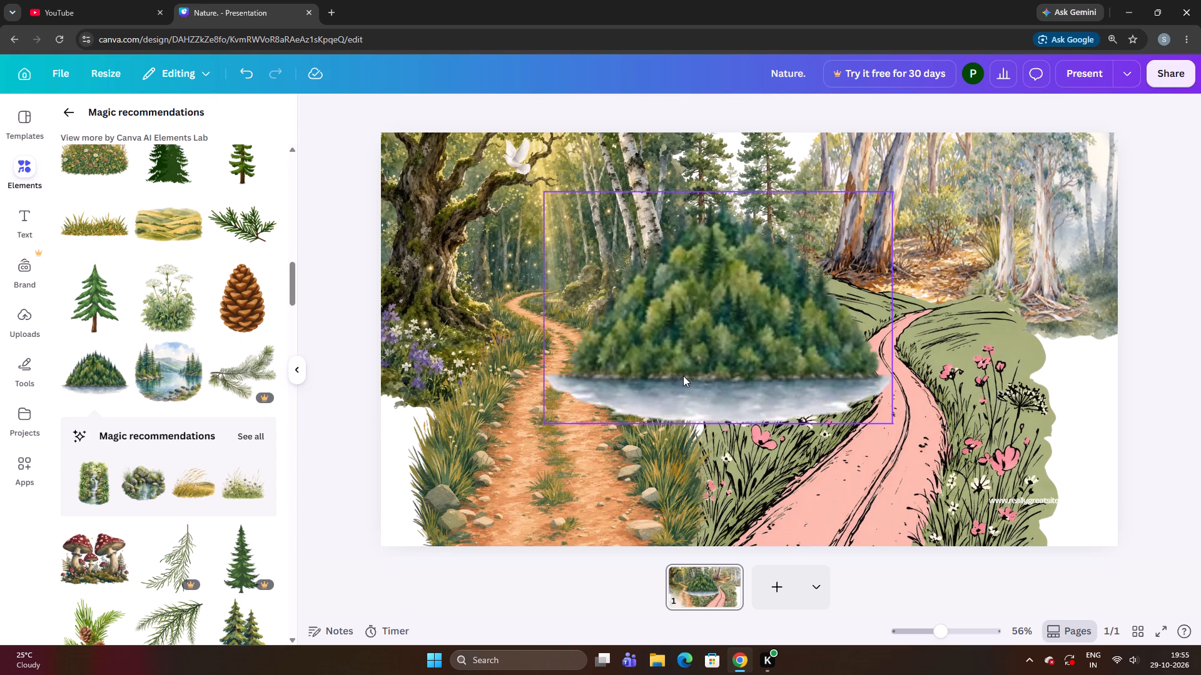
pyautogui.moveTo(708, 352); pyautogui.dragTo(438, 476)
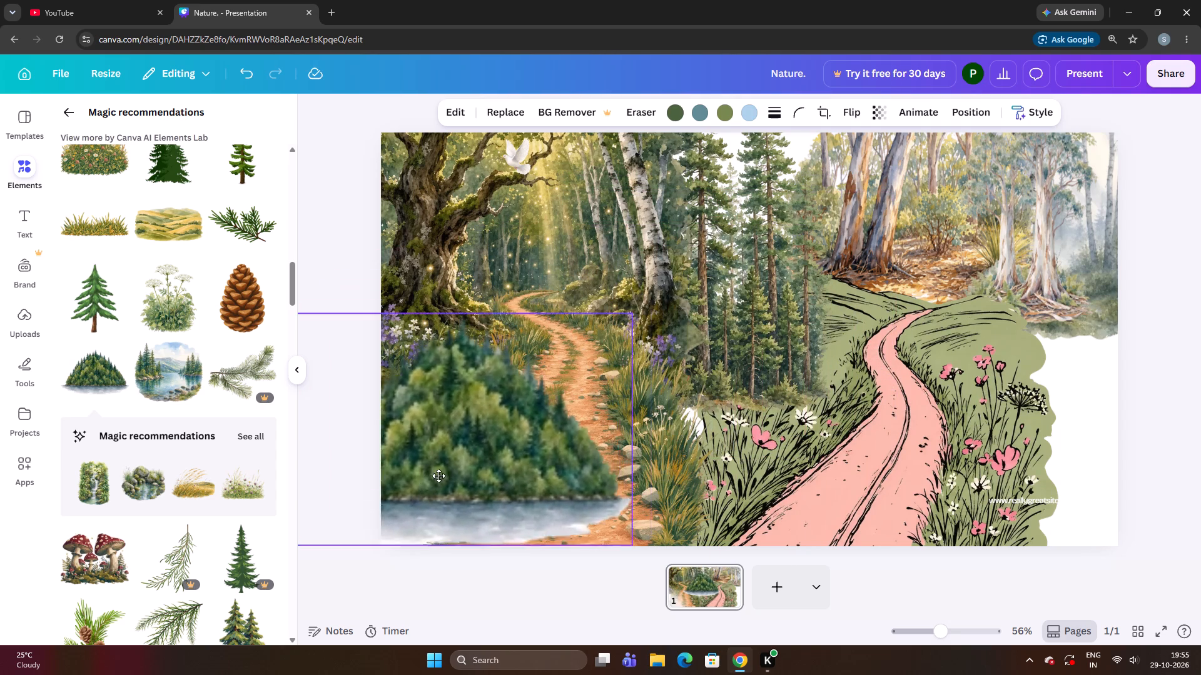
pyautogui.moveTo(438, 476); pyautogui.dragTo(1175, 380)
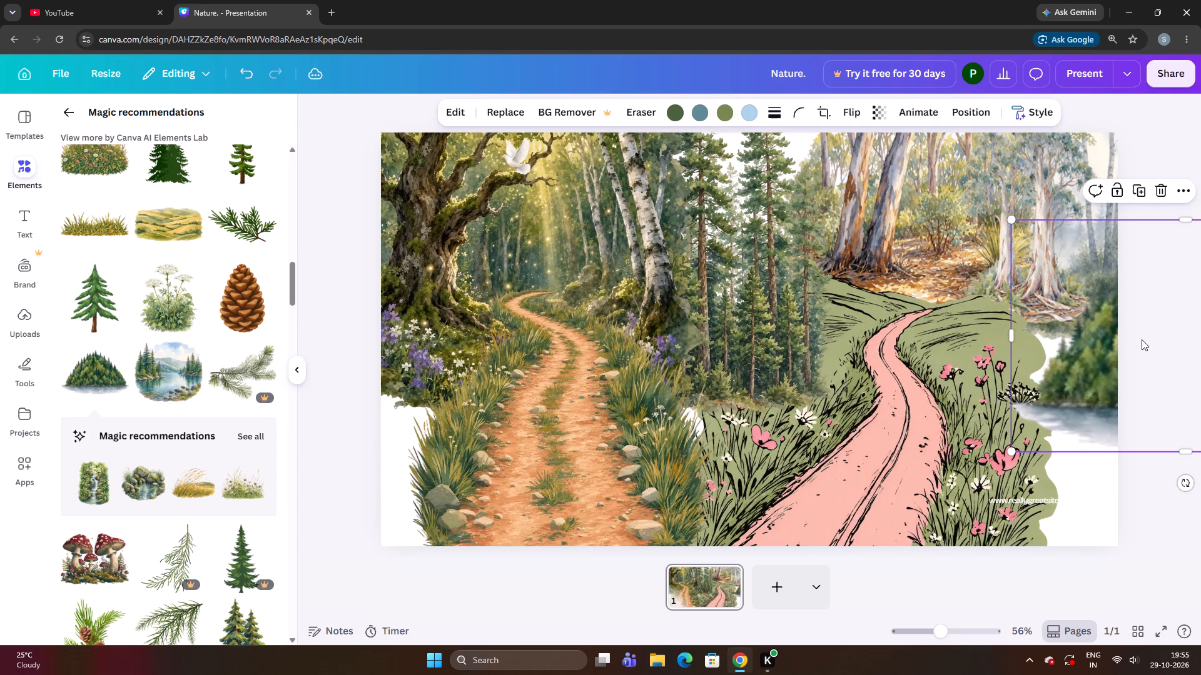
# Try the forested hill over the eucalyptus woodland and the slide's left edge, slightly enlarged, then delete it.
pyautogui.moveTo(1070, 377); pyautogui.dragTo(654, 286)
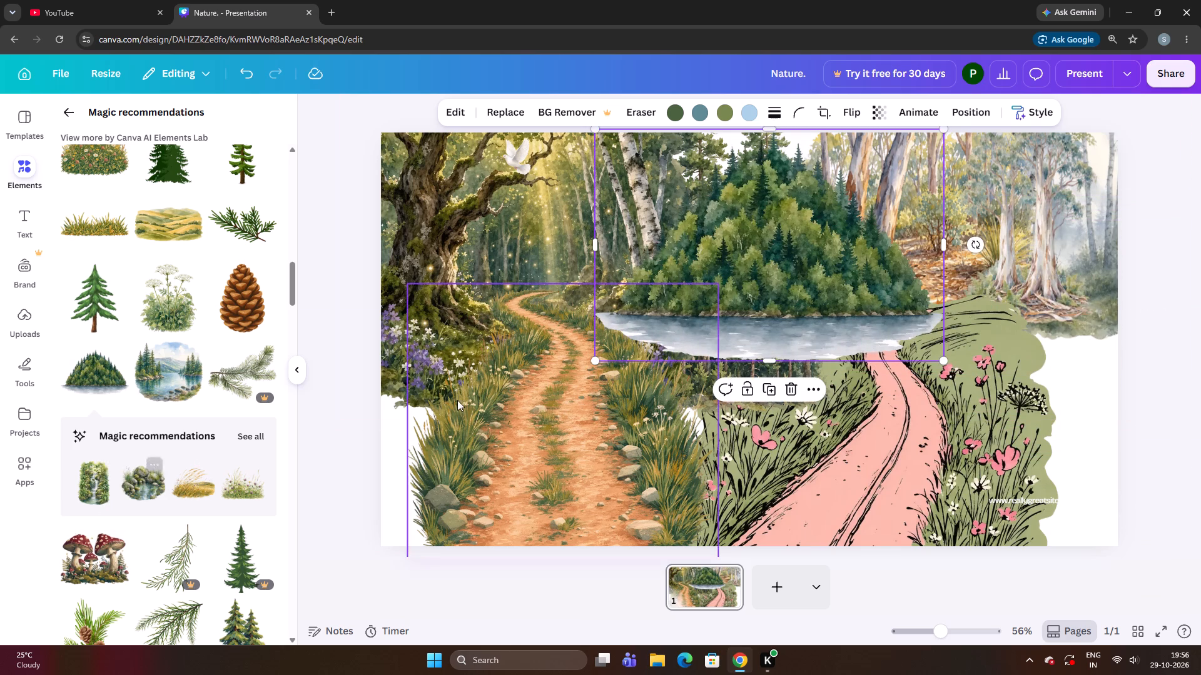
pyautogui.moveTo(742, 341); pyautogui.dragTo(971, 330)
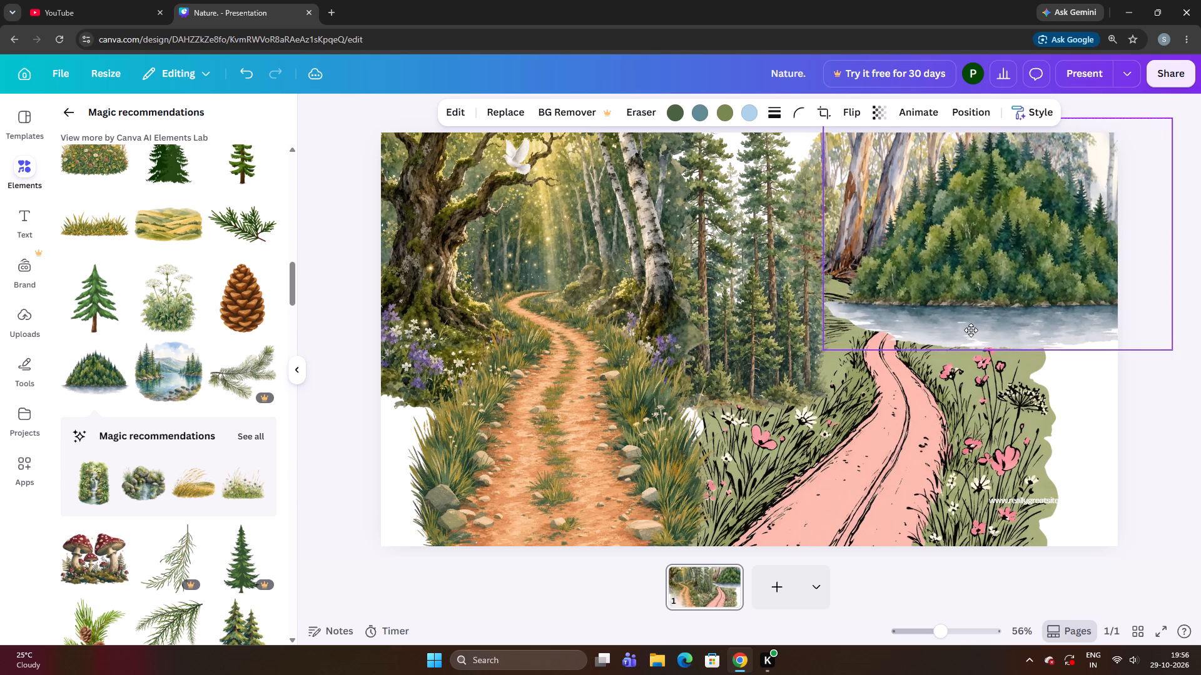
pyautogui.moveTo(971, 330); pyautogui.dragTo(912, 305)
pyautogui.moveTo(959, 298); pyautogui.dragTo(953, 282)
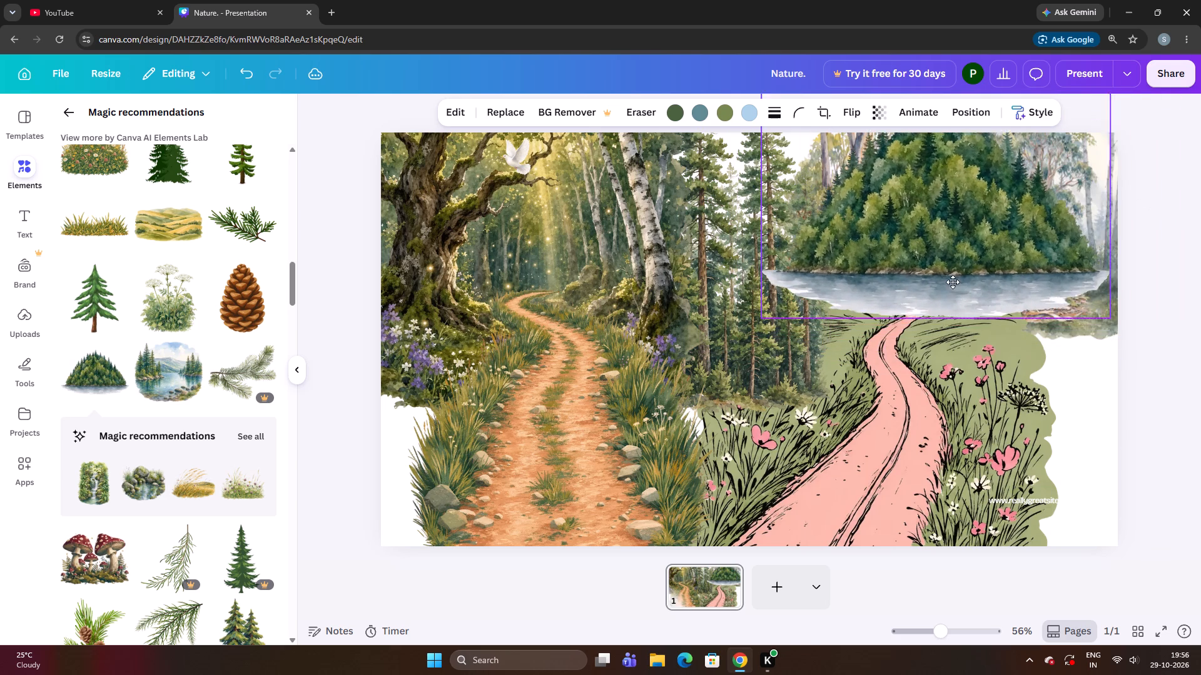
pyautogui.moveTo(953, 282); pyautogui.dragTo(941, 262)
pyautogui.moveTo(1092, 294); pyautogui.dragTo(1159, 321)
pyautogui.moveTo(1123, 307); pyautogui.dragTo(1168, 348)
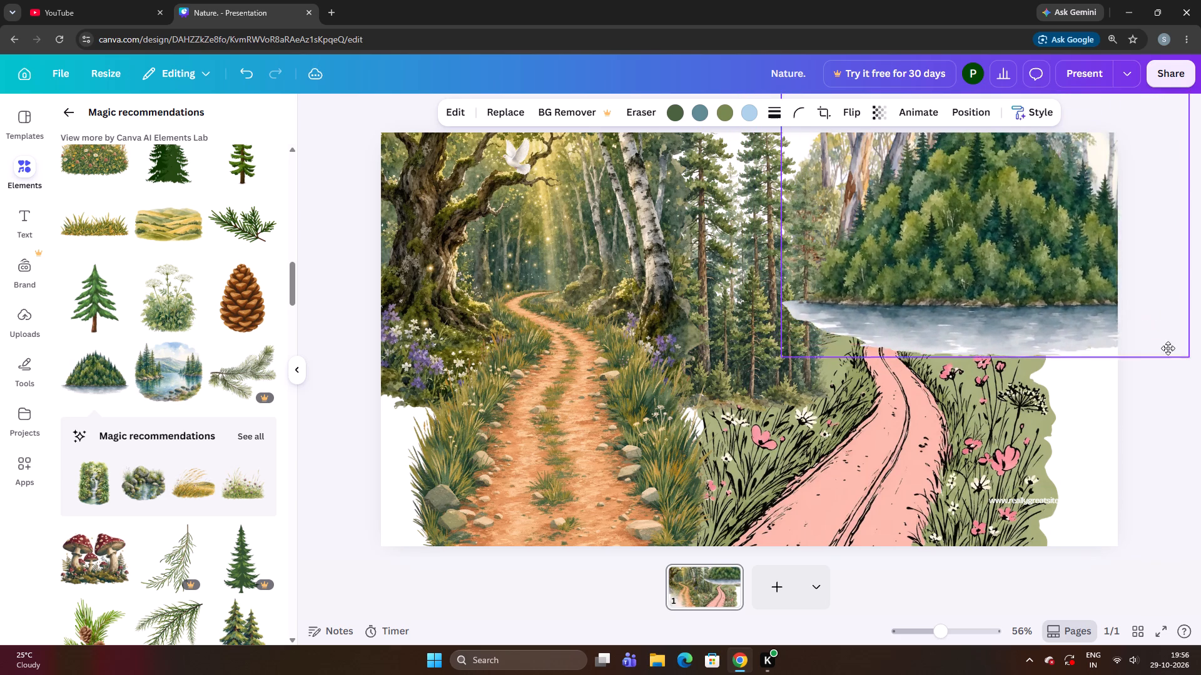
pyautogui.moveTo(1168, 348); pyautogui.dragTo(313, 492)
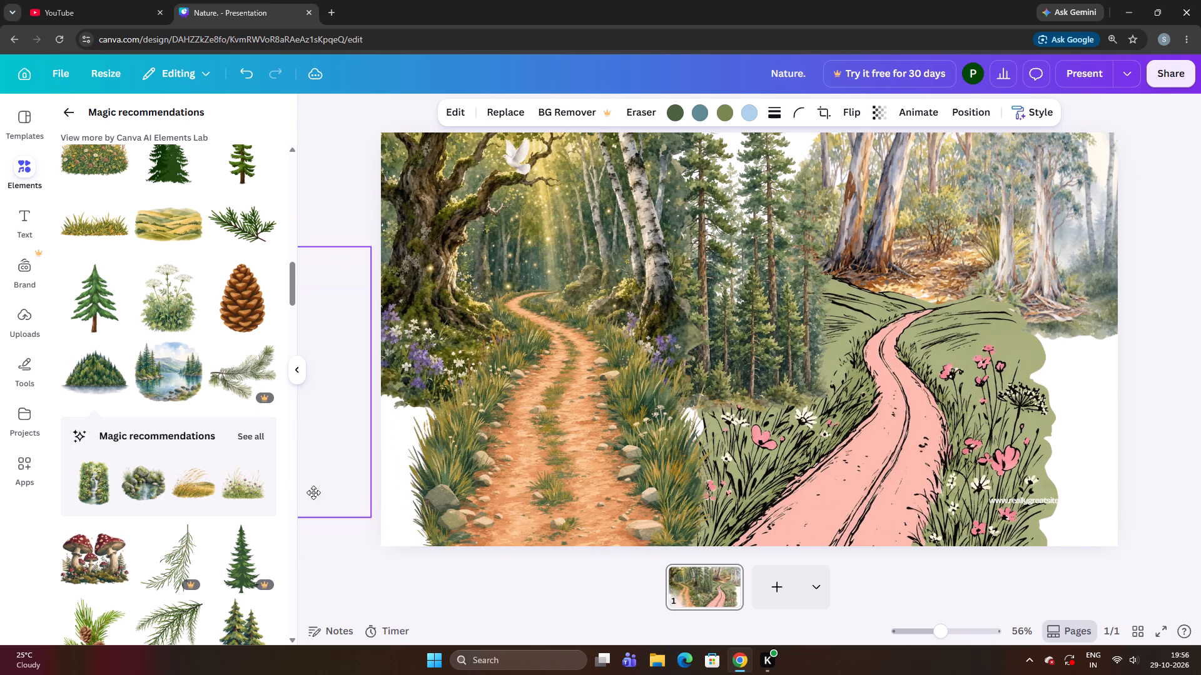
pyautogui.moveTo(313, 492); pyautogui.dragTo(446, 516)
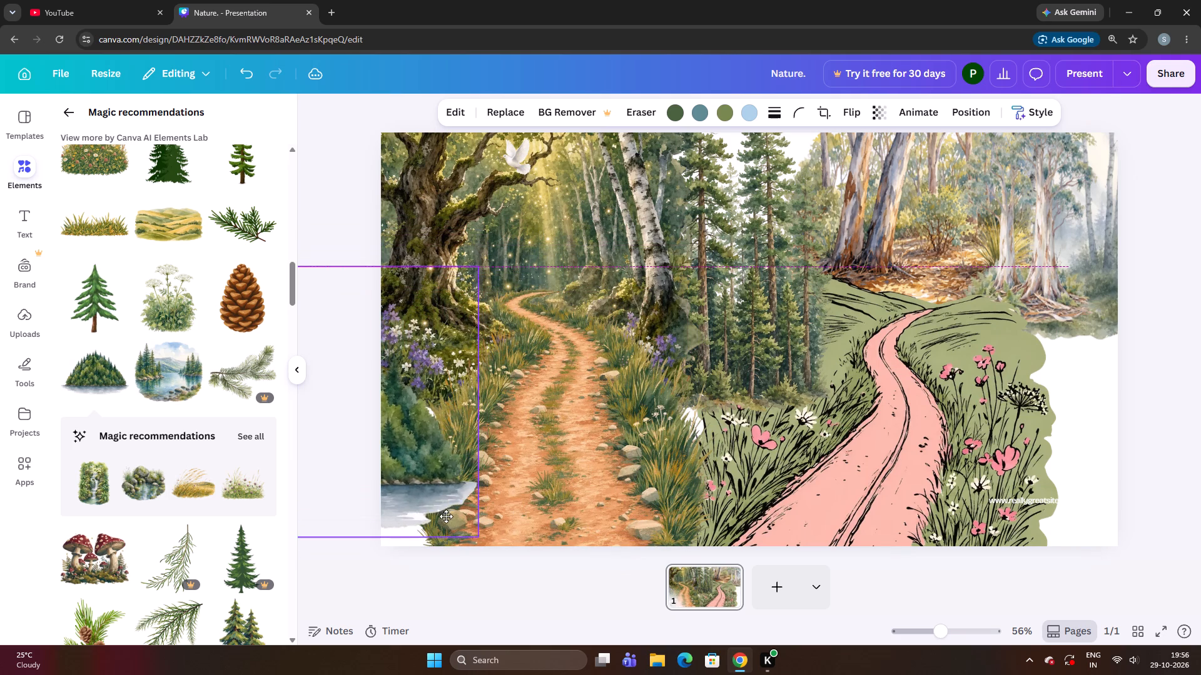
pyautogui.moveTo(446, 516); pyautogui.dragTo(956, 468)
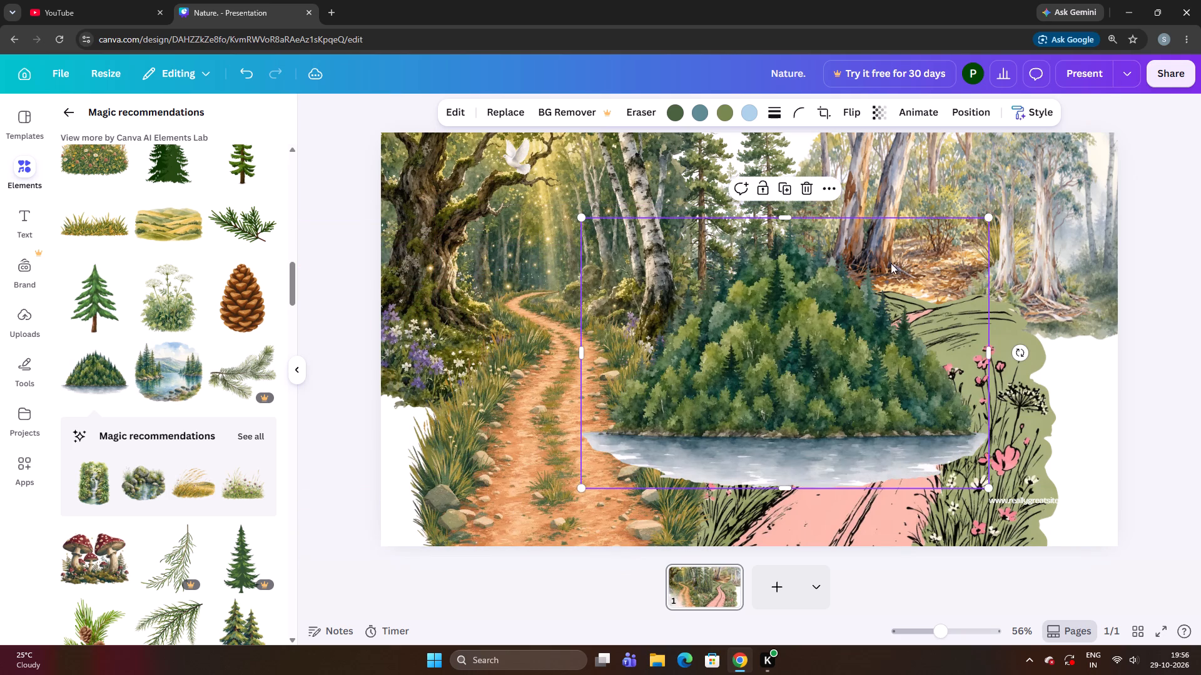
pyautogui.click(808, 191)
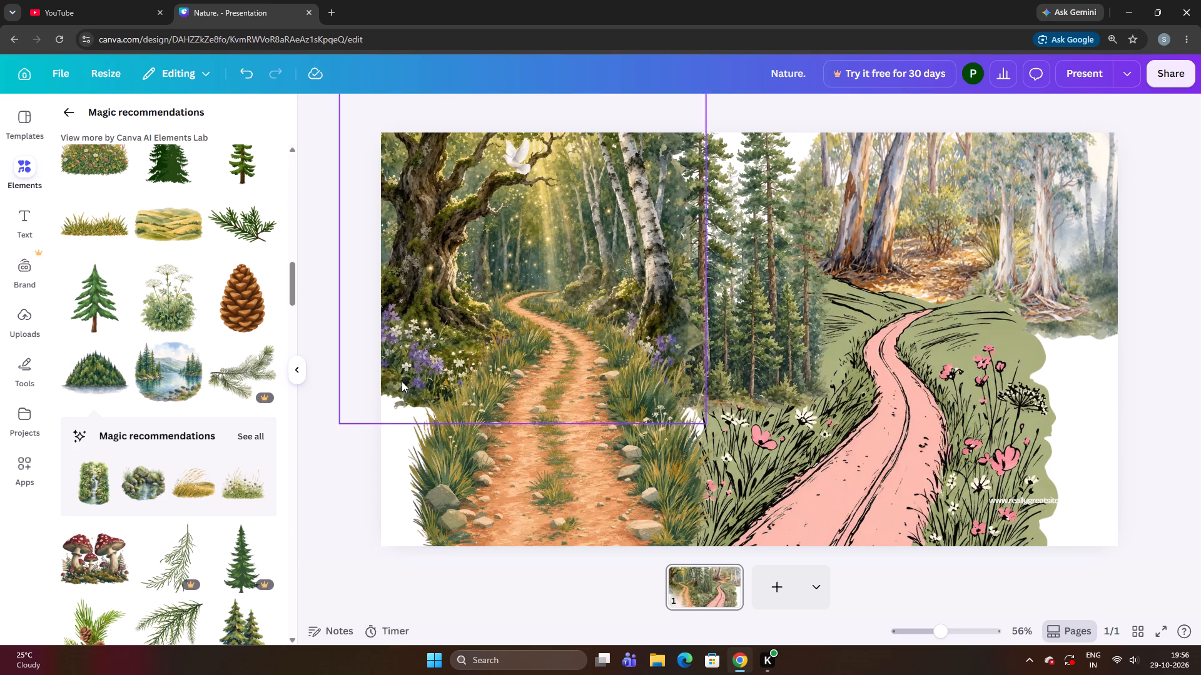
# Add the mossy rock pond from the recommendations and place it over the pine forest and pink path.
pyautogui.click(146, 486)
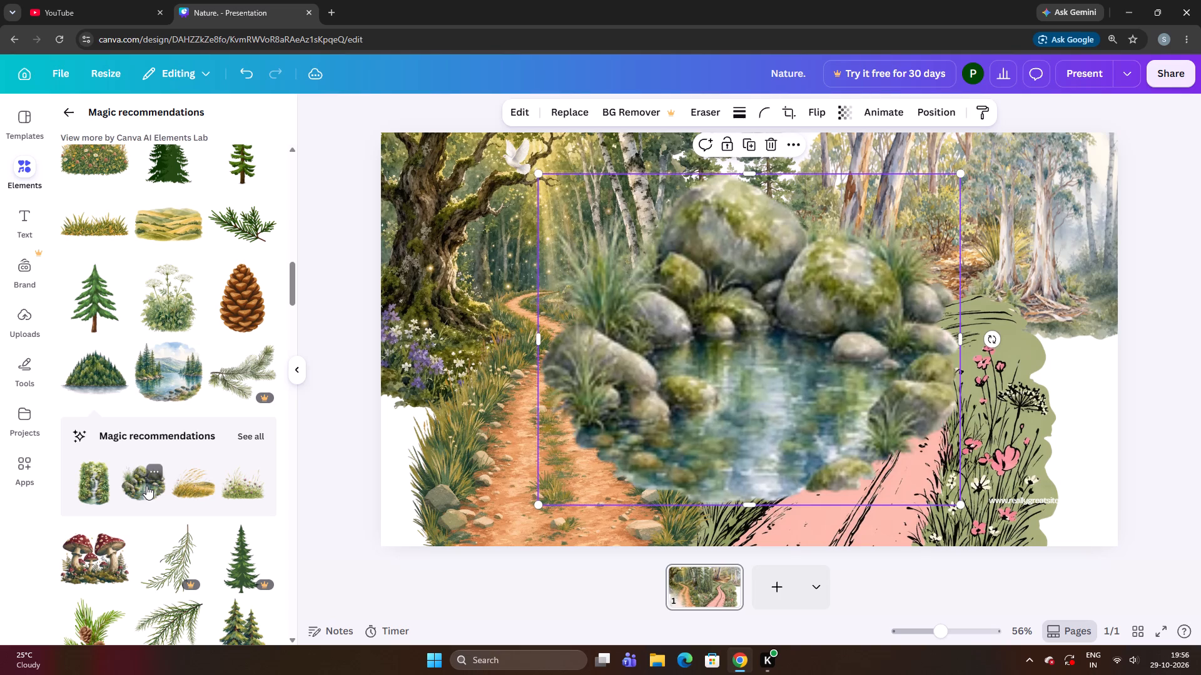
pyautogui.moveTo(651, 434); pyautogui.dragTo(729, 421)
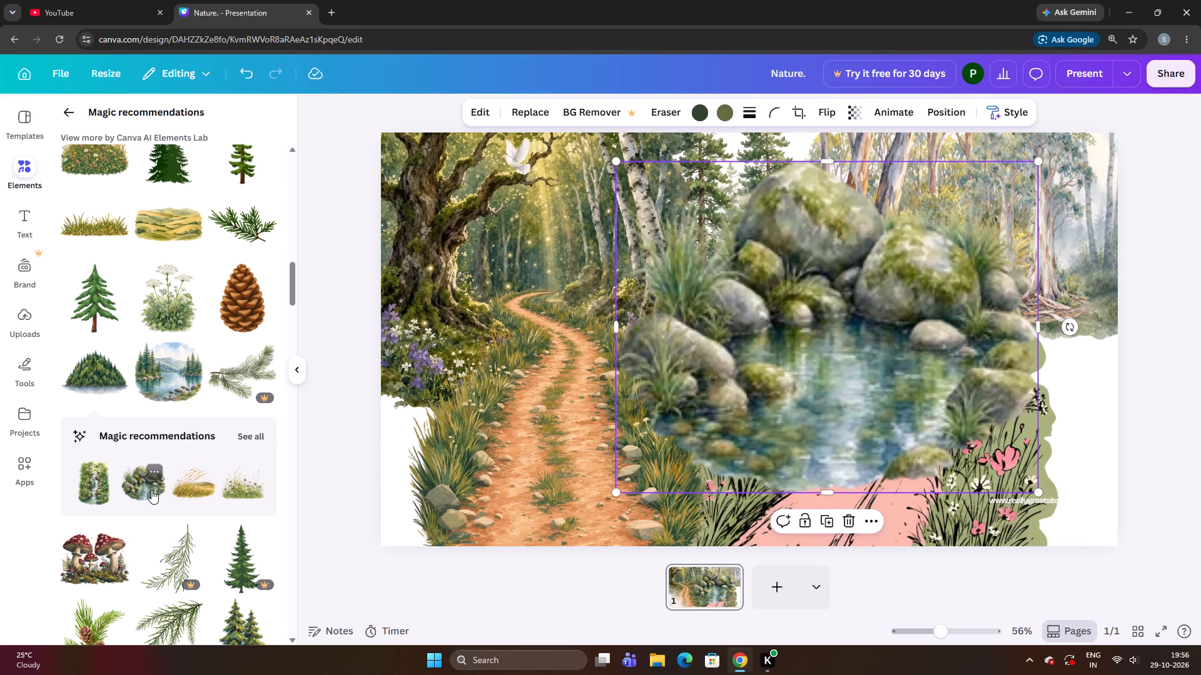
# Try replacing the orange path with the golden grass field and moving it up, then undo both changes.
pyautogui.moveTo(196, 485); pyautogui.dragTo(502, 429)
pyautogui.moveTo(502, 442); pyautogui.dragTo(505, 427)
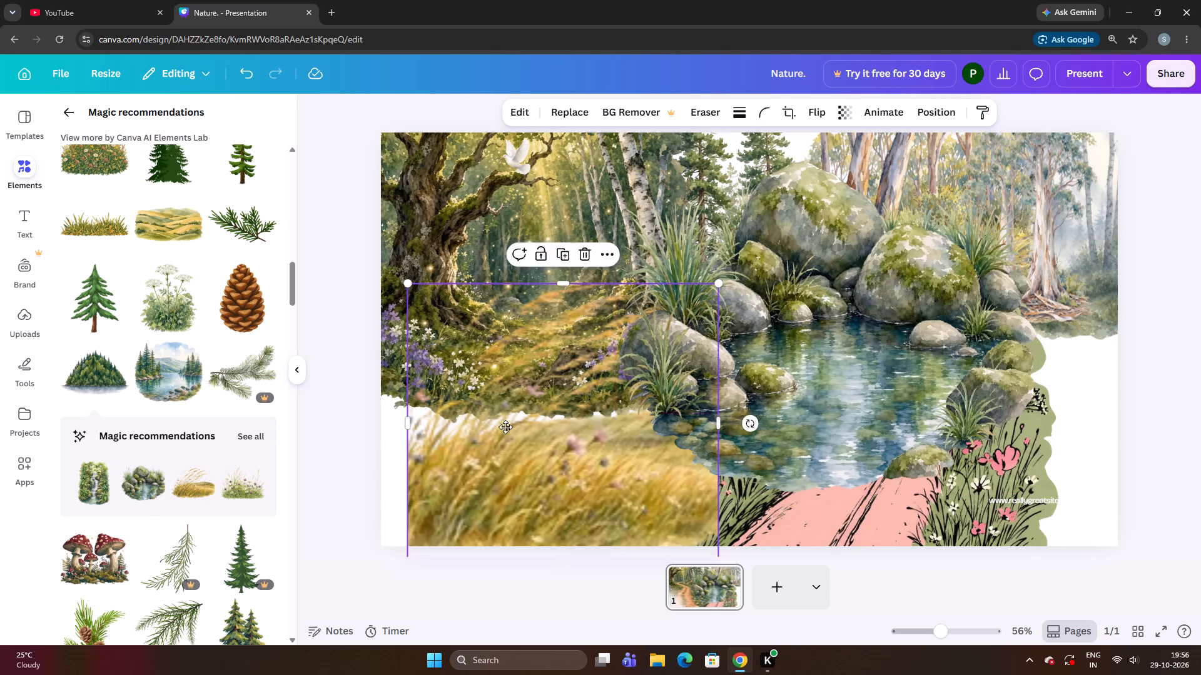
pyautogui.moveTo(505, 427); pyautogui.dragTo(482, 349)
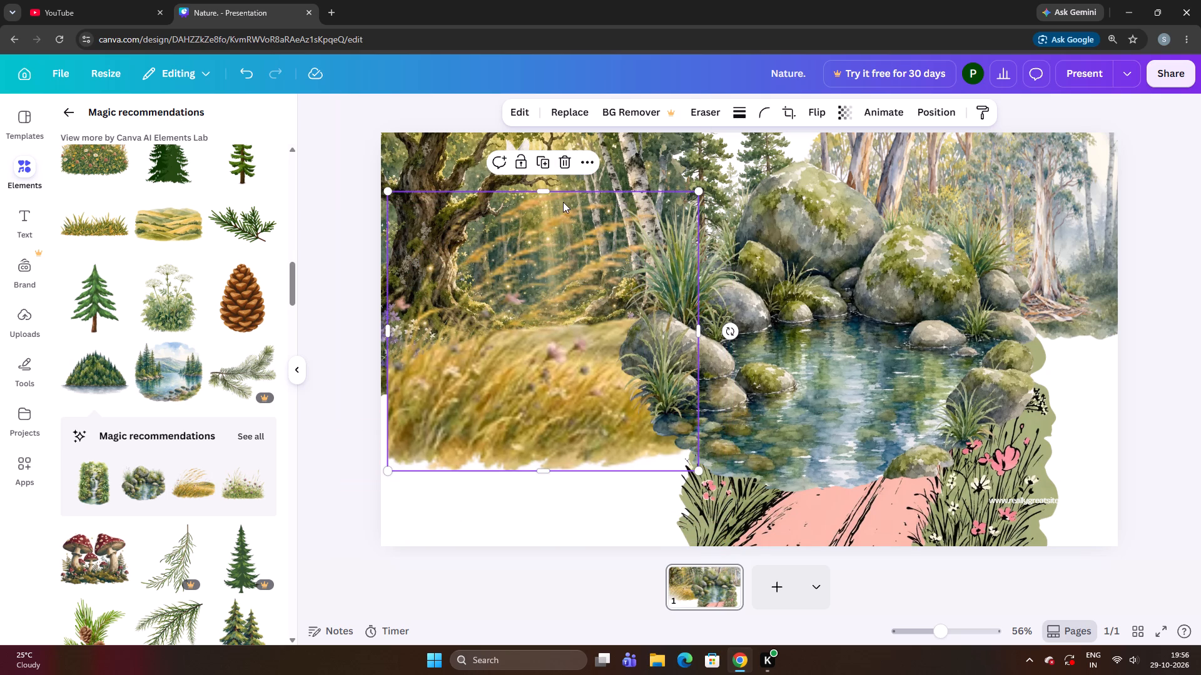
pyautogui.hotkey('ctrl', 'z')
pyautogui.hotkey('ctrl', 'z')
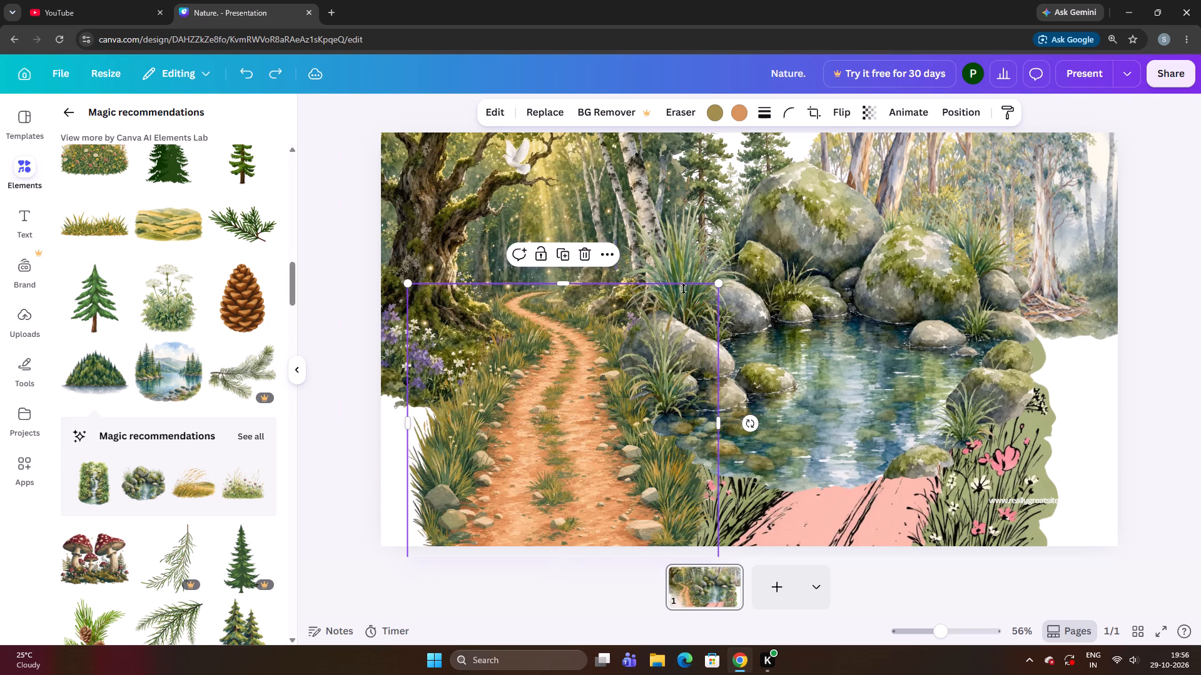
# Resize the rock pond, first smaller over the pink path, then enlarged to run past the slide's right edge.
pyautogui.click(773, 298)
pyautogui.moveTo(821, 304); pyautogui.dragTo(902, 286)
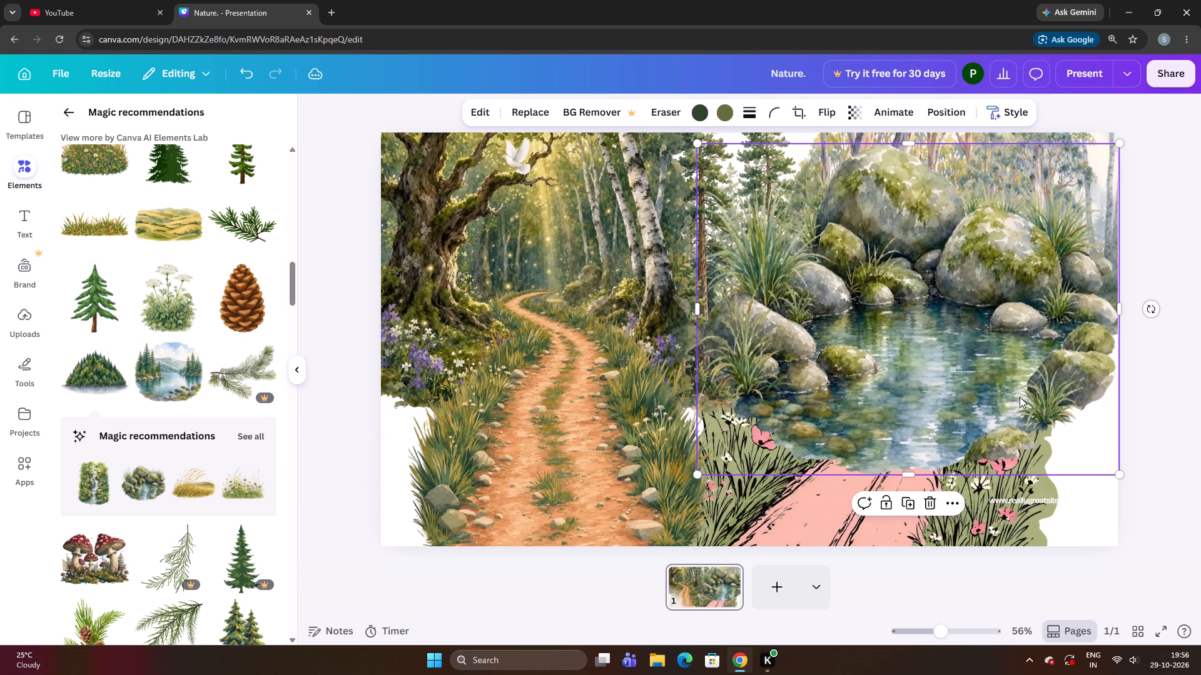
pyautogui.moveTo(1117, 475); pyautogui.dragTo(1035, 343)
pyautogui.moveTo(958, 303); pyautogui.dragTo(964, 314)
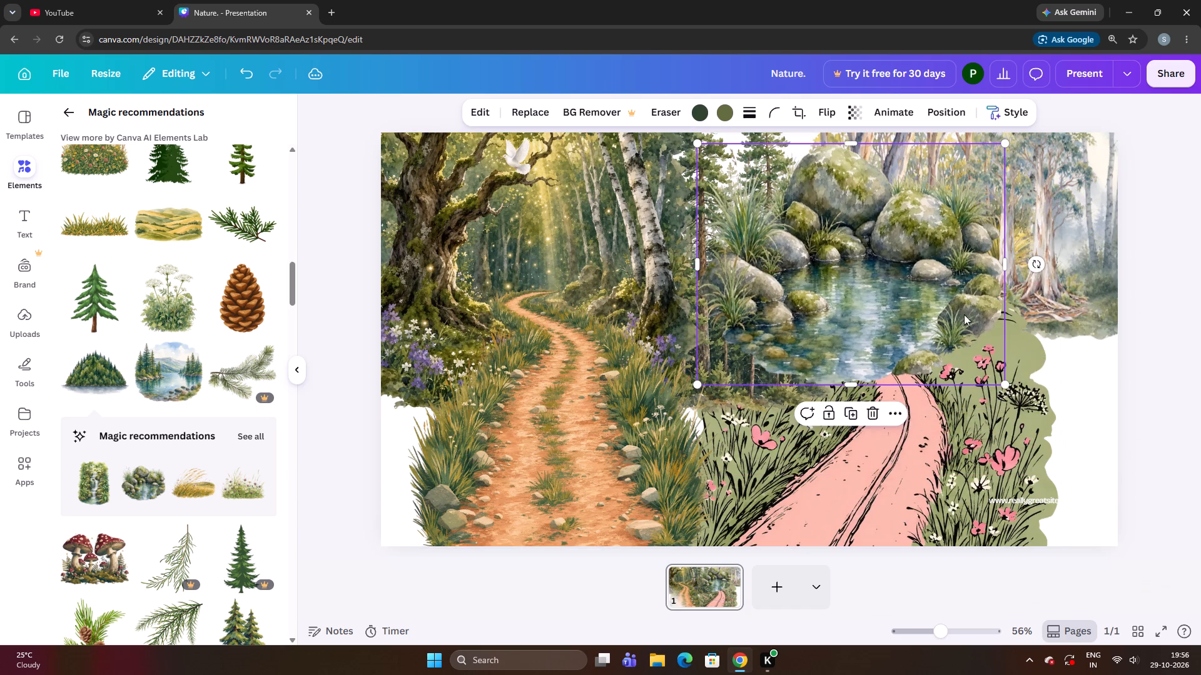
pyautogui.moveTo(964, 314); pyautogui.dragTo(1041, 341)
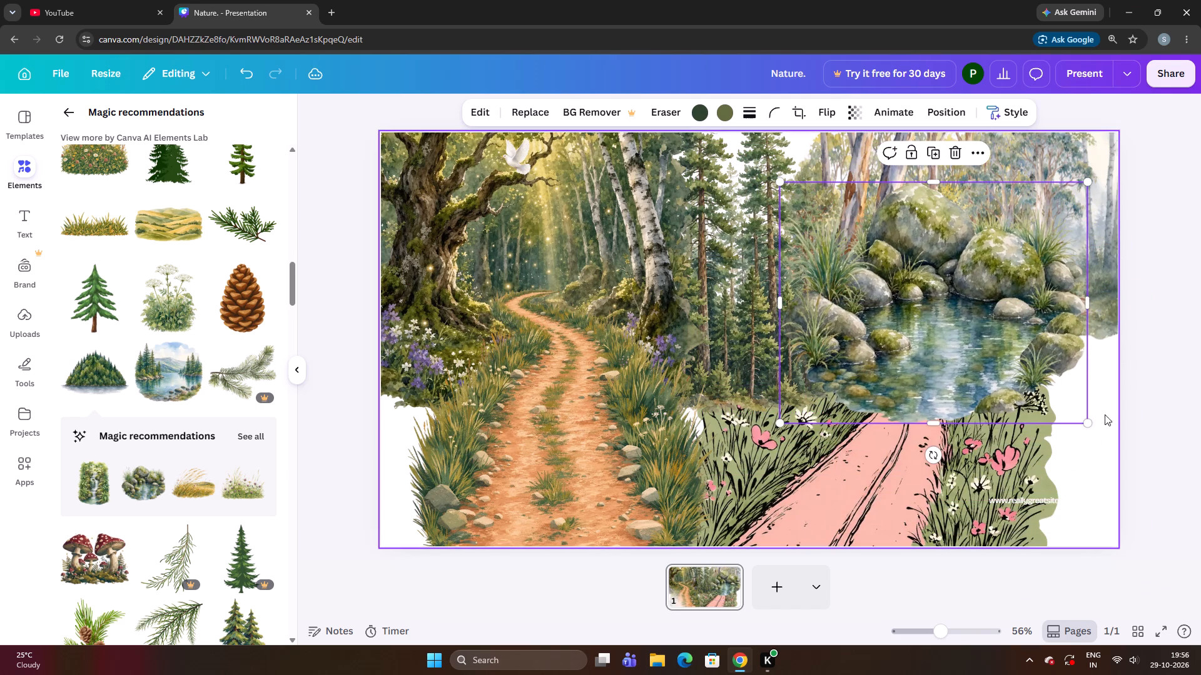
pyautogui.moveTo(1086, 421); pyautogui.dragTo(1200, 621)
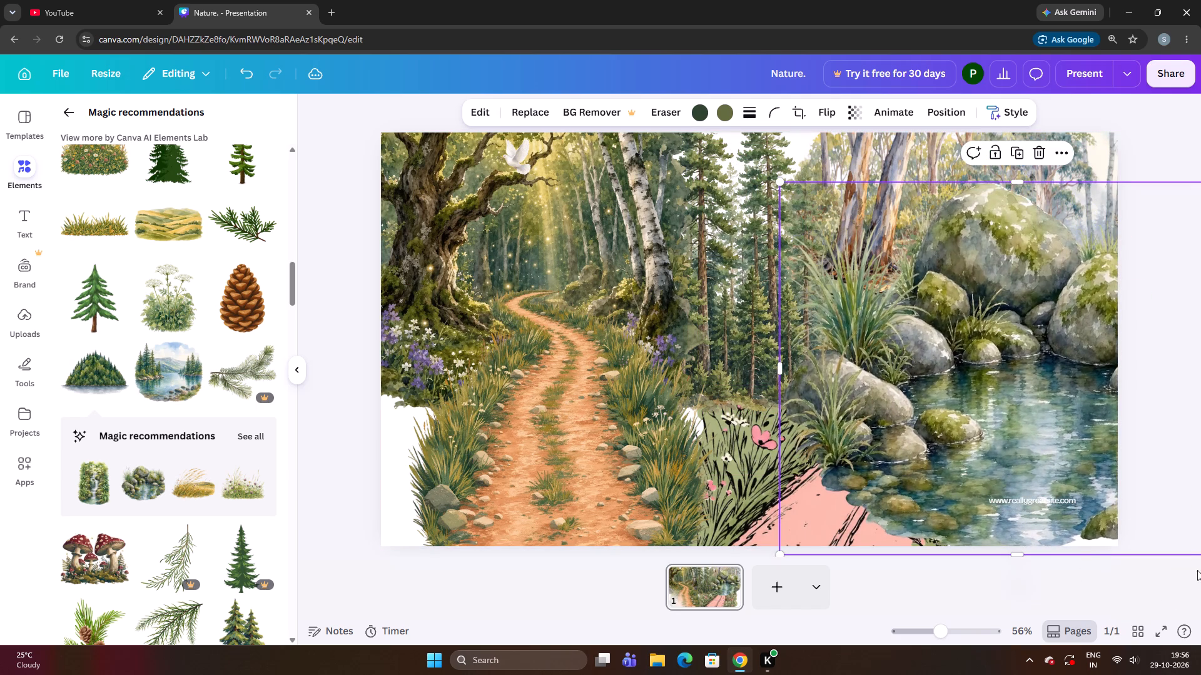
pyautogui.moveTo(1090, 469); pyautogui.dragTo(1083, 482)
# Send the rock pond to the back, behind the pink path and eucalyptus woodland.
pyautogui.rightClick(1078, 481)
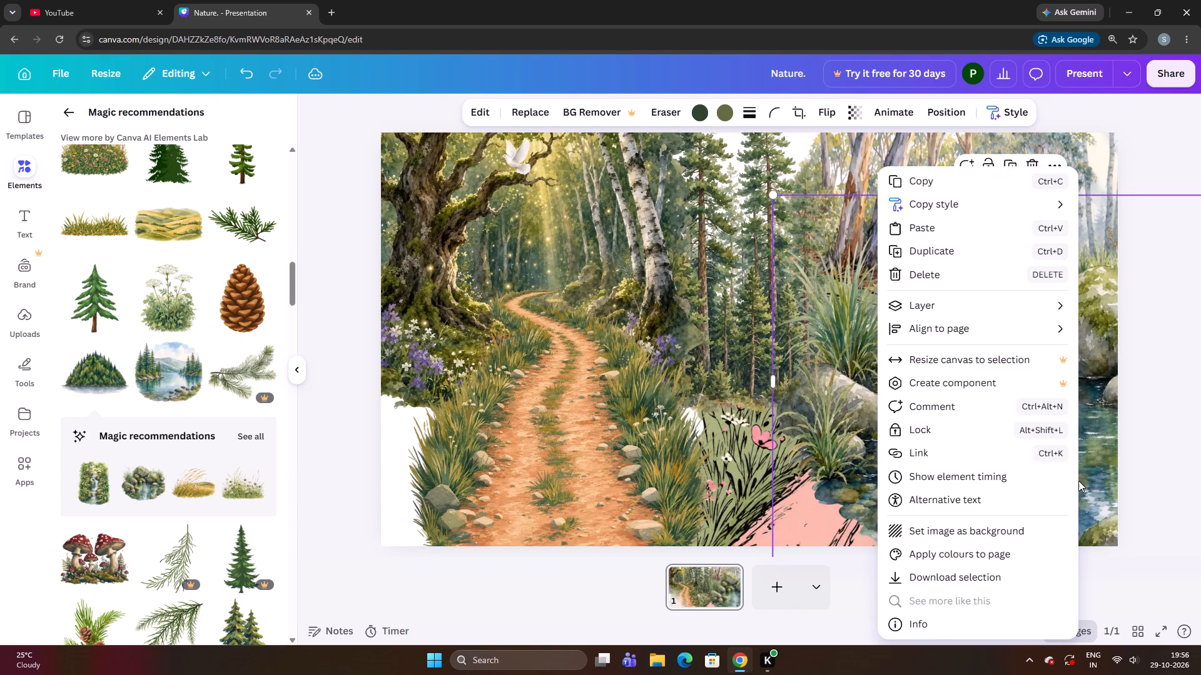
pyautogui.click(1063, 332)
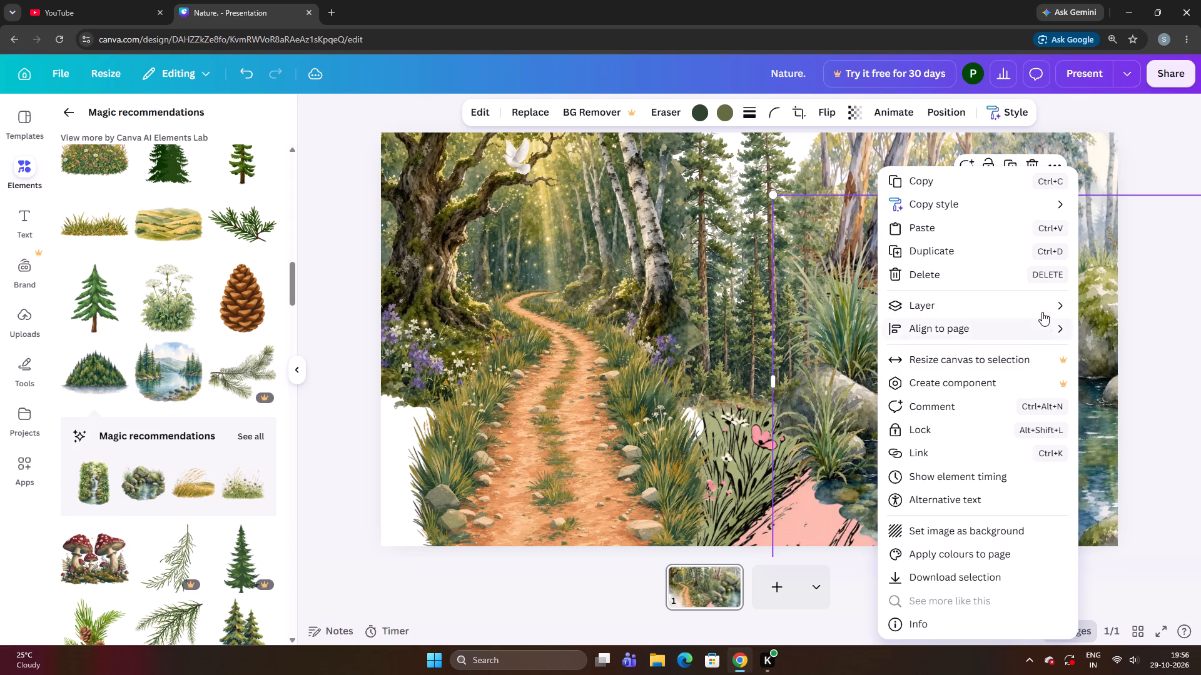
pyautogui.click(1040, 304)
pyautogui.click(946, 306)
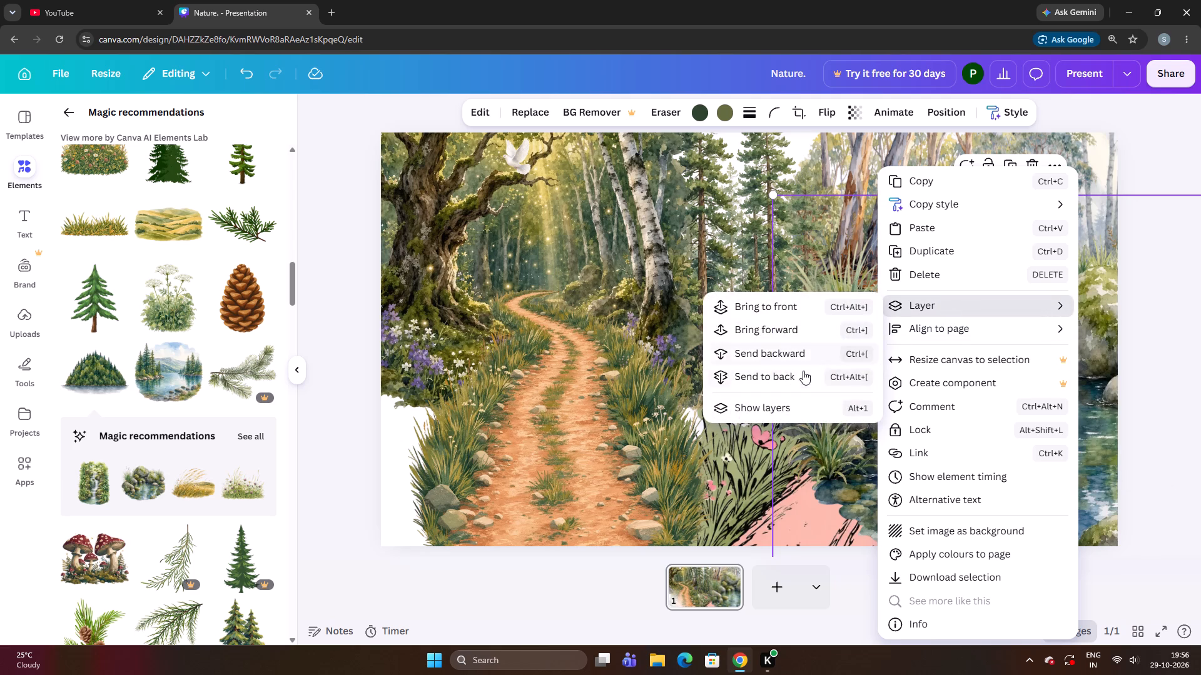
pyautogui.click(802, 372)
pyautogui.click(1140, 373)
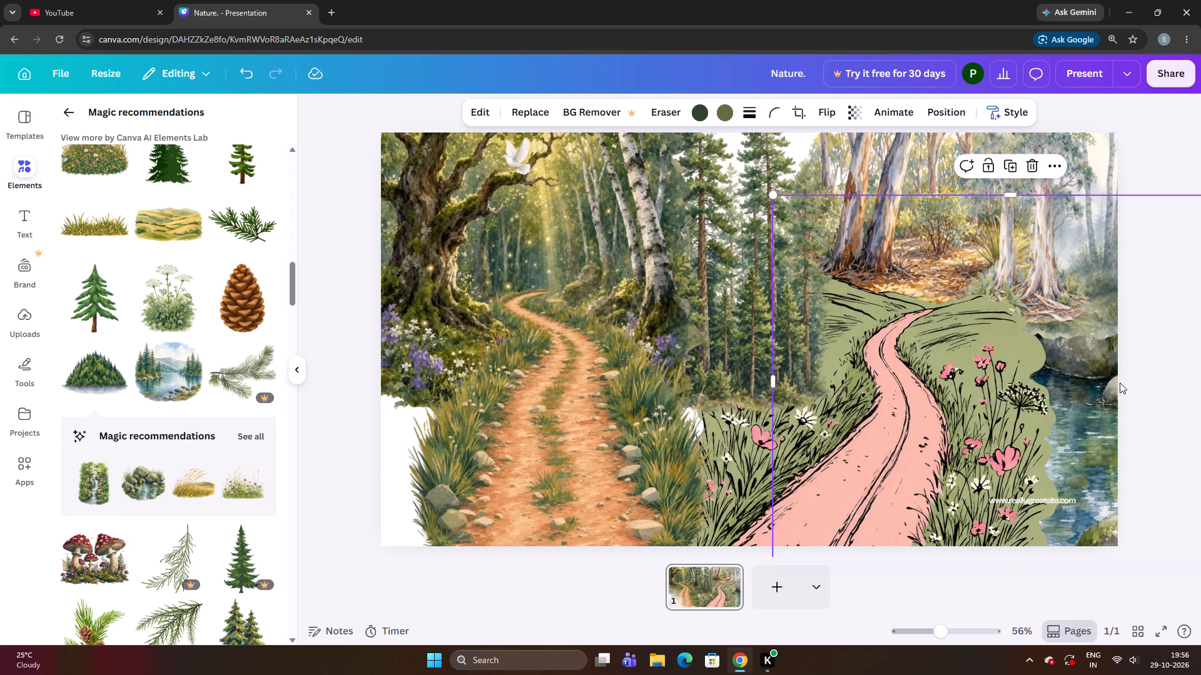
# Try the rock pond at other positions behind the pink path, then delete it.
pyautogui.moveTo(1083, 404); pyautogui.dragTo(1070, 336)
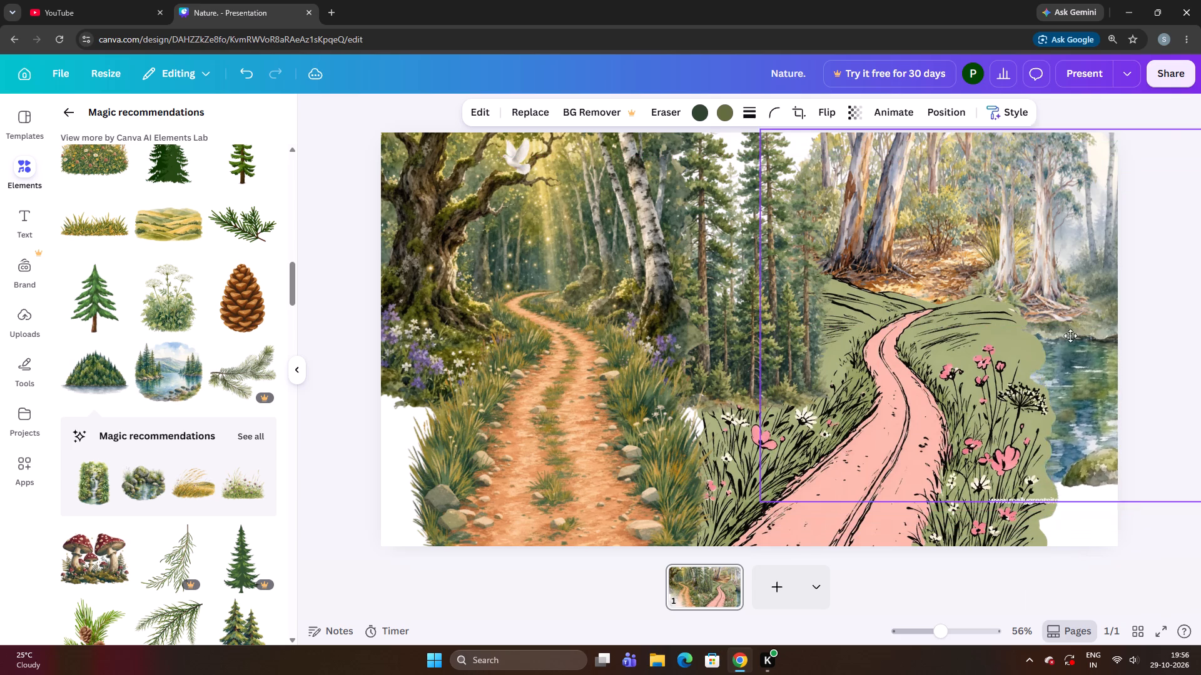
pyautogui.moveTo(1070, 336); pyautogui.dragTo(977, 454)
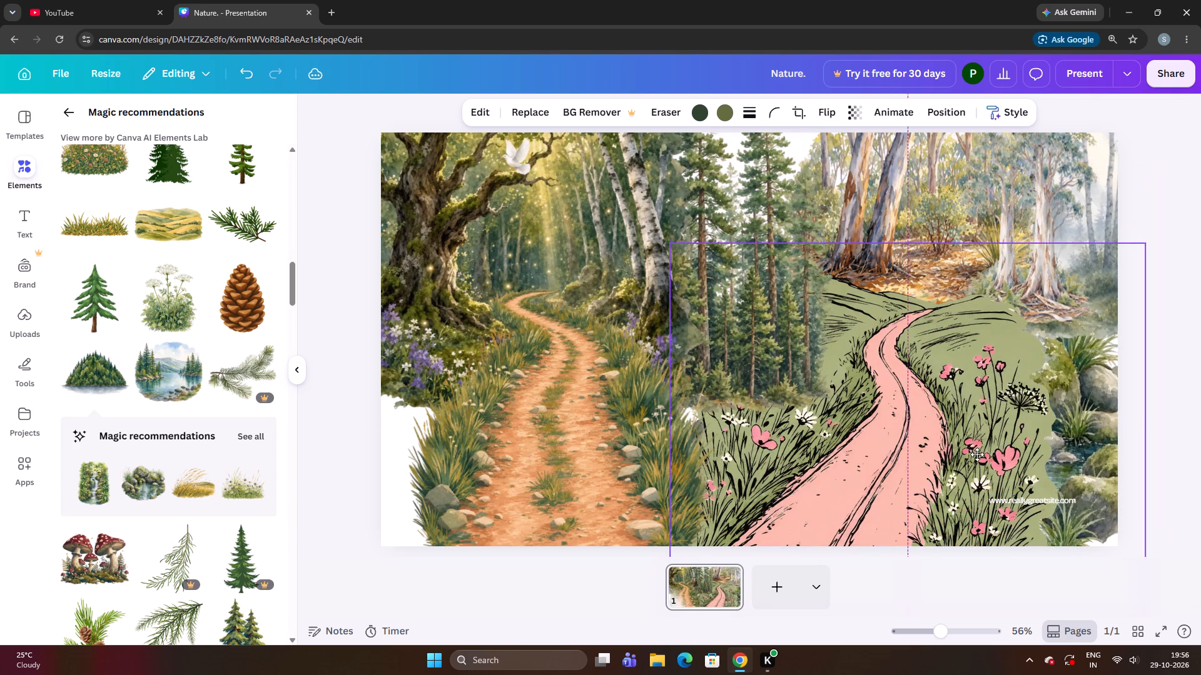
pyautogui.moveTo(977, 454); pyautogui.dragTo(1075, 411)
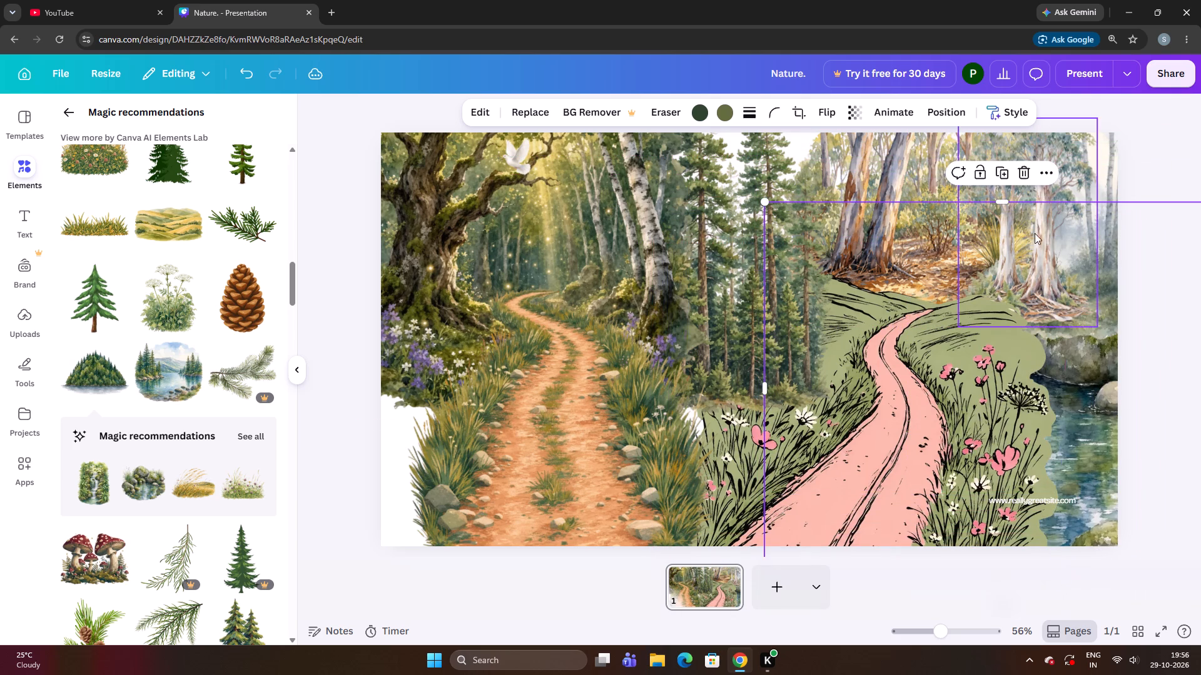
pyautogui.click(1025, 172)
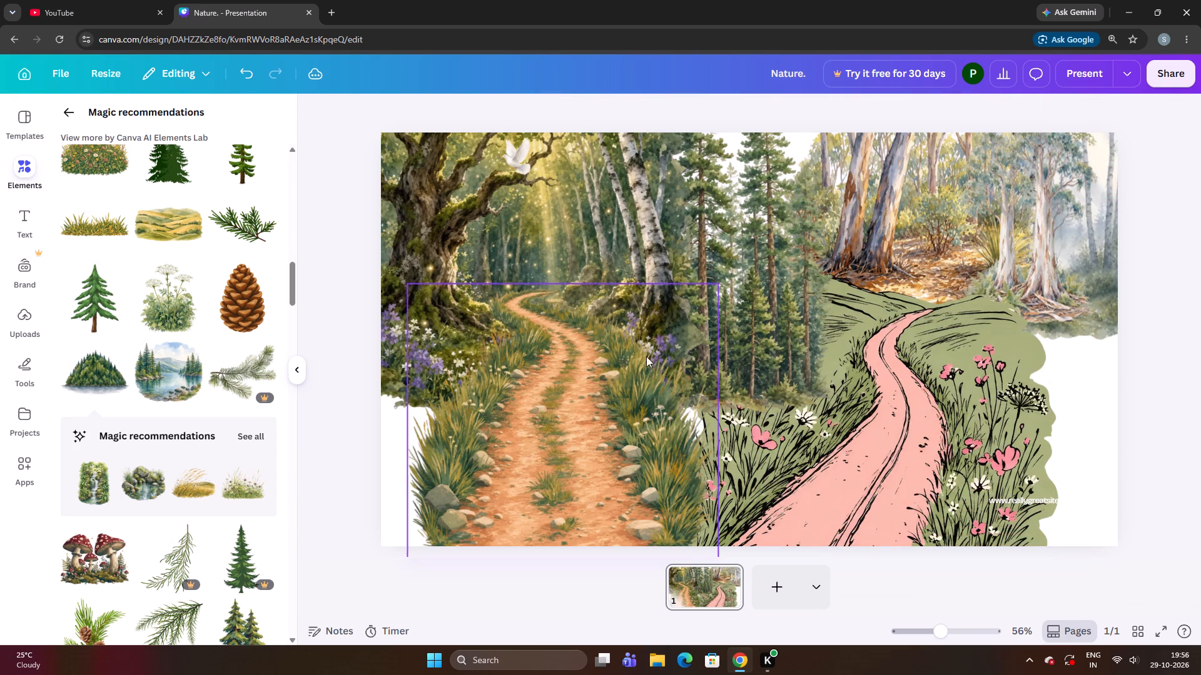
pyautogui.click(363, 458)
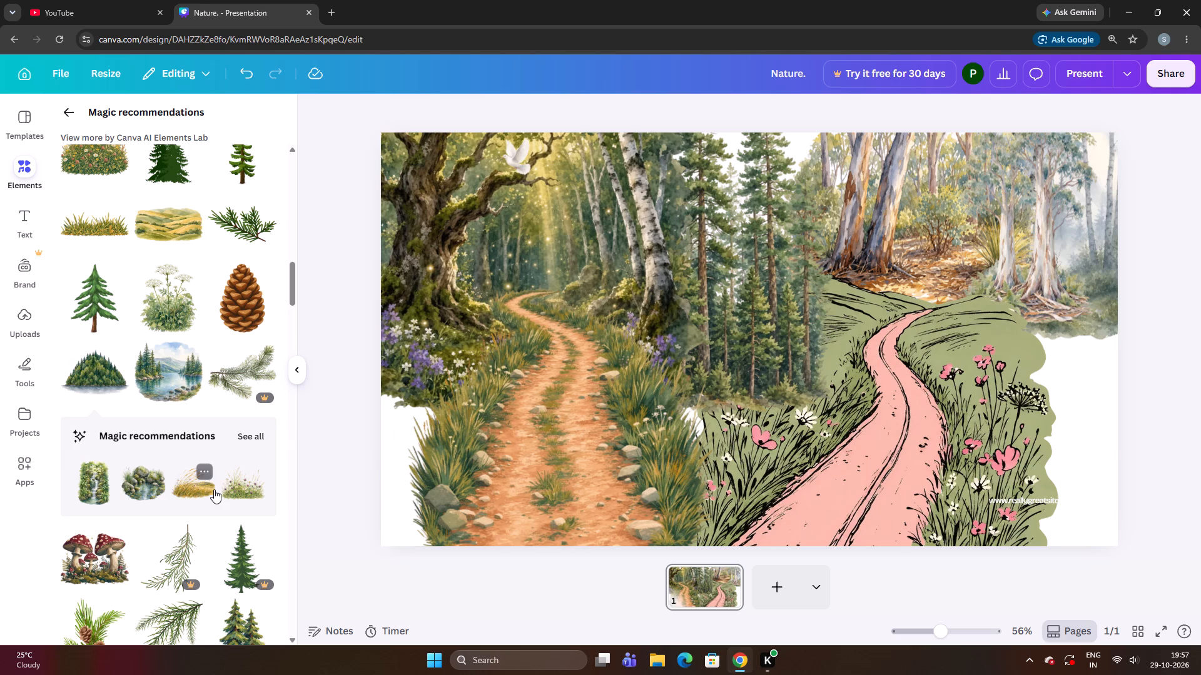
# Add the daisy and purple clover meadow from the recommendations and place it over the pine forest and pink path.
pyautogui.click(245, 491)
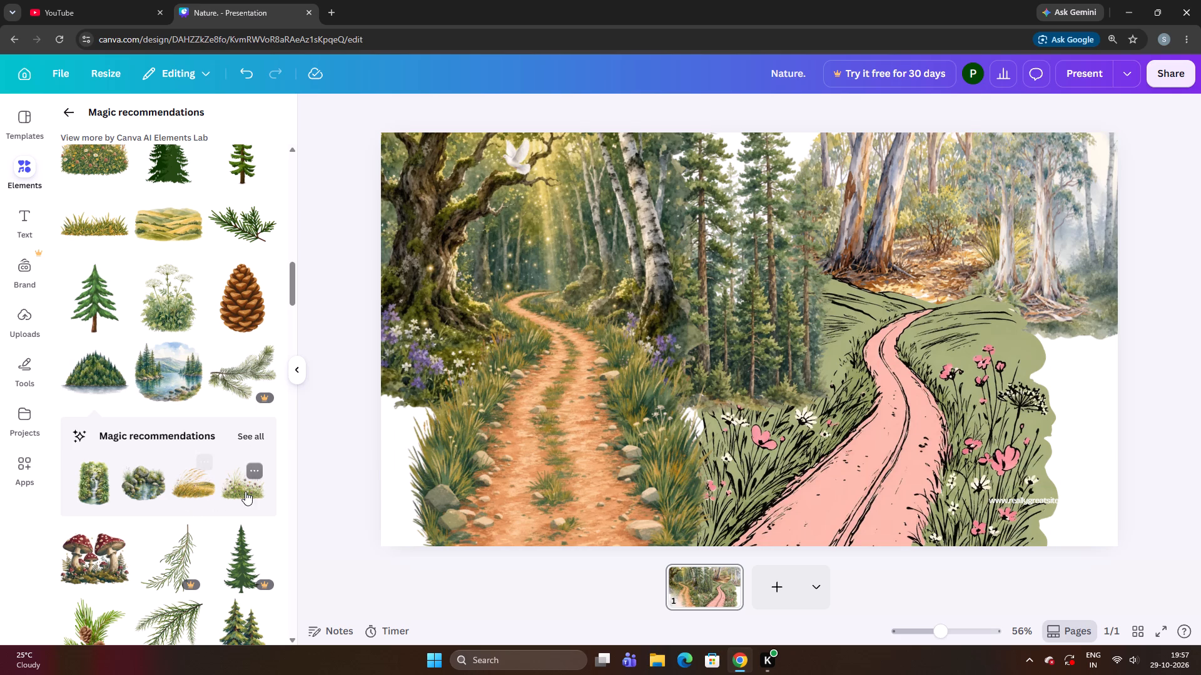
pyautogui.moveTo(664, 459); pyautogui.dragTo(1070, 459)
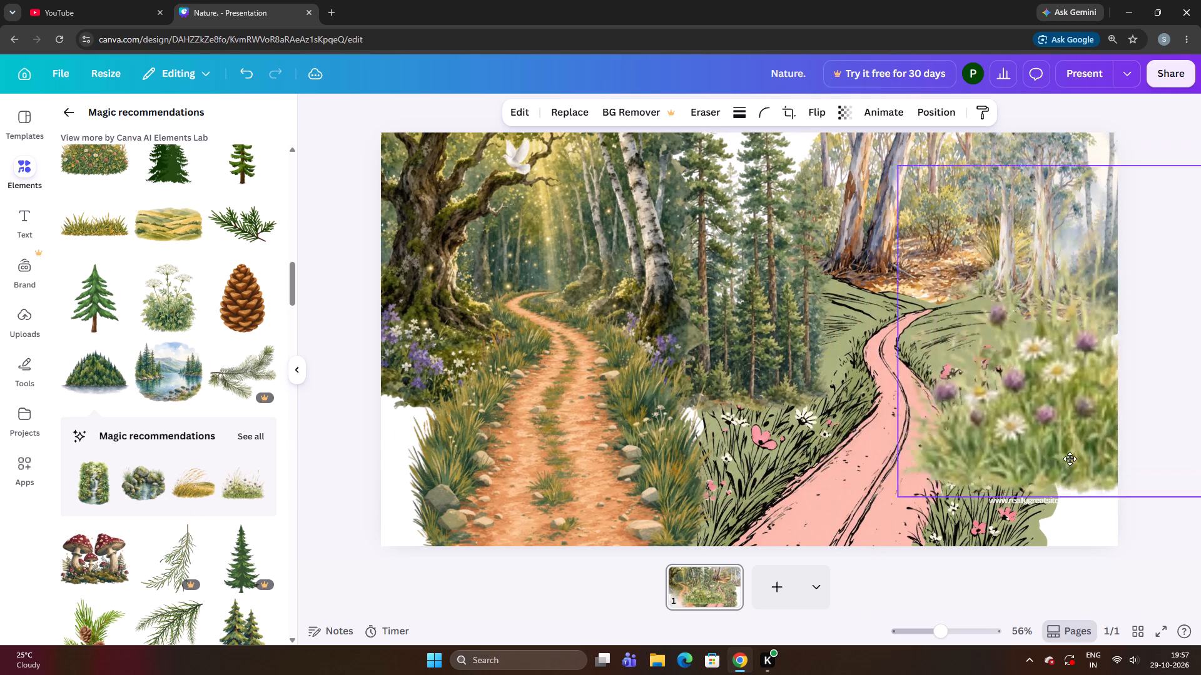
pyautogui.moveTo(1070, 459); pyautogui.dragTo(928, 419)
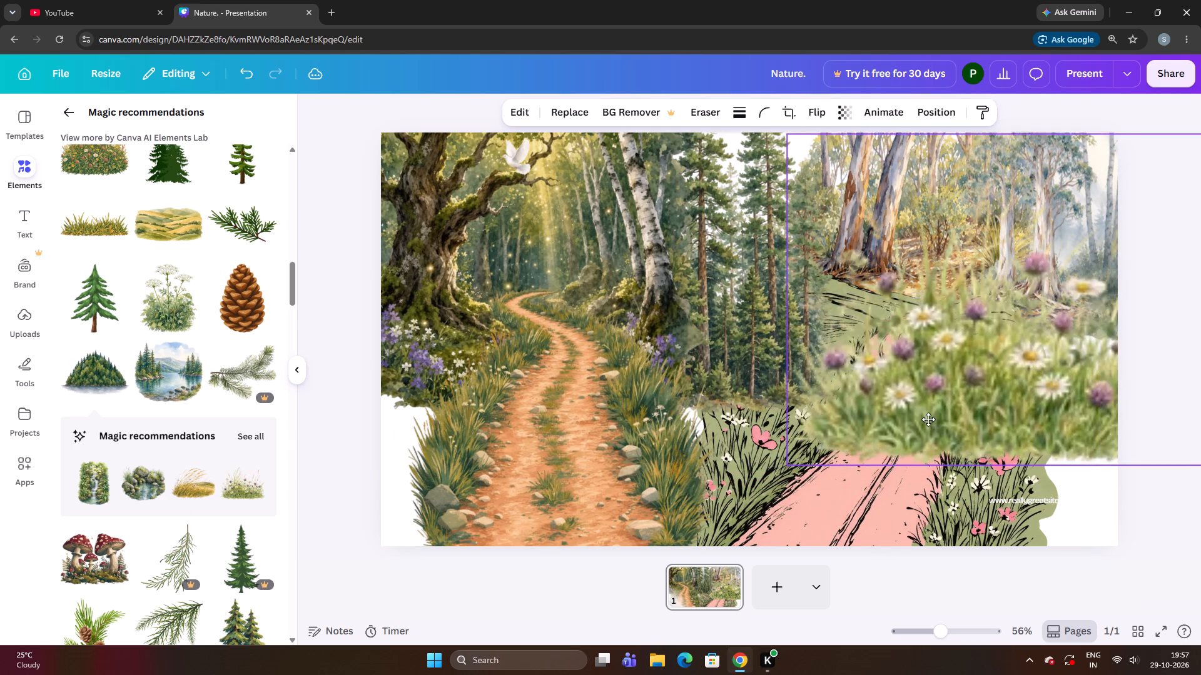
pyautogui.moveTo(928, 419); pyautogui.dragTo(817, 421)
pyautogui.moveTo(918, 407); pyautogui.dragTo(796, 393)
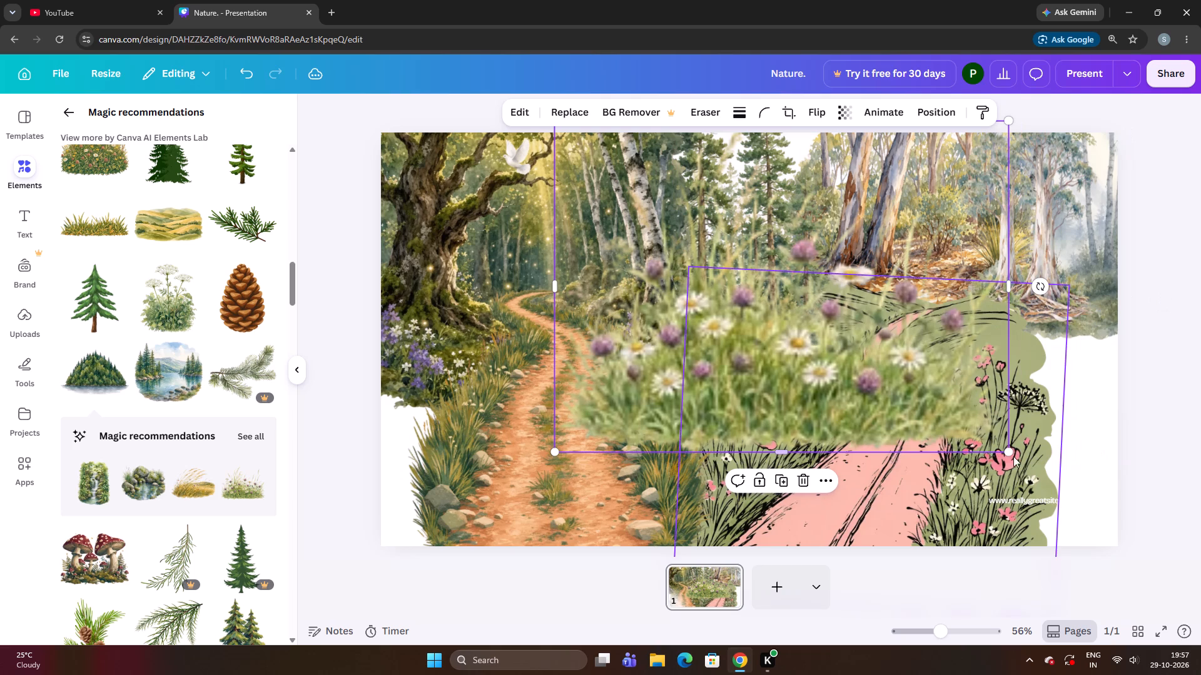
# Enlarge the wildflower meadow and try it over the orange path, then move it across the pine forest and eucalyptus woodland.
pyautogui.moveTo(1010, 451); pyautogui.dragTo(1154, 648)
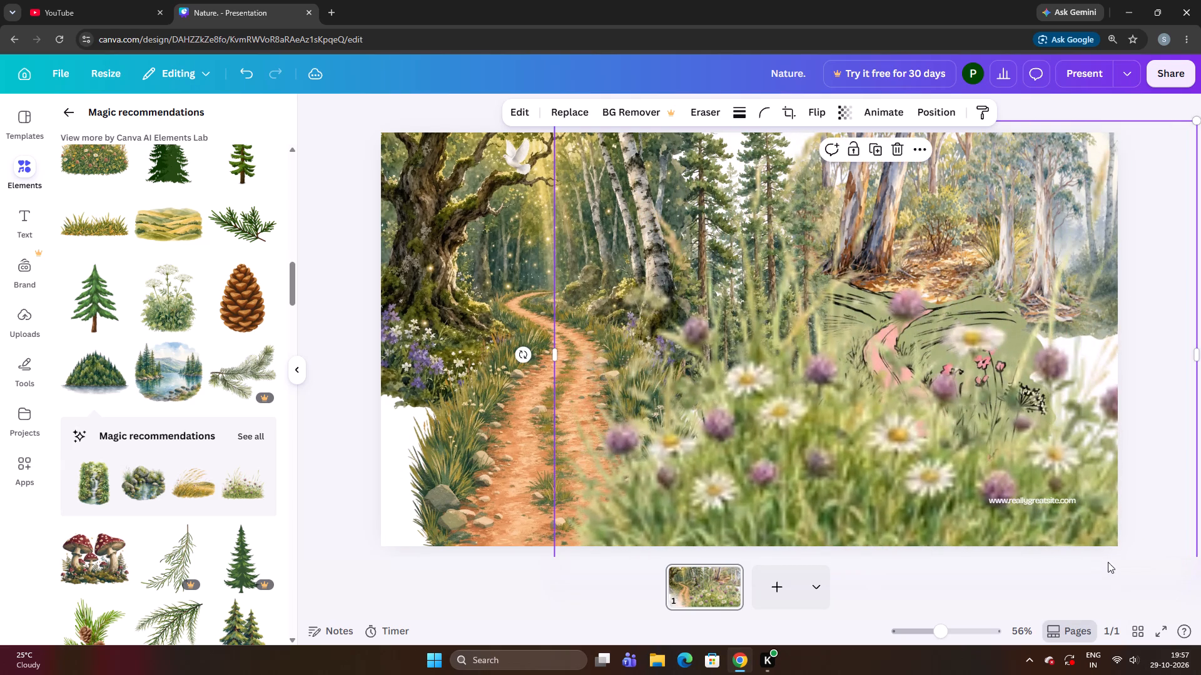
pyautogui.moveTo(1098, 510); pyautogui.dragTo(794, 422)
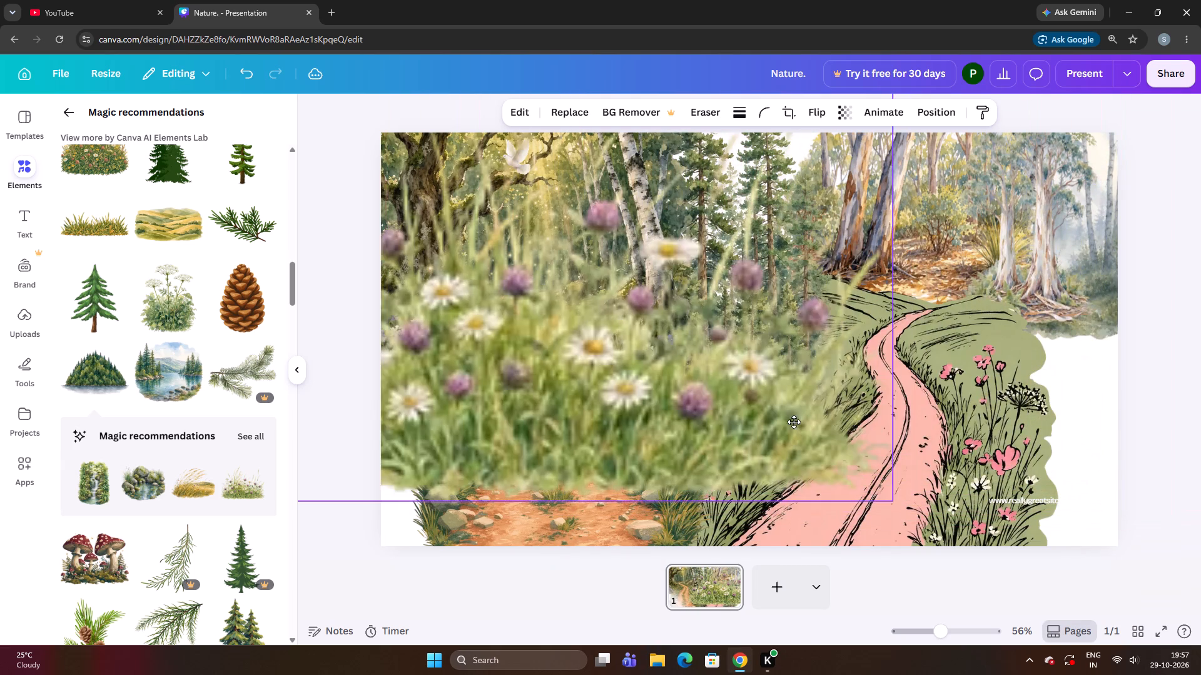
pyautogui.moveTo(794, 422); pyautogui.dragTo(793, 422)
pyautogui.moveTo(497, 448); pyautogui.dragTo(628, 436)
pyautogui.moveTo(941, 442); pyautogui.dragTo(851, 529)
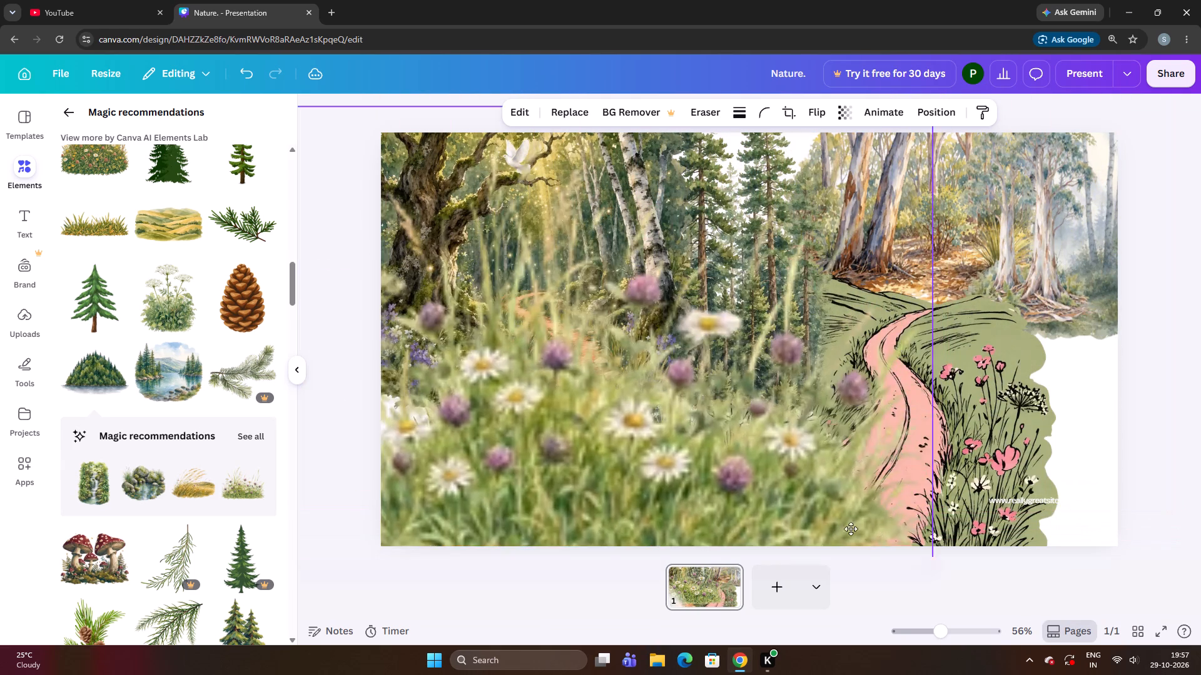
pyautogui.moveTo(851, 529); pyautogui.dragTo(661, 468)
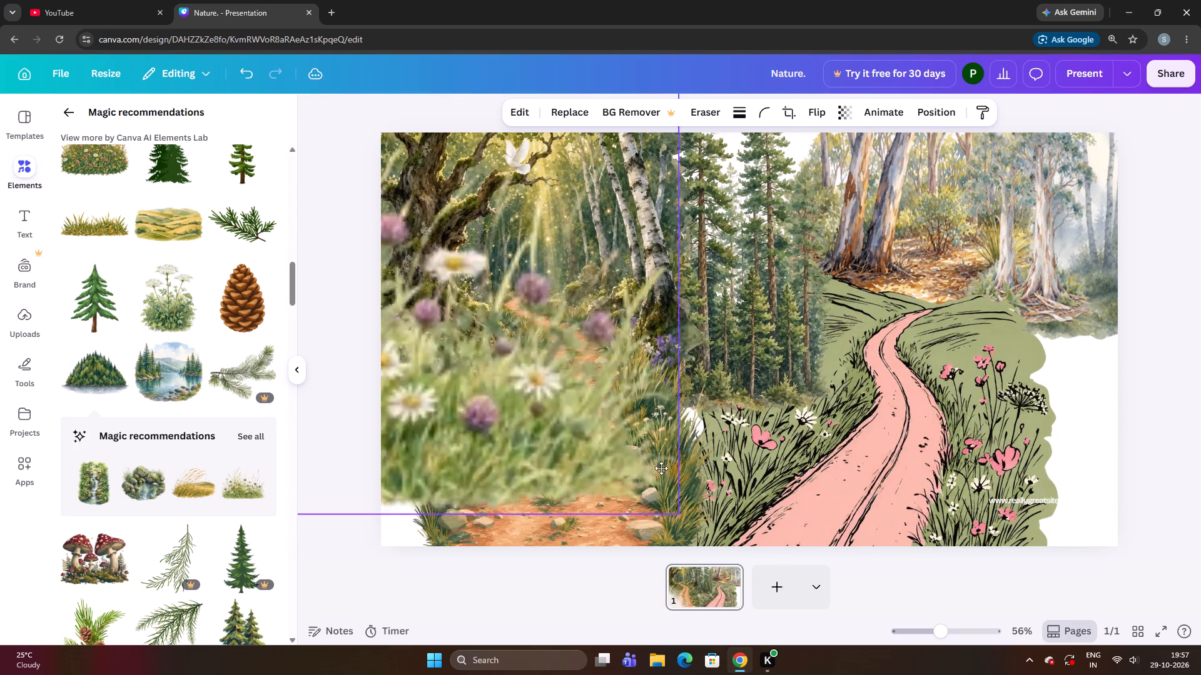
pyautogui.moveTo(661, 468); pyautogui.dragTo(1064, 409)
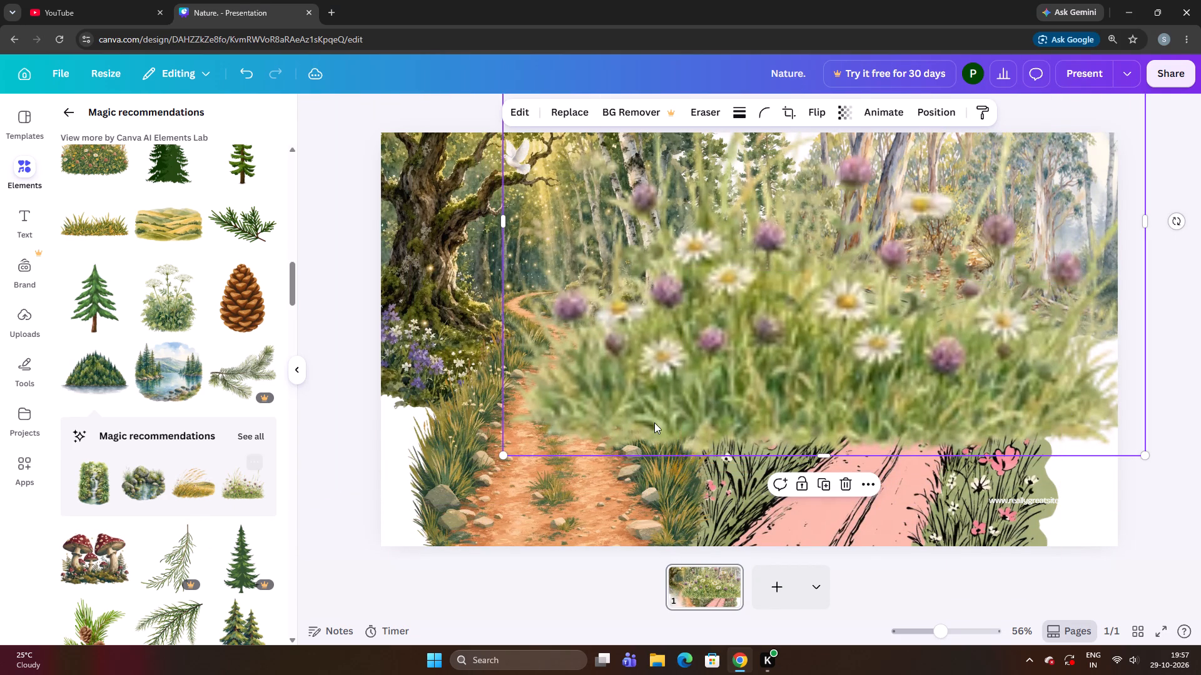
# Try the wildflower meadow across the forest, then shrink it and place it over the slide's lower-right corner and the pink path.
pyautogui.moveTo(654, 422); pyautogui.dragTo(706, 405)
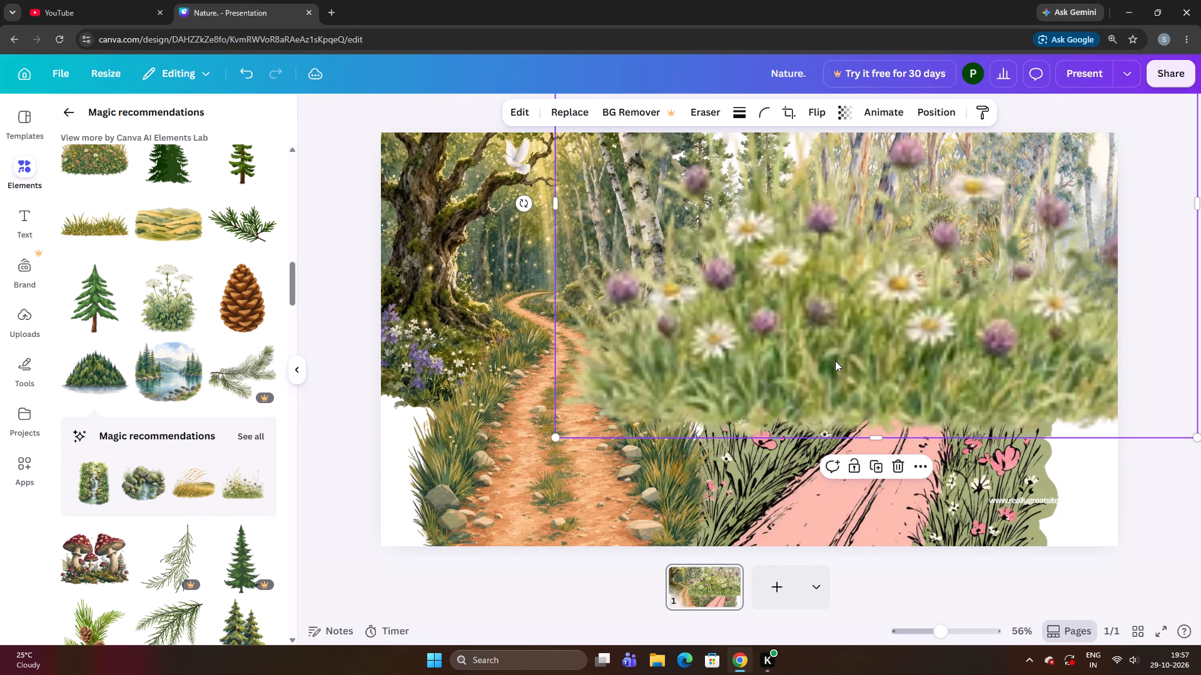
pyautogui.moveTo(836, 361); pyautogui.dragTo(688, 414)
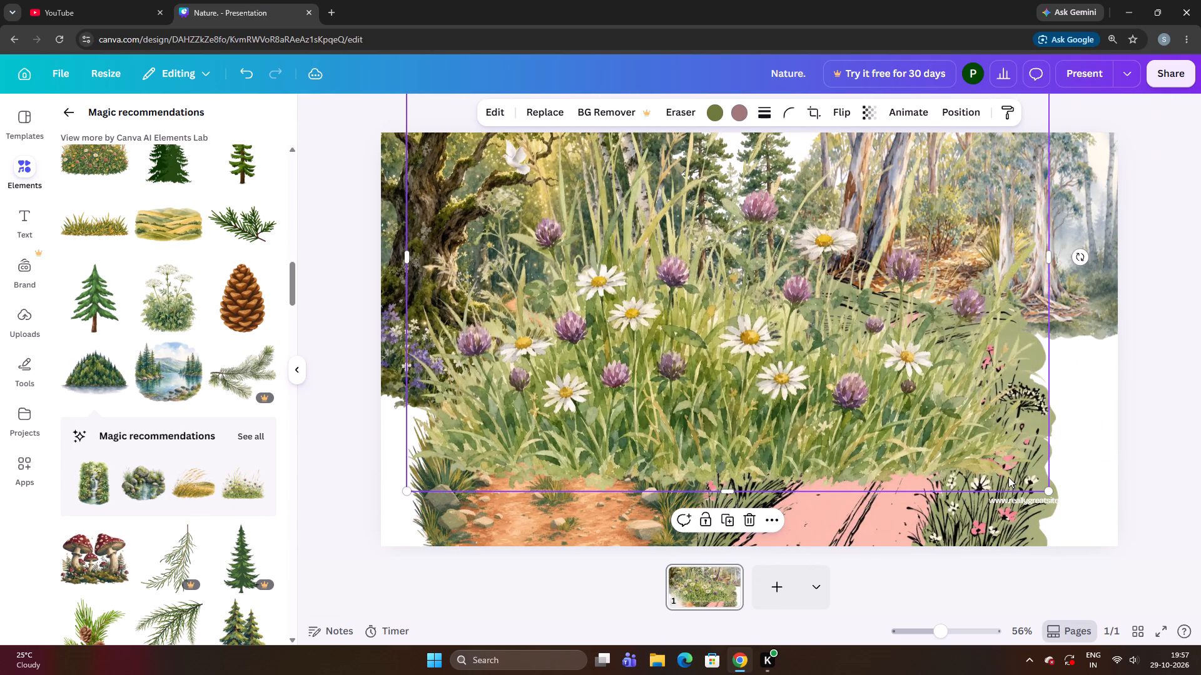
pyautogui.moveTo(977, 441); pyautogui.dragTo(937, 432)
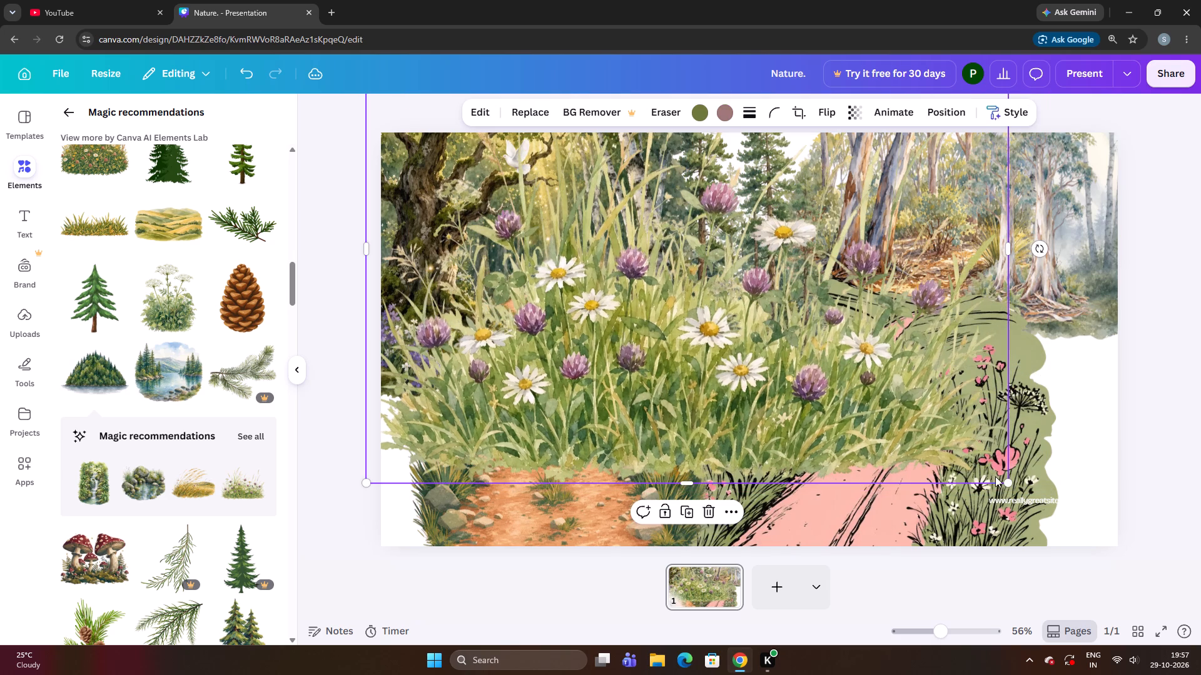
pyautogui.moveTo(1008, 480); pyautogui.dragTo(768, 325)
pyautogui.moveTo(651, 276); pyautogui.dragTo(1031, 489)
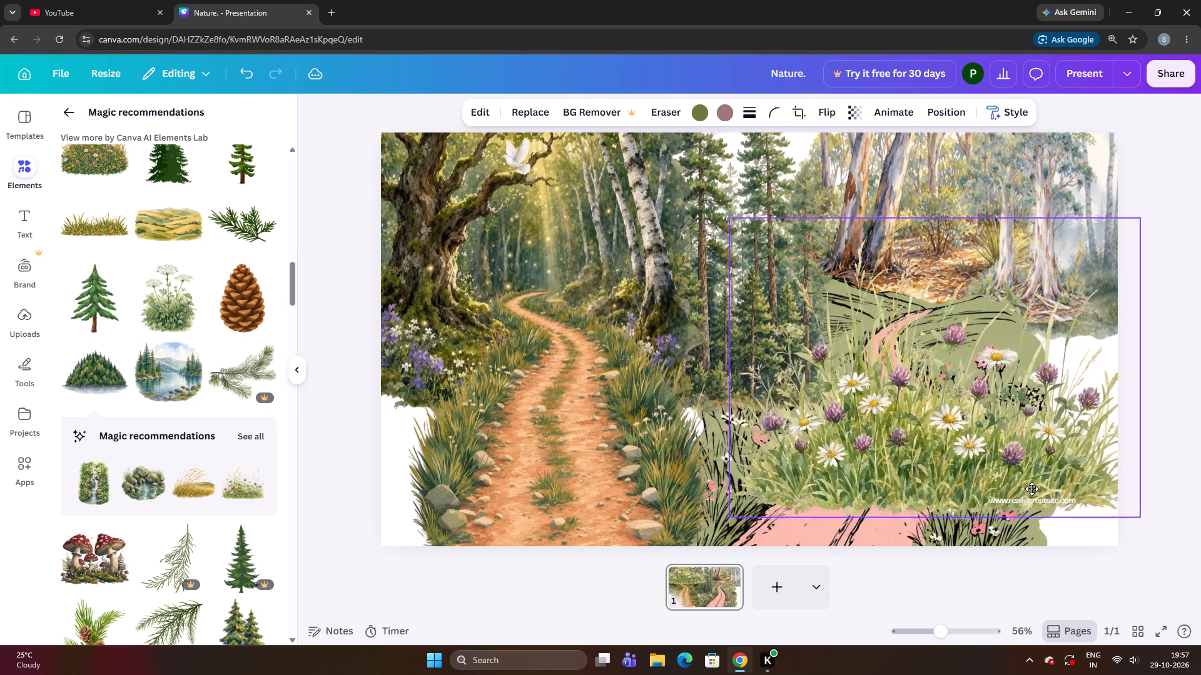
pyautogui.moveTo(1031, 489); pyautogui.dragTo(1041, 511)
# Delete the website address text near the slide's lower-right corner.
pyautogui.click(1050, 502)
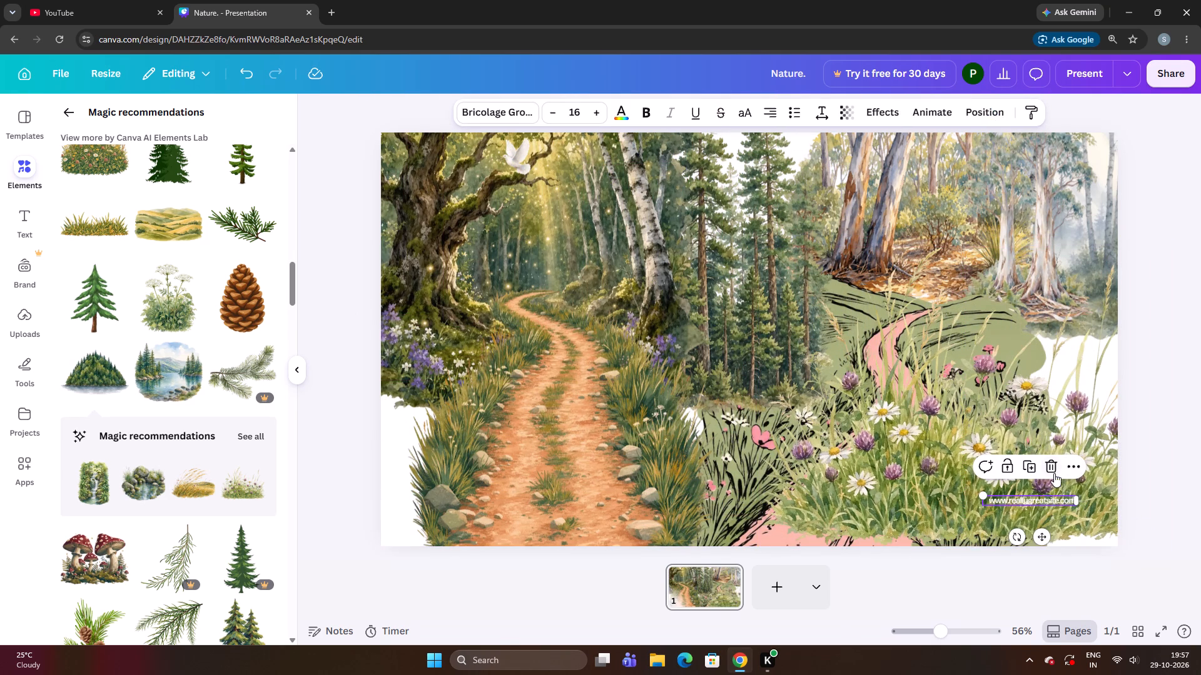
pyautogui.click(1054, 469)
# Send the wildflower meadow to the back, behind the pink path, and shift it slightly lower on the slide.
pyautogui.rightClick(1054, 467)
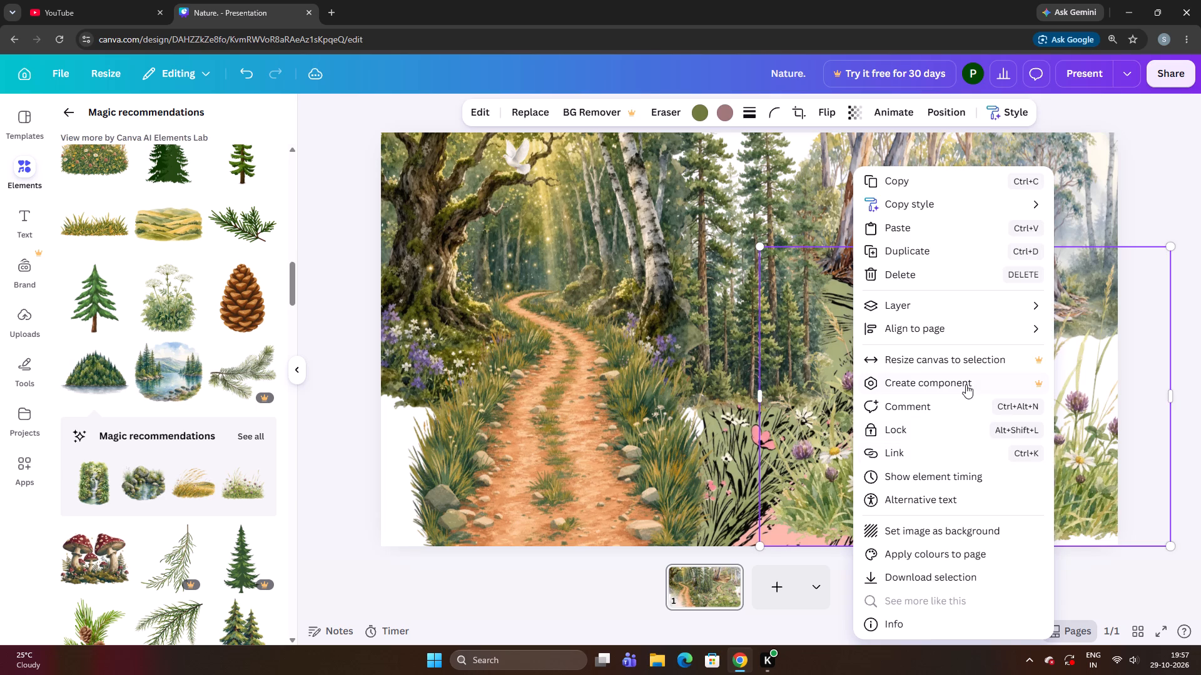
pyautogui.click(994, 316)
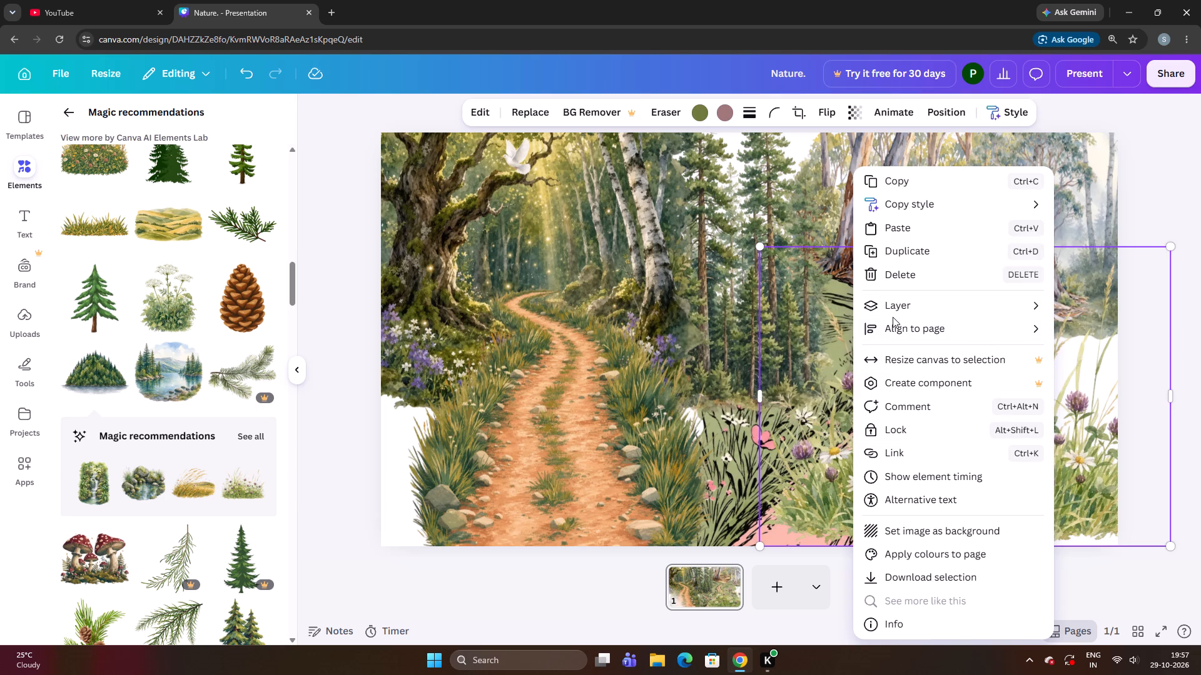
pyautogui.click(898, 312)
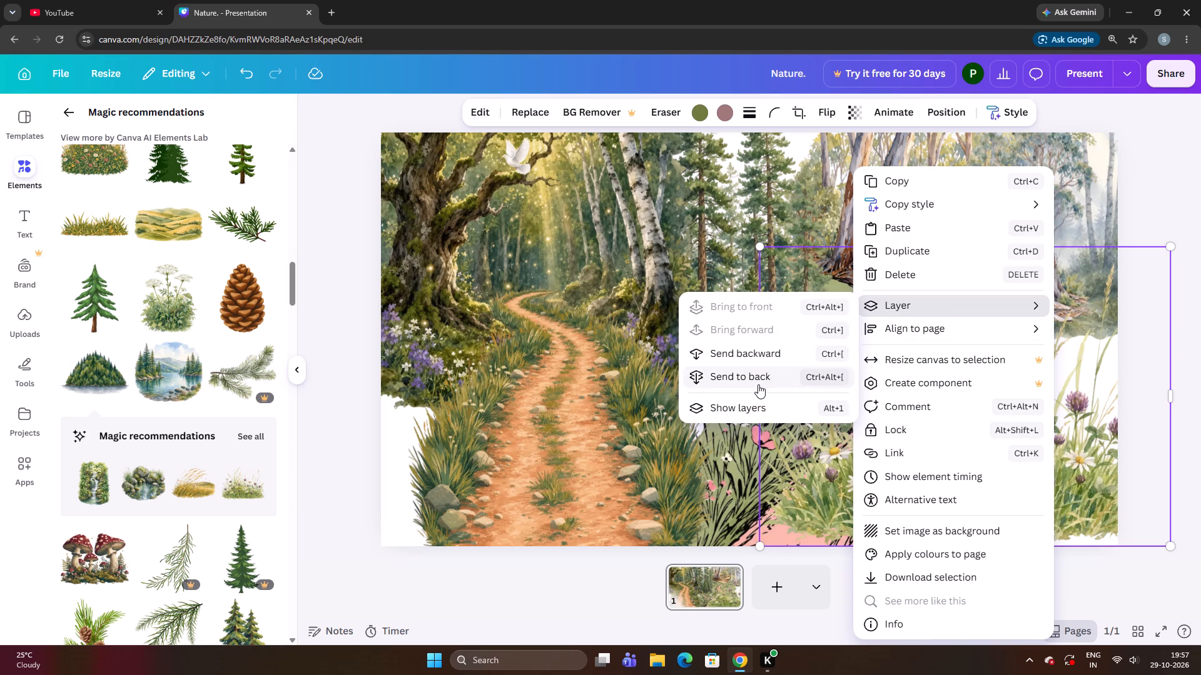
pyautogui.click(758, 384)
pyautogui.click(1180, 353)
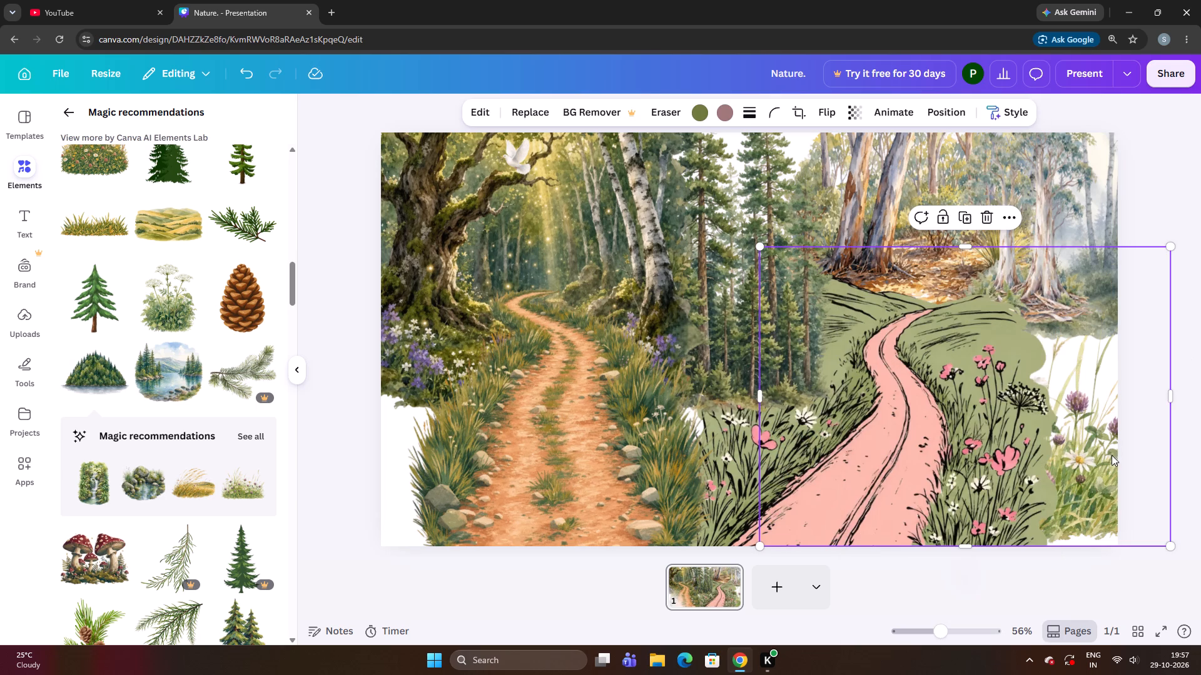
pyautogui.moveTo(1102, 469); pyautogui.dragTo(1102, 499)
# Delete the daisy and purple clover meadow.
pyautogui.click(981, 252)
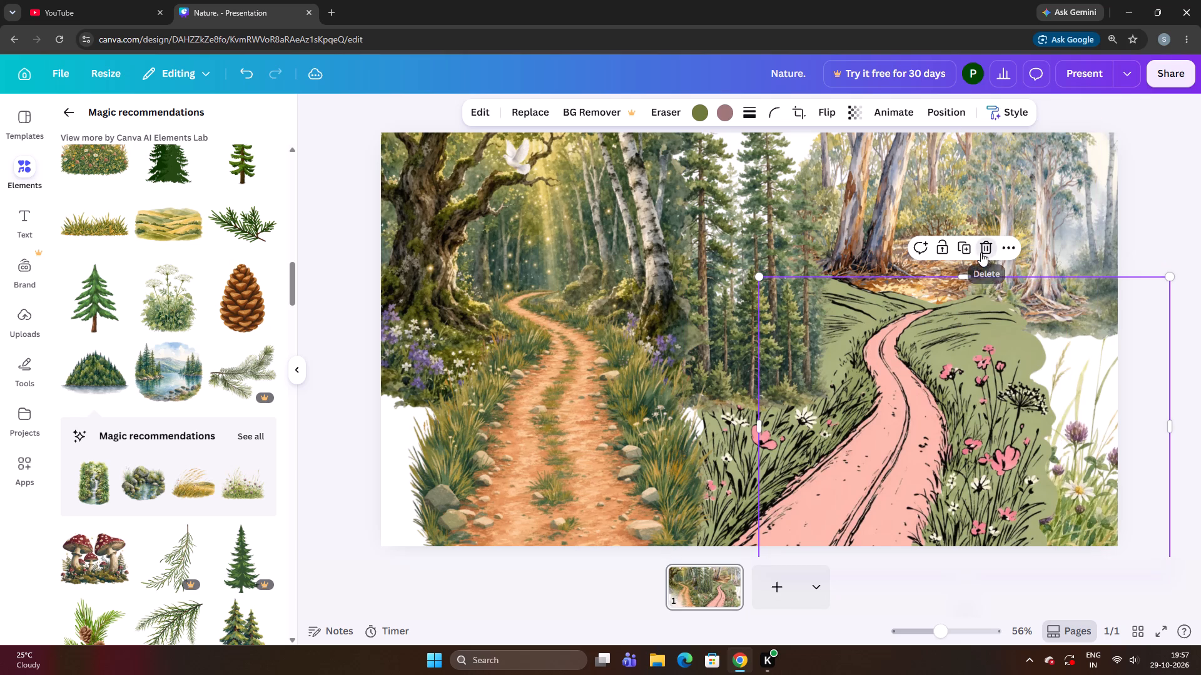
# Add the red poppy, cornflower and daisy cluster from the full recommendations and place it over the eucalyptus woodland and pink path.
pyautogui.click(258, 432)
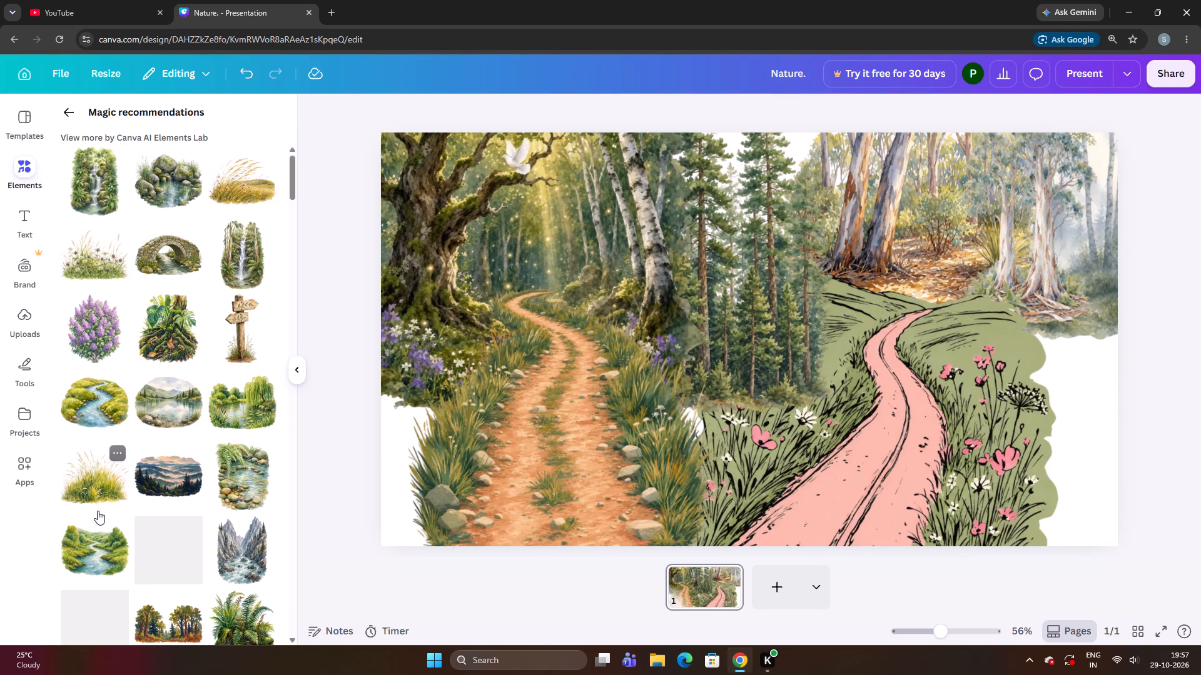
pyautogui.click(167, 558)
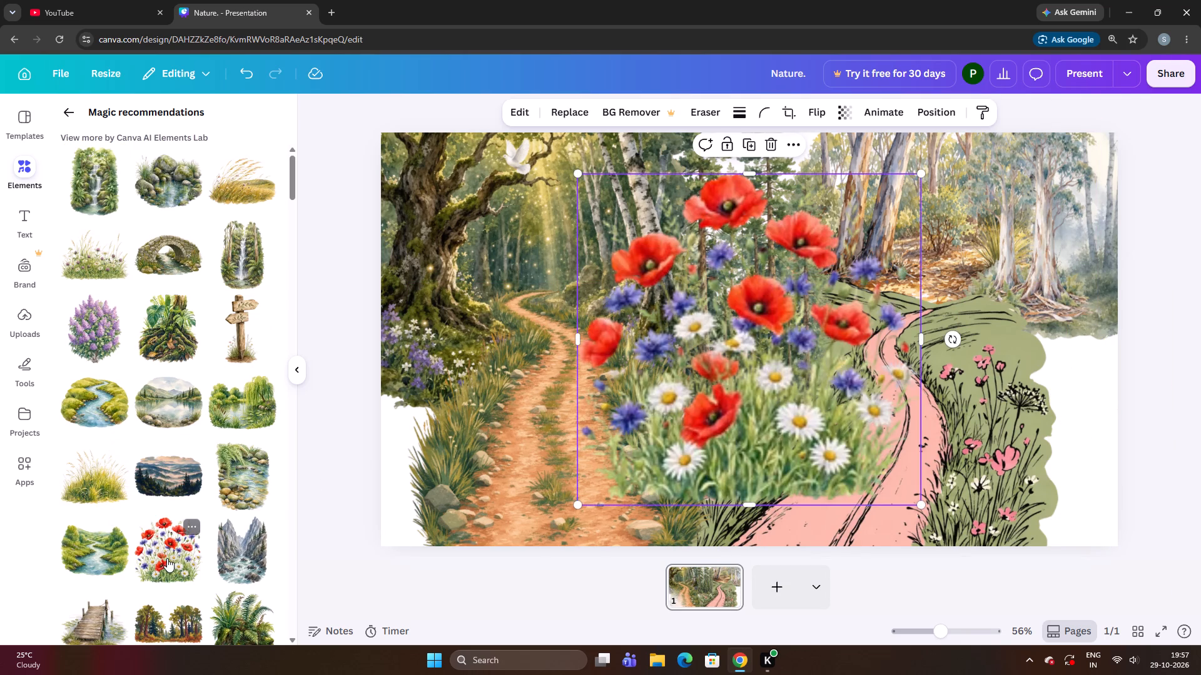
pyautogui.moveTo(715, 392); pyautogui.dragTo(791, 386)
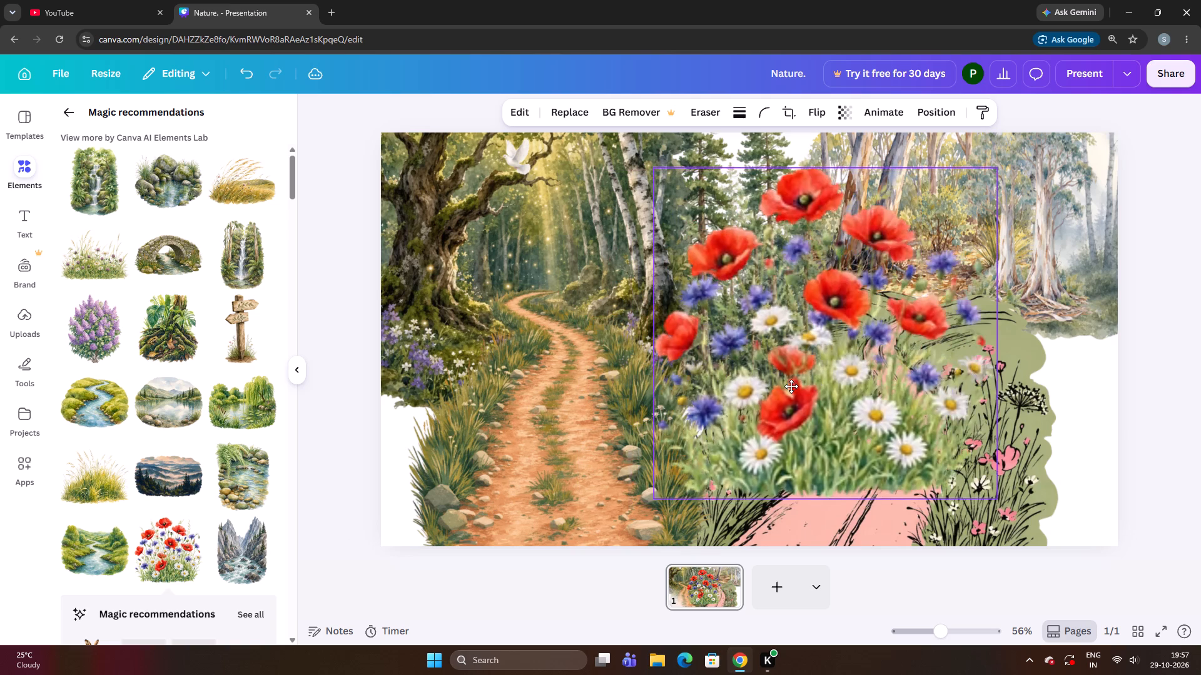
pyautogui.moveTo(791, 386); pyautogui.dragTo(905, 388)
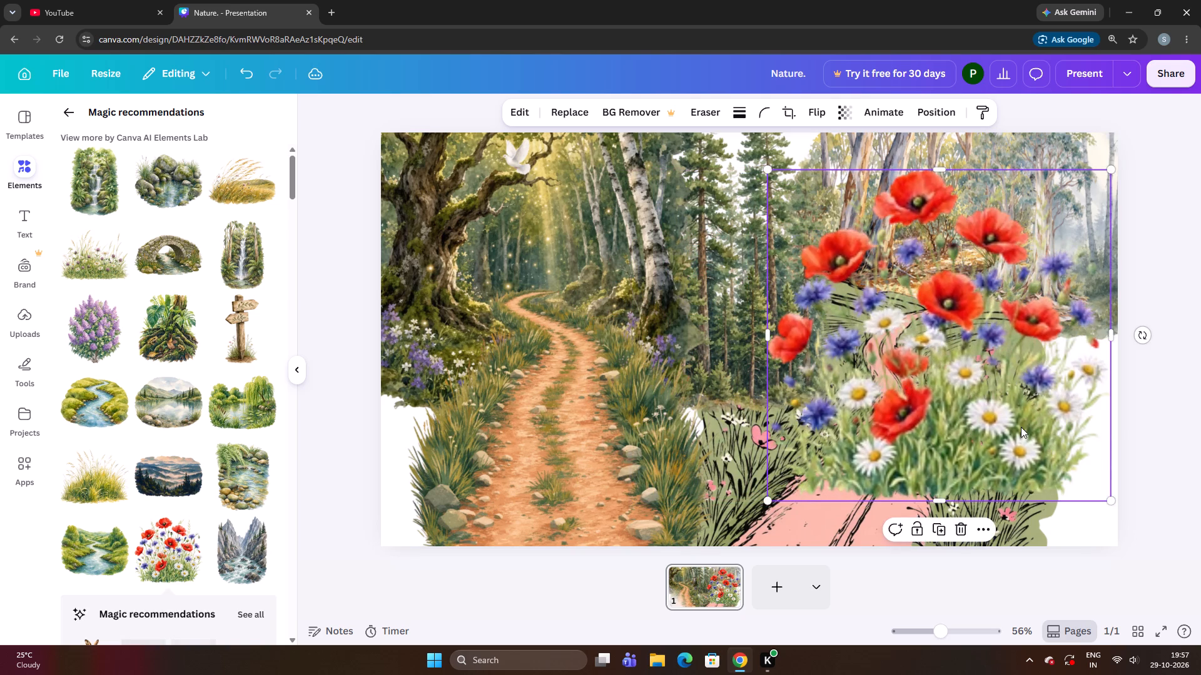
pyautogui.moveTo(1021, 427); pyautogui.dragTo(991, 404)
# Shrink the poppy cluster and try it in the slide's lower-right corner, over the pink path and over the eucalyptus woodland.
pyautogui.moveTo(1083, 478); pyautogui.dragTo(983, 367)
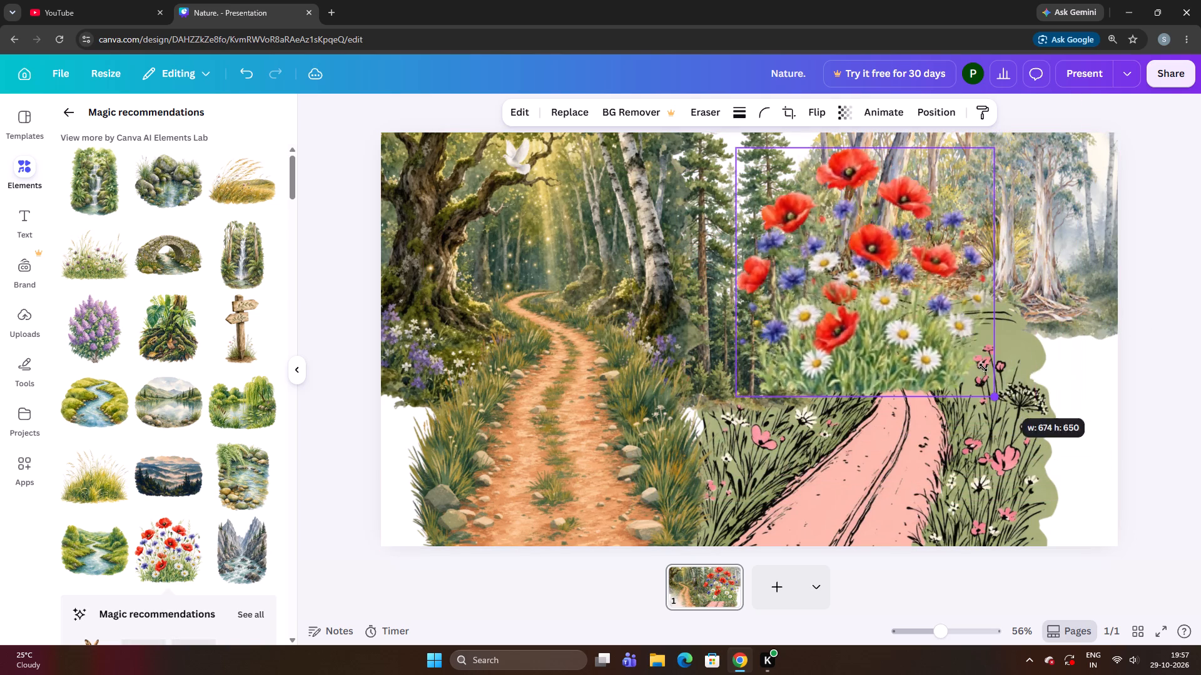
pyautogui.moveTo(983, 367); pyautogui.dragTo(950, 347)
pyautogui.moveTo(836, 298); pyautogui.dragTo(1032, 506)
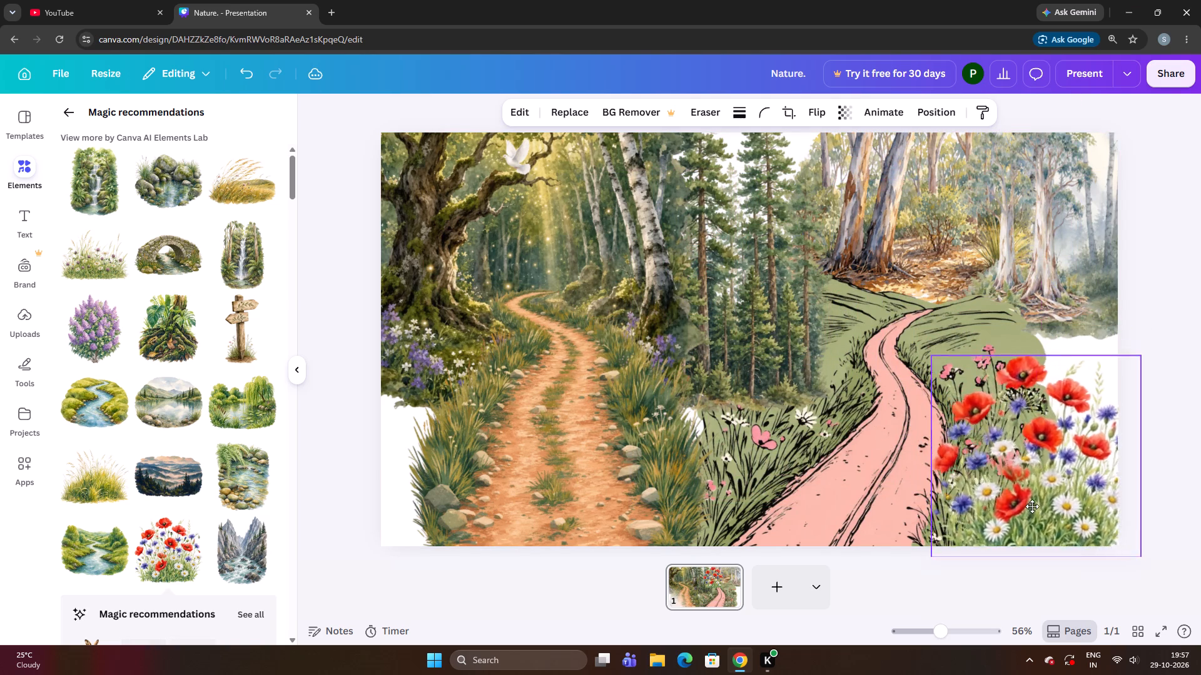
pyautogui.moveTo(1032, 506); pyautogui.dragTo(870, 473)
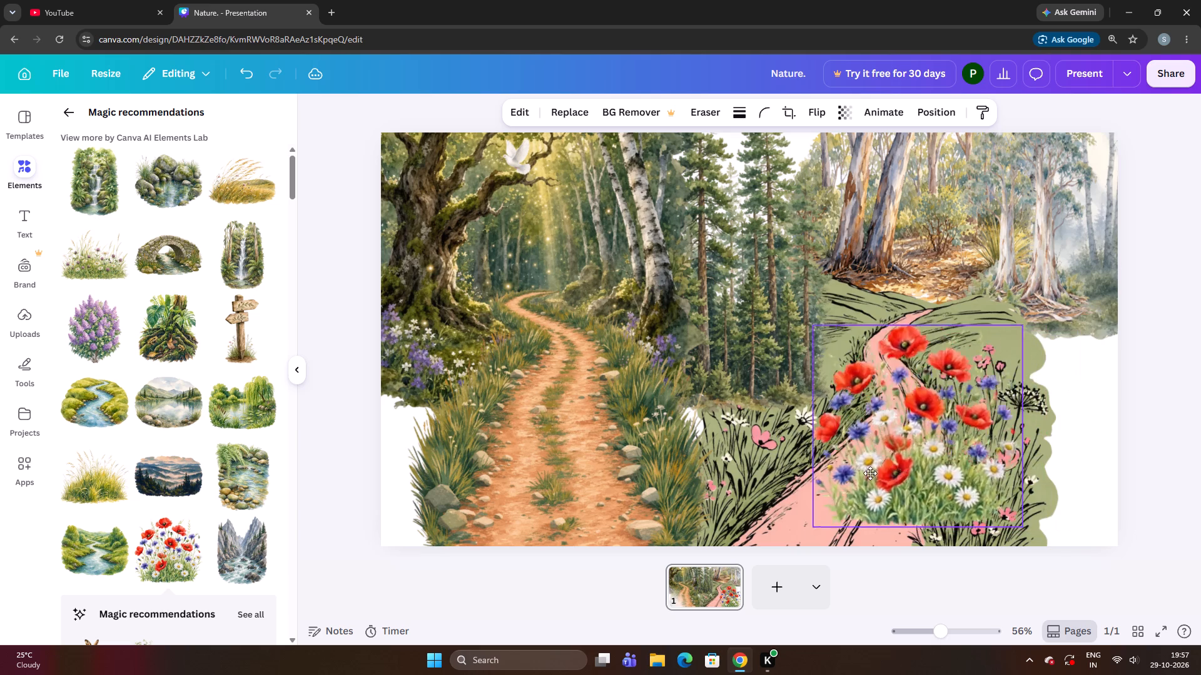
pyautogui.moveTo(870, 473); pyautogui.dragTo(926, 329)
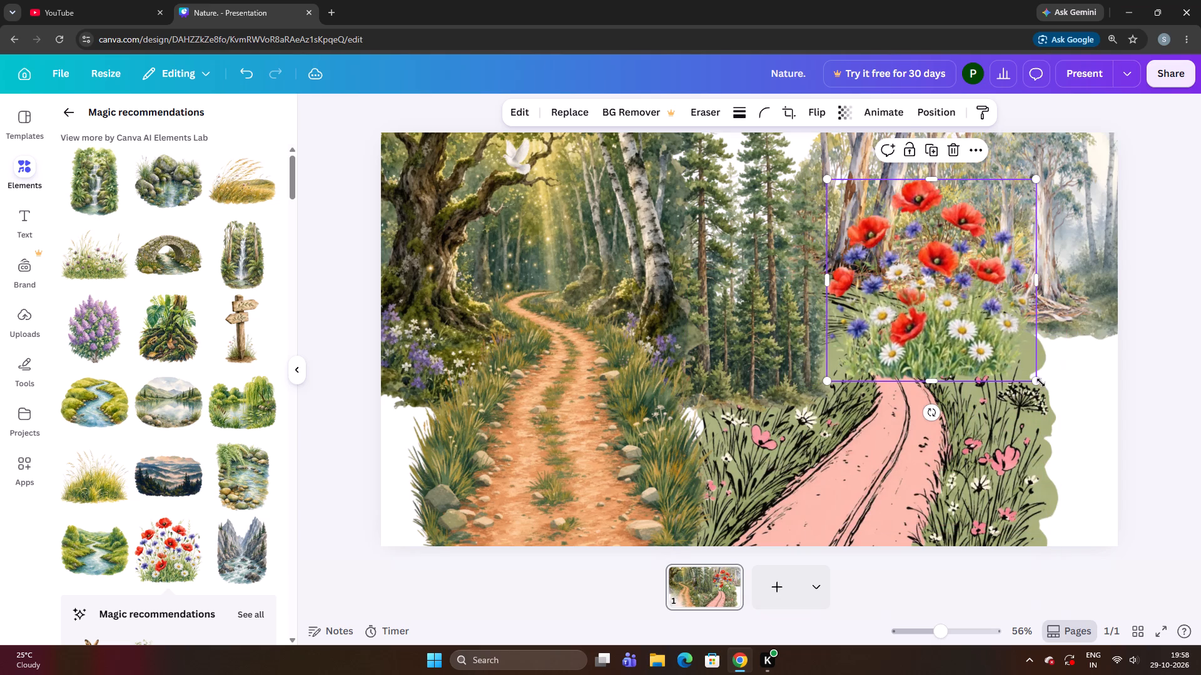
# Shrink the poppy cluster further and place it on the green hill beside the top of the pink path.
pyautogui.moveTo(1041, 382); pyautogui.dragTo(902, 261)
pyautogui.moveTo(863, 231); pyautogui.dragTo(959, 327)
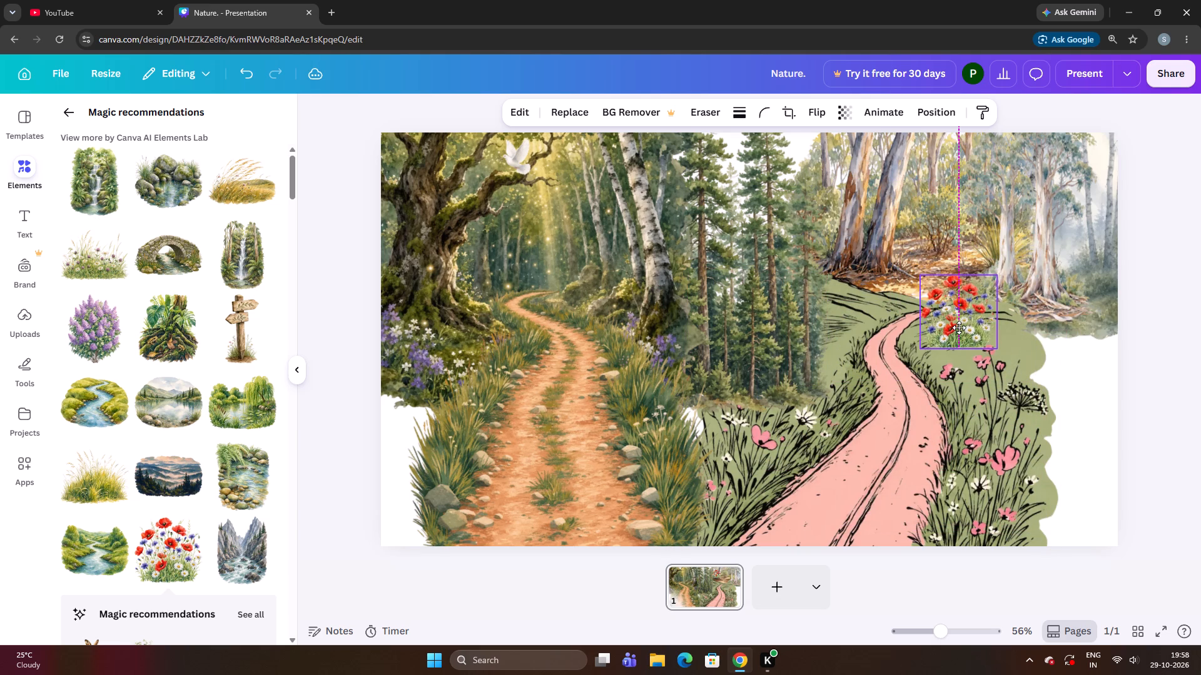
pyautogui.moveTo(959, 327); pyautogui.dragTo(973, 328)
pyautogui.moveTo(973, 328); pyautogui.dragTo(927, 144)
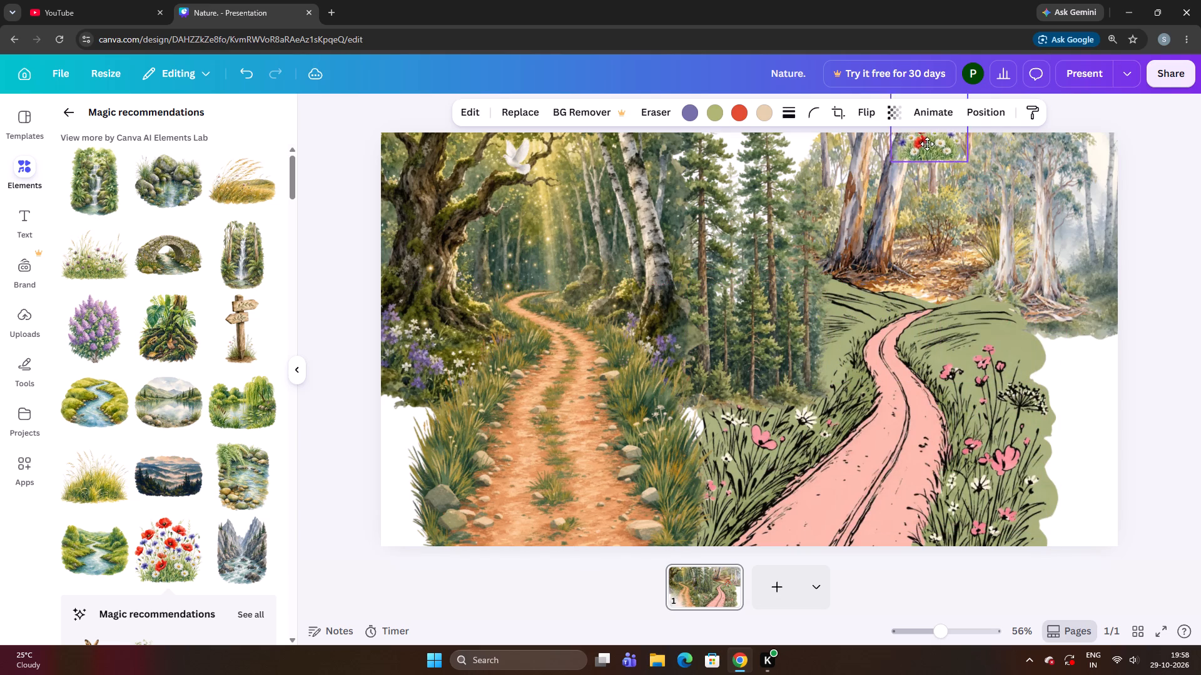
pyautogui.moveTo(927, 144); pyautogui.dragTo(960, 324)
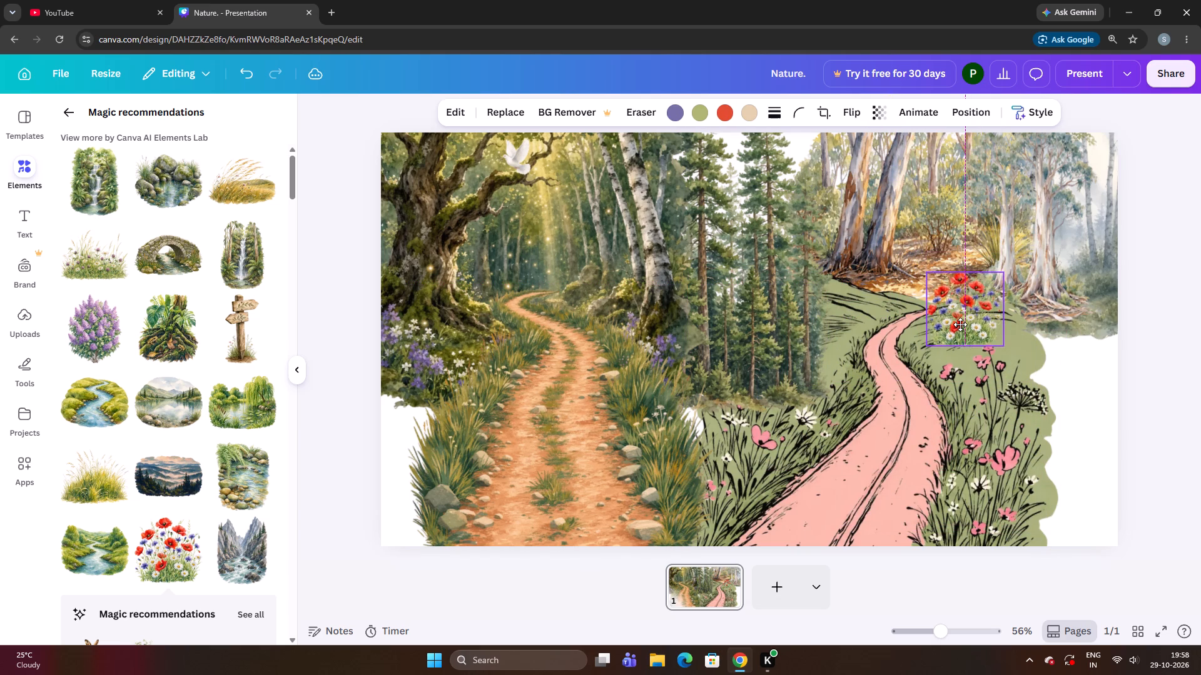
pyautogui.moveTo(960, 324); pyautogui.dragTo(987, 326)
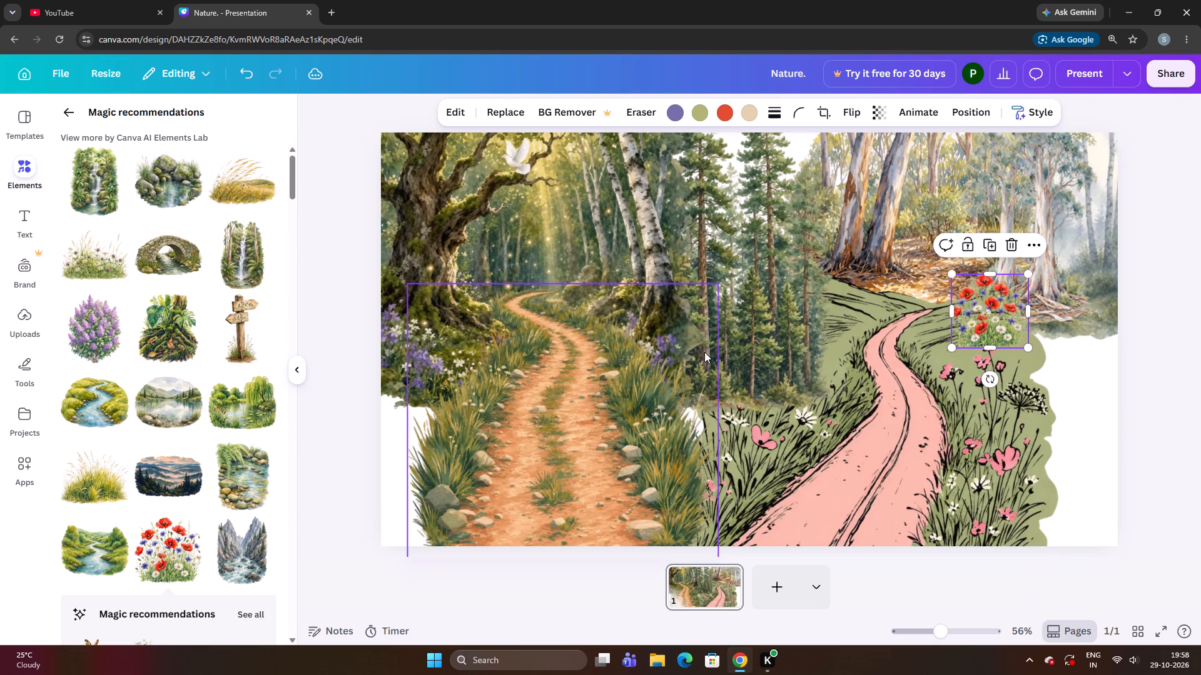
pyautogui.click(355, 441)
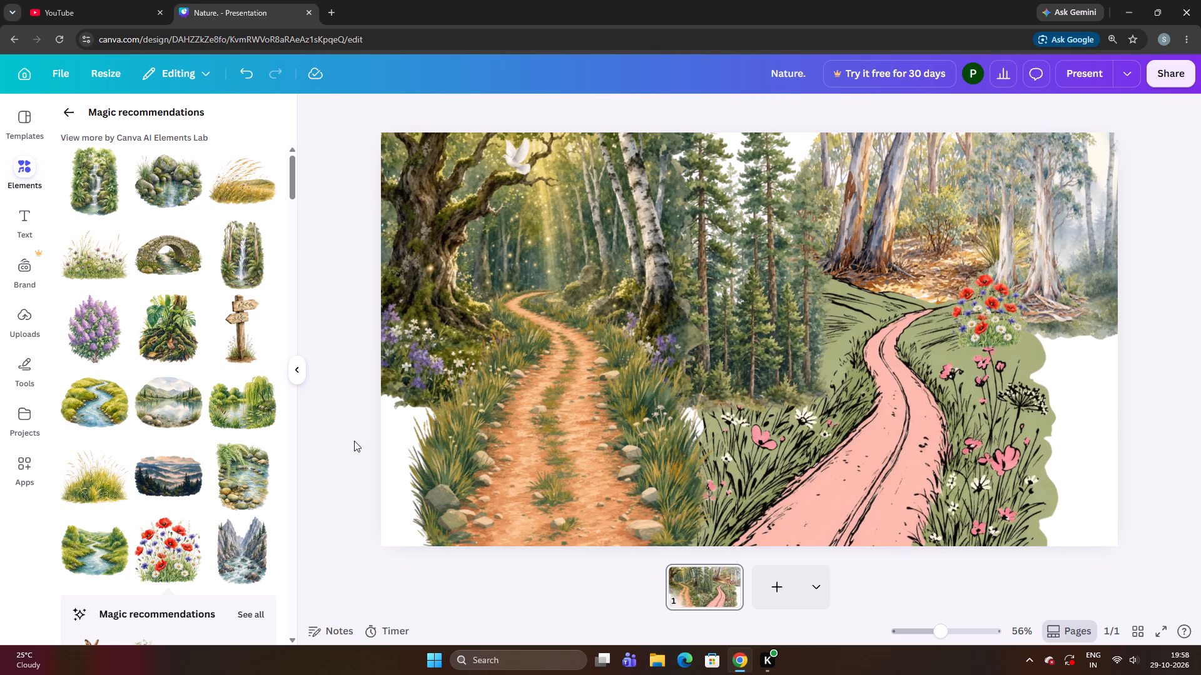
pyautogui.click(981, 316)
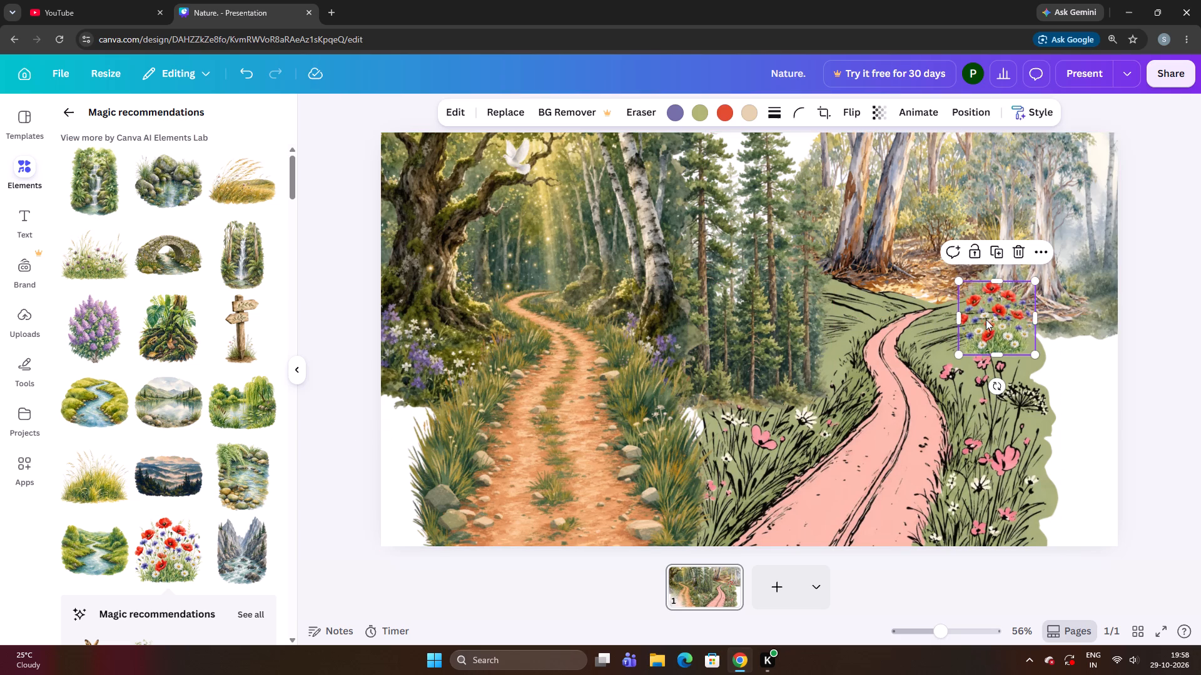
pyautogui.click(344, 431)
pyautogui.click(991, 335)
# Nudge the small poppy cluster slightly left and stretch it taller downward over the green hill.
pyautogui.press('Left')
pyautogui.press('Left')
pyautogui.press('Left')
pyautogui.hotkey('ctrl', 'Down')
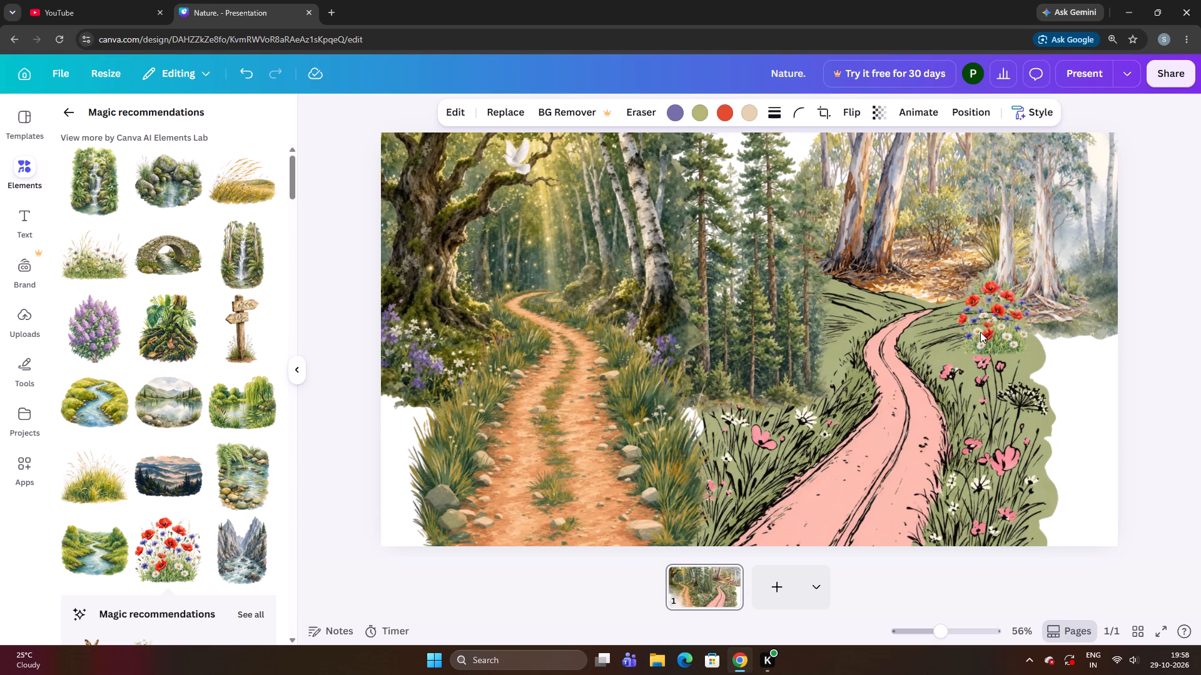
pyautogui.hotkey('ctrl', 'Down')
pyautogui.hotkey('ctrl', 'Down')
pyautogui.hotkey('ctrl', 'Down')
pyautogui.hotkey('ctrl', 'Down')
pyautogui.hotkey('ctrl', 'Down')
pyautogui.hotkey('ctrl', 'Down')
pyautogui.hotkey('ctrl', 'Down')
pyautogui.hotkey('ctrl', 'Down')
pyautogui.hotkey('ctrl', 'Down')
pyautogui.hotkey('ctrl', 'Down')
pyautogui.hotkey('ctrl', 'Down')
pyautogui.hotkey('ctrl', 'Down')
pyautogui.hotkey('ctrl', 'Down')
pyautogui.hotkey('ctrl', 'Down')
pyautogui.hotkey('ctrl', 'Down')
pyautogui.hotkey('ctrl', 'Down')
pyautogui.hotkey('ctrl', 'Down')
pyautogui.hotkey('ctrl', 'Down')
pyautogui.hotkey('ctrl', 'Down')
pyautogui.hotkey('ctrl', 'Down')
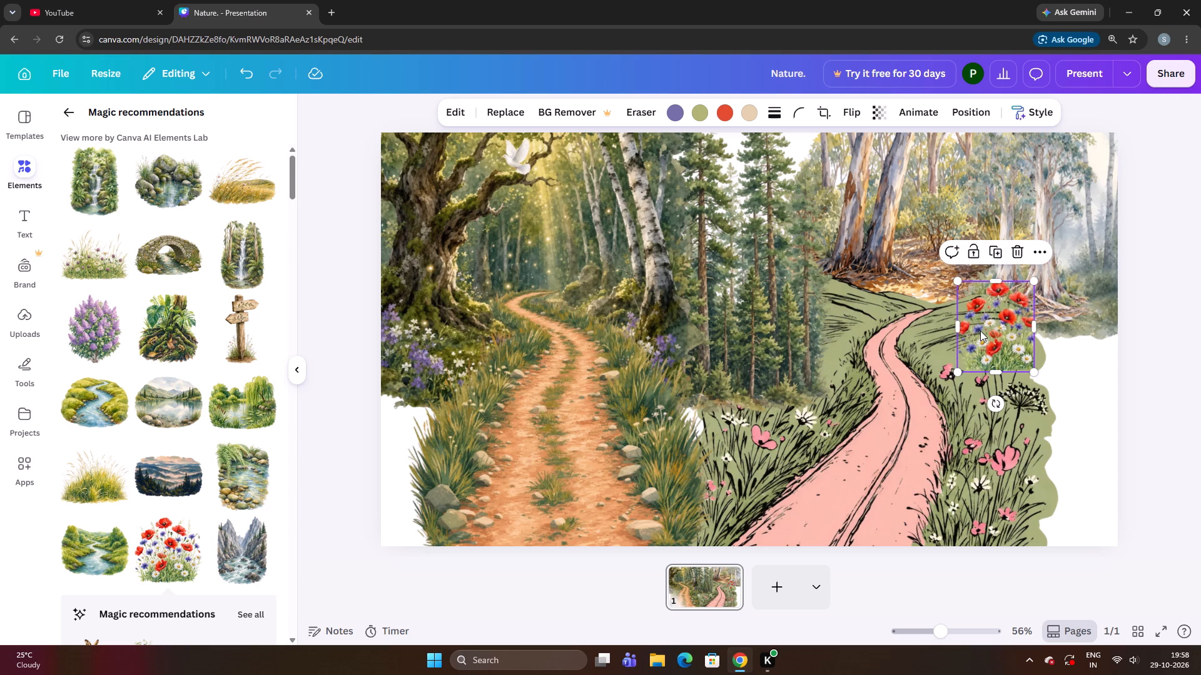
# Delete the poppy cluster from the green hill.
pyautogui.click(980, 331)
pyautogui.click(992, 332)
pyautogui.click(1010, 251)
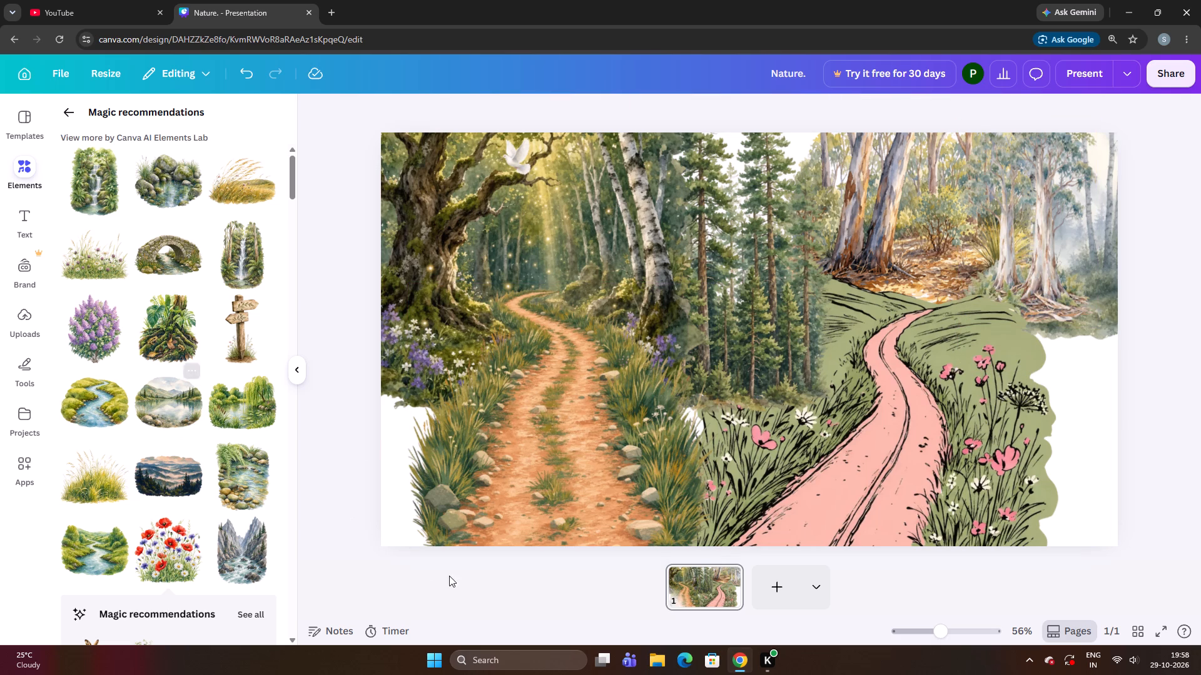
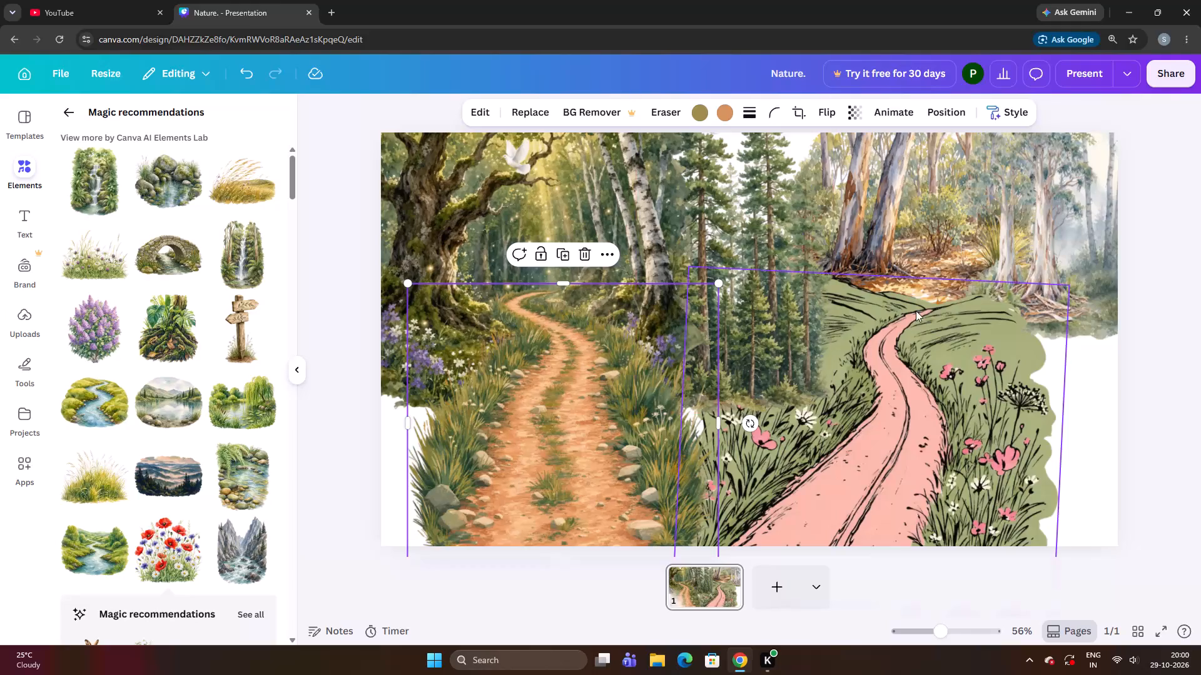
# Add the mossy tree-roots illustration with green leaves and place it large over the slide's lower-right area.
pyautogui.click(342, 421)
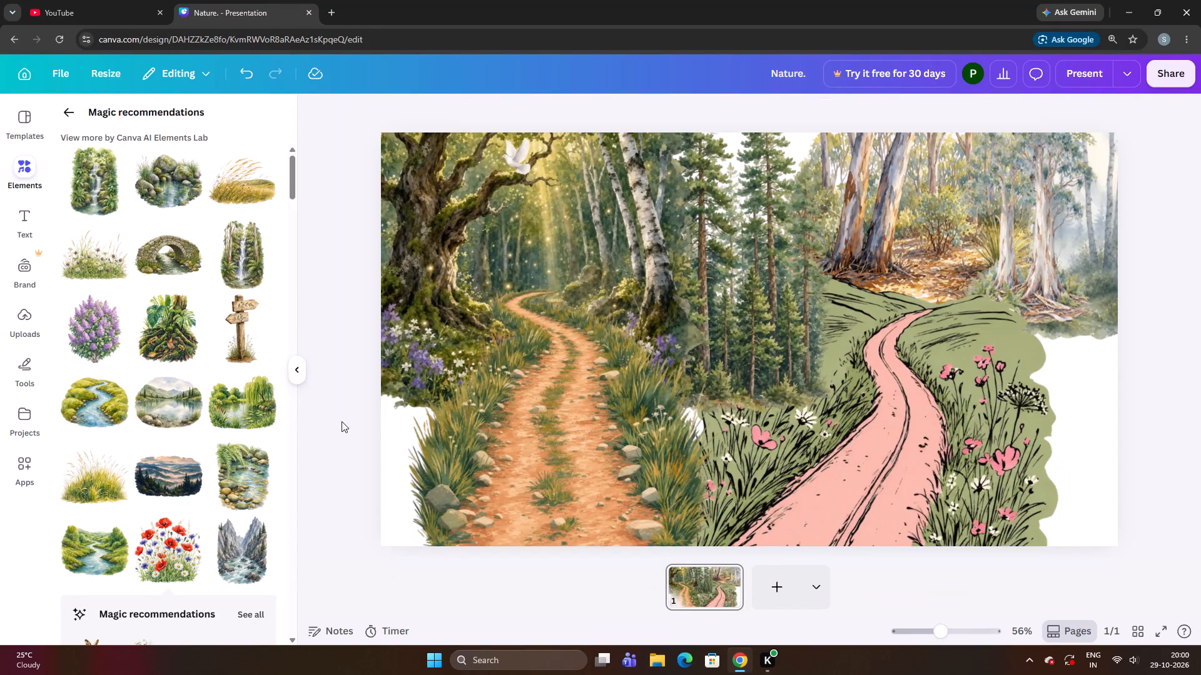
pyautogui.click(165, 344)
pyautogui.moveTo(676, 382); pyautogui.dragTo(990, 432)
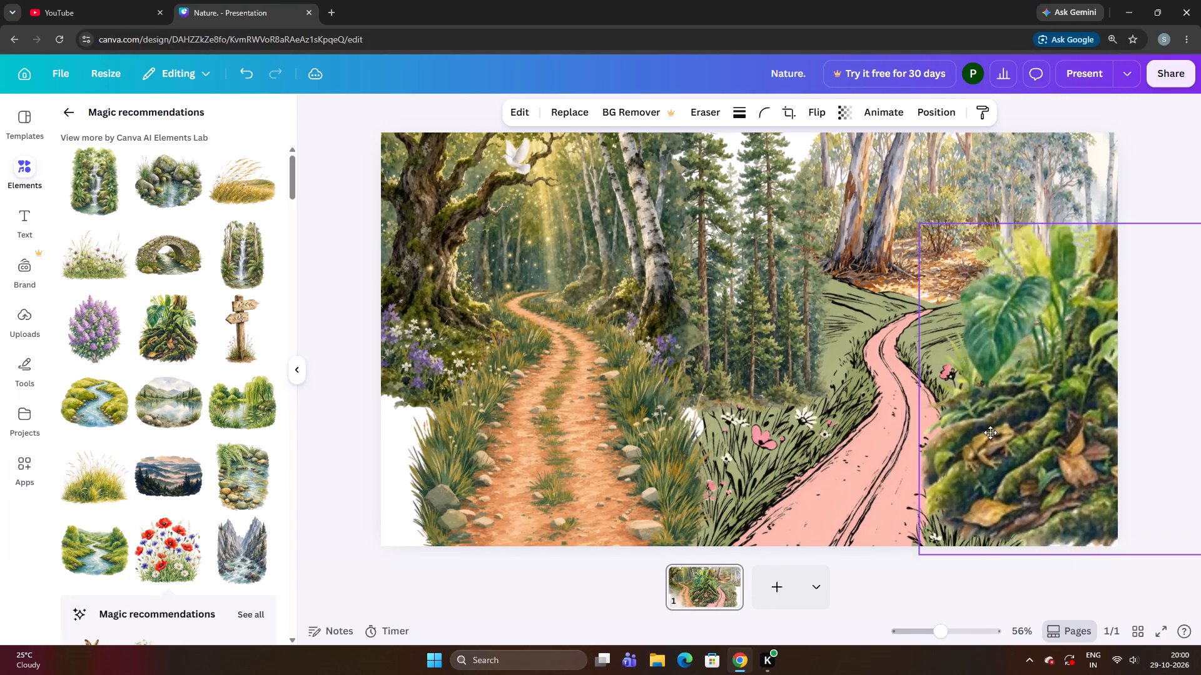
pyautogui.moveTo(990, 432); pyautogui.dragTo(933, 444)
pyautogui.moveTo(946, 437); pyautogui.dragTo(961, 424)
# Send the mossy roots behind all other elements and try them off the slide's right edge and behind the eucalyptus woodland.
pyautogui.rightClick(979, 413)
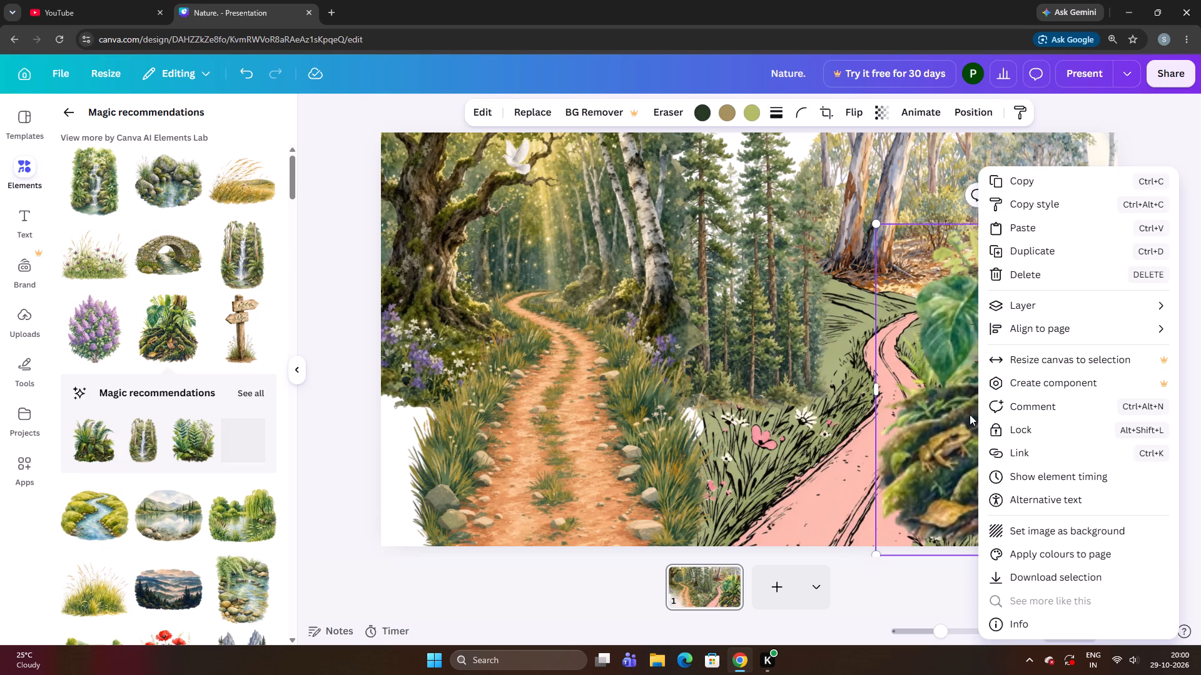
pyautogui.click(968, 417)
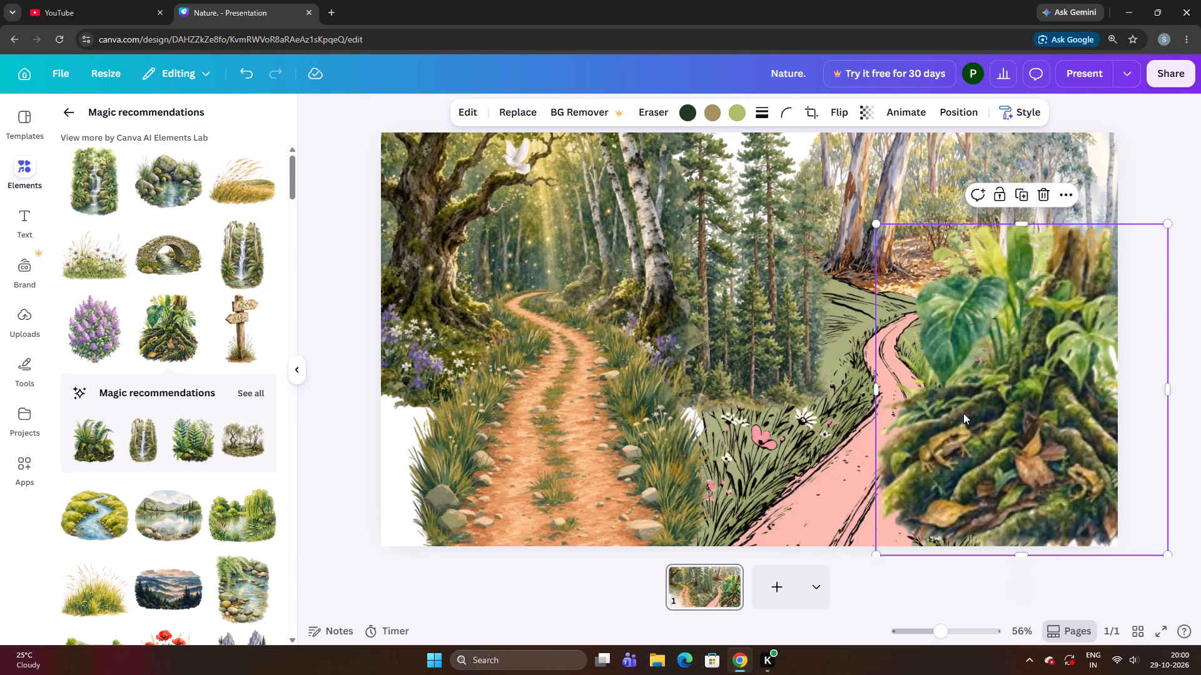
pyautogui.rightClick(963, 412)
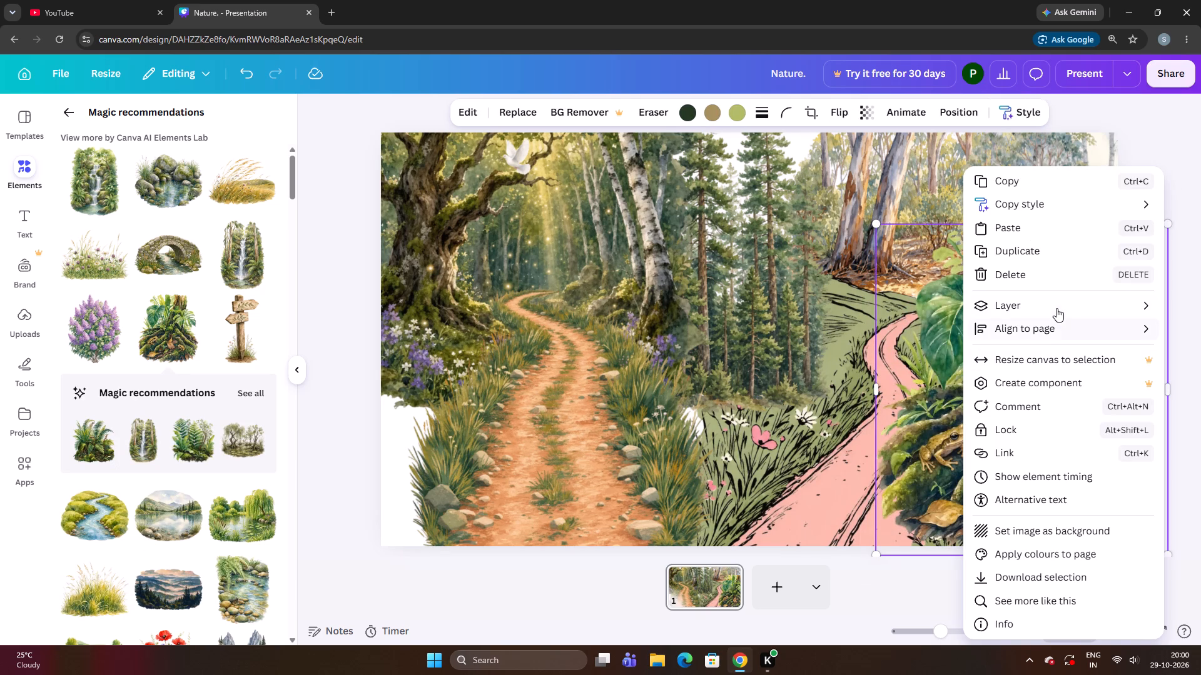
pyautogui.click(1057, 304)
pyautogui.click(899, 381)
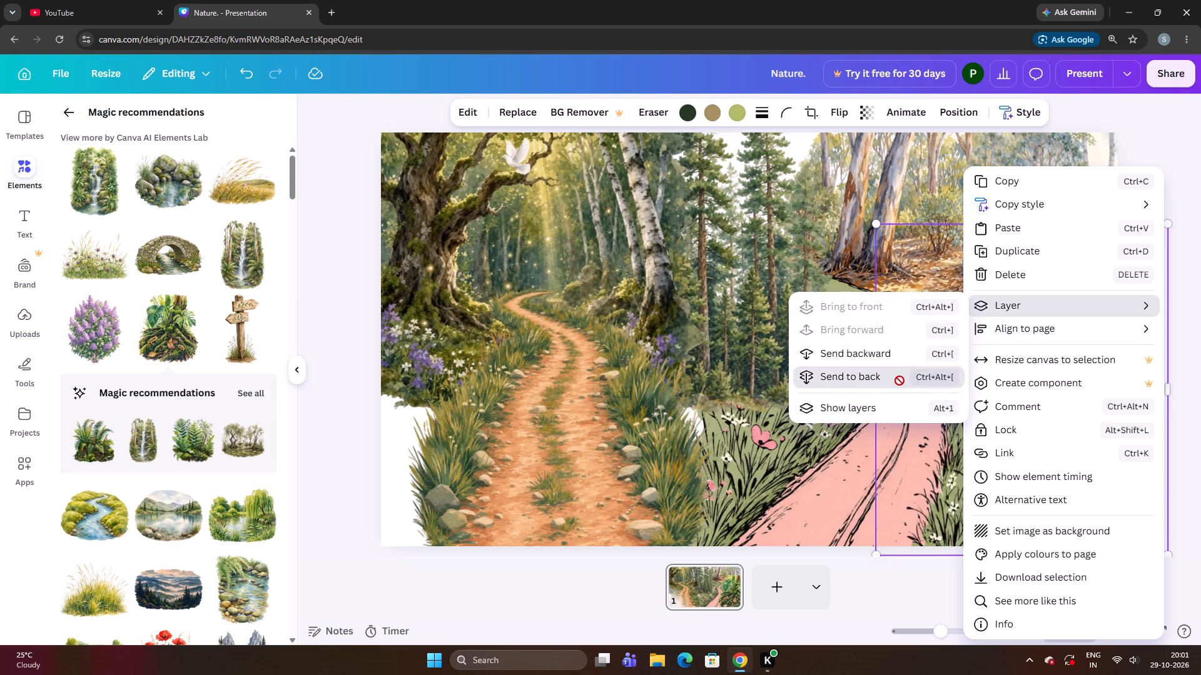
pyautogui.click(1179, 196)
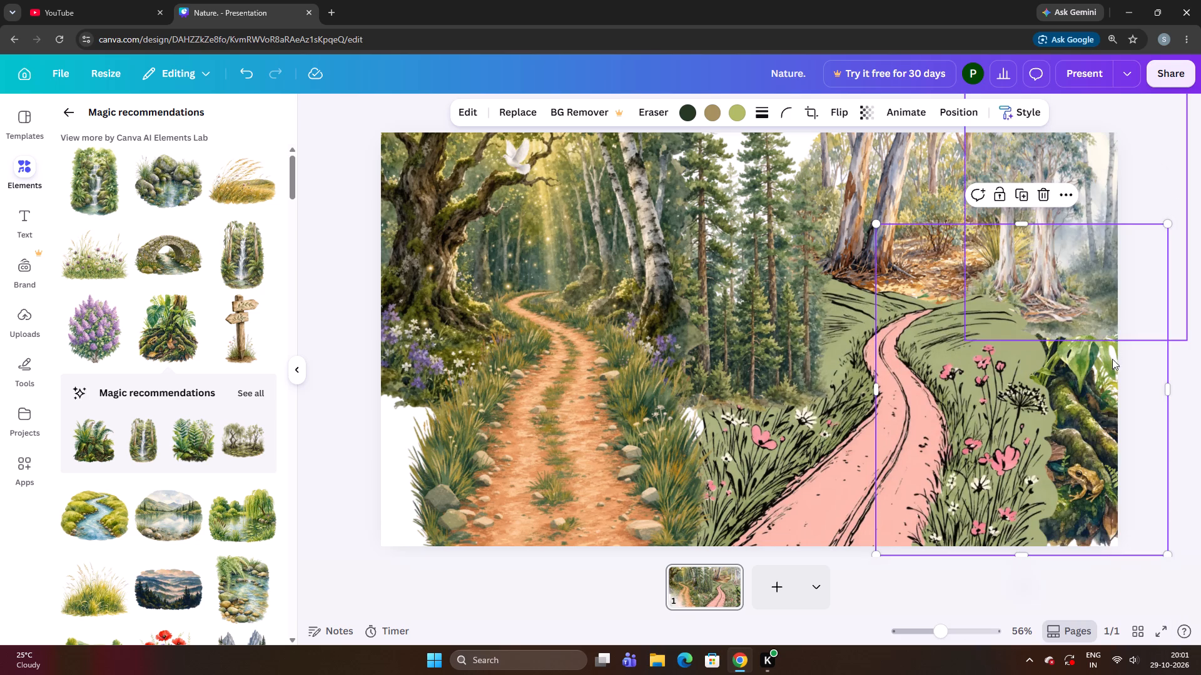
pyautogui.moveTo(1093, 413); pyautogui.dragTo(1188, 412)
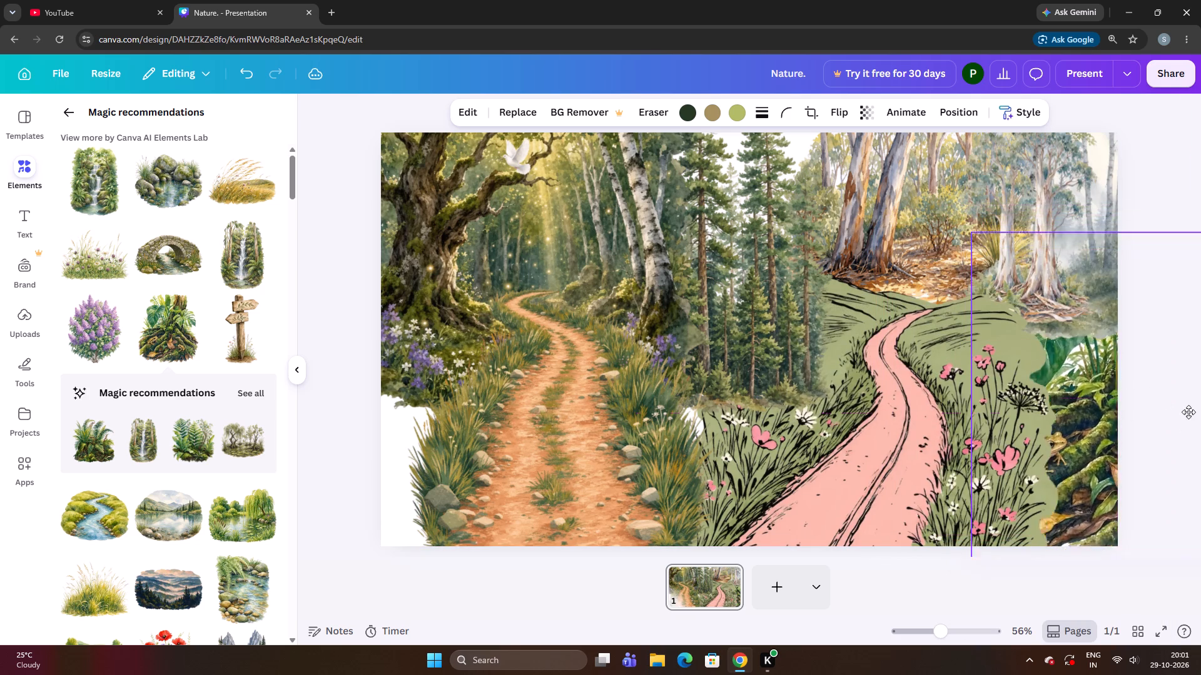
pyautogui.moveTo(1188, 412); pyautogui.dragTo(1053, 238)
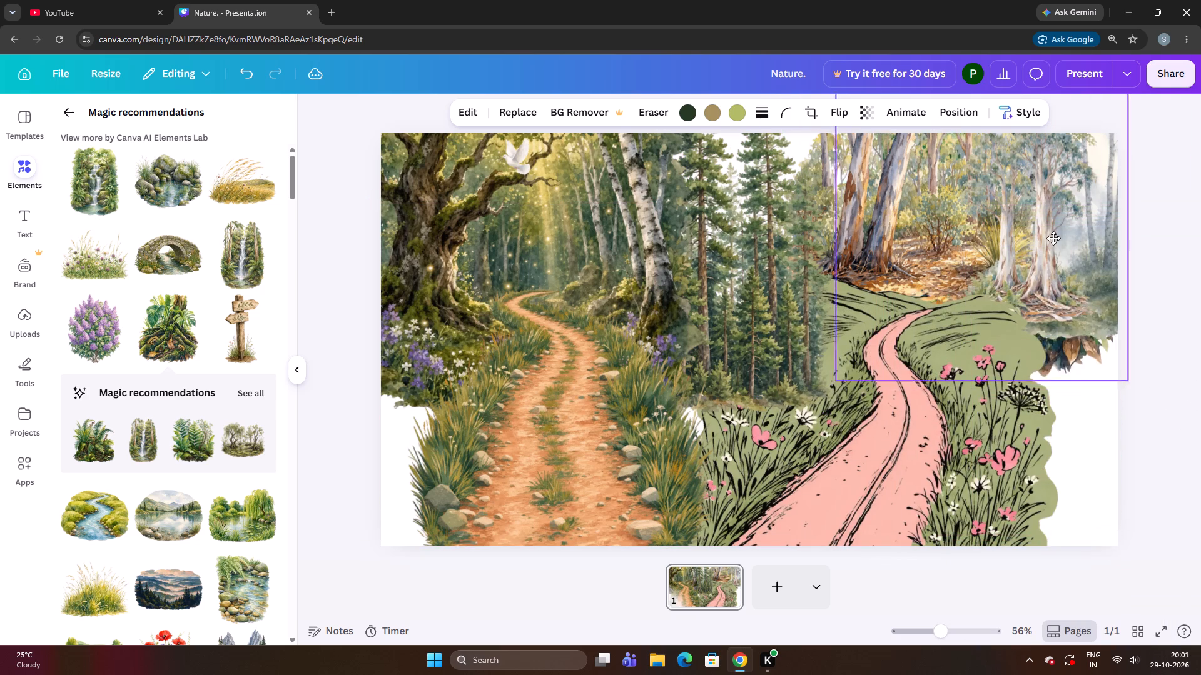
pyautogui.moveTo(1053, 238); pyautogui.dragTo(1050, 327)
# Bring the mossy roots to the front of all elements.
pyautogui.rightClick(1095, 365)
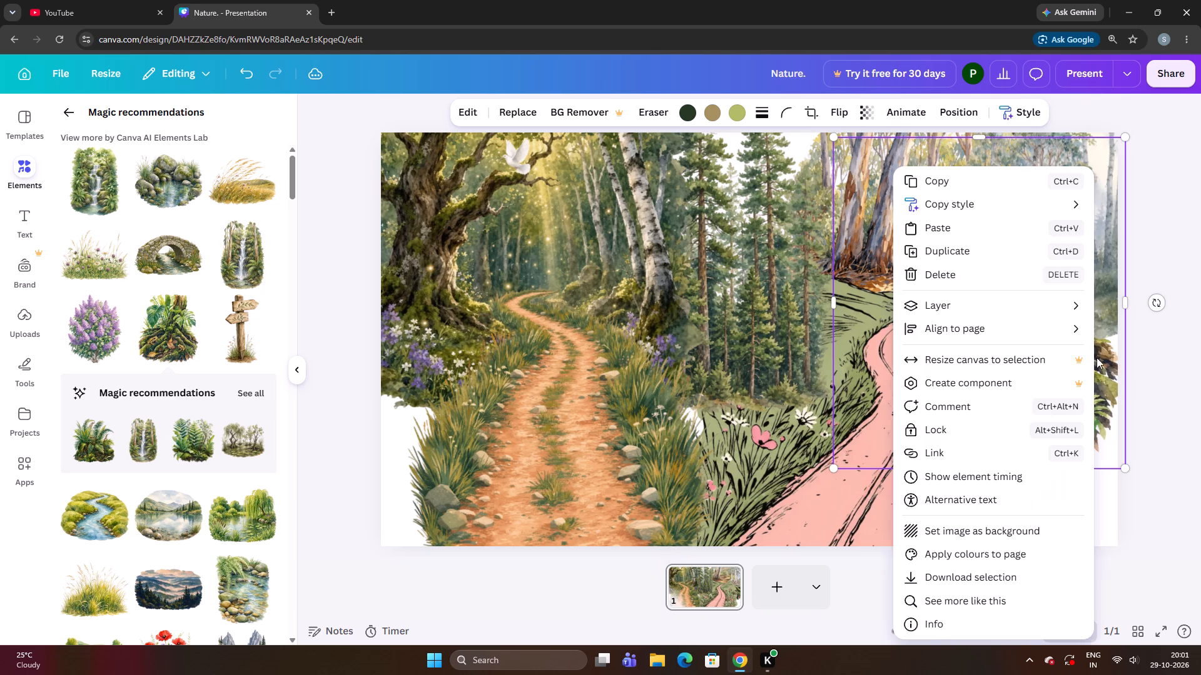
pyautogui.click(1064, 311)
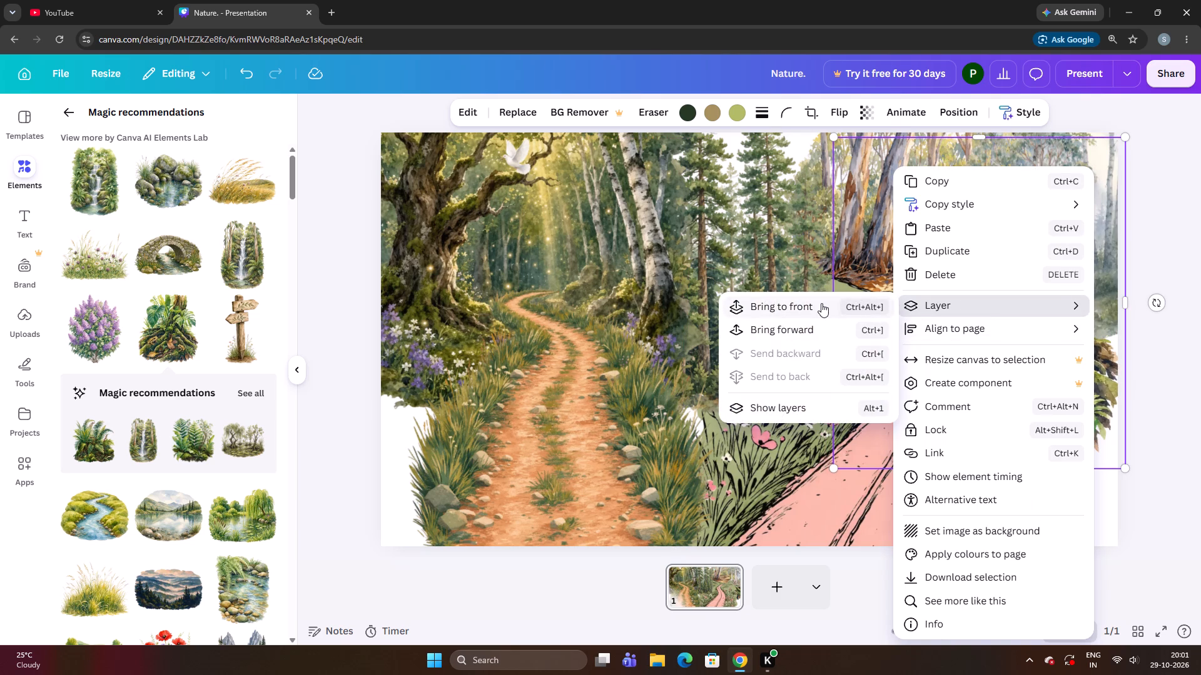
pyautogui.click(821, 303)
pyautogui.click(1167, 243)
# Reduce the mossy roots and place them at the slide's right edge over the pale eucalyptus trunks.
pyautogui.moveTo(1041, 337); pyautogui.dragTo(1043, 318)
pyautogui.moveTo(1127, 446); pyautogui.dragTo(980, 247)
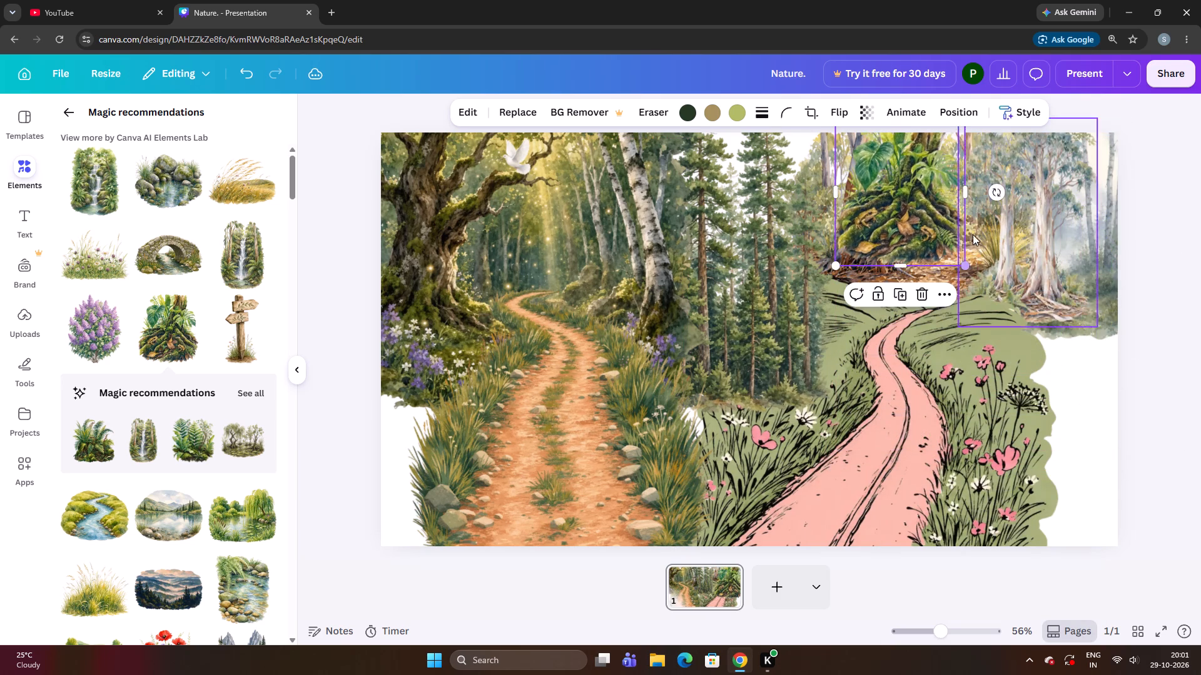
pyautogui.moveTo(924, 196); pyautogui.dragTo(1097, 270)
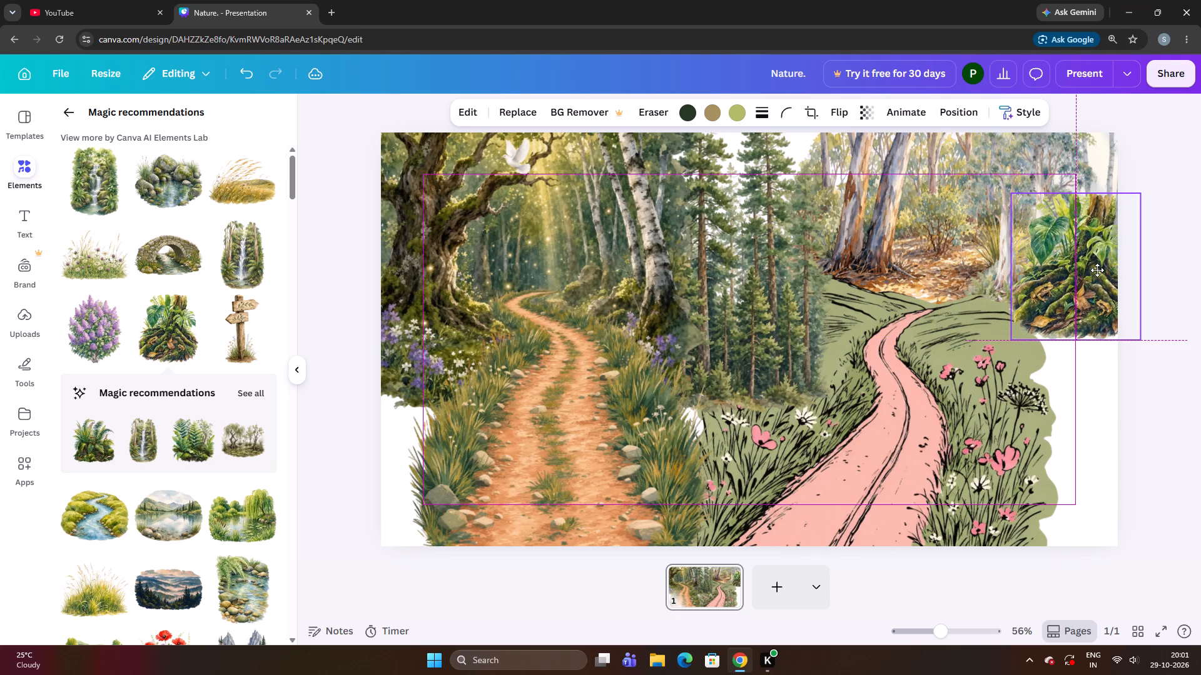
pyautogui.moveTo(1097, 270); pyautogui.dragTo(1076, 205)
pyautogui.moveTo(1117, 279); pyautogui.dragTo(1122, 300)
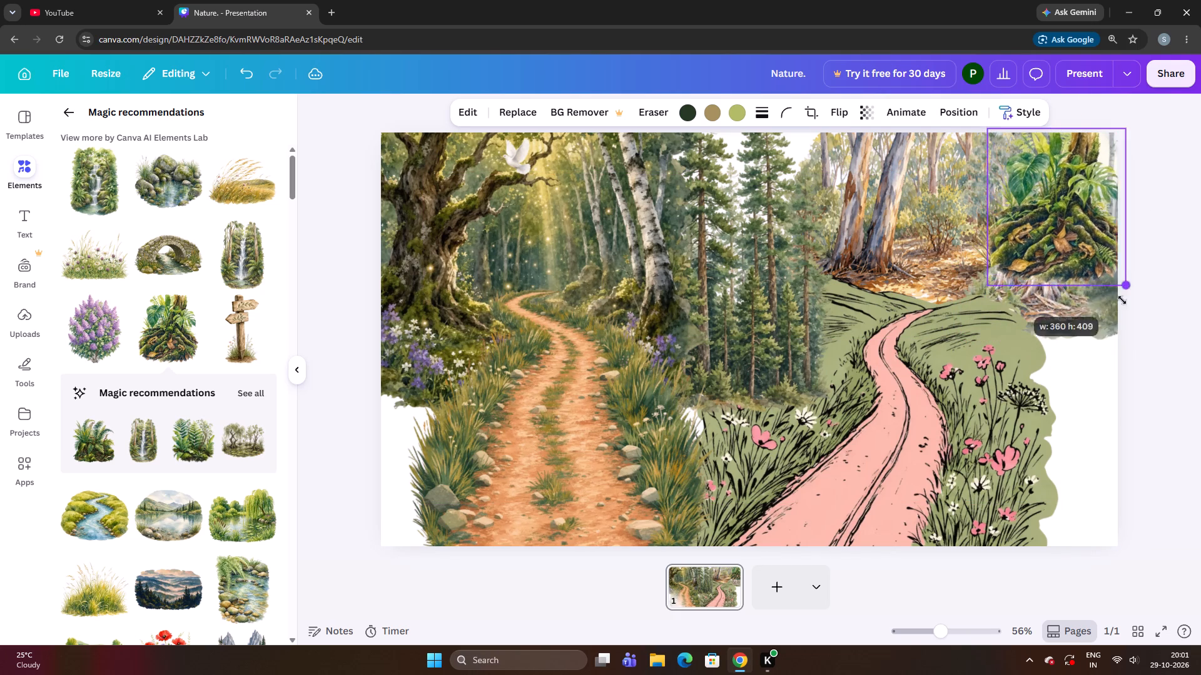
pyautogui.moveTo(1122, 300); pyautogui.dragTo(1135, 342)
pyautogui.moveTo(1102, 294); pyautogui.dragTo(1113, 309)
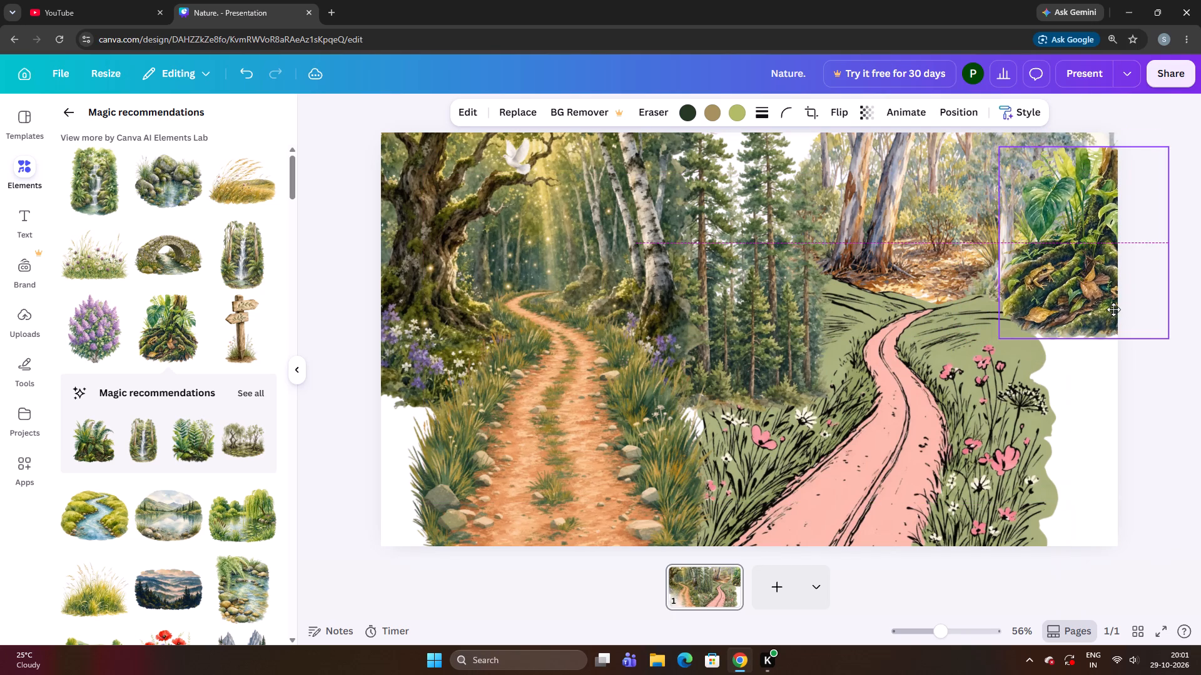
pyautogui.moveTo(1113, 309); pyautogui.dragTo(1111, 317)
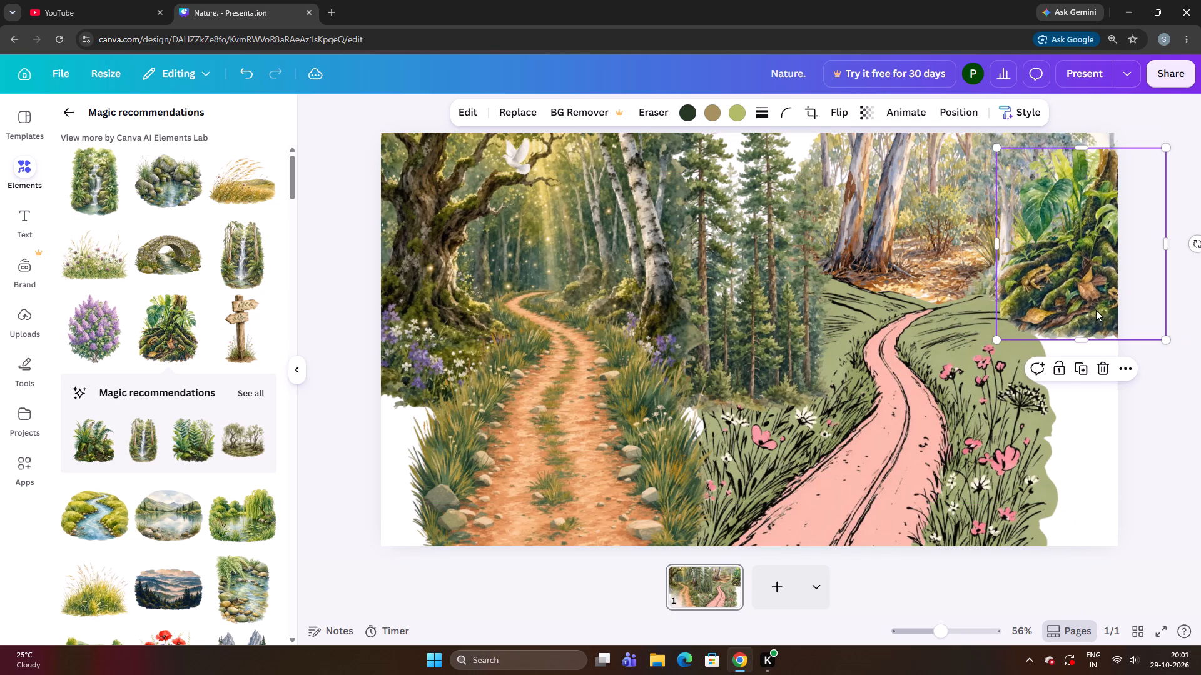
# Send the mossy roots backward one layer.
pyautogui.rightClick(1093, 307)
pyautogui.click(1073, 326)
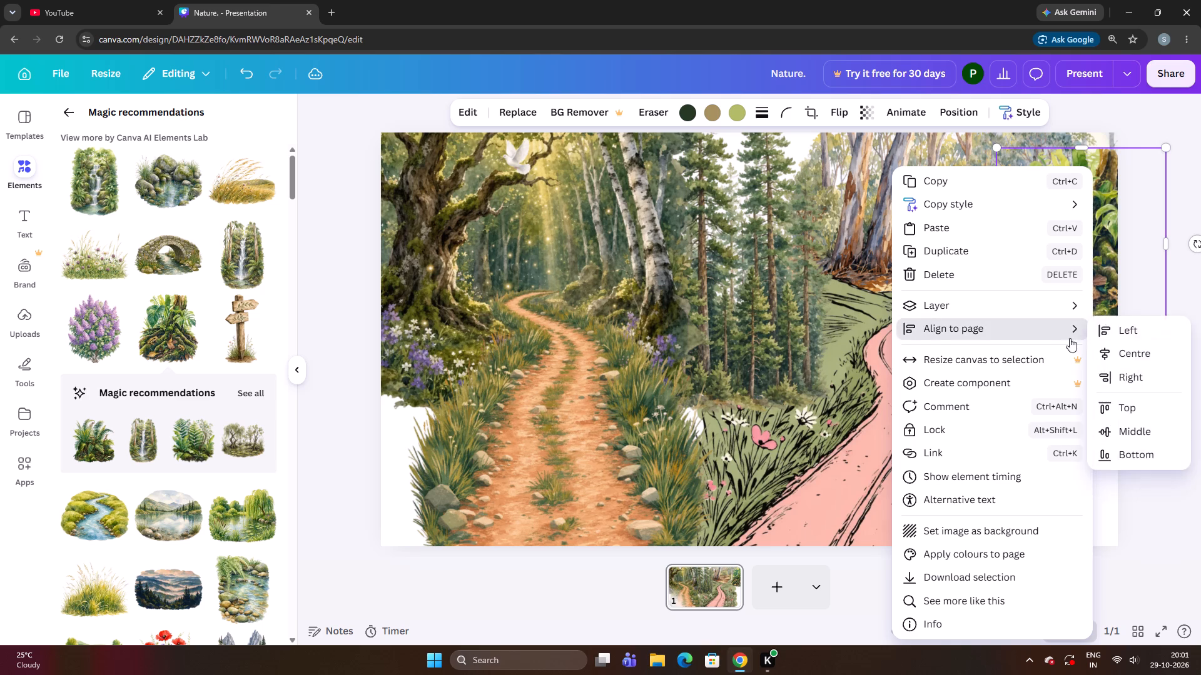
pyautogui.click(1000, 314)
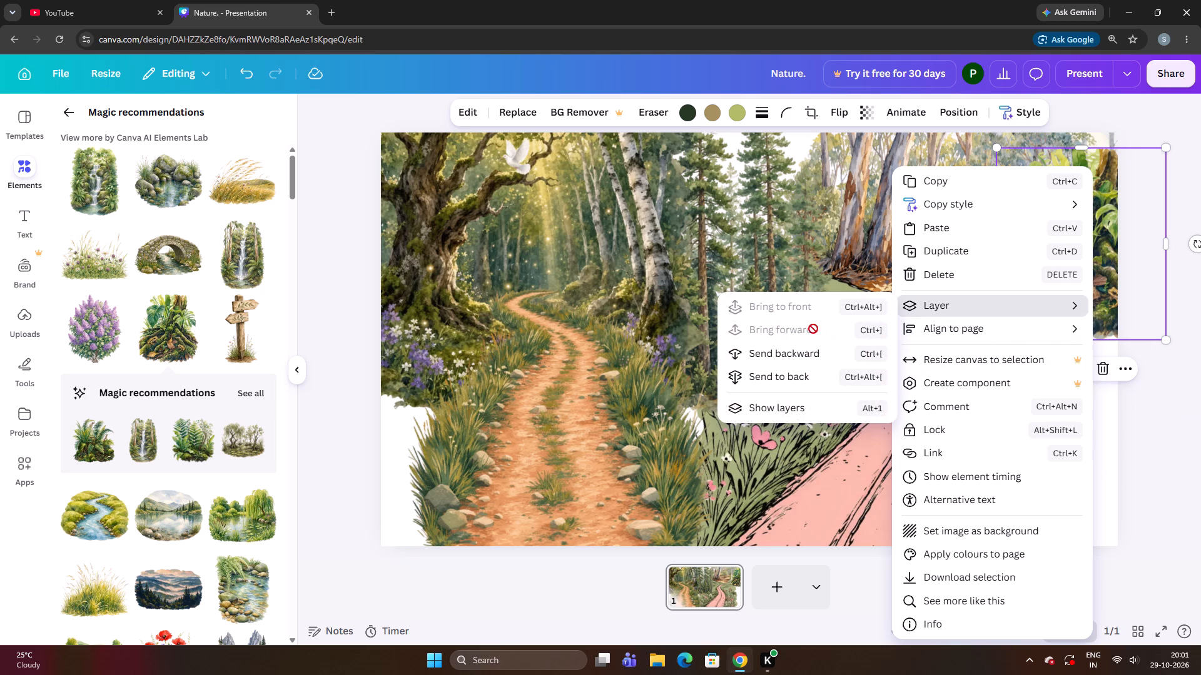
pyautogui.click(789, 357)
pyautogui.click(619, 354)
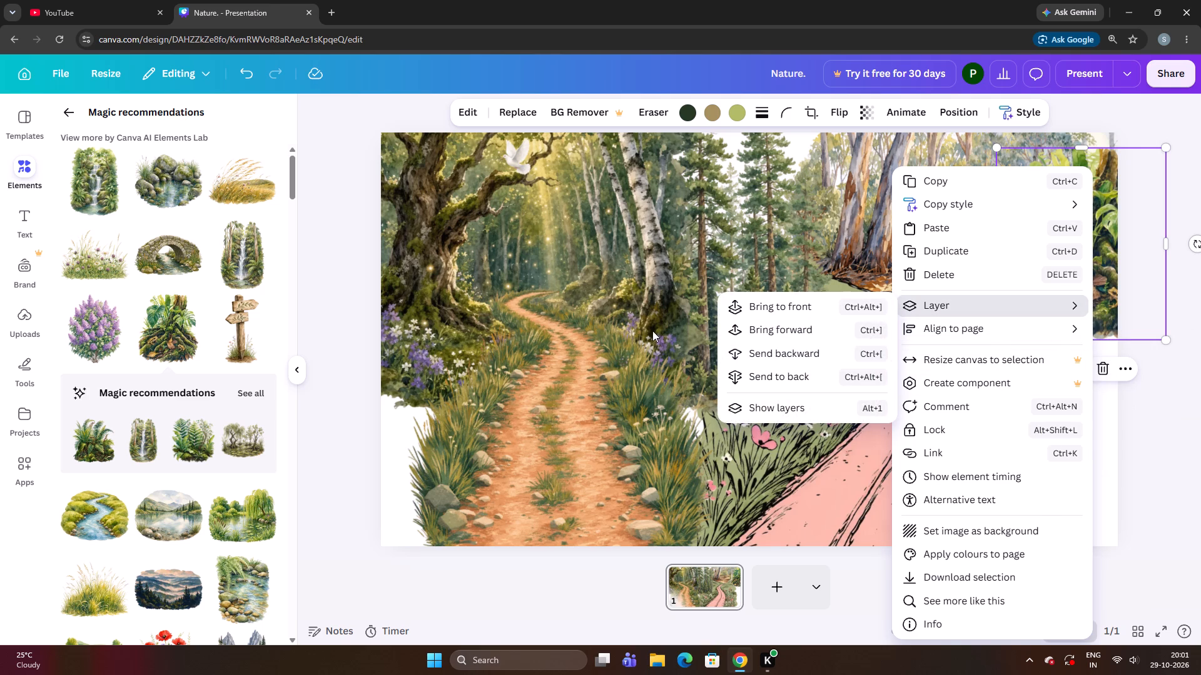
pyautogui.click(1045, 261)
# Shrink the mossy roots a little and lower them along the slide's right edge, beside the green hill.
pyautogui.click(1062, 255)
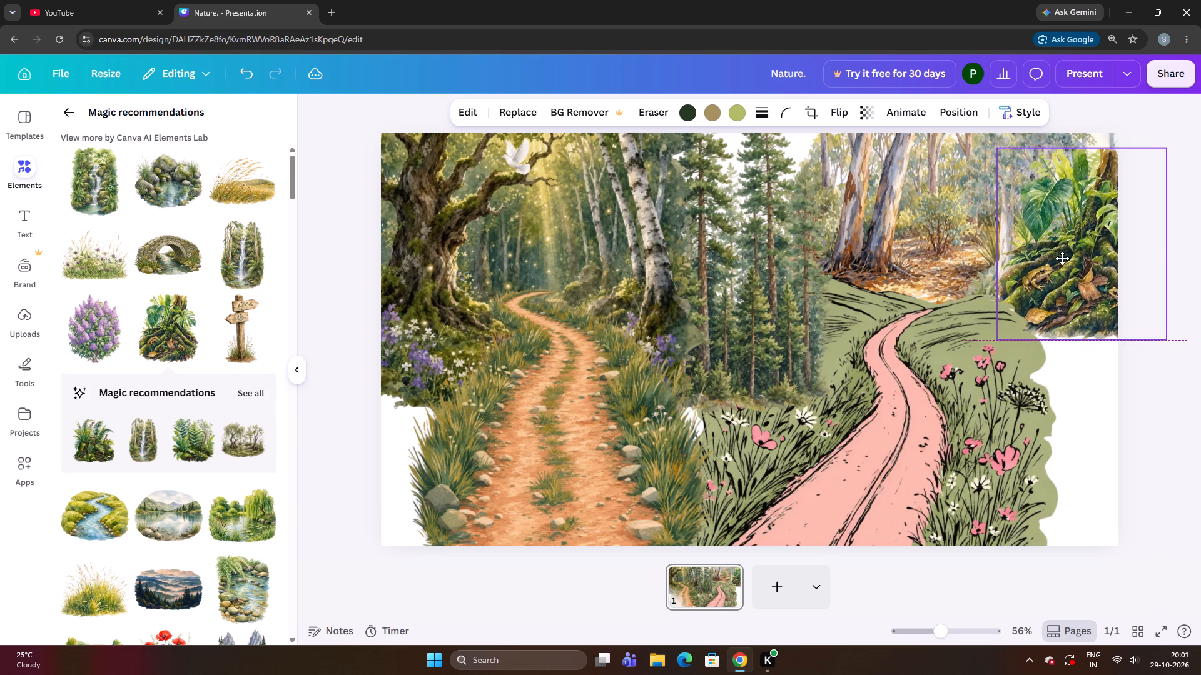
pyautogui.moveTo(1067, 254); pyautogui.dragTo(1065, 267)
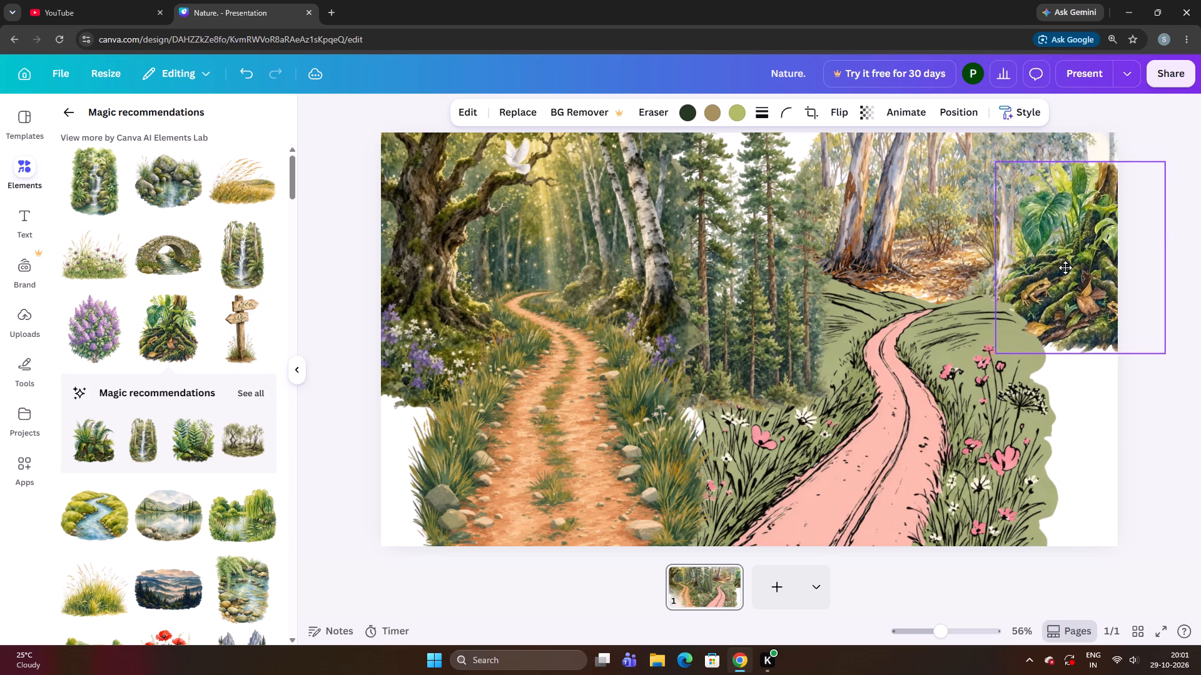
pyautogui.moveTo(1065, 267); pyautogui.dragTo(1064, 267)
pyautogui.moveTo(1156, 356); pyautogui.dragTo(1127, 326)
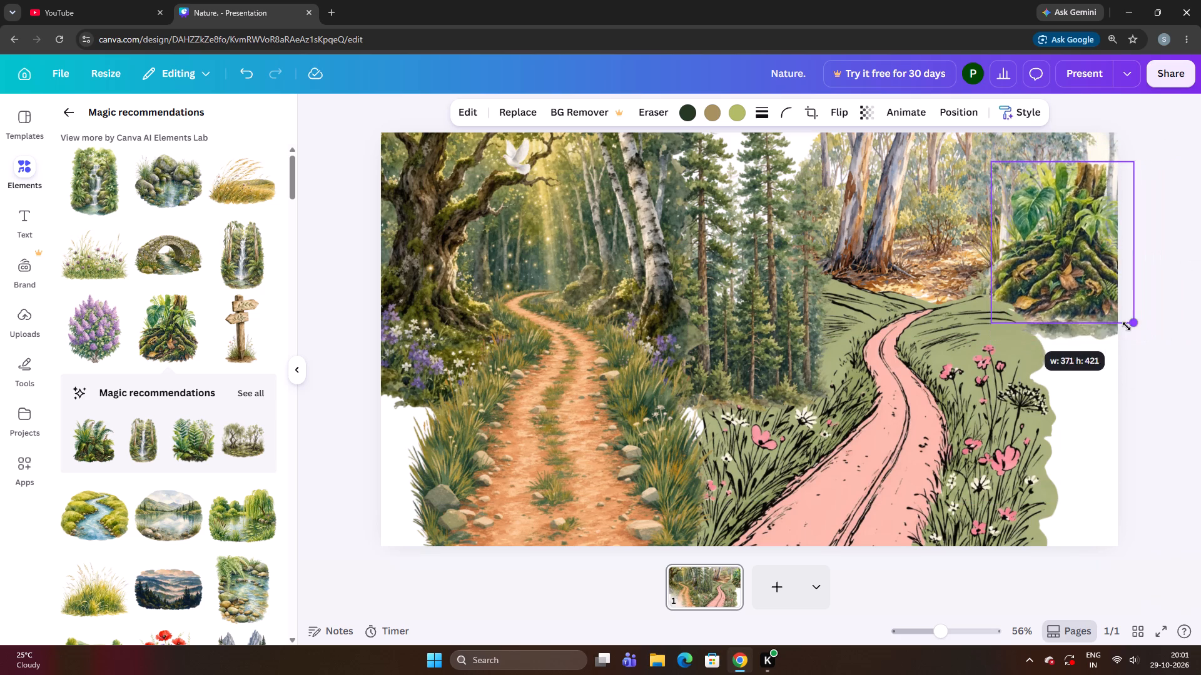
pyautogui.moveTo(1127, 326); pyautogui.dragTo(1123, 323)
pyautogui.moveTo(1085, 277); pyautogui.dragTo(1092, 302)
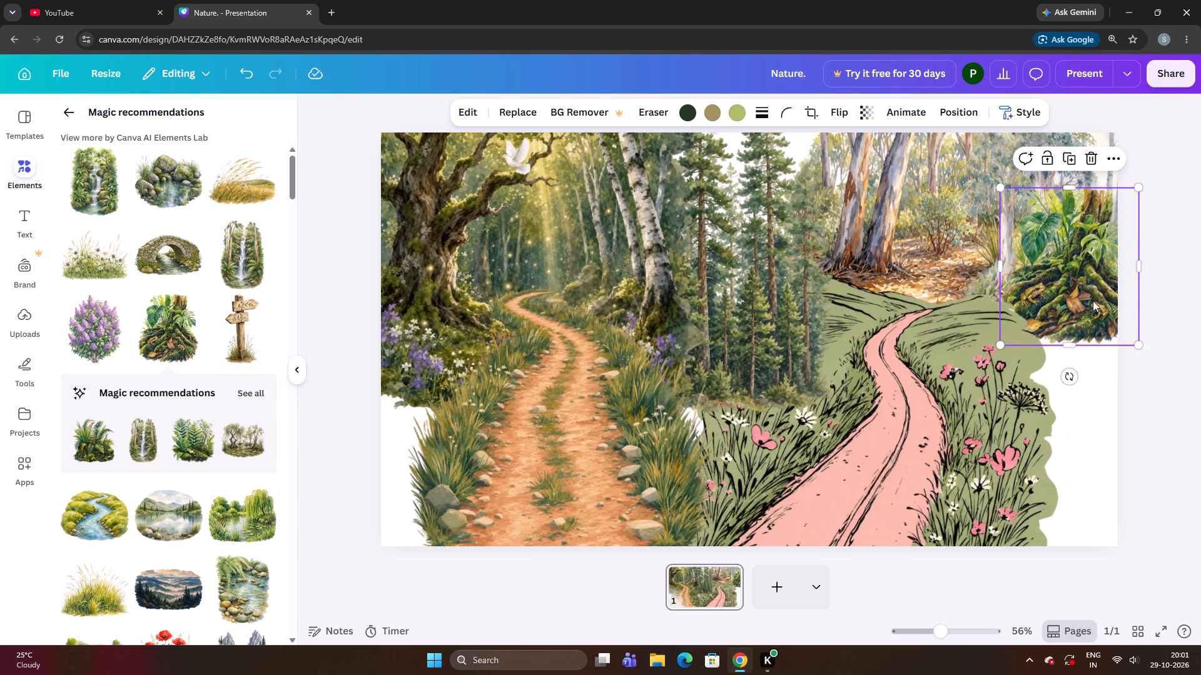
pyautogui.click(1078, 263)
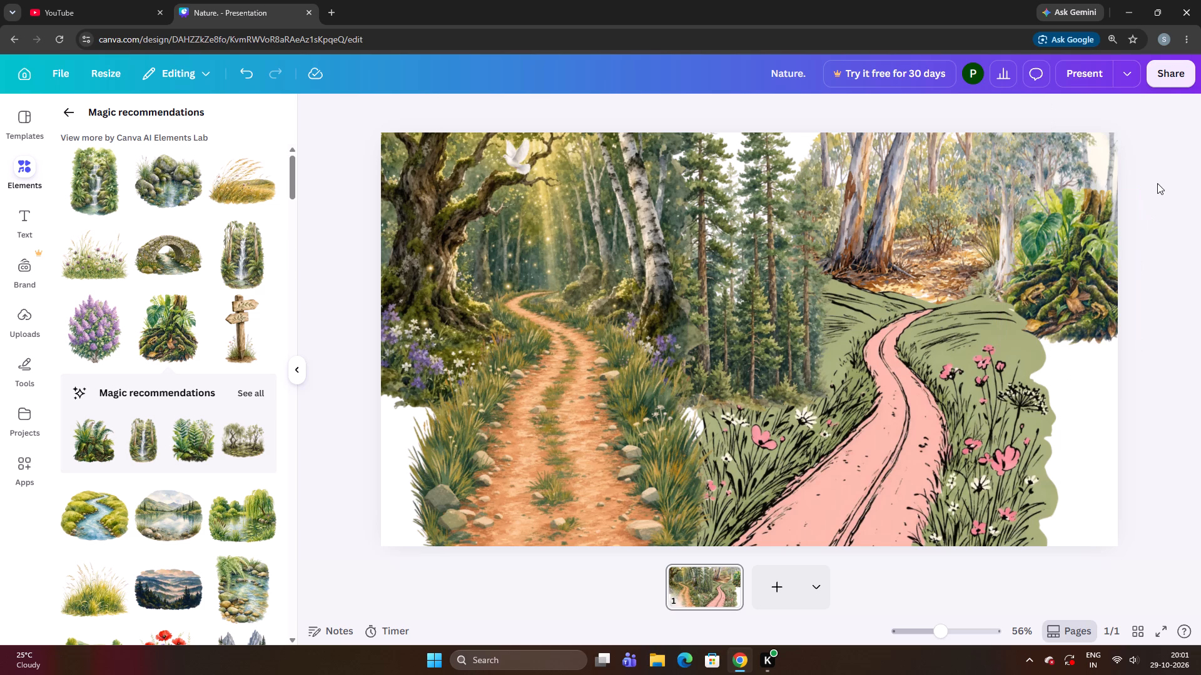
pyautogui.click(1158, 177)
# Rotate the mossy roots about 17° clockwise and enlarge them slightly over the slide's right edge.
pyautogui.click(1089, 326)
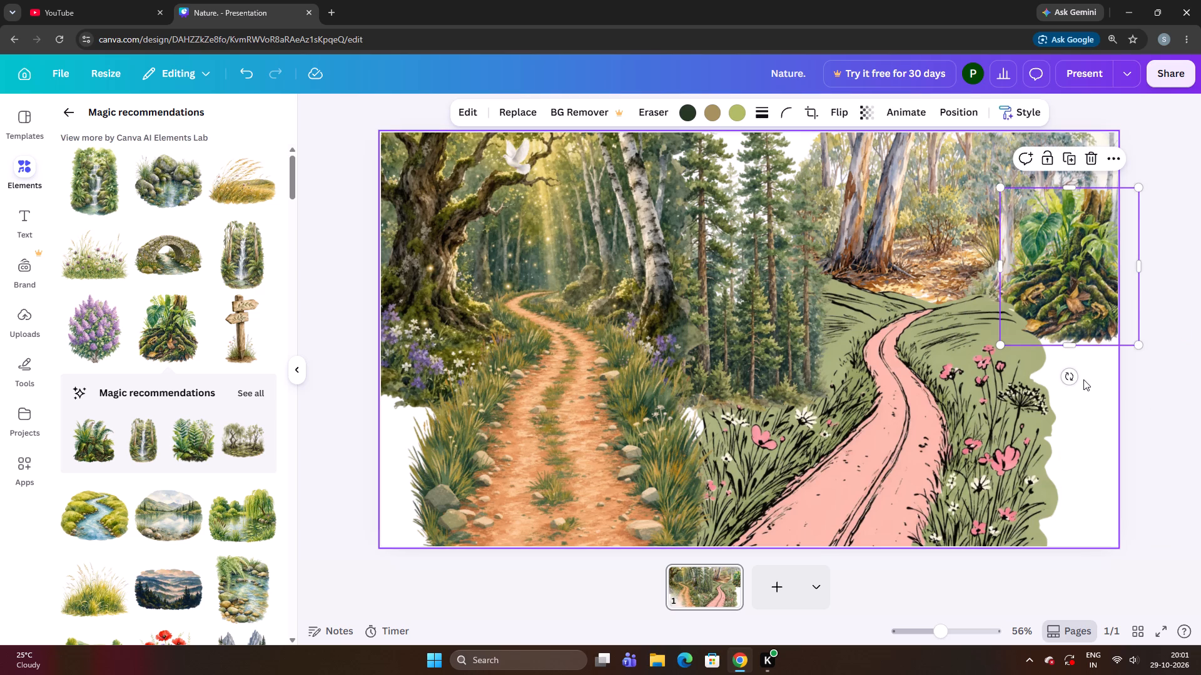
pyautogui.moveTo(1075, 380); pyautogui.dragTo(1037, 389)
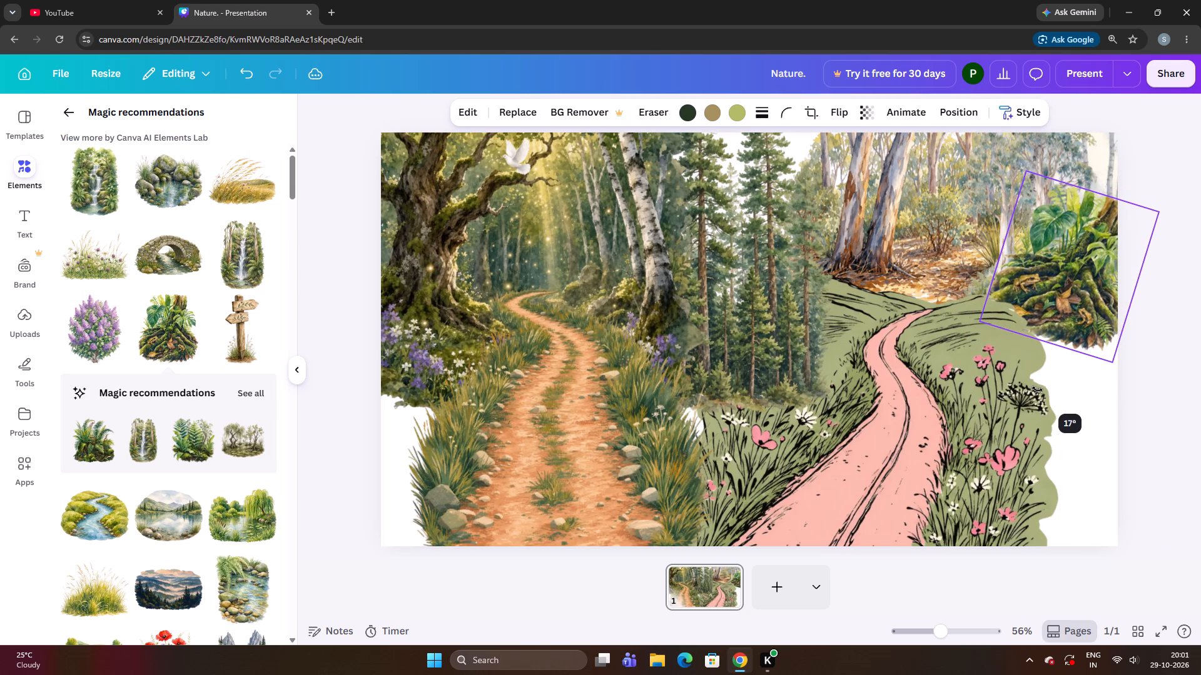
pyautogui.moveTo(1037, 389); pyautogui.dragTo(1037, 390)
pyautogui.moveTo(1113, 364); pyautogui.dragTo(1118, 378)
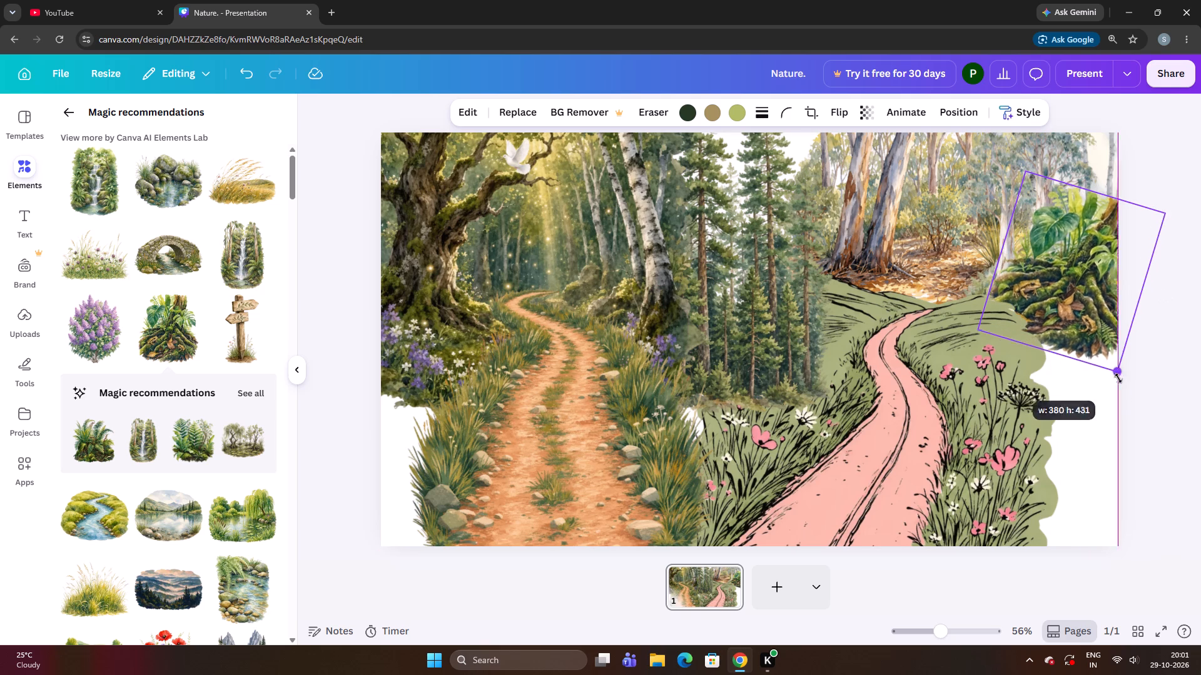
pyautogui.moveTo(1118, 378); pyautogui.dragTo(1118, 379)
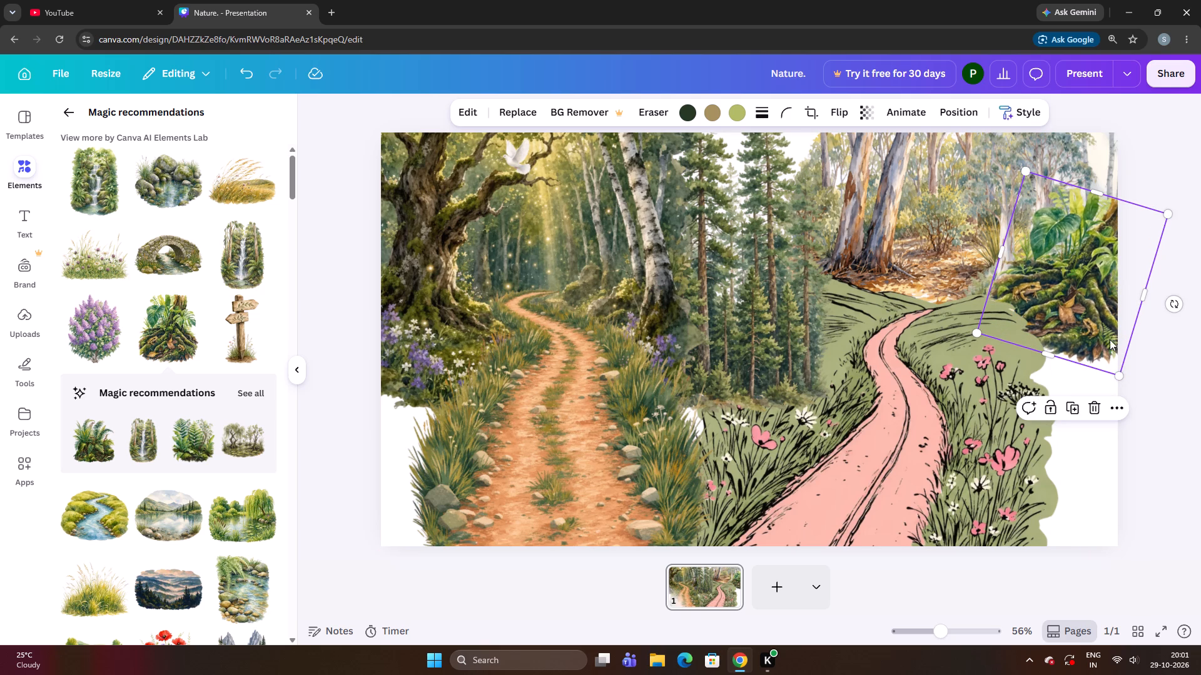
pyautogui.moveTo(1117, 372); pyautogui.dragTo(1120, 383)
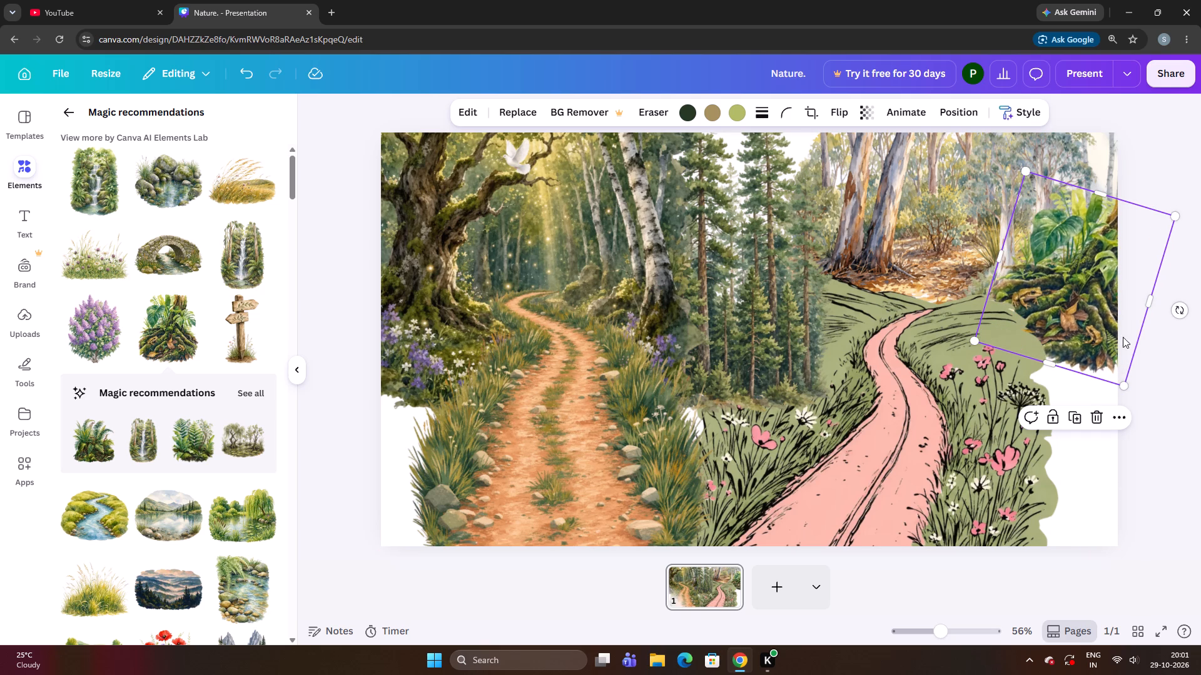
pyautogui.click(1179, 134)
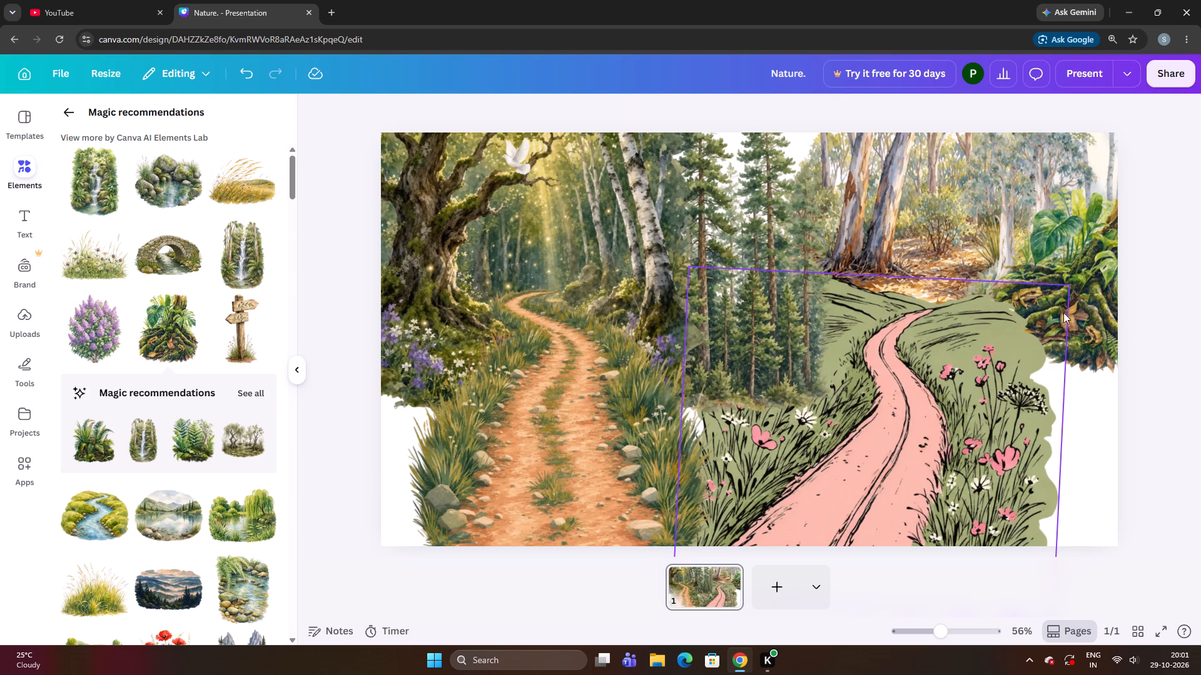
pyautogui.click(1140, 331)
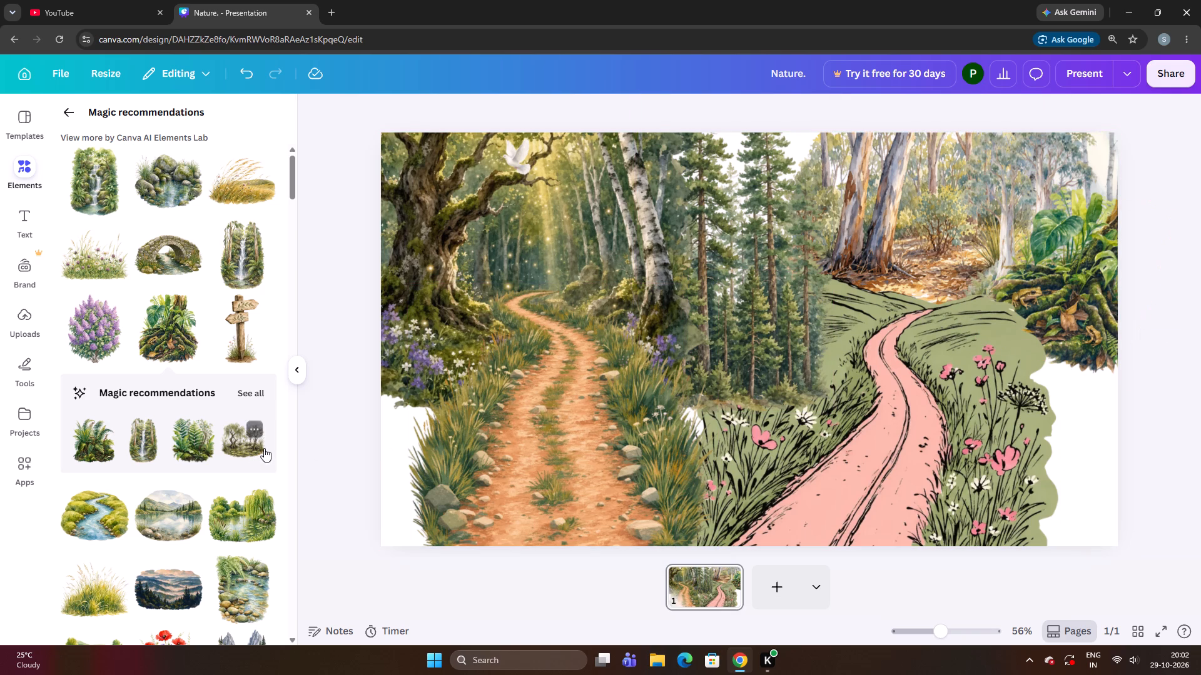
# Add the recommended swamp element with lily pads and place it, slightly enlarged, over the slide's lower-left area across the dirt path.
pyautogui.click(233, 460)
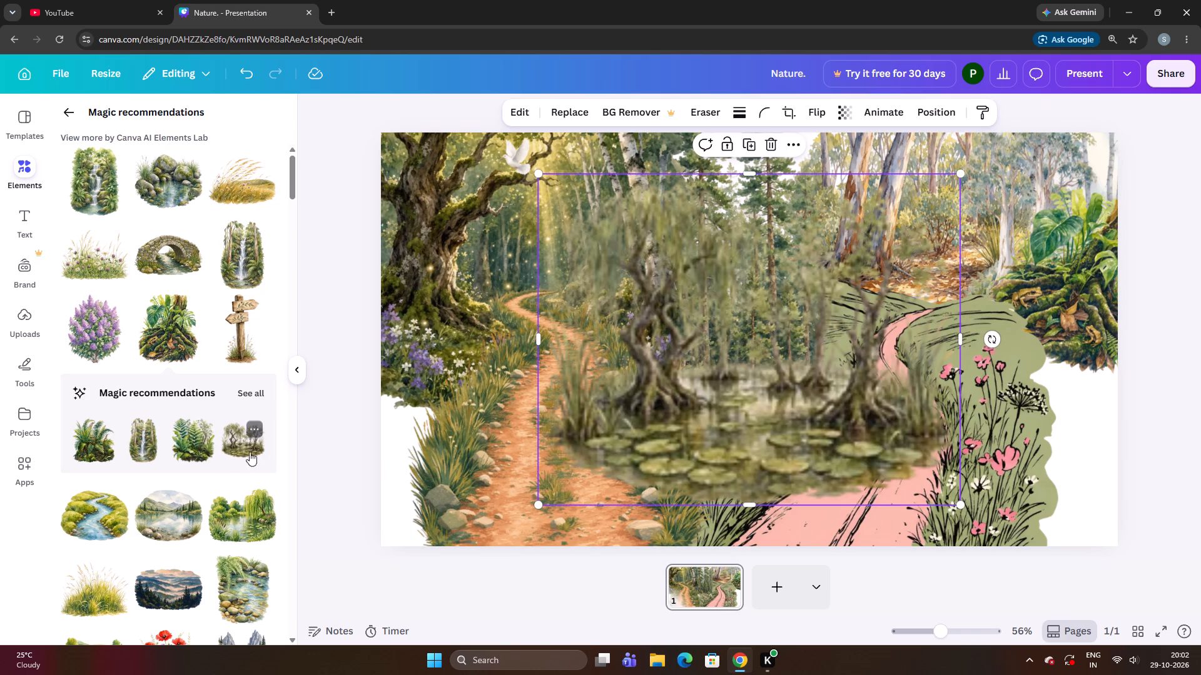
pyautogui.moveTo(600, 394); pyautogui.dragTo(819, 252)
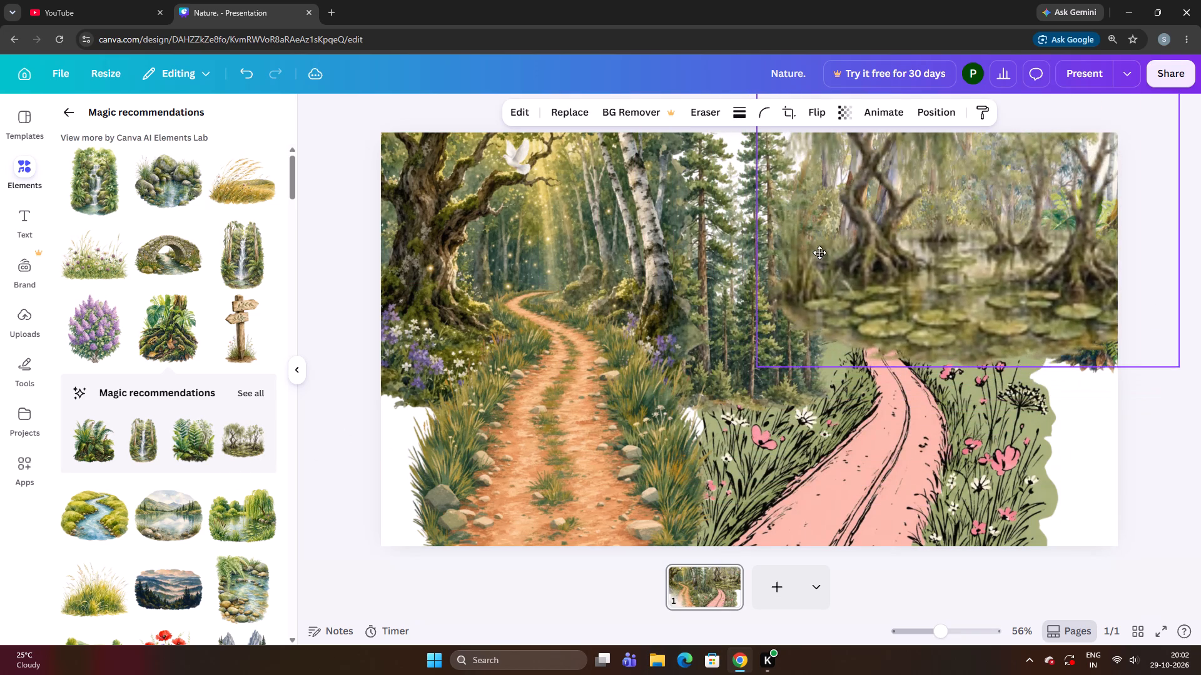
pyautogui.moveTo(819, 252); pyautogui.dragTo(752, 261)
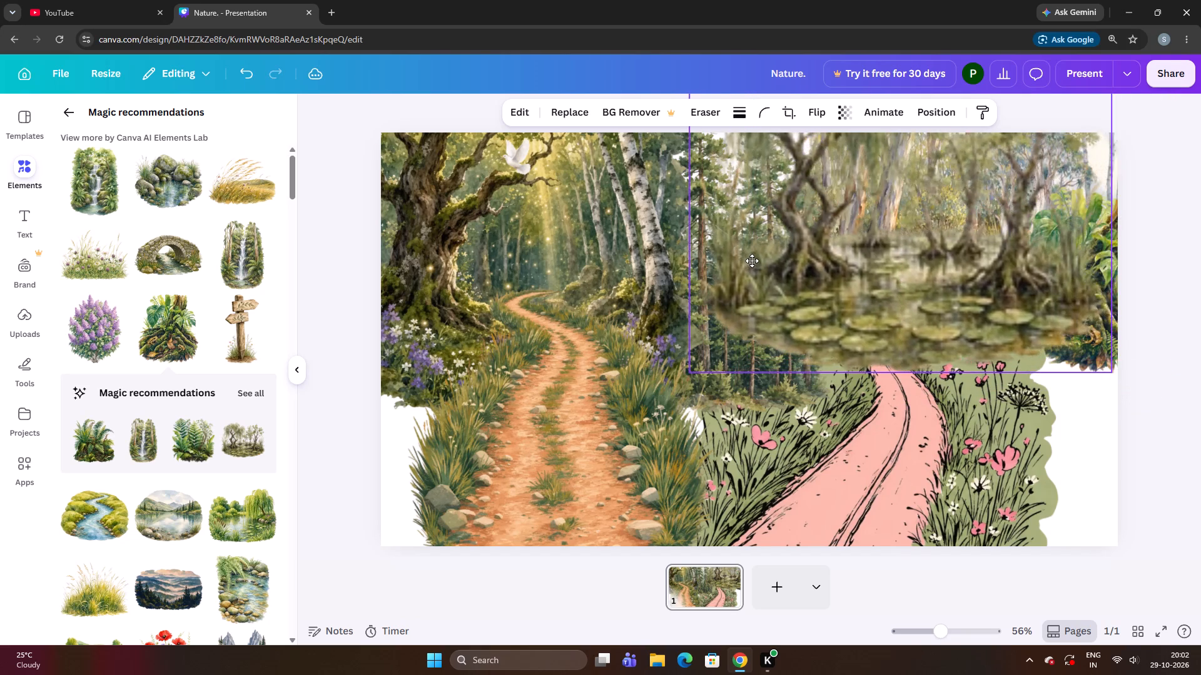
pyautogui.moveTo(752, 261); pyautogui.dragTo(612, 346)
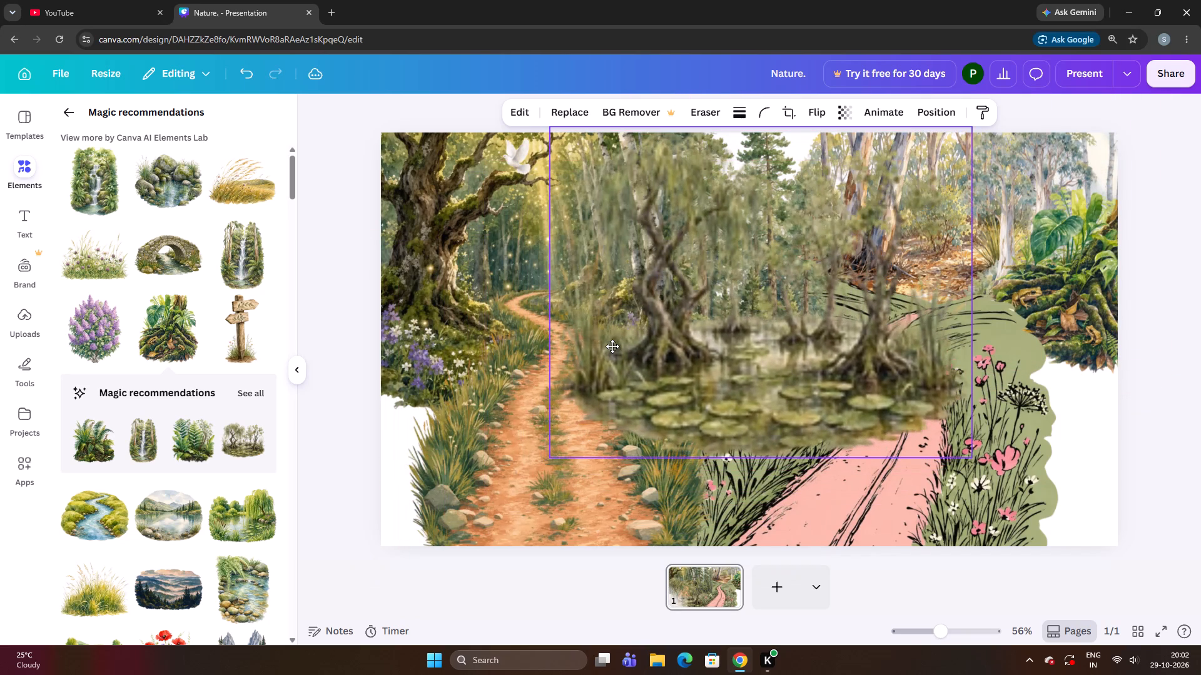
pyautogui.moveTo(612, 346); pyautogui.dragTo(372, 451)
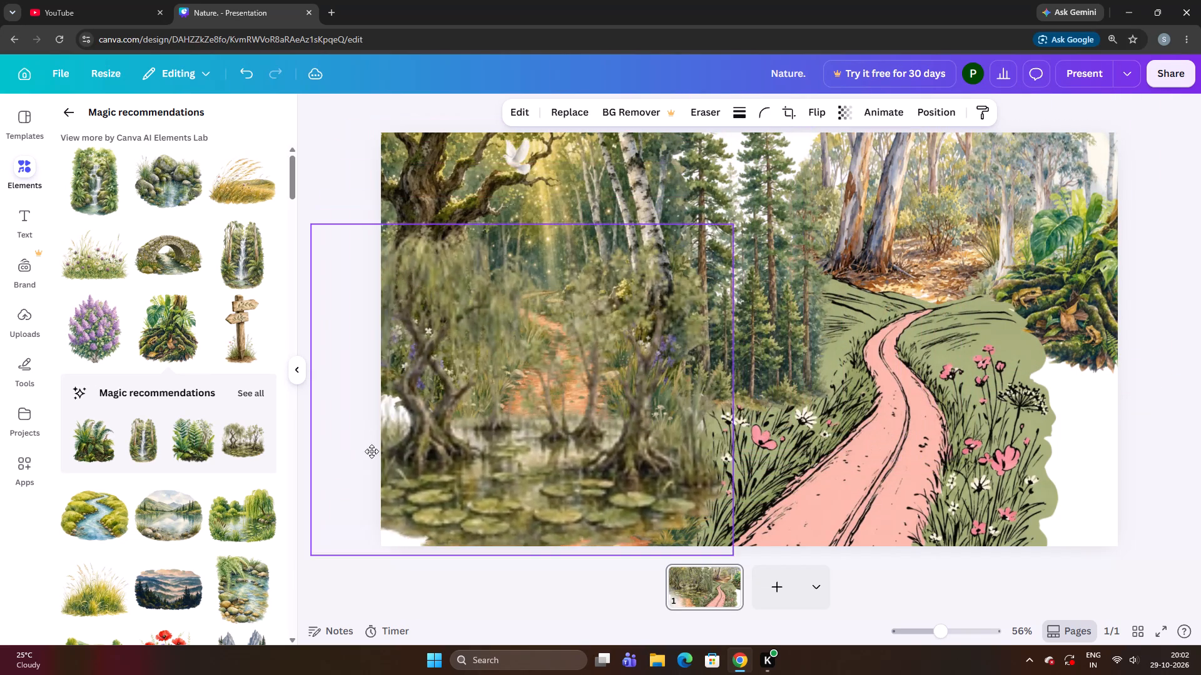
pyautogui.moveTo(372, 451); pyautogui.dragTo(156, 444)
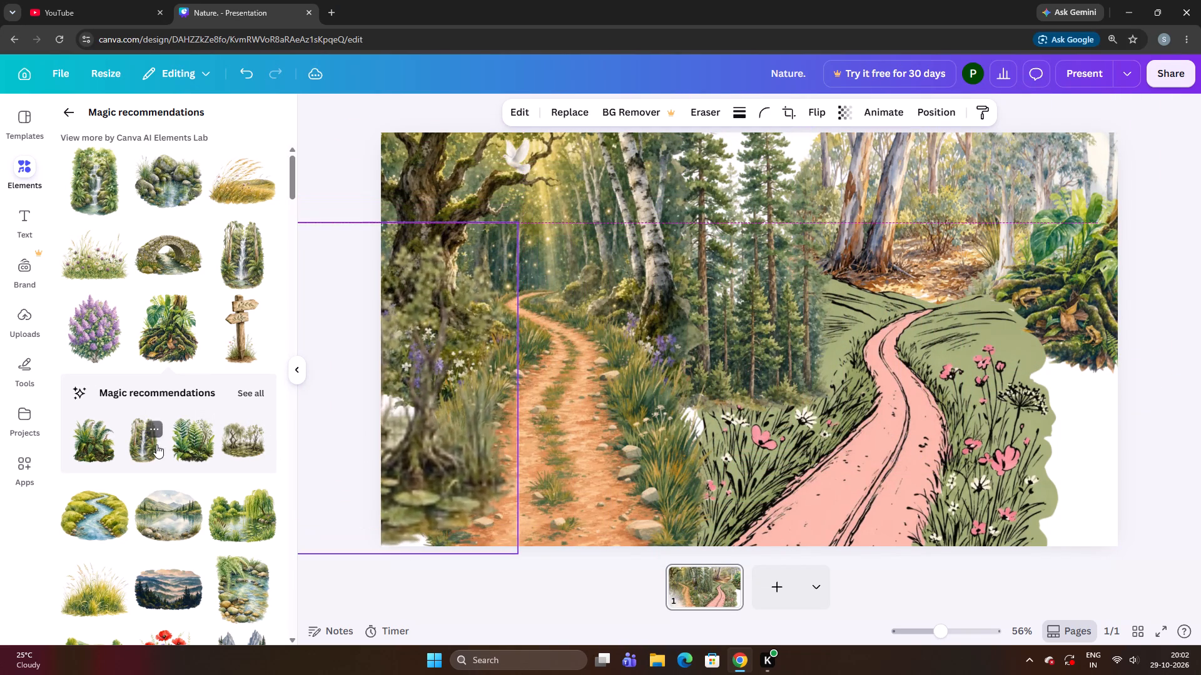
pyautogui.moveTo(156, 444); pyautogui.dragTo(323, 437)
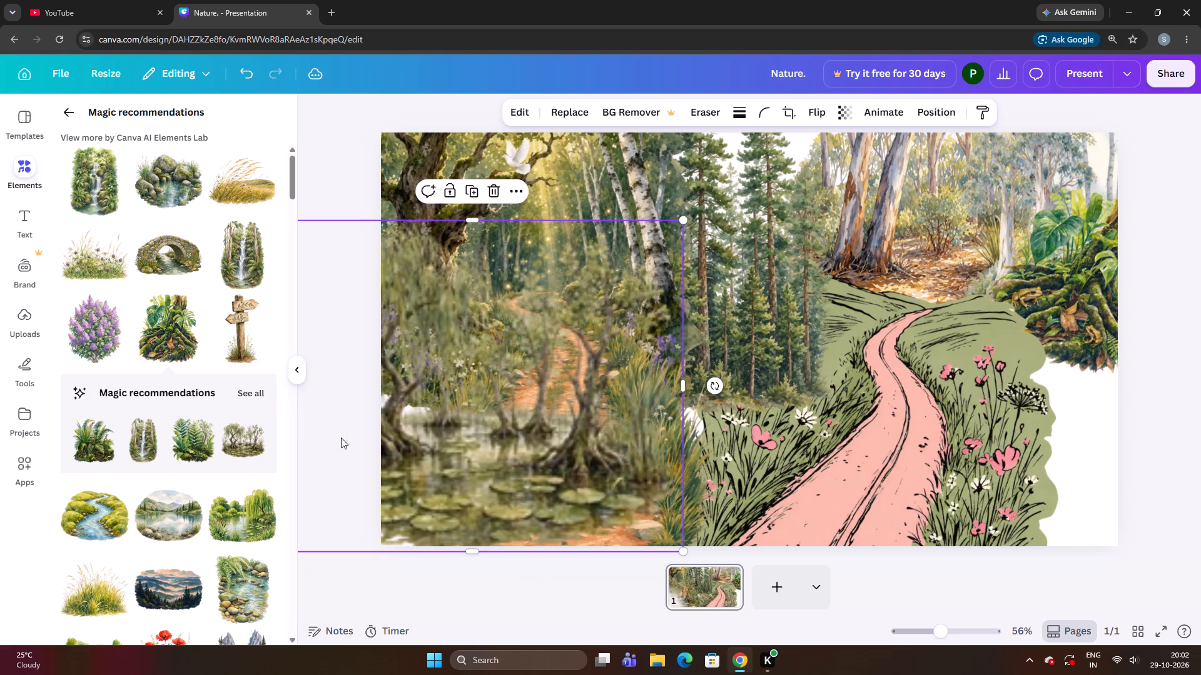
pyautogui.moveTo(460, 469); pyautogui.dragTo(460, 454)
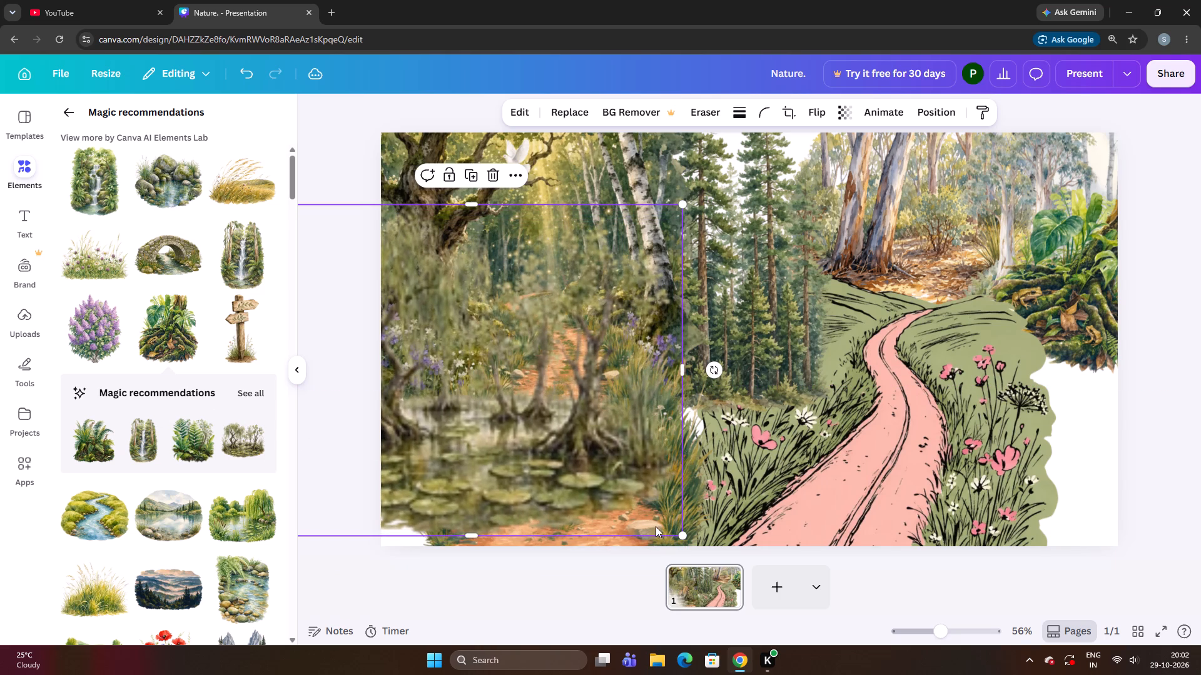
pyautogui.moveTo(681, 531); pyautogui.dragTo(702, 545)
pyautogui.moveTo(677, 521); pyautogui.dragTo(671, 516)
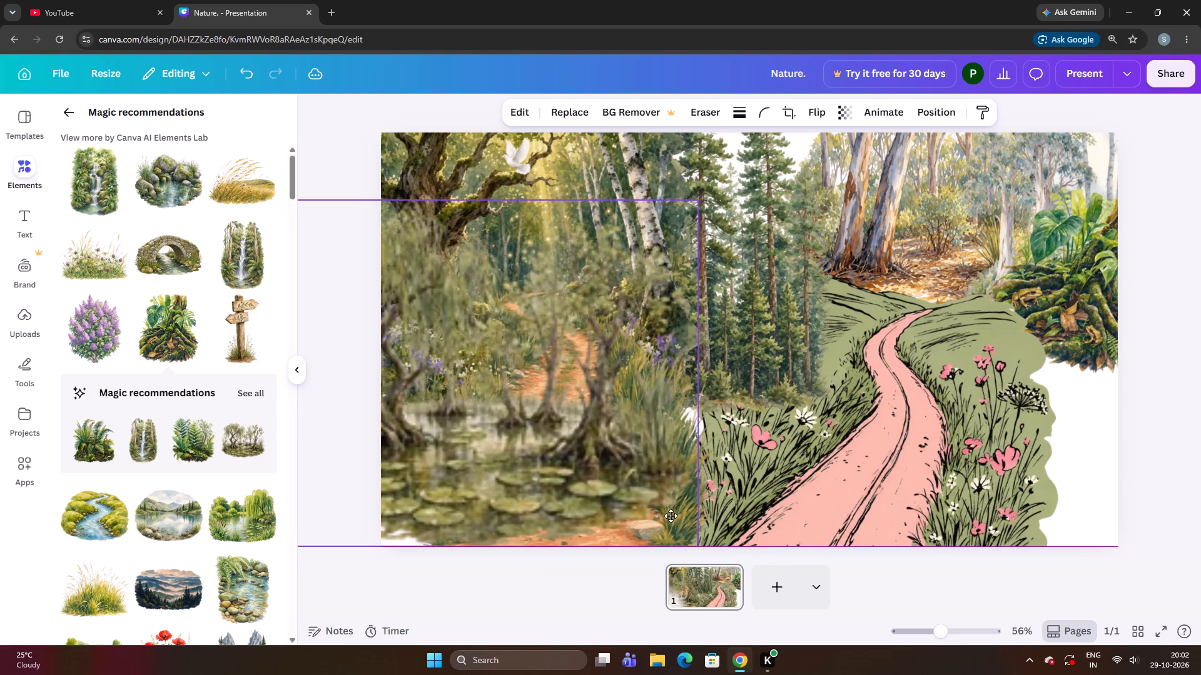
pyautogui.moveTo(671, 516); pyautogui.dragTo(670, 515)
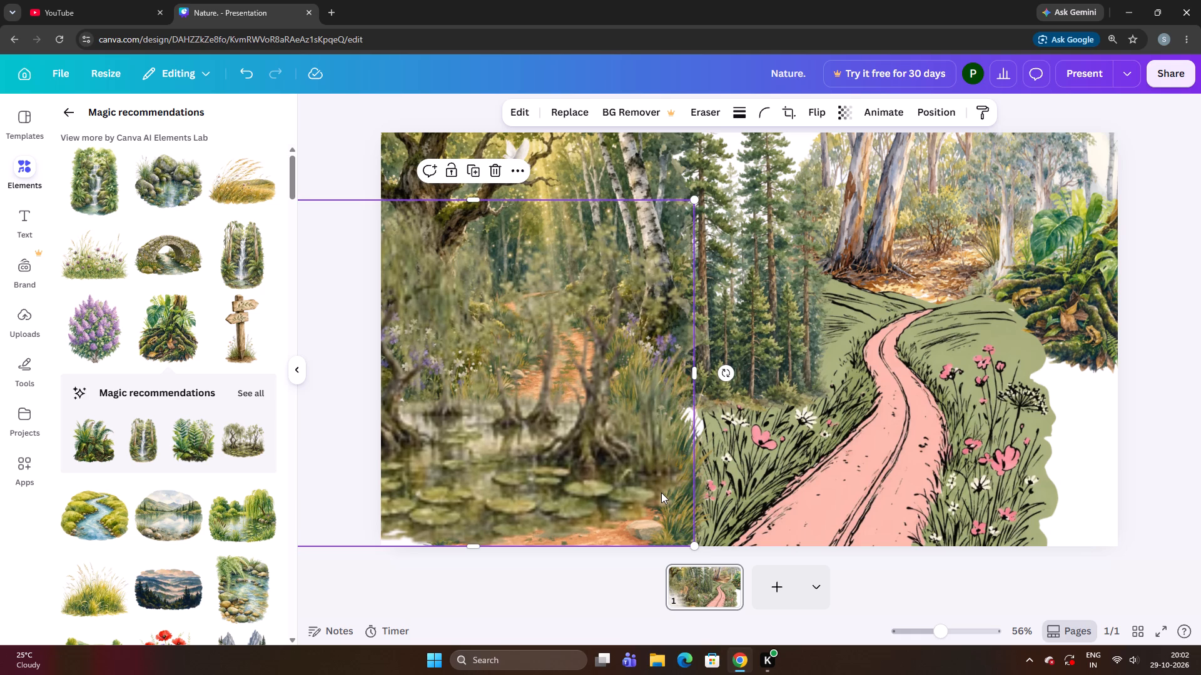
# Send the swamp backward one layer, behind the dirt path.
pyautogui.click(543, 334)
pyautogui.rightClick(539, 331)
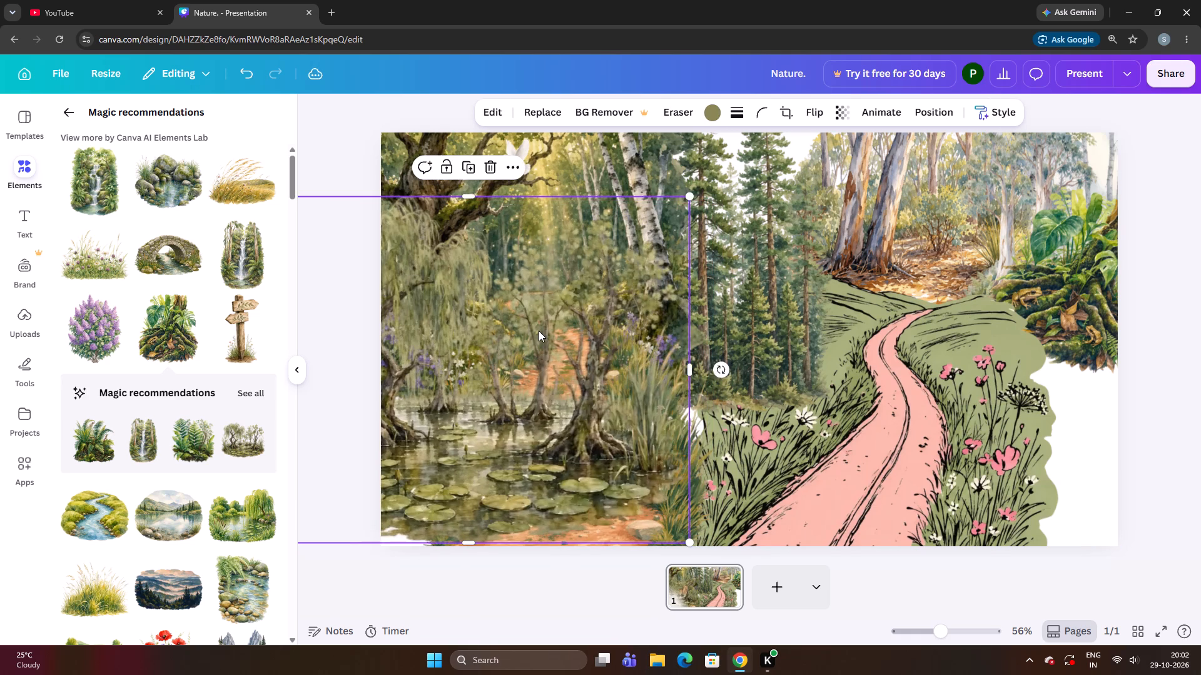
pyautogui.click(612, 302)
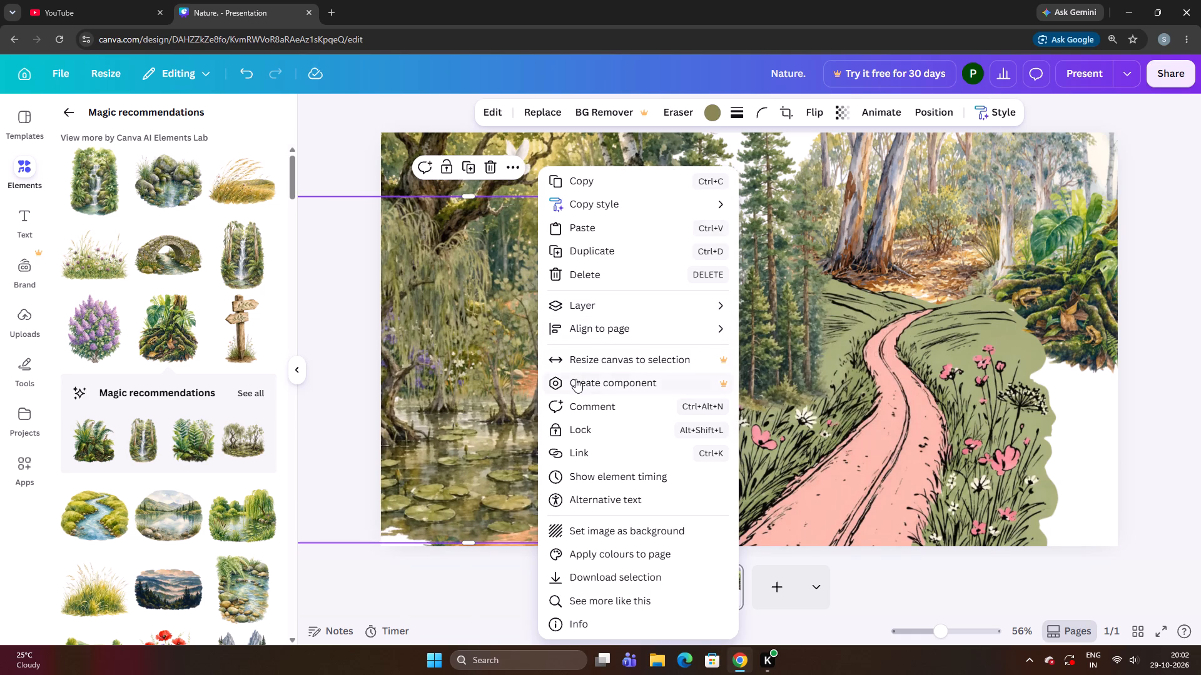
pyautogui.click(693, 311)
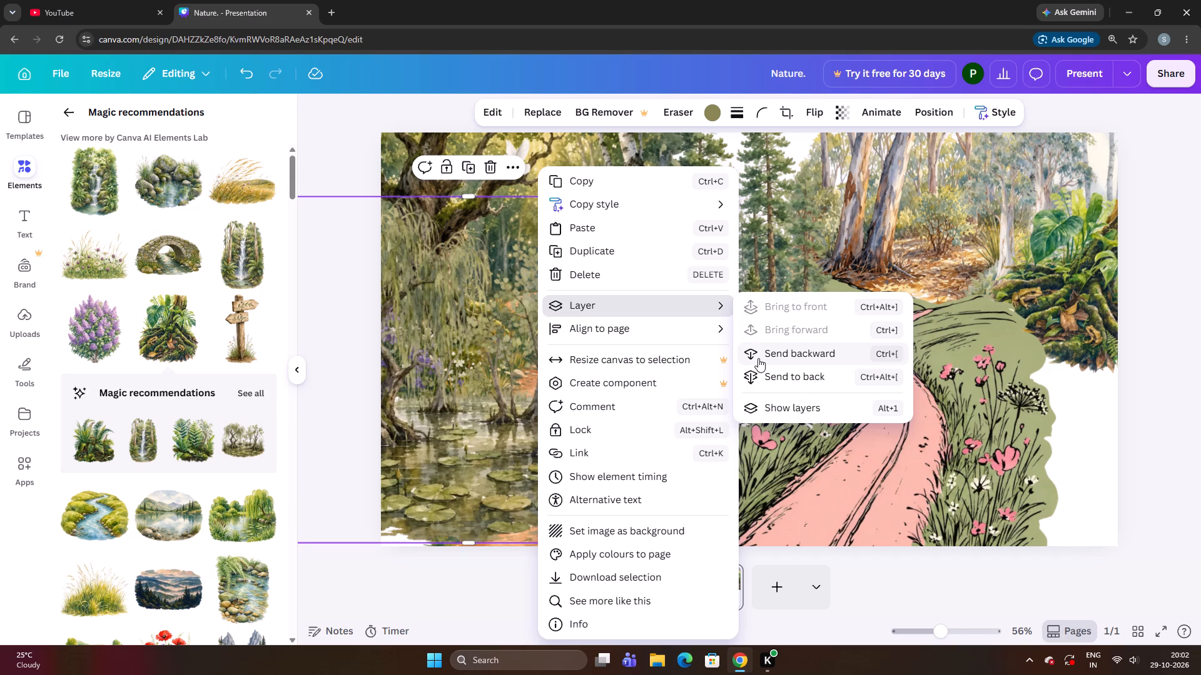
pyautogui.click(758, 358)
pyautogui.click(349, 467)
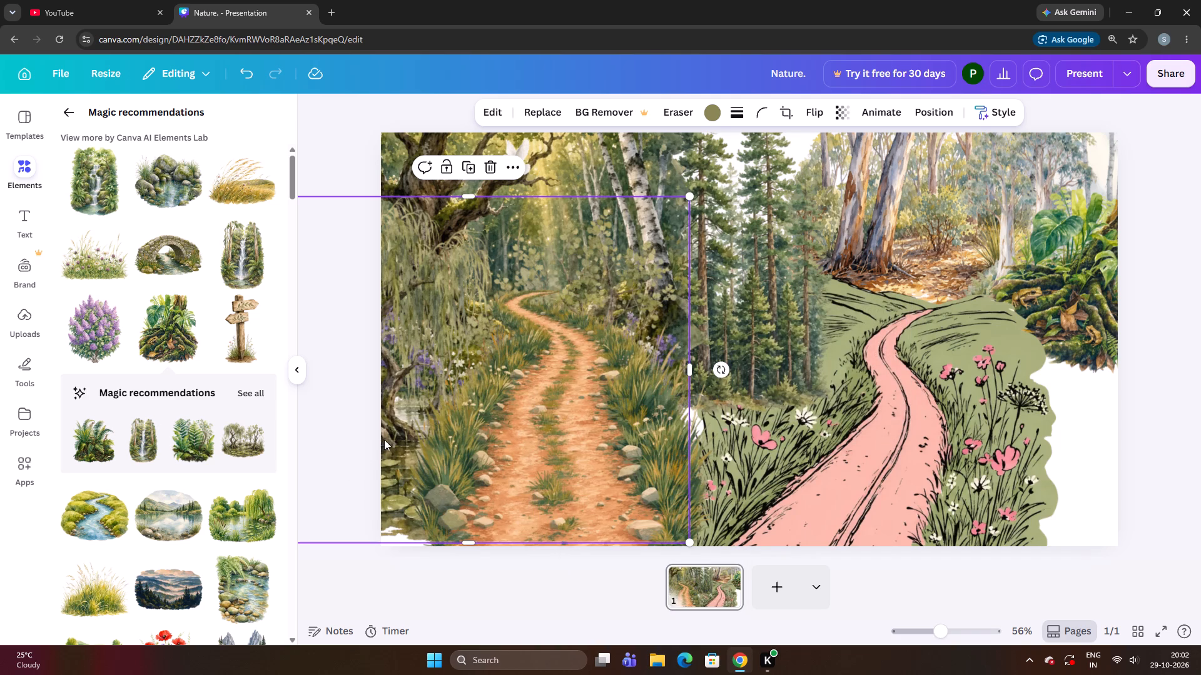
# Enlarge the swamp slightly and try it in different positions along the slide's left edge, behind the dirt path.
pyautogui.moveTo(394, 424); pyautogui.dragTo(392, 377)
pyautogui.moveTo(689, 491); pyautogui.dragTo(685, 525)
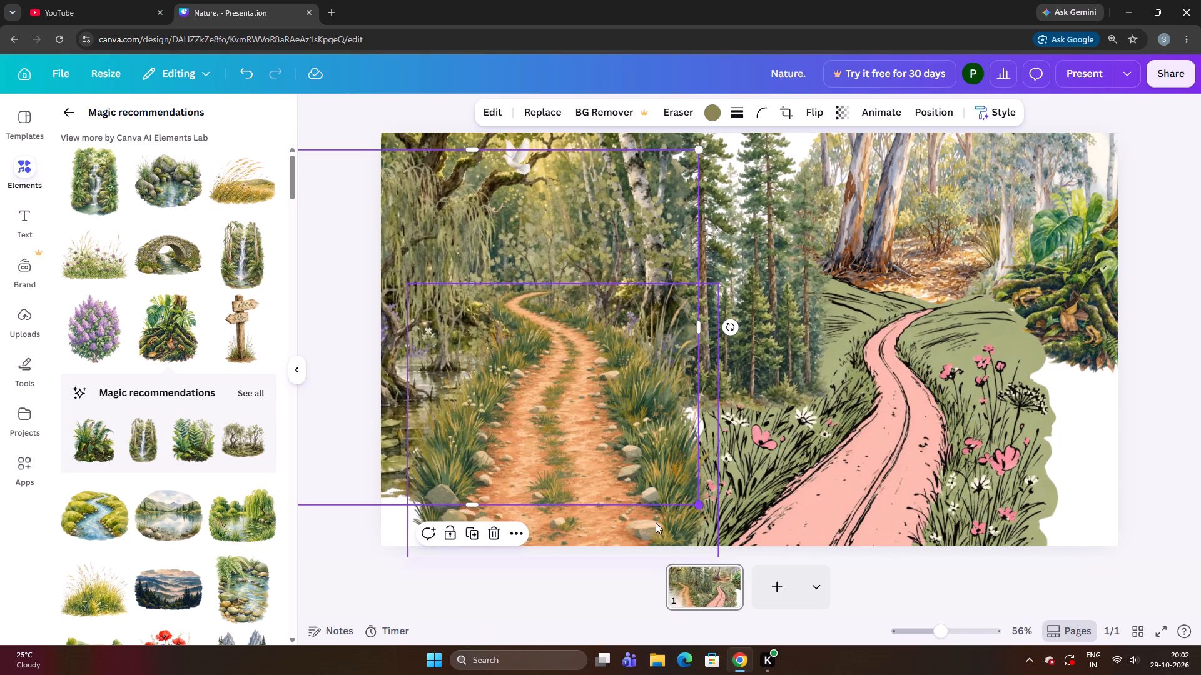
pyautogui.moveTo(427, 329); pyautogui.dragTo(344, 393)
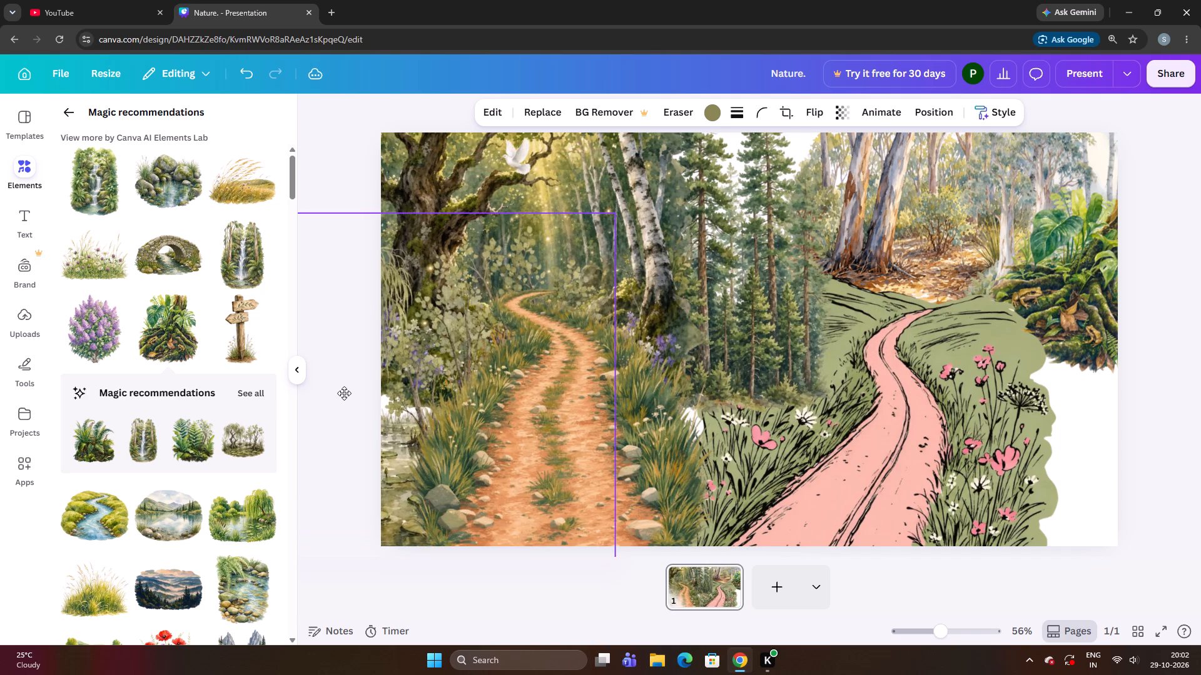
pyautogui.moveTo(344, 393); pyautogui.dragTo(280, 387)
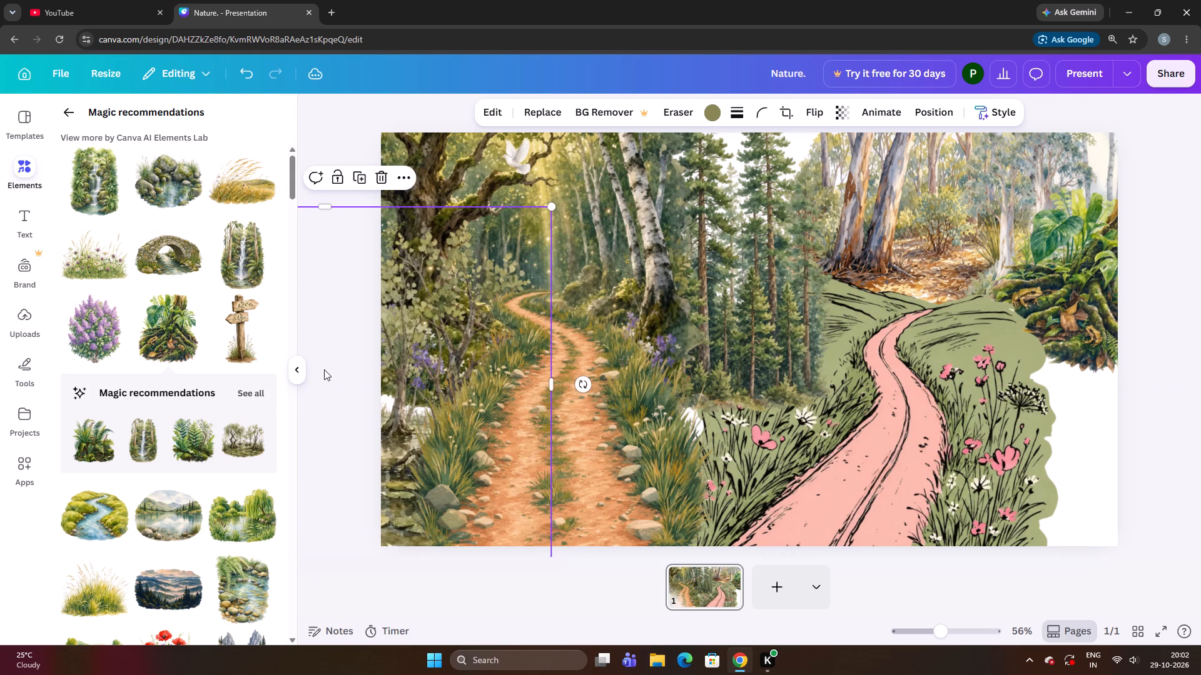
# Move the swamp to the slide's upper-right area over the eucalyptus trees and shrink it.
pyautogui.moveTo(395, 345); pyautogui.dragTo(1048, 289)
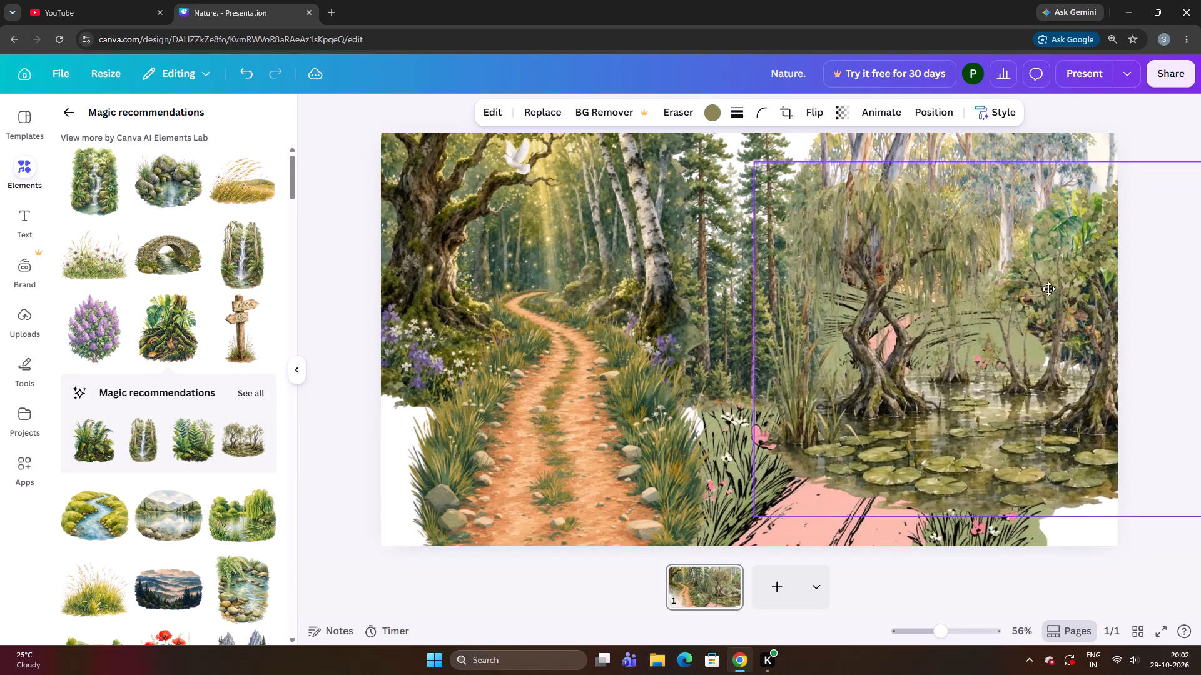
pyautogui.moveTo(1048, 289); pyautogui.dragTo(1016, 207)
pyautogui.moveTo(1016, 207); pyautogui.dragTo(1016, 193)
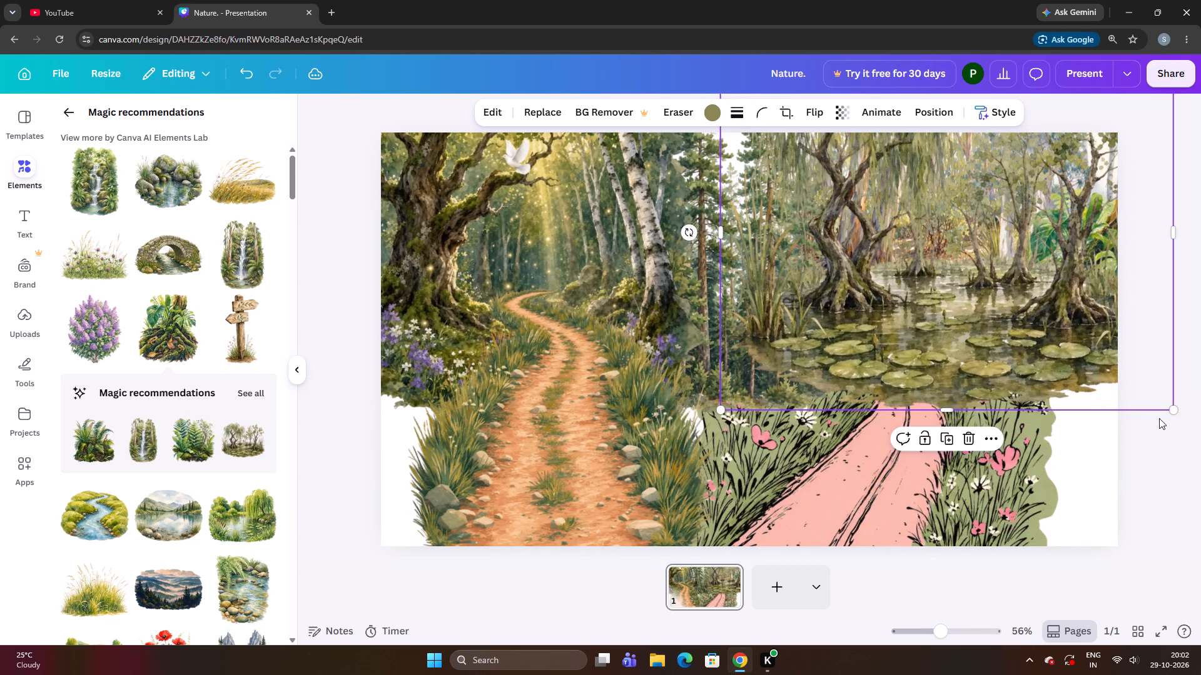
pyautogui.moveTo(1172, 407); pyautogui.dragTo(1107, 377)
pyautogui.moveTo(952, 271); pyautogui.dragTo(973, 298)
# Send the swamp backward two layers, behind the green hill with the pink path.
pyautogui.rightClick(973, 298)
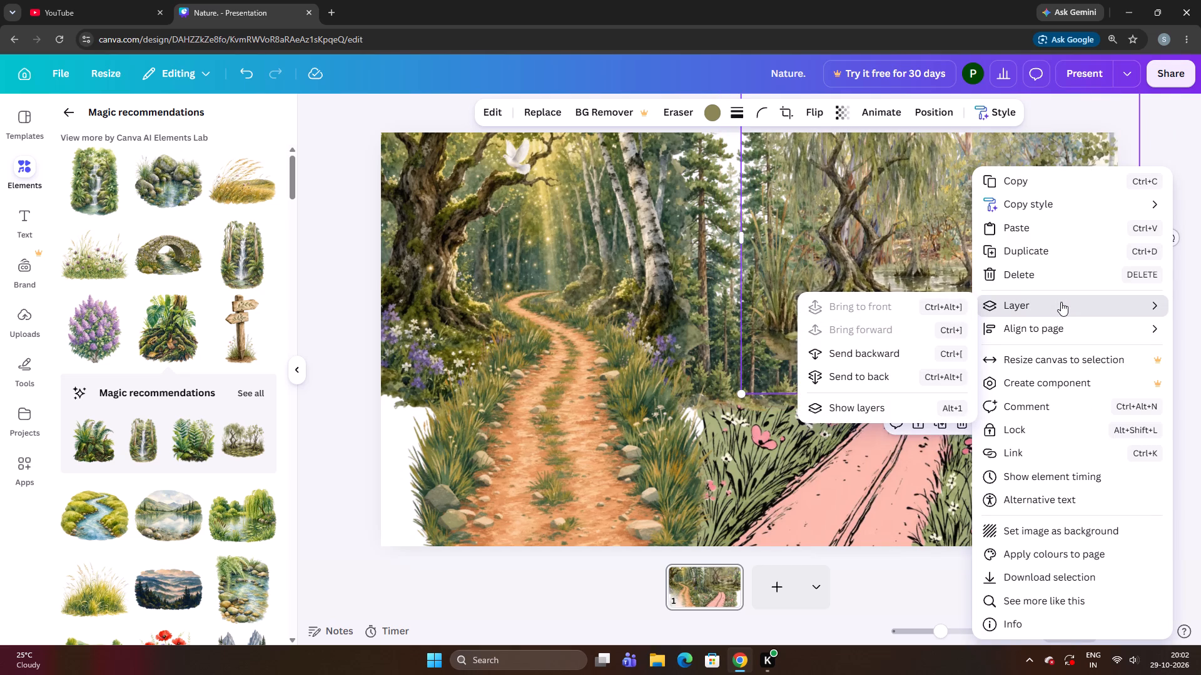
pyautogui.click(1061, 302)
pyautogui.click(886, 355)
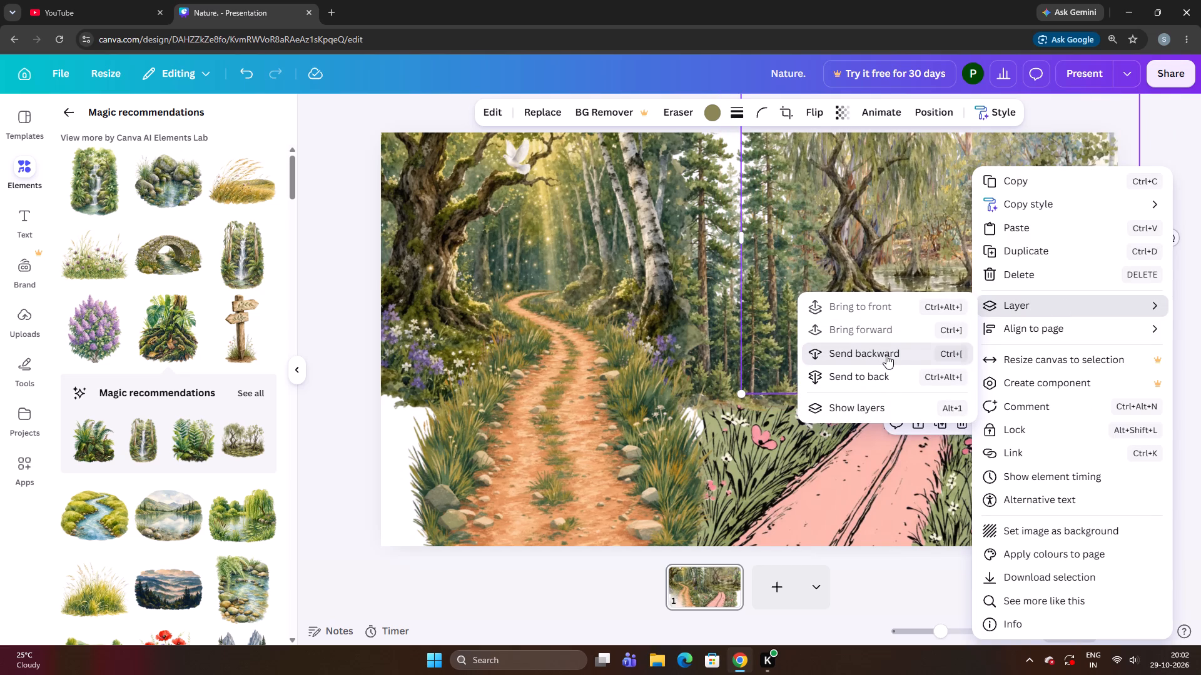
pyautogui.click(632, 399)
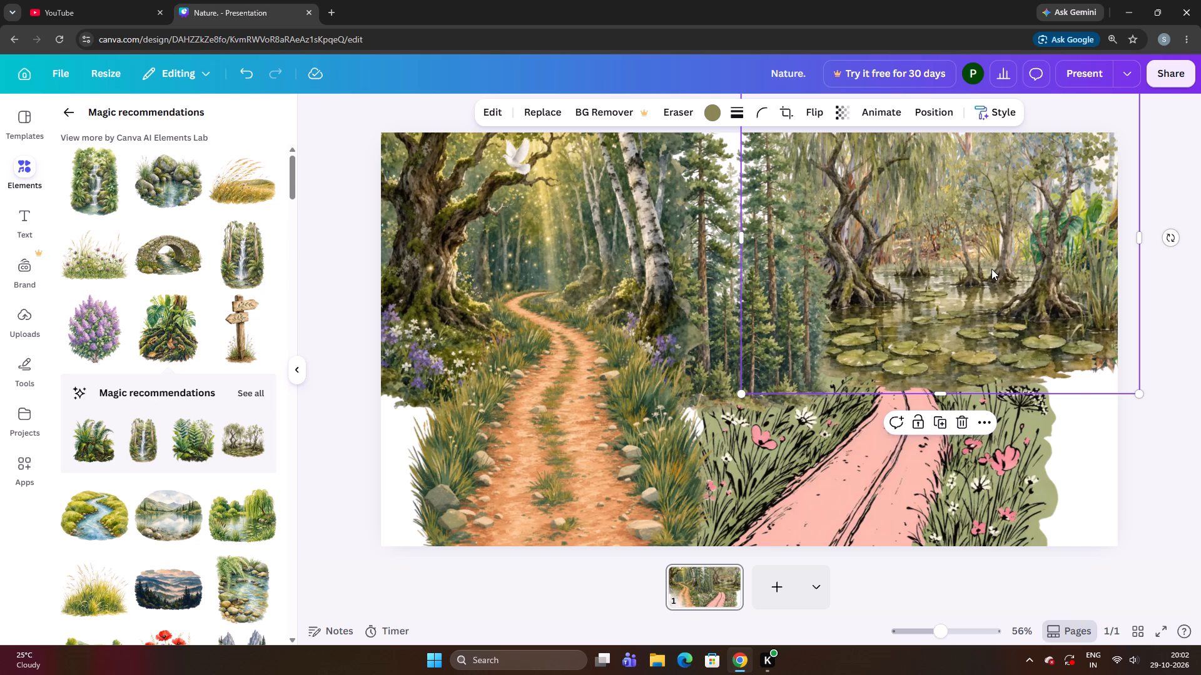
pyautogui.rightClick(992, 268)
pyautogui.click(1017, 297)
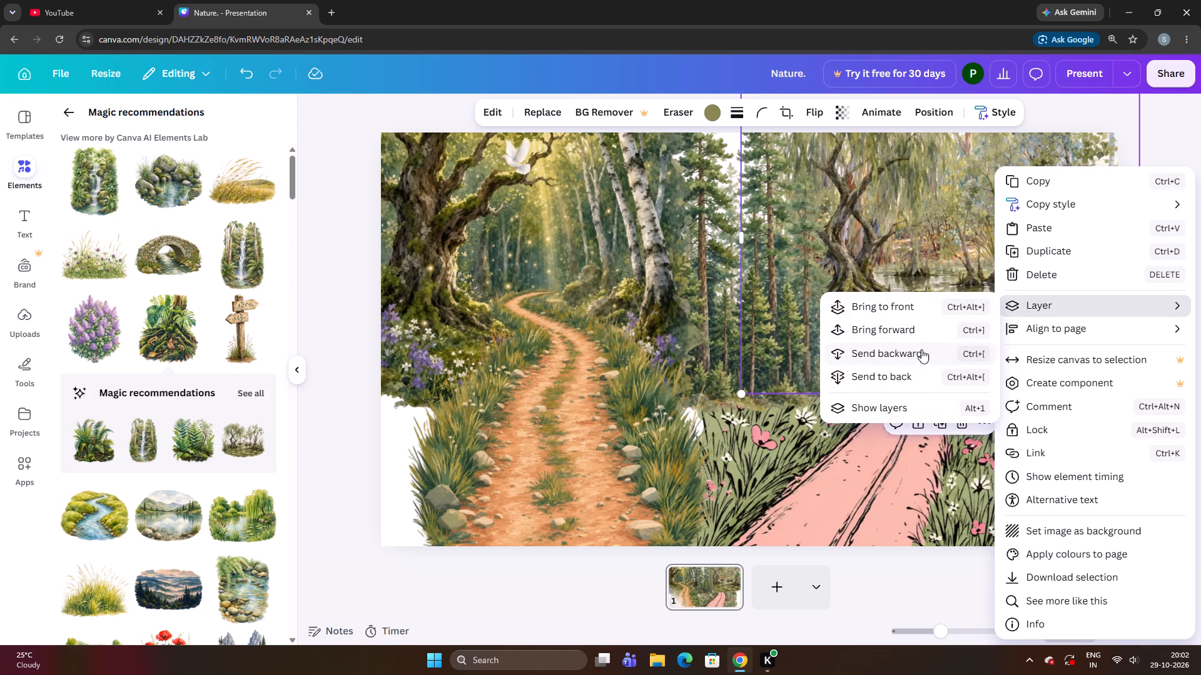
pyautogui.click(897, 352)
pyautogui.click(428, 476)
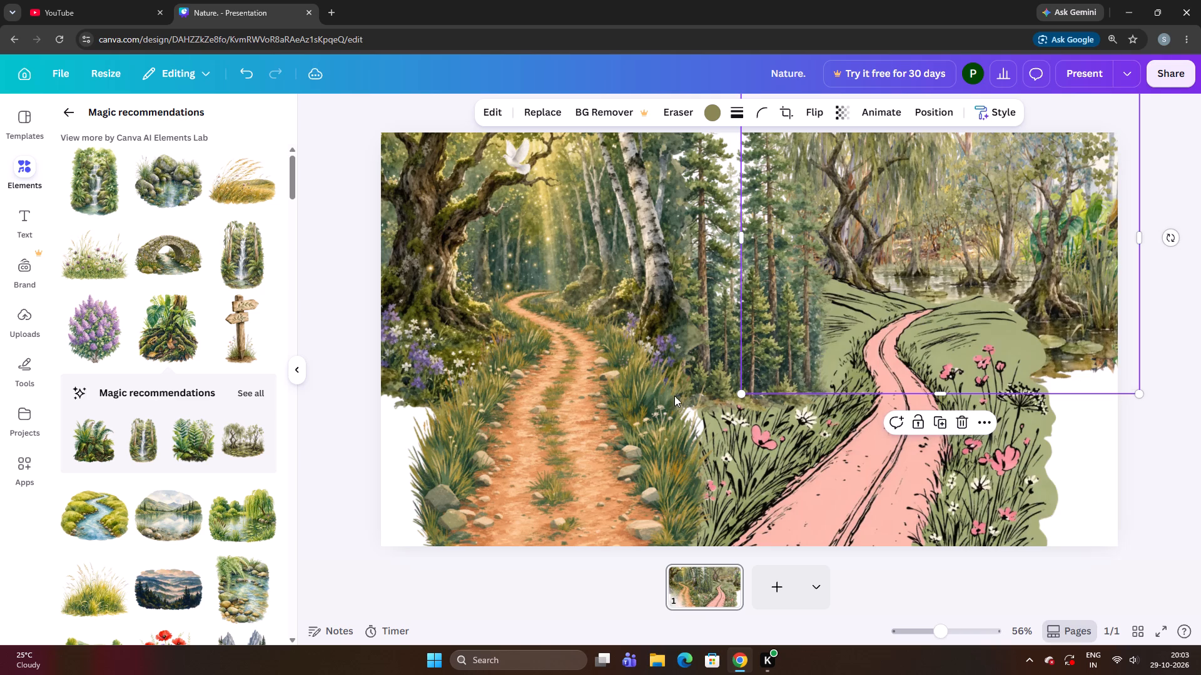
# Shift the swamp slightly up and right, and send it backward one layer, behind the mossy roots.
pyautogui.moveTo(988, 262); pyautogui.dragTo(1001, 246)
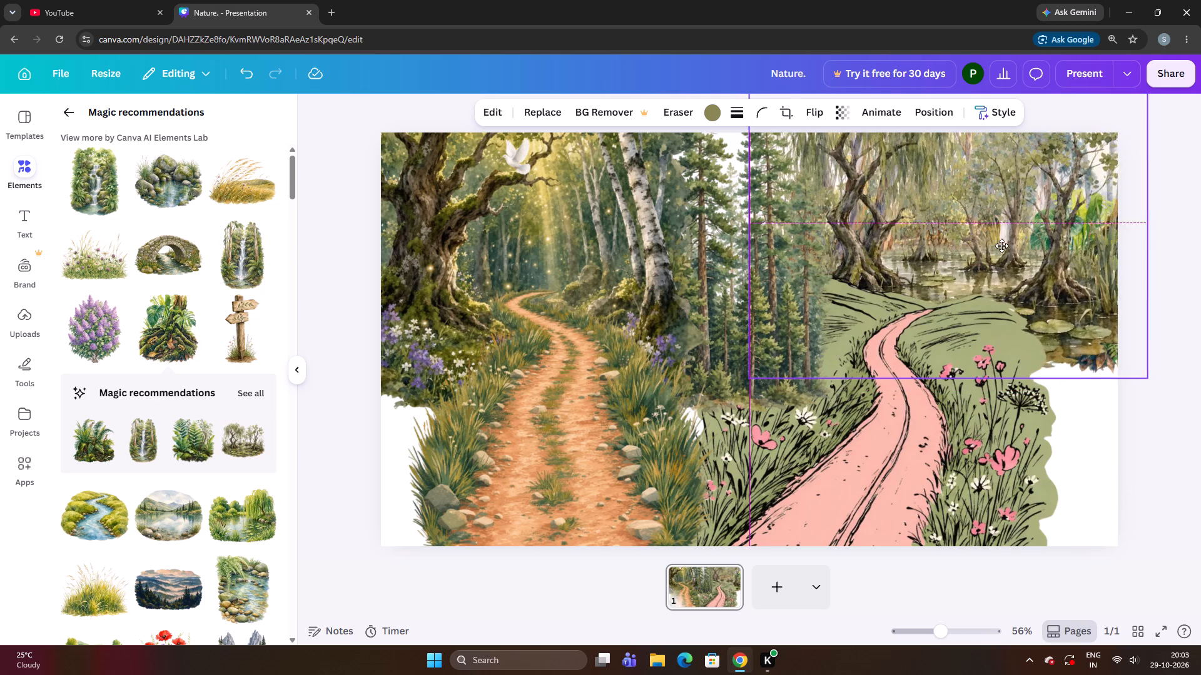
pyautogui.moveTo(1001, 246); pyautogui.dragTo(1010, 252)
pyautogui.rightClick(1009, 251)
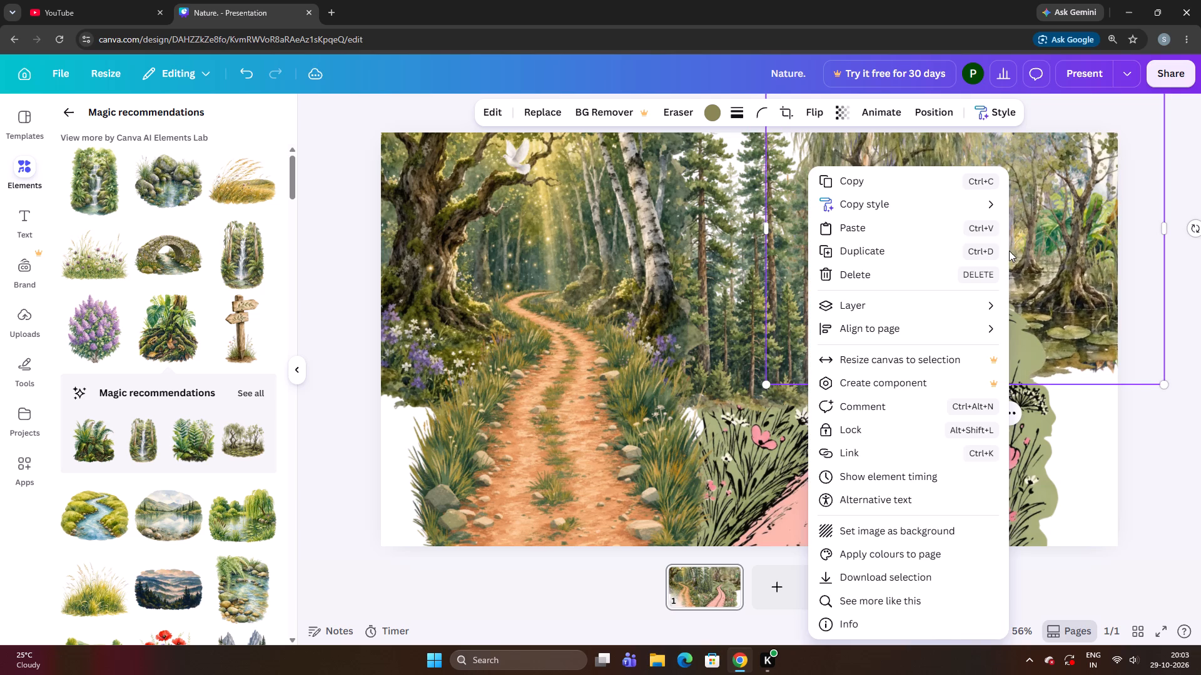
pyautogui.click(930, 304)
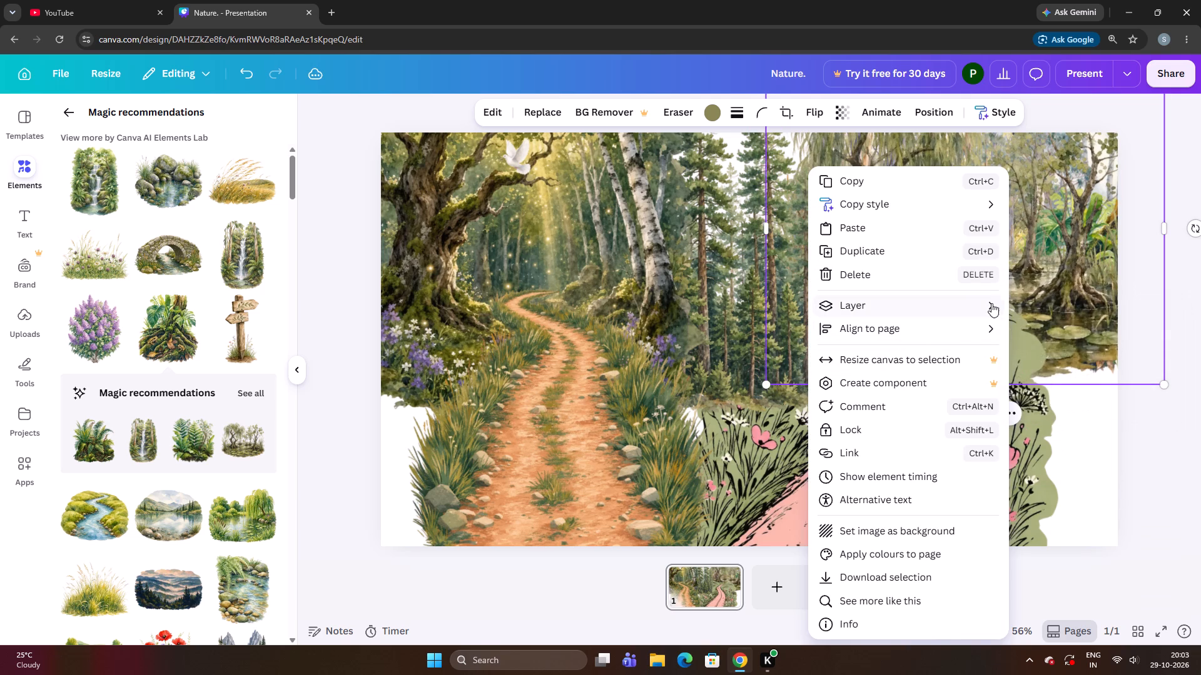
pyautogui.click(991, 303)
pyautogui.click(1025, 346)
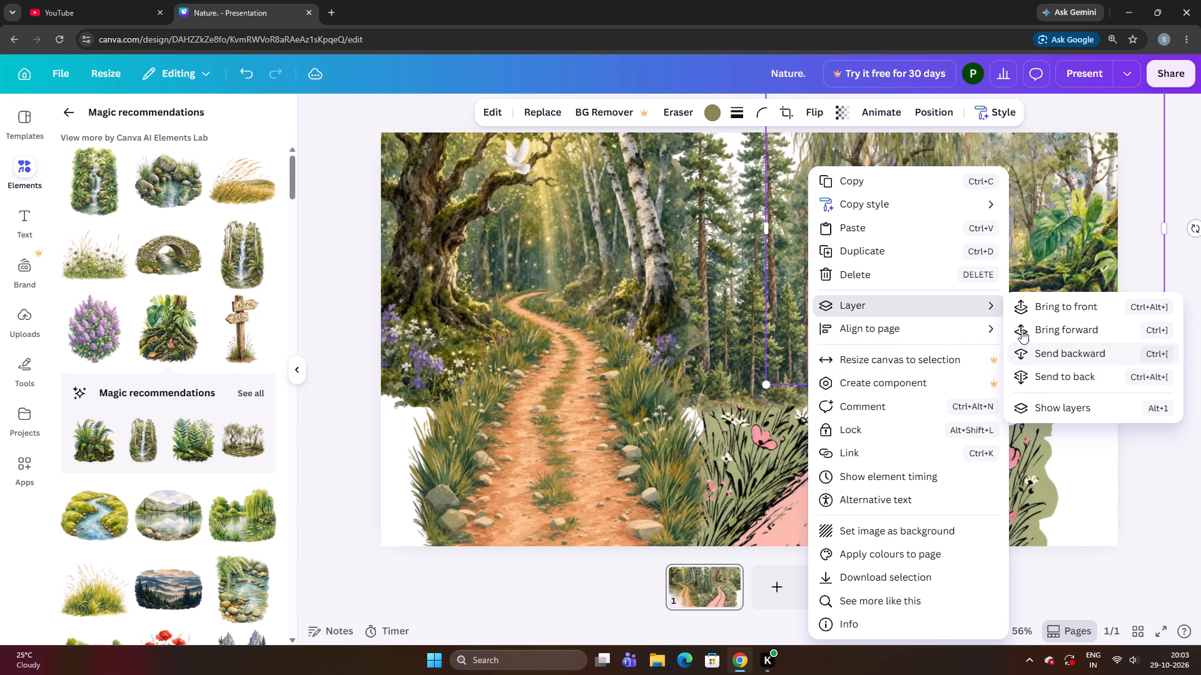
pyautogui.click(1131, 194)
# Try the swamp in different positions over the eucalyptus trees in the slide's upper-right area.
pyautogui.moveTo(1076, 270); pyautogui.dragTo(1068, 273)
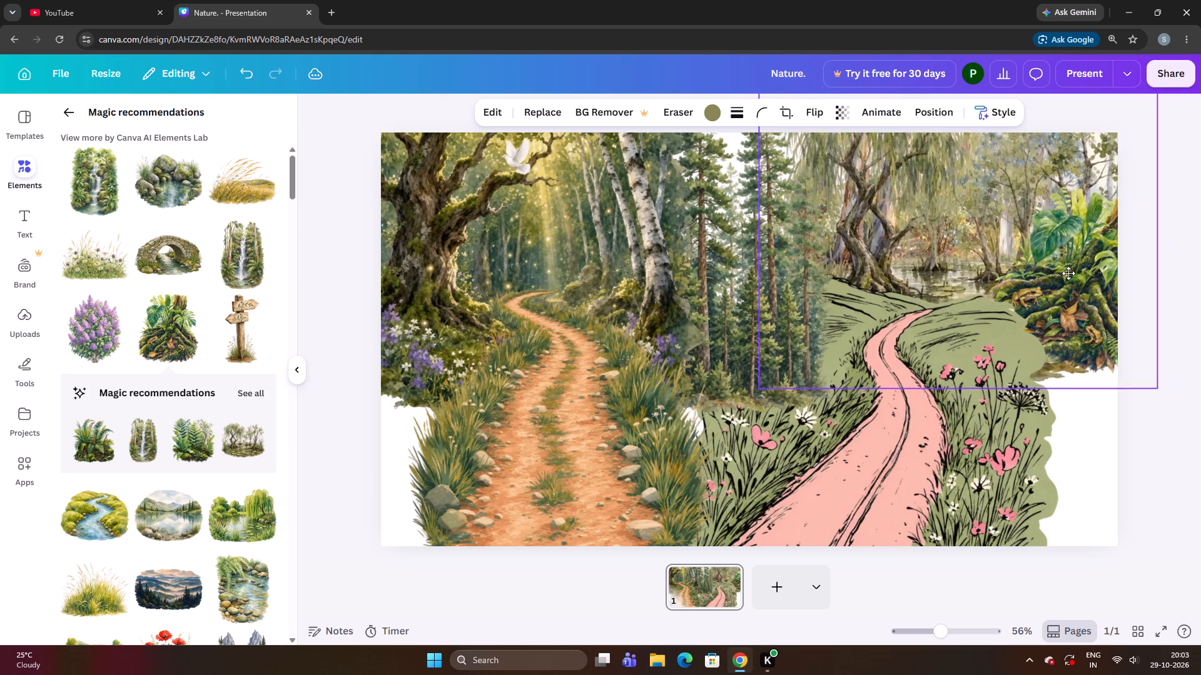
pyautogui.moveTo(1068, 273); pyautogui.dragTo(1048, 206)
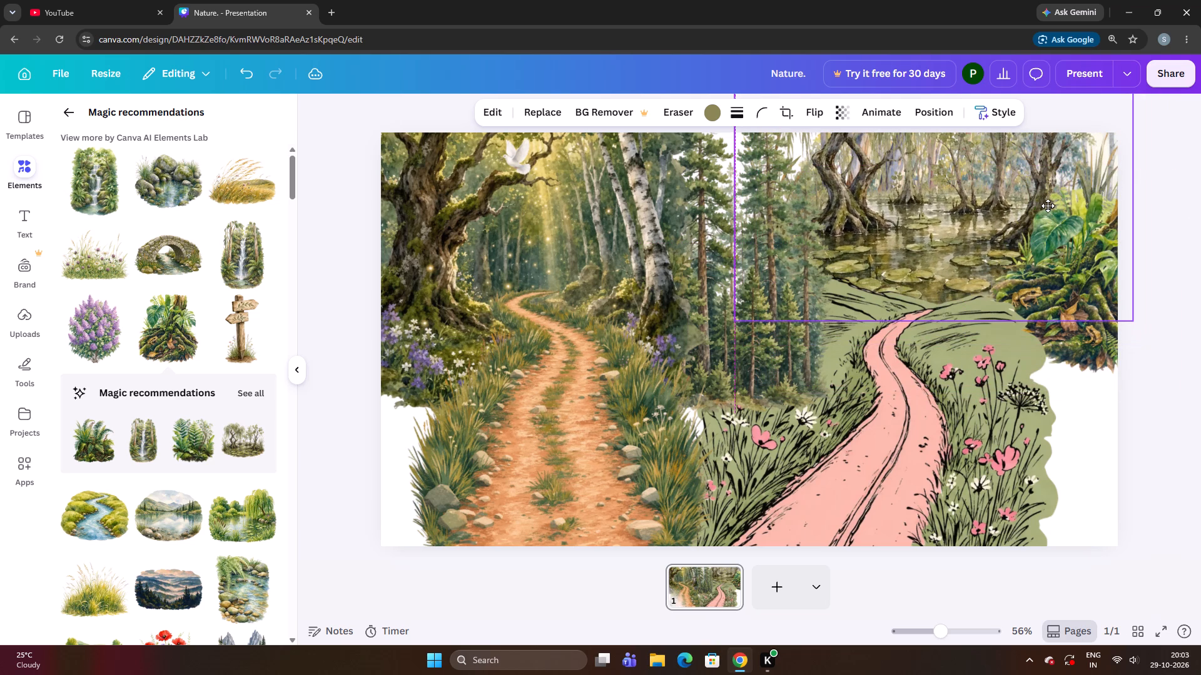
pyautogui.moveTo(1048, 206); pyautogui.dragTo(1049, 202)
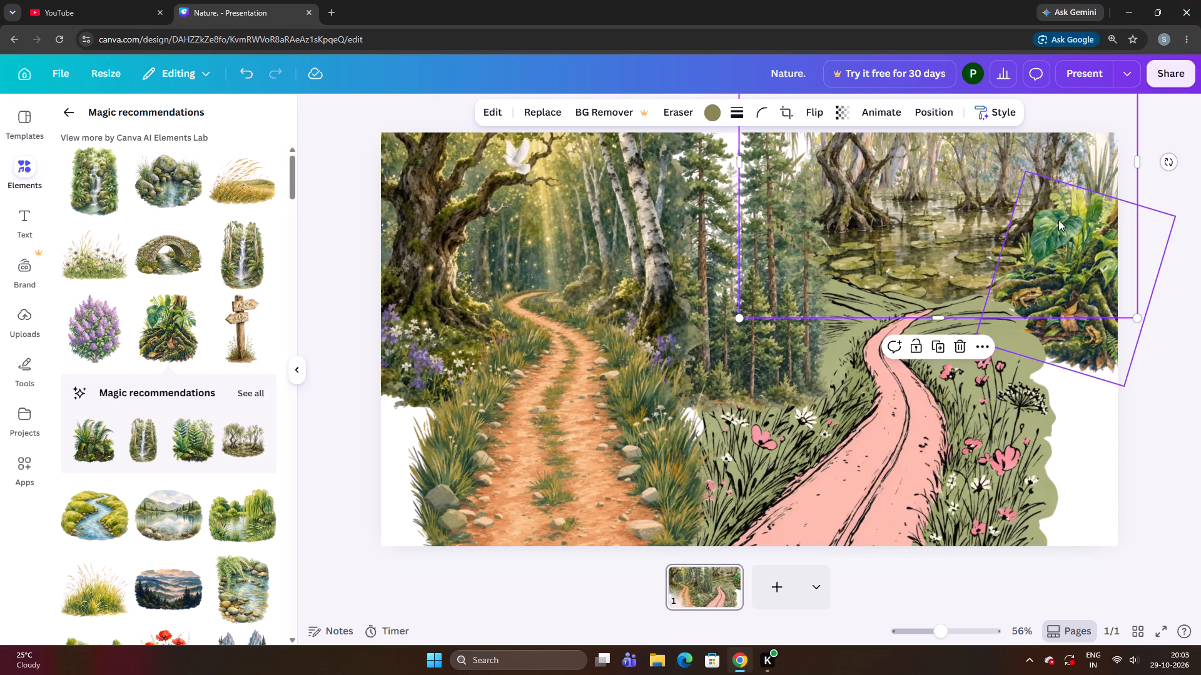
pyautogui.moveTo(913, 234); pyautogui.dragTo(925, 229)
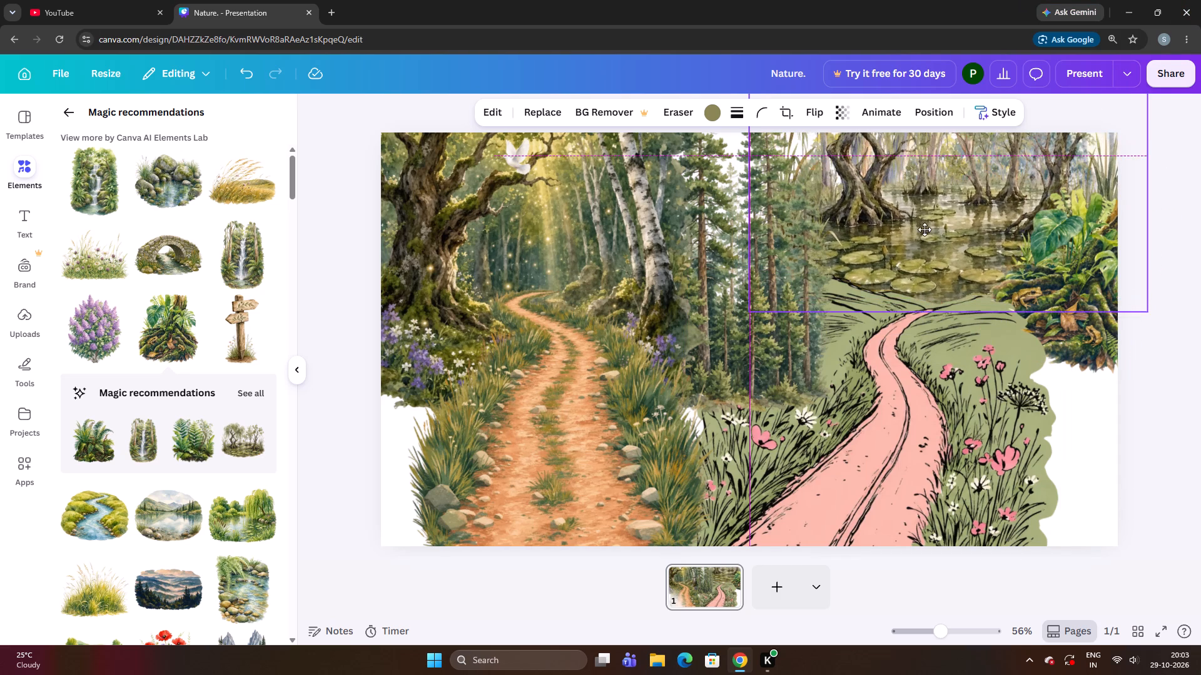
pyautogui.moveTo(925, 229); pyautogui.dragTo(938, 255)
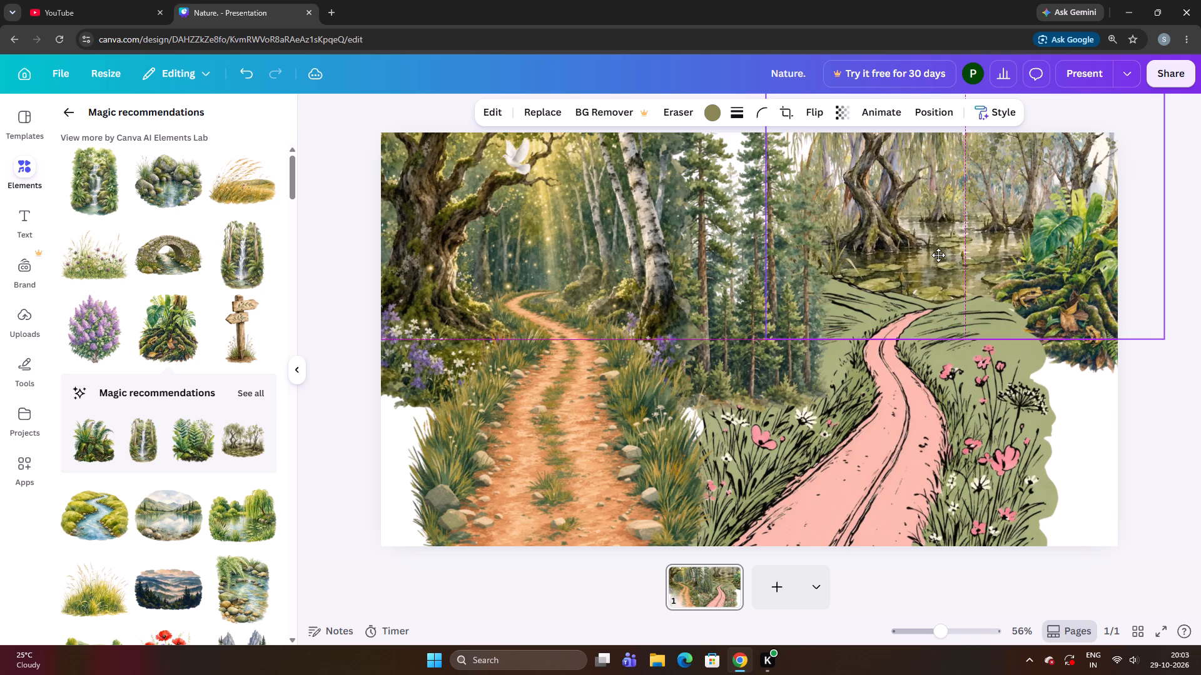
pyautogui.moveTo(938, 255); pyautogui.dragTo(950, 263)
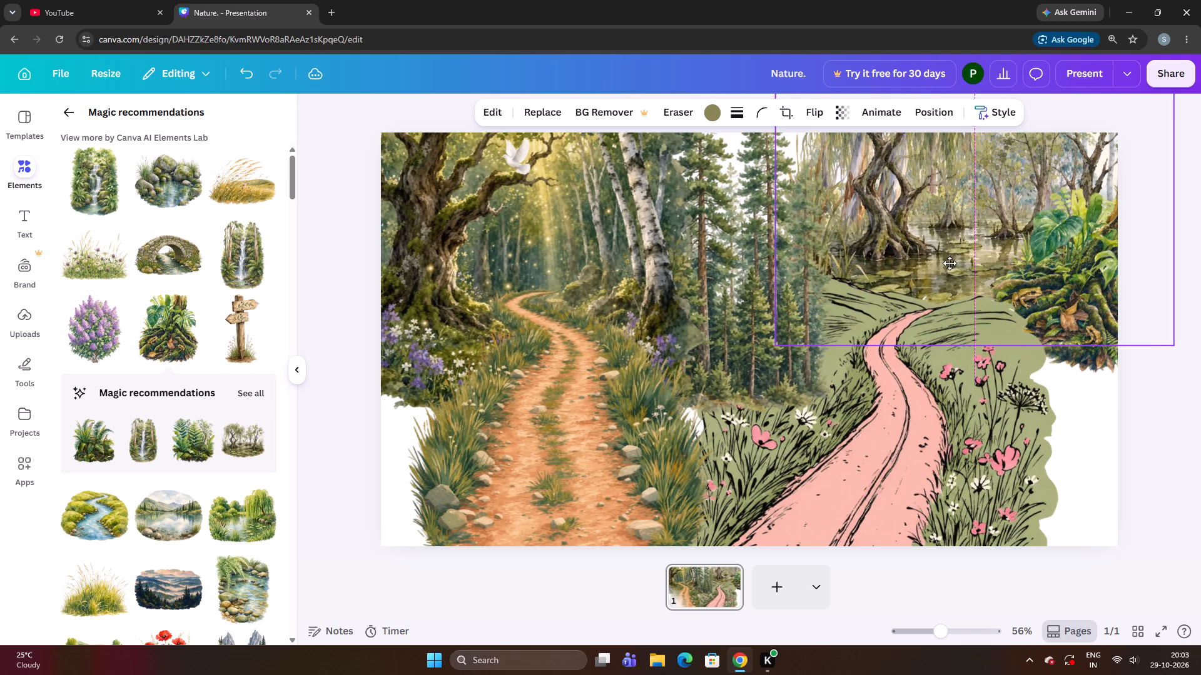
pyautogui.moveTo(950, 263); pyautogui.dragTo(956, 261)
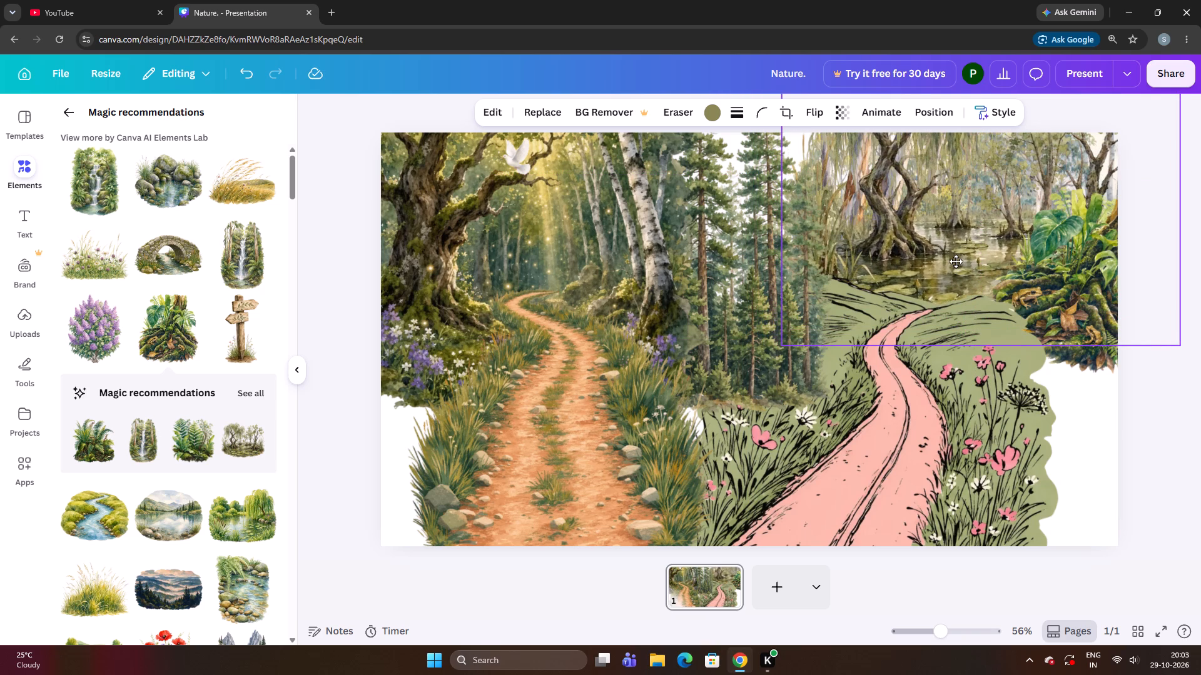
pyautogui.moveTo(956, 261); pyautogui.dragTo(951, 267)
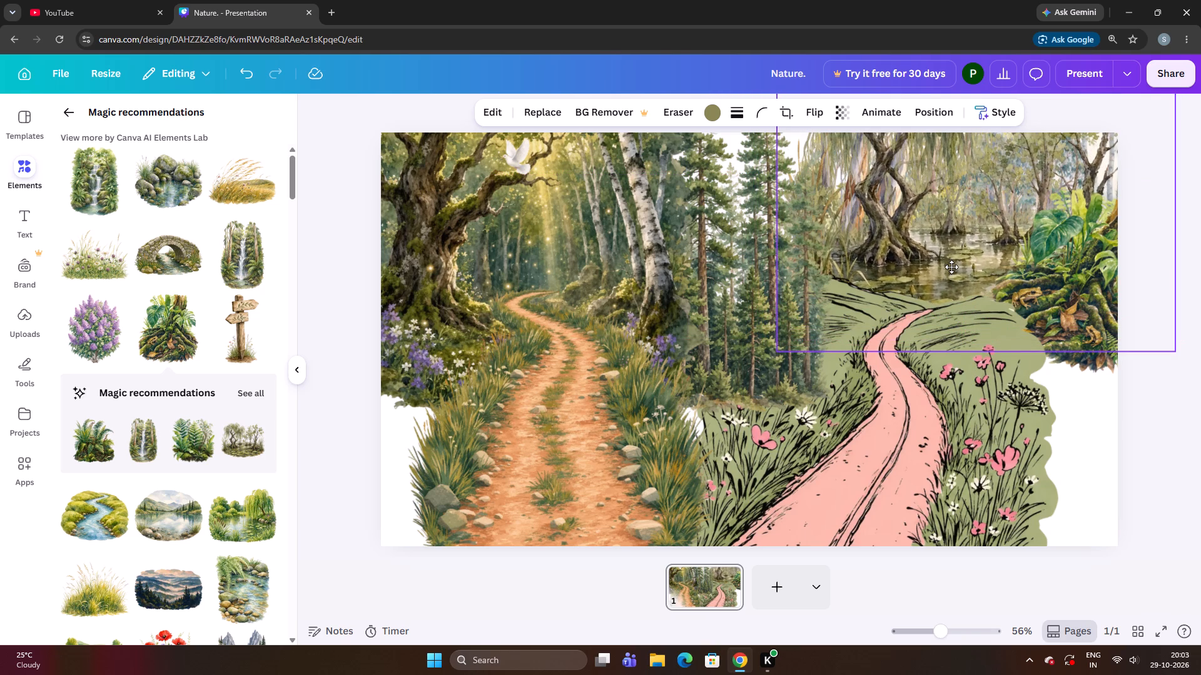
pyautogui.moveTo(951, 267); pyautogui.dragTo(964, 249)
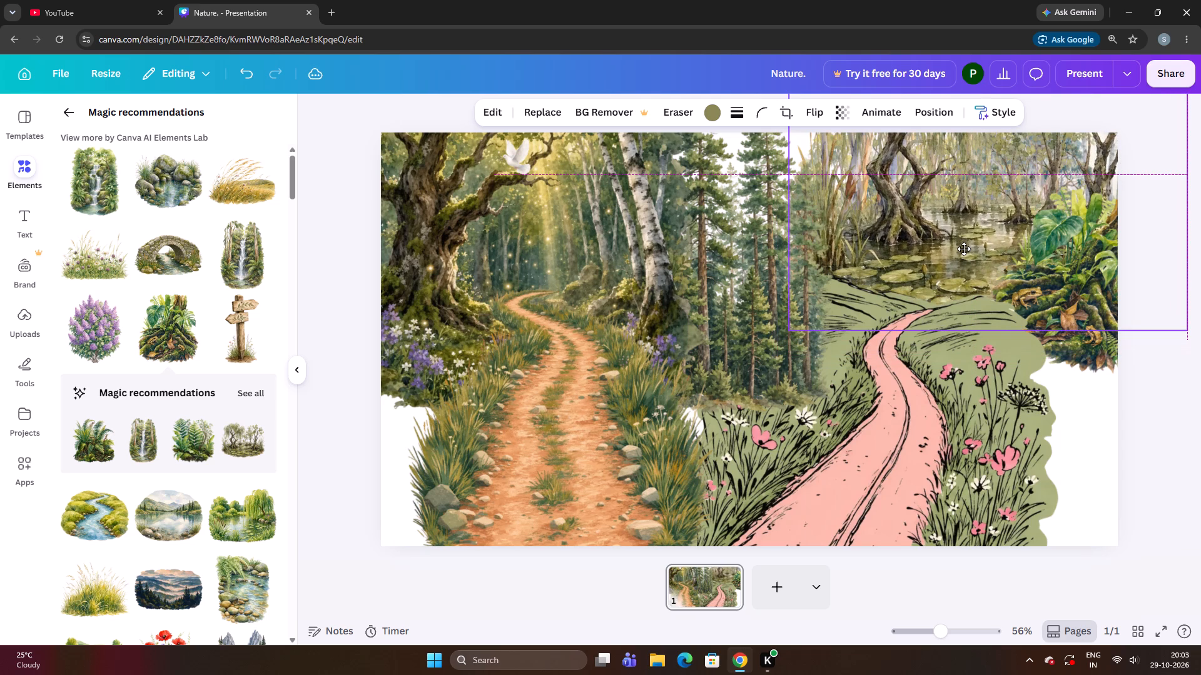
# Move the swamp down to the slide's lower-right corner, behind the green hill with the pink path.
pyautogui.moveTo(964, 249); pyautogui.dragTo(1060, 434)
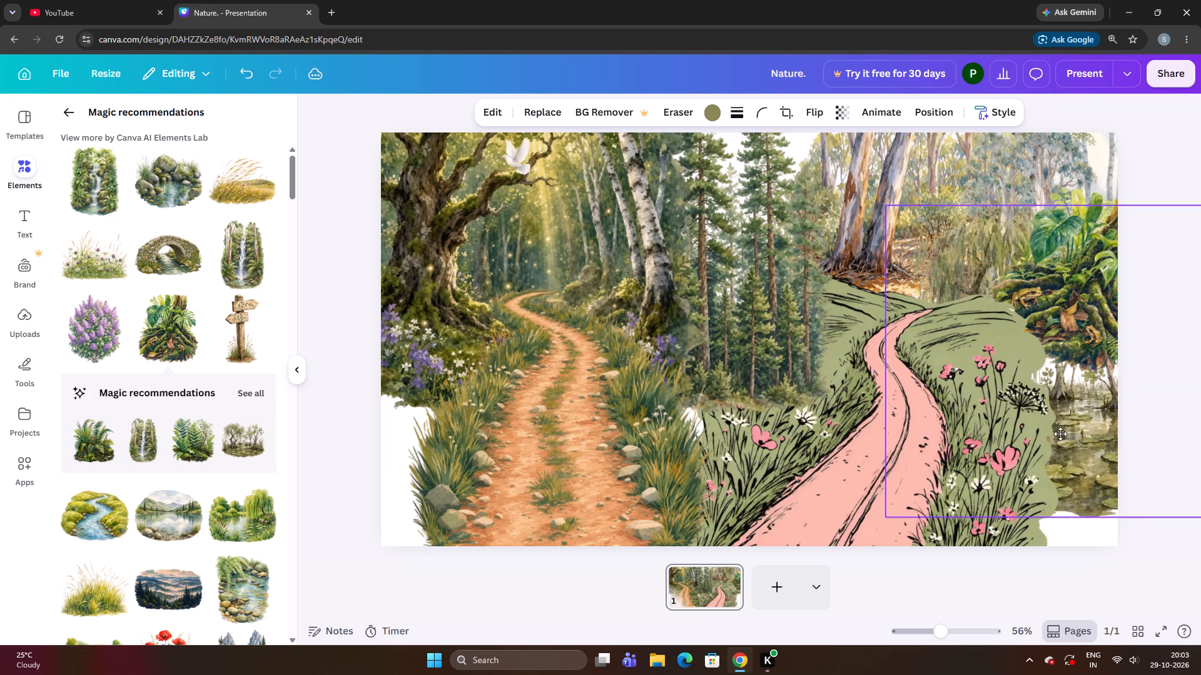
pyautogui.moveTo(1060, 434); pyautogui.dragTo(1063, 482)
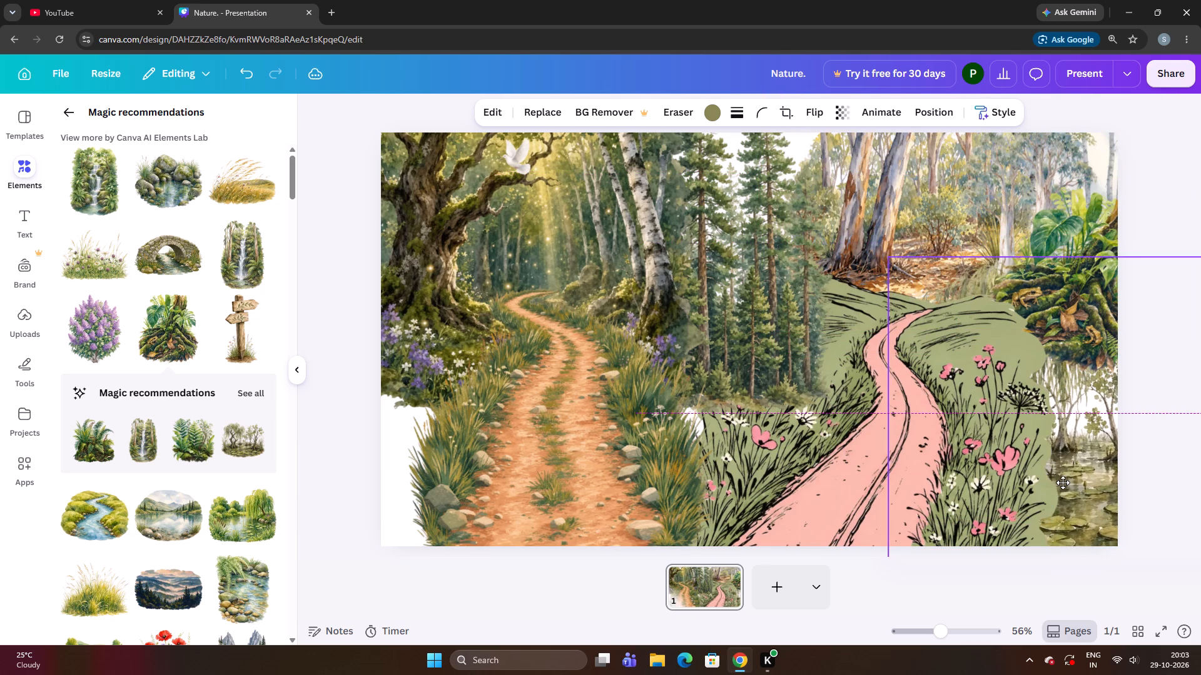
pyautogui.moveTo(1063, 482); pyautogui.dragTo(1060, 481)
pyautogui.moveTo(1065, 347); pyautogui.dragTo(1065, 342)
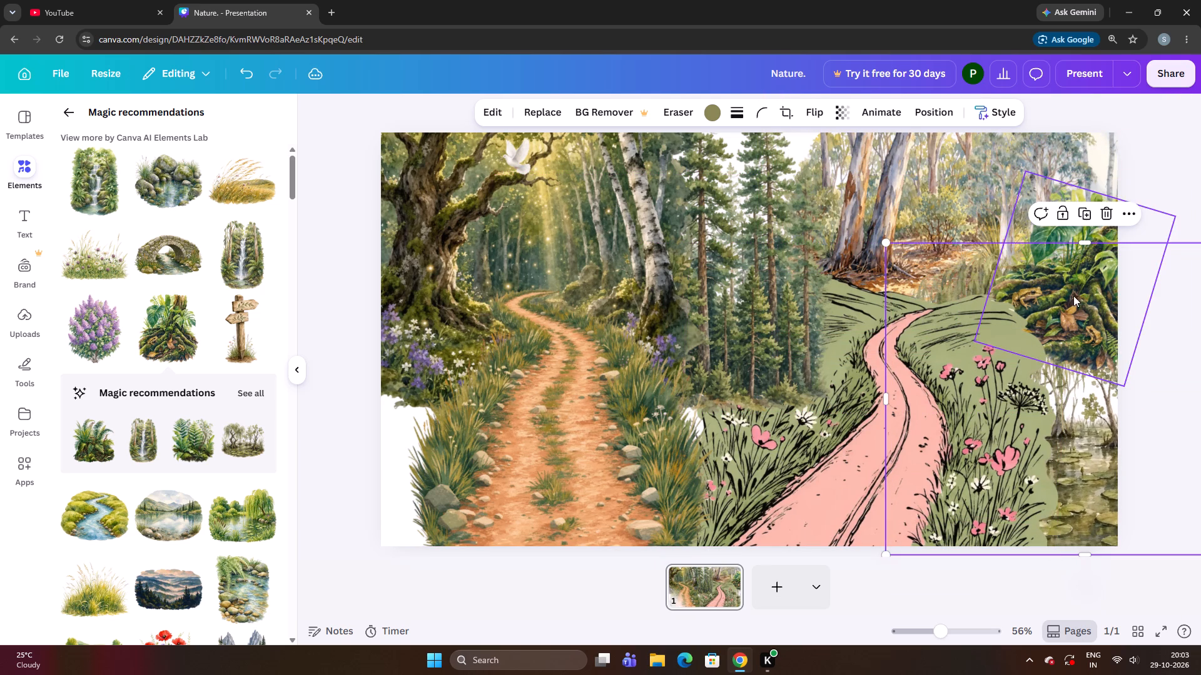
# Delete the mossy roots element at the slide's right edge.
pyautogui.click(1095, 279)
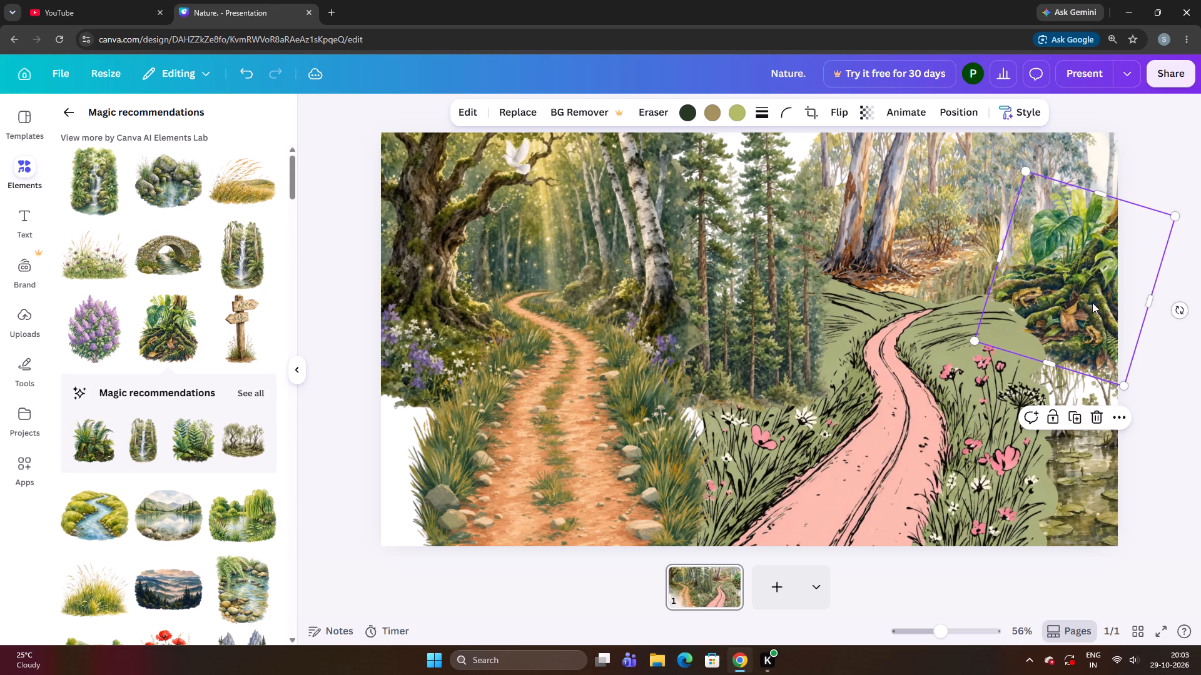
pyautogui.click(1092, 302)
pyautogui.click(1093, 259)
pyautogui.click(1090, 420)
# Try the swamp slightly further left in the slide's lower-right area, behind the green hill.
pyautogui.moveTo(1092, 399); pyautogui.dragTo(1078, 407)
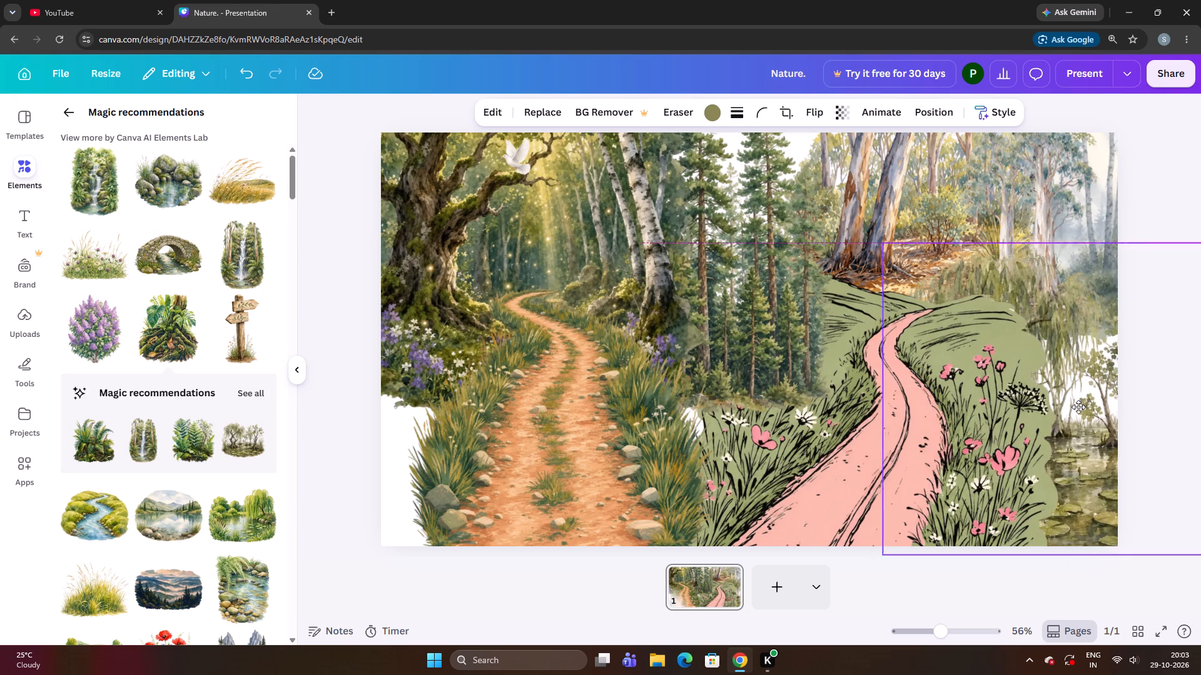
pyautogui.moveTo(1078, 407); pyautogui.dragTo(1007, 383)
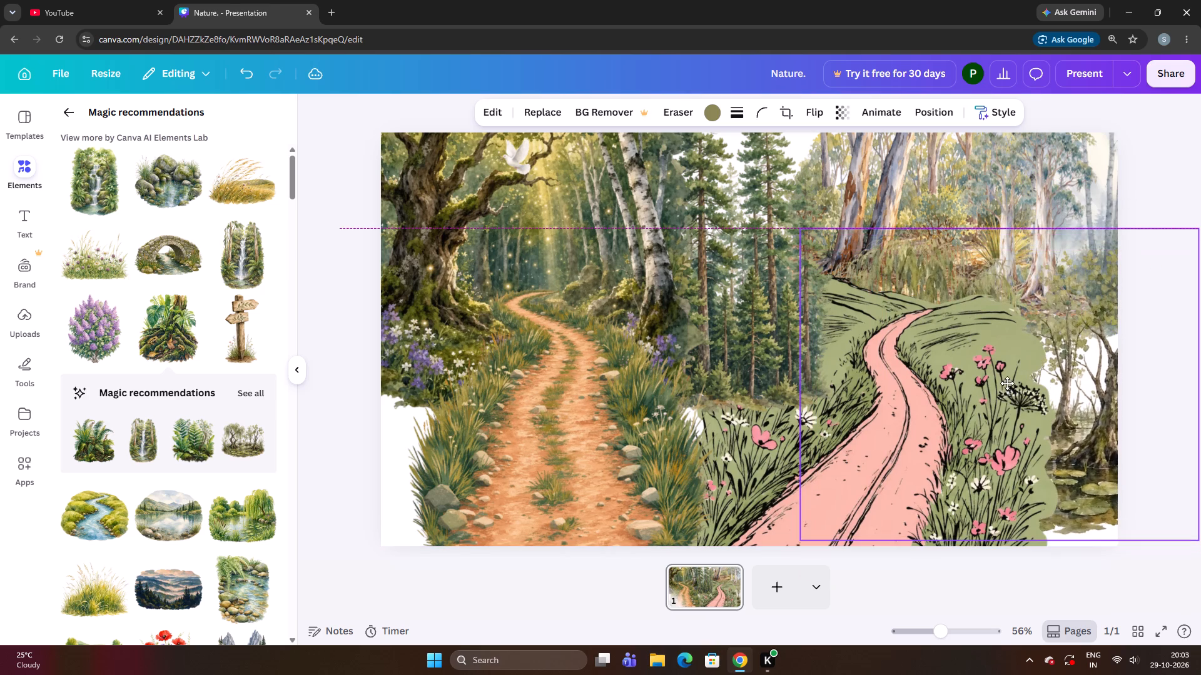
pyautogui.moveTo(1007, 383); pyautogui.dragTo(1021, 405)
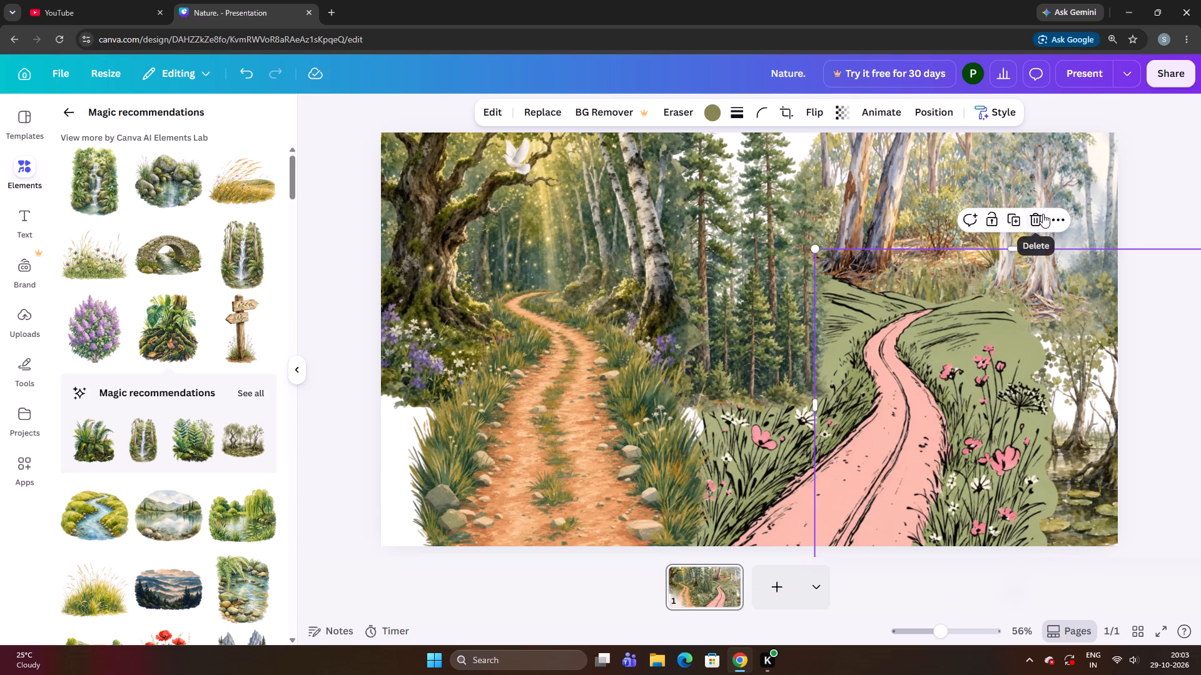
# Delete the swamp element from the slide's lower-right area.
pyautogui.click(1030, 237)
pyautogui.click(1089, 386)
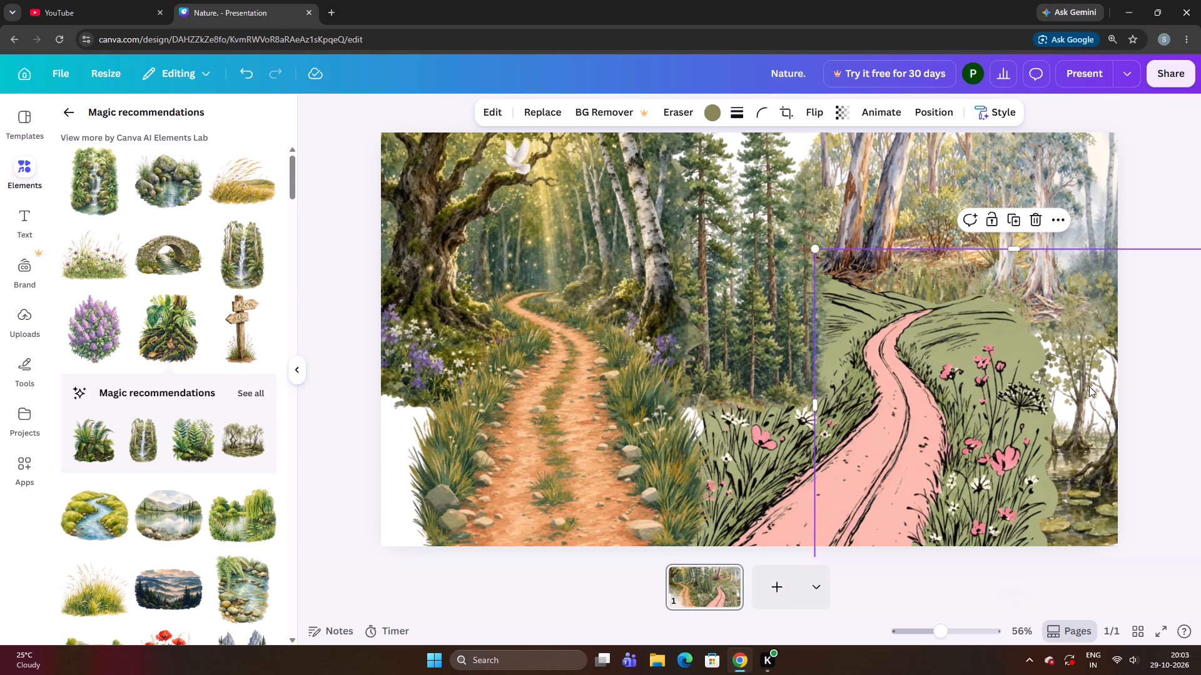
pyautogui.click(1078, 342)
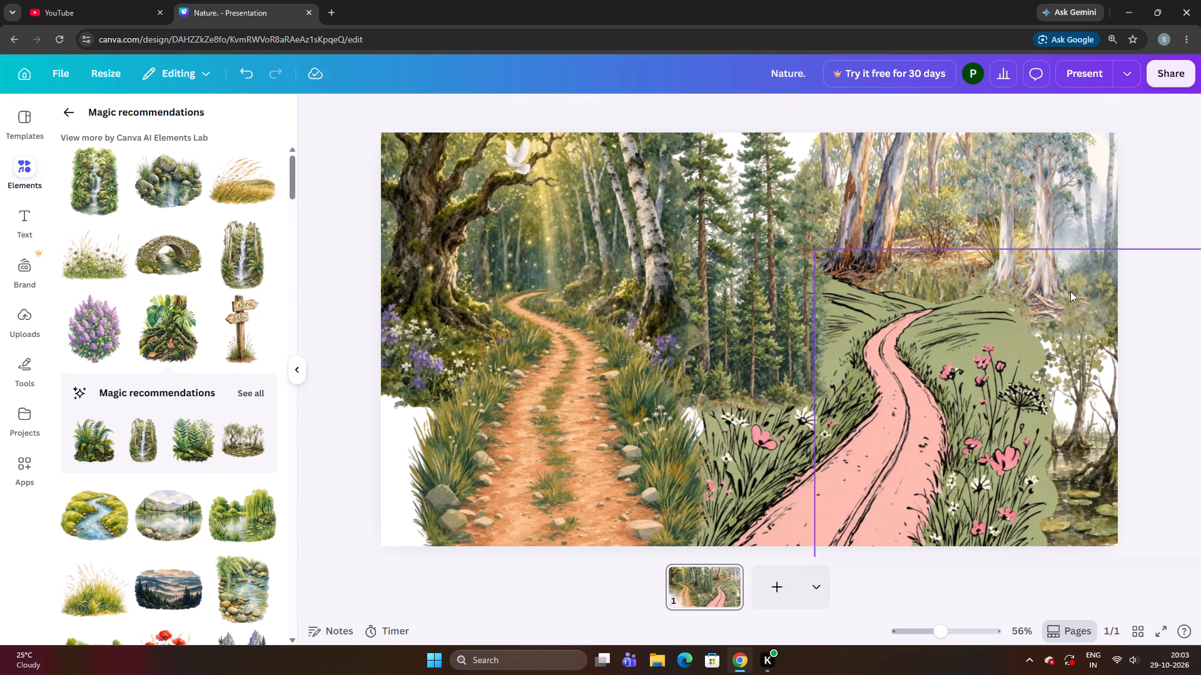
pyautogui.click(1091, 332)
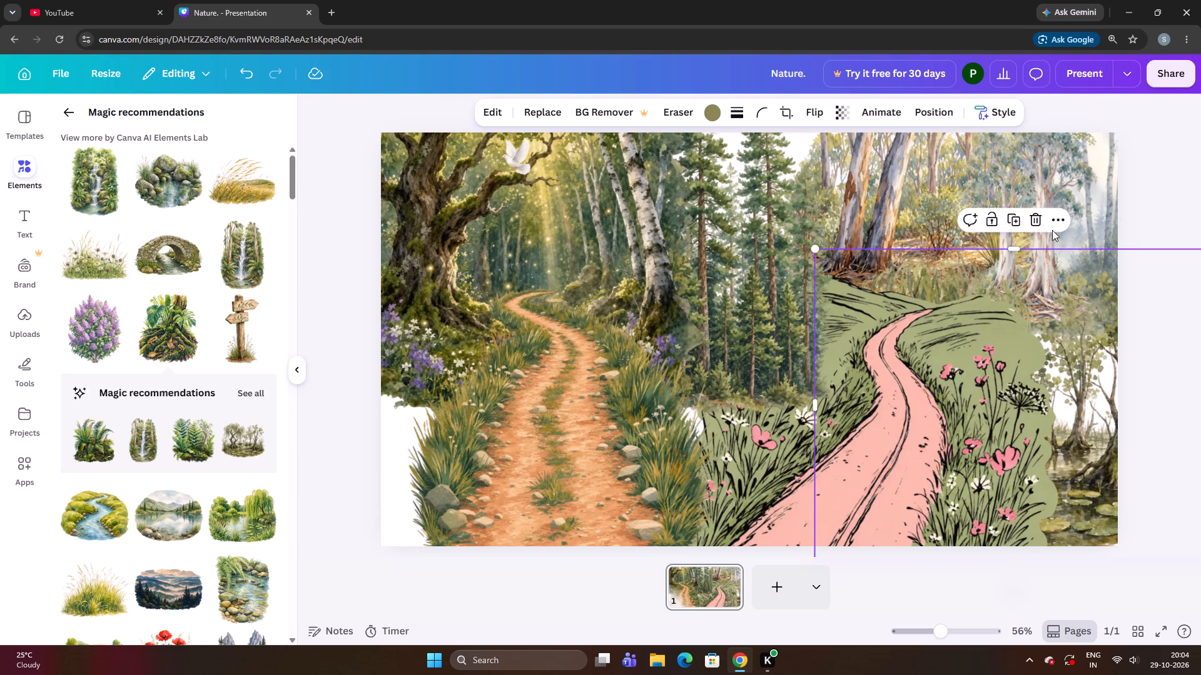
pyautogui.click(1040, 228)
pyautogui.click(1129, 207)
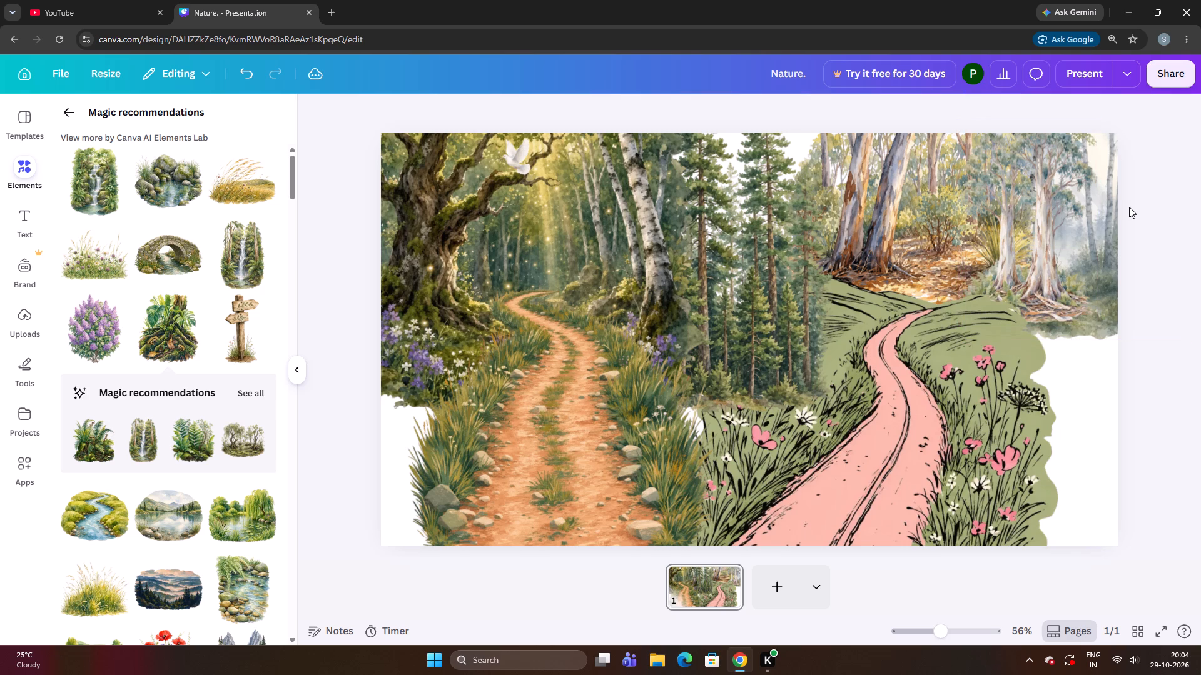
# Add the yellow-green grass clump from the magic recommendations and move it over the dirt path on the slide's left half.
pyautogui.scroll(-2, 228, 422)
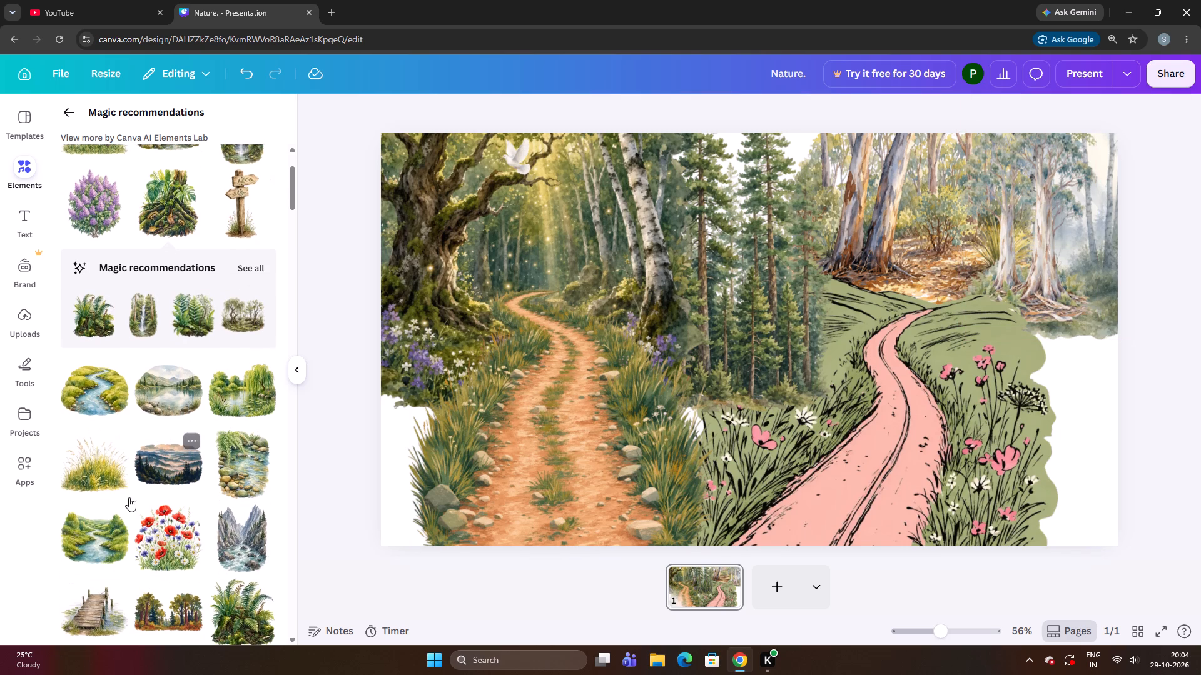
pyautogui.click(84, 482)
pyautogui.moveTo(712, 398); pyautogui.dragTo(714, 399)
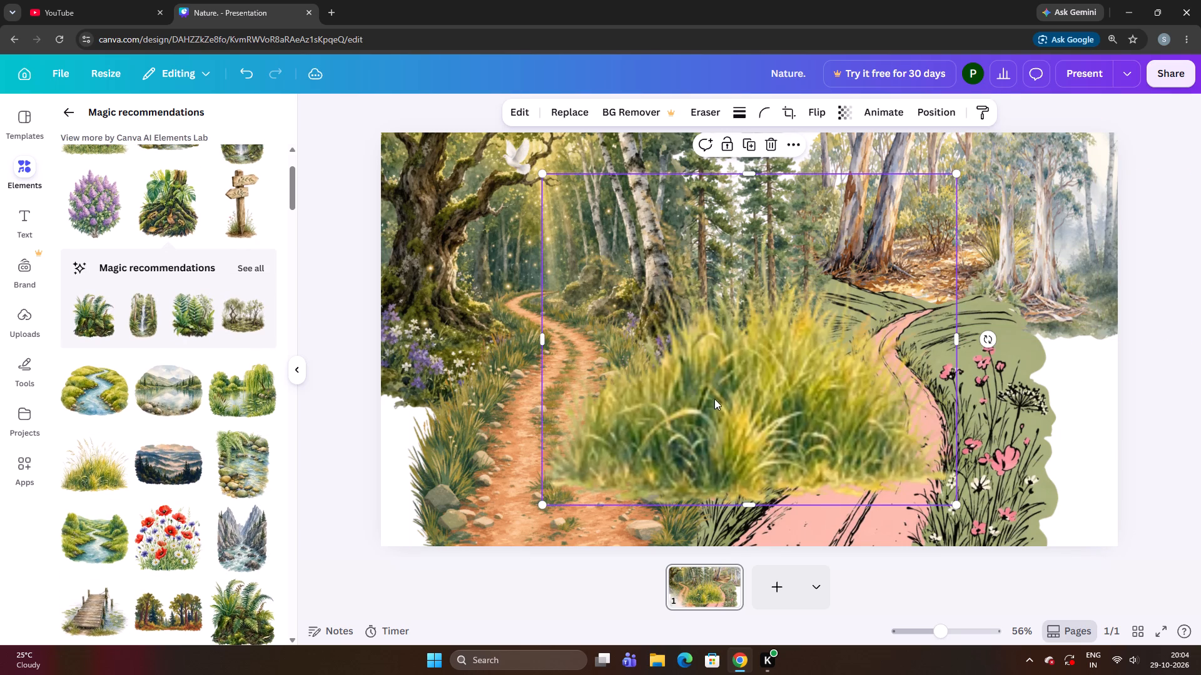
pyautogui.moveTo(714, 399); pyautogui.dragTo(858, 302)
pyautogui.moveTo(1023, 377); pyautogui.dragTo(637, 492)
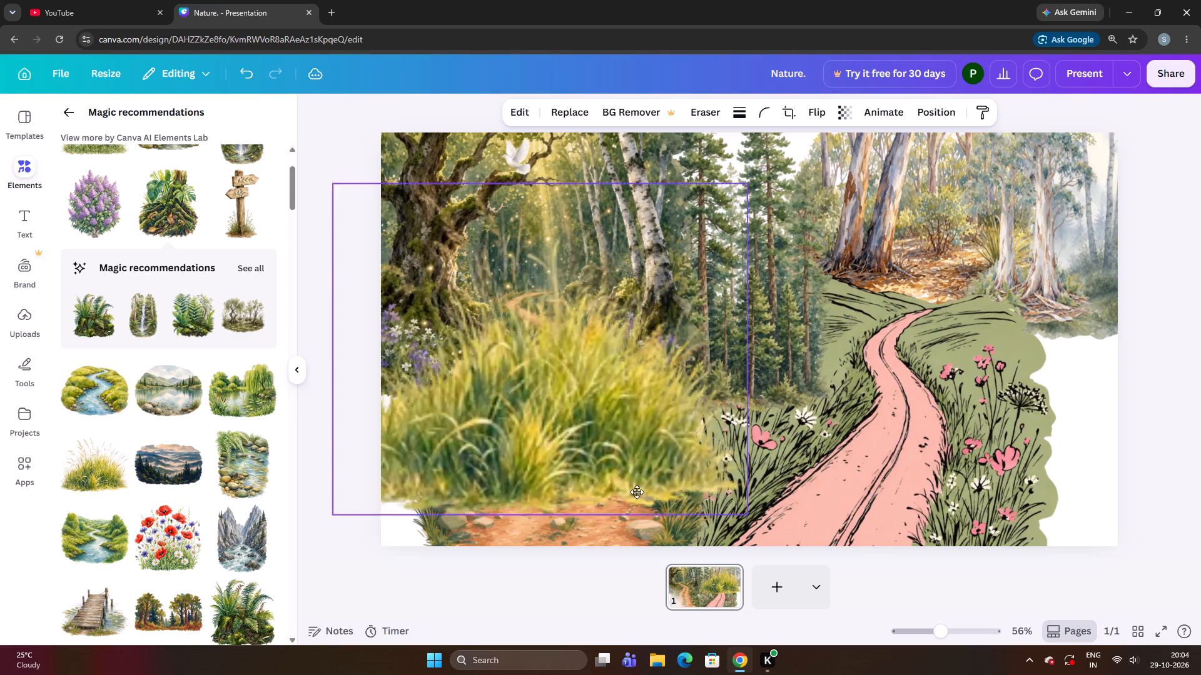
pyautogui.moveTo(637, 492); pyautogui.dragTo(560, 481)
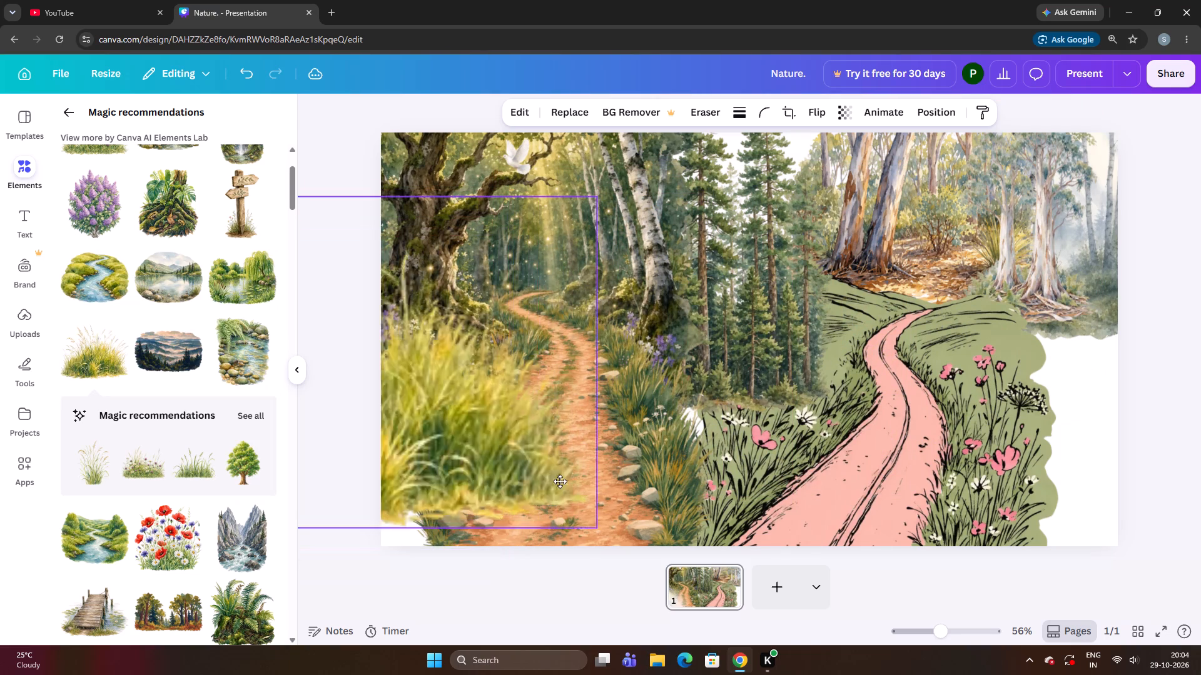
pyautogui.moveTo(560, 481); pyautogui.dragTo(613, 456)
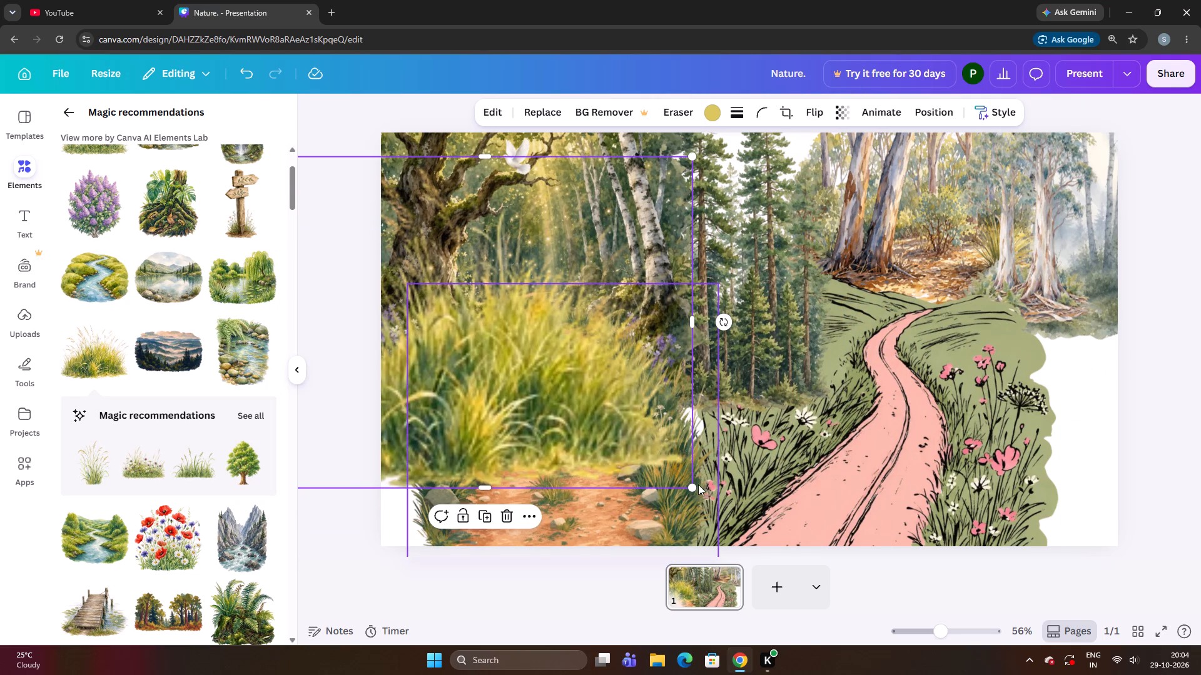
pyautogui.moveTo(635, 453); pyautogui.dragTo(672, 461)
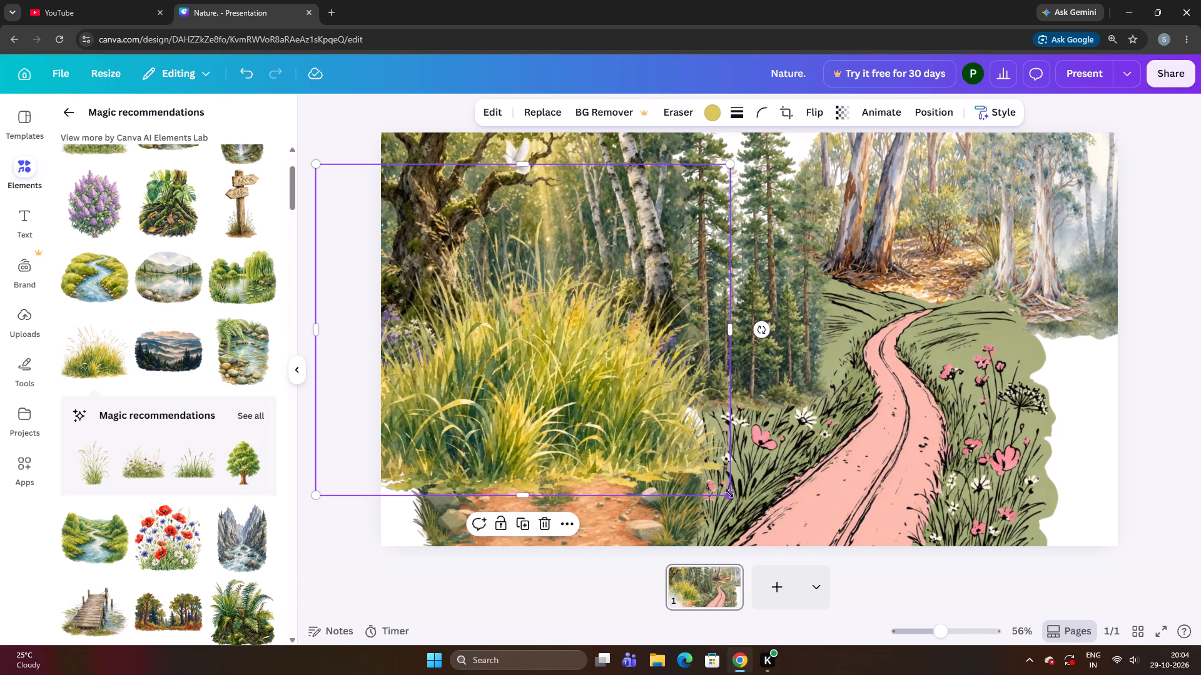
# Shrink the grass clump and place it at the slide's left edge, beside the dirt path and below the purple flowers.
pyautogui.moveTo(729, 493); pyautogui.dragTo(696, 482)
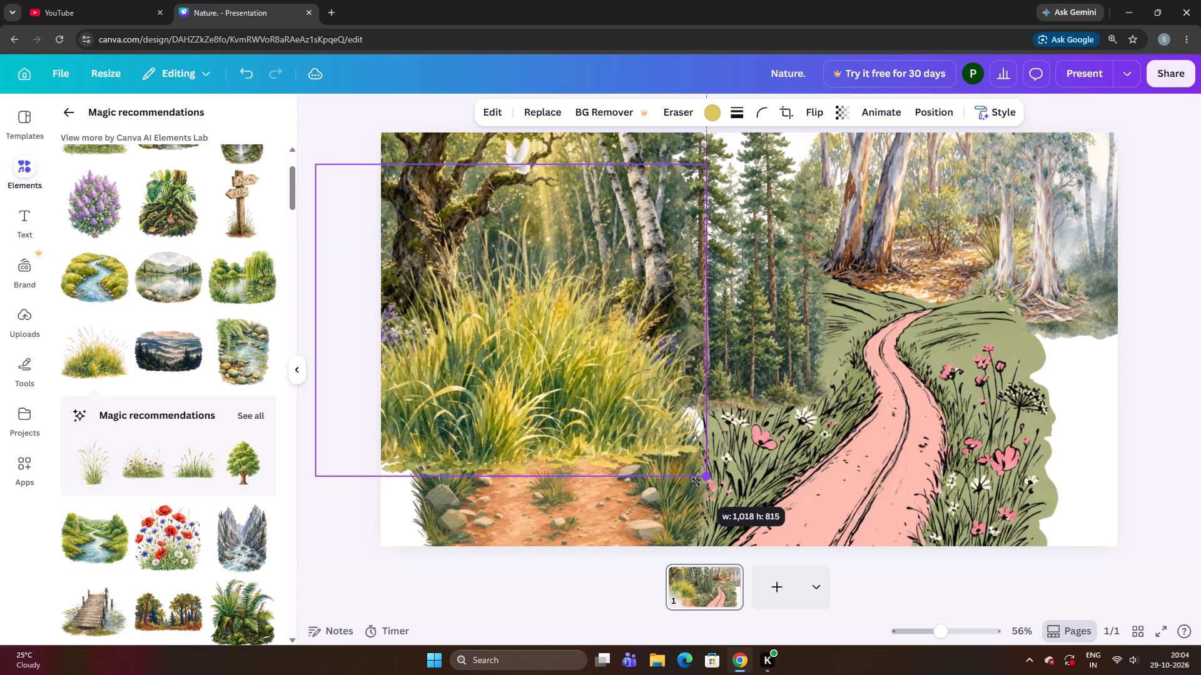
pyautogui.moveTo(696, 482); pyautogui.dragTo(659, 428)
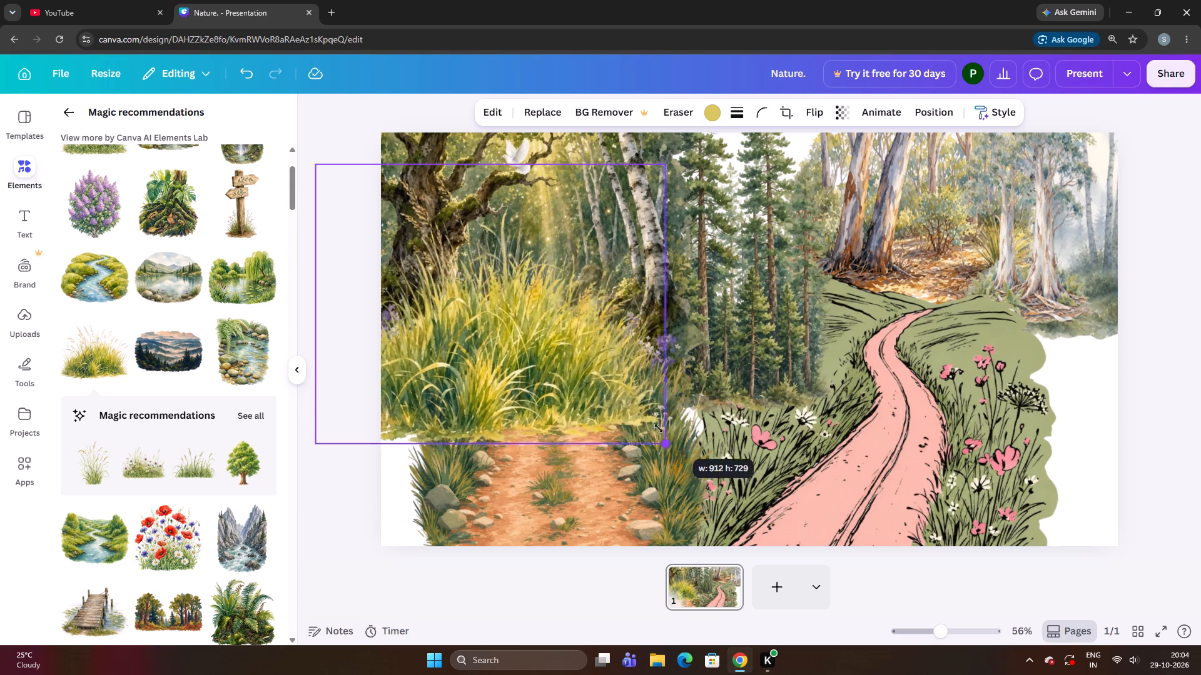
pyautogui.moveTo(659, 428); pyautogui.dragTo(580, 364)
pyautogui.moveTo(484, 321); pyautogui.dragTo(447, 452)
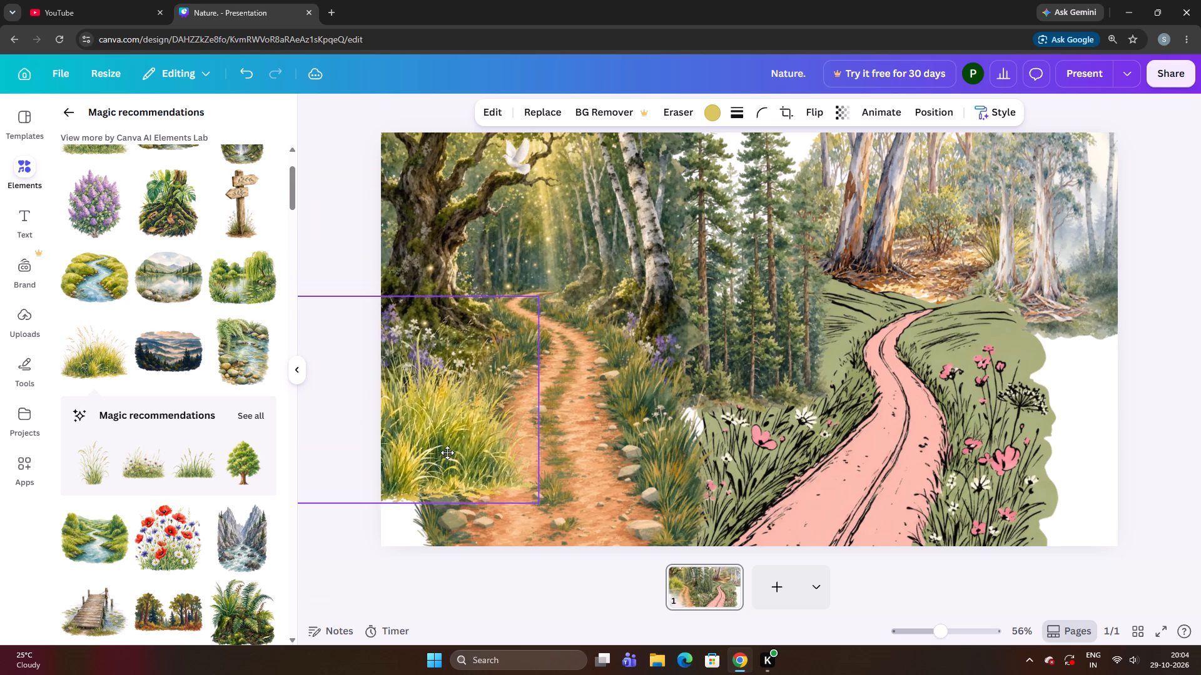
pyautogui.moveTo(447, 452); pyautogui.dragTo(427, 449)
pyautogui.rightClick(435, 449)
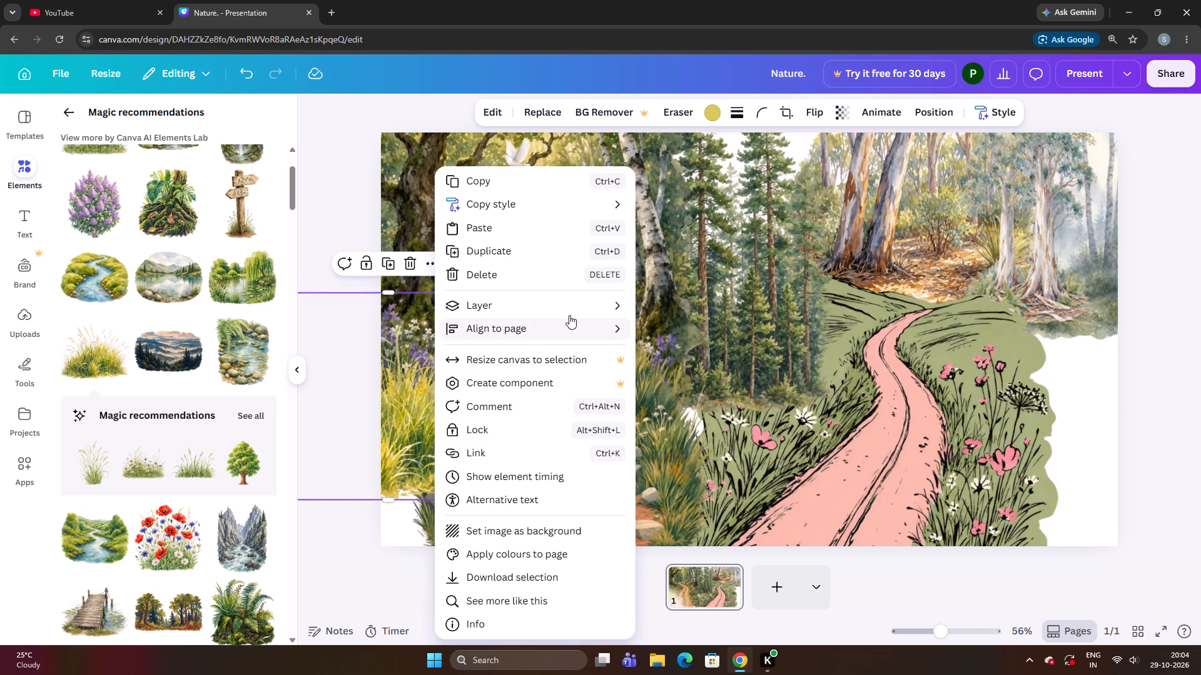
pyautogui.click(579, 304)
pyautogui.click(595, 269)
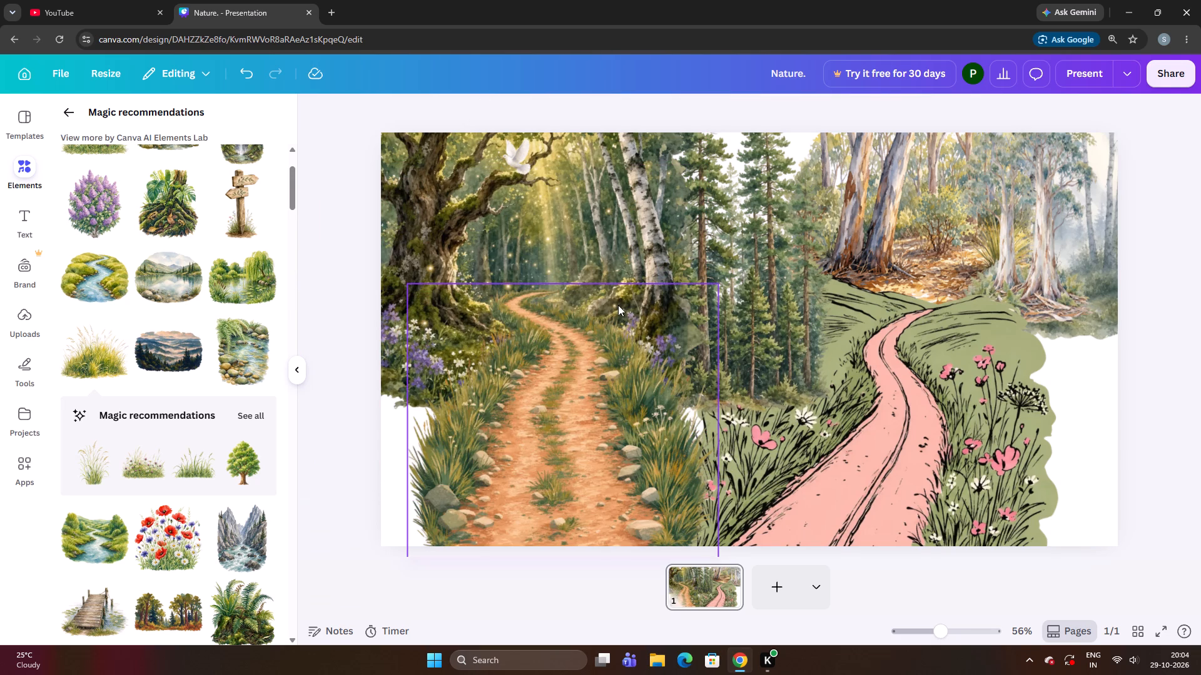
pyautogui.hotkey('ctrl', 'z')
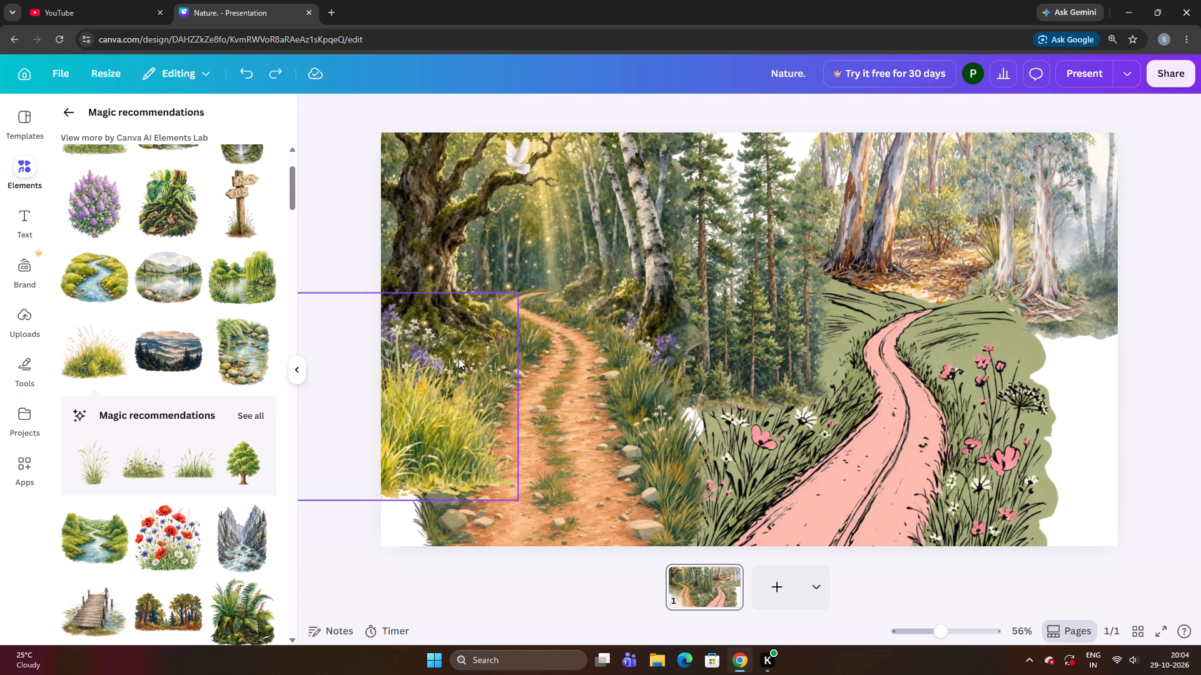
# Send the yellow-green grass clump one layer backward, behind the dirt path illustration.
pyautogui.rightClick(468, 371)
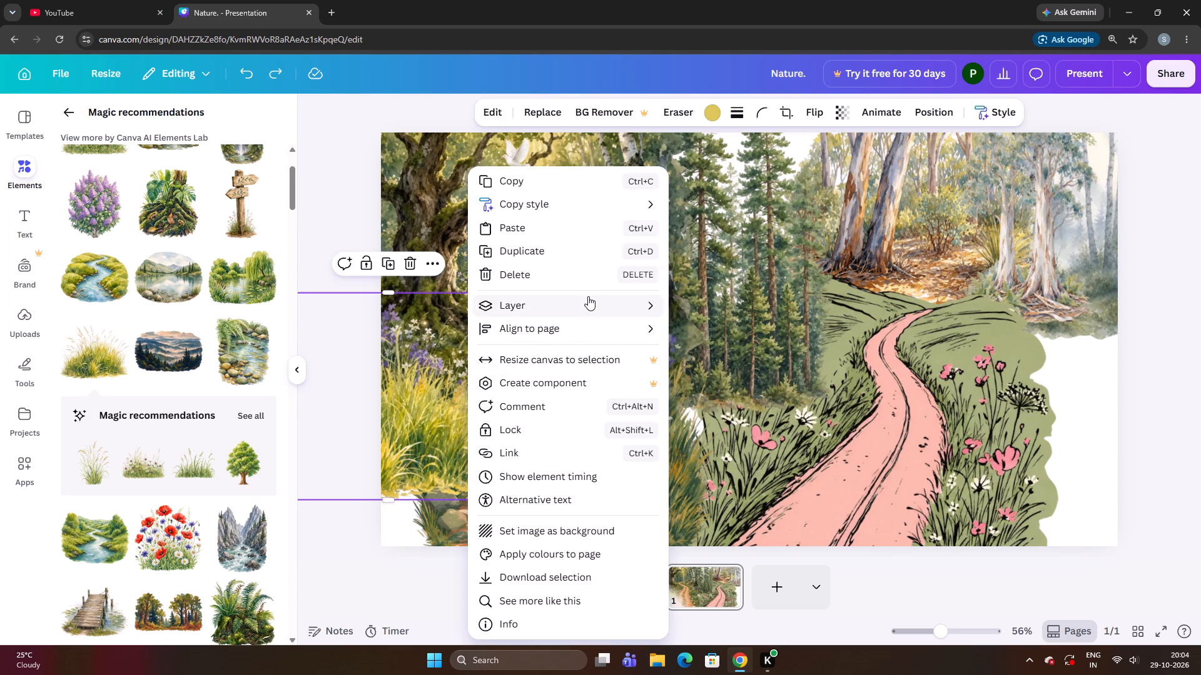
pyautogui.click(588, 296)
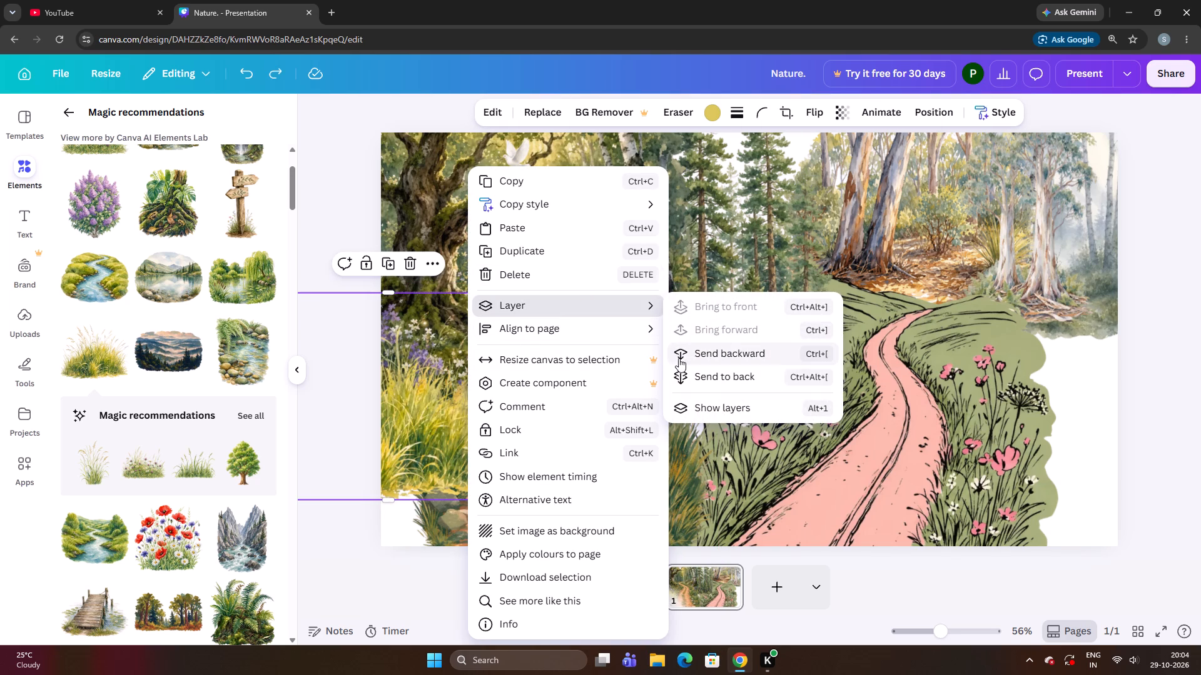
pyautogui.click(679, 358)
pyautogui.click(365, 441)
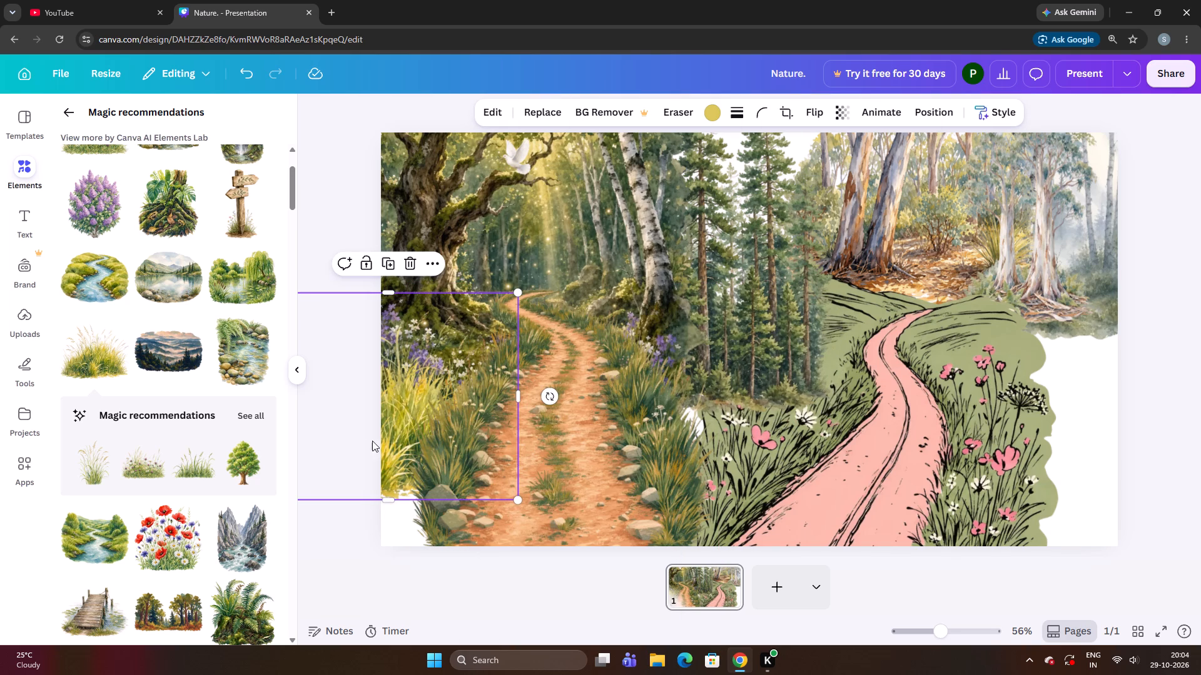
# Resize the yellow-green grass clump and reposition it at the slide's left edge, just below the purple flowers.
pyautogui.moveTo(515, 504); pyautogui.dragTo(515, 526)
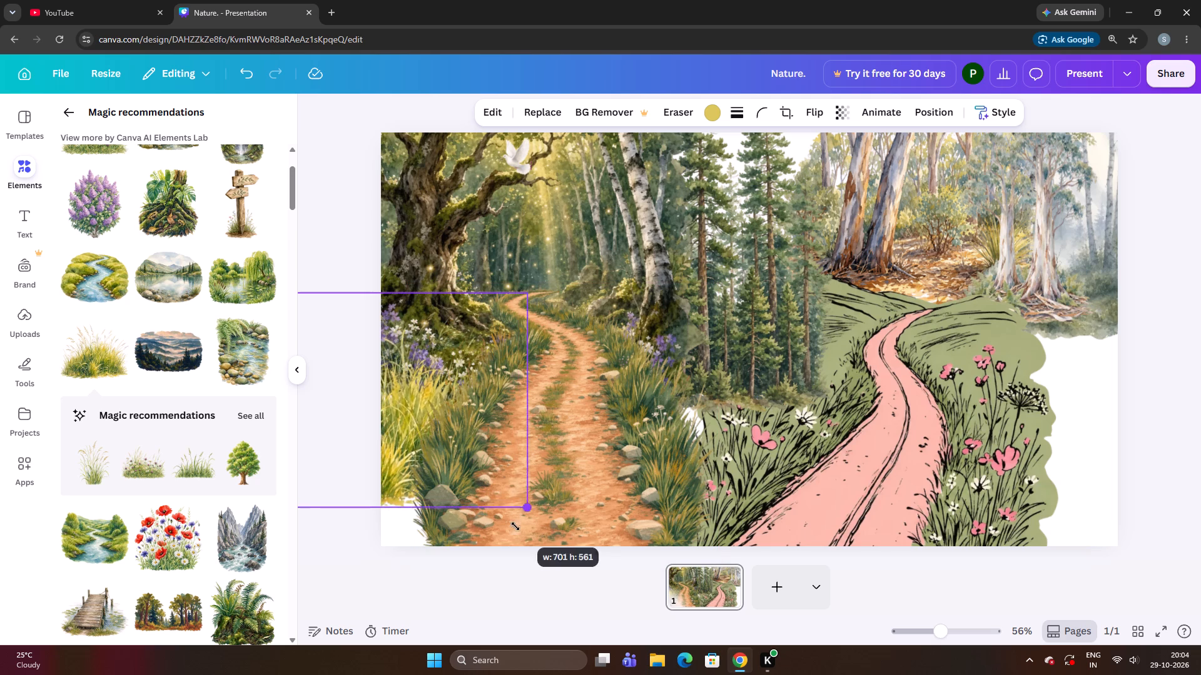
pyautogui.moveTo(515, 526); pyautogui.dragTo(515, 561)
pyautogui.moveTo(398, 405); pyautogui.dragTo(352, 390)
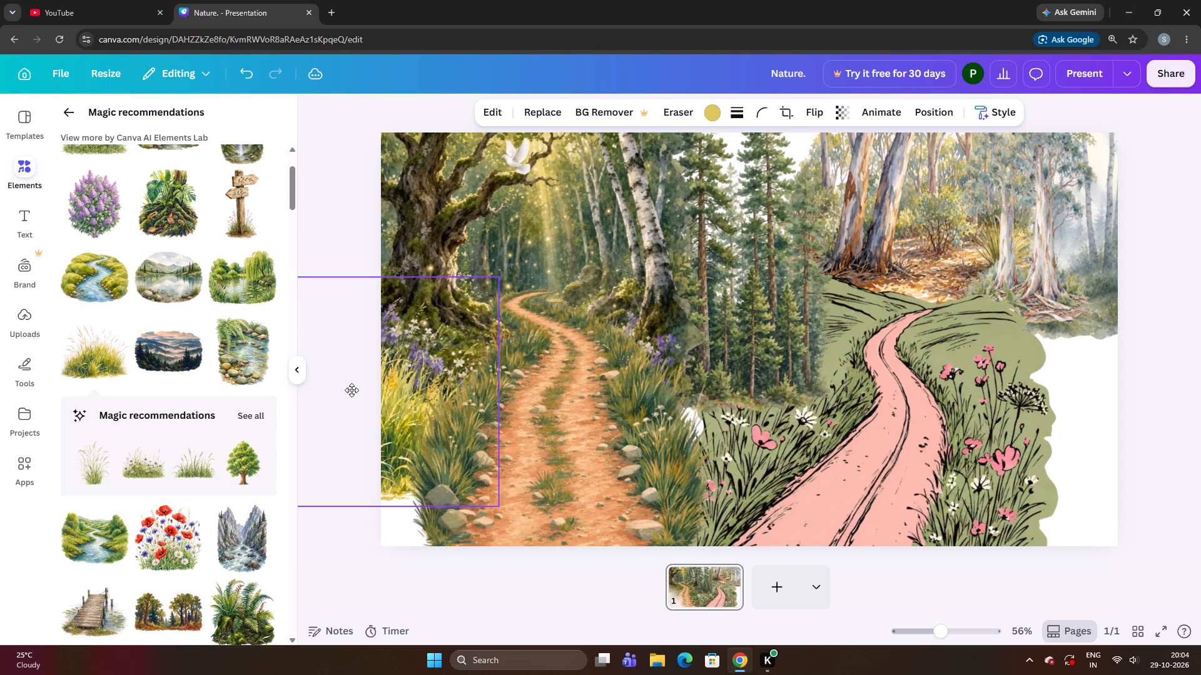
pyautogui.moveTo(352, 390); pyautogui.dragTo(355, 381)
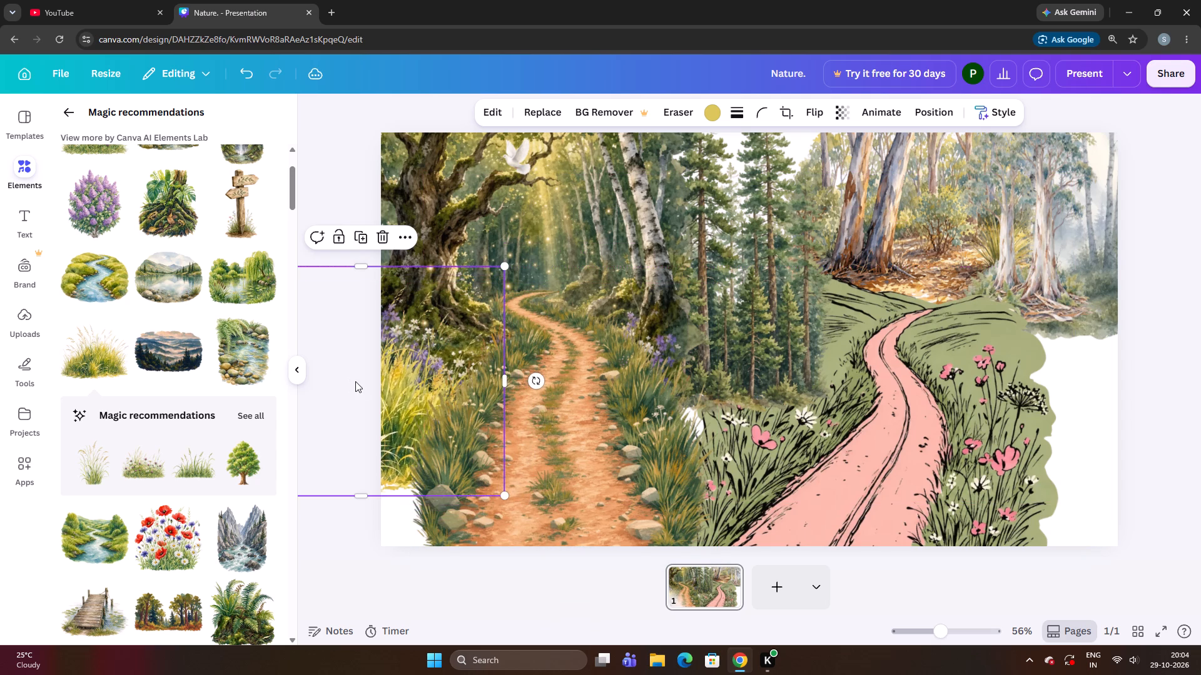
pyautogui.moveTo(393, 419); pyautogui.dragTo(393, 401)
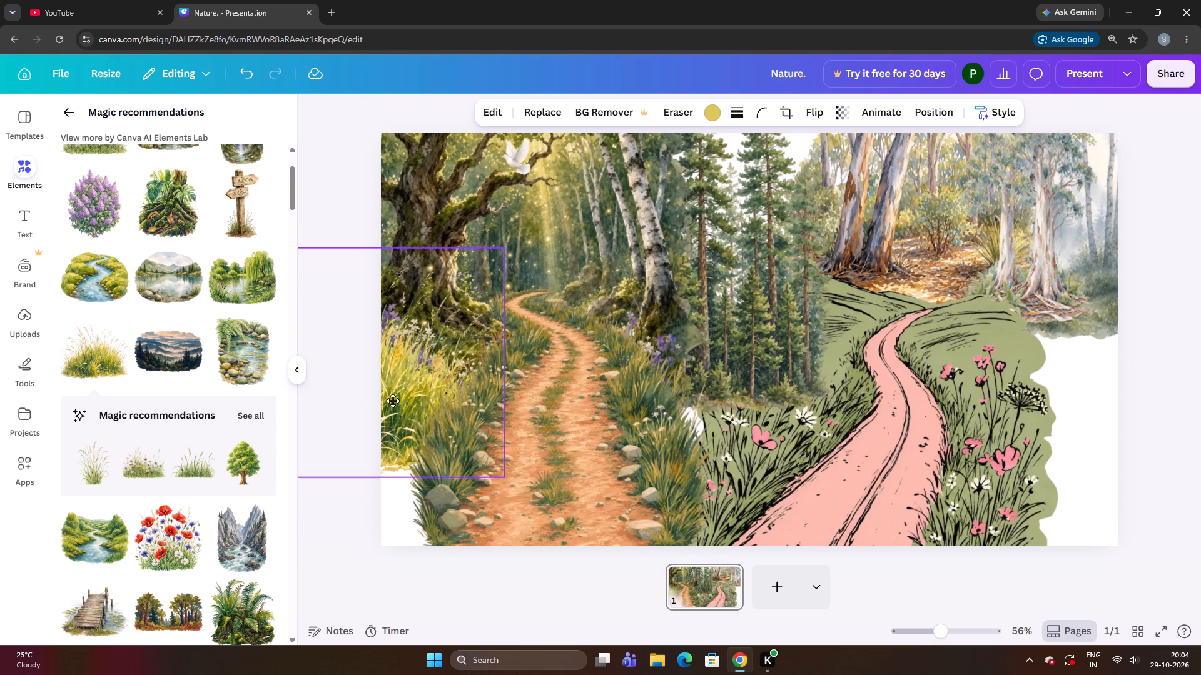
pyautogui.moveTo(393, 401); pyautogui.dragTo(411, 401)
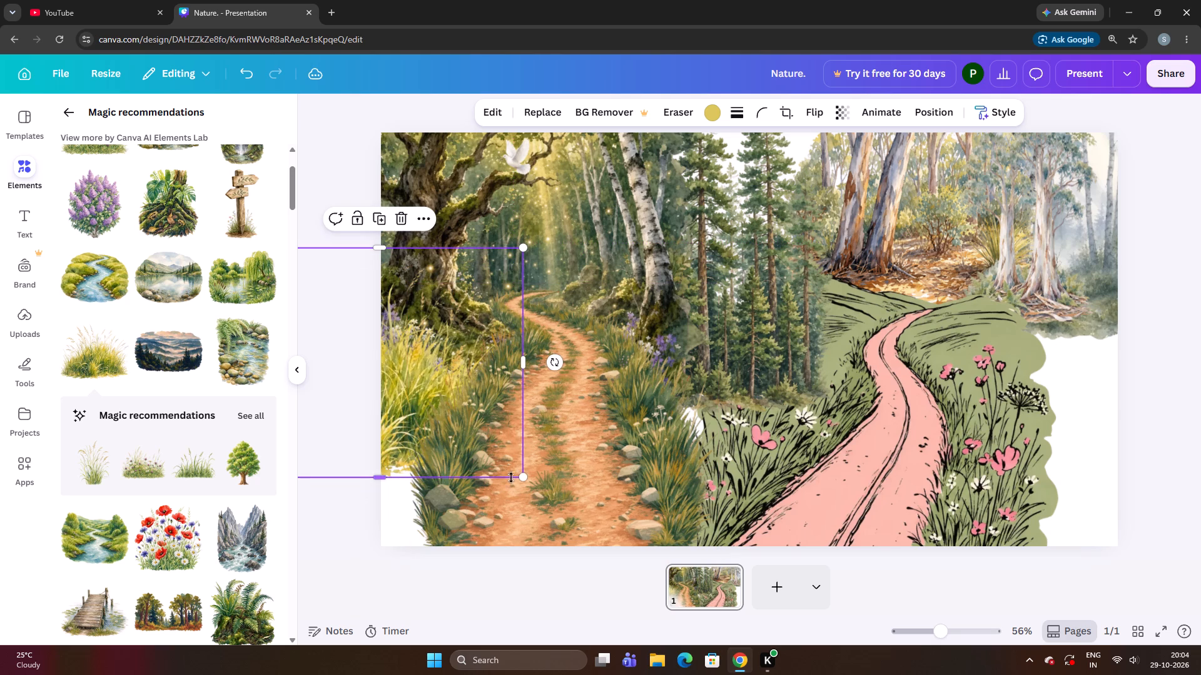
pyautogui.moveTo(522, 482); pyautogui.dragTo(446, 409)
pyautogui.moveTo(400, 365); pyautogui.dragTo(437, 407)
pyautogui.click(340, 415)
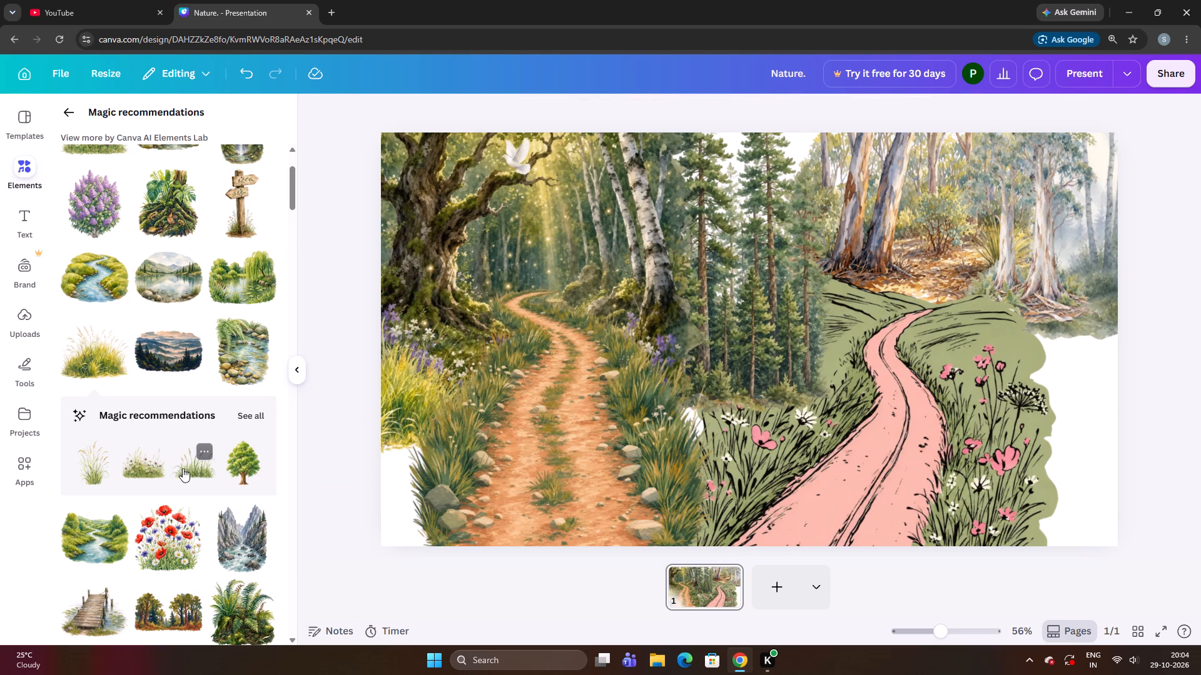
# Add the daisy and purple clover grass clump from the magic recommendations, shrink it and place it over the slide's lower-left area.
pyautogui.click(164, 463)
pyautogui.moveTo(782, 442); pyautogui.dragTo(417, 502)
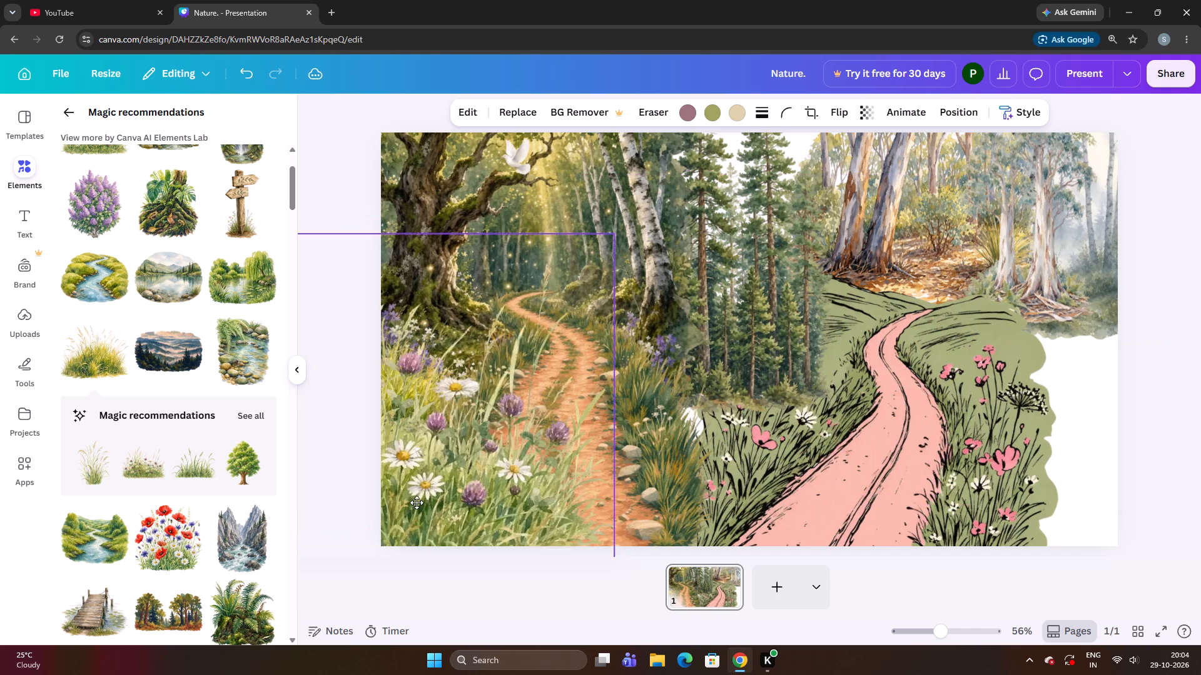
pyautogui.moveTo(417, 502); pyautogui.dragTo(664, 209)
pyautogui.moveTo(857, 268); pyautogui.dragTo(813, 256)
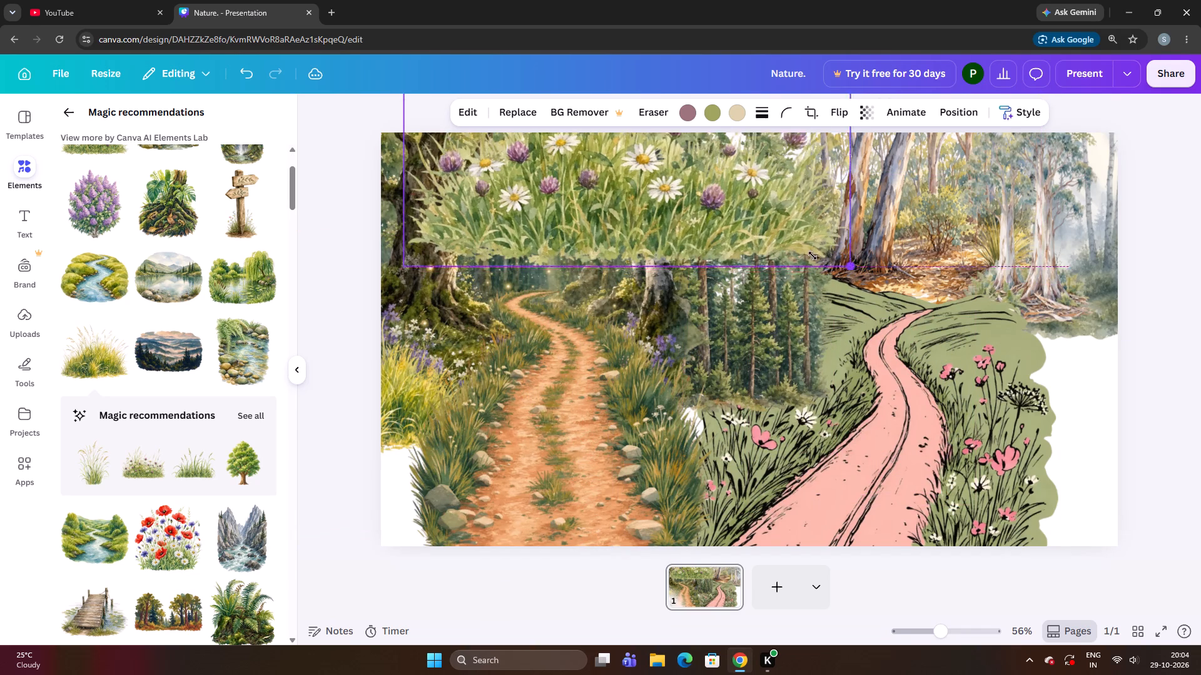
pyautogui.moveTo(813, 256); pyautogui.dragTo(691, 226)
pyautogui.moveTo(664, 152); pyautogui.dragTo(622, 349)
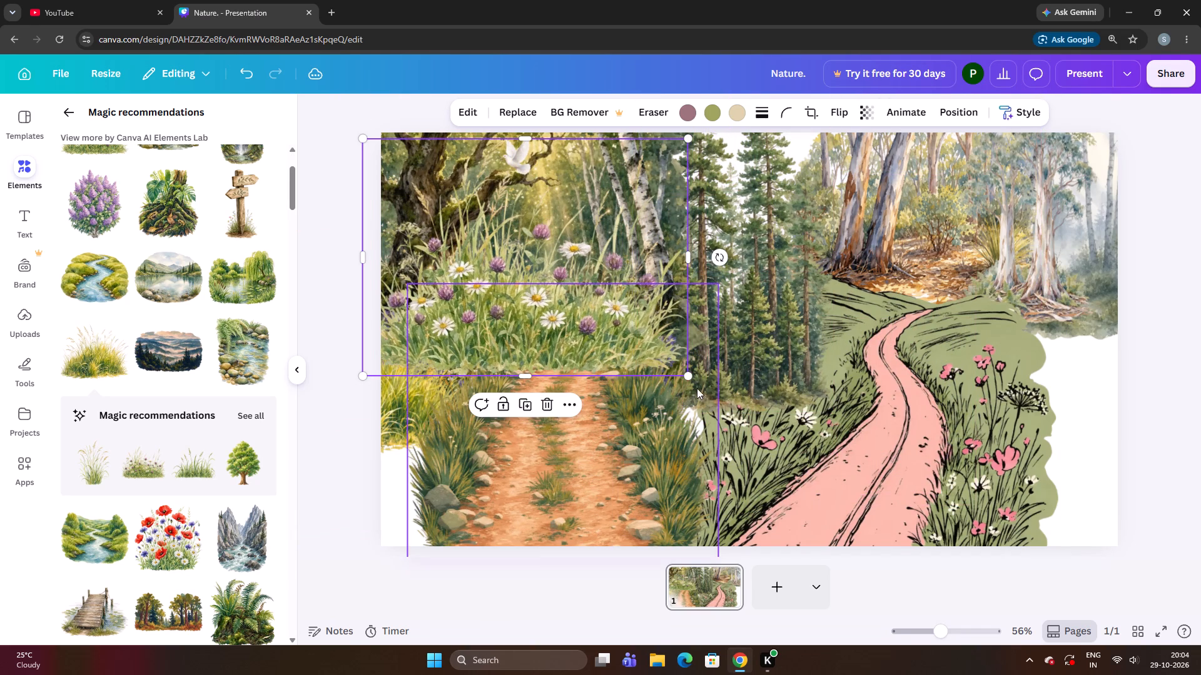
pyautogui.moveTo(685, 375); pyautogui.dragTo(616, 351)
pyautogui.moveTo(585, 296); pyautogui.dragTo(532, 391)
pyautogui.rightClick(532, 391)
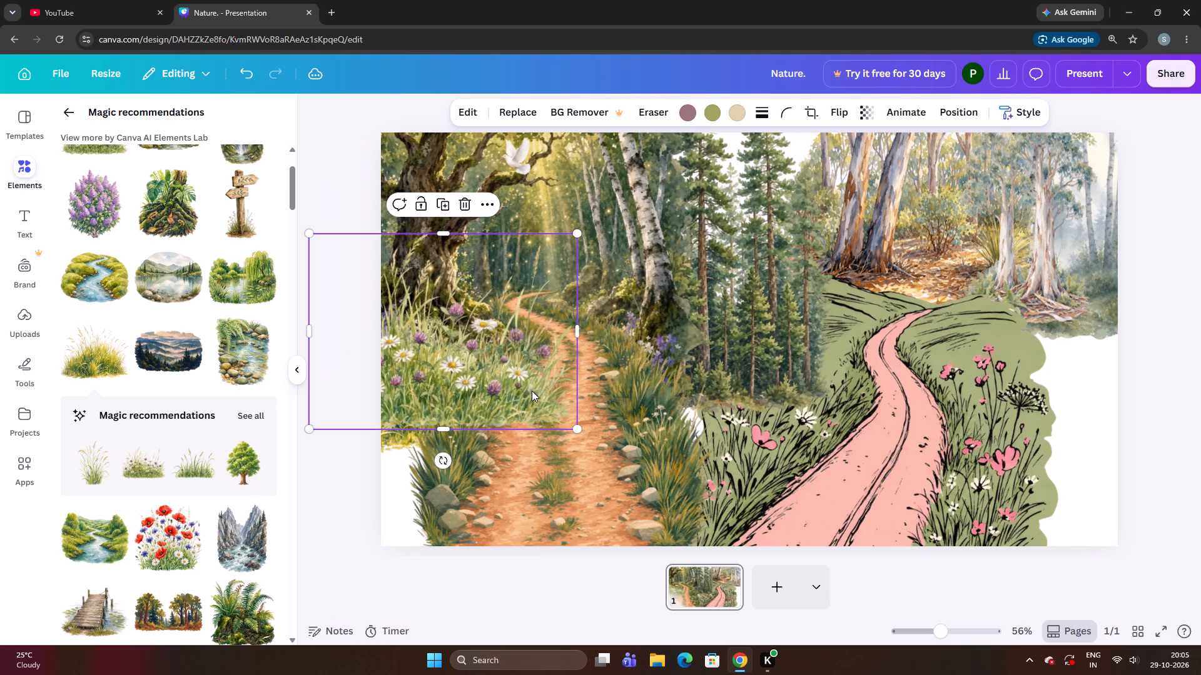
pyautogui.moveTo(476, 372); pyautogui.dragTo(450, 418)
pyautogui.moveTo(477, 406); pyautogui.dragTo(432, 490)
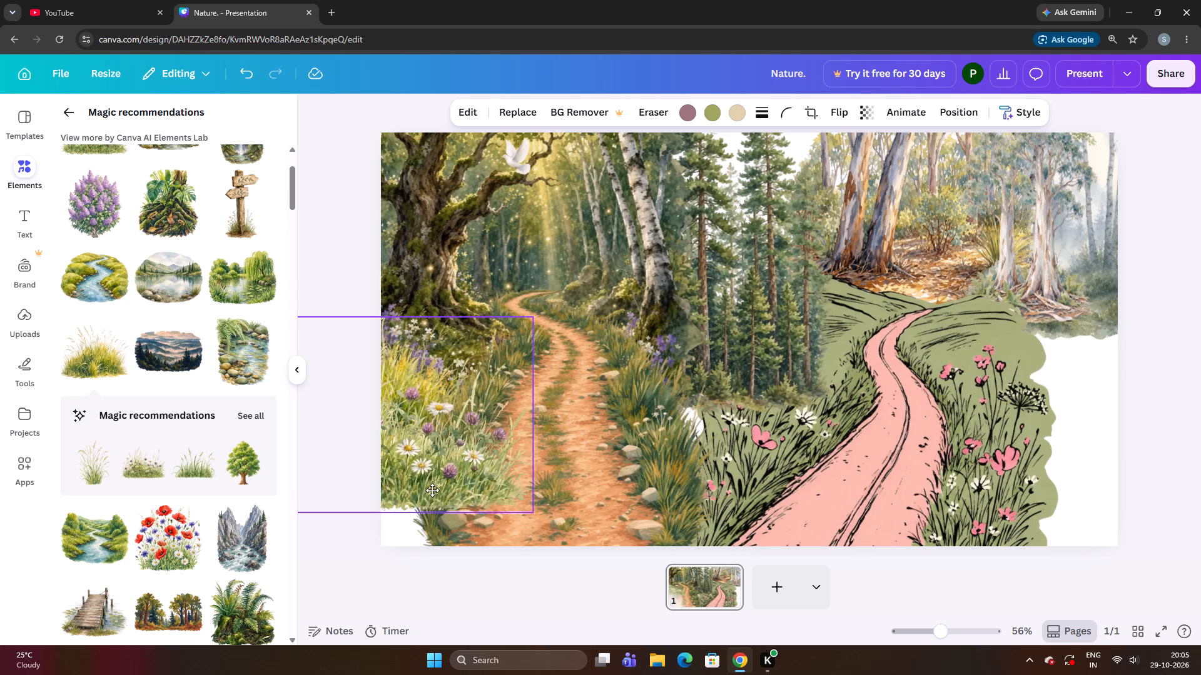
pyautogui.moveTo(432, 490); pyautogui.dragTo(430, 493)
# Send the daisy and clover clump one layer backward, behind the dirt path illustration.
pyautogui.rightClick(430, 491)
pyautogui.click(592, 309)
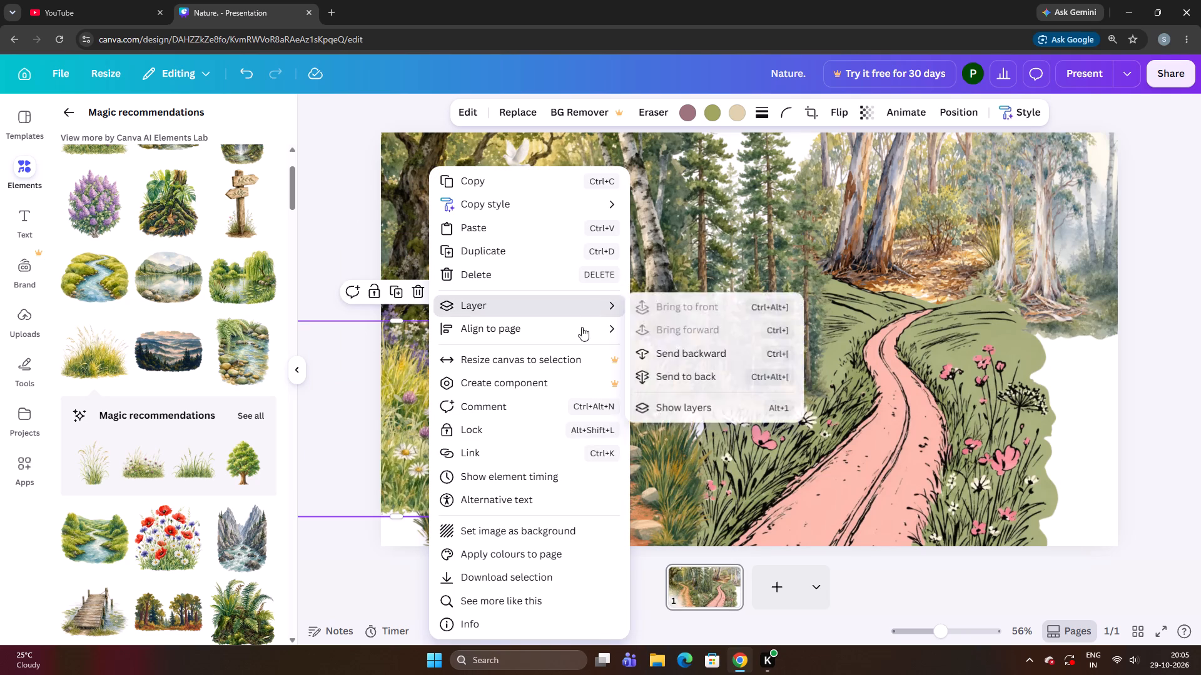
pyautogui.click(609, 302)
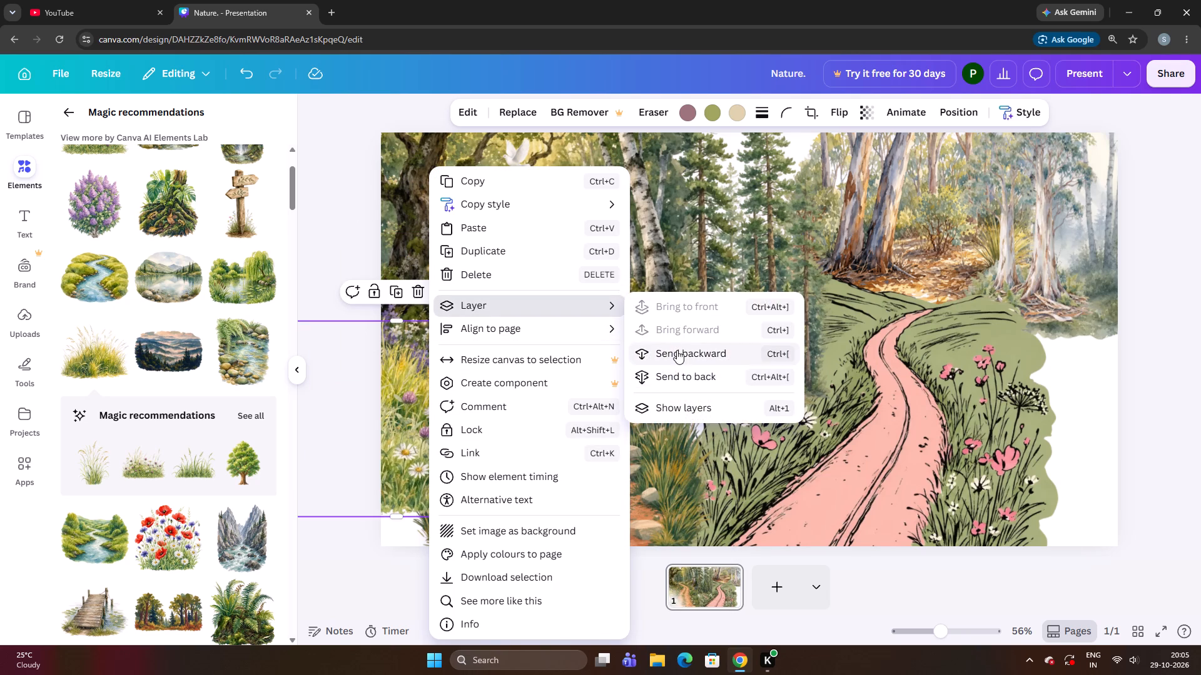
pyautogui.click(677, 350)
pyautogui.click(353, 484)
# Enlarge the daisy and clover clump and position it to fill the white gap in the slide's lower-left corner.
pyautogui.moveTo(393, 450); pyautogui.dragTo(390, 481)
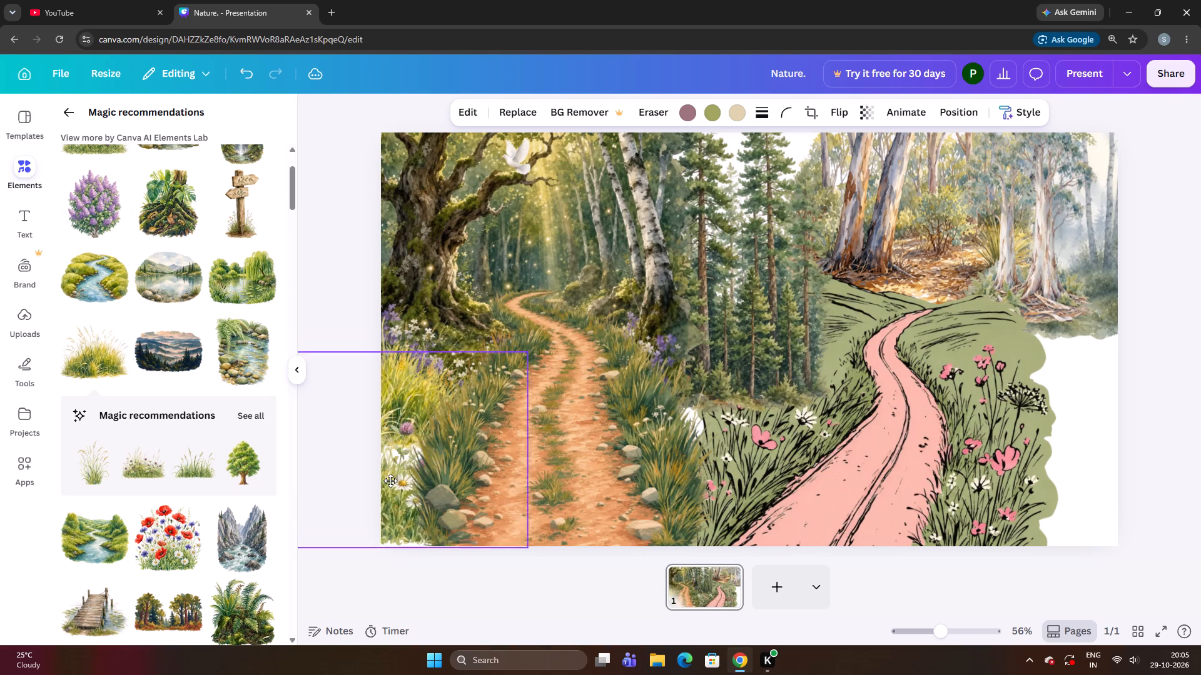
pyautogui.moveTo(390, 481); pyautogui.dragTo(355, 447)
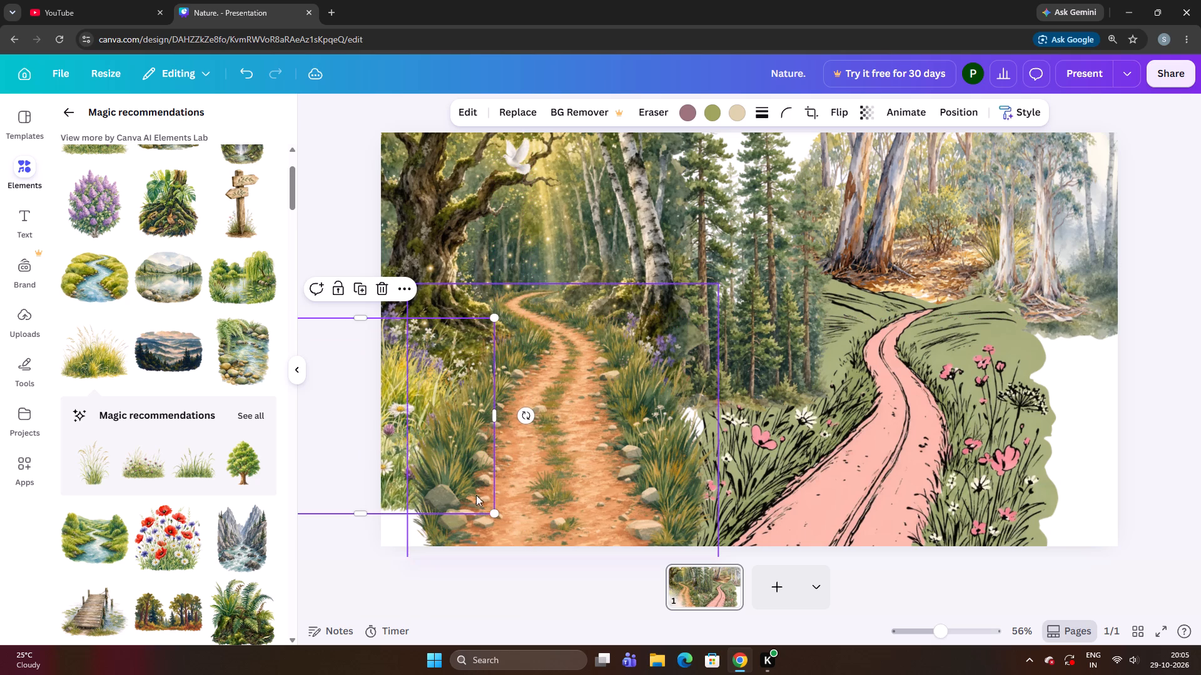
pyautogui.moveTo(489, 512); pyautogui.dragTo(488, 595)
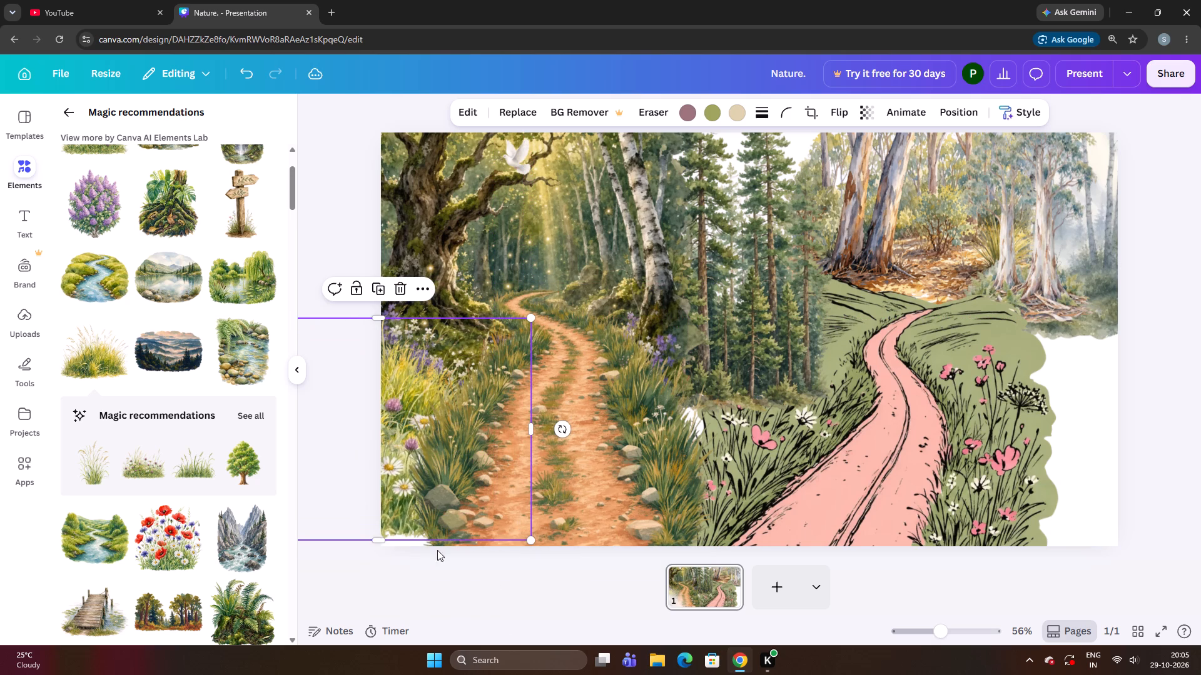
pyautogui.click(422, 524)
pyautogui.moveTo(393, 468); pyautogui.dragTo(403, 469)
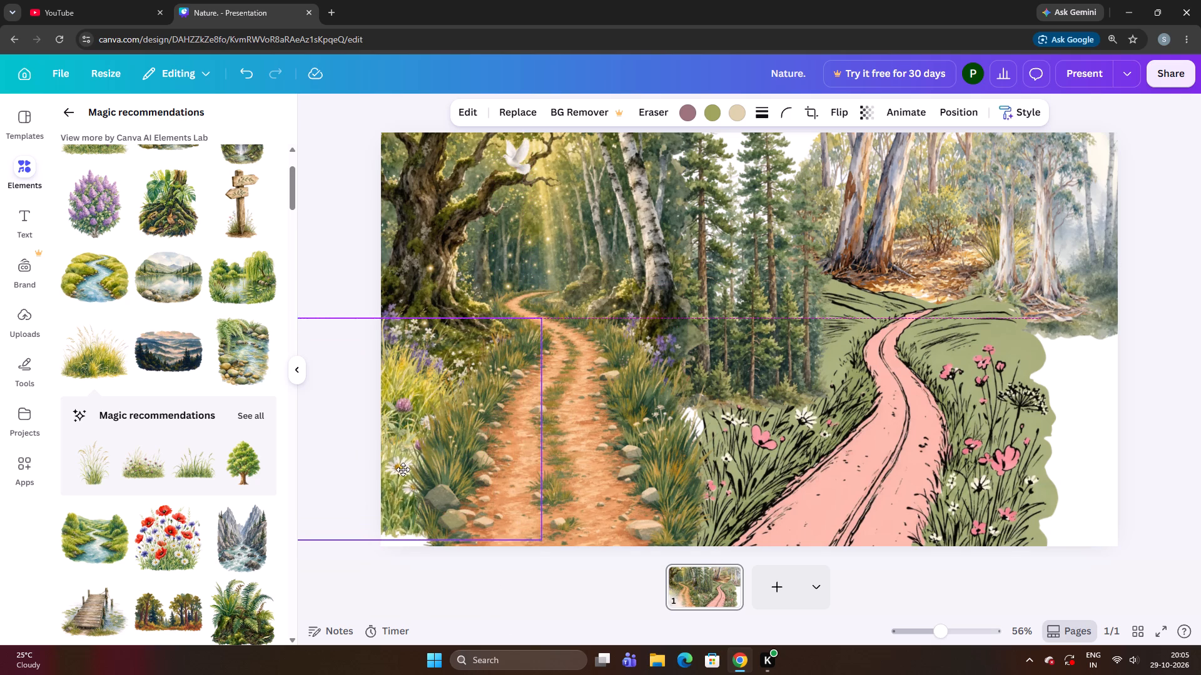
pyautogui.moveTo(403, 469); pyautogui.dragTo(367, 433)
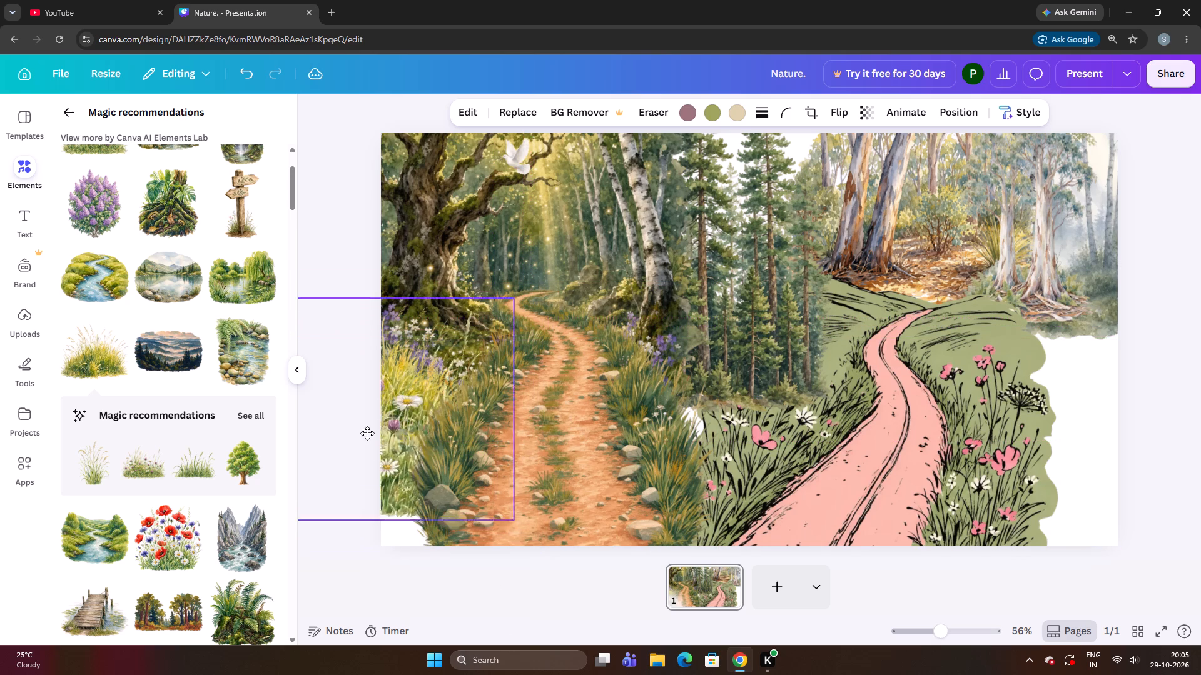
pyautogui.moveTo(367, 433); pyautogui.dragTo(310, 402)
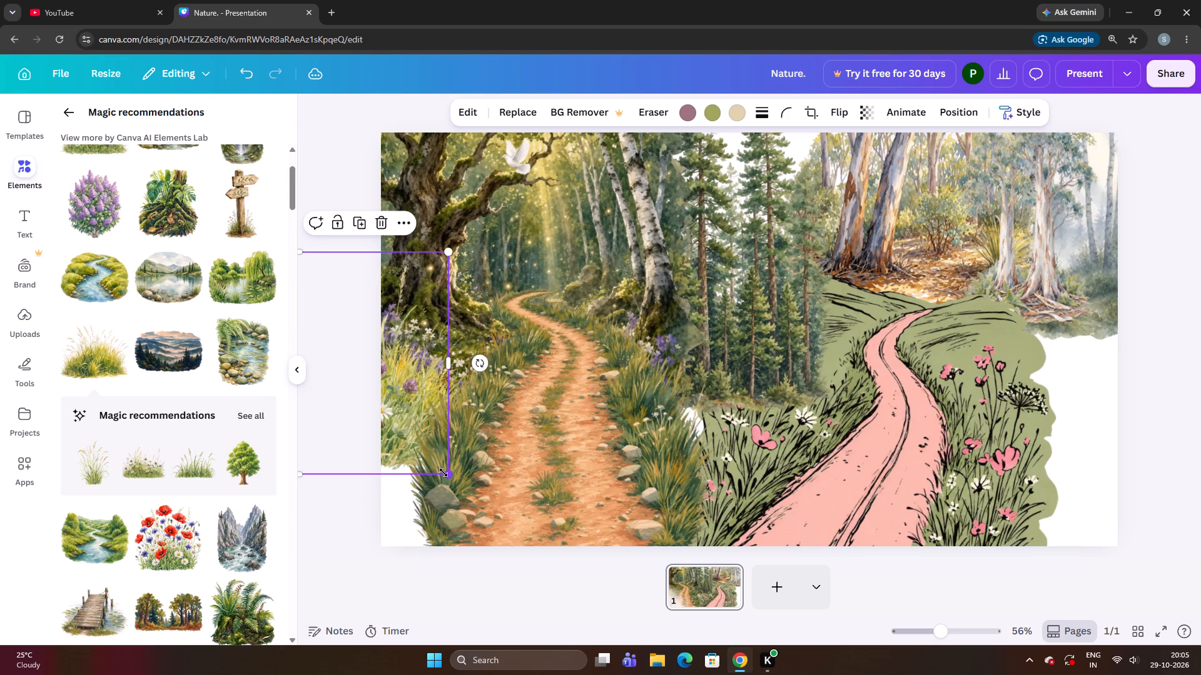
pyautogui.moveTo(447, 474); pyautogui.dragTo(540, 571)
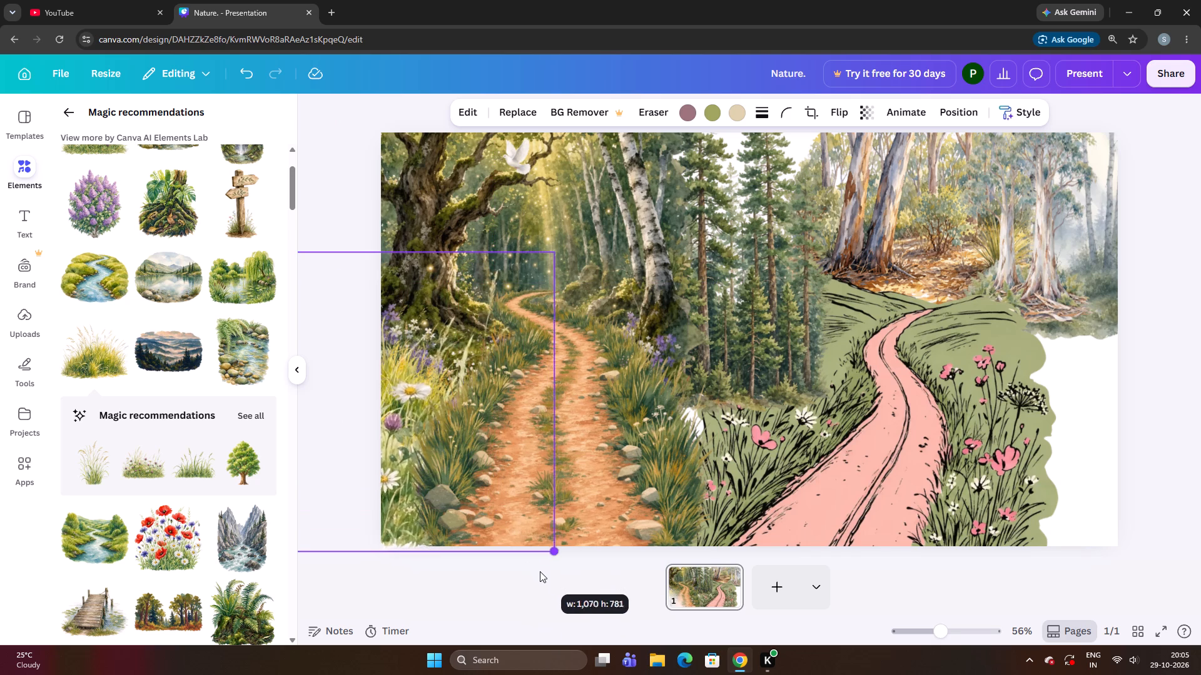
pyautogui.moveTo(540, 571); pyautogui.dragTo(545, 584)
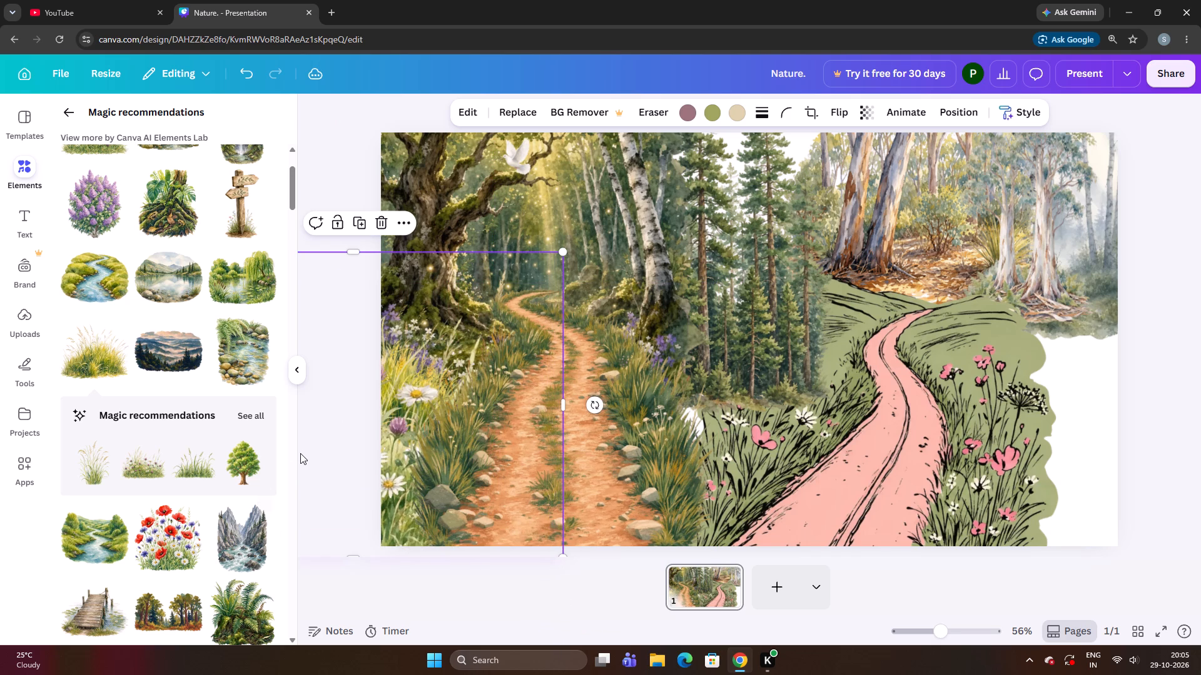
pyautogui.click(308, 453)
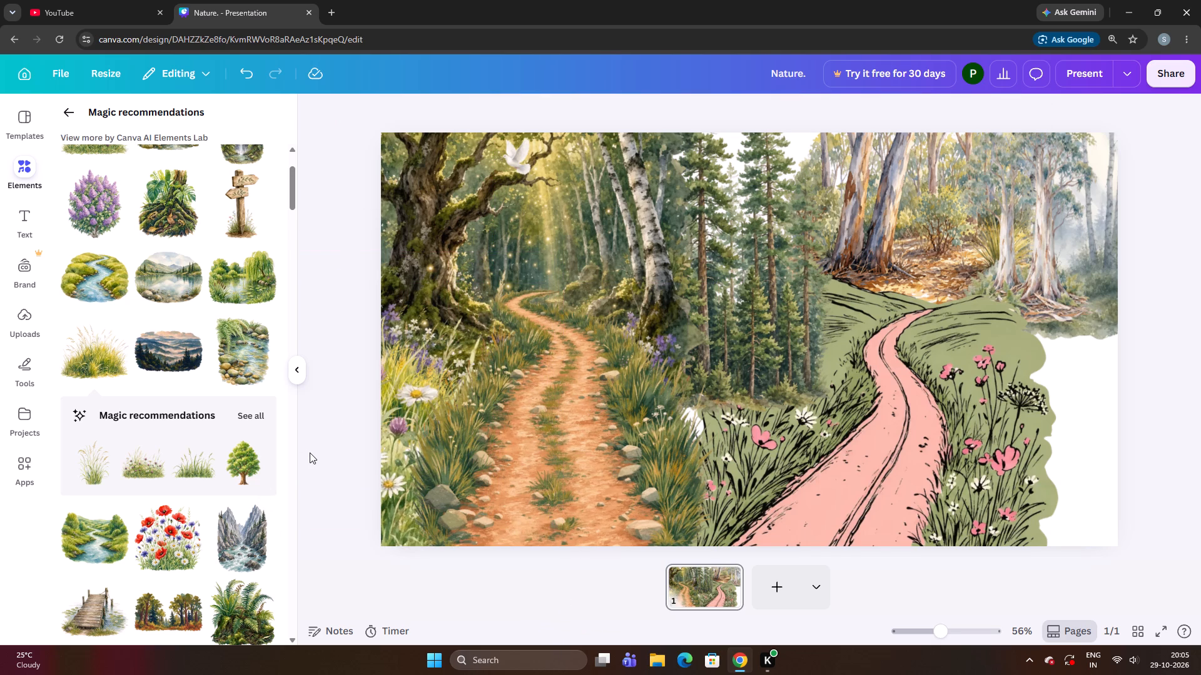
# Fine-tune the daisy and clover clump's horizontal position at the slide's left edge with small nudges left and back right.
pyautogui.click(401, 437)
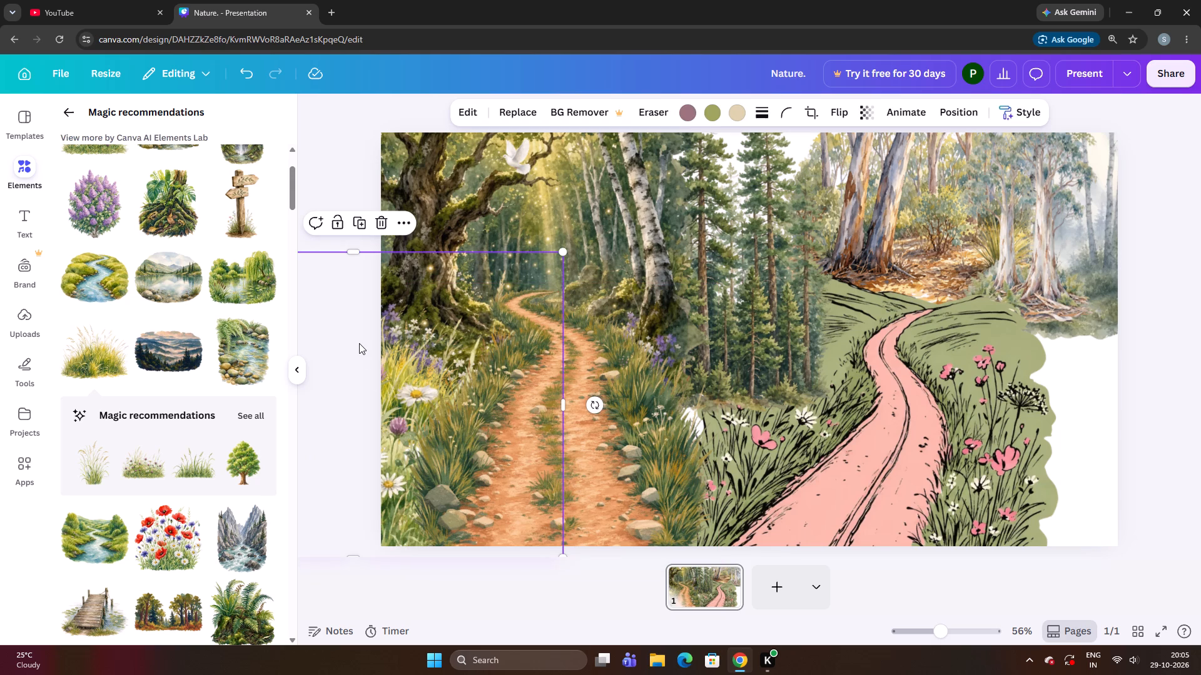
pyautogui.press('Left')
pyautogui.press('Left')
pyautogui.press('Left')
pyautogui.press('Left')
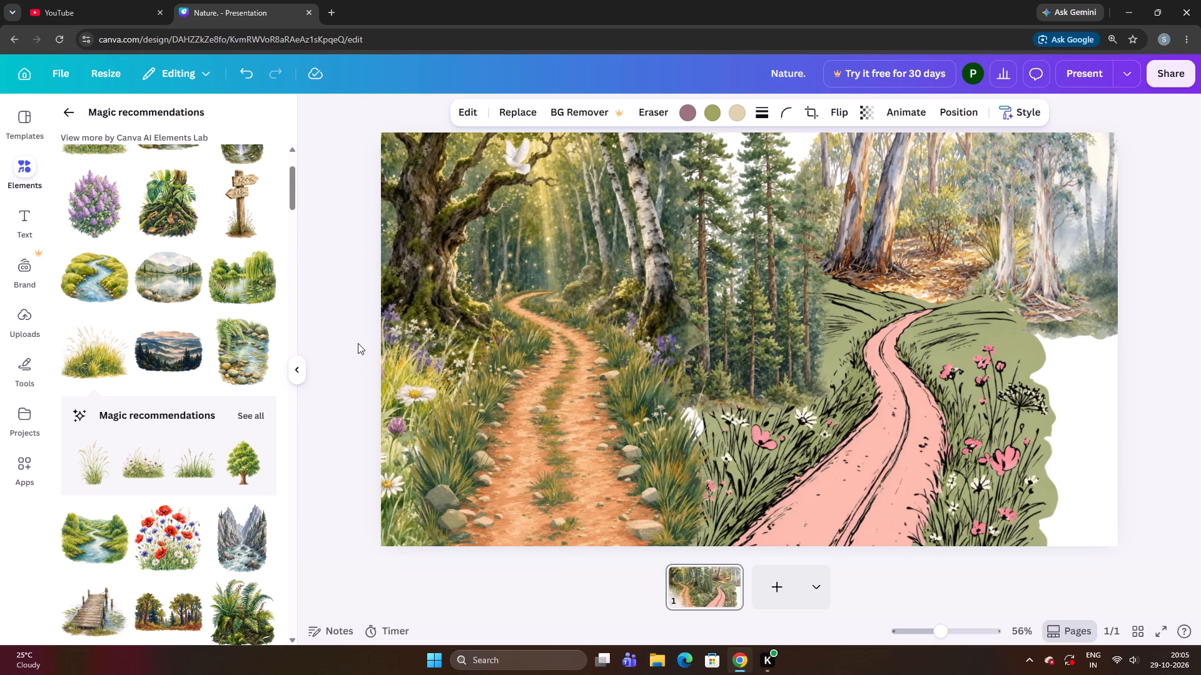
pyautogui.press('Left')
pyautogui.press('Left')
pyautogui.press('Left')
pyautogui.press('Left')
pyautogui.press('Left')
pyautogui.press('Left')
pyautogui.press('Left')
pyautogui.press('Left')
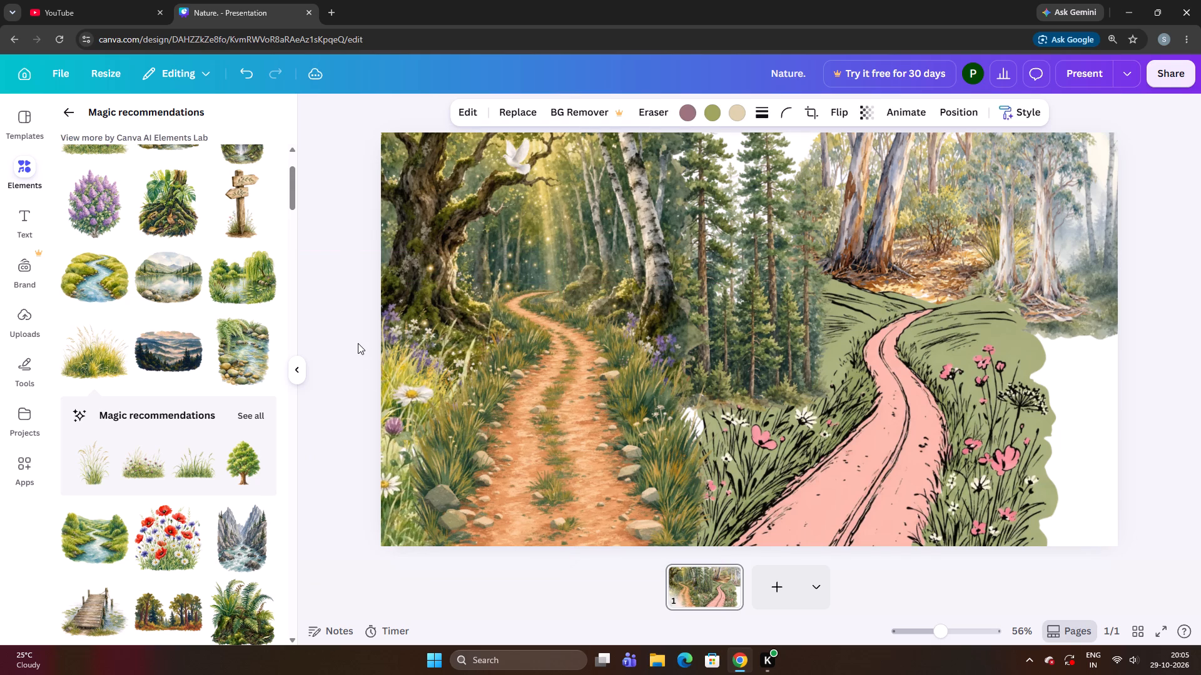
pyautogui.press('Right')
pyautogui.press('Right')
pyautogui.press('Right')
pyautogui.press('Right')
pyautogui.press('Right')
pyautogui.press('Right')
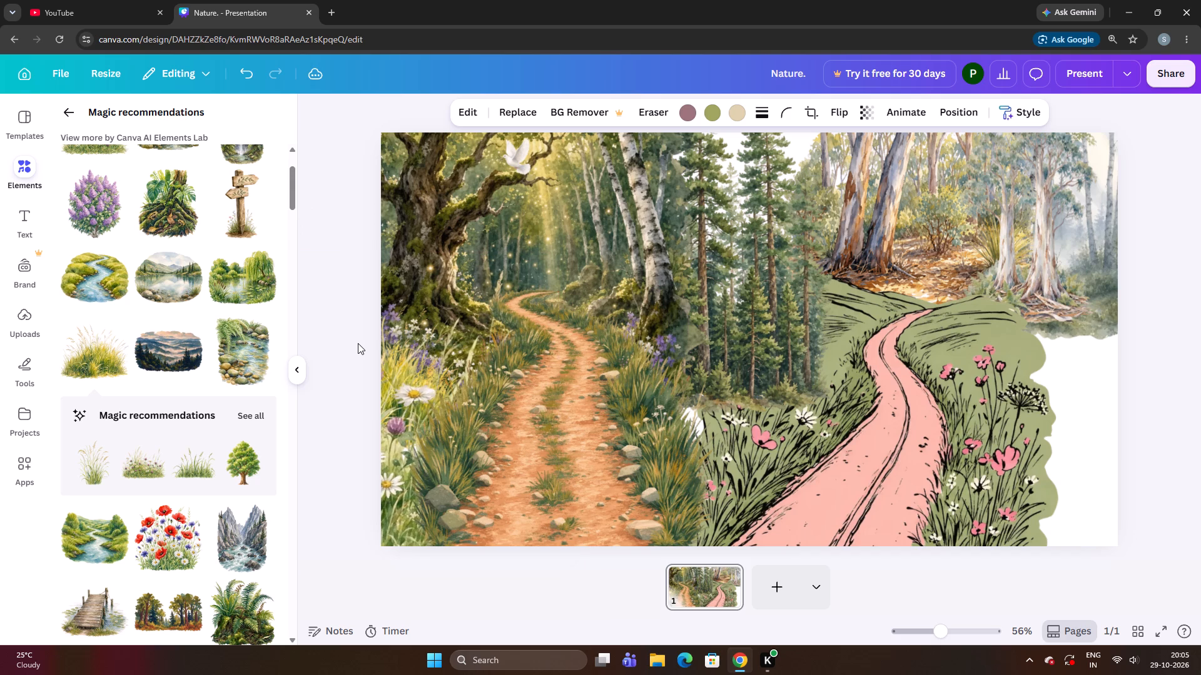
pyautogui.press('Right')
pyautogui.press('Right')
pyautogui.press('Right')
pyautogui.press('Right')
pyautogui.press('Right')
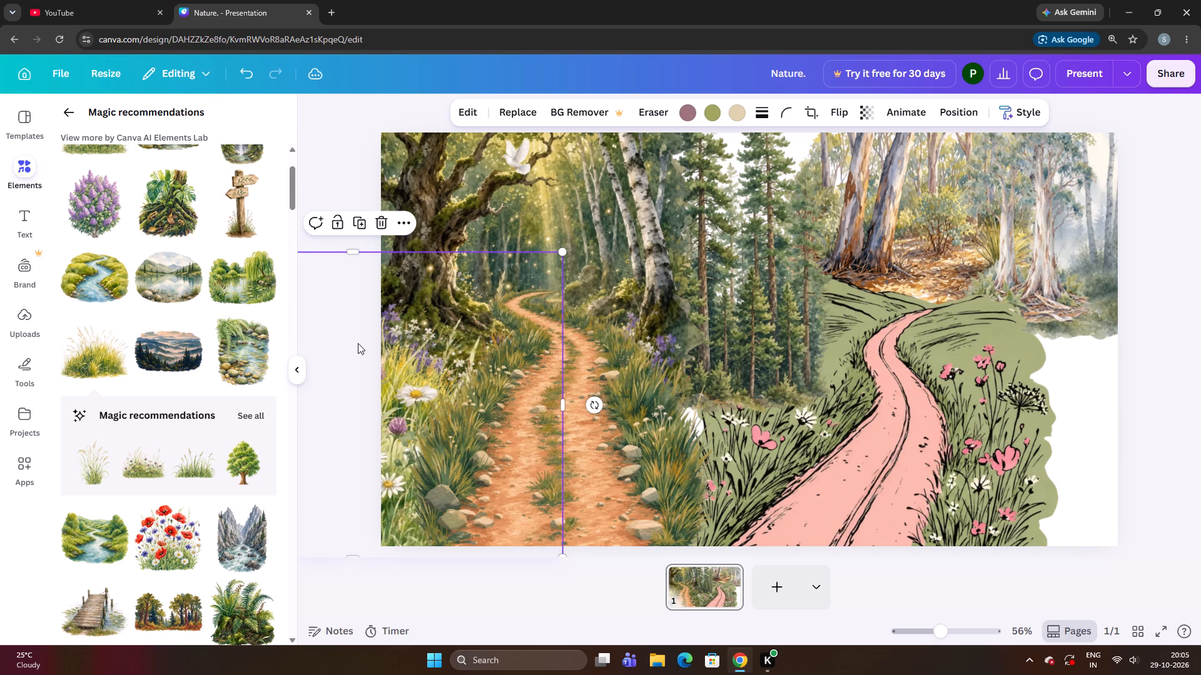
pyautogui.click(356, 176)
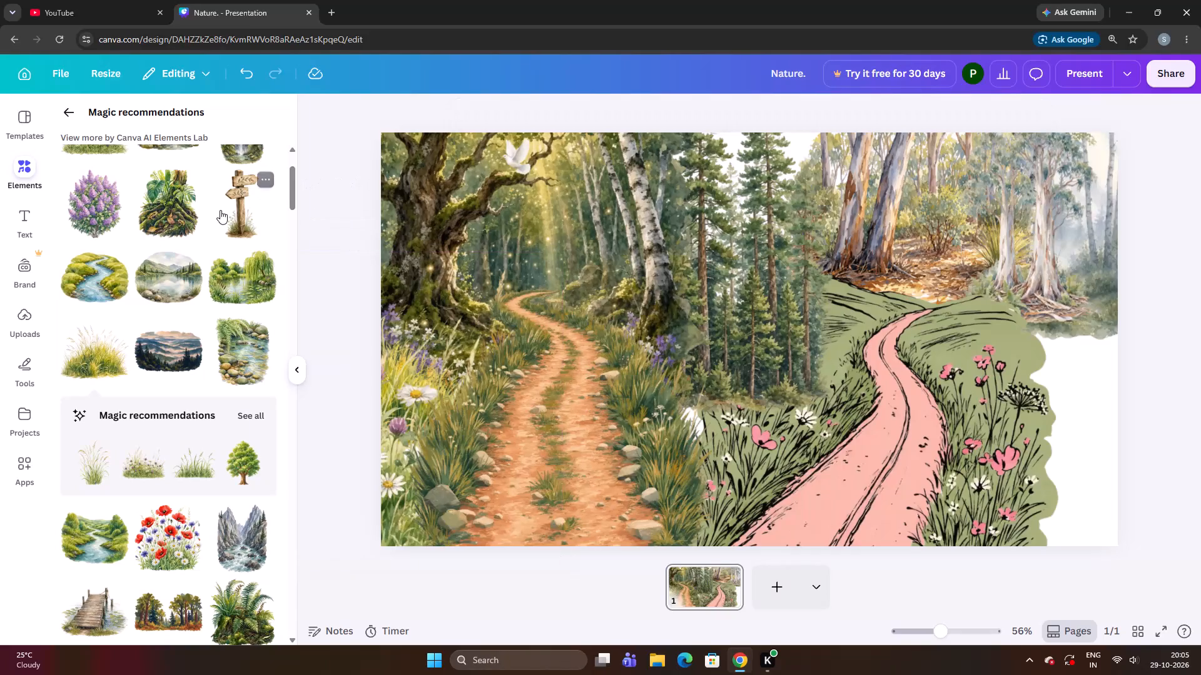
# Add the wooden signpost from the magic recommendations and shrink it to about a third of its size.
pyautogui.click(231, 211)
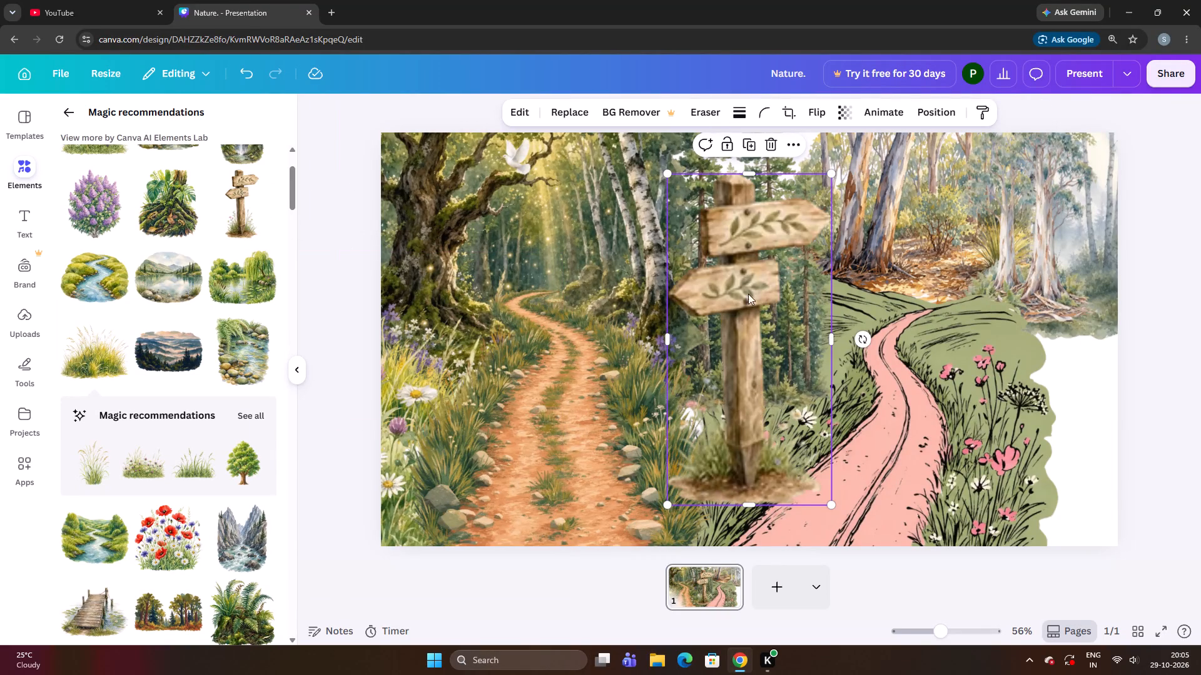
pyautogui.moveTo(751, 299); pyautogui.dragTo(623, 264)
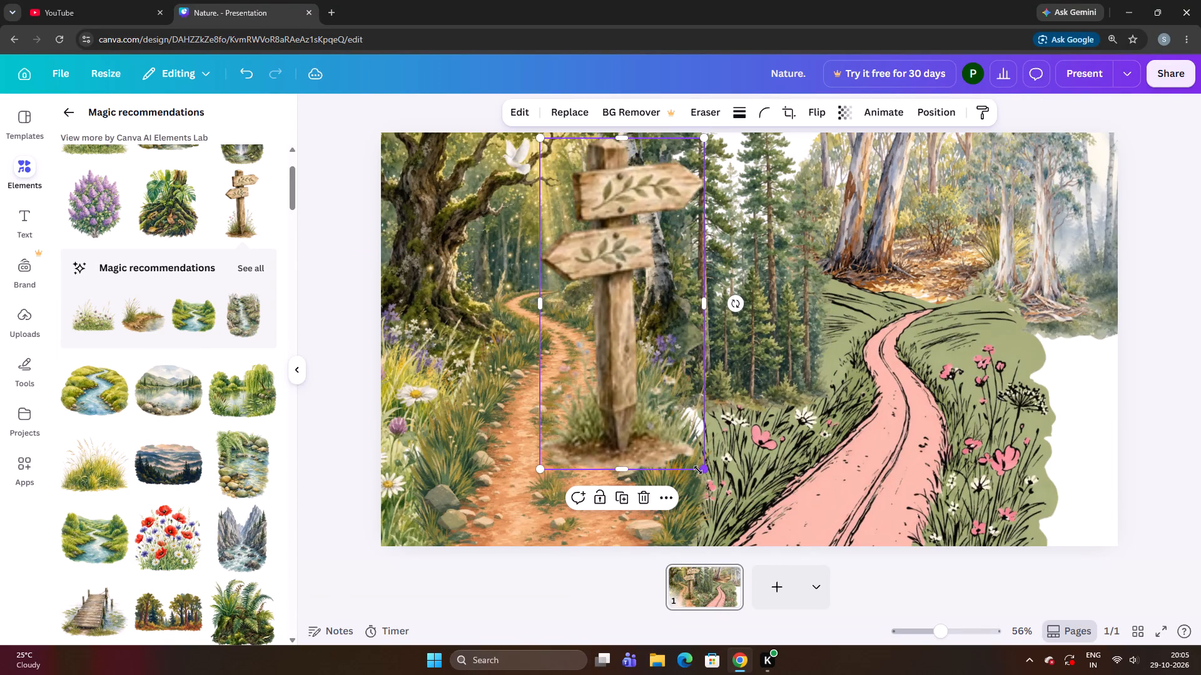
pyautogui.moveTo(698, 470); pyautogui.dragTo(538, 286)
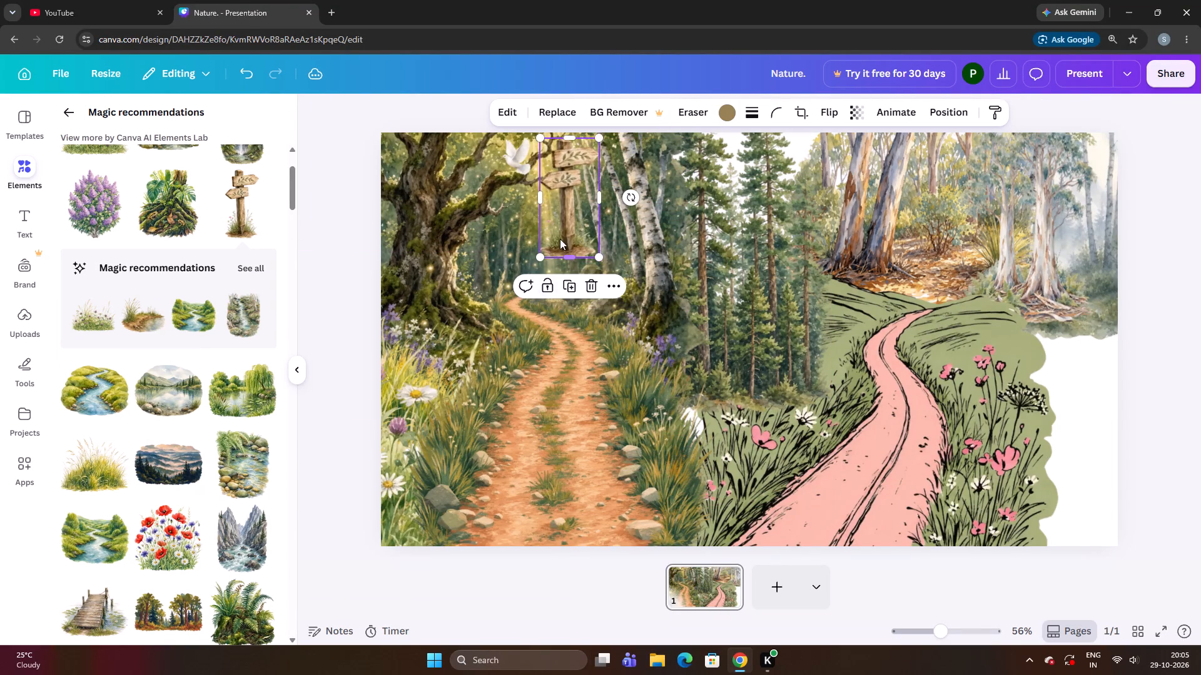
# Try the small signpost at several spots on the slide and place it near the bottom, between the dirt path and the pink path.
pyautogui.moveTo(563, 234); pyautogui.dragTo(818, 267)
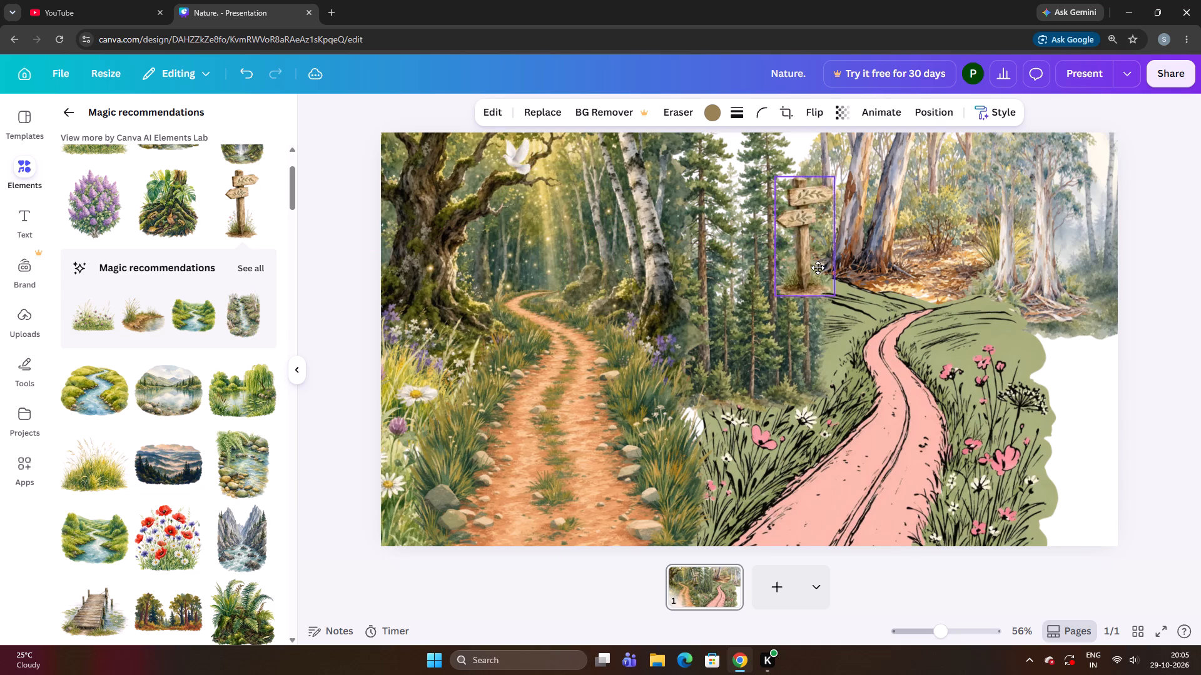
pyautogui.moveTo(818, 267); pyautogui.dragTo(954, 290)
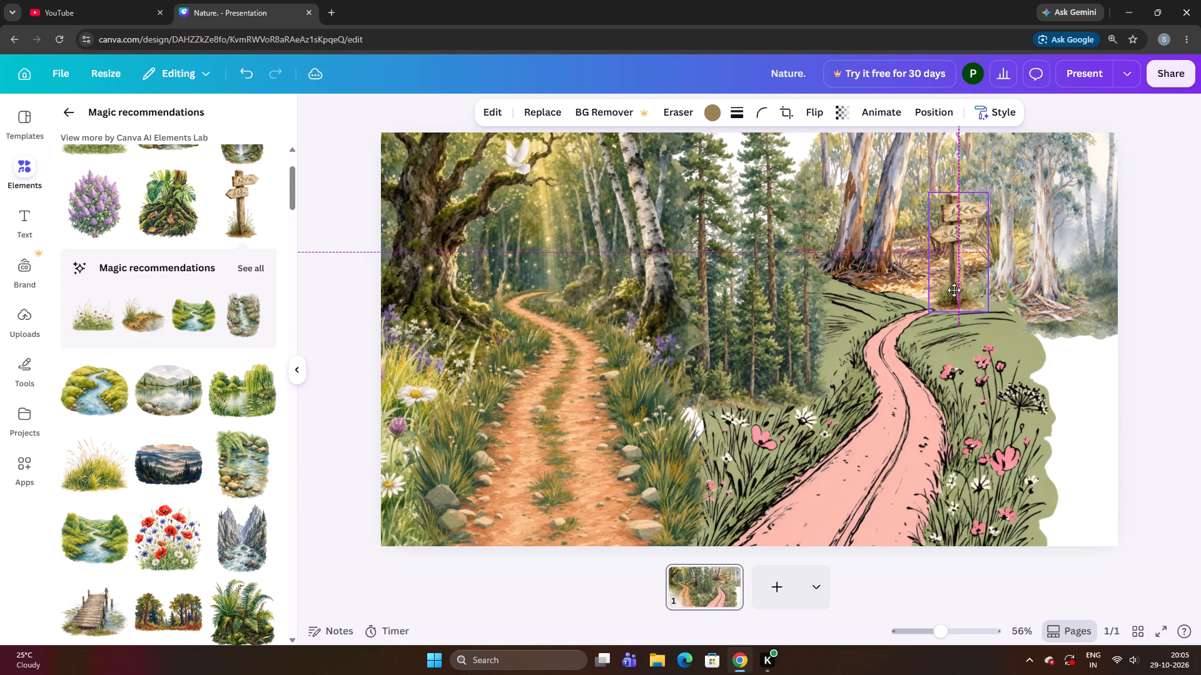
pyautogui.moveTo(954, 290); pyautogui.dragTo(957, 290)
pyautogui.moveTo(963, 289); pyautogui.dragTo(554, 401)
pyautogui.moveTo(554, 401); pyautogui.dragTo(530, 409)
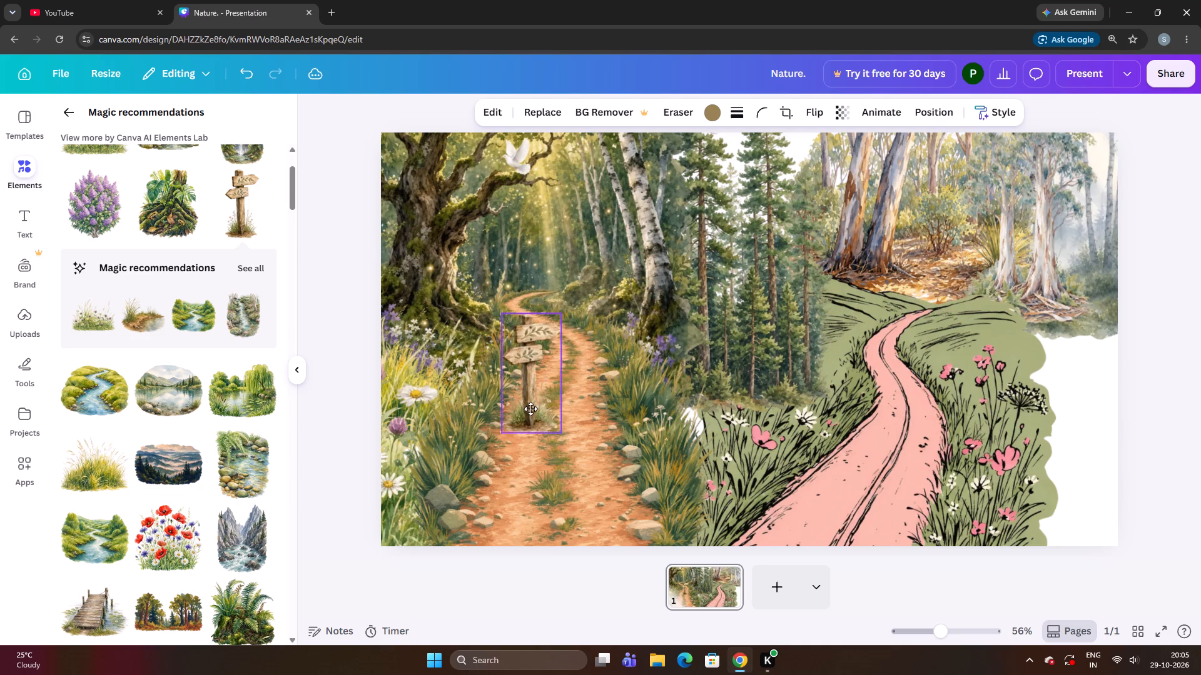
pyautogui.moveTo(530, 409); pyautogui.dragTo(562, 339)
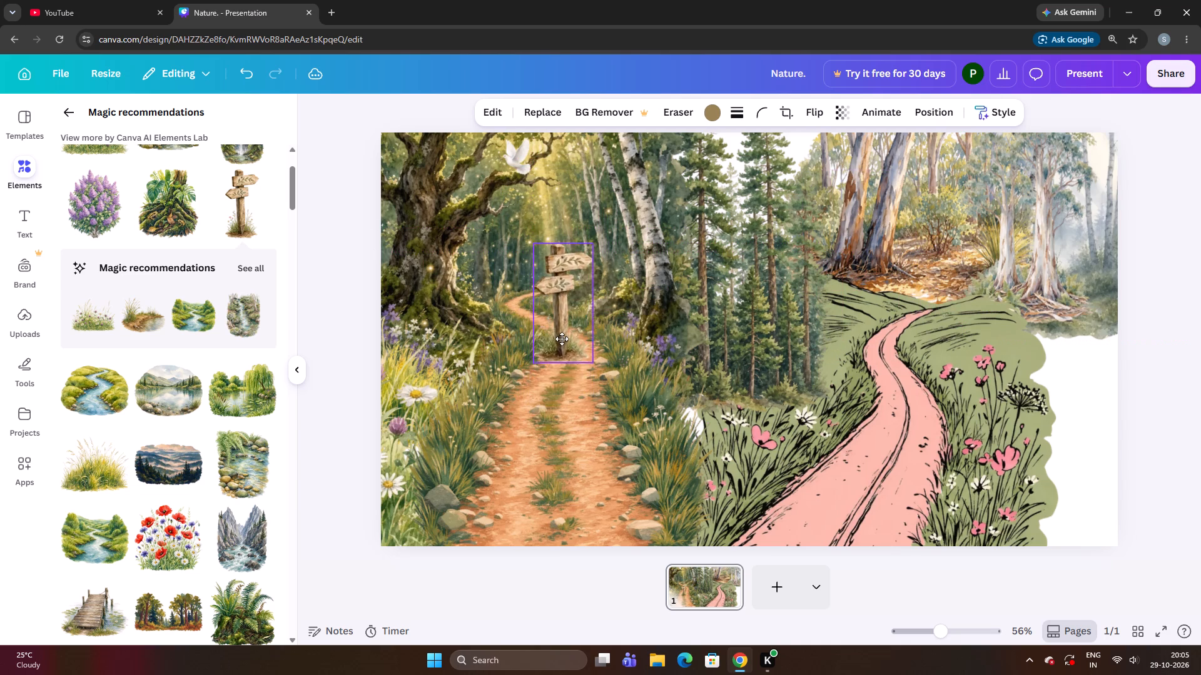
pyautogui.moveTo(562, 339); pyautogui.dragTo(550, 412)
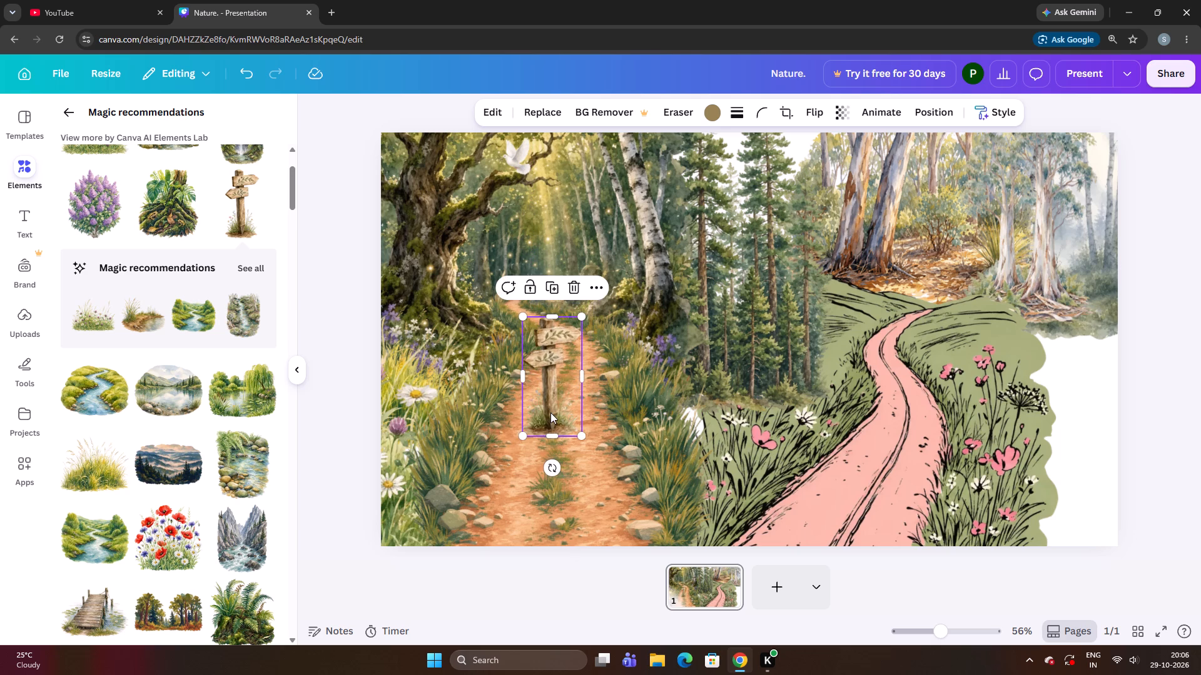
pyautogui.moveTo(550, 411); pyautogui.dragTo(671, 508)
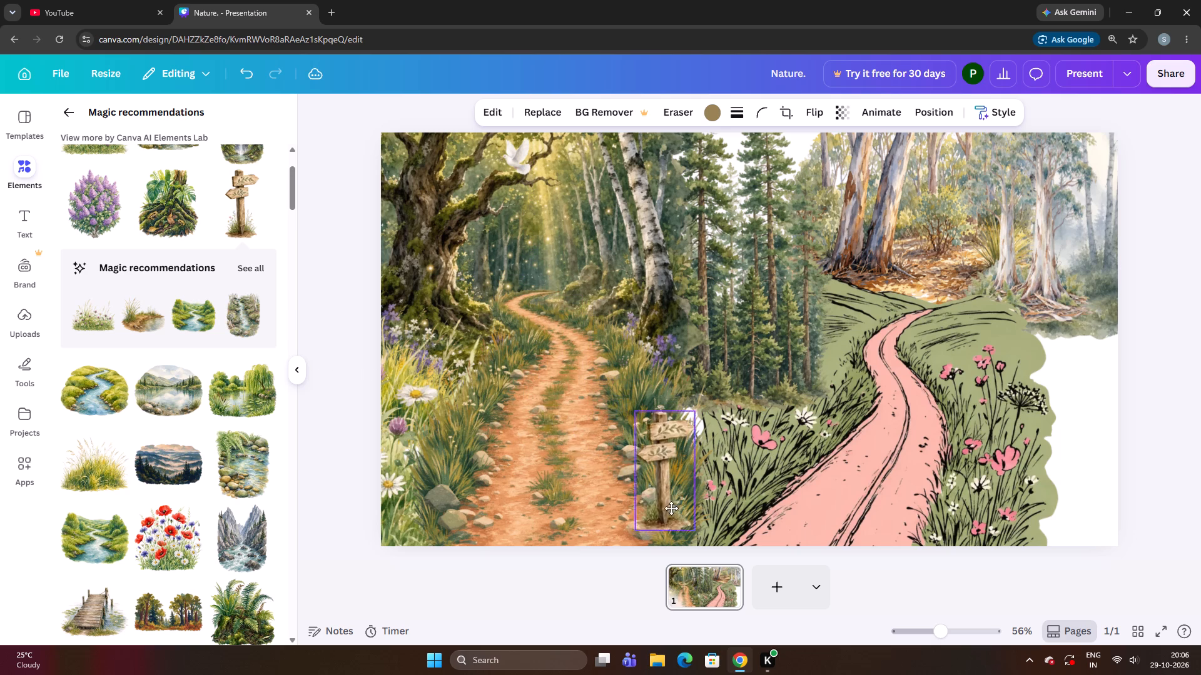
pyautogui.moveTo(671, 508); pyautogui.dragTo(710, 509)
pyautogui.click(710, 509)
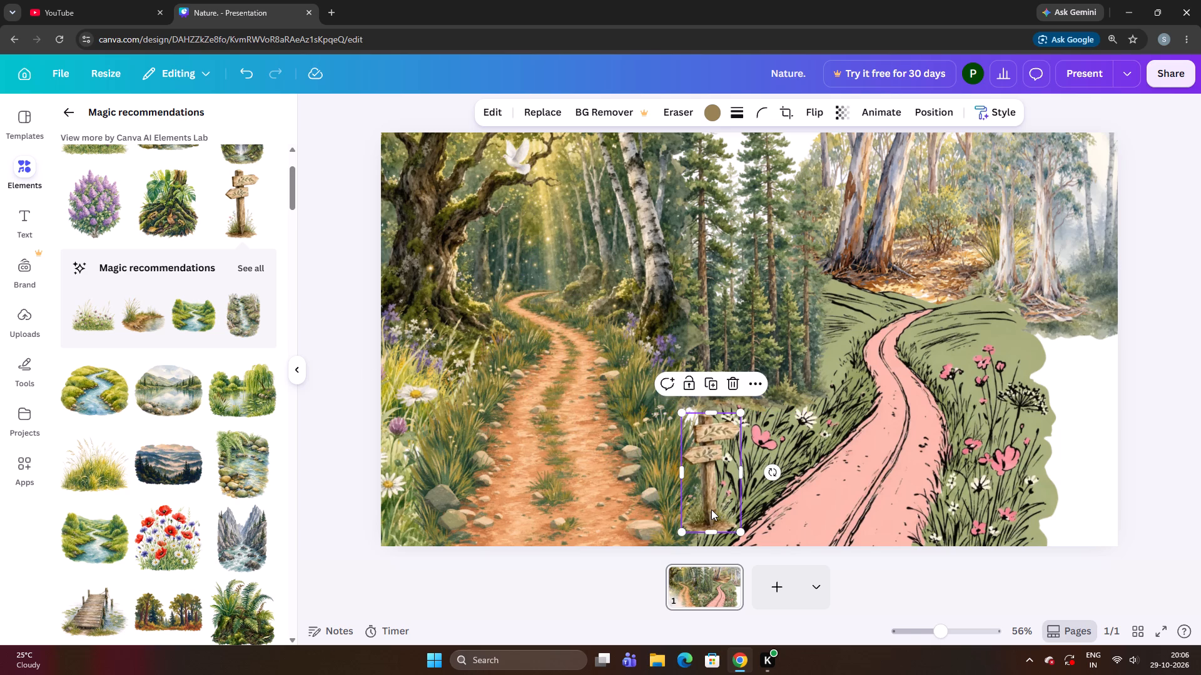
# Send the signpost one layer backward, behind the dirt path illustration.
pyautogui.rightClick(711, 509)
pyautogui.click(823, 299)
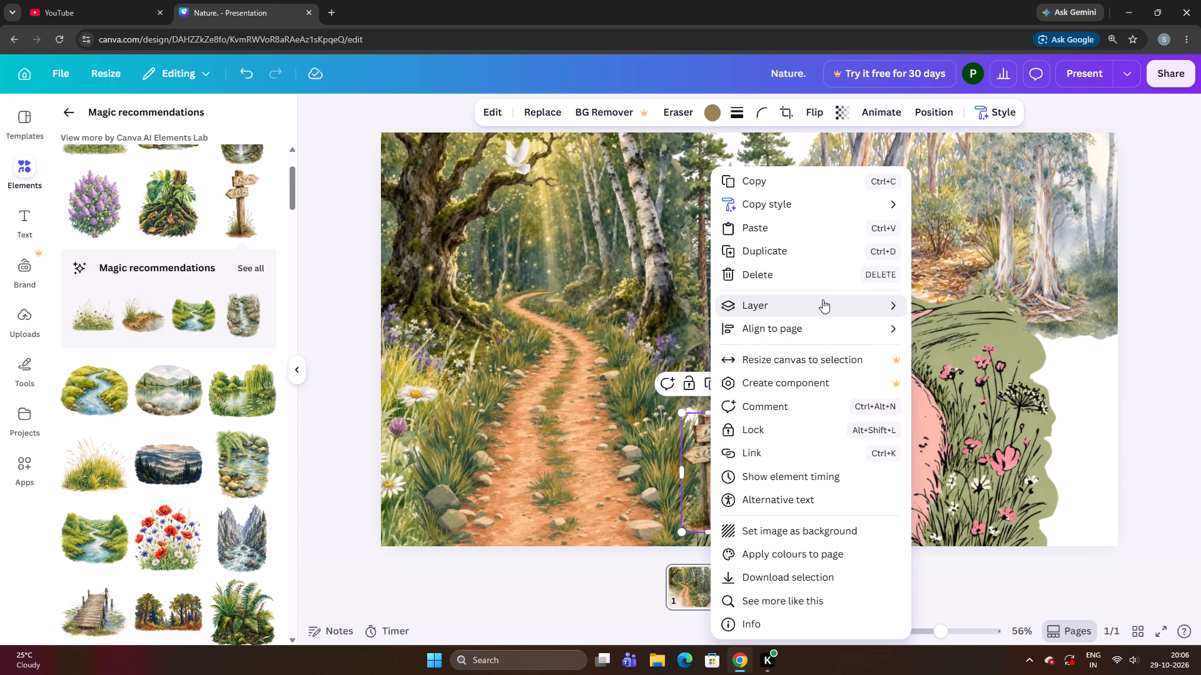
pyautogui.click(897, 302)
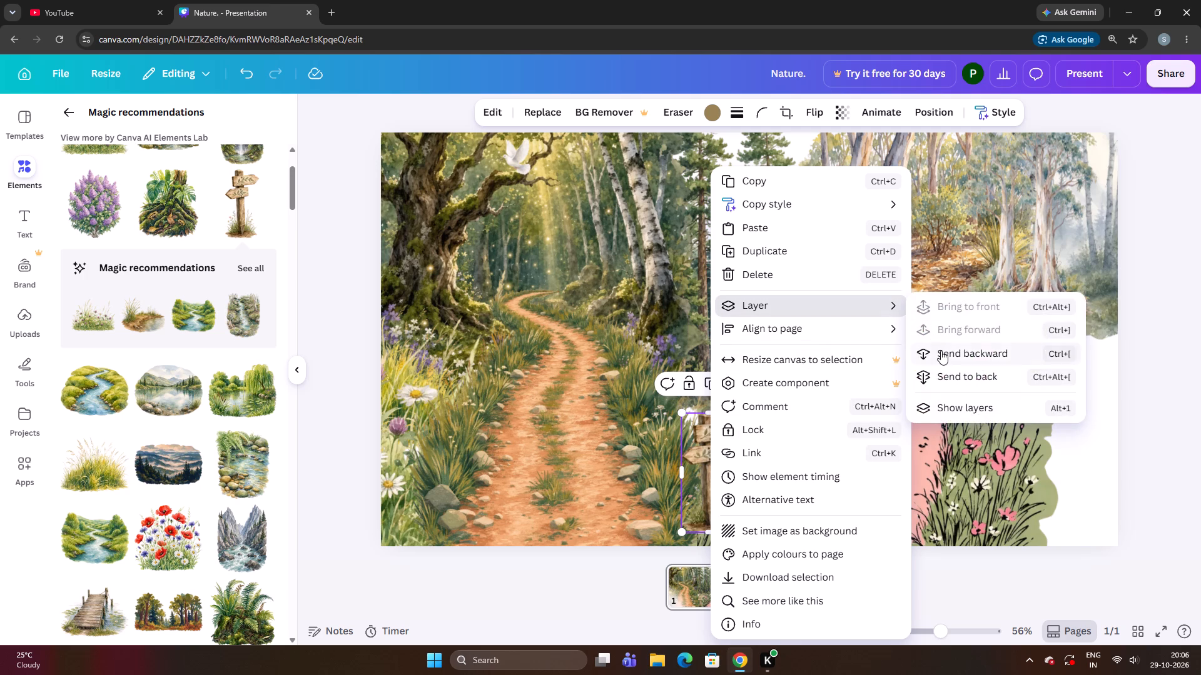
pyautogui.click(941, 351)
pyautogui.click(564, 447)
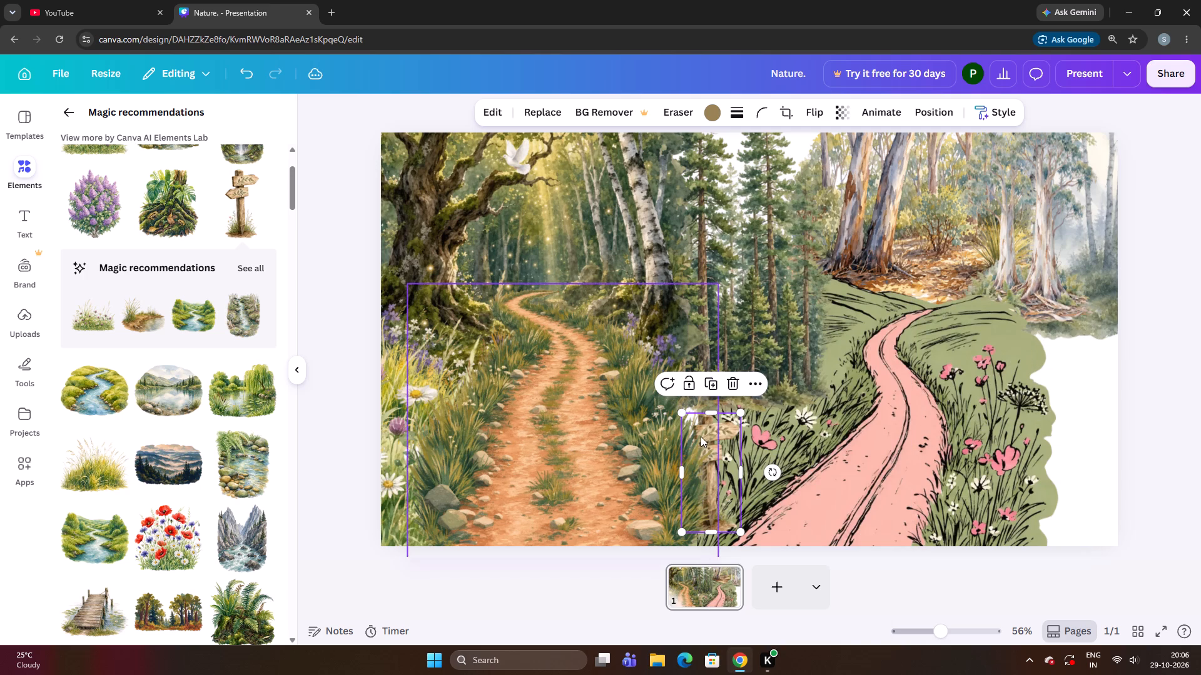
# Shift the signpost slightly right and down so its base meets the slide's bottom edge beside the pink path.
pyautogui.moveTo(722, 431); pyautogui.dragTo(736, 429)
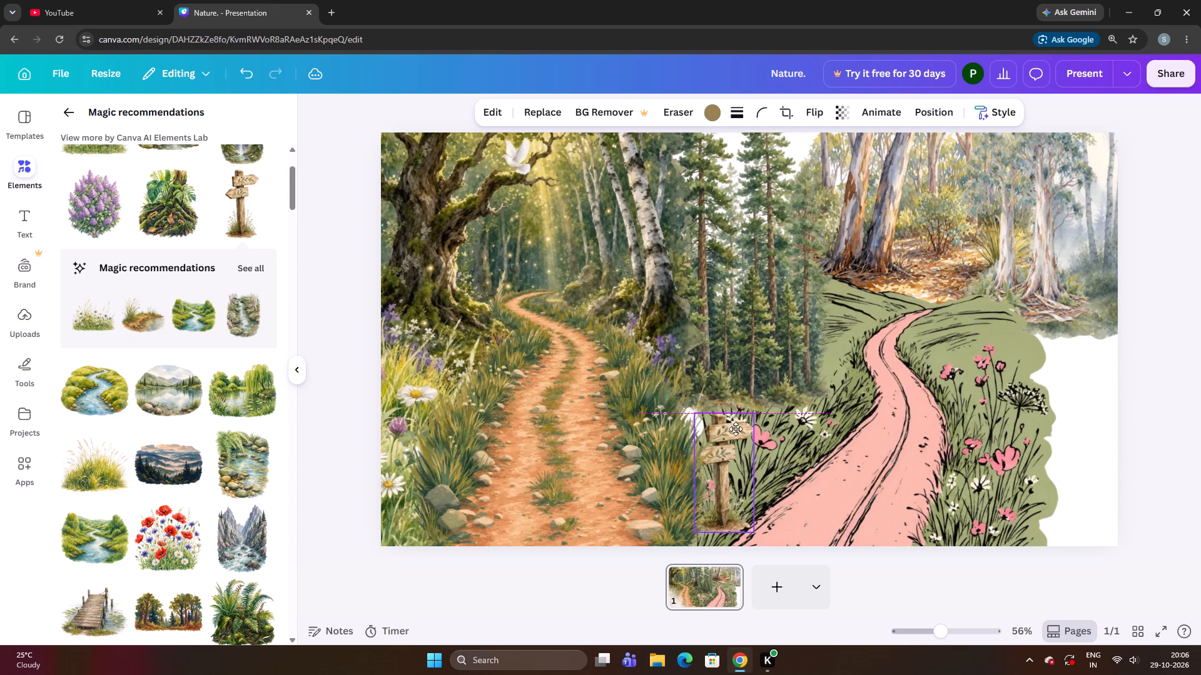
pyautogui.moveTo(736, 429); pyautogui.dragTo(741, 447)
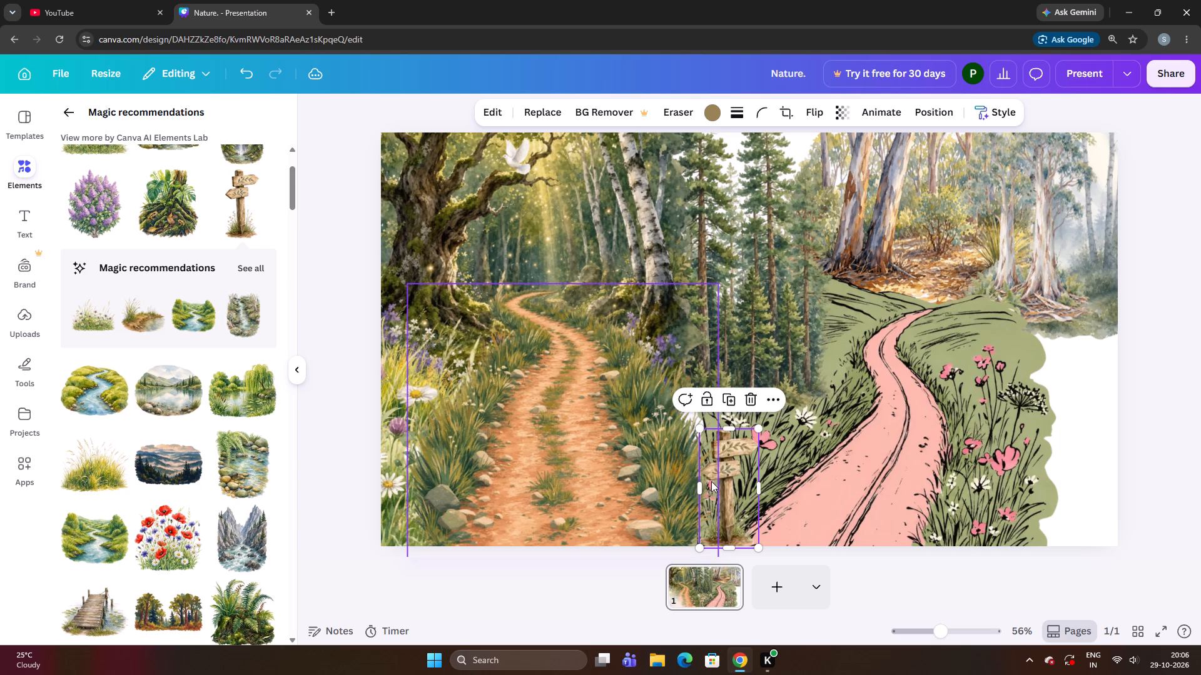
pyautogui.rightClick(728, 475)
pyautogui.click(607, 484)
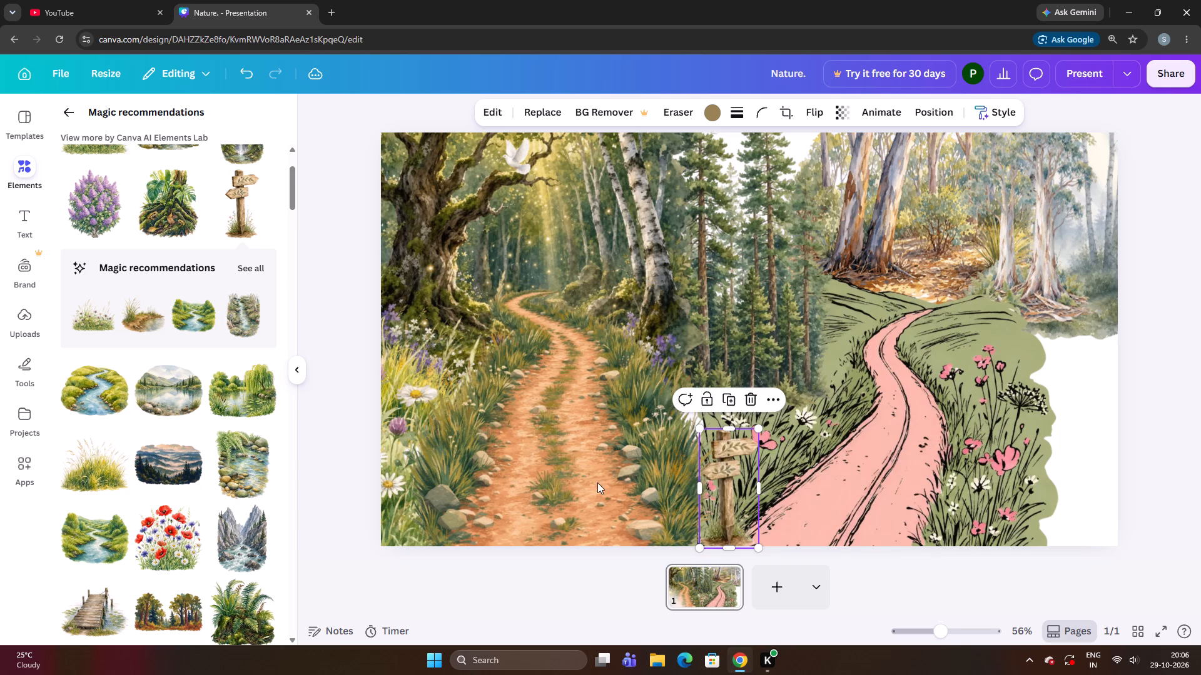
pyautogui.click(632, 414)
pyautogui.click(719, 466)
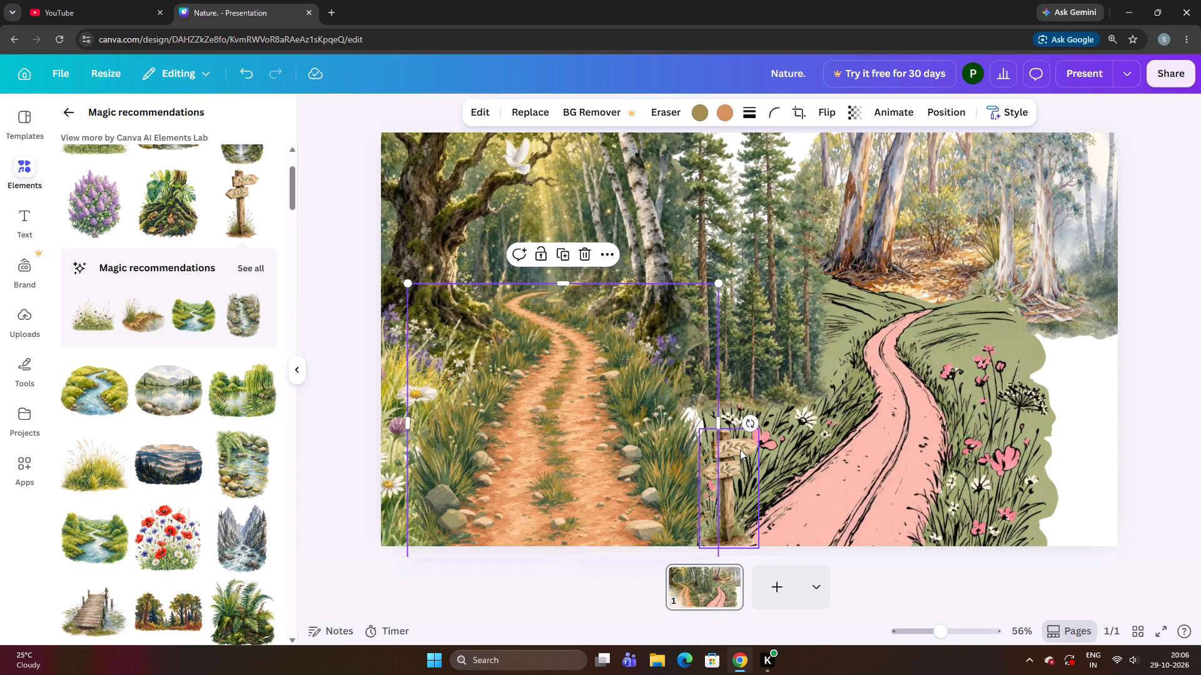
# Fine-tune the signpost's position between the two paths with small horizontal and vertical nudges, then deselect it.
pyautogui.click(740, 449)
pyautogui.press('Right')
pyautogui.press('Right')
pyautogui.press('Right')
pyautogui.press('Right')
pyautogui.press('Right')
pyautogui.press('Right')
pyautogui.press('Right')
pyautogui.press('Right')
pyautogui.press('Right')
pyautogui.press('Right')
pyautogui.press('Right')
pyautogui.press('Right')
pyautogui.press('Right')
pyautogui.press('Right')
pyautogui.press('Right')
pyautogui.press('Right')
pyautogui.press('Right')
pyautogui.press('Right')
pyautogui.press('Right')
pyautogui.press('Right')
pyautogui.press('Right')
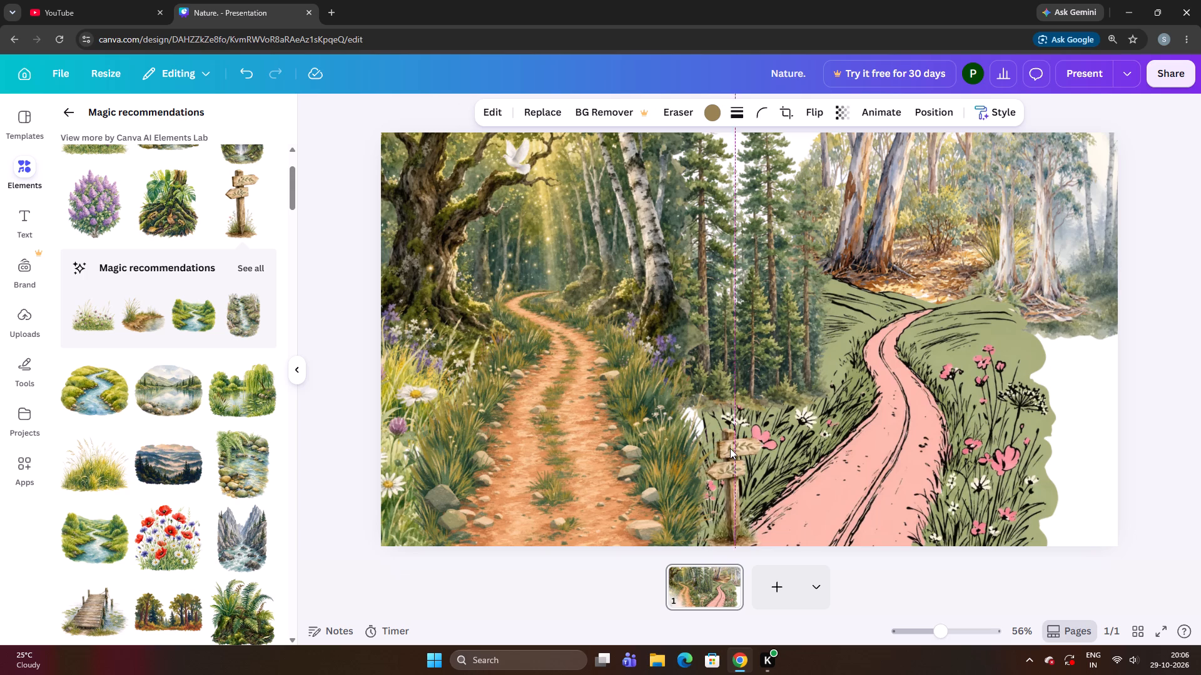
pyautogui.press('Up')
pyautogui.press('Up')
pyautogui.press('Up')
pyautogui.press('Up')
pyautogui.press('Up')
pyautogui.press('Up')
pyautogui.press('Up')
pyautogui.press('Up')
pyautogui.press('Up')
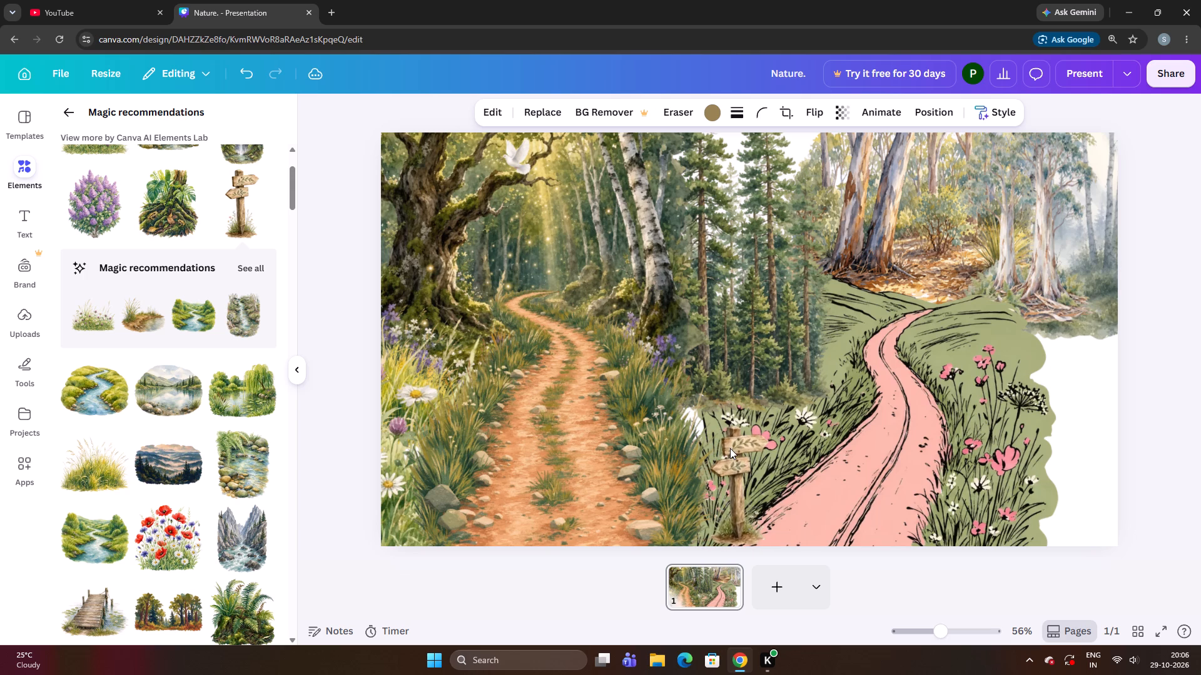
pyautogui.press('Down')
pyautogui.press('Left')
pyautogui.press('Left')
pyautogui.press('Left')
pyautogui.press('Left')
pyautogui.press('Left')
pyautogui.press('Left')
pyautogui.press('Left')
pyautogui.press('Left')
pyautogui.press('Left')
pyautogui.press('Left')
pyautogui.press('Left')
pyautogui.press('Left')
pyautogui.press('Left')
pyautogui.press('Left')
pyautogui.press('Left')
pyautogui.press('Left')
pyautogui.press('Left')
pyautogui.press('Left')
pyautogui.press('Left')
pyautogui.press('Left')
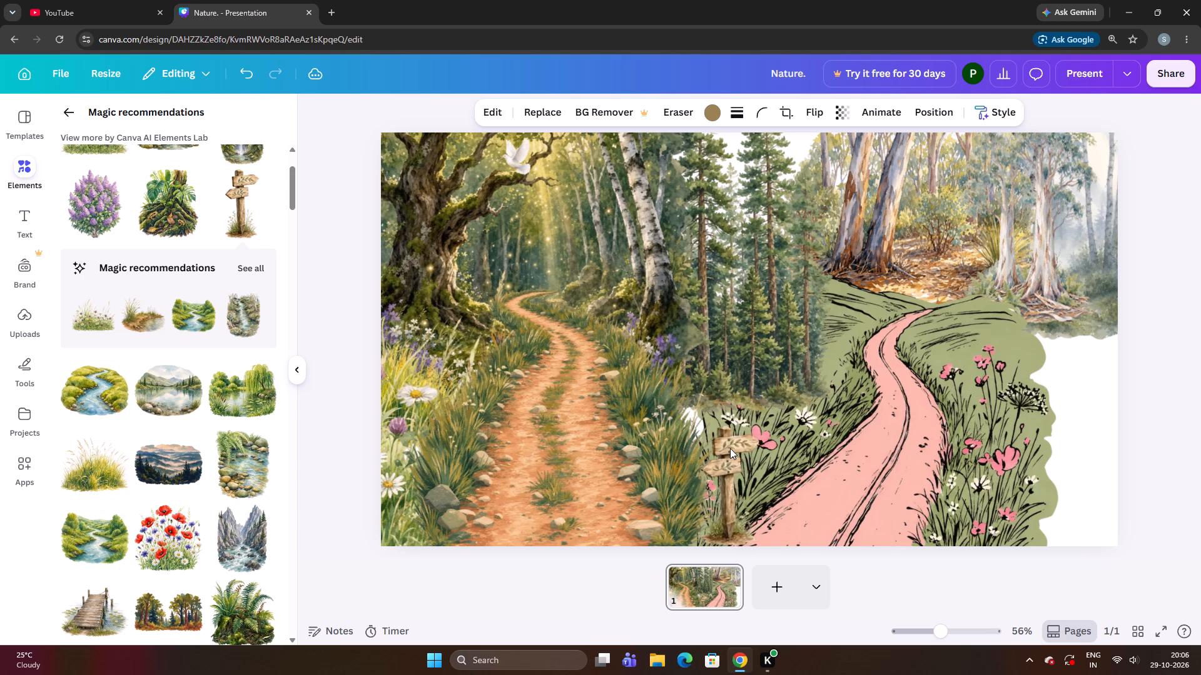
pyautogui.press('Down')
pyautogui.press('Down')
pyautogui.press('Down')
pyautogui.press('Right')
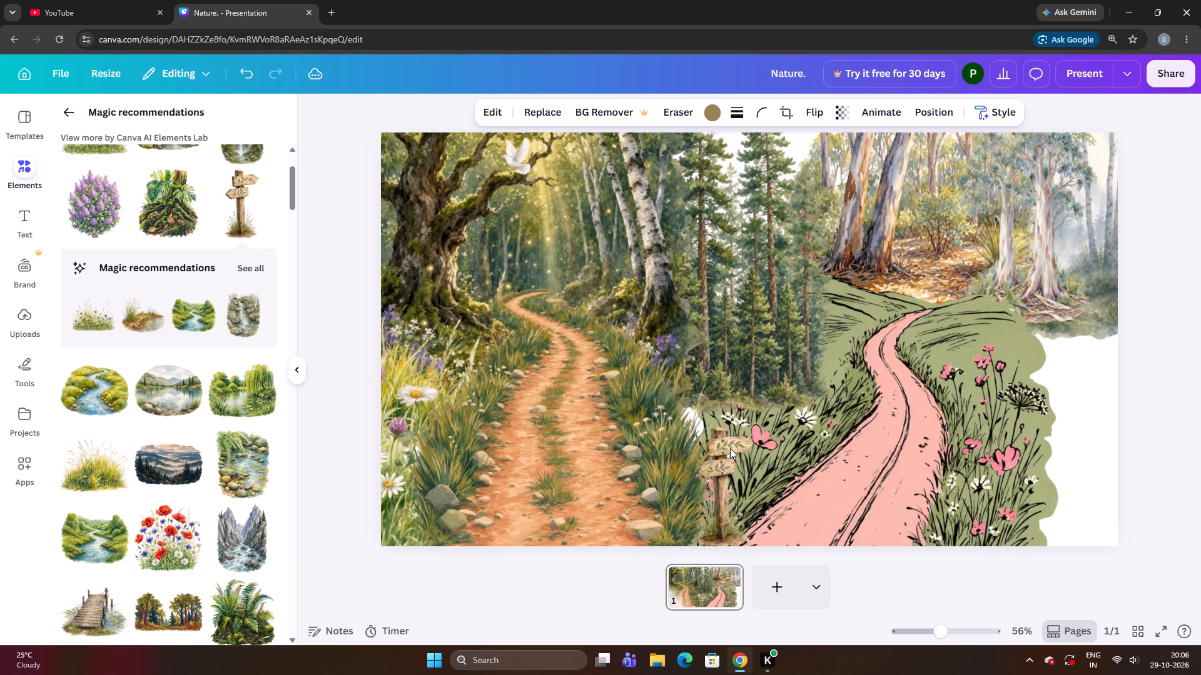
pyautogui.press('Right')
pyautogui.press('Right')
pyautogui.press('Right')
pyautogui.press('Right')
pyautogui.press('Right')
pyautogui.press('Right')
pyautogui.press('Right')
pyautogui.press('Right')
pyautogui.press('Right')
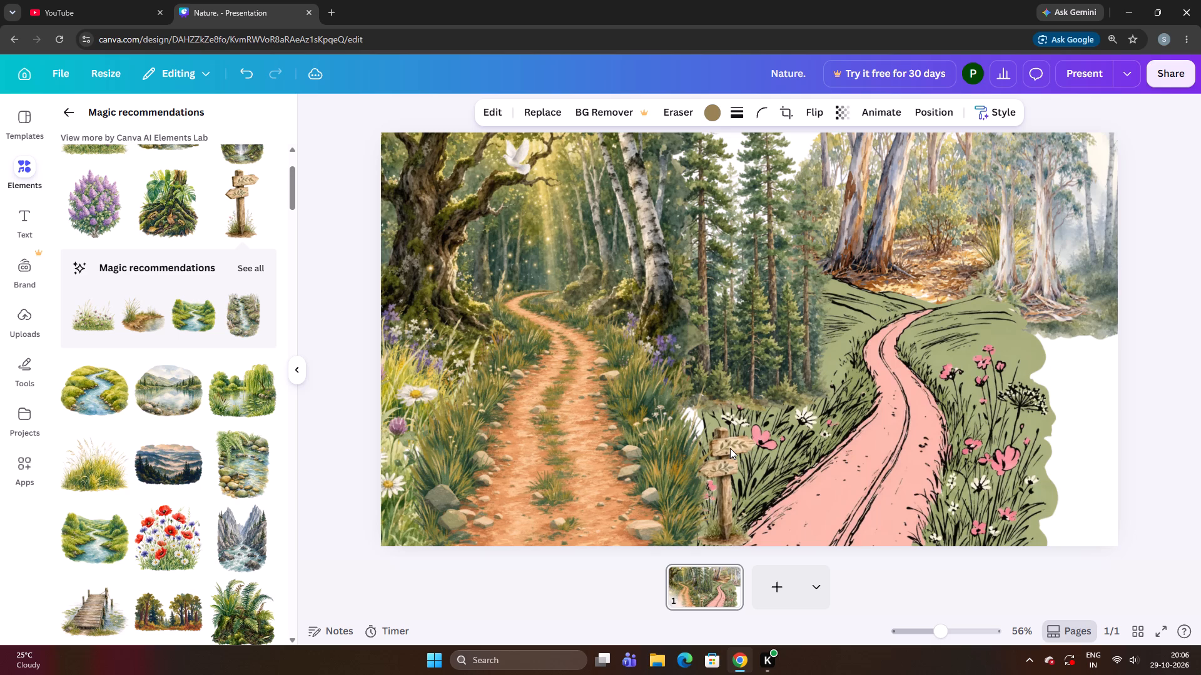
pyautogui.press('Down')
pyautogui.press('Down')
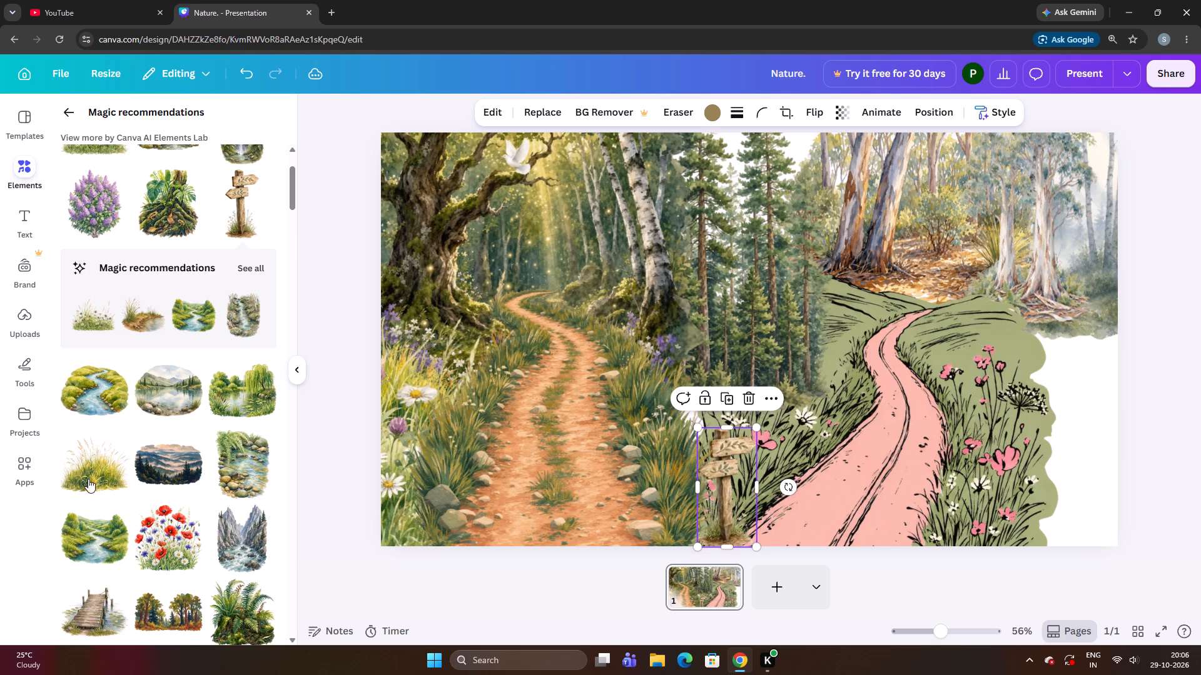
pyautogui.click(325, 448)
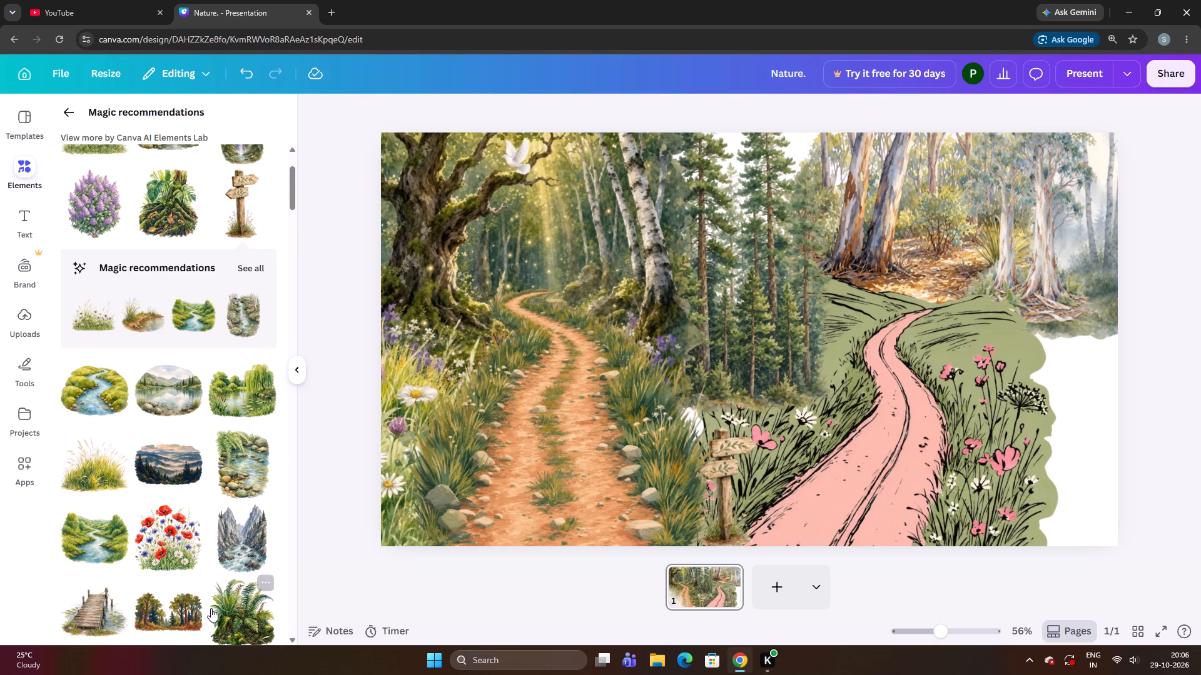
# Add the wooden boardwalk with lily pads from the magic recommendations and position it over the pink path on the slide's right half.
pyautogui.click(74, 617)
pyautogui.moveTo(781, 301); pyautogui.dragTo(1033, 351)
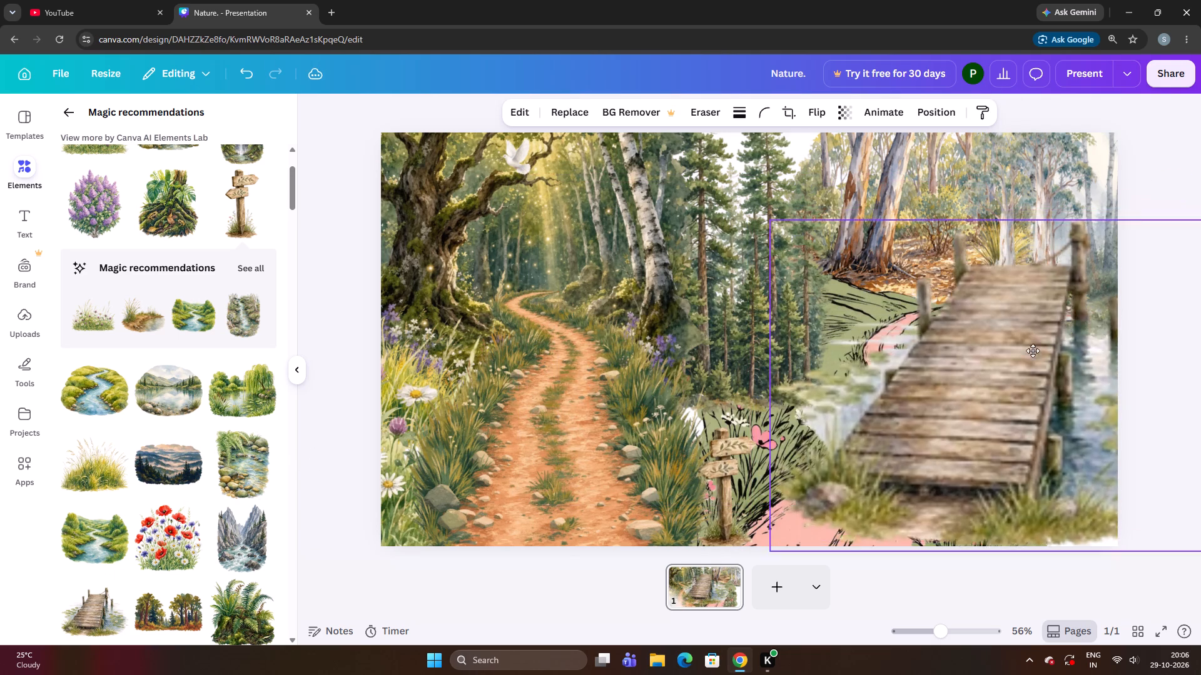
pyautogui.moveTo(1033, 351); pyautogui.dragTo(1101, 394)
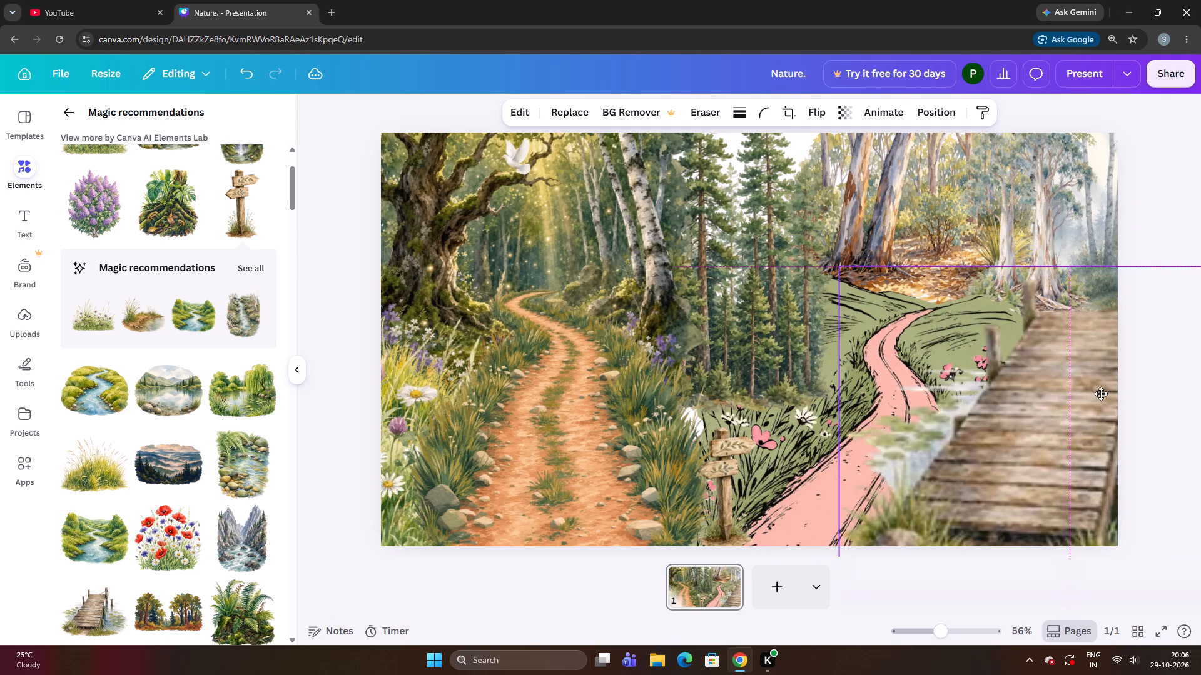
pyautogui.moveTo(1101, 394); pyautogui.dragTo(1093, 394)
pyautogui.click(1092, 394)
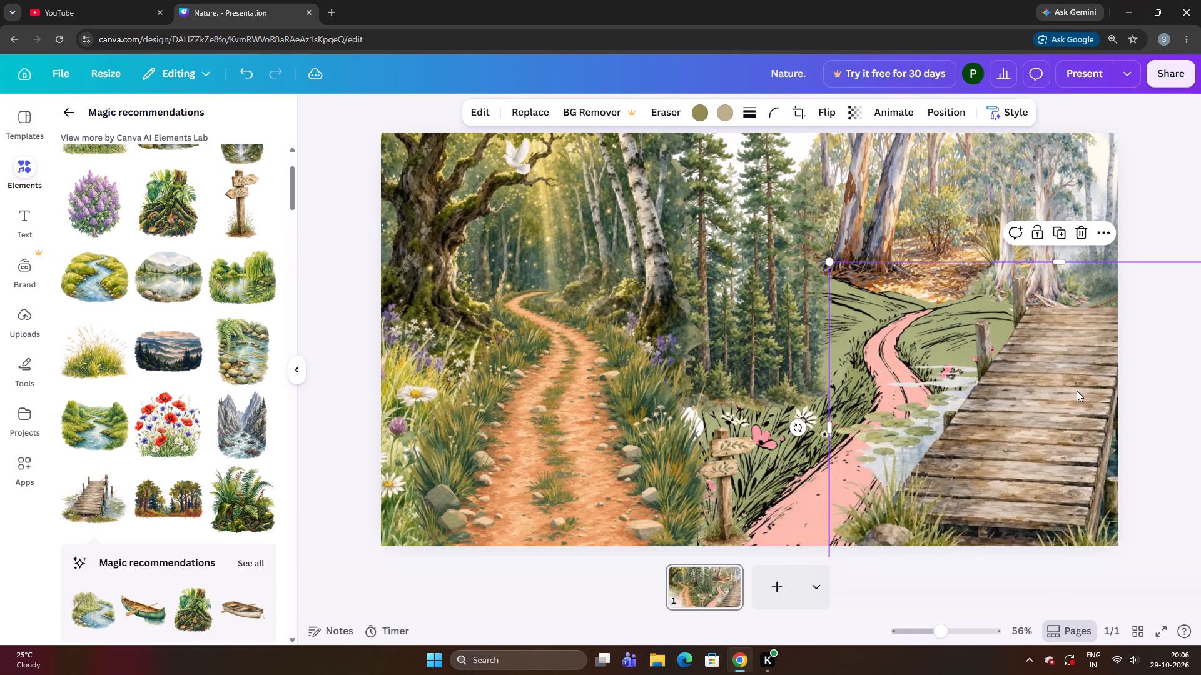
pyautogui.moveTo(1077, 391); pyautogui.dragTo(1006, 371)
pyautogui.moveTo(1026, 434); pyautogui.dragTo(982, 424)
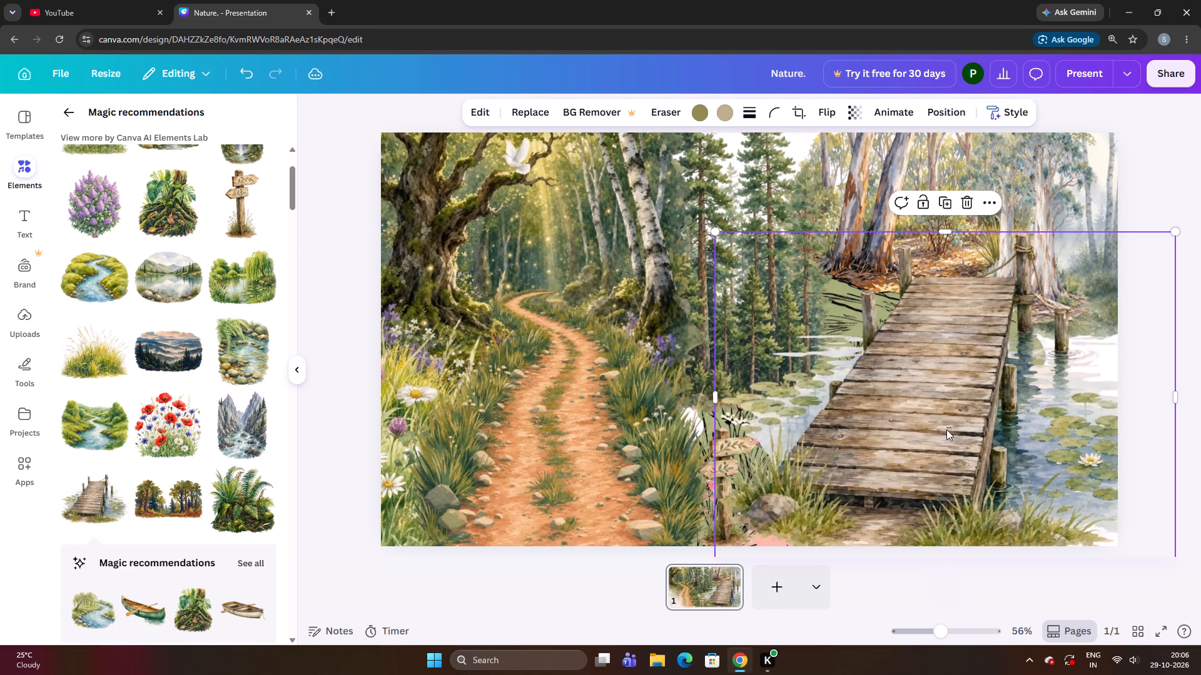
pyautogui.moveTo(946, 429); pyautogui.dragTo(931, 433)
pyautogui.moveTo(948, 437); pyautogui.dragTo(952, 446)
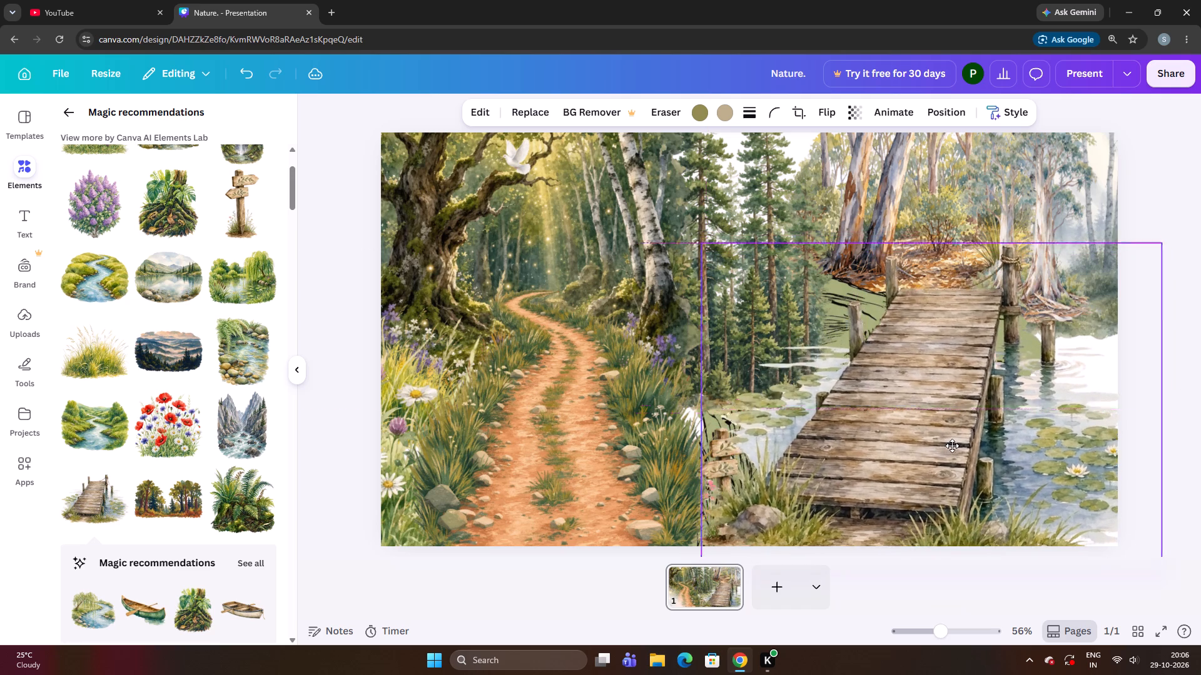
pyautogui.moveTo(952, 446); pyautogui.dragTo(938, 448)
pyautogui.moveTo(937, 448); pyautogui.dragTo(936, 459)
# Send the wooden boardwalk illustration one layer backward.
pyautogui.rightClick(936, 459)
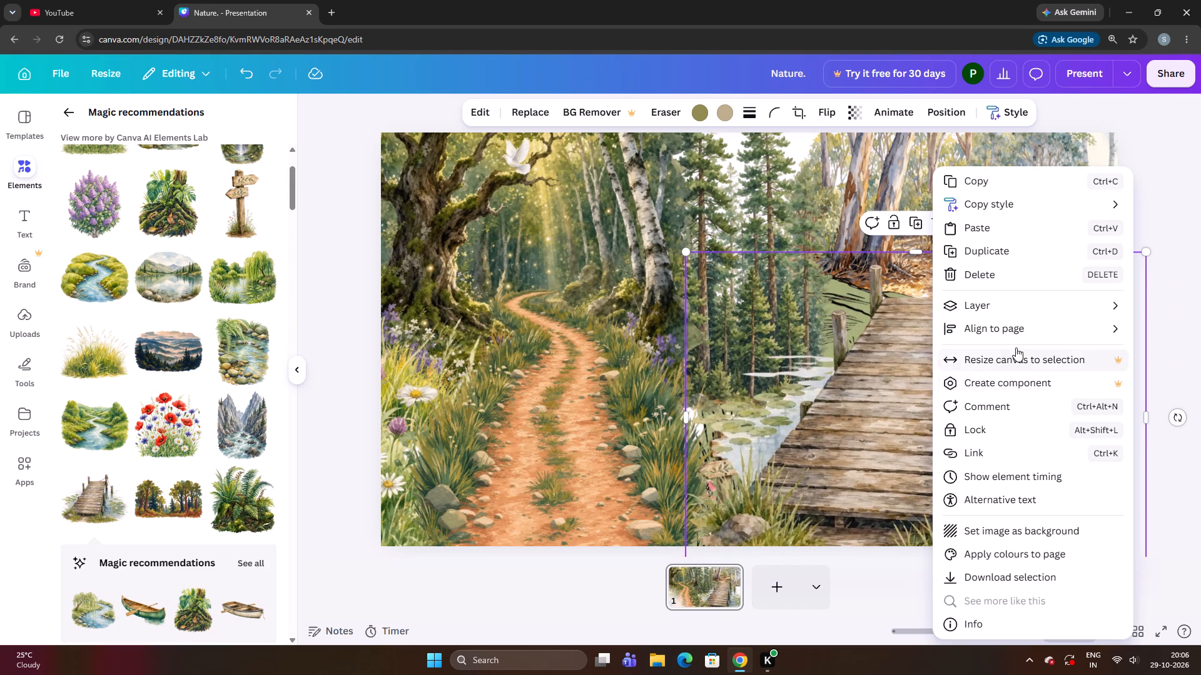
pyautogui.click(1035, 313)
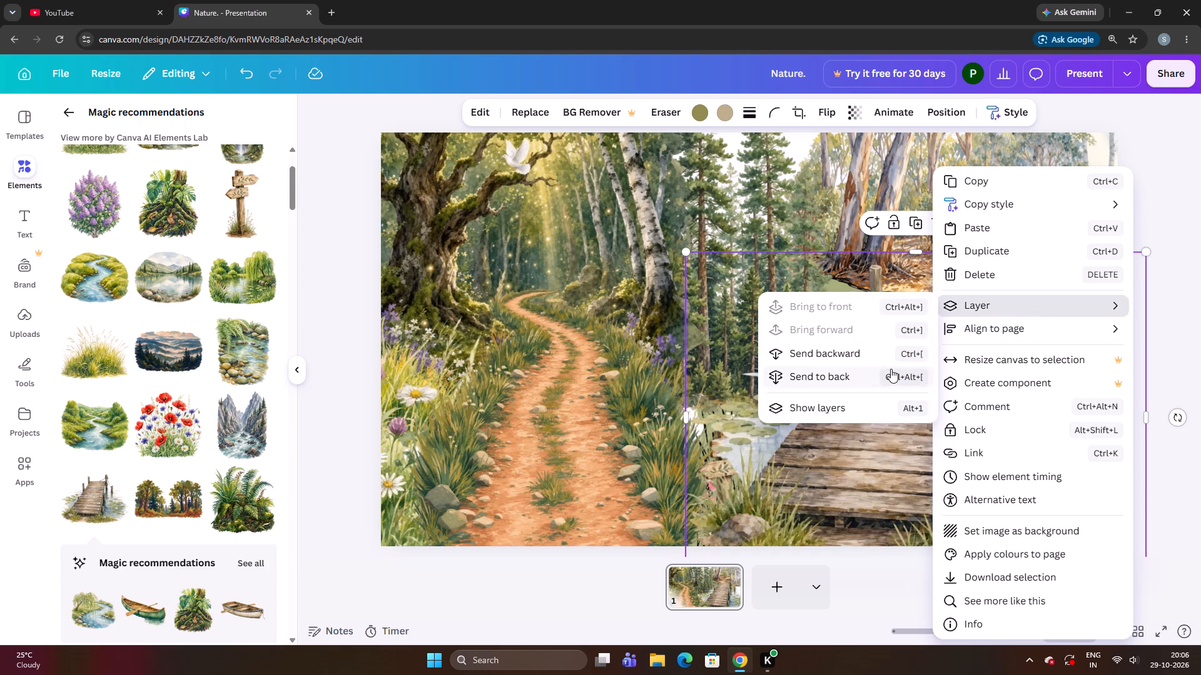
pyautogui.click(885, 361)
pyautogui.click(809, 452)
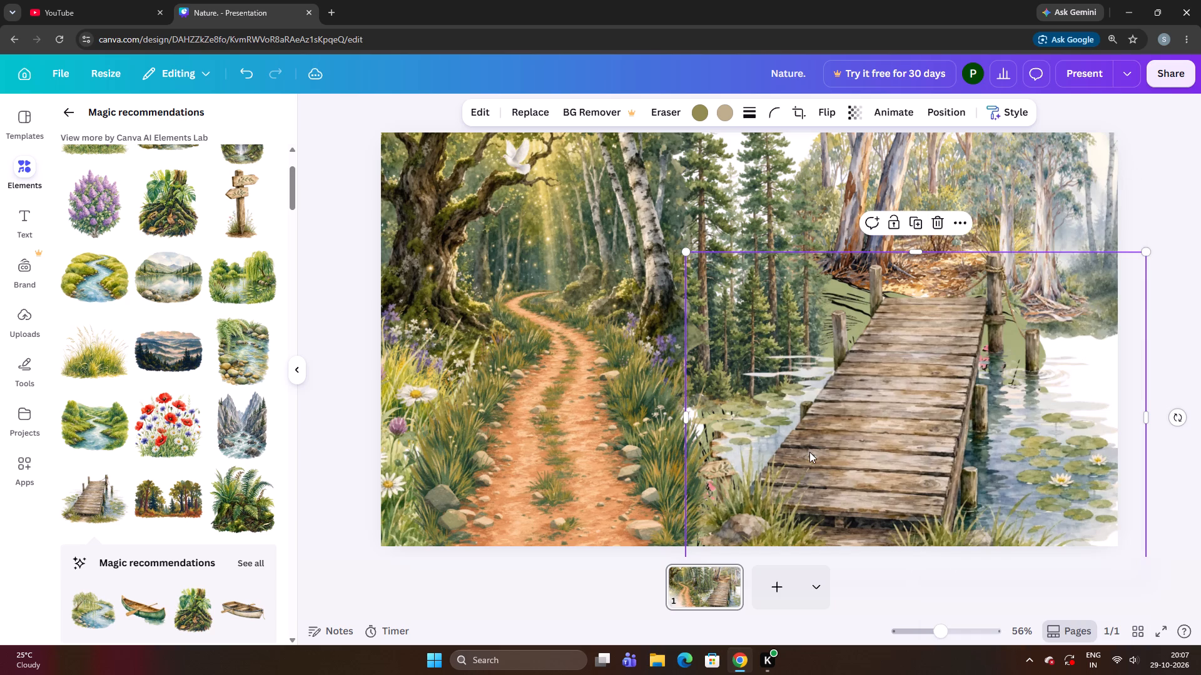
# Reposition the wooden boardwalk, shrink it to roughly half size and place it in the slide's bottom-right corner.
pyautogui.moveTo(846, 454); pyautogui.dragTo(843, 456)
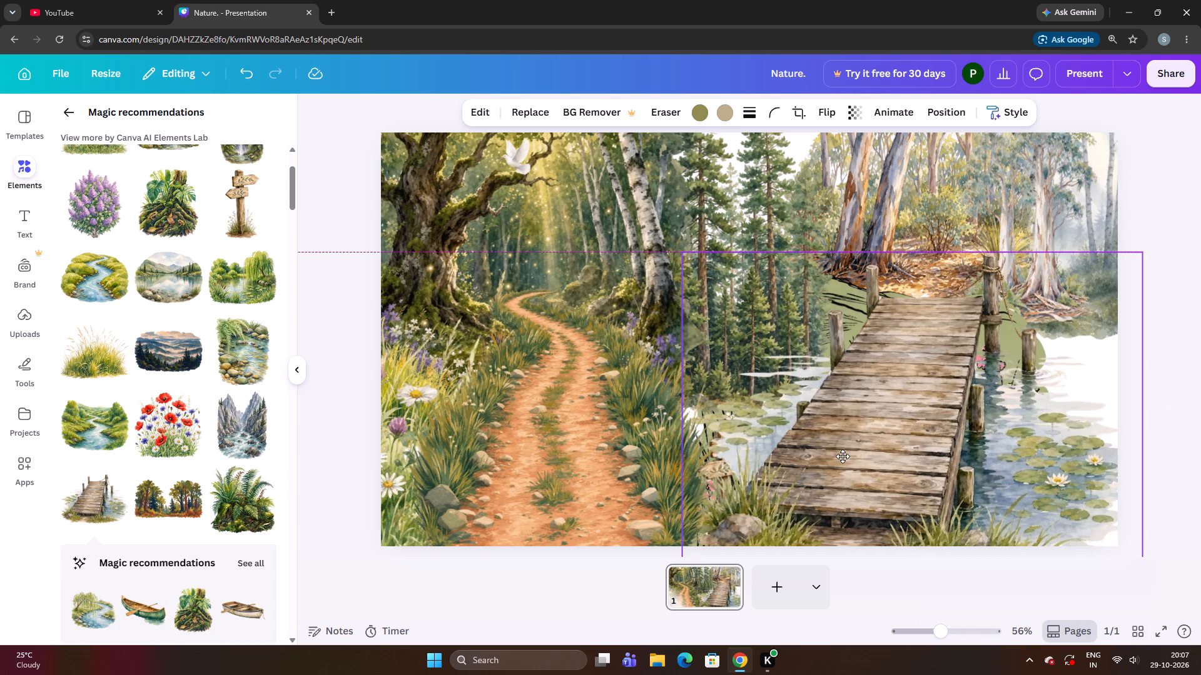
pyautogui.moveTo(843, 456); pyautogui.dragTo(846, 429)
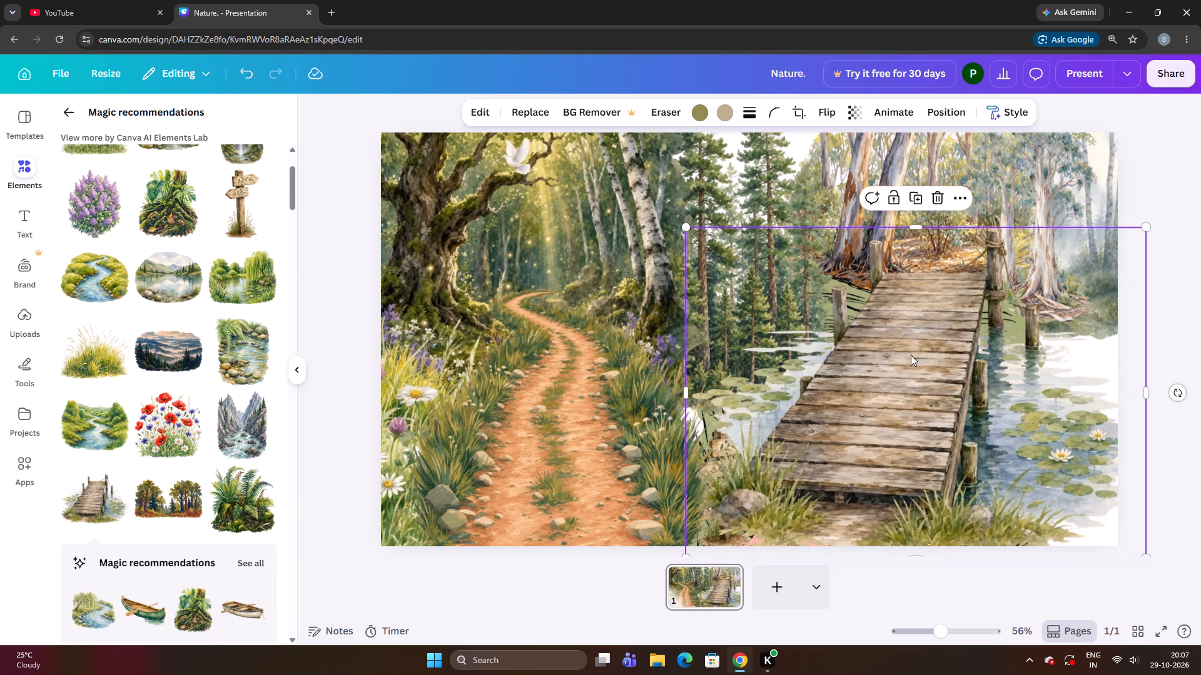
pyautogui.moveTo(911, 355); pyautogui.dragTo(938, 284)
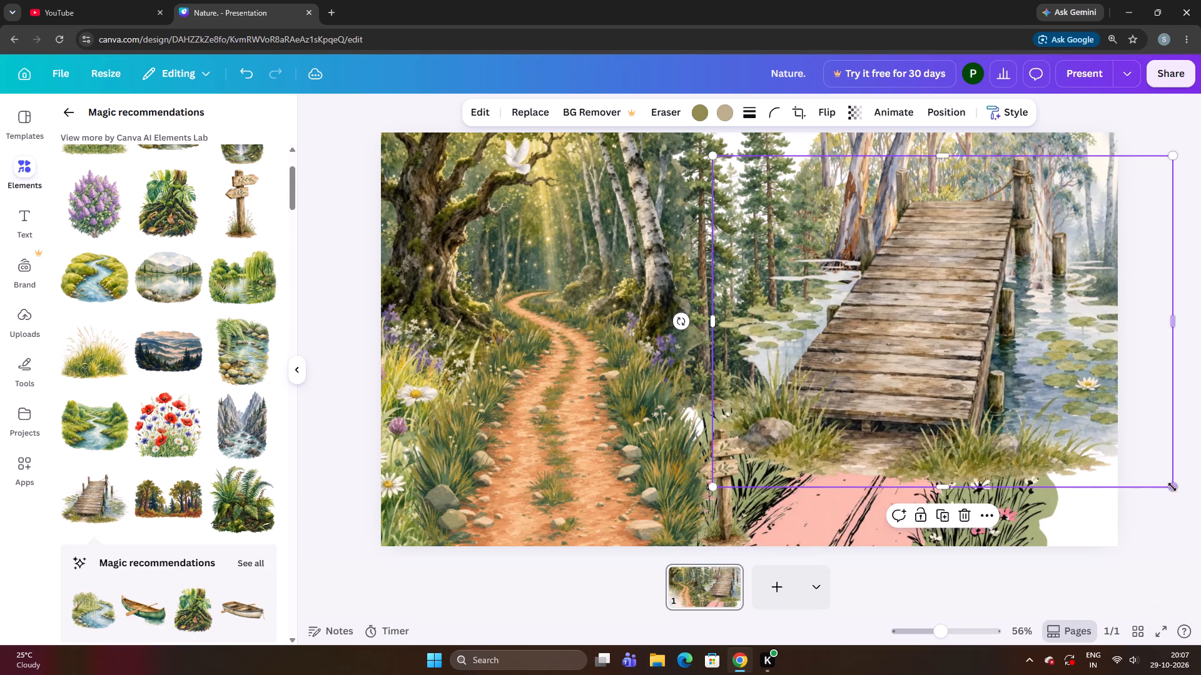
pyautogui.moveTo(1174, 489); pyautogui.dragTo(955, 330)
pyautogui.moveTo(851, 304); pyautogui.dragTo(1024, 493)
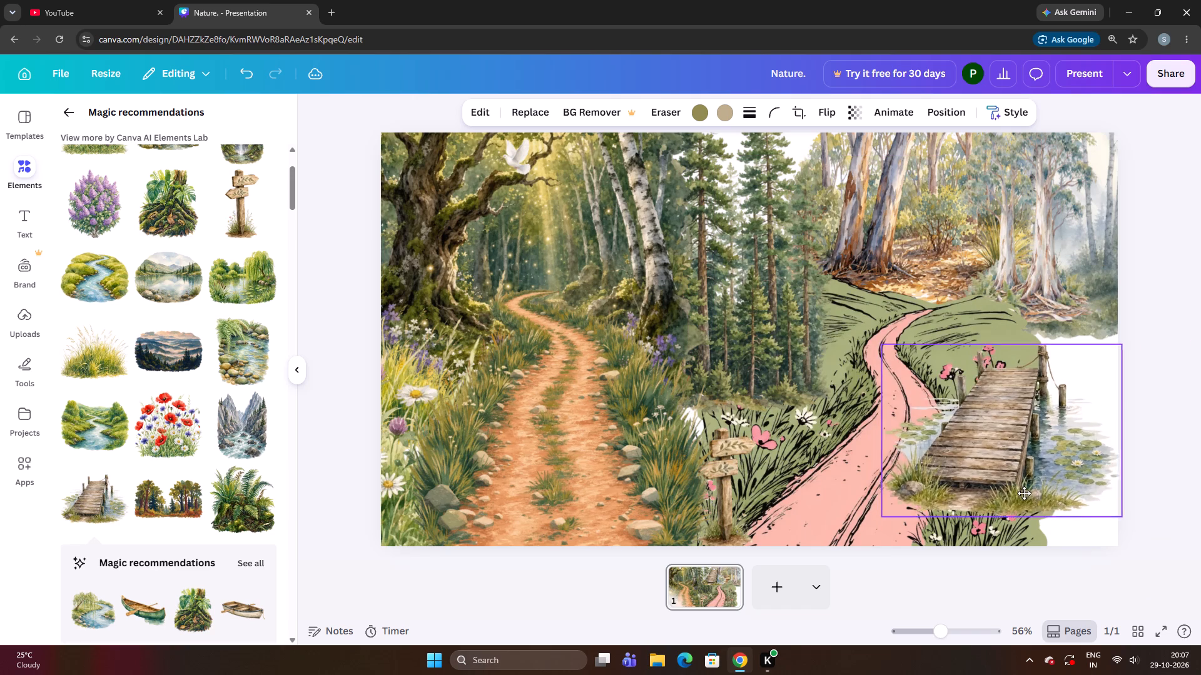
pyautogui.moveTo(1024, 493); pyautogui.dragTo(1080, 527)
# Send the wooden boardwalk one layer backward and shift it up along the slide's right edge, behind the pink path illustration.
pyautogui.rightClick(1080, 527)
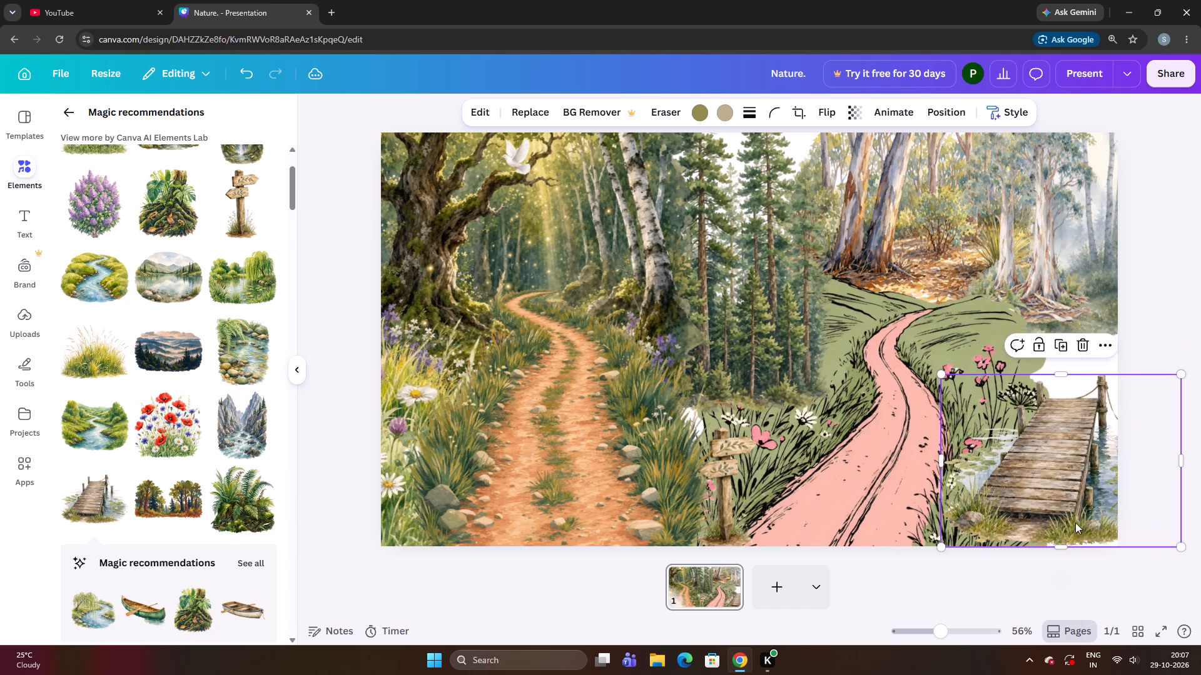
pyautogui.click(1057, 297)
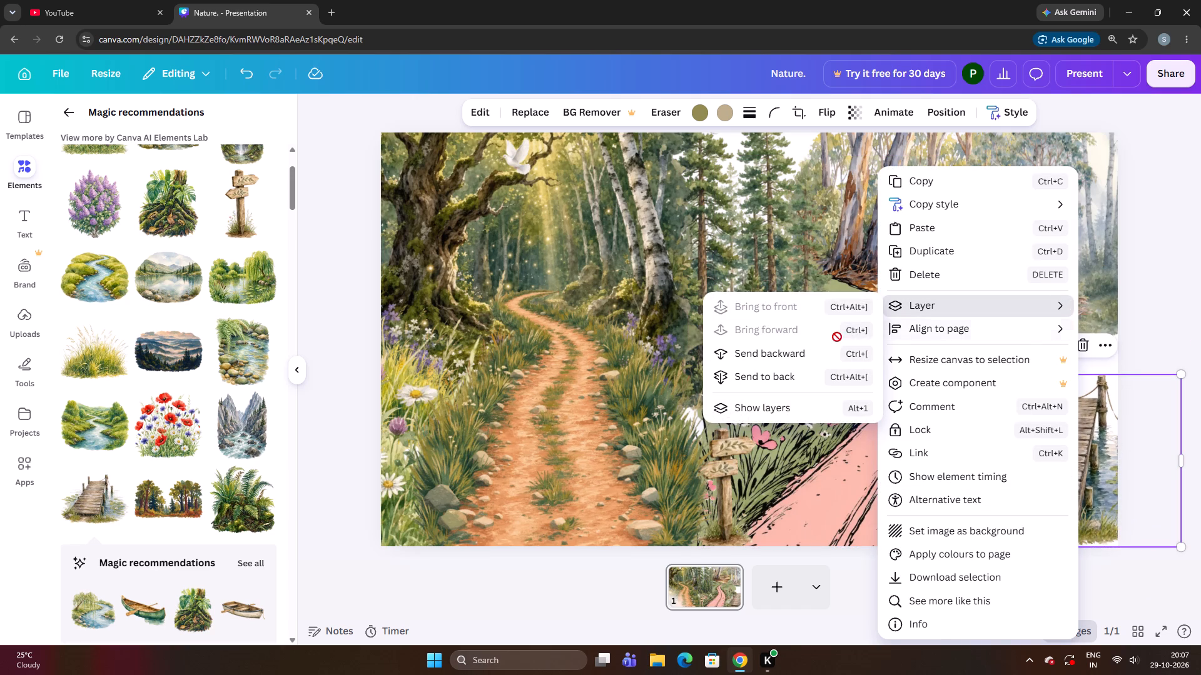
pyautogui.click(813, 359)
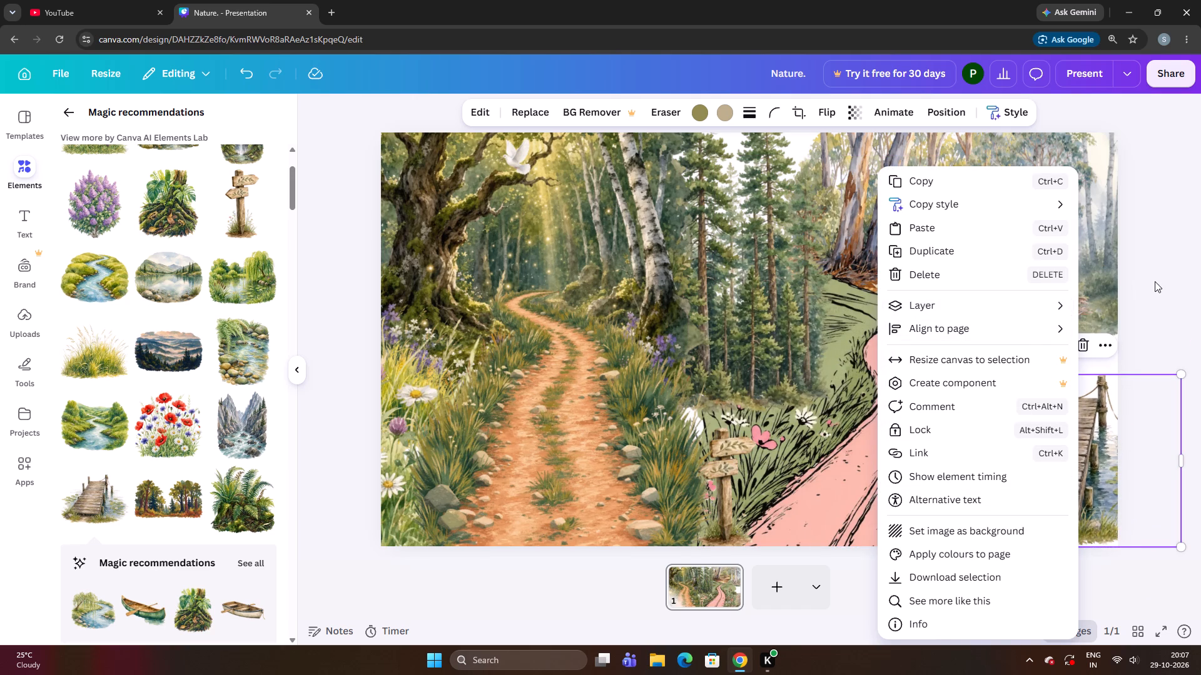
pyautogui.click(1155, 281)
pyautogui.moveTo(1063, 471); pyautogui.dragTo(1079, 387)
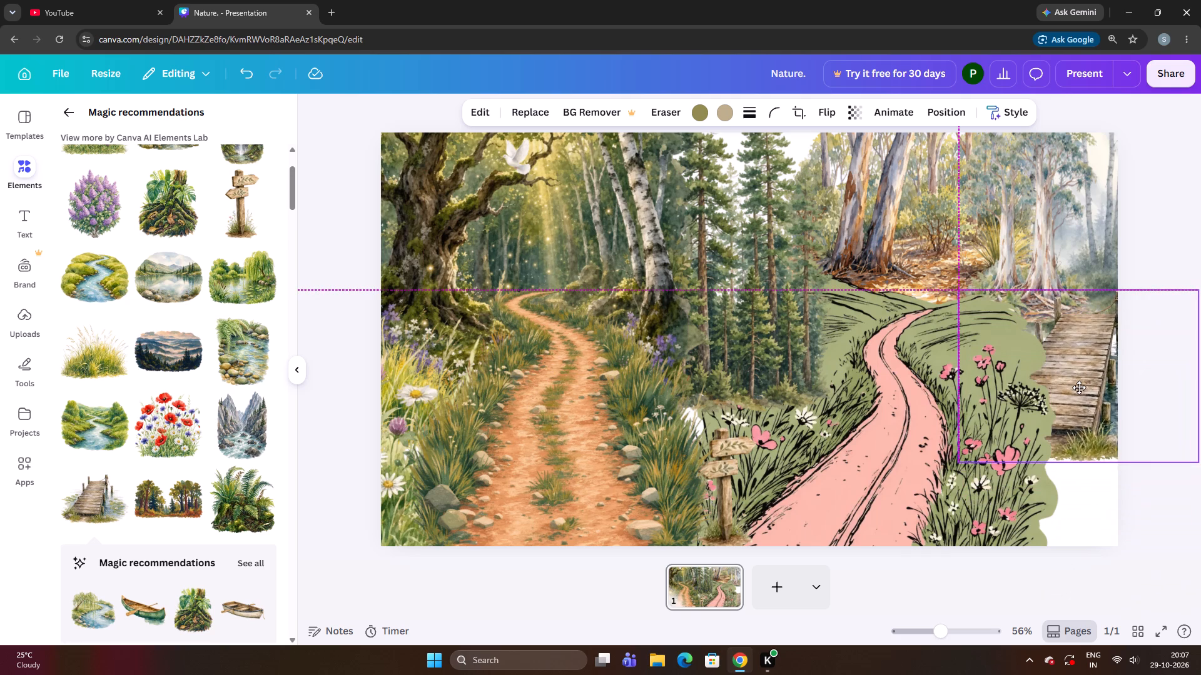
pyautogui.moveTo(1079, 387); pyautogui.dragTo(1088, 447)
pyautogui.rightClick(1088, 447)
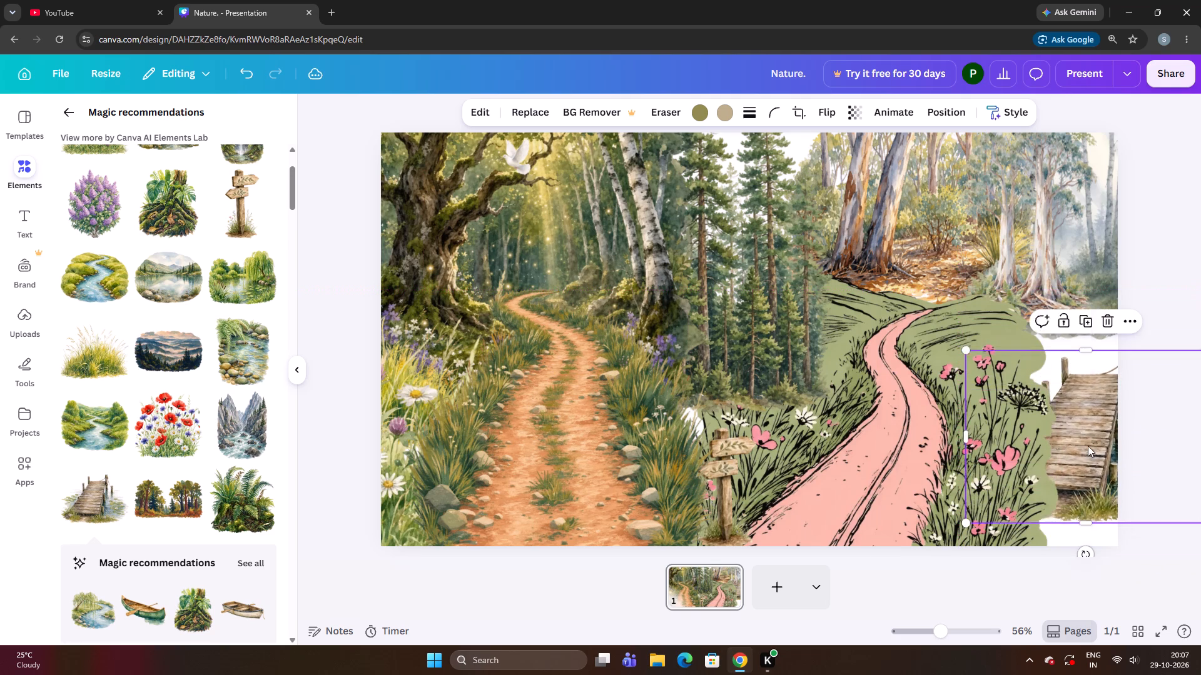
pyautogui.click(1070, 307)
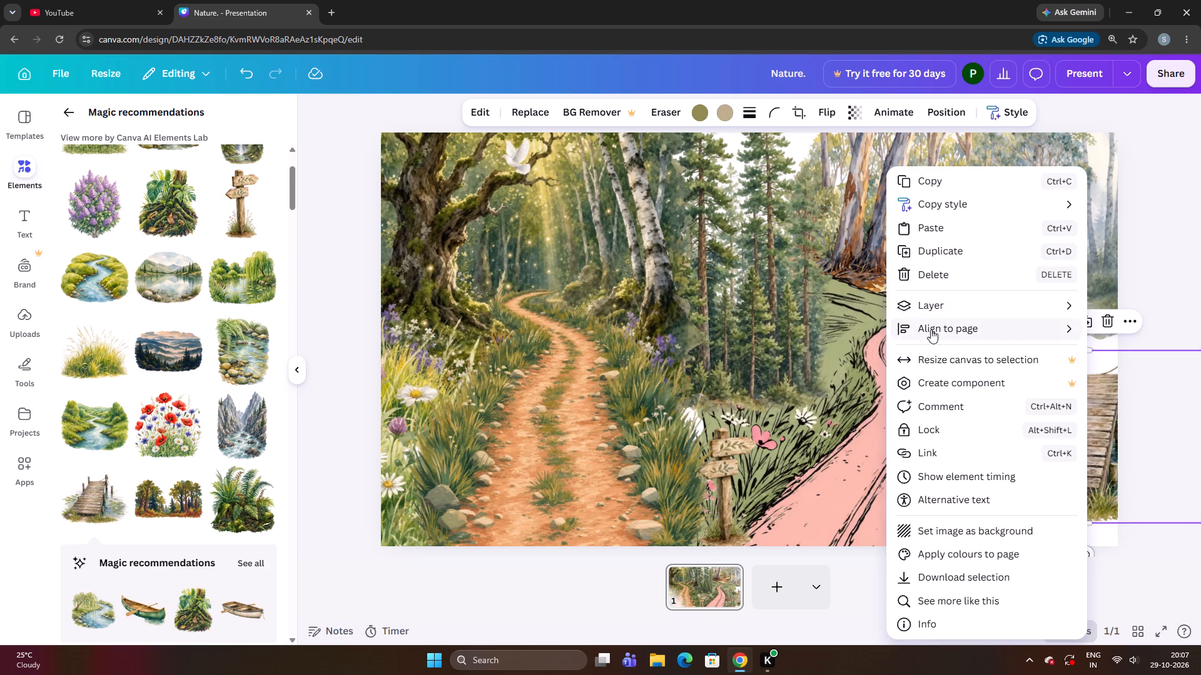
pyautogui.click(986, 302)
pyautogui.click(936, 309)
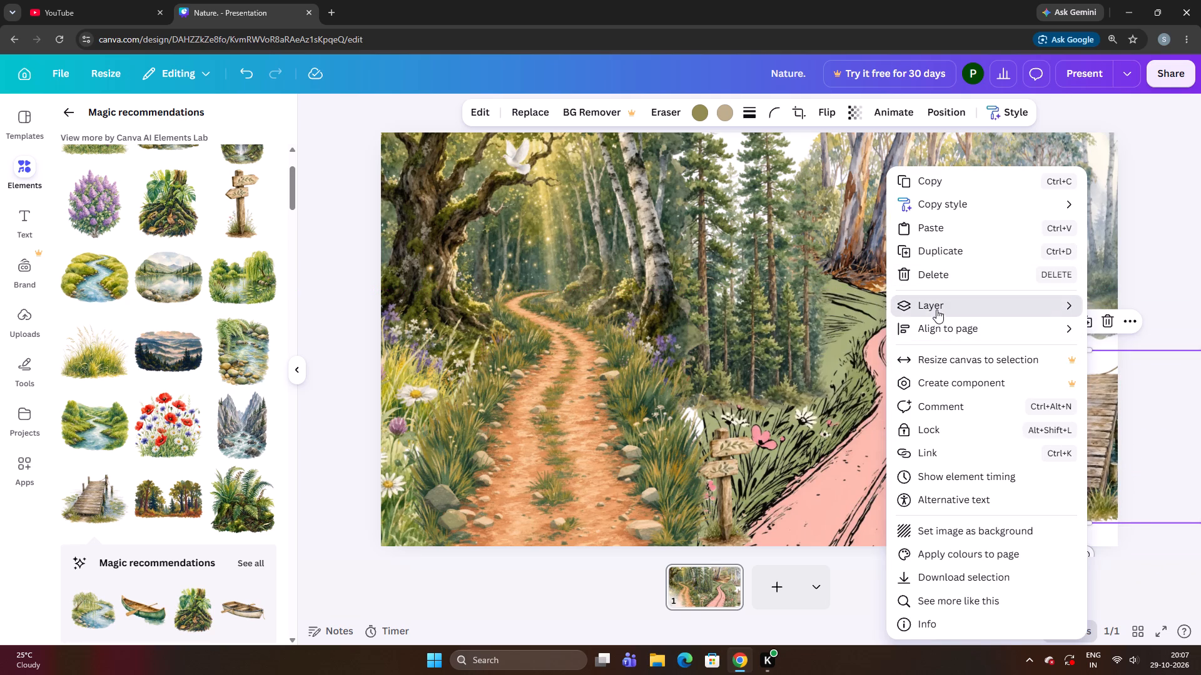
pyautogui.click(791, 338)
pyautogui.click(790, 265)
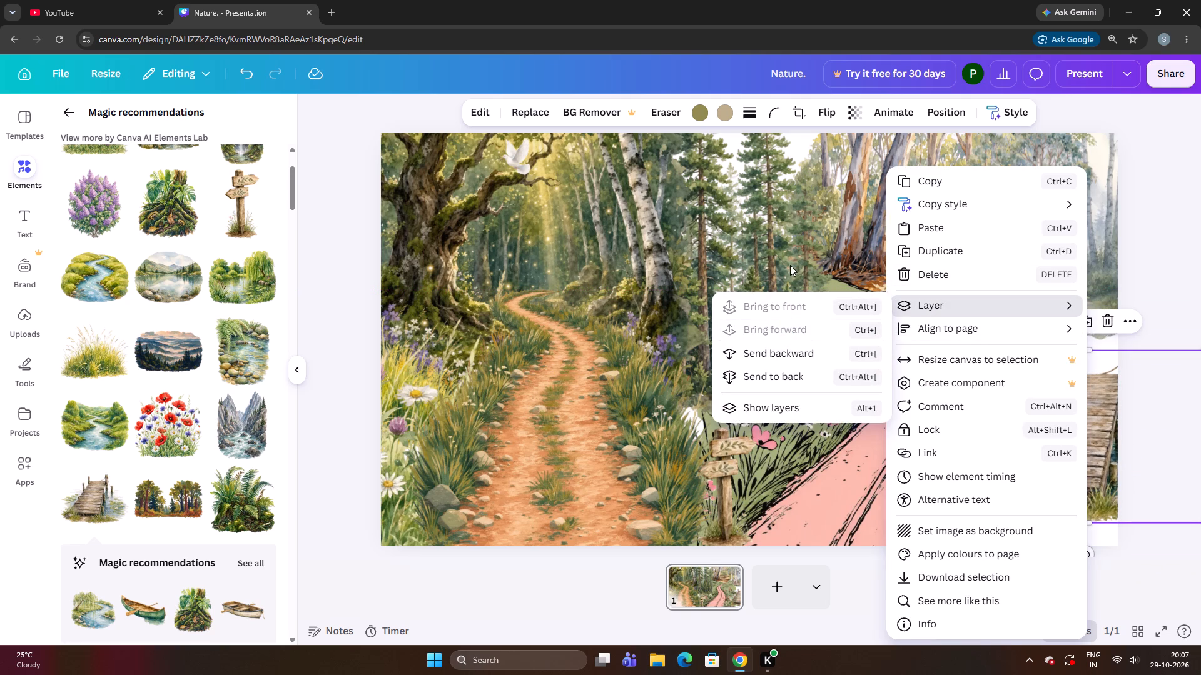
# Move the wooden boardwalk up over the eucalyptus trees and delete it from the slide.
pyautogui.moveTo(1131, 460); pyautogui.dragTo(965, 301)
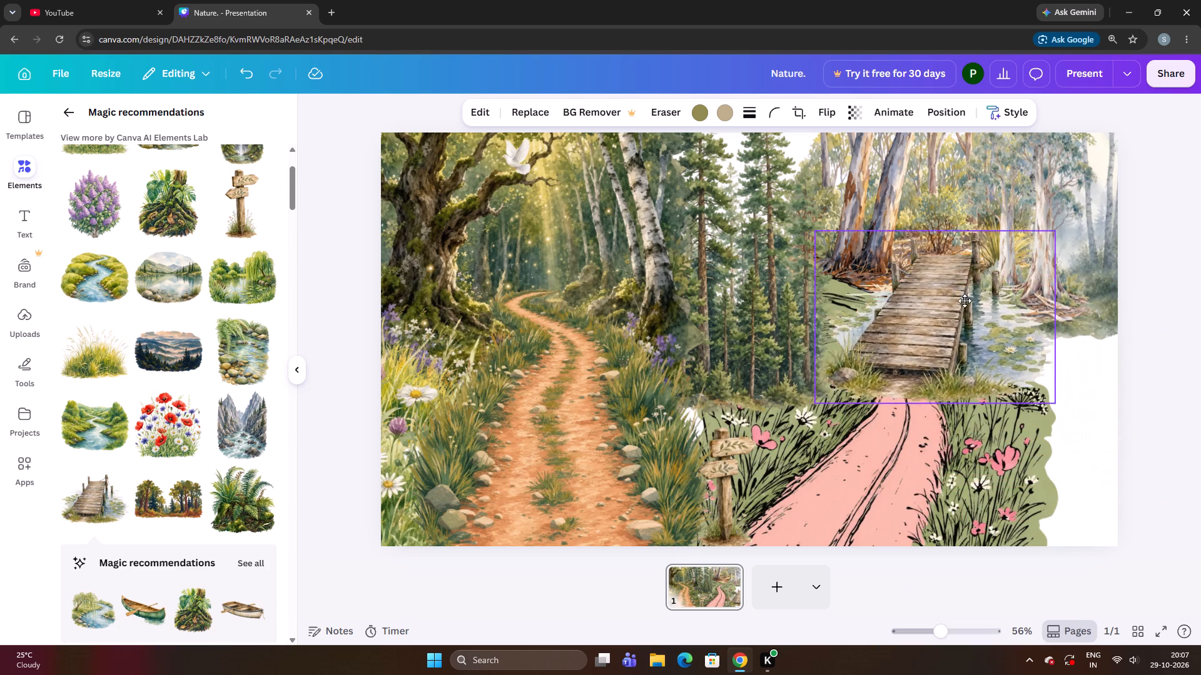
pyautogui.moveTo(965, 301); pyautogui.dragTo(1018, 294)
pyautogui.click(1018, 294)
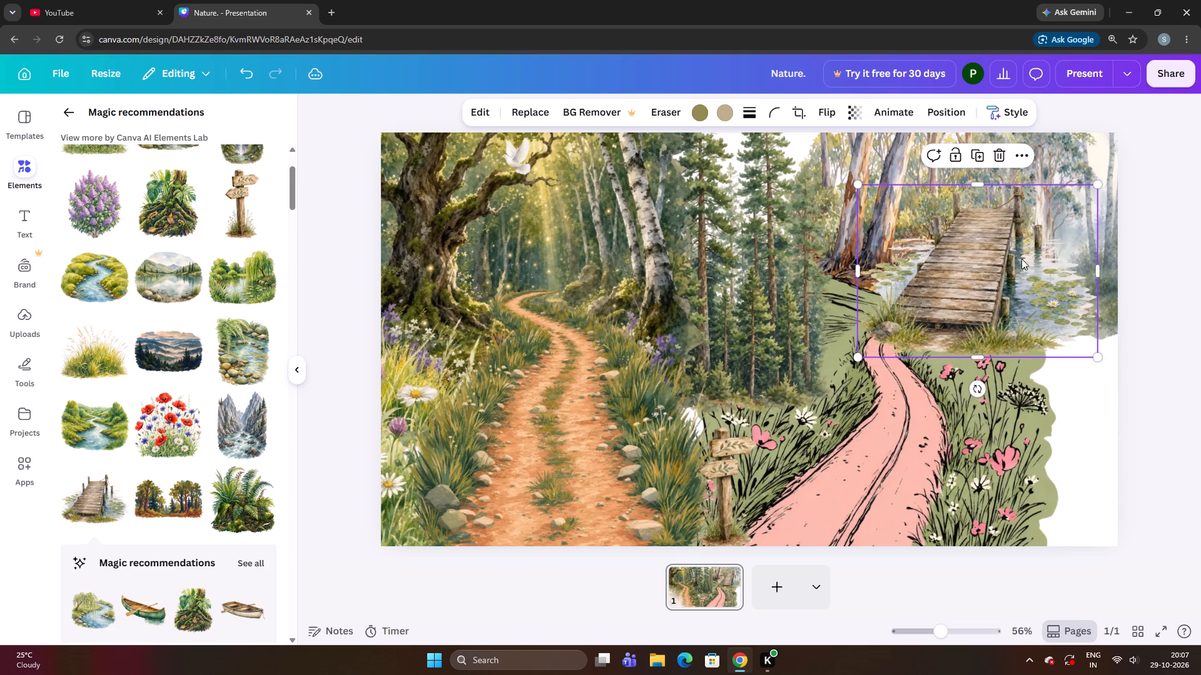
pyautogui.click(996, 163)
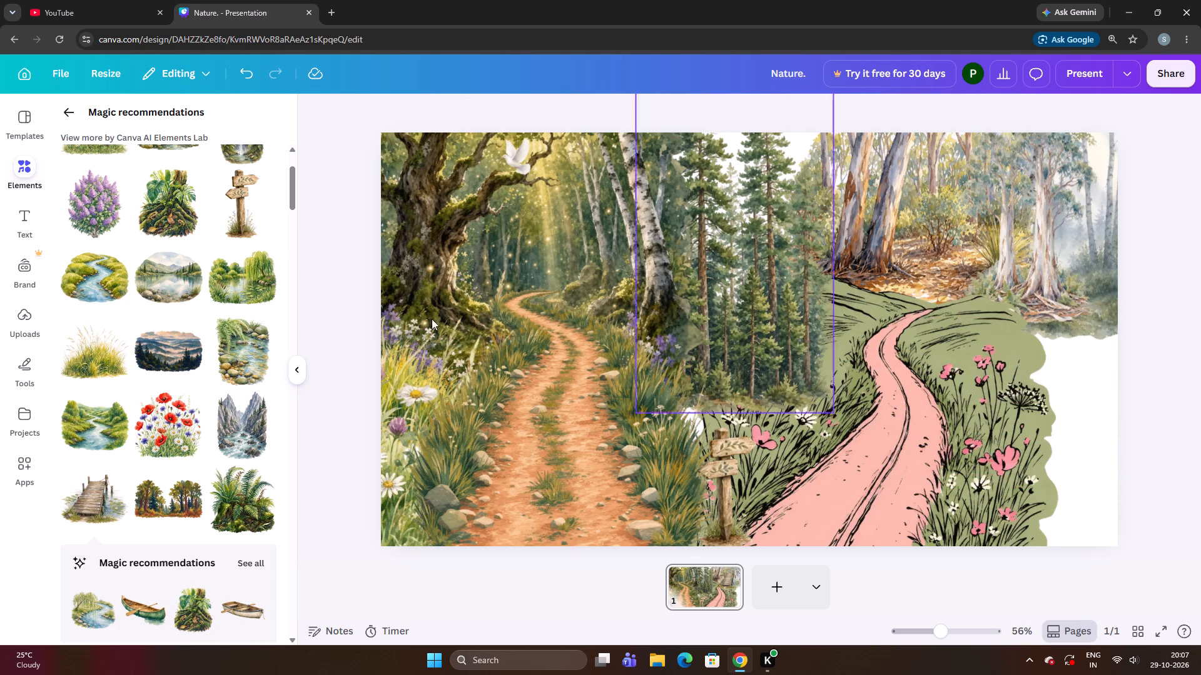
# Add the walking family illustration from the magic recommendations, scale it to about half size and place it over the dirt path.
pyautogui.scroll(-5, 233, 391)
pyautogui.scroll(-4, 187, 453)
pyautogui.scroll(3, 195, 445)
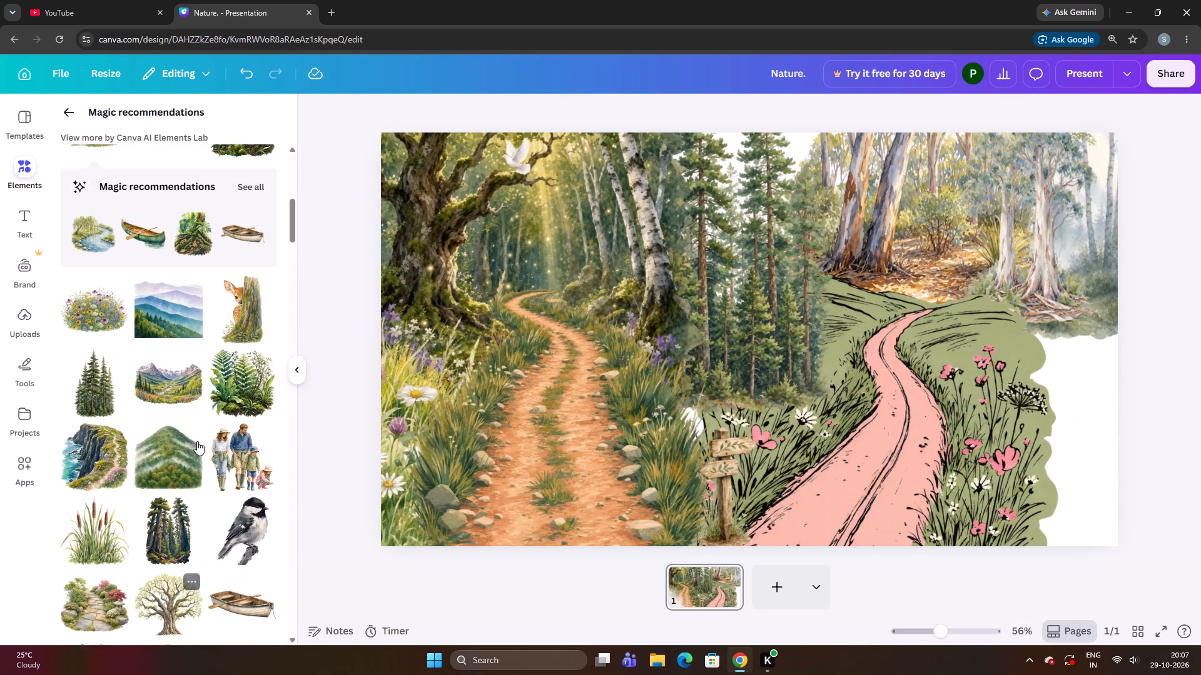
pyautogui.click(231, 454)
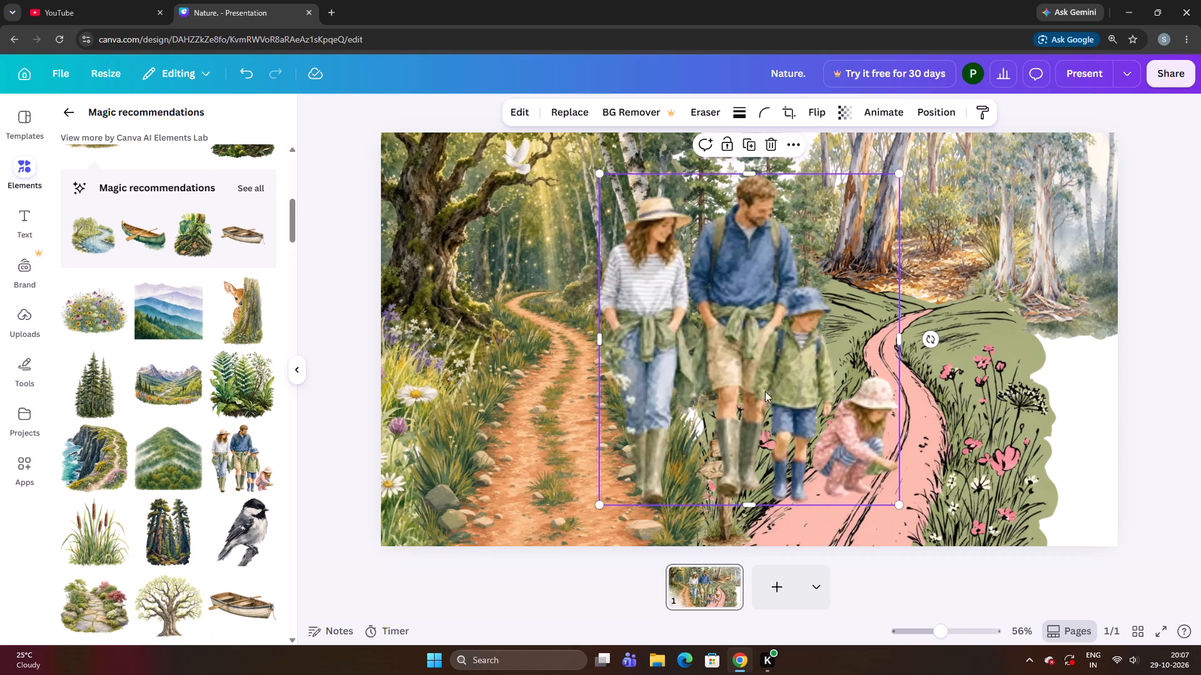
pyautogui.moveTo(779, 387); pyautogui.dragTo(607, 364)
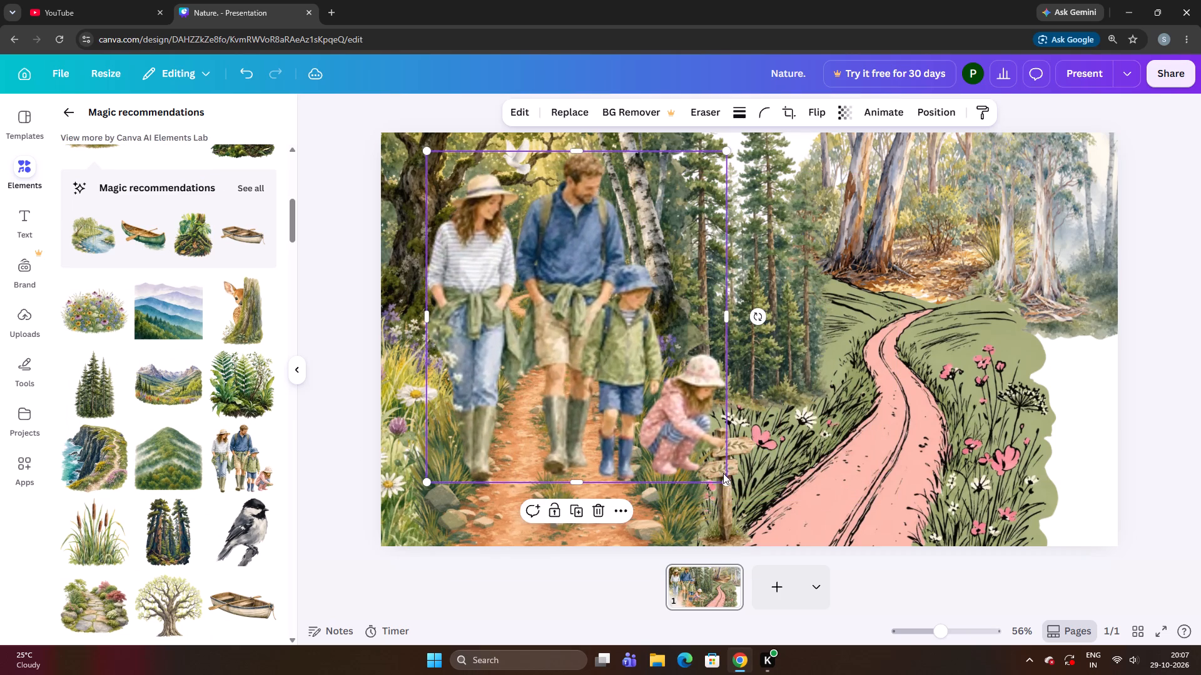
pyautogui.moveTo(724, 484); pyautogui.dragTo(641, 410)
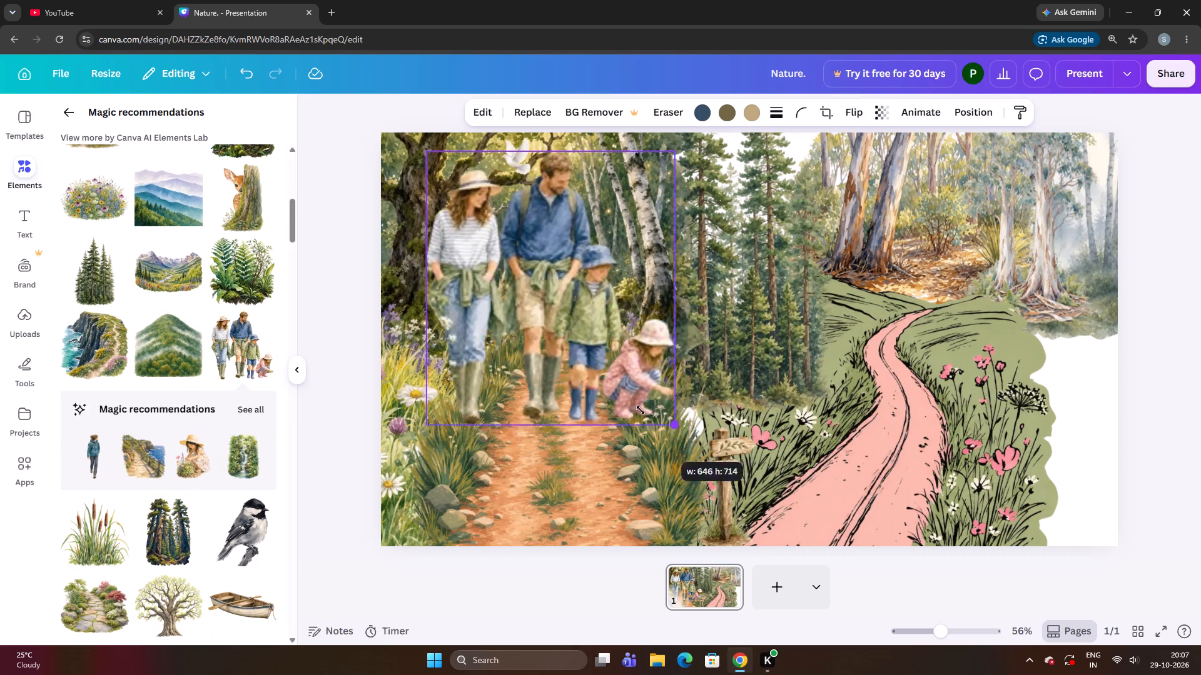
pyautogui.moveTo(641, 410); pyautogui.dragTo(582, 336)
pyautogui.moveTo(505, 267); pyautogui.dragTo(547, 350)
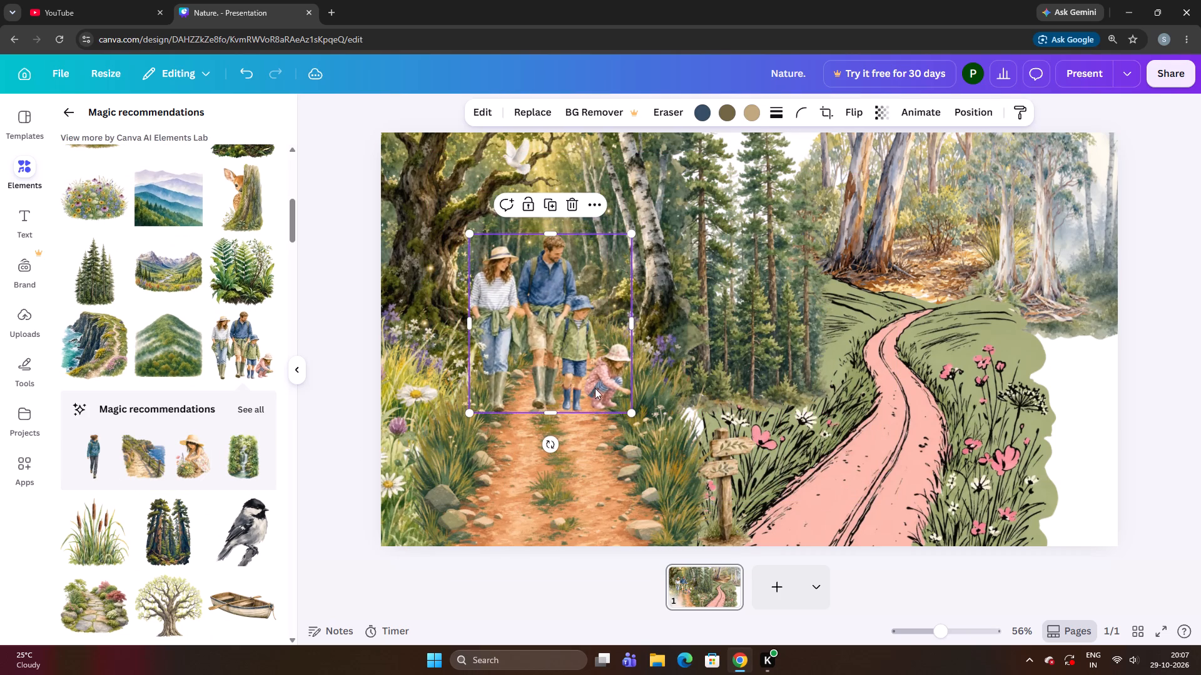
# Shrink the family further and settle it on the upper part of the dirt path, between the mossy tree and the birches.
pyautogui.moveTo(635, 412); pyautogui.dragTo(575, 326)
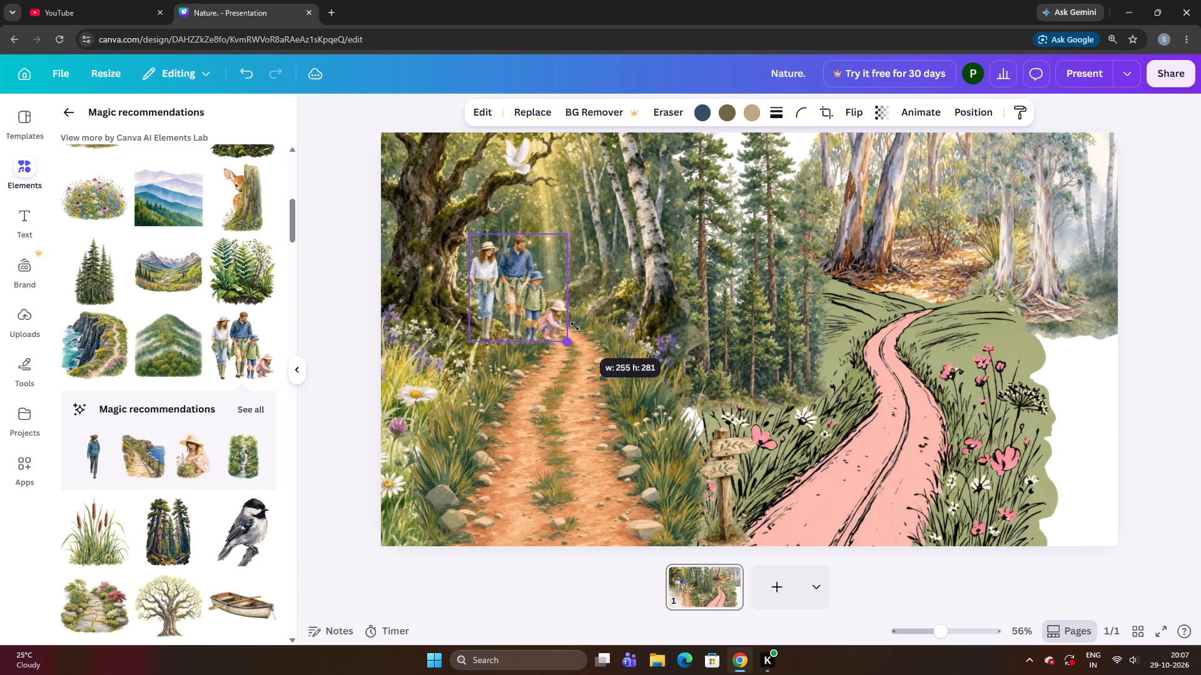
pyautogui.moveTo(575, 326); pyautogui.dragTo(574, 324)
pyautogui.moveTo(531, 301); pyautogui.dragTo(587, 319)
pyautogui.moveTo(587, 319); pyautogui.dragTo(584, 327)
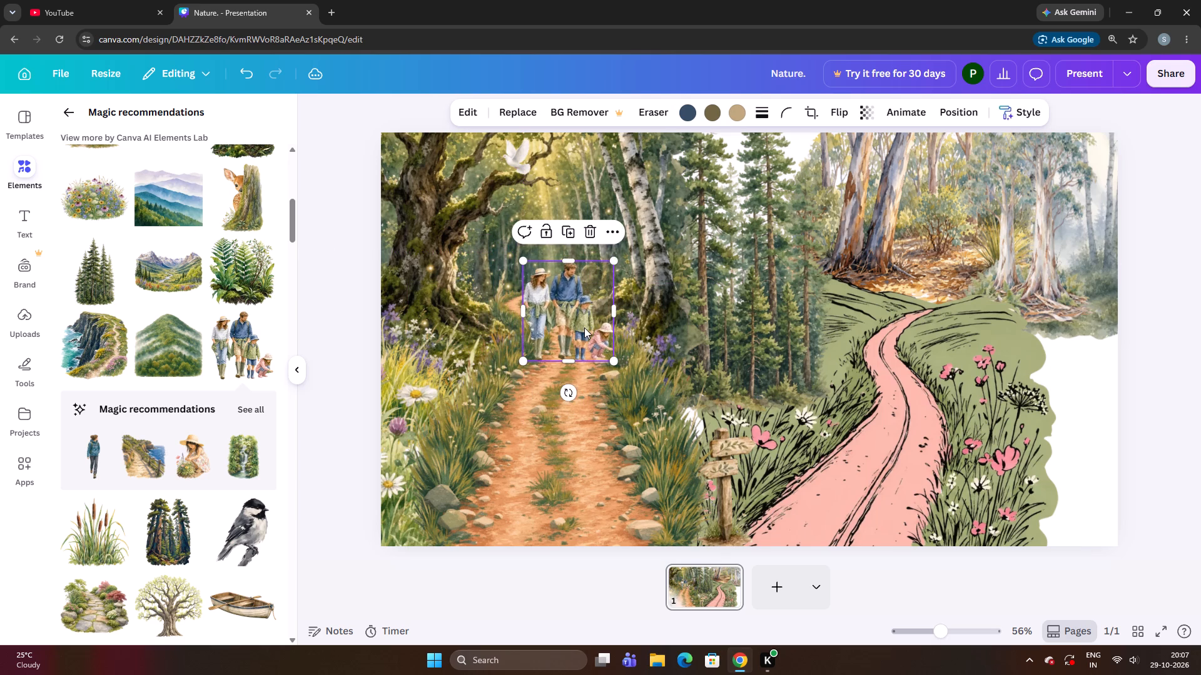
pyautogui.moveTo(584, 327); pyautogui.dragTo(560, 279)
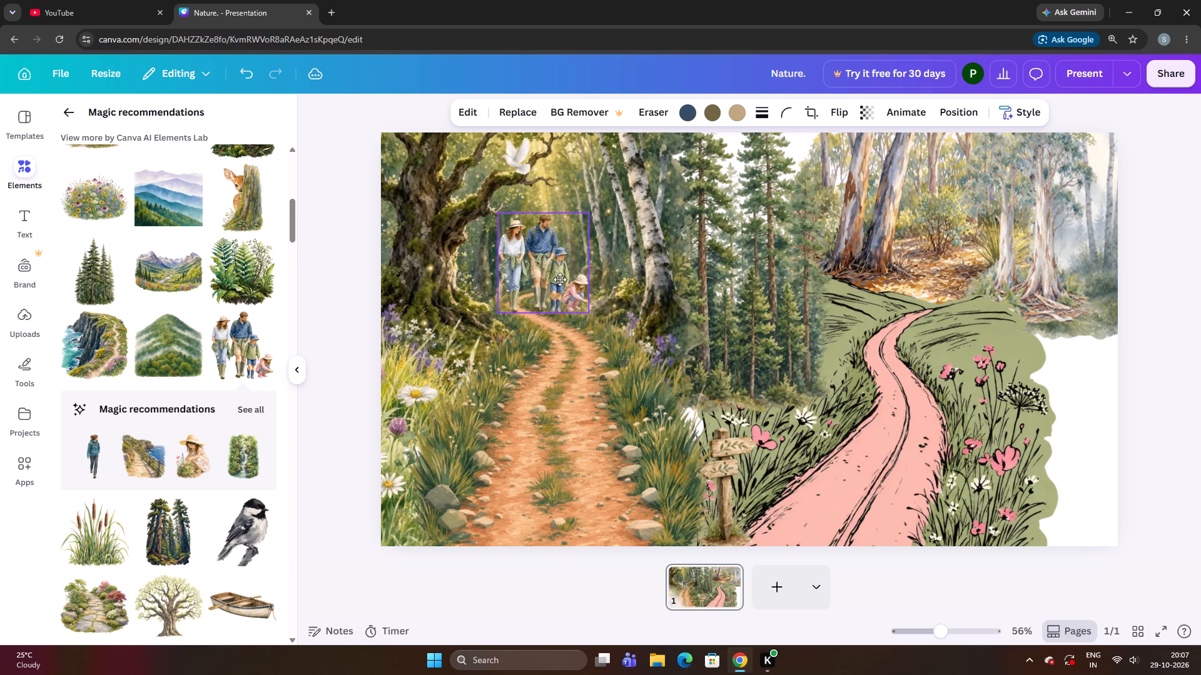
pyautogui.moveTo(560, 279); pyautogui.dragTo(573, 359)
pyautogui.moveTo(598, 390); pyautogui.dragTo(613, 421)
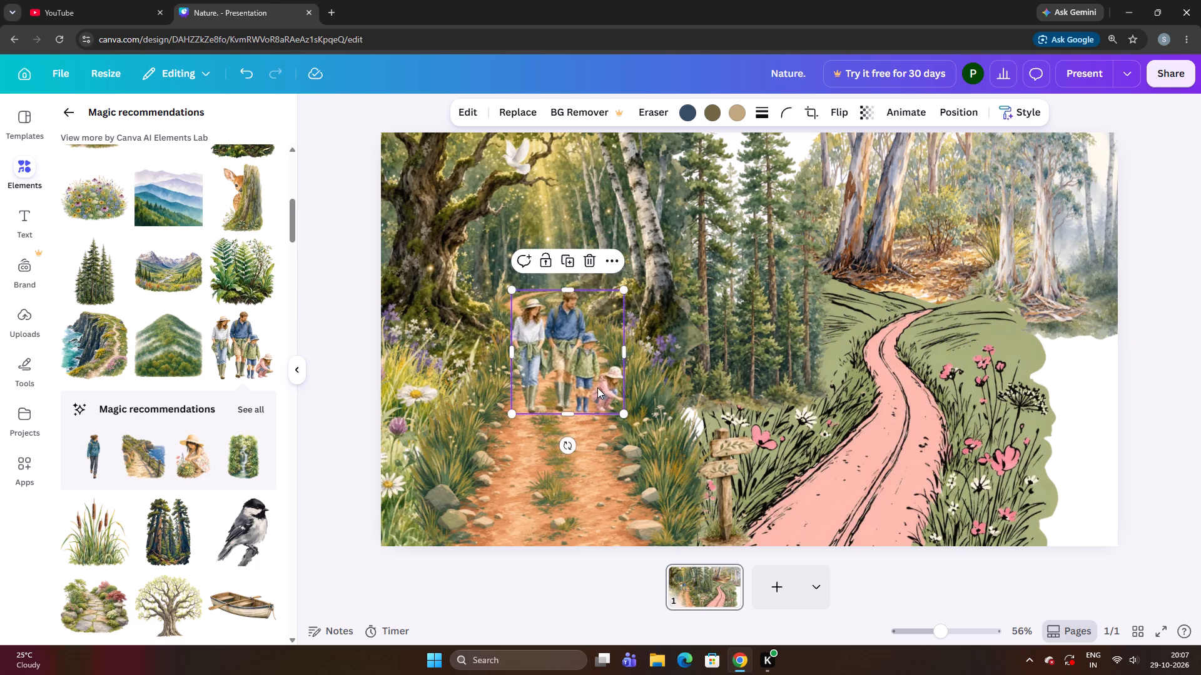
pyautogui.moveTo(597, 387); pyautogui.dragTo(590, 357)
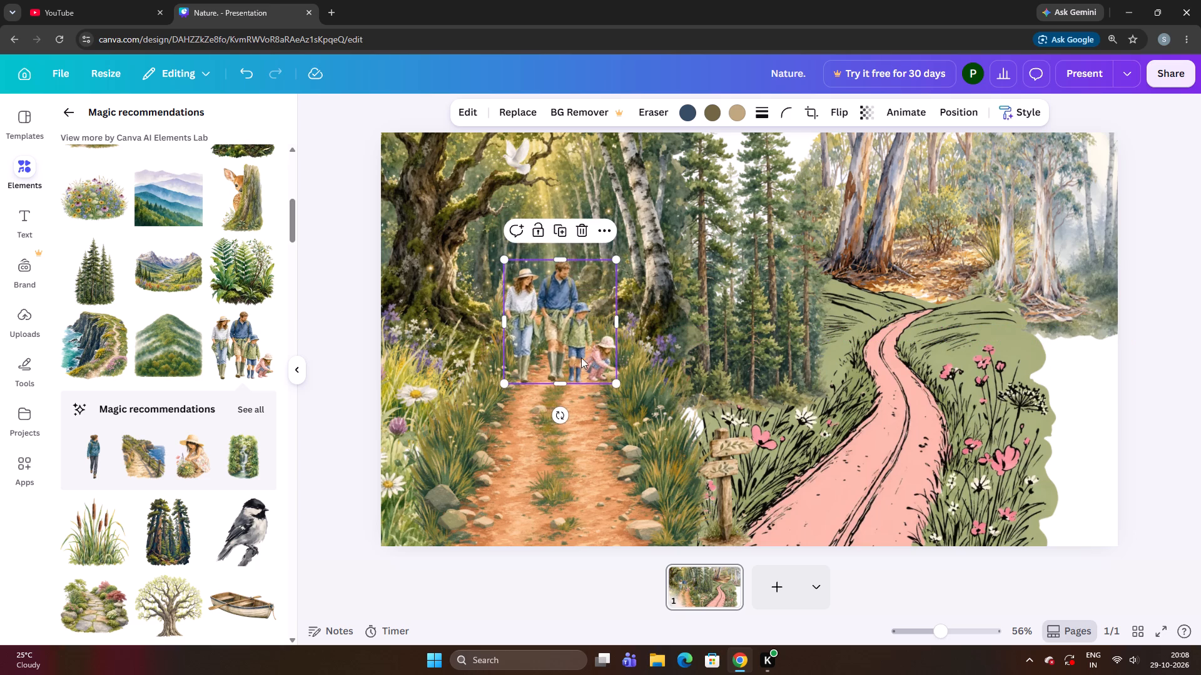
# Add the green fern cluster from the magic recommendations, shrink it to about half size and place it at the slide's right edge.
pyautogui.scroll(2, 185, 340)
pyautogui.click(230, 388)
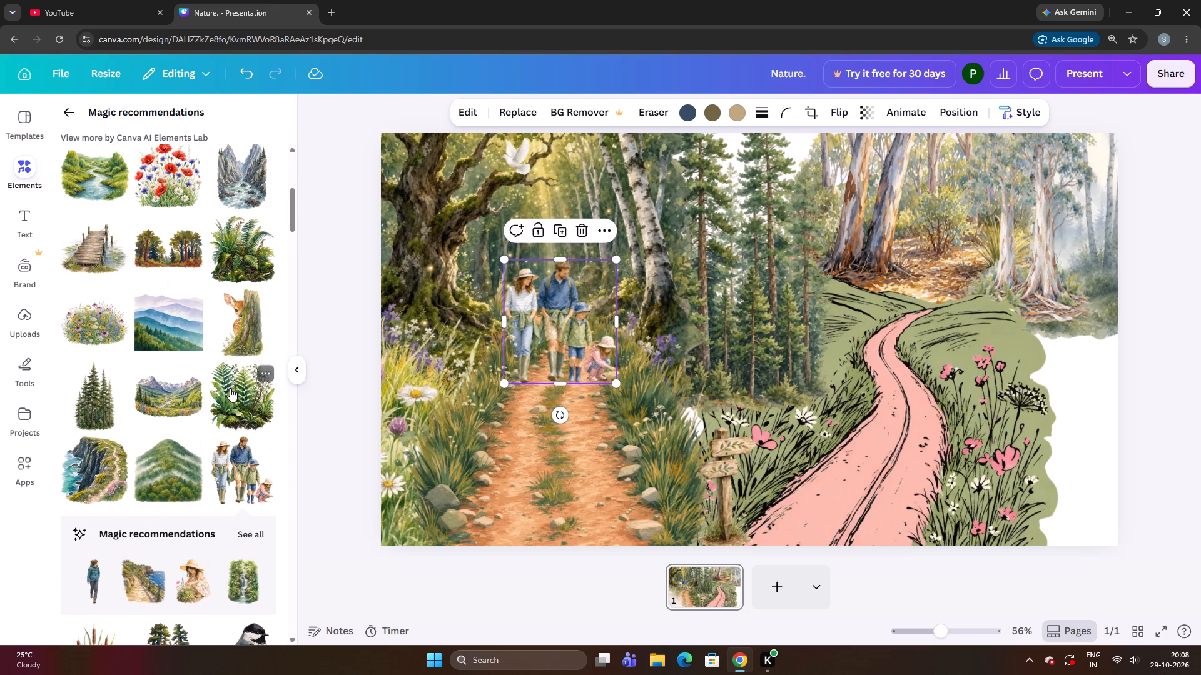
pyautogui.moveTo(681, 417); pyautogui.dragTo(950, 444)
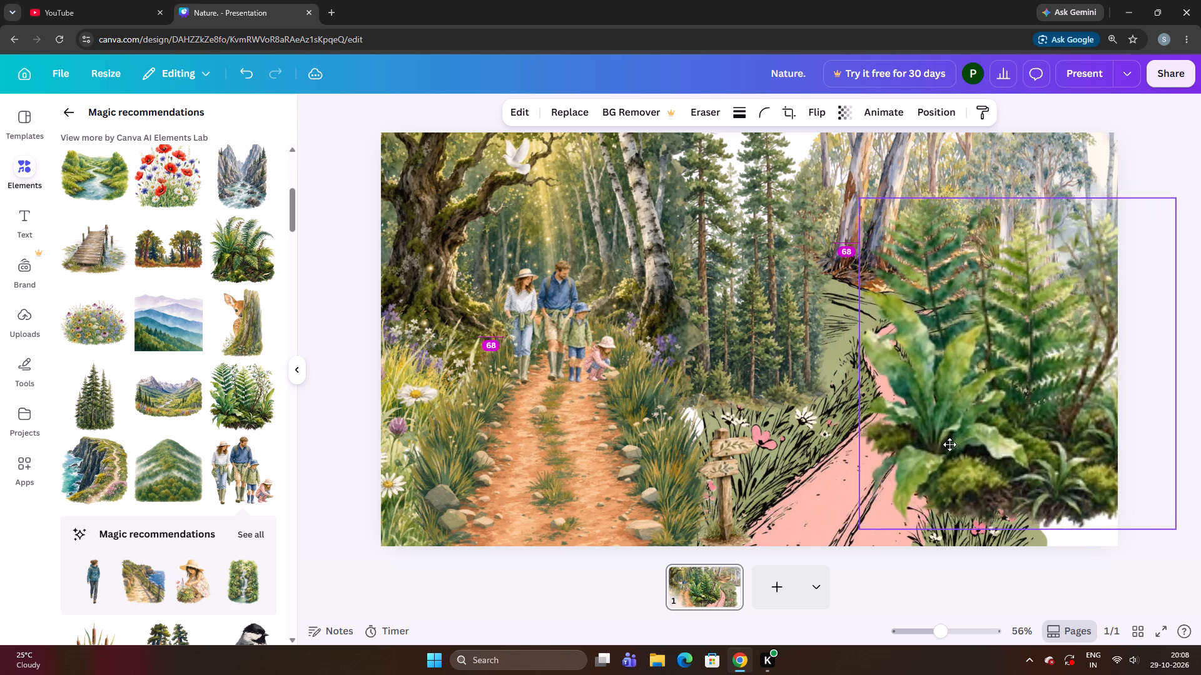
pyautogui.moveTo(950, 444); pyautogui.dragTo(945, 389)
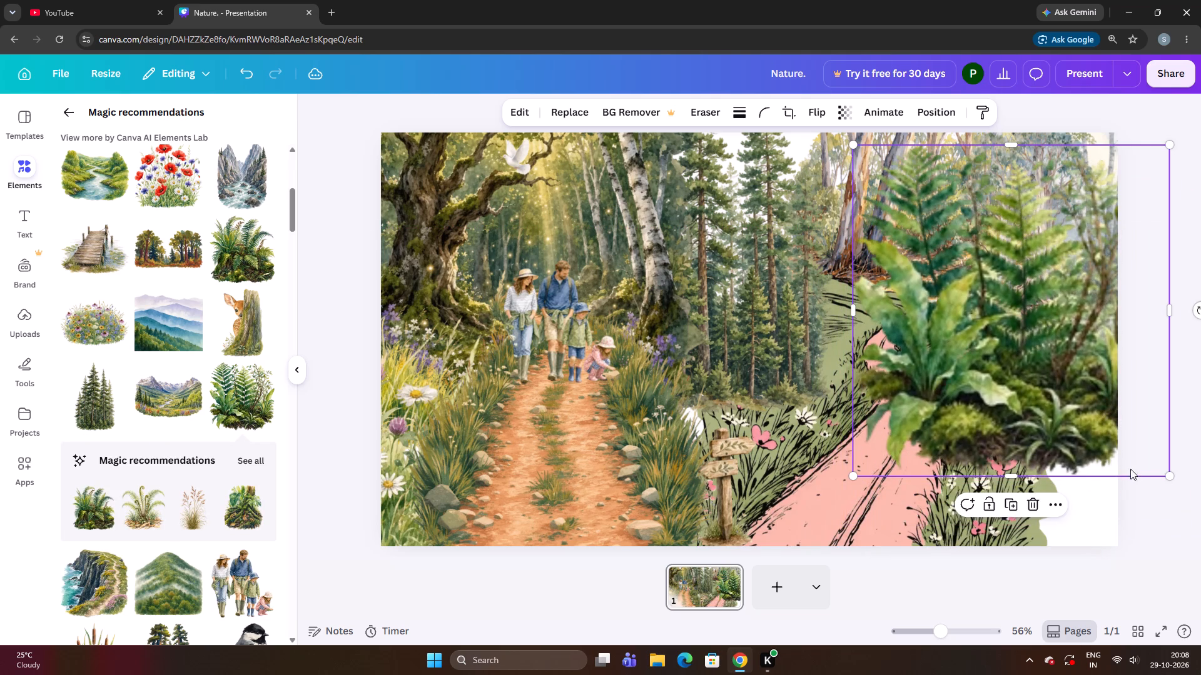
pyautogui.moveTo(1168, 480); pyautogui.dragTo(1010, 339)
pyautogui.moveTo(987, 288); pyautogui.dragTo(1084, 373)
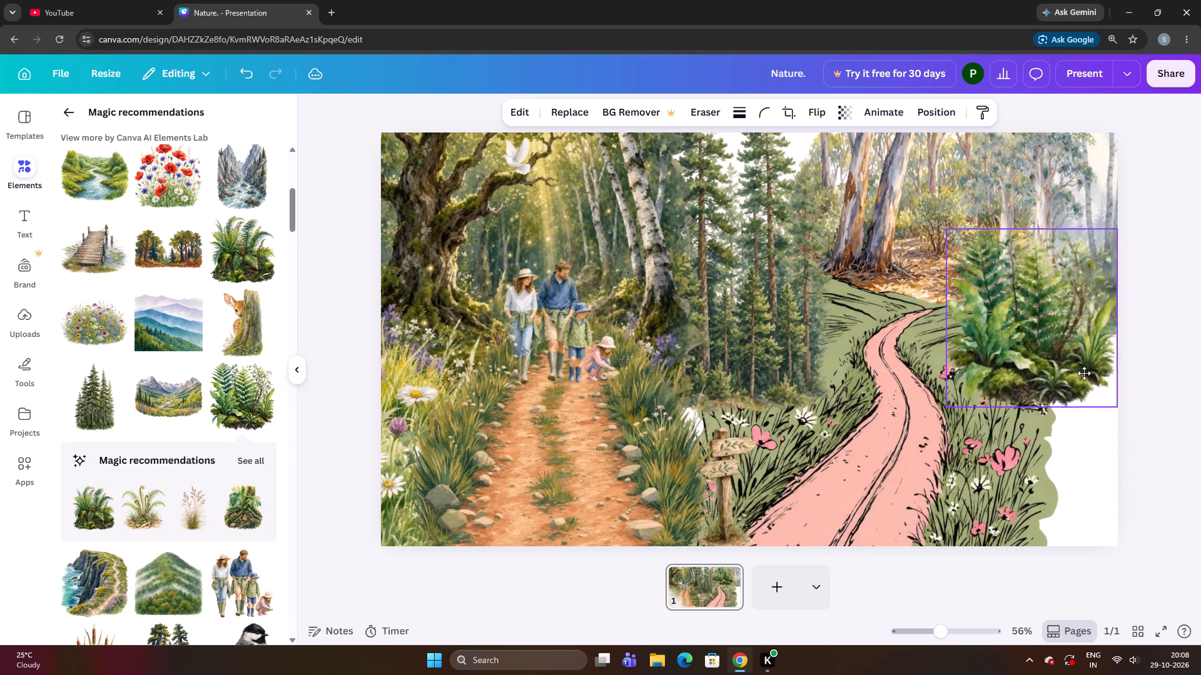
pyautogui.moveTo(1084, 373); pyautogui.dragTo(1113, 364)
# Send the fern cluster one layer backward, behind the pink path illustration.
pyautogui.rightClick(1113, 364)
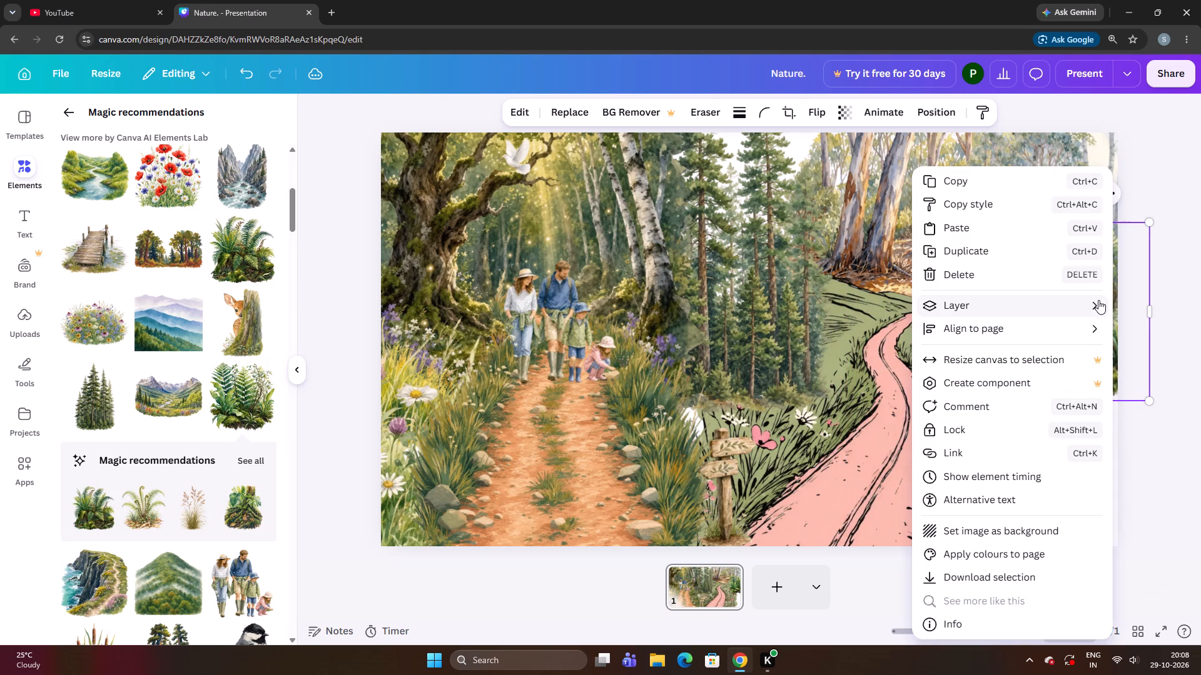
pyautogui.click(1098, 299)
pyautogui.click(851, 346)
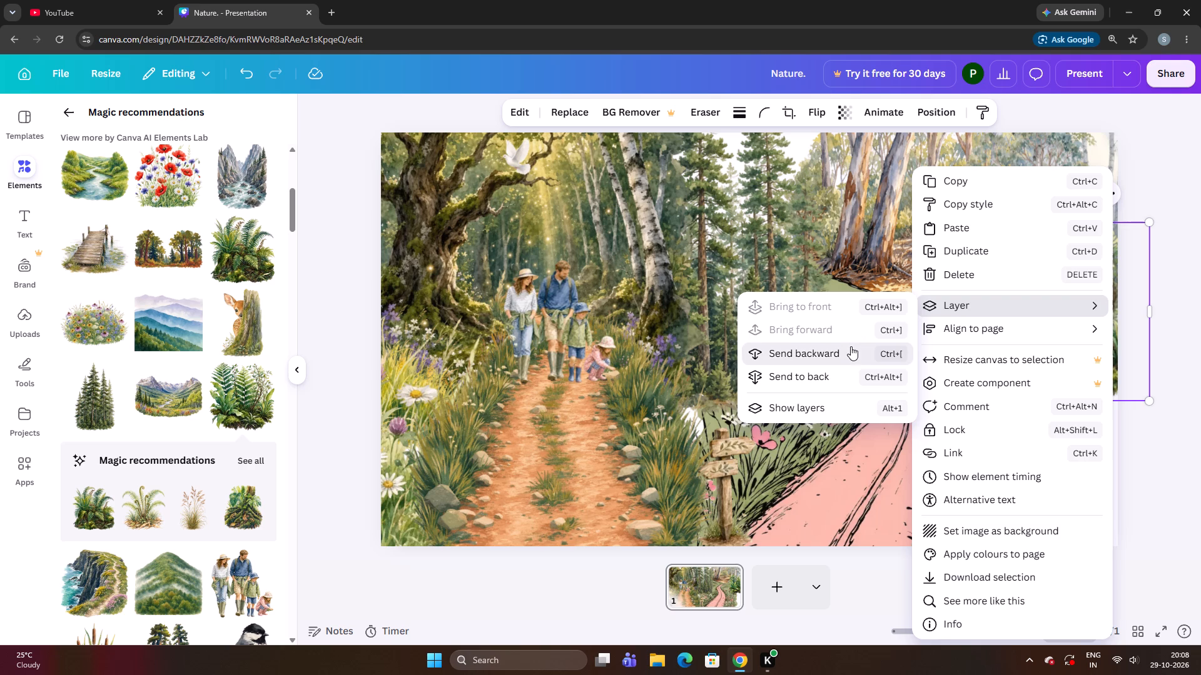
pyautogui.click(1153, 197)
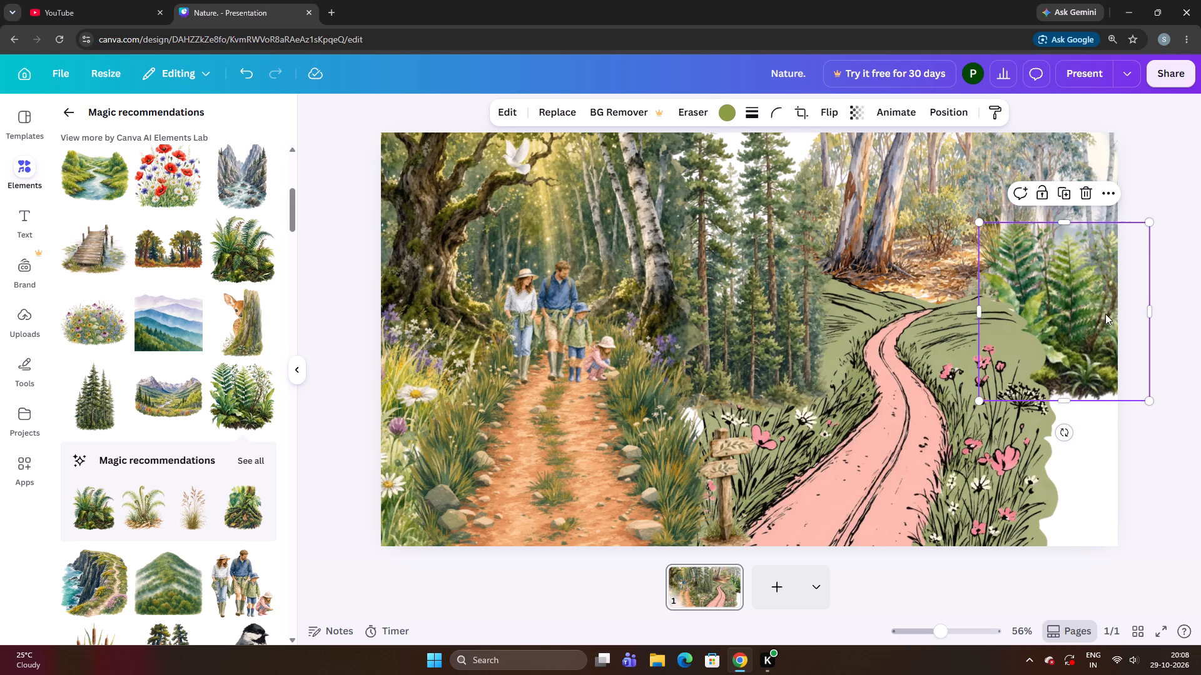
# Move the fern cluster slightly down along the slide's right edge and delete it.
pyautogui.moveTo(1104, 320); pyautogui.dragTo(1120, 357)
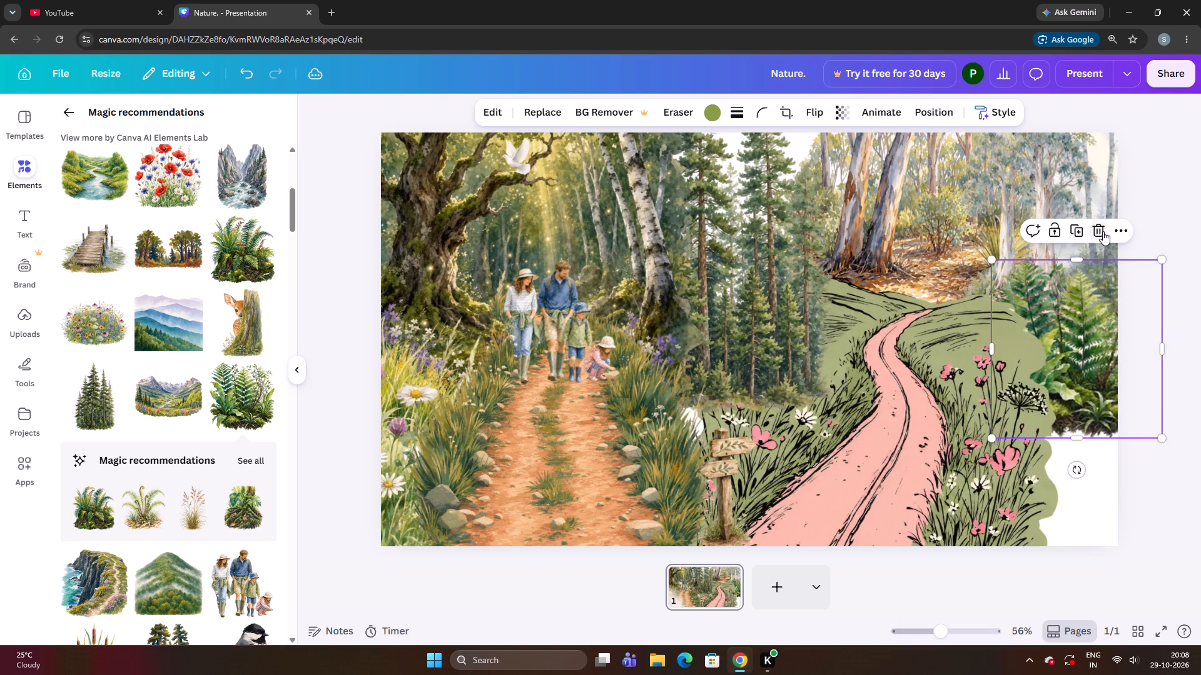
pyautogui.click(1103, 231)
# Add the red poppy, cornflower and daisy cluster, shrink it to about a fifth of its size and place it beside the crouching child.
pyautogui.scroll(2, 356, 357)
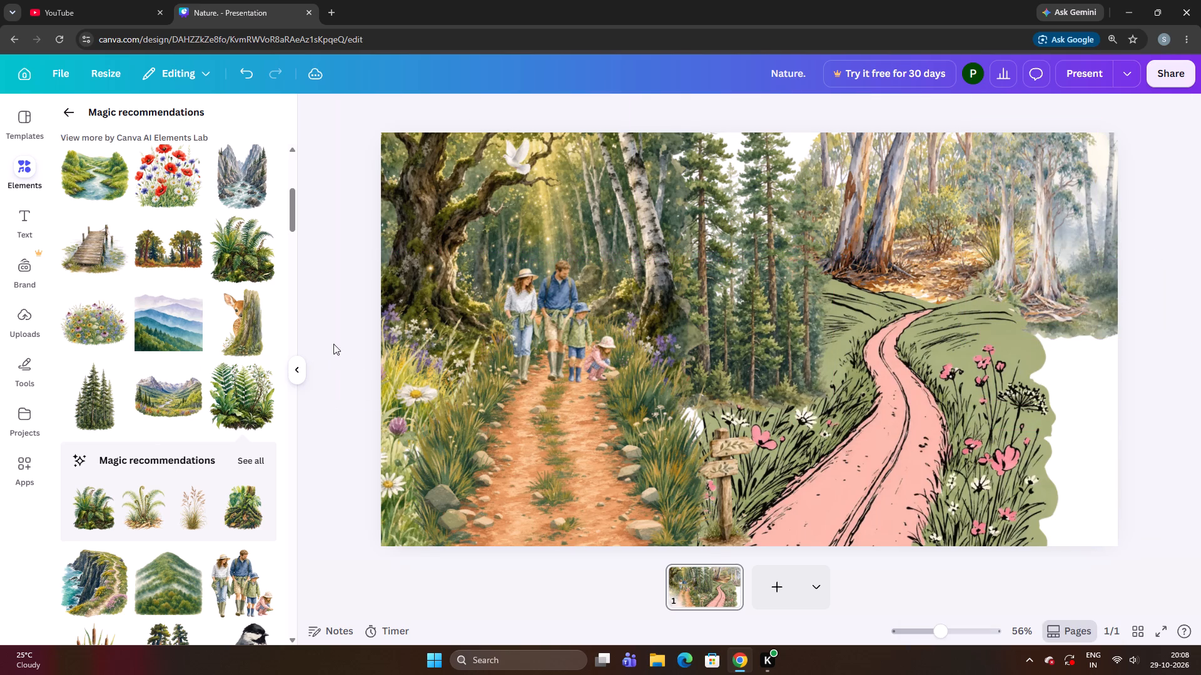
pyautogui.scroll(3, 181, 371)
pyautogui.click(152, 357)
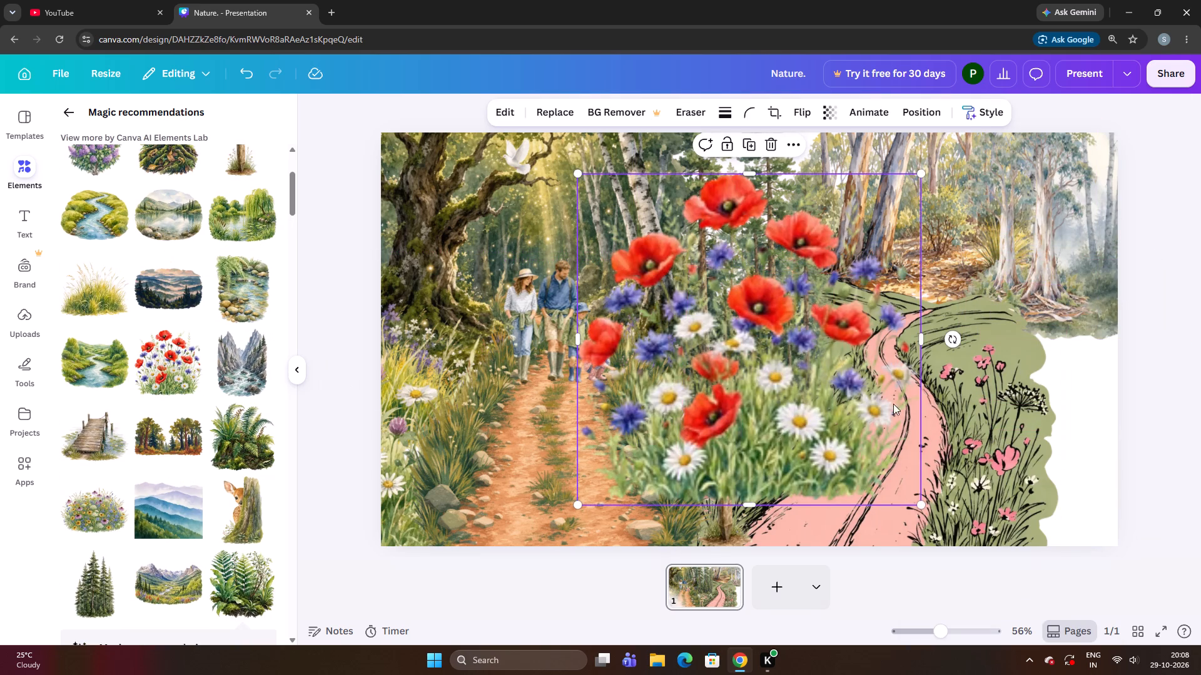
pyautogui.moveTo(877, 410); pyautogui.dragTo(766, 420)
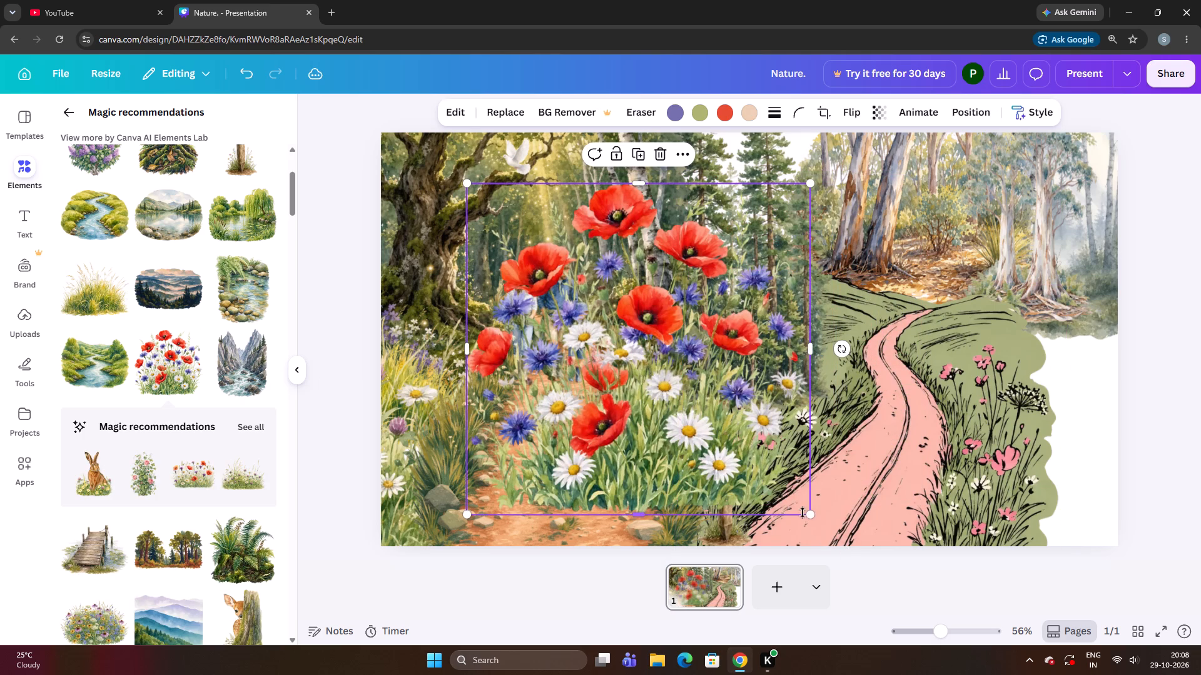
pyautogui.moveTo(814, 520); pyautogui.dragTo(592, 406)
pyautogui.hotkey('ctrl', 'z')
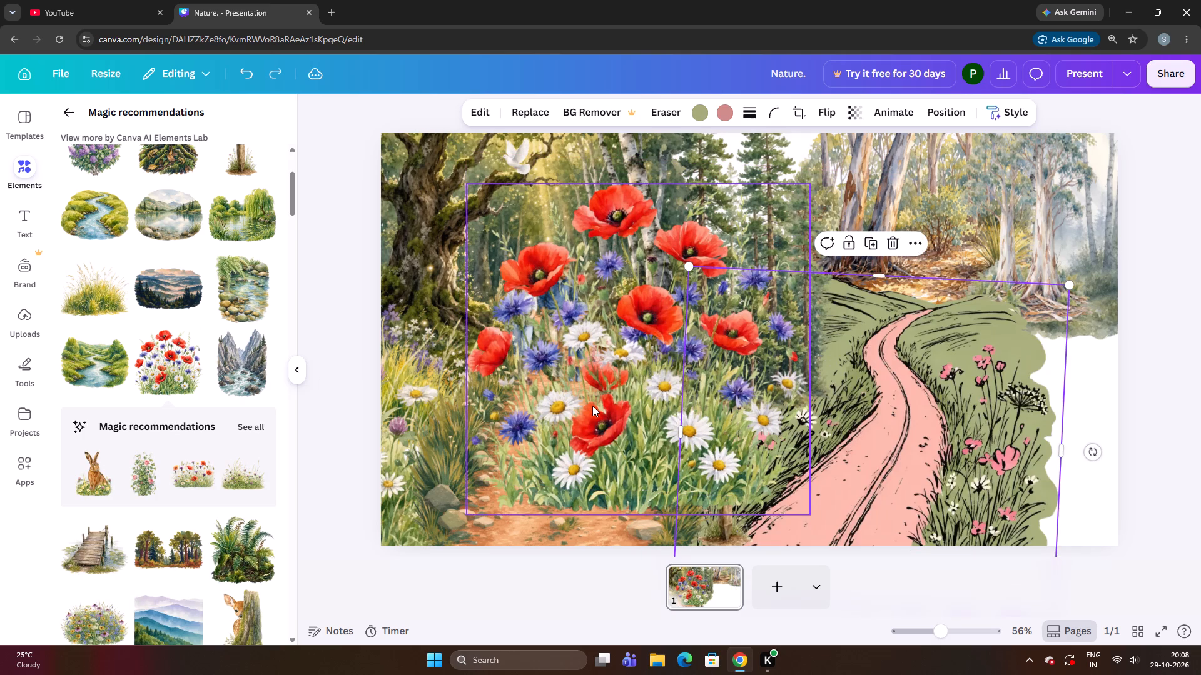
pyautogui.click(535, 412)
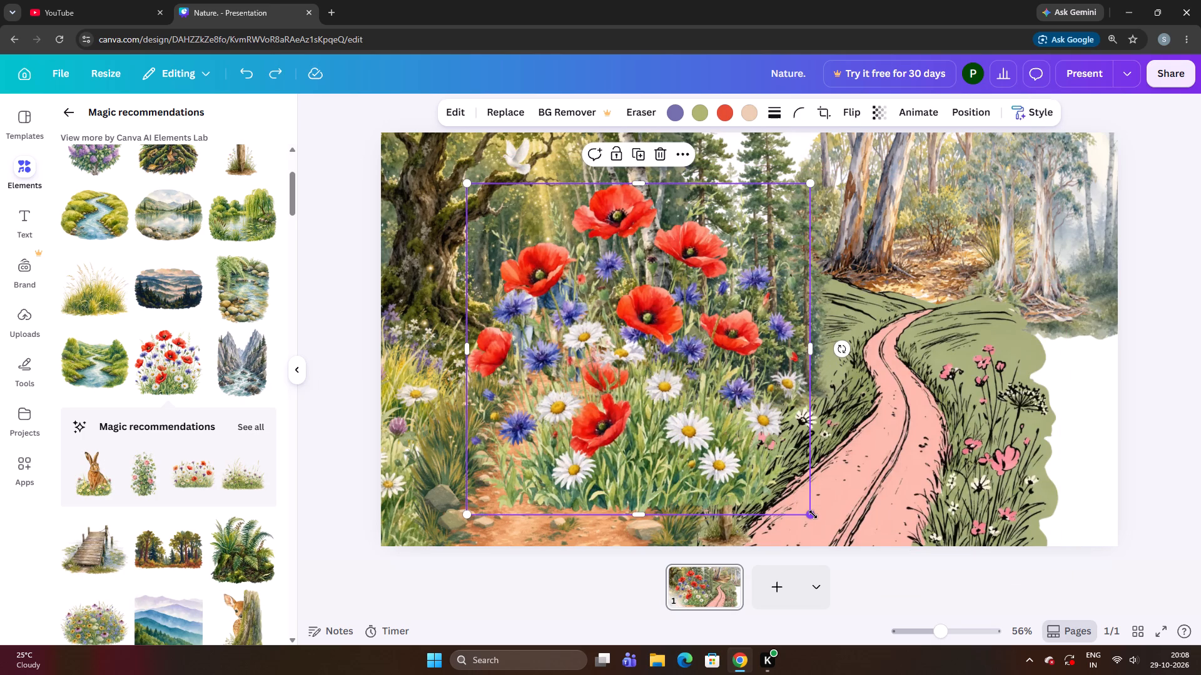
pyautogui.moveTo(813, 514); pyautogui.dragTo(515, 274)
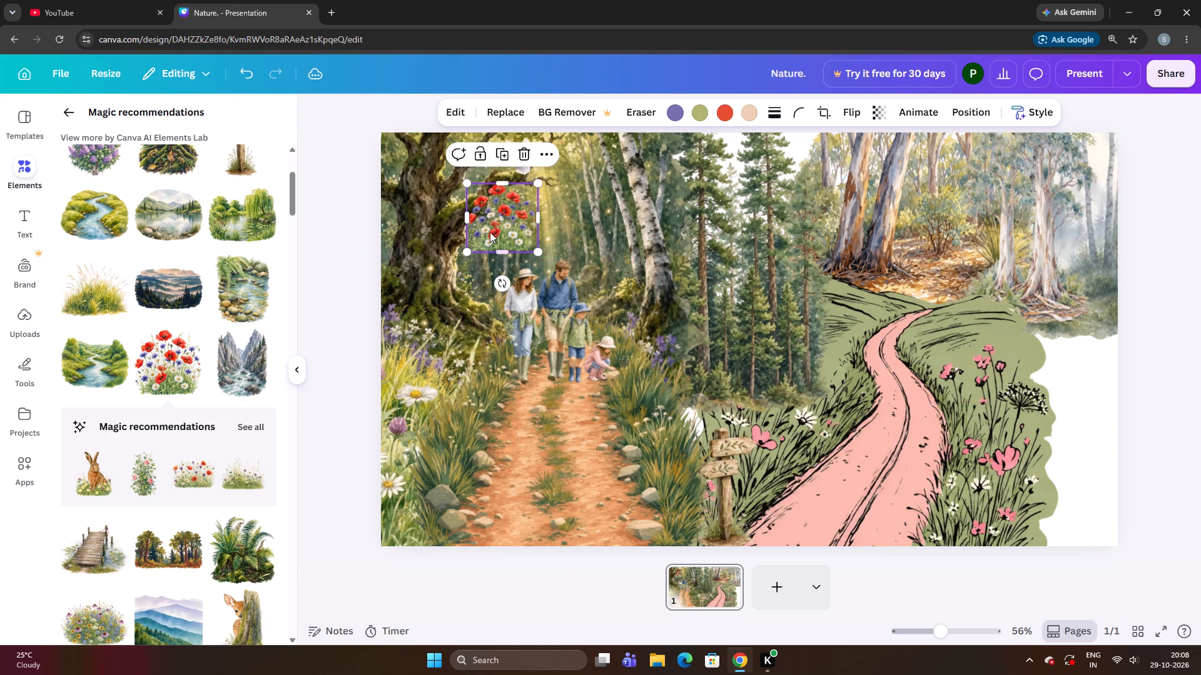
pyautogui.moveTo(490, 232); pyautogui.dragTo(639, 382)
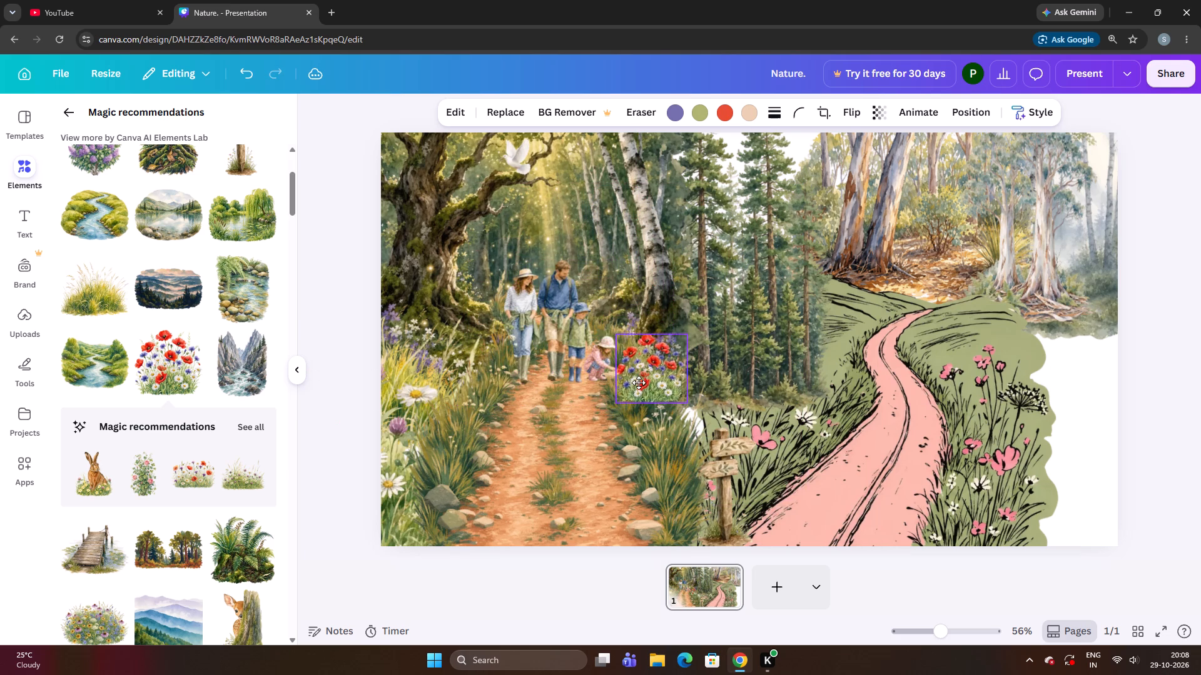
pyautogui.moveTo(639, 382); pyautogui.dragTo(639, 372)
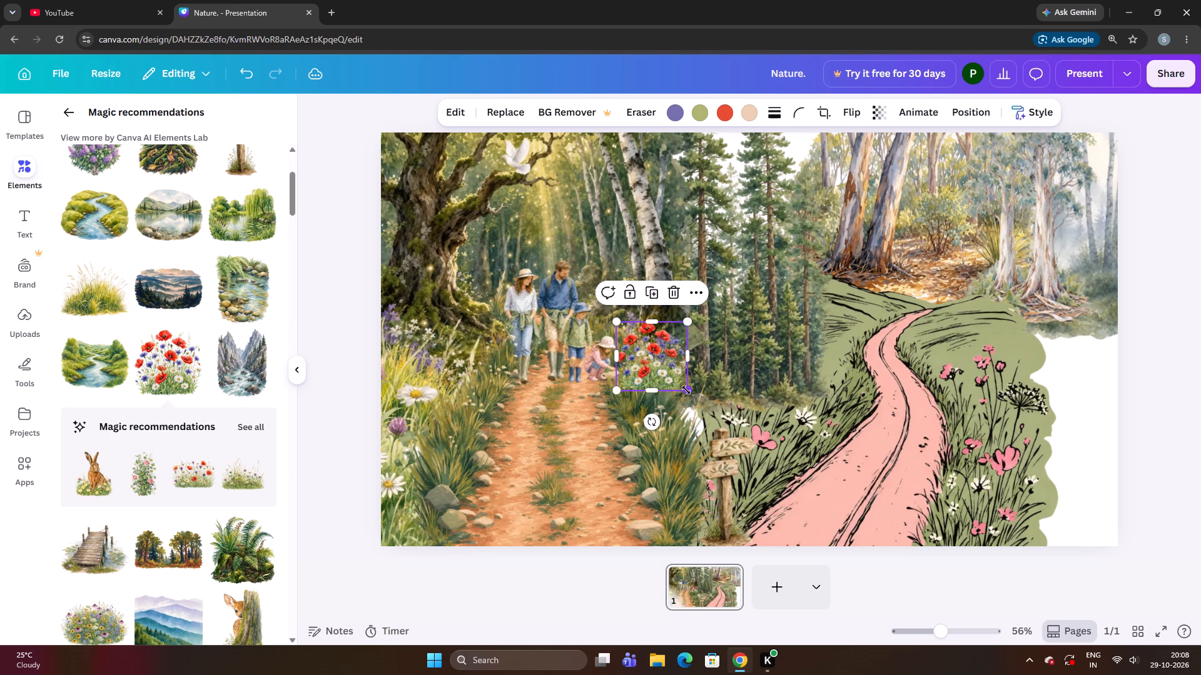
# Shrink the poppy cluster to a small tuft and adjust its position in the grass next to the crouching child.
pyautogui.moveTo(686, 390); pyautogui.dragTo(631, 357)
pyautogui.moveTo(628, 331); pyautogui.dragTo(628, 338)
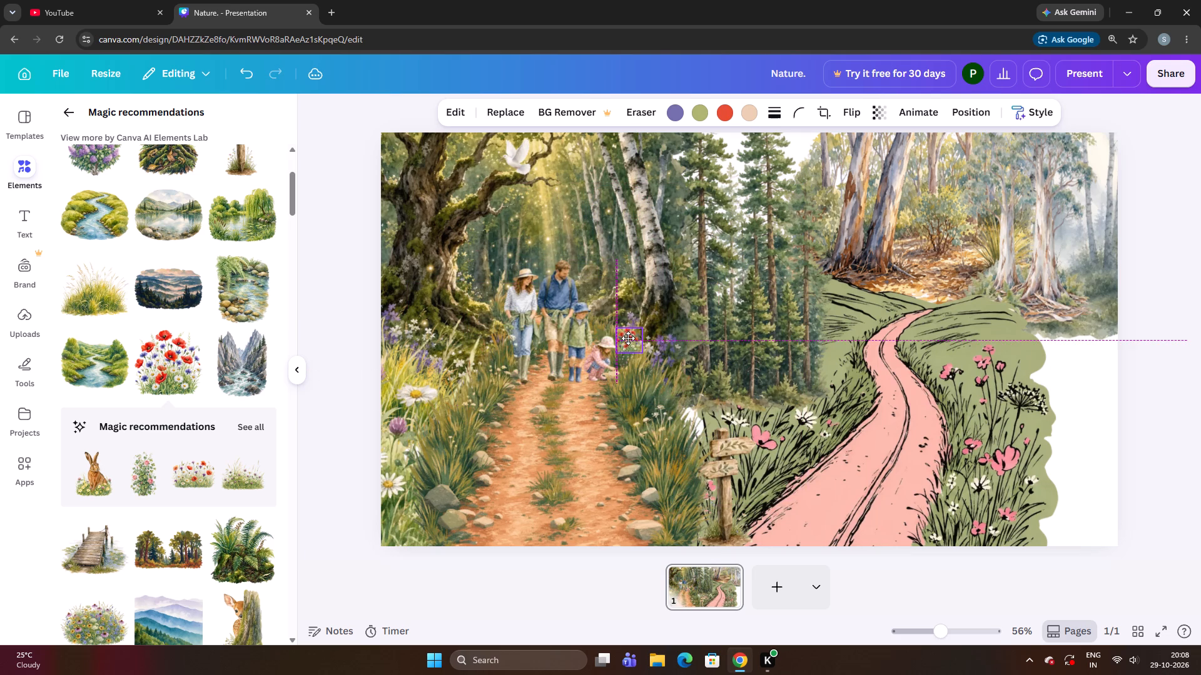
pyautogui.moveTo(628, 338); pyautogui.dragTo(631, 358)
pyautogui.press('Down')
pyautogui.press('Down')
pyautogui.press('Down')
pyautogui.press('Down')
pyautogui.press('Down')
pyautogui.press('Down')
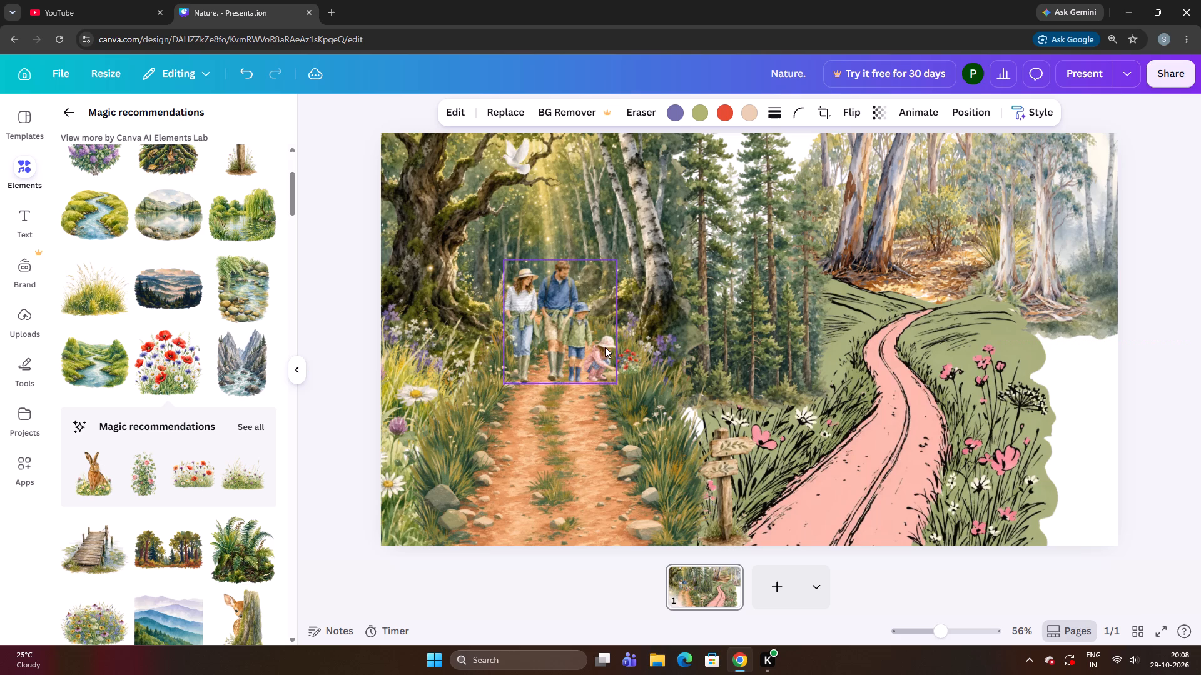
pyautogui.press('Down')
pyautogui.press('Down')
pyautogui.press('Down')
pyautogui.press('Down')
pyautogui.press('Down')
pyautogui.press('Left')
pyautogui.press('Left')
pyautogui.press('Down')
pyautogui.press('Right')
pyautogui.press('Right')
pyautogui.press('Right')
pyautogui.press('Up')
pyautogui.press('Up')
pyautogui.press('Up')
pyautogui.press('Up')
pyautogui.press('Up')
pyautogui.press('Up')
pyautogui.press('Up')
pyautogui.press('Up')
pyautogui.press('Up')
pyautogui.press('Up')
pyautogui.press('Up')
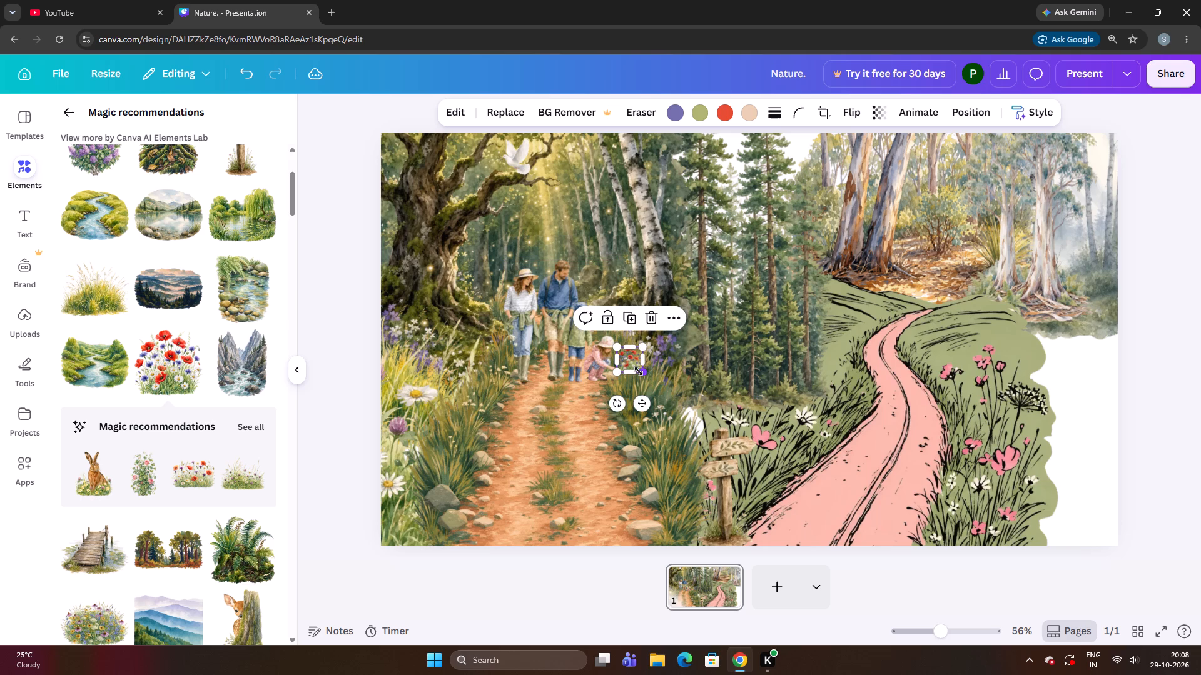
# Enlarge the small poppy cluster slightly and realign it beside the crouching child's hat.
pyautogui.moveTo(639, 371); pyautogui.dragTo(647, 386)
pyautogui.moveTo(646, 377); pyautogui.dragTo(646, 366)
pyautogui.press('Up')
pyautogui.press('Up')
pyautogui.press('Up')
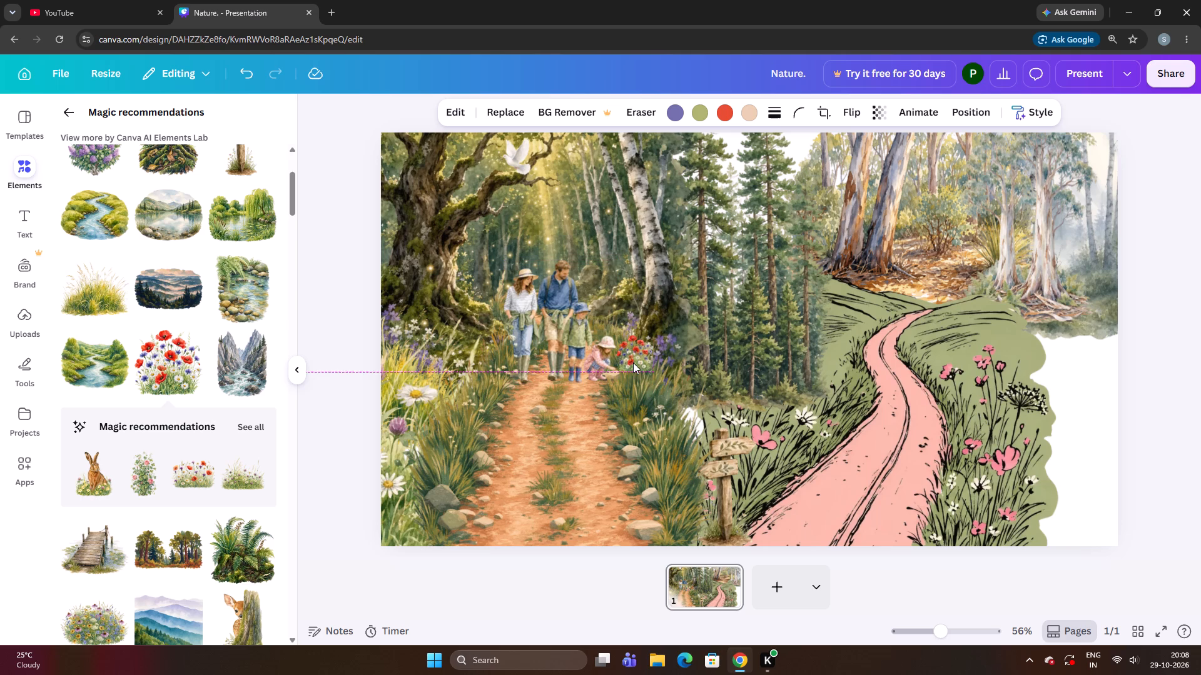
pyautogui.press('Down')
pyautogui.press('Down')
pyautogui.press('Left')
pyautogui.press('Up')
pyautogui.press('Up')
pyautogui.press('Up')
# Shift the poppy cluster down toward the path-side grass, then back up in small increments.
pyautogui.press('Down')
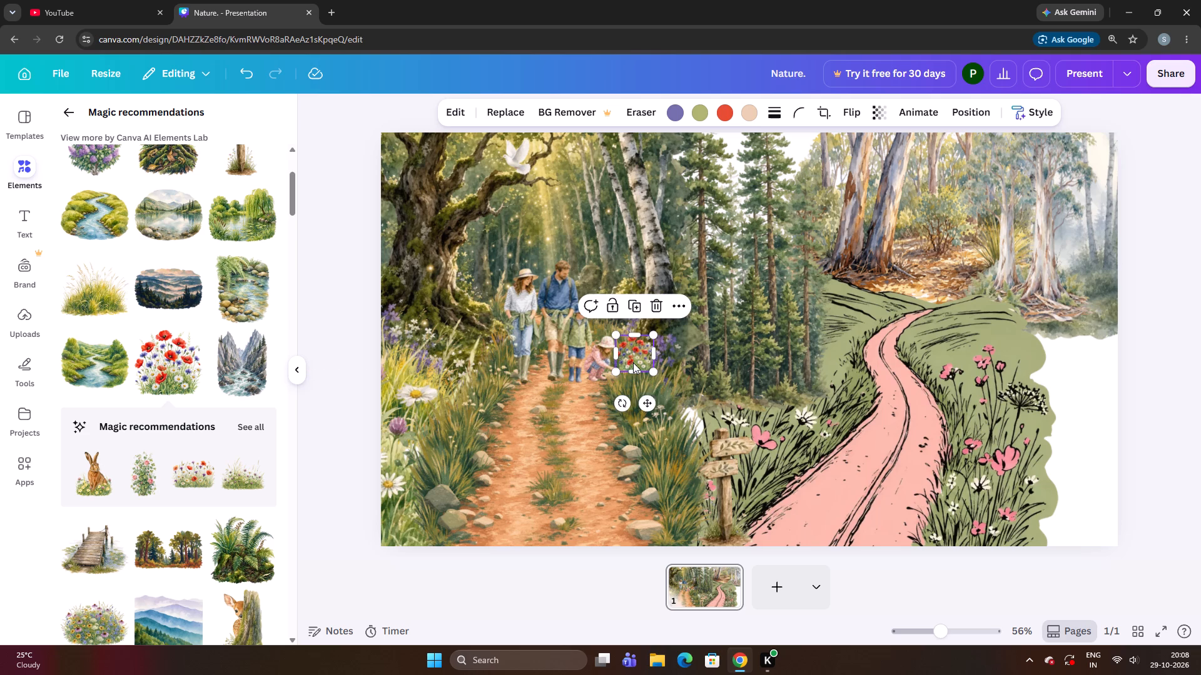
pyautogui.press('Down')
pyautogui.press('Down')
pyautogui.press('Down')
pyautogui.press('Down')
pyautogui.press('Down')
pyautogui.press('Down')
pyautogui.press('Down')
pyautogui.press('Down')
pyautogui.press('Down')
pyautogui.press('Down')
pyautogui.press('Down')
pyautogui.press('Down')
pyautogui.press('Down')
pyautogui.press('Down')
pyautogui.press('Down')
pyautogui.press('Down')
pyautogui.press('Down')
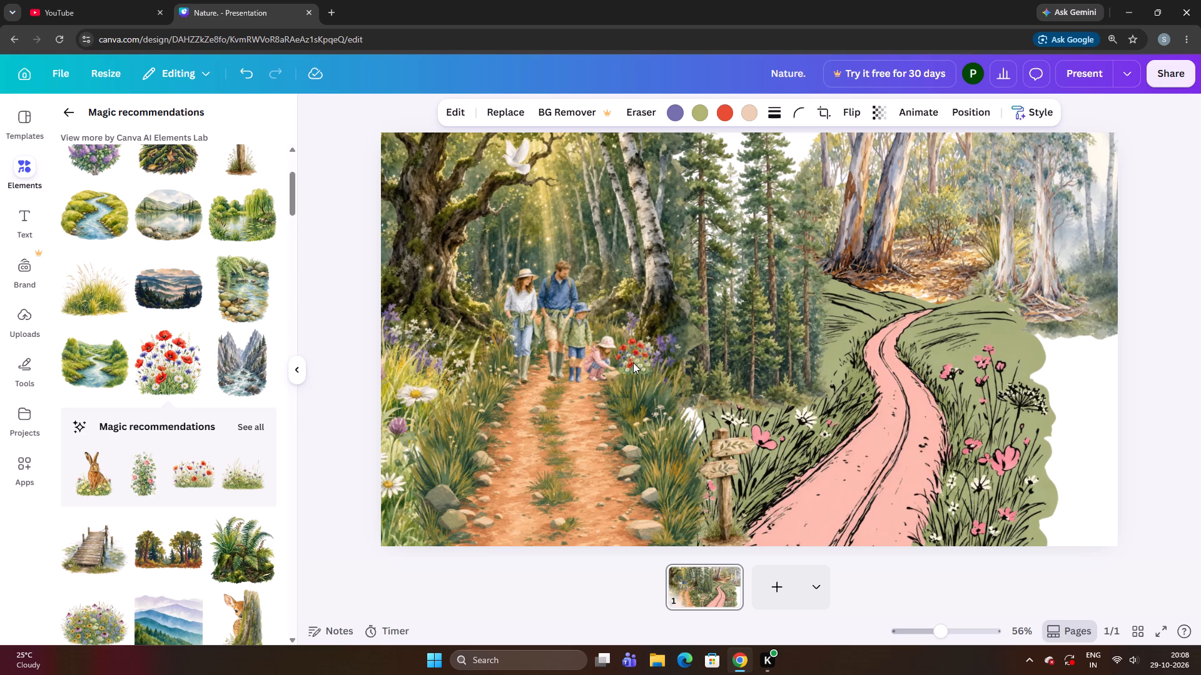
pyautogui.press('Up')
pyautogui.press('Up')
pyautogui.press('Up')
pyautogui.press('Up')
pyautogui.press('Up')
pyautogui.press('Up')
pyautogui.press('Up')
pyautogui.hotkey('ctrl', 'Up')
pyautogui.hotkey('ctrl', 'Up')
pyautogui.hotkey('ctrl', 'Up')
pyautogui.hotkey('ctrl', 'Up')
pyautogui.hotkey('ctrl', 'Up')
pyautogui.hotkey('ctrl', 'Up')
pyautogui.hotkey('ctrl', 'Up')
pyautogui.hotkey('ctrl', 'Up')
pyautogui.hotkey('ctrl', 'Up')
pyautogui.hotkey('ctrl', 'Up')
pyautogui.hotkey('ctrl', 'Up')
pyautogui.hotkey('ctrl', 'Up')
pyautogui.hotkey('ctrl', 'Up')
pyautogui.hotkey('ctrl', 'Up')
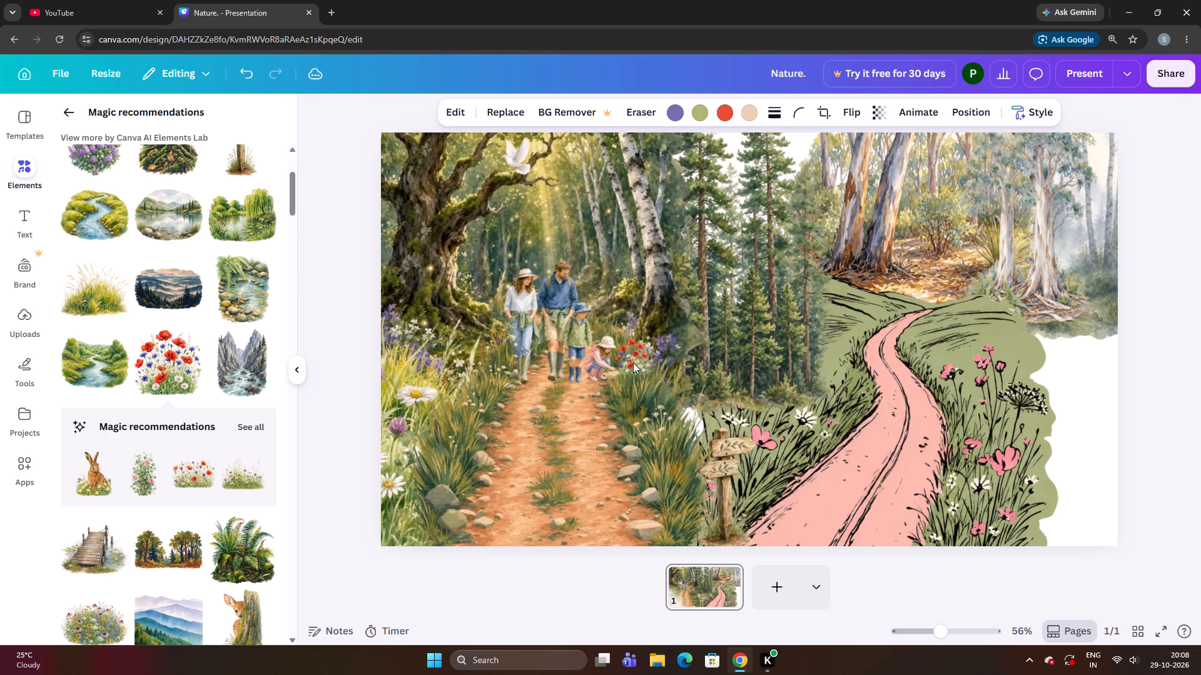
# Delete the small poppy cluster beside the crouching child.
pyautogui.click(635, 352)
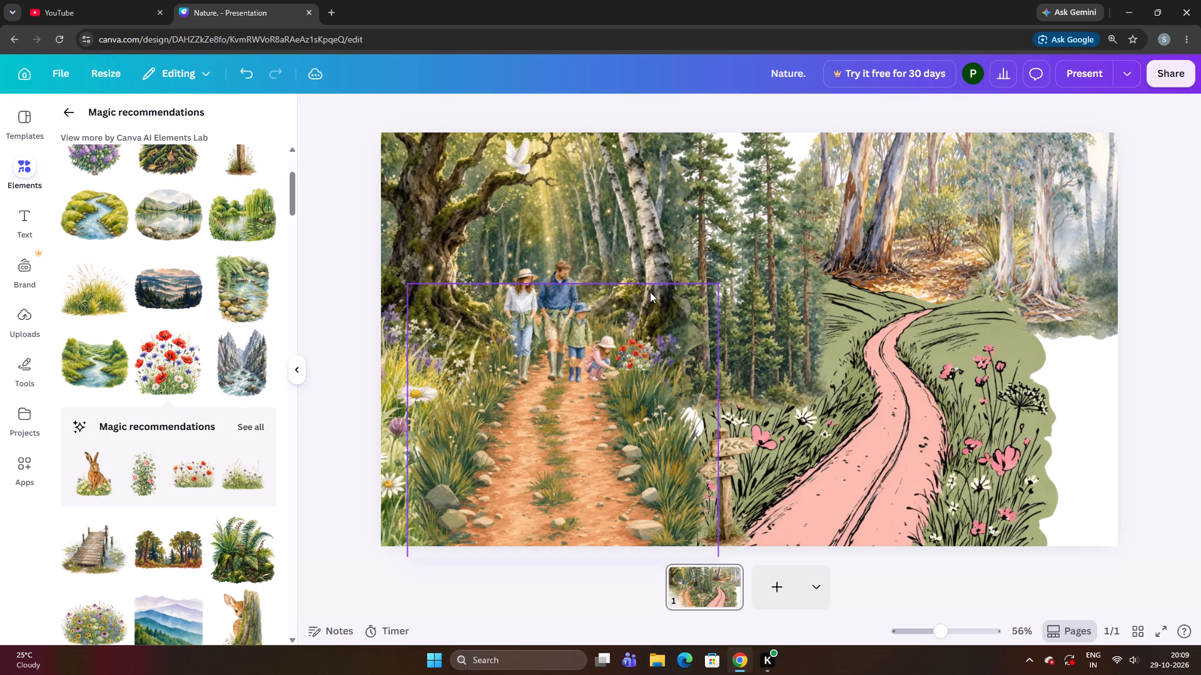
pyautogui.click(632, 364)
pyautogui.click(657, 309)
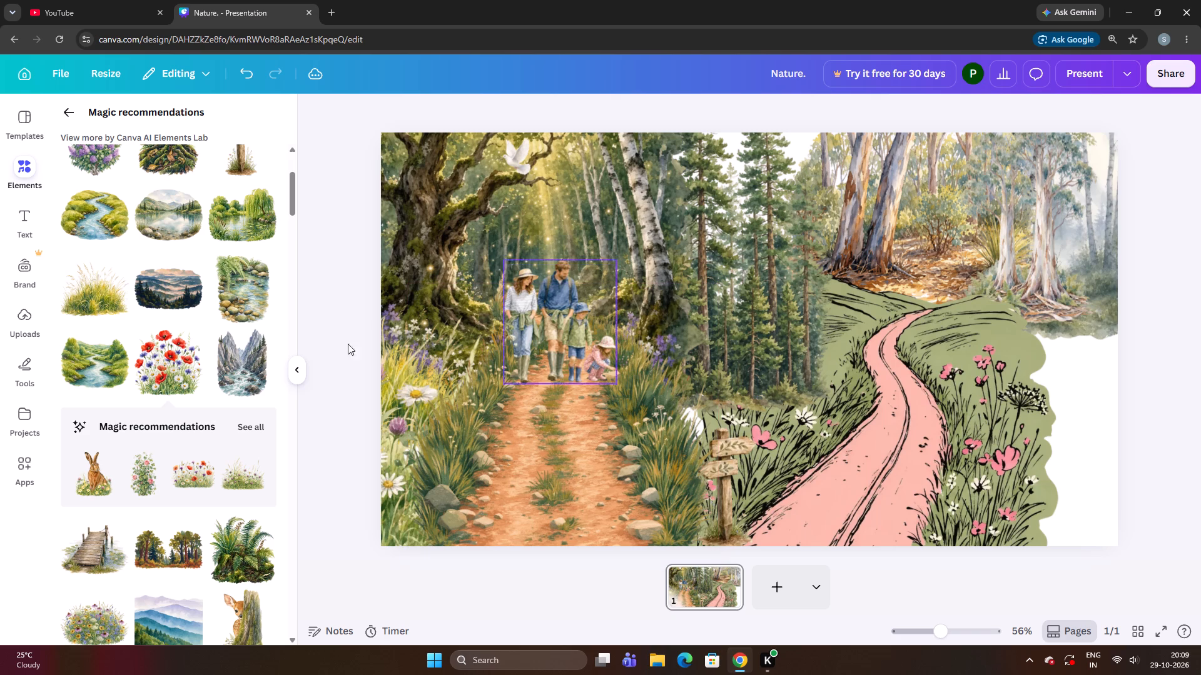
# Add the red poppy and daisy cluster again, shrink it to well under half size and move it to the dirt path's edge below the family.
pyautogui.click(187, 360)
pyautogui.moveTo(856, 416); pyautogui.dragTo(808, 433)
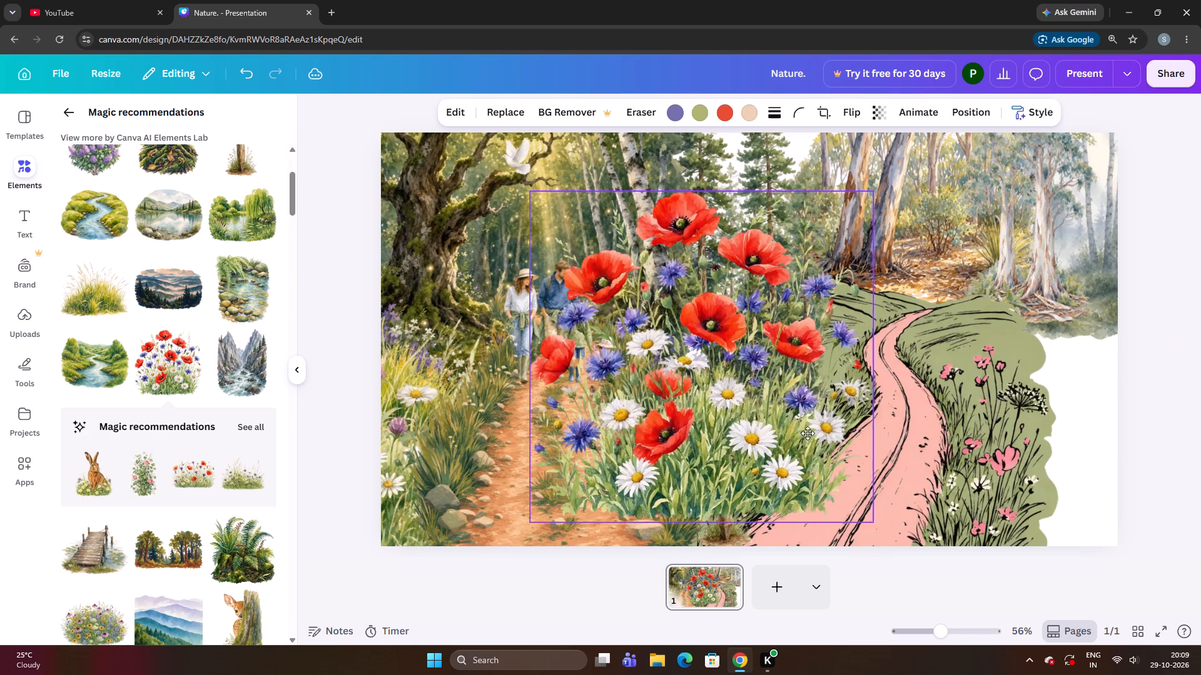
pyautogui.moveTo(808, 433); pyautogui.dragTo(806, 433)
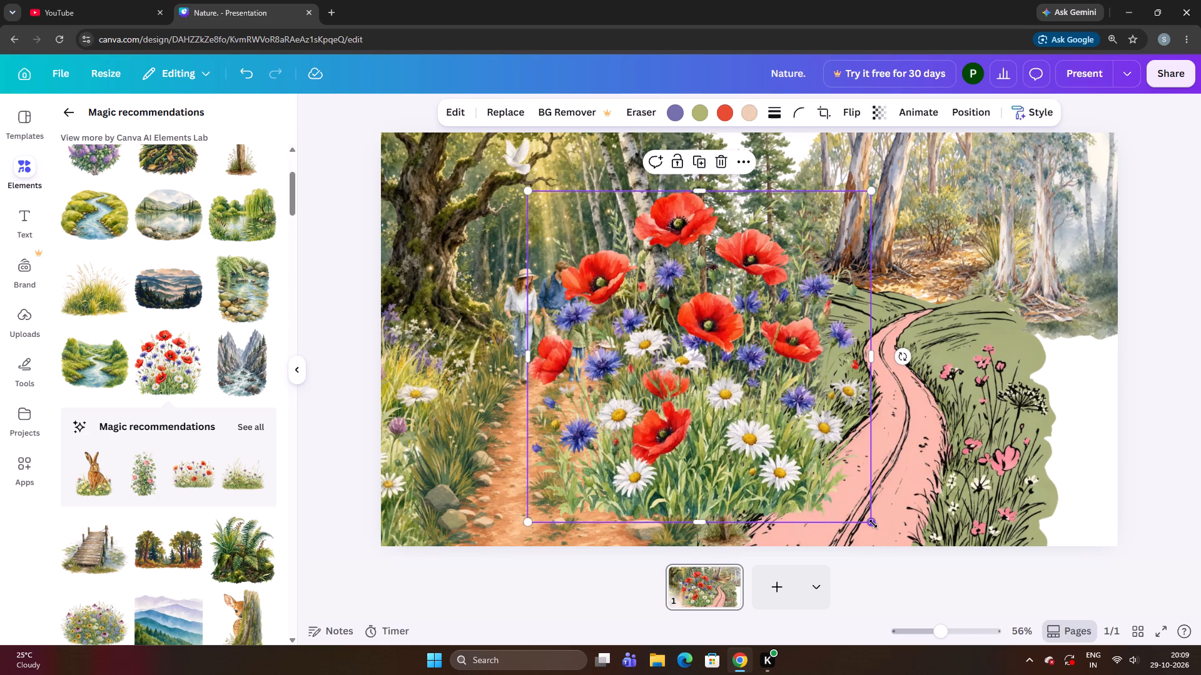
pyautogui.moveTo(873, 524); pyautogui.dragTo(641, 344)
pyautogui.moveTo(592, 300); pyautogui.dragTo(755, 421)
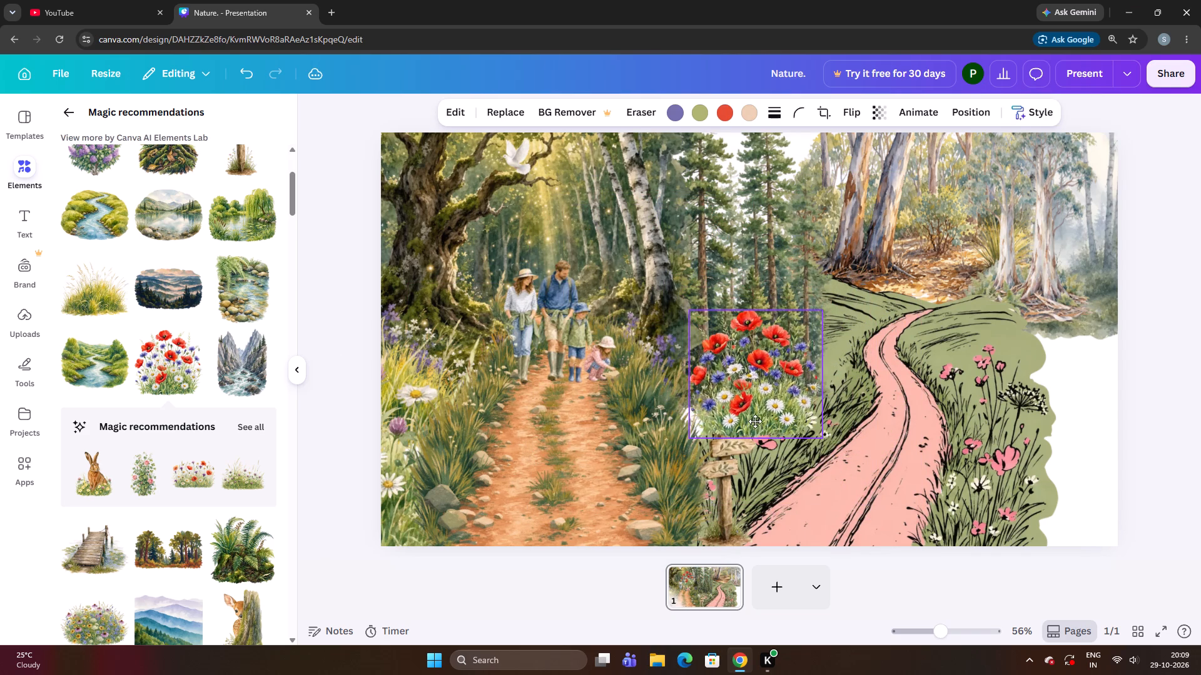
pyautogui.moveTo(755, 421); pyautogui.dragTo(756, 432)
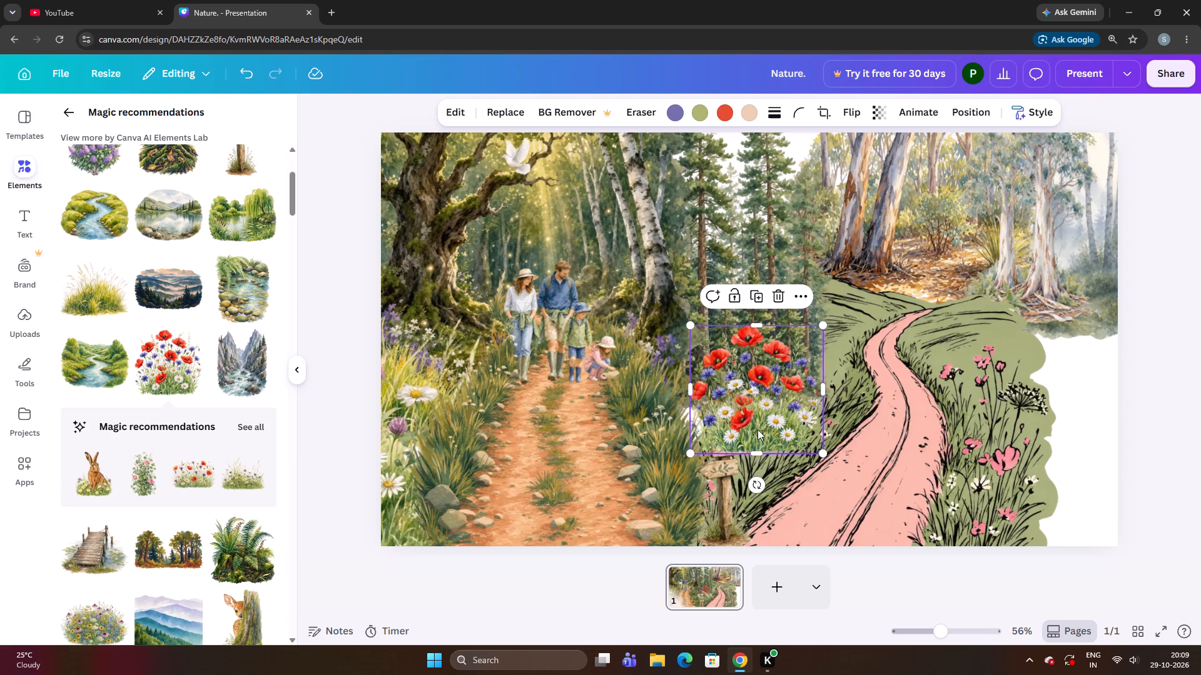
pyautogui.moveTo(758, 429); pyautogui.dragTo(749, 427)
pyautogui.moveTo(755, 412); pyautogui.dragTo(697, 426)
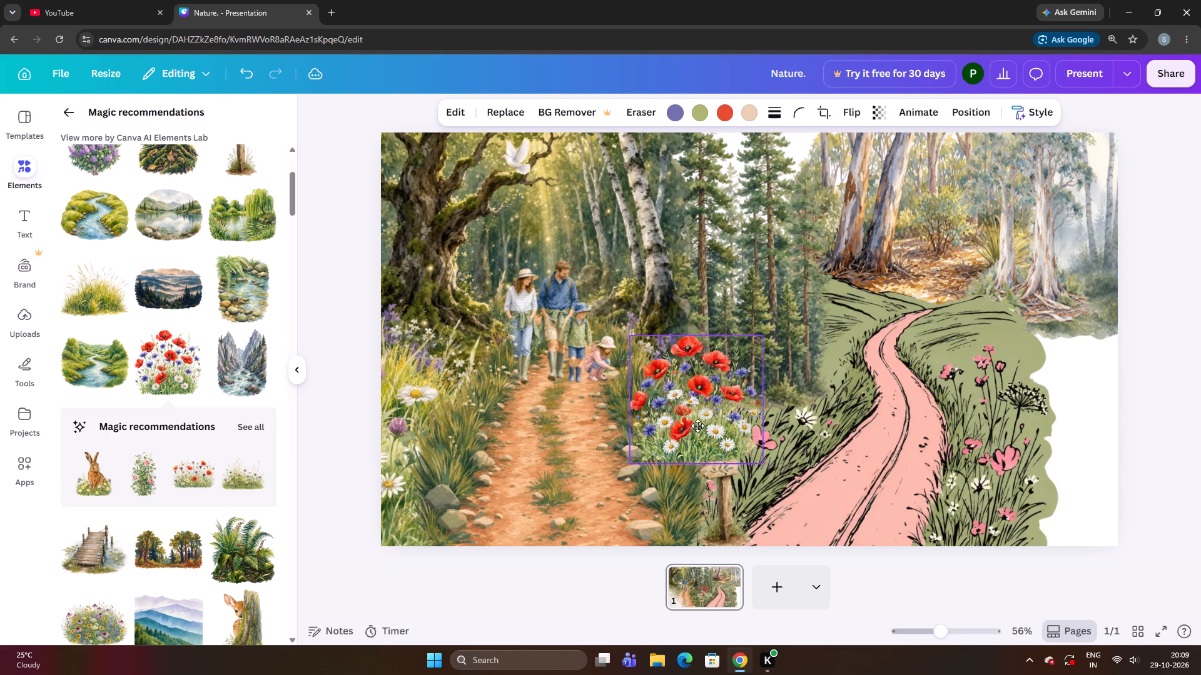
pyautogui.moveTo(697, 426); pyautogui.dragTo(615, 479)
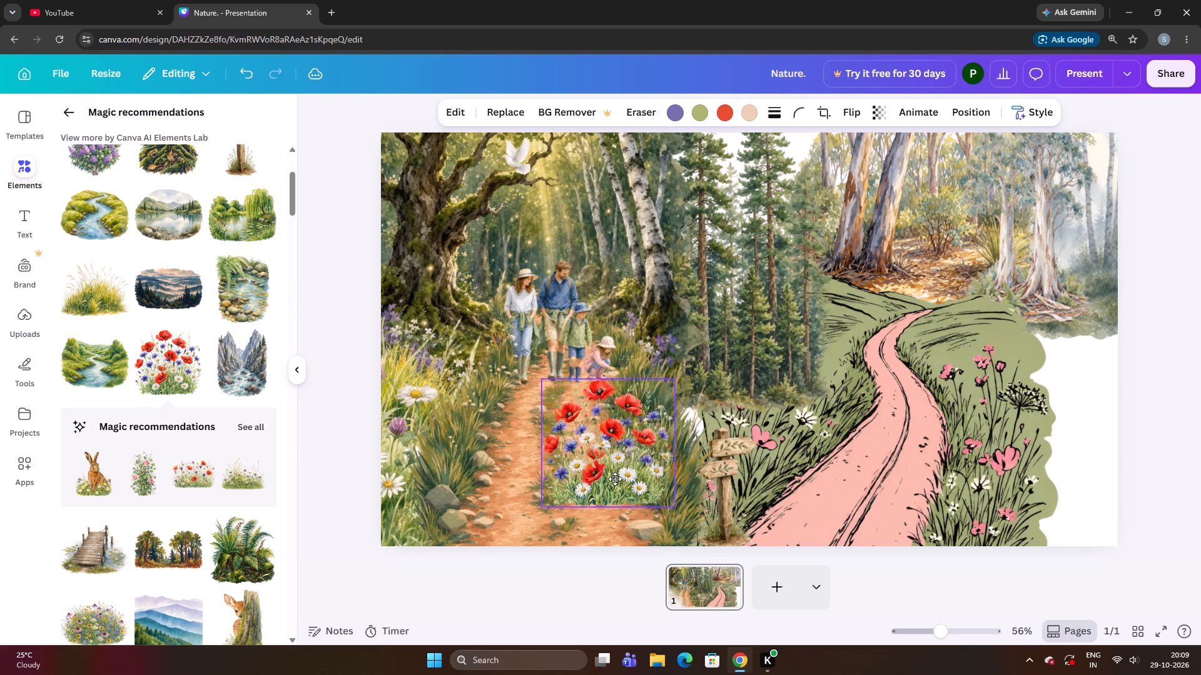
pyautogui.moveTo(615, 479); pyautogui.dragTo(619, 486)
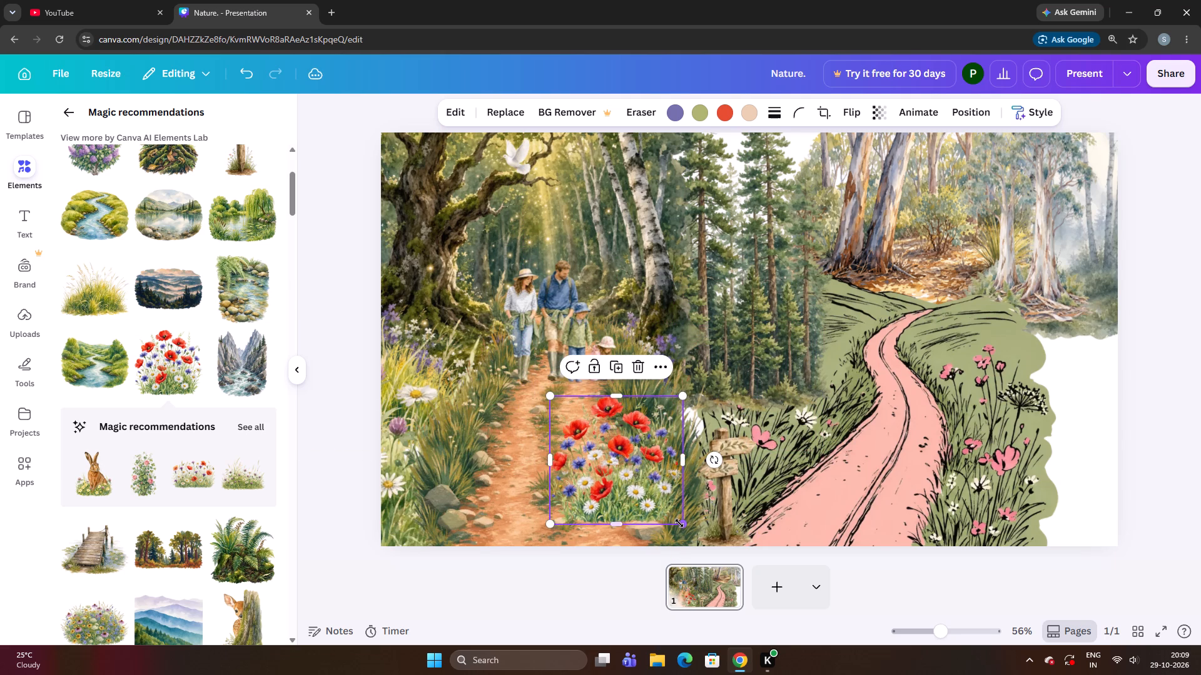
# Shrink the poppy cluster to about 123 by 119 and move it beside the crouching child.
pyautogui.moveTo(679, 523); pyautogui.dragTo(589, 446)
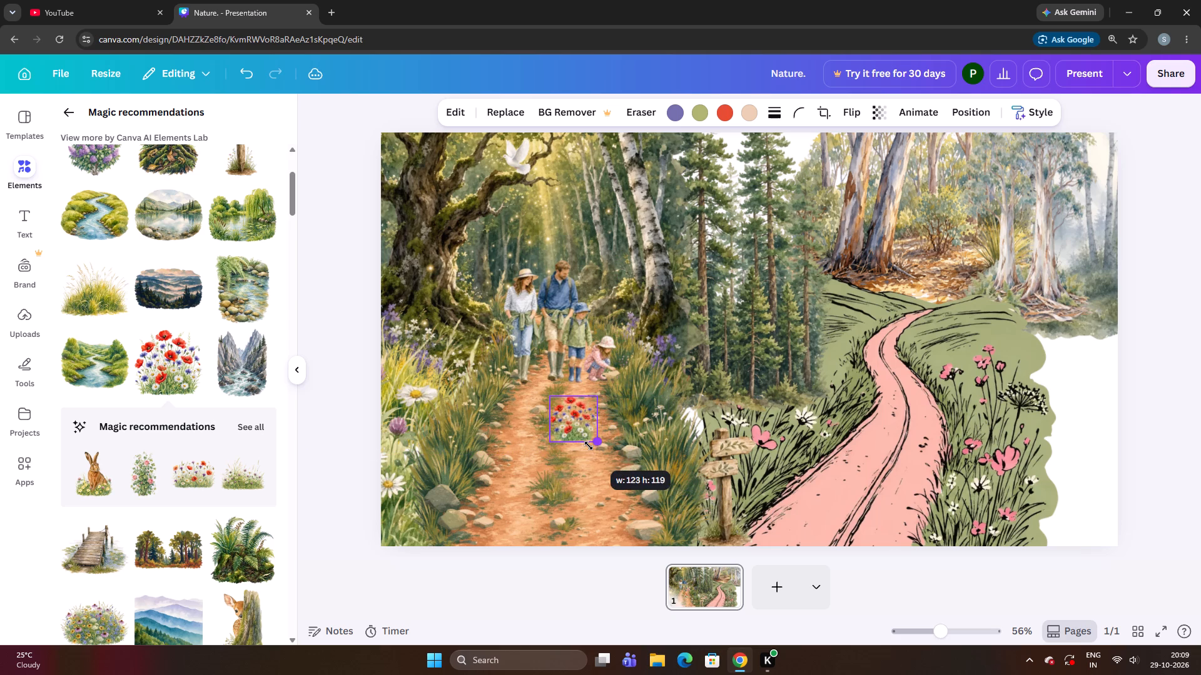
pyautogui.moveTo(589, 446); pyautogui.dragTo(589, 445)
pyautogui.moveTo(579, 417); pyautogui.dragTo(594, 382)
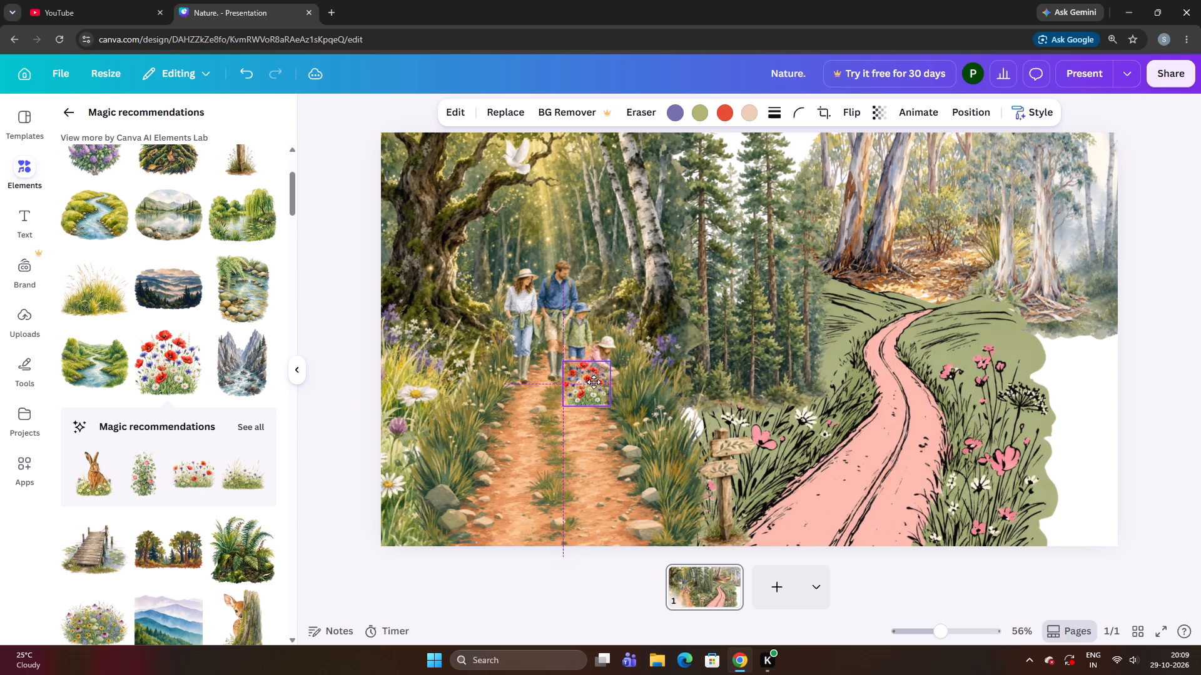
pyautogui.moveTo(594, 382); pyautogui.dragTo(627, 357)
pyautogui.click(627, 357)
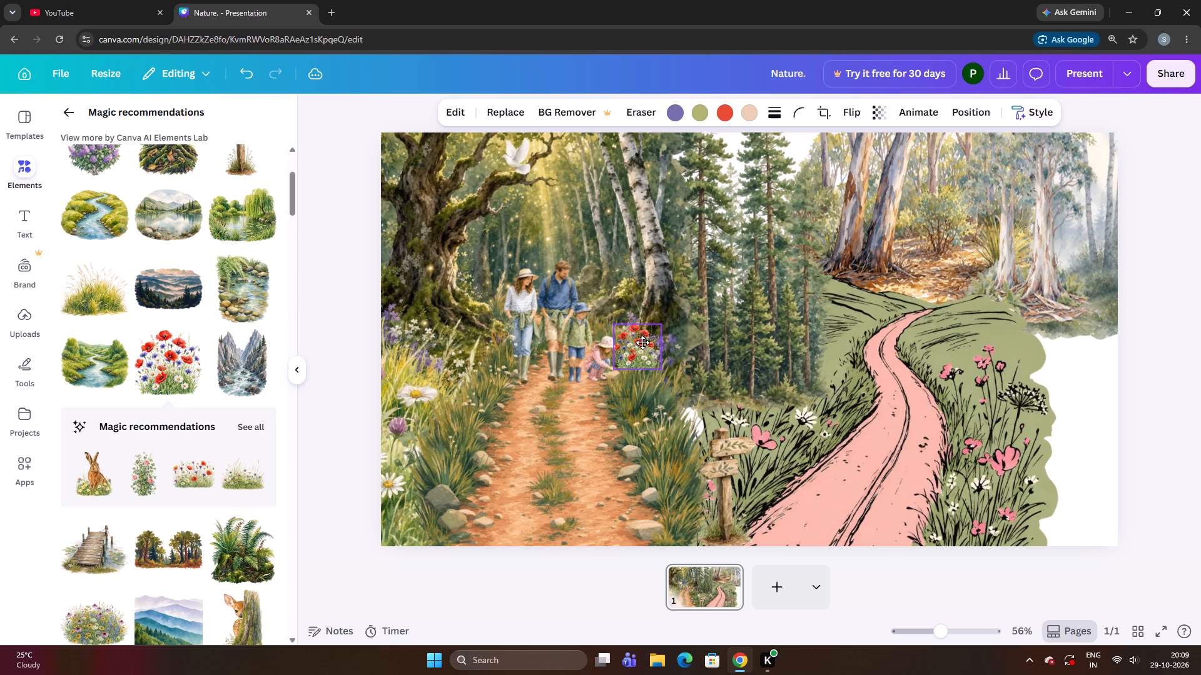
# Reduce the poppy cluster to a tiny tuft and fit it against the crouching child at the path's edge.
pyautogui.moveTo(654, 383); pyautogui.dragTo(639, 368)
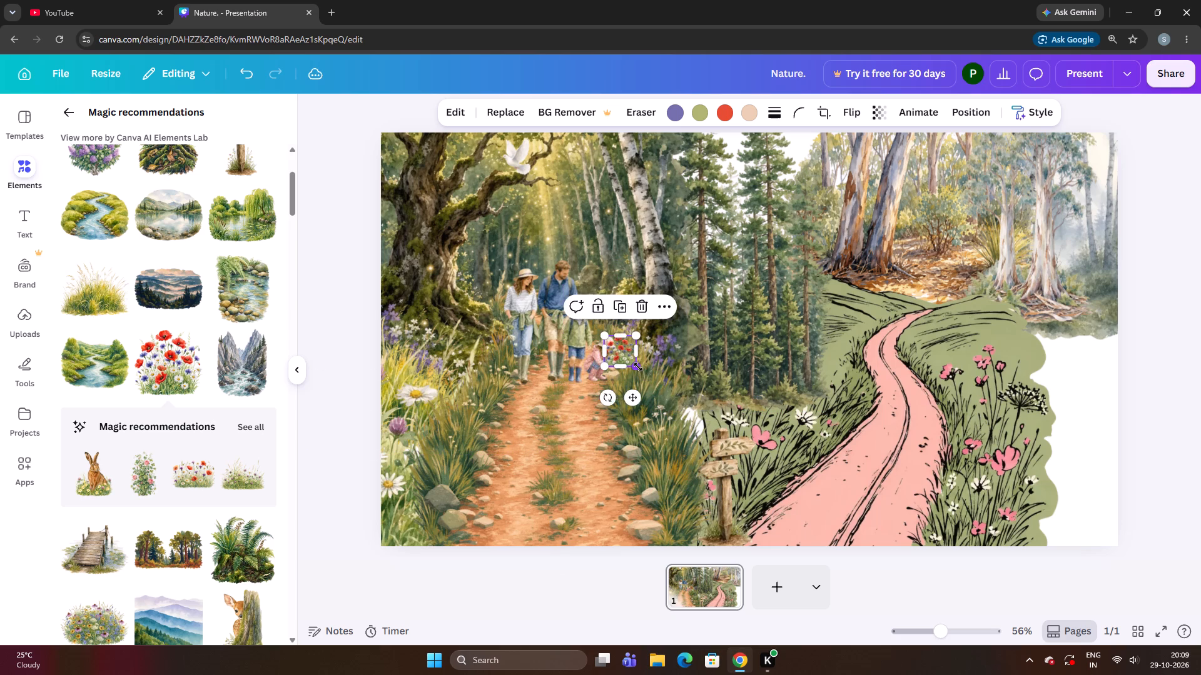
pyautogui.moveTo(638, 366); pyautogui.dragTo(637, 387)
pyautogui.moveTo(634, 357); pyautogui.dragTo(639, 357)
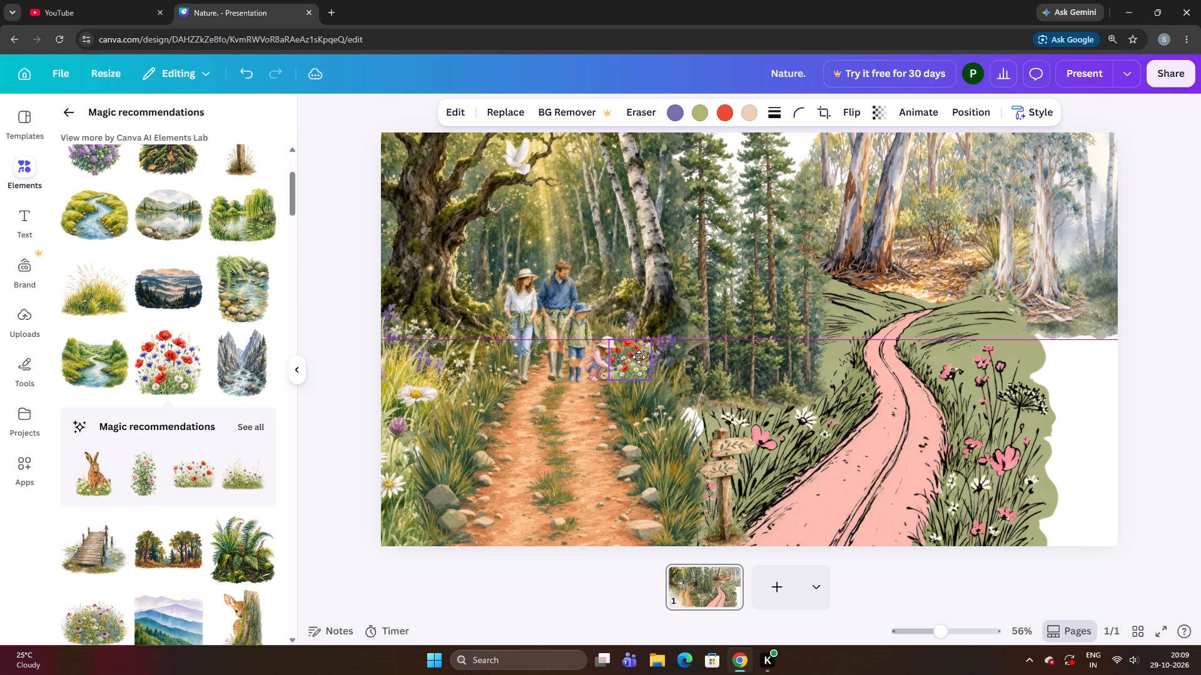
pyautogui.moveTo(639, 357); pyautogui.dragTo(640, 357)
pyautogui.moveTo(654, 379); pyautogui.dragTo(636, 359)
pyautogui.moveTo(622, 348); pyautogui.dragTo(631, 358)
pyautogui.click(637, 370)
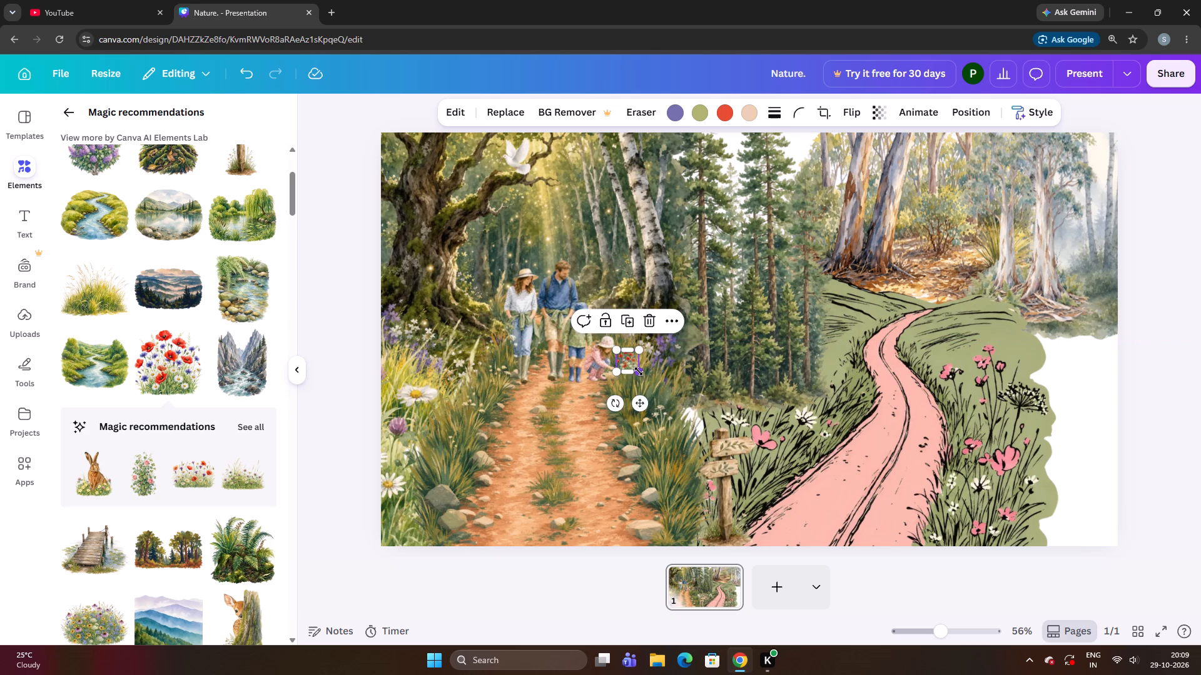
pyautogui.click(638, 366)
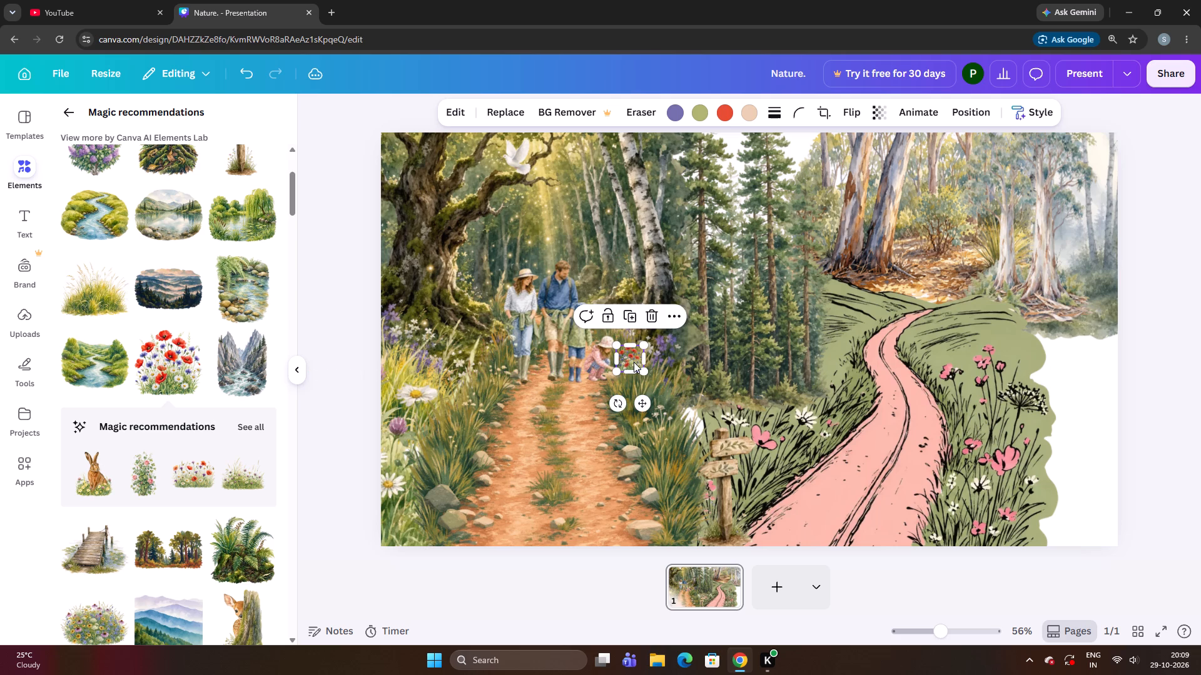
# Fine-tune the tiny poppy cluster's position slightly down and toward the crouching child.
pyautogui.press('Up')
pyautogui.press('Up')
pyautogui.press('Down')
pyautogui.press('Down')
pyautogui.press('Down')
pyautogui.press('Down')
pyautogui.press('Down')
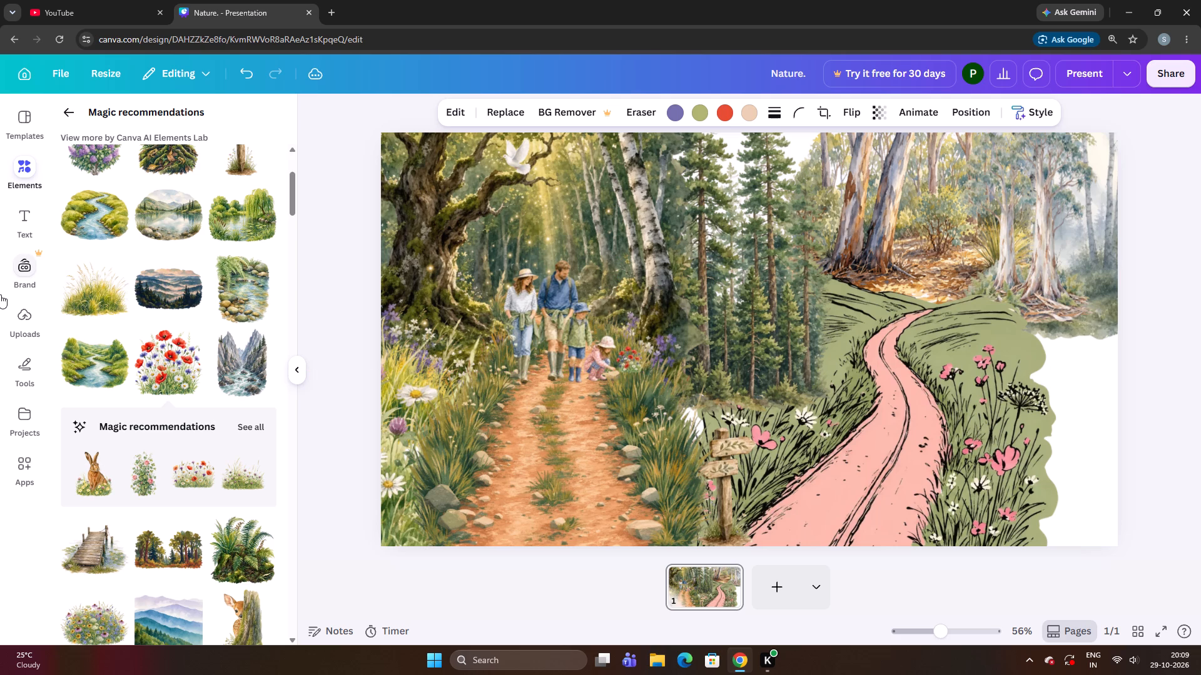
pyautogui.press('Down')
pyautogui.press('Down')
pyautogui.press('Up')
pyautogui.press('Left')
pyautogui.press('Left')
# Nudge the tiny poppy cluster slightly down beside the crouching child and deselect it.
pyautogui.press('Up')
pyautogui.press('Down')
pyautogui.press('Down')
pyautogui.press('Down')
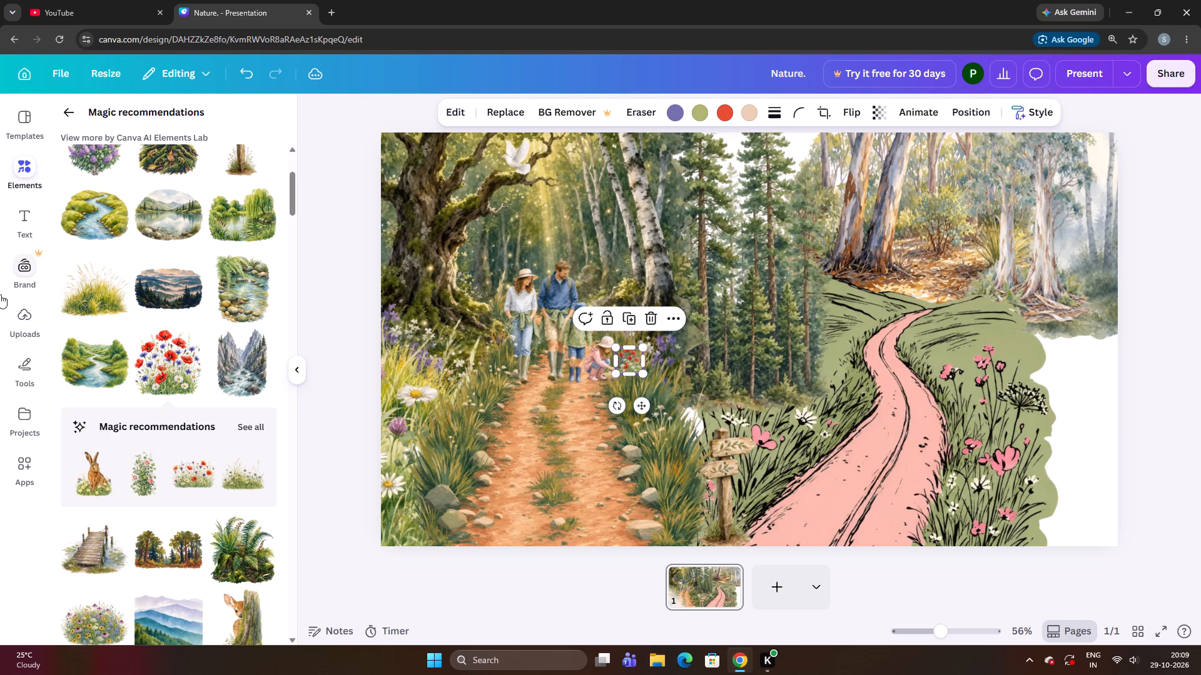
pyautogui.click(338, 355)
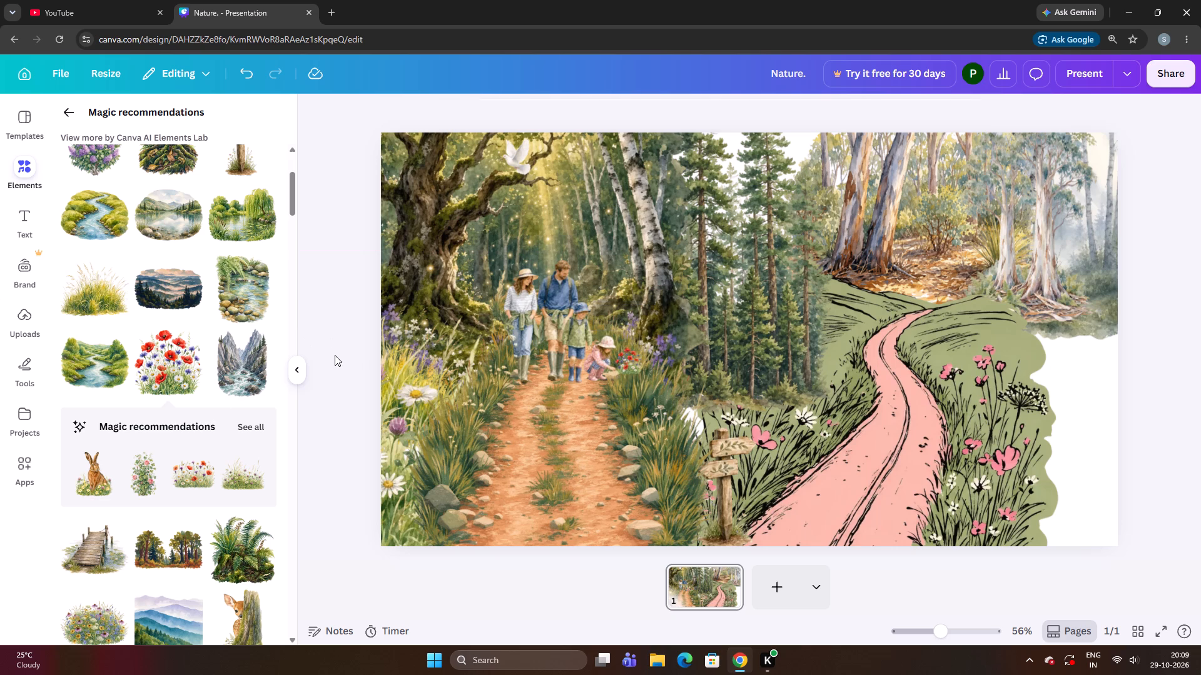
# Add the brown hare sitting among yellow flowers, shrink it to about half size and move it to the slide's right edge by the eucalyptus trees.
pyautogui.scroll(-2, 199, 393)
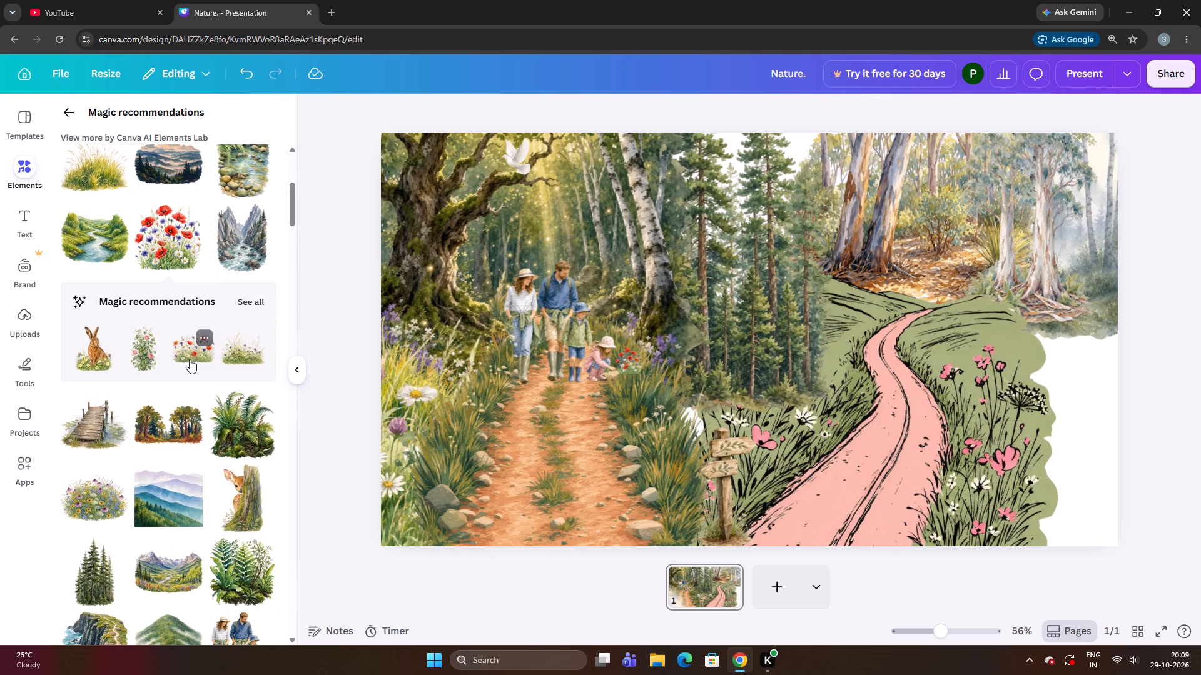
pyautogui.click(85, 357)
pyautogui.moveTo(707, 339); pyautogui.dragTo(706, 344)
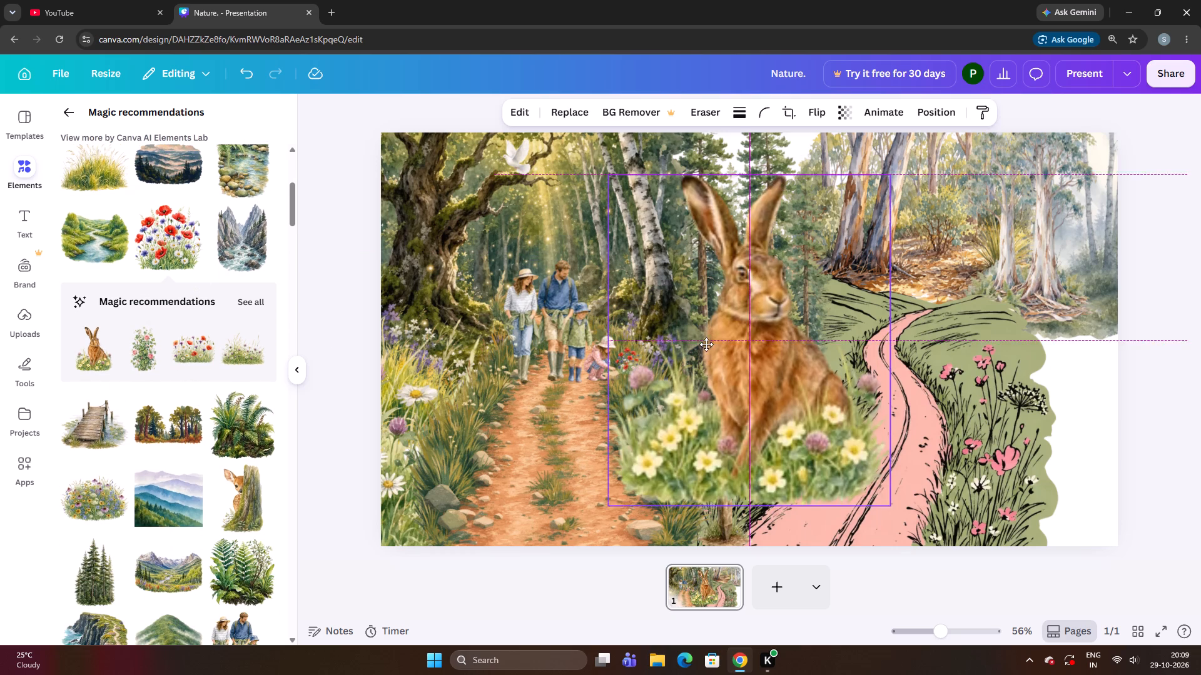
pyautogui.moveTo(706, 344); pyautogui.dragTo(911, 194)
pyautogui.moveTo(928, 222); pyautogui.dragTo(930, 225)
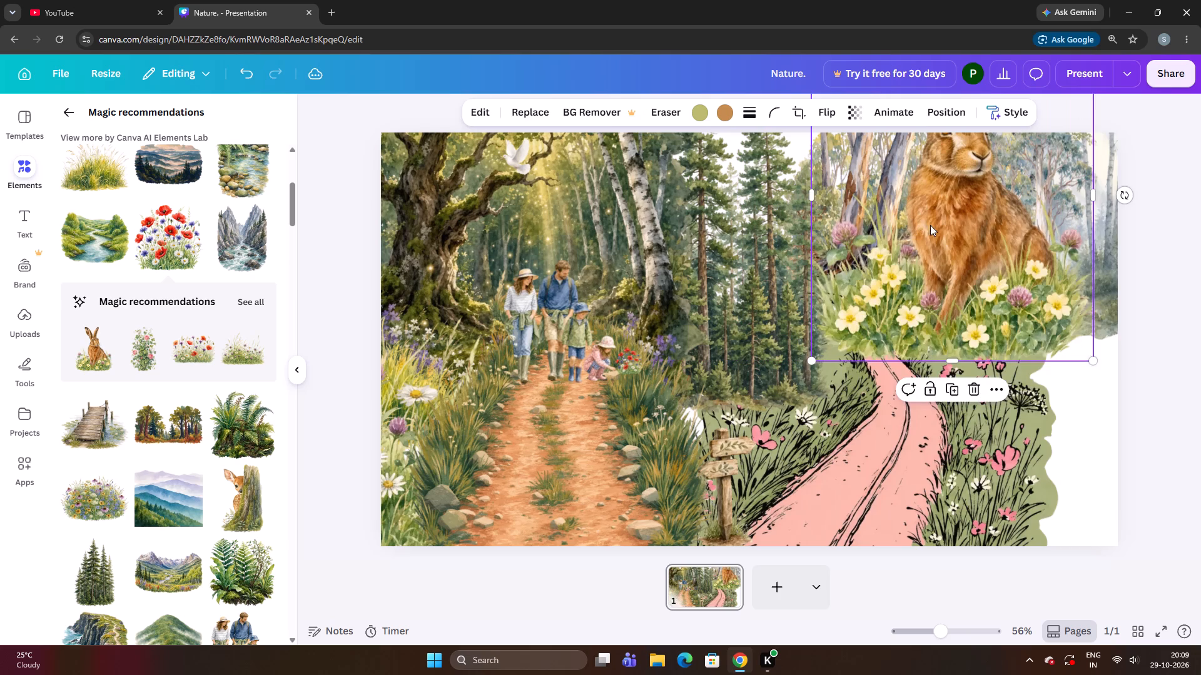
pyautogui.moveTo(930, 225); pyautogui.dragTo(912, 326)
pyautogui.moveTo(1079, 464); pyautogui.dragTo(1024, 426)
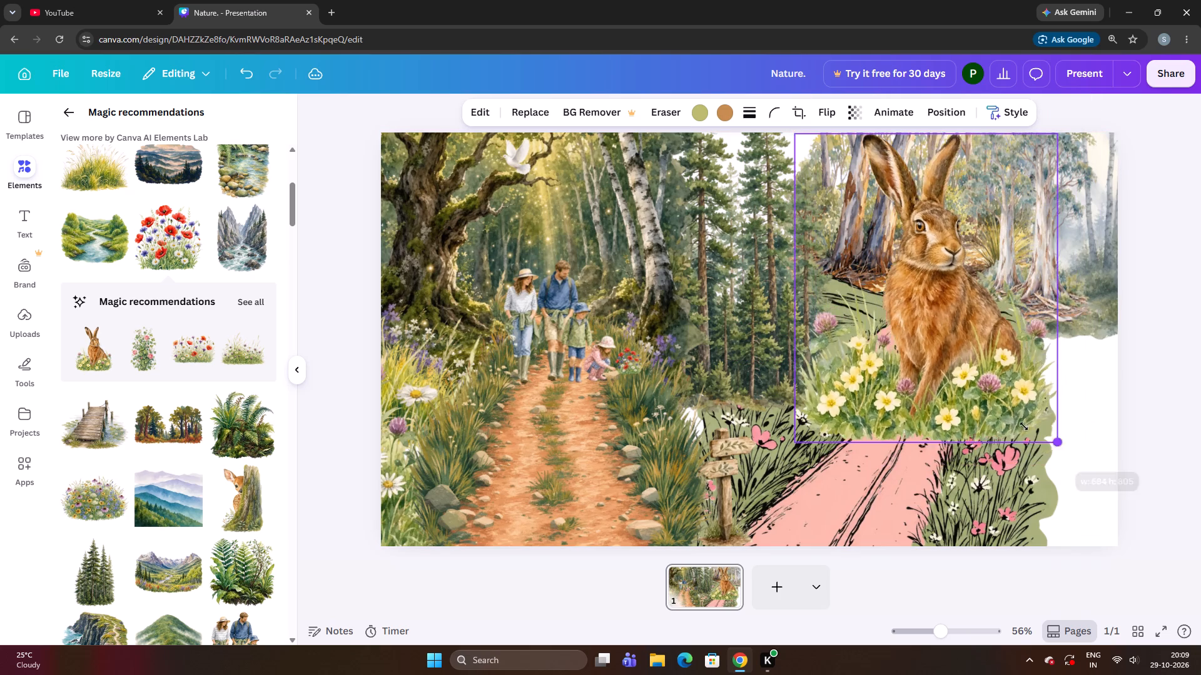
pyautogui.moveTo(1024, 426); pyautogui.dragTo(950, 348)
pyautogui.moveTo(930, 326); pyautogui.dragTo(913, 312)
pyautogui.moveTo(865, 263); pyautogui.dragTo(1069, 326)
pyautogui.moveTo(1153, 384); pyautogui.dragTo(1132, 354)
pyautogui.moveTo(1106, 323); pyautogui.dragTo(1108, 336)
# Shrink the hare further and set it against the slide's right edge, just below the eucalyptus trunks.
pyautogui.rightClick(1108, 336)
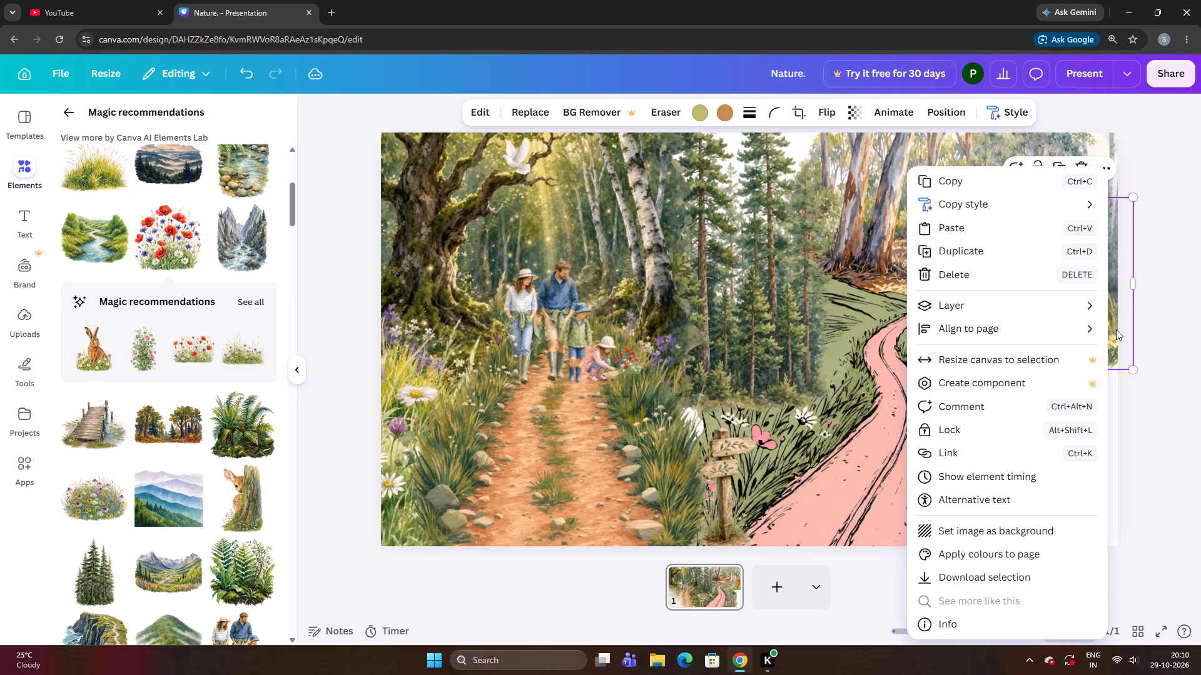
pyautogui.click(1139, 296)
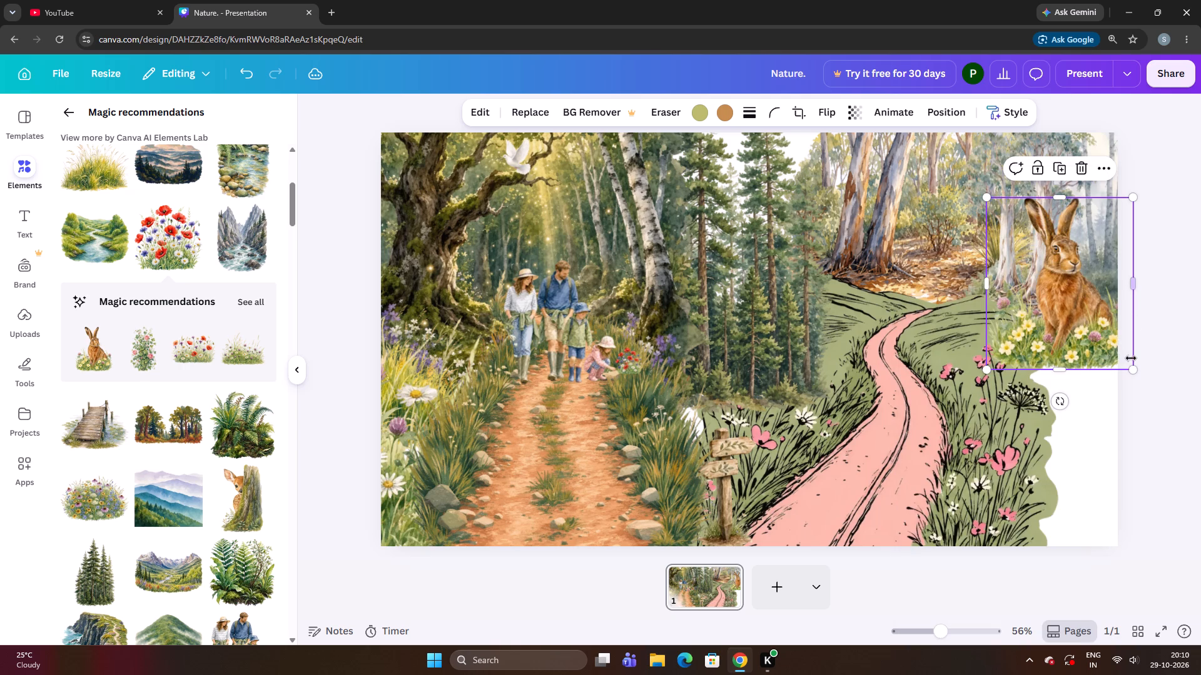
pyautogui.moveTo(1131, 366); pyautogui.dragTo(1081, 316)
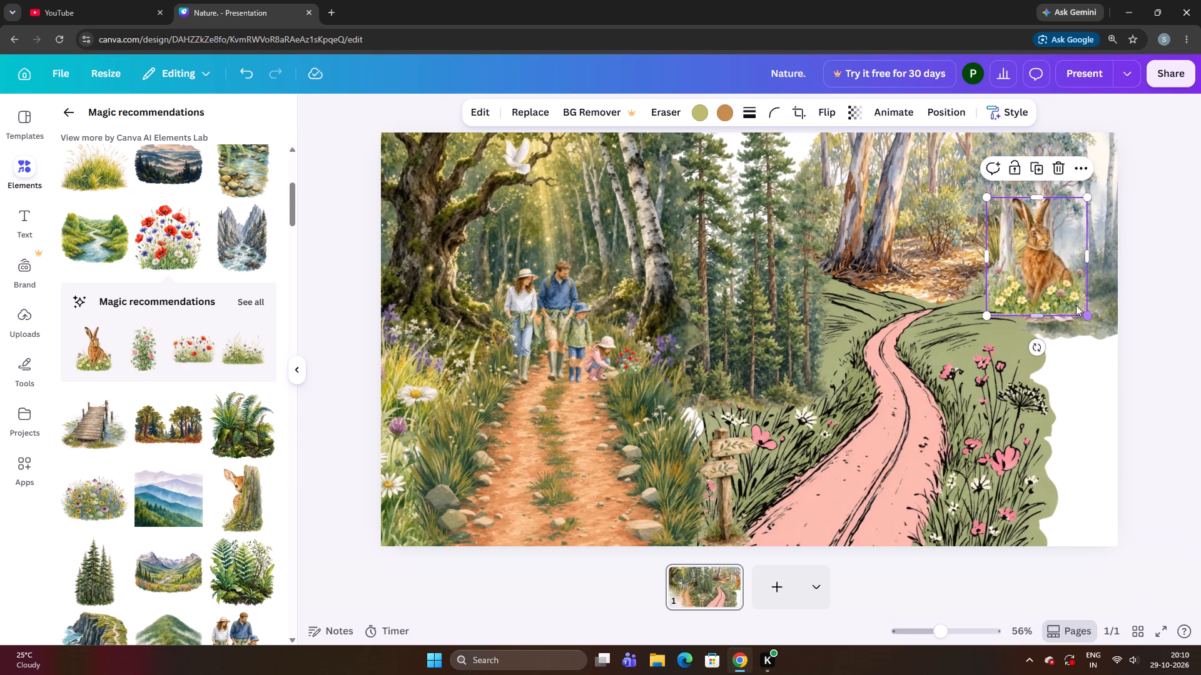
pyautogui.moveTo(1051, 277); pyautogui.dragTo(1097, 326)
pyautogui.click(944, 334)
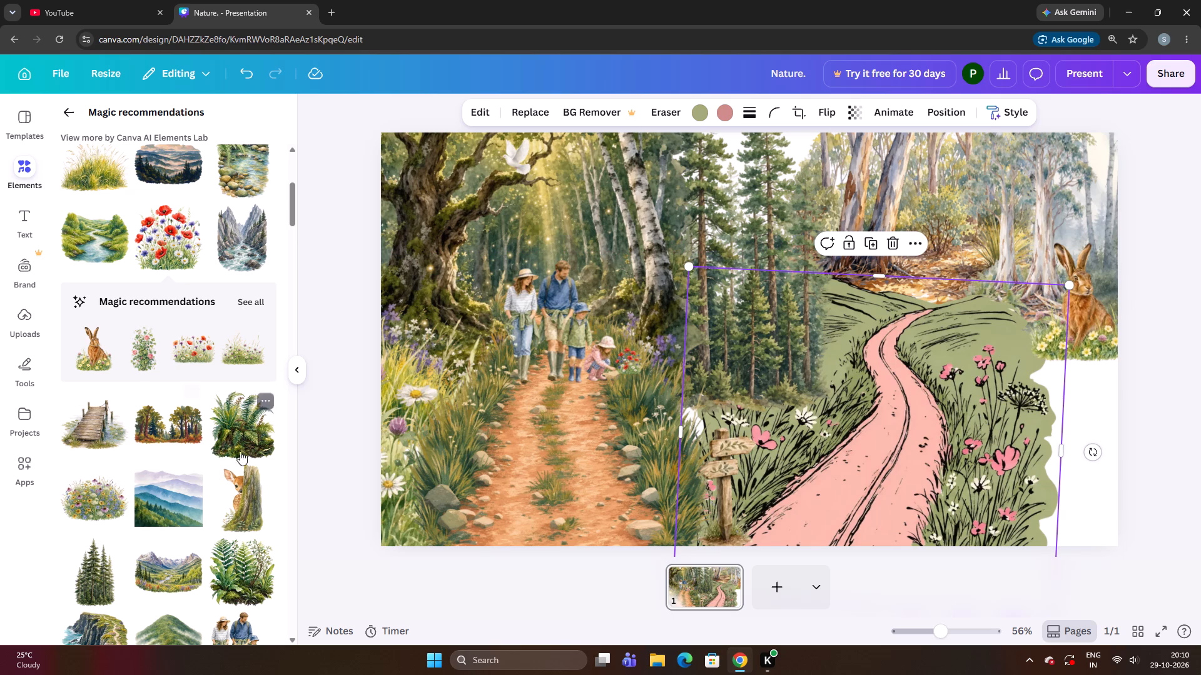
# Add the fawn peeking from behind a mossy tree trunk and place it at the slide's upper-right corner, partly overhanging the edge.
pyautogui.click(235, 512)
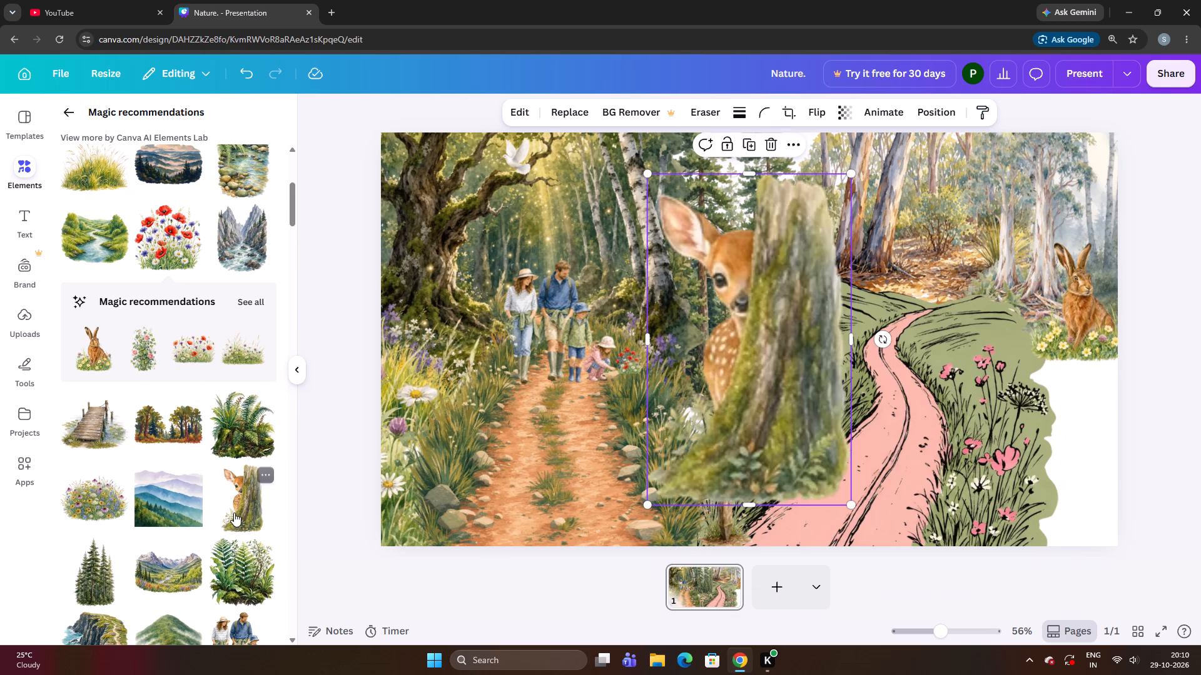
pyautogui.moveTo(804, 397); pyautogui.dragTo(1147, 236)
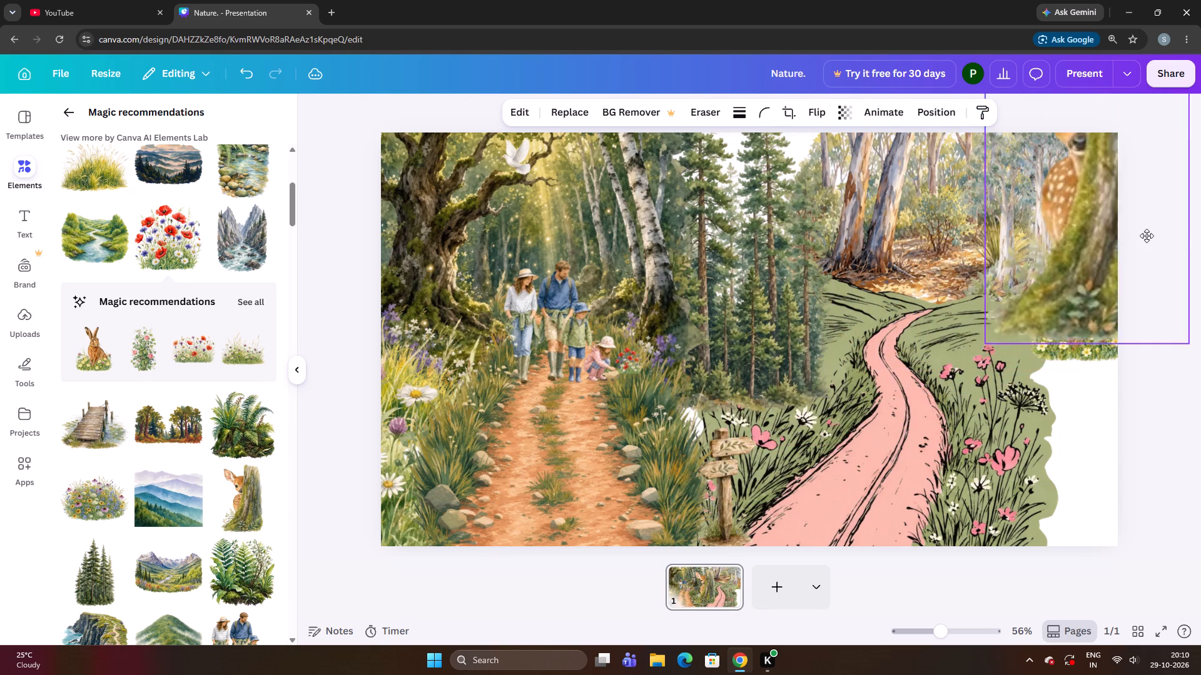
pyautogui.moveTo(1147, 236); pyautogui.dragTo(1148, 309)
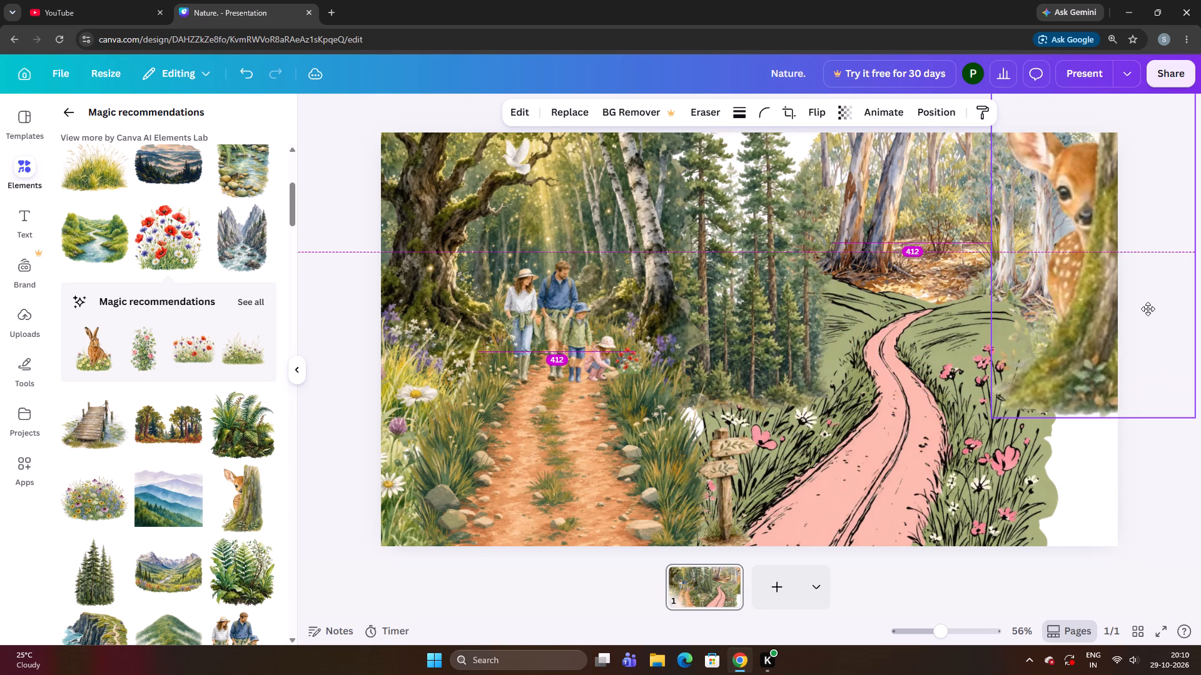
pyautogui.moveTo(1148, 309); pyautogui.dragTo(1145, 309)
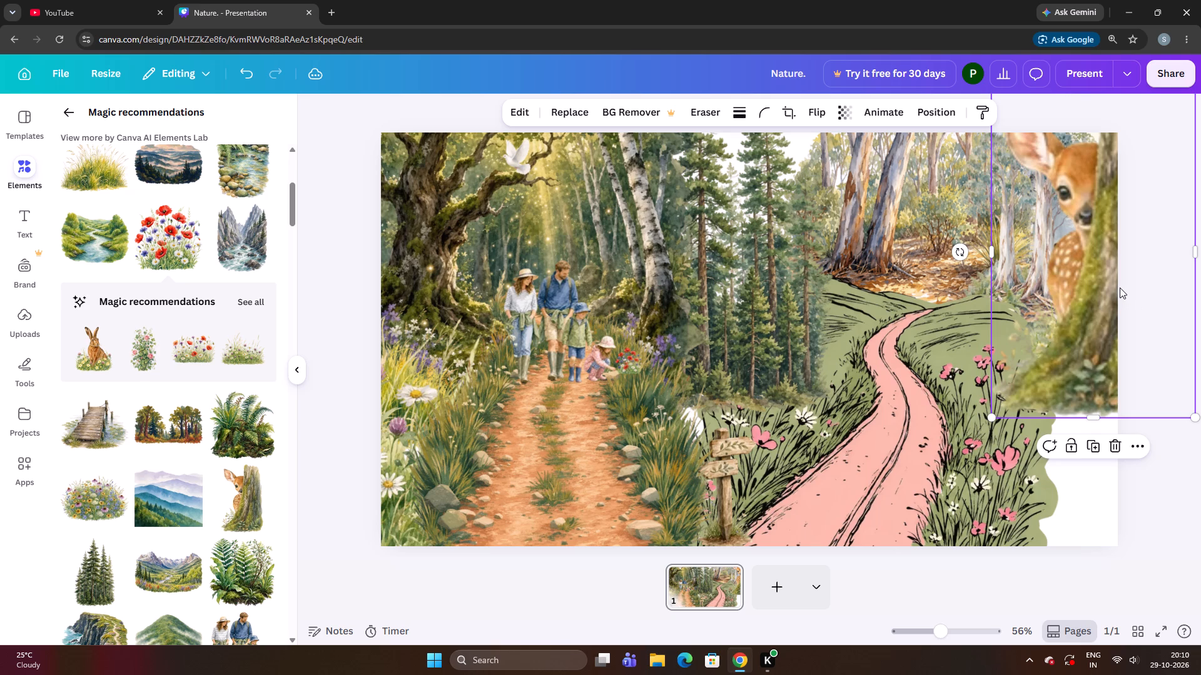
# Send the fawn and tree trunk backward one layer, behind the hare.
pyautogui.moveTo(1092, 290); pyautogui.dragTo(1083, 293, button='right')
pyautogui.click(1067, 299)
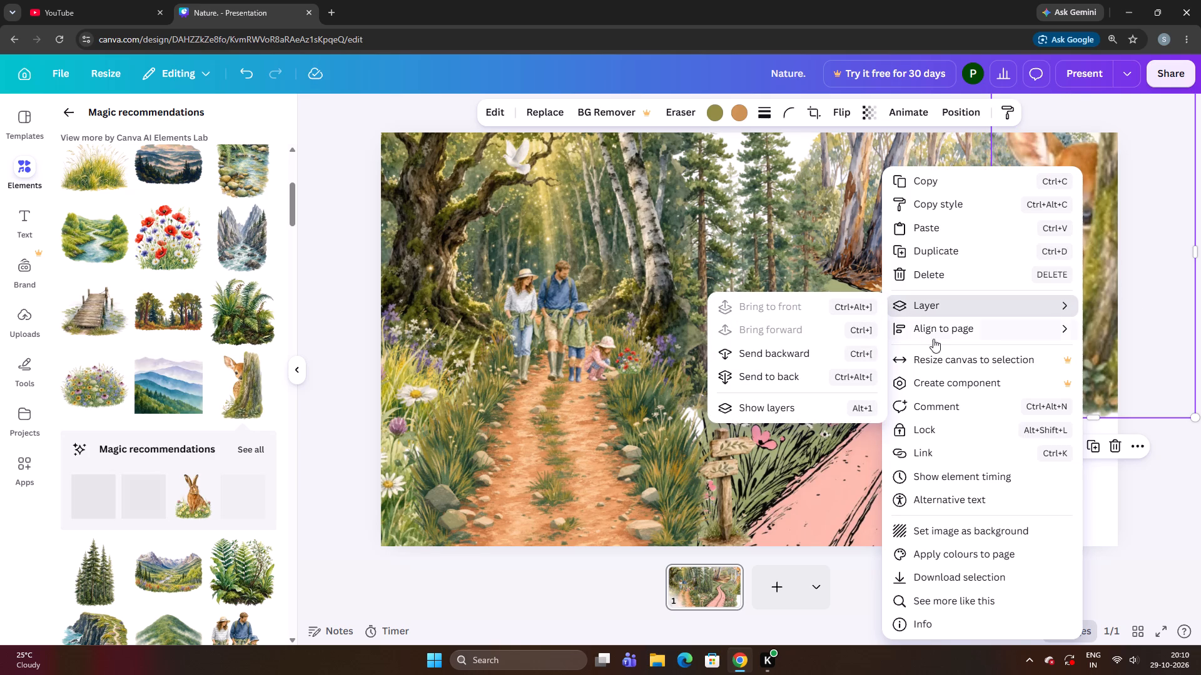
pyautogui.click(834, 346)
pyautogui.click(1159, 517)
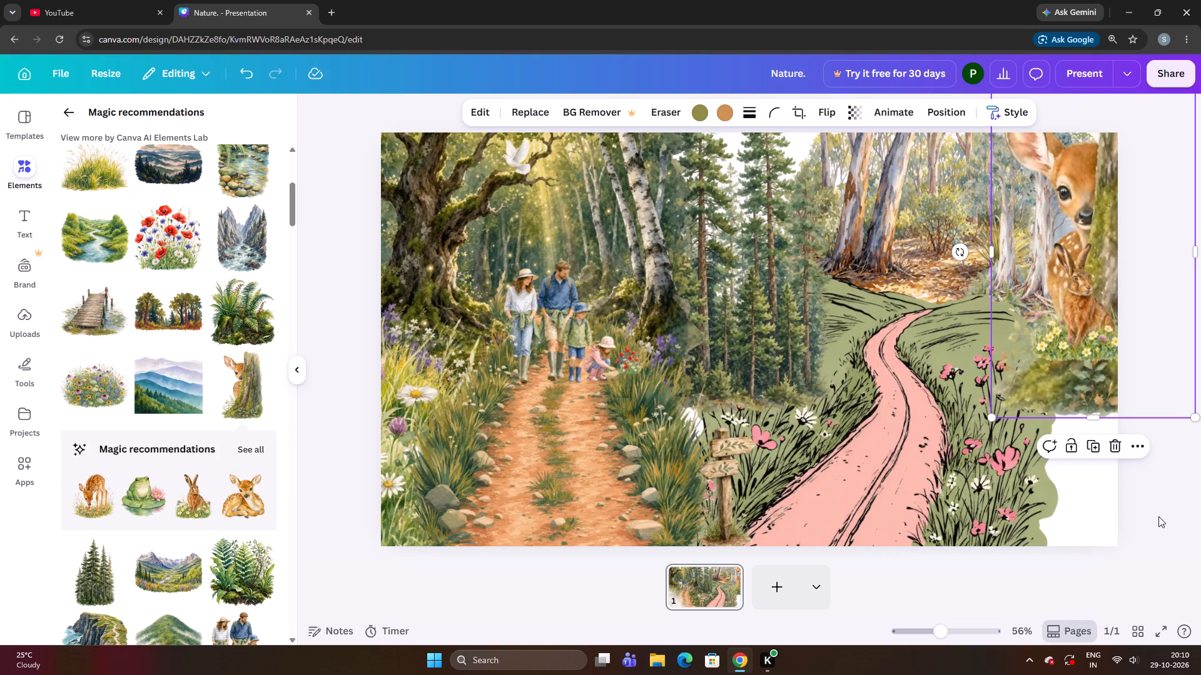
# Move the hare down to the foot of the fawn's tree trunk at the slide's right edge.
pyautogui.moveTo(1095, 341); pyautogui.dragTo(1086, 424)
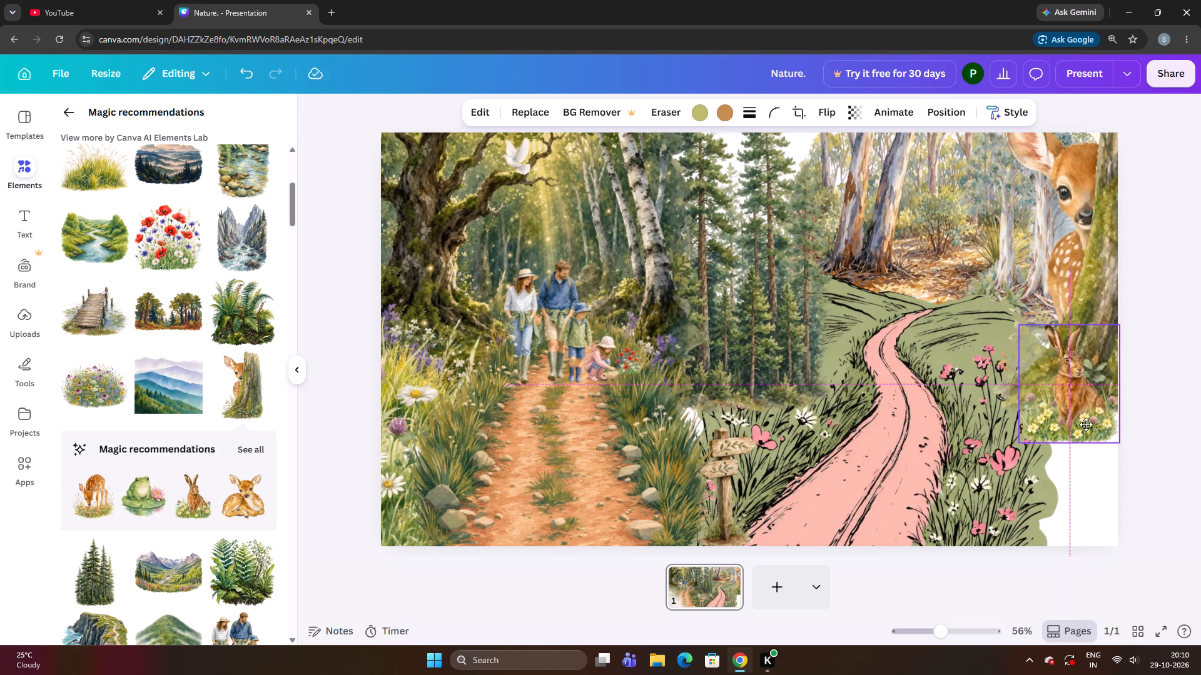
pyautogui.moveTo(1086, 424); pyautogui.dragTo(1093, 427)
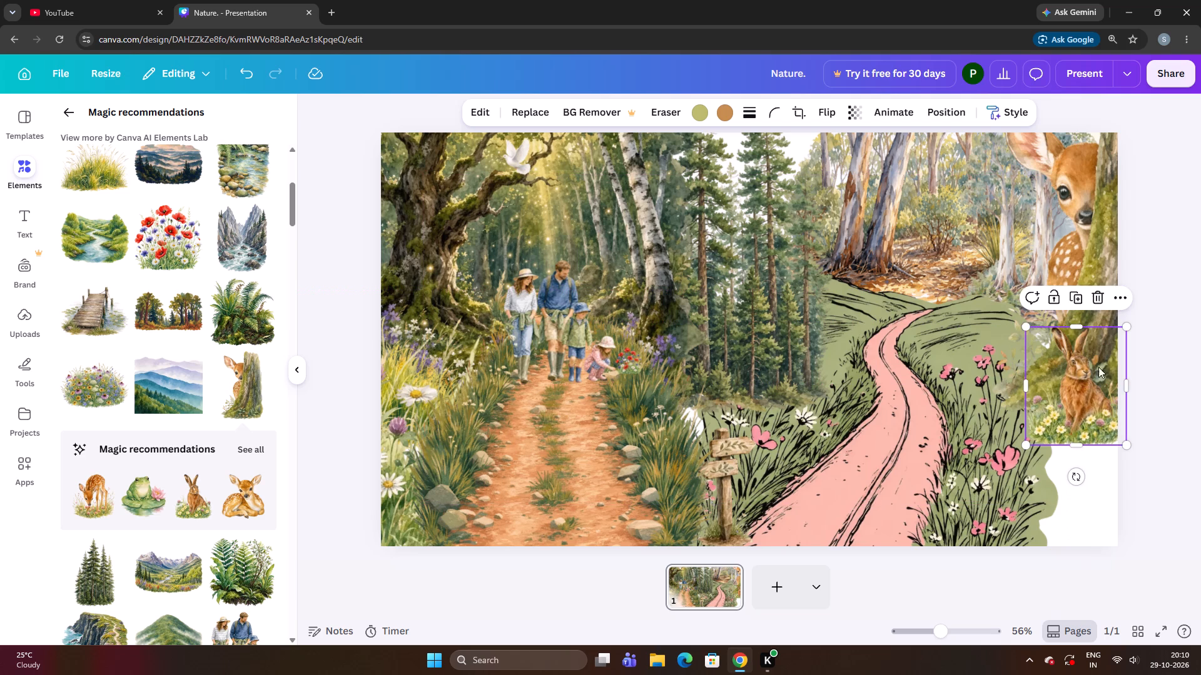
# Send the fawn and tree trunk backward one more layer, behind the pink path illustration.
pyautogui.rightClick(1101, 261)
pyautogui.rightClick(1104, 251)
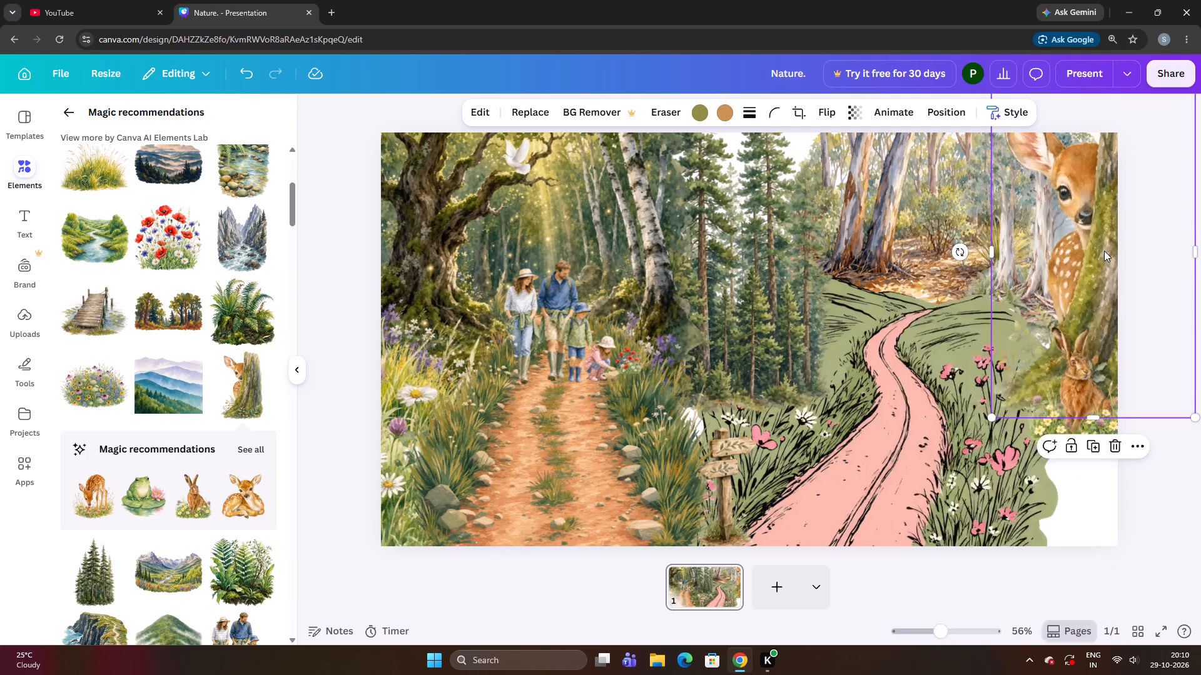
pyautogui.rightClick(1107, 247)
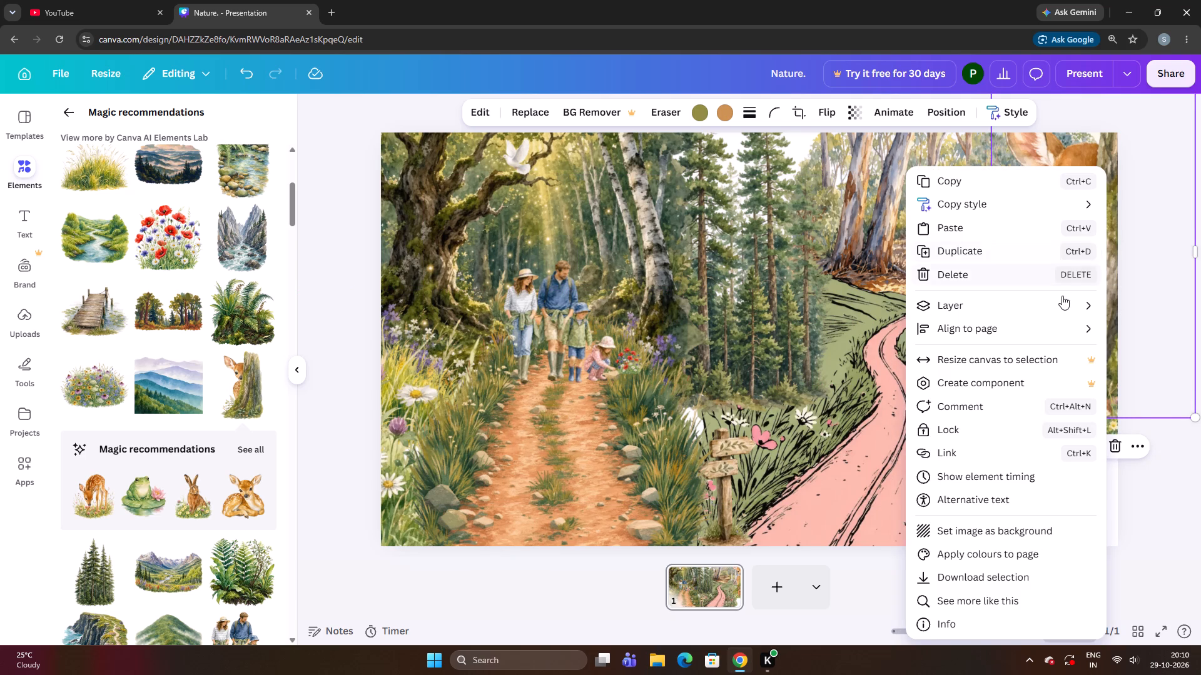
pyautogui.click(1062, 299)
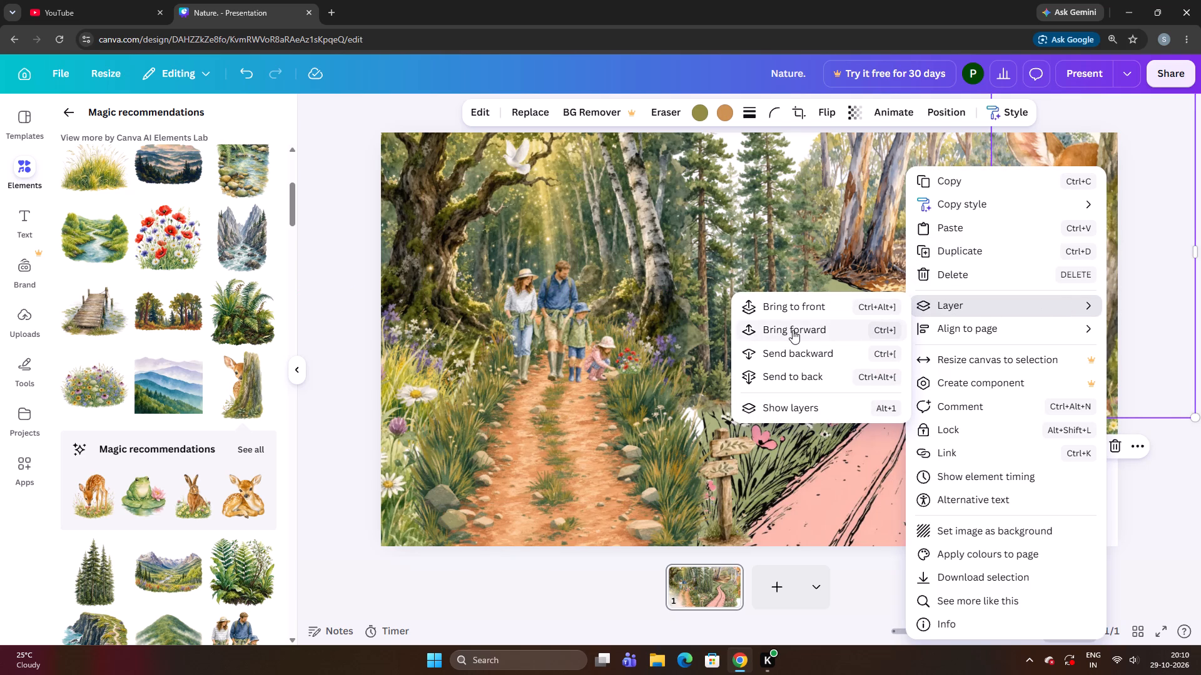
pyautogui.click(790, 347)
pyautogui.click(1147, 488)
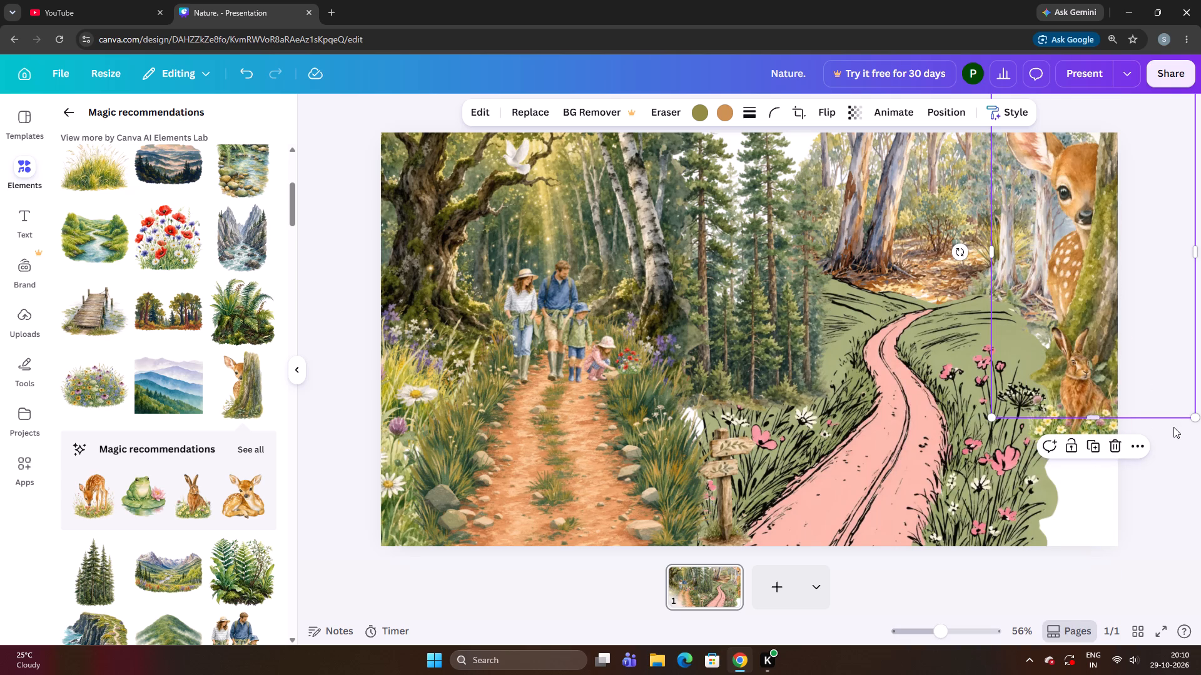
# Shrink the fawn and tree trunk slightly and refit them at the slide's upper-right corner, with the trunk along the right edge.
pyautogui.moveTo(1191, 422); pyautogui.dragTo(1170, 393)
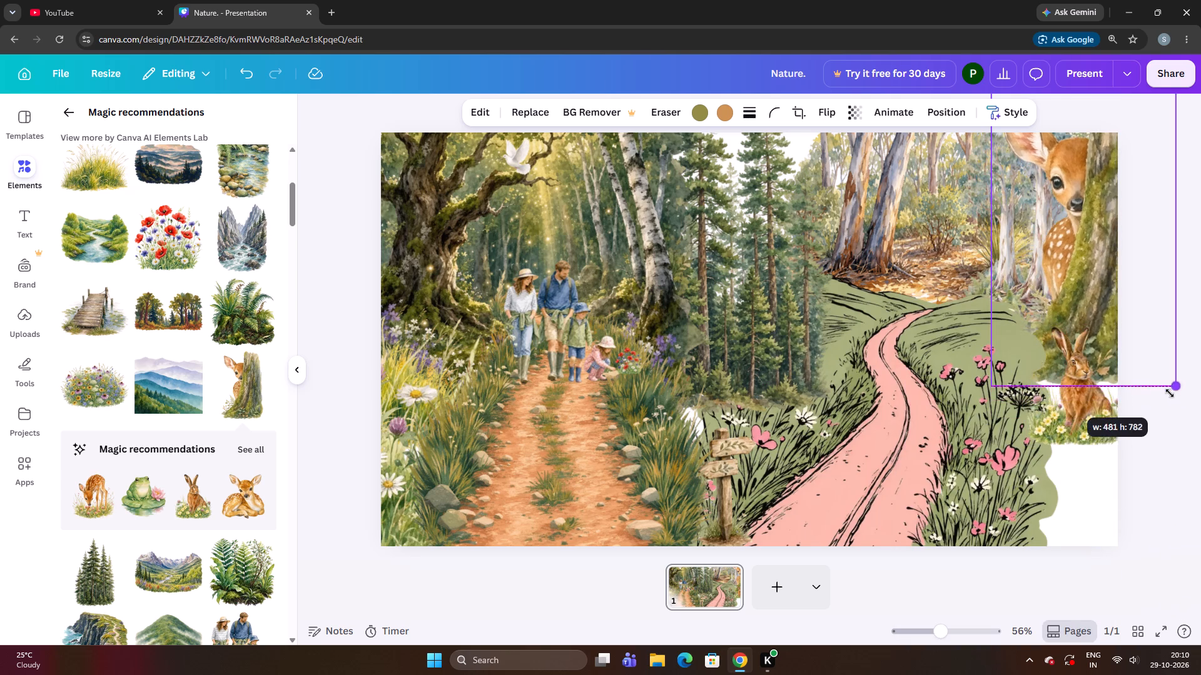
pyautogui.moveTo(1170, 393); pyautogui.dragTo(1167, 385)
pyautogui.moveTo(1123, 279); pyautogui.dragTo(1112, 286)
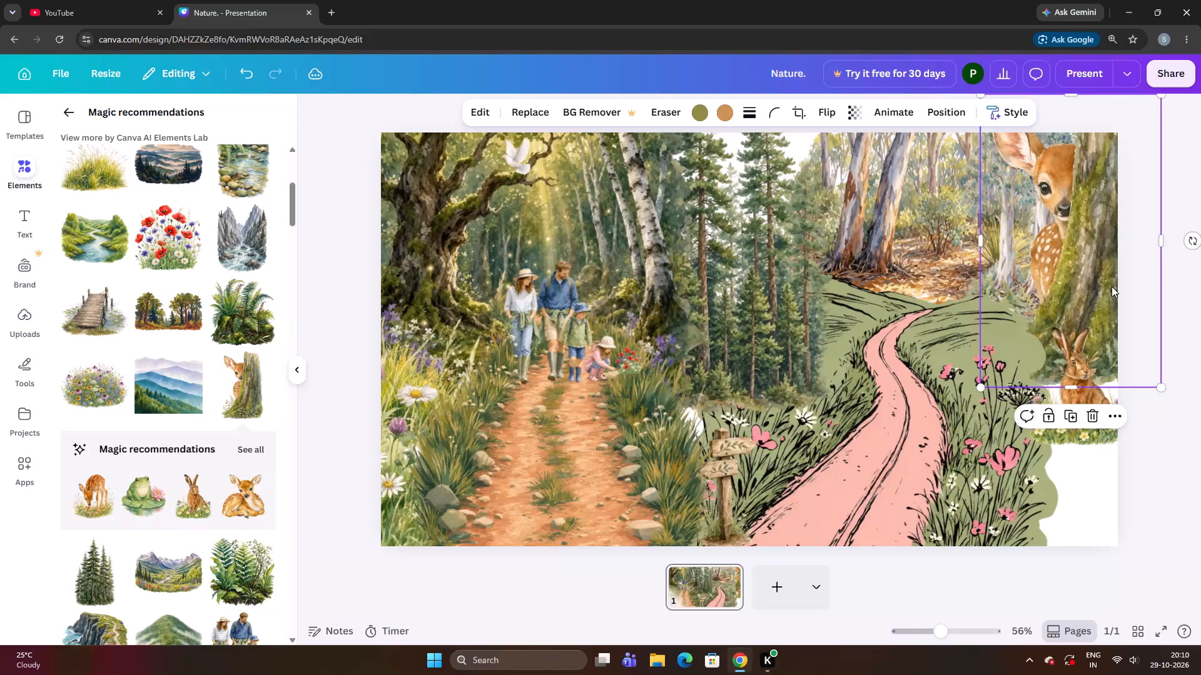
pyautogui.moveTo(1082, 379); pyautogui.dragTo(1083, 374)
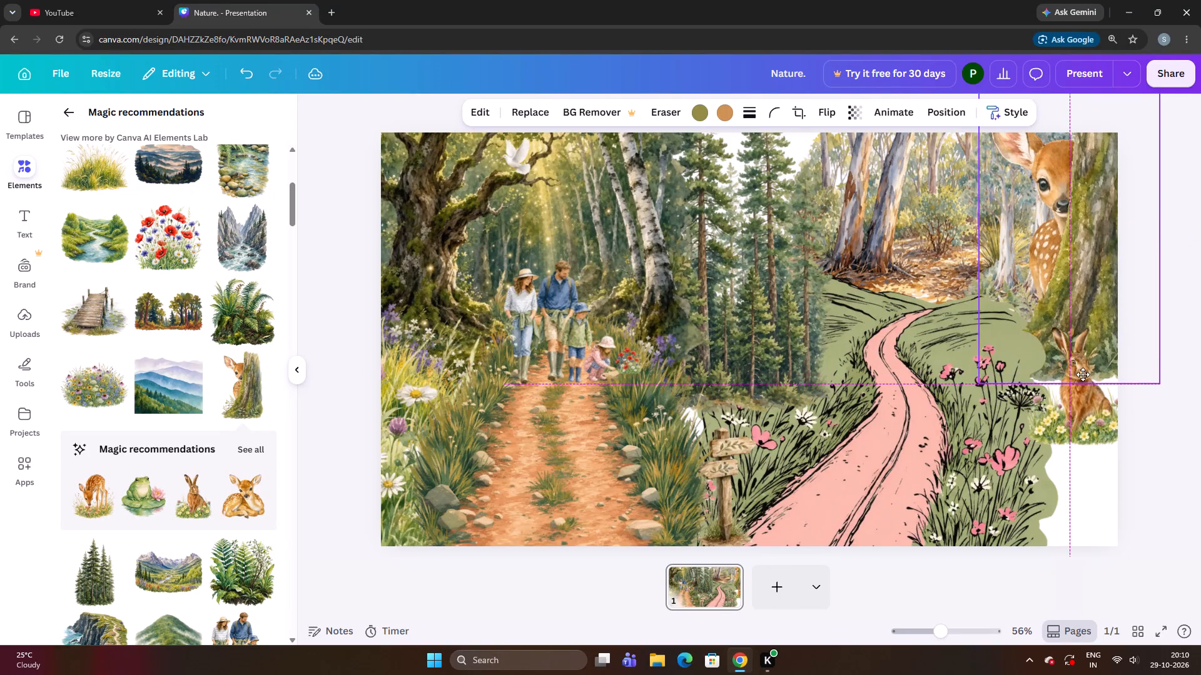
pyautogui.moveTo(1083, 374); pyautogui.dragTo(1090, 380)
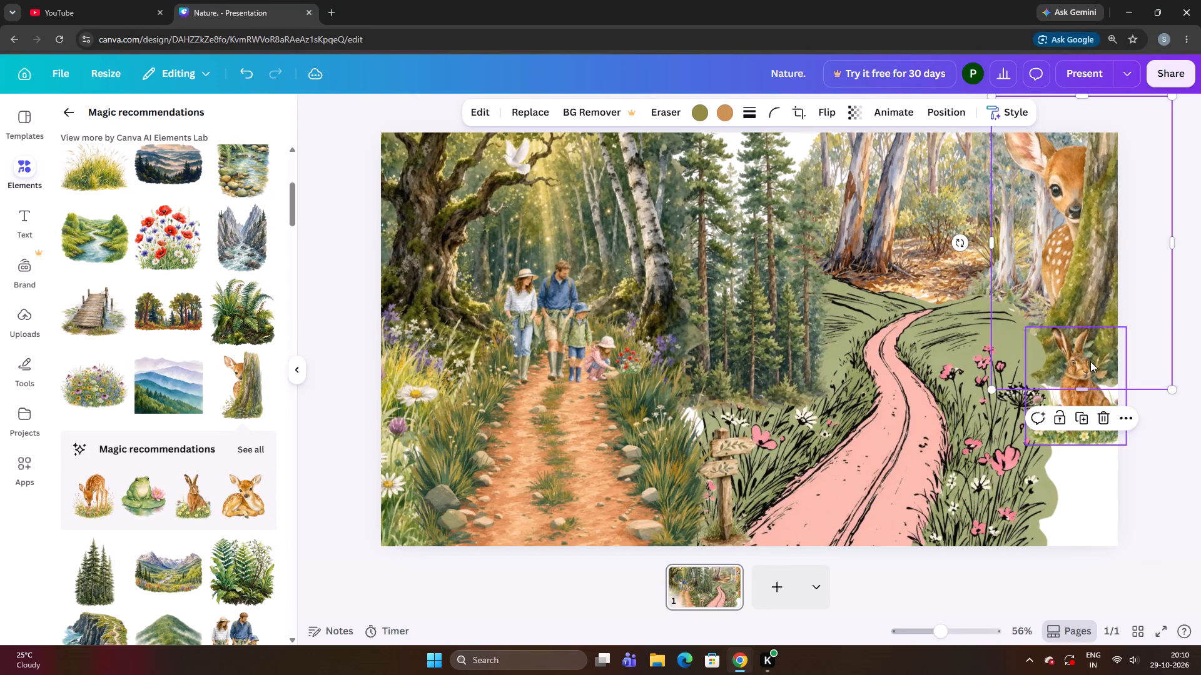
pyautogui.click(1086, 361)
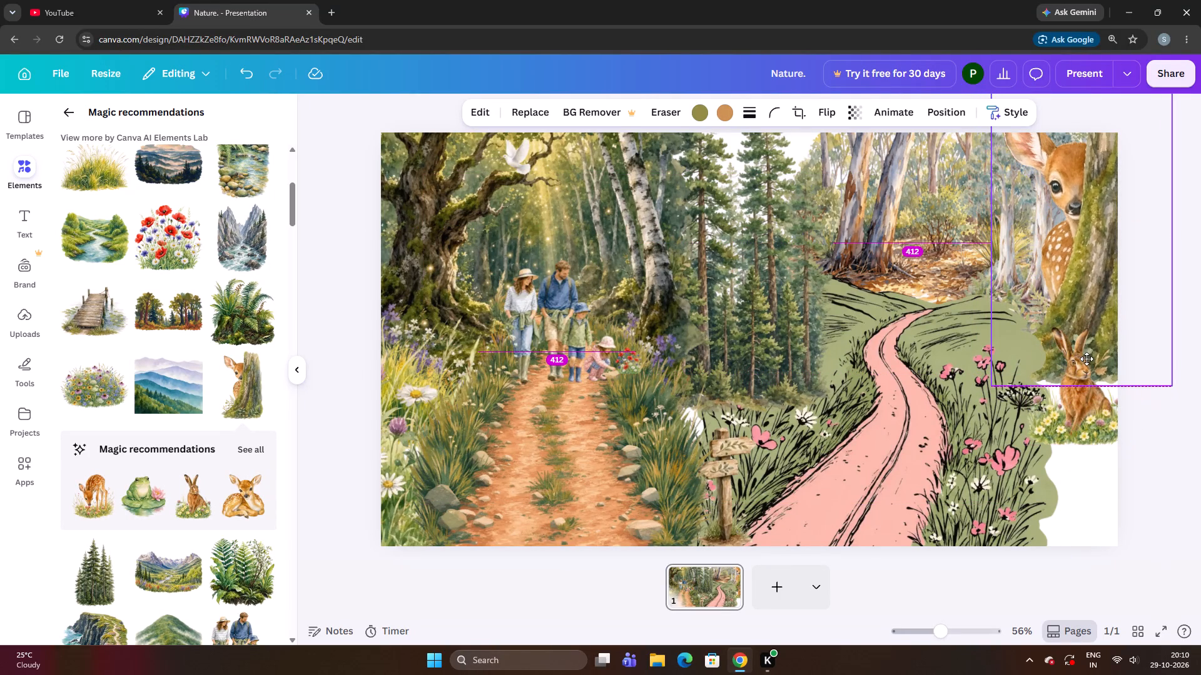
# Move the hare up so it sits in front of the base of the fawn's tree trunk, and deselect it.
pyautogui.moveTo(1092, 437); pyautogui.dragTo(1092, 397)
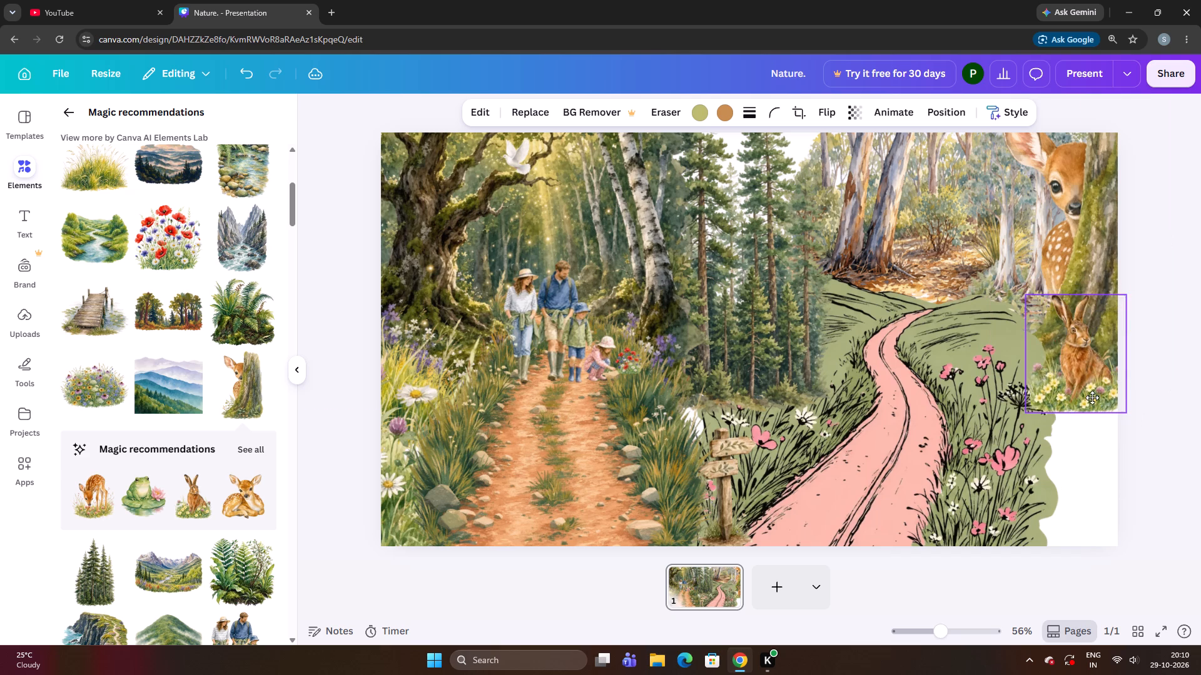
pyautogui.moveTo(1092, 397); pyautogui.dragTo(1092, 393)
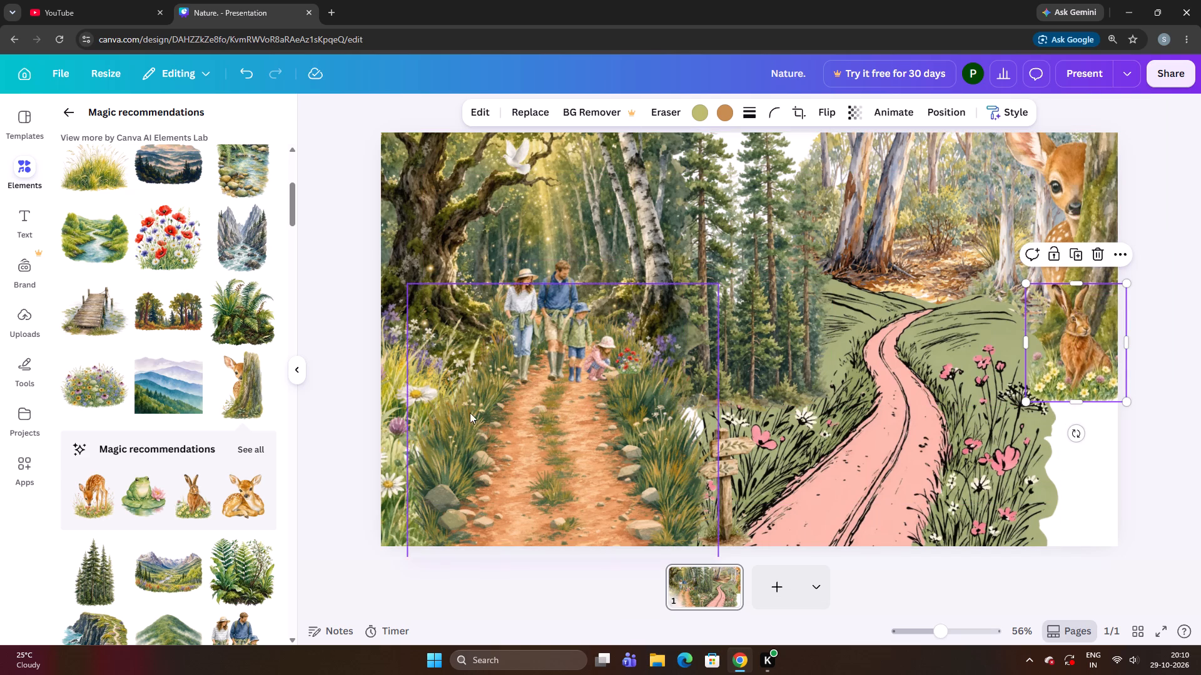
pyautogui.click(360, 474)
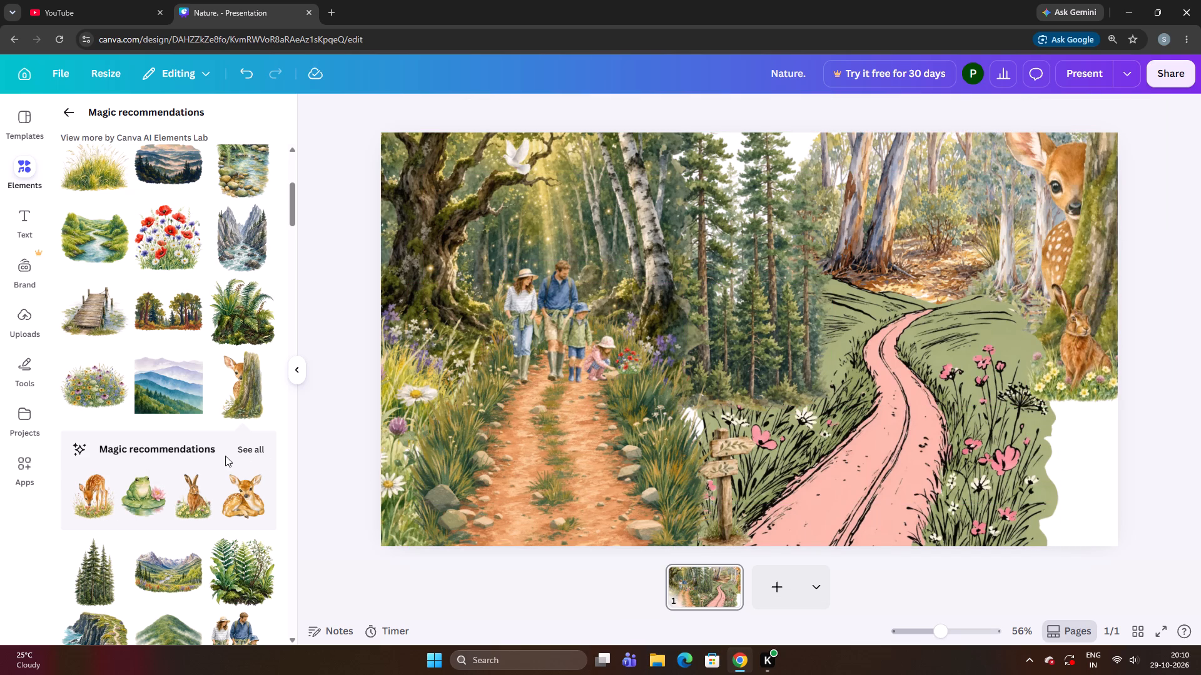
# Add the robin on a mossy post, shrink it to a small figure and place it beside the eucalyptus trunks above the pink path.
pyautogui.click(255, 444)
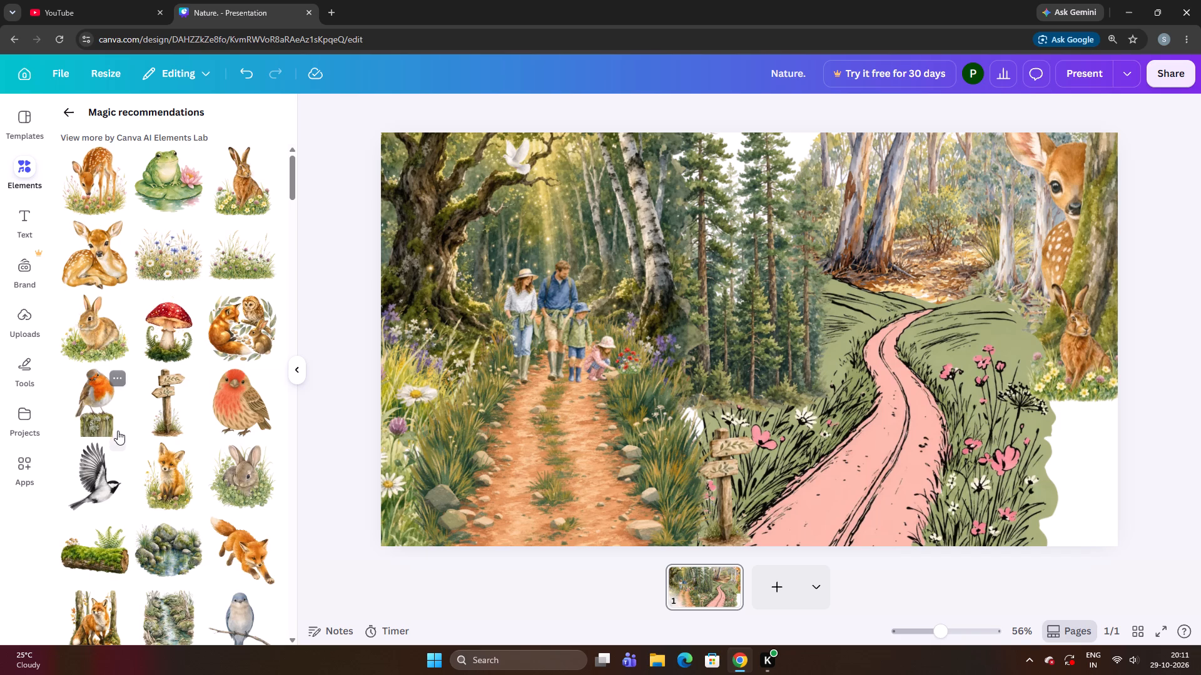
pyautogui.click(89, 411)
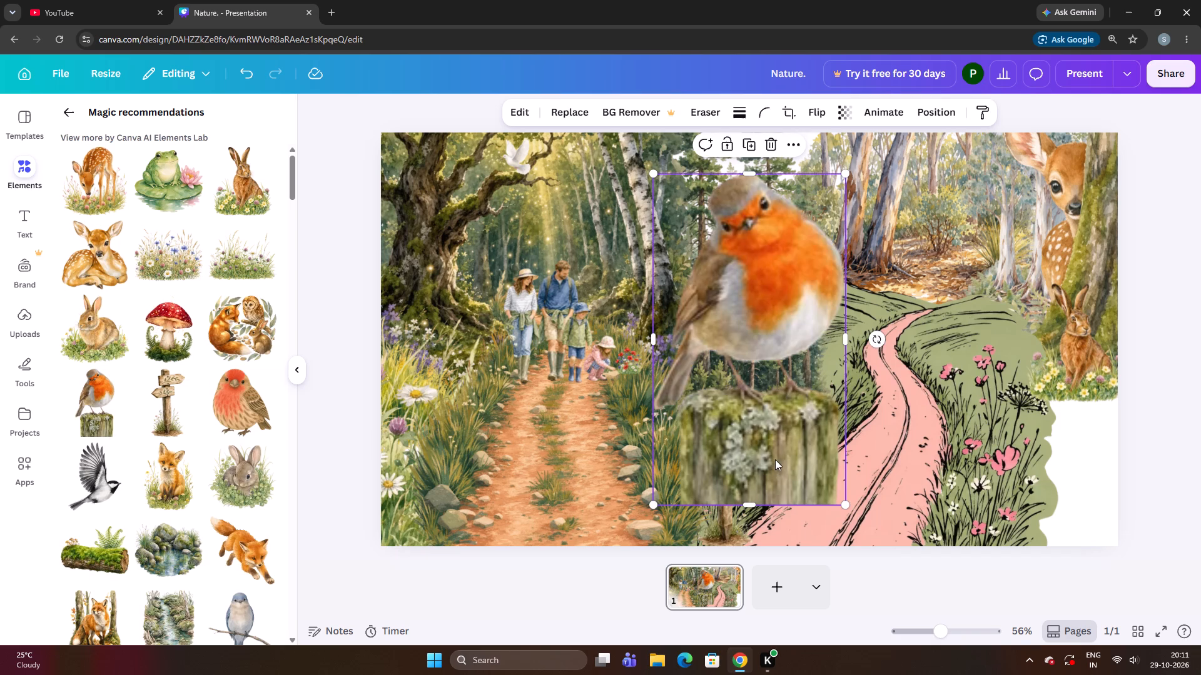
pyautogui.moveTo(775, 459); pyautogui.dragTo(848, 331)
pyautogui.moveTo(914, 375); pyautogui.dragTo(831, 299)
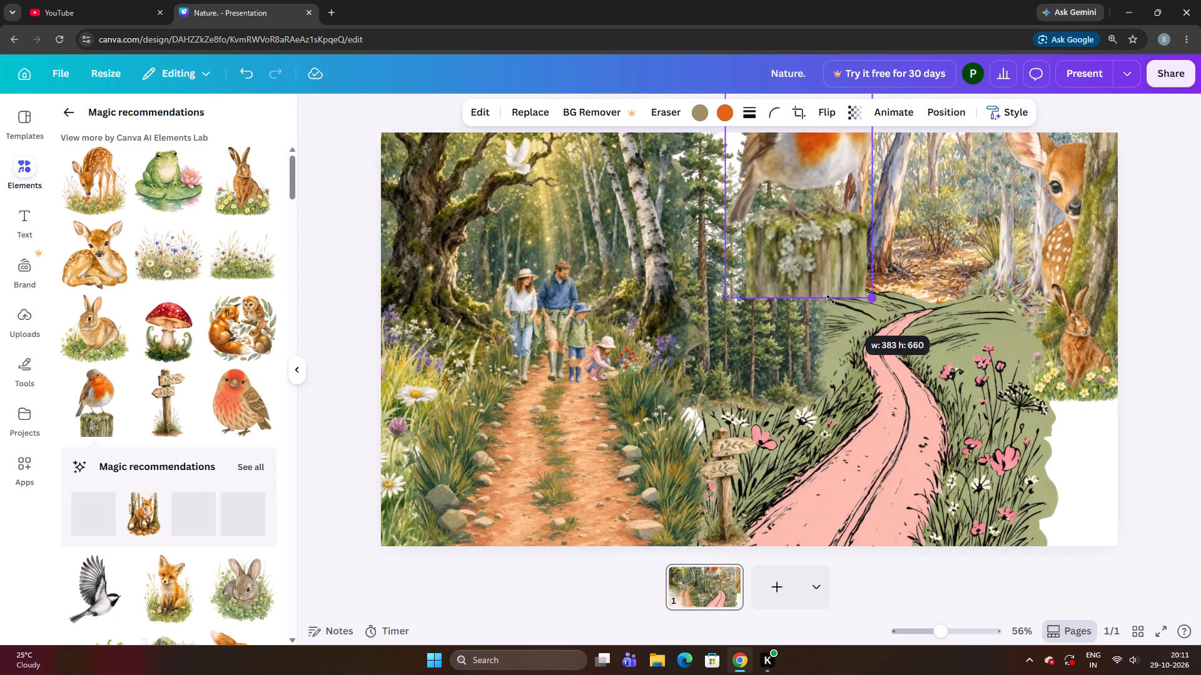
pyautogui.moveTo(831, 299); pyautogui.dragTo(781, 219)
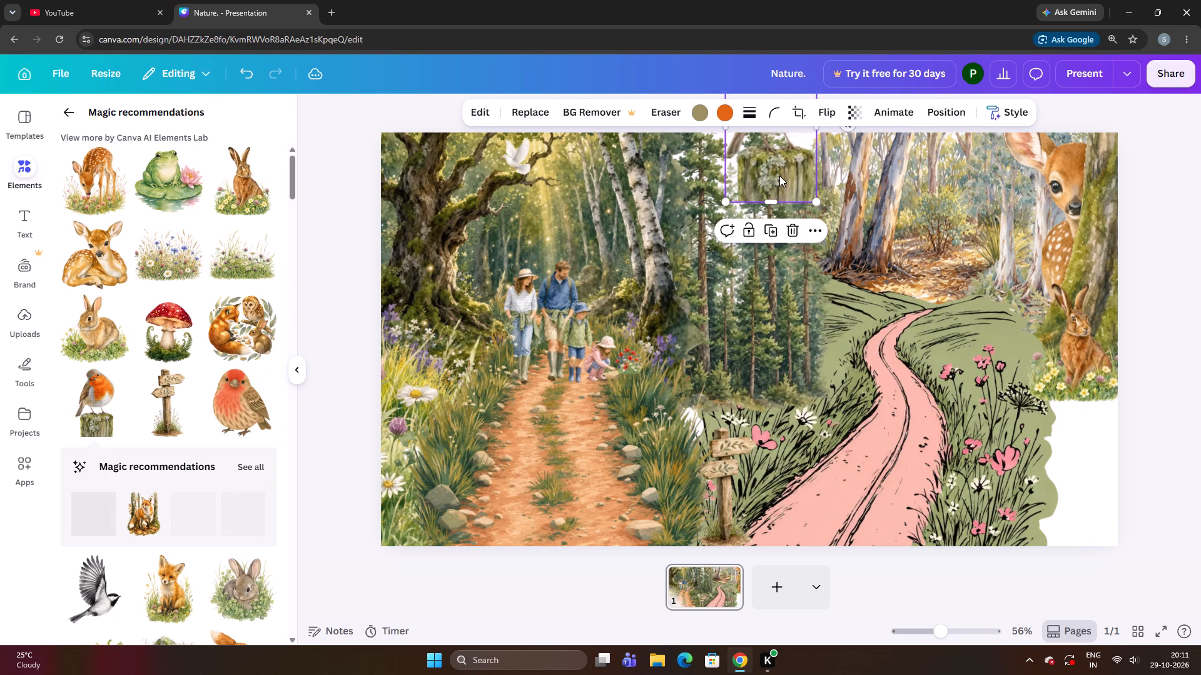
pyautogui.moveTo(779, 176); pyautogui.dragTo(862, 301)
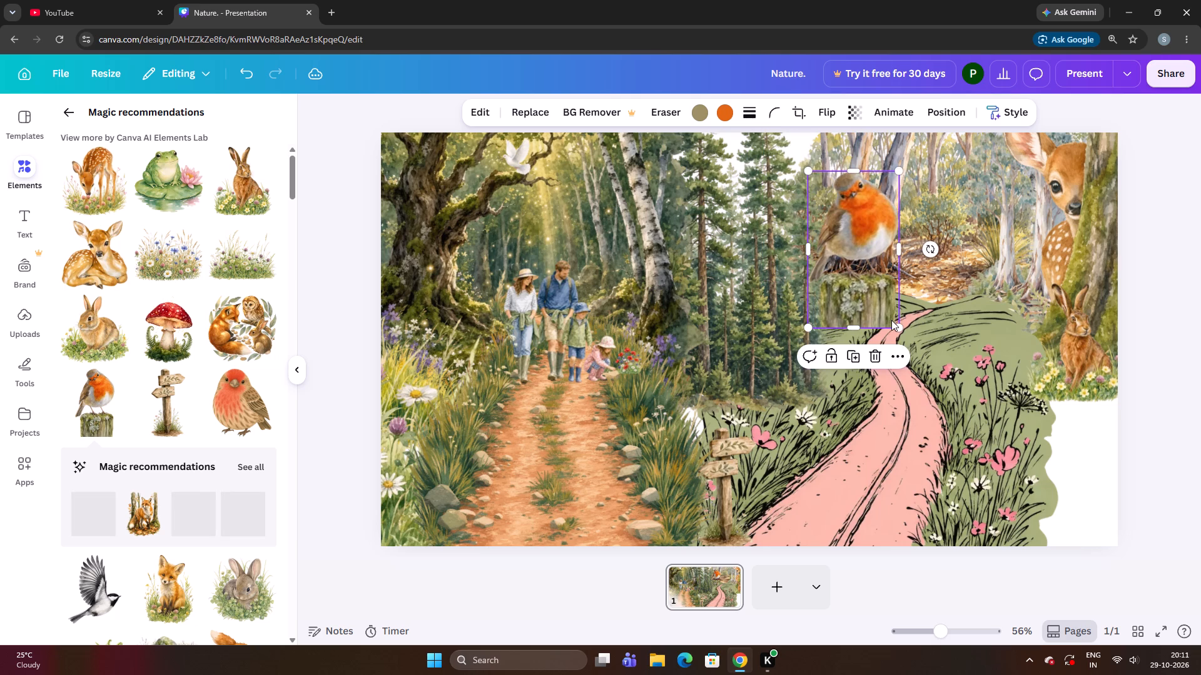
pyautogui.moveTo(892, 320); pyautogui.dragTo(879, 286)
pyautogui.moveTo(882, 296); pyautogui.dragTo(832, 205)
pyautogui.moveTo(817, 179); pyautogui.dragTo(850, 238)
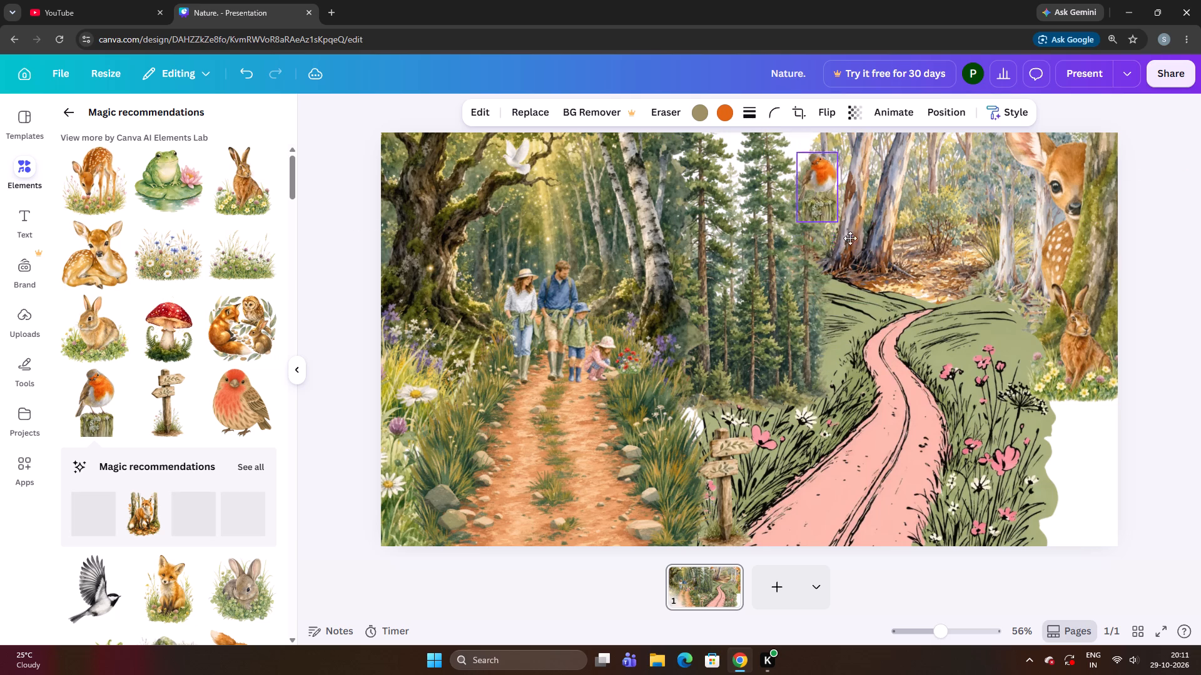
pyautogui.moveTo(850, 238); pyautogui.dragTo(868, 265)
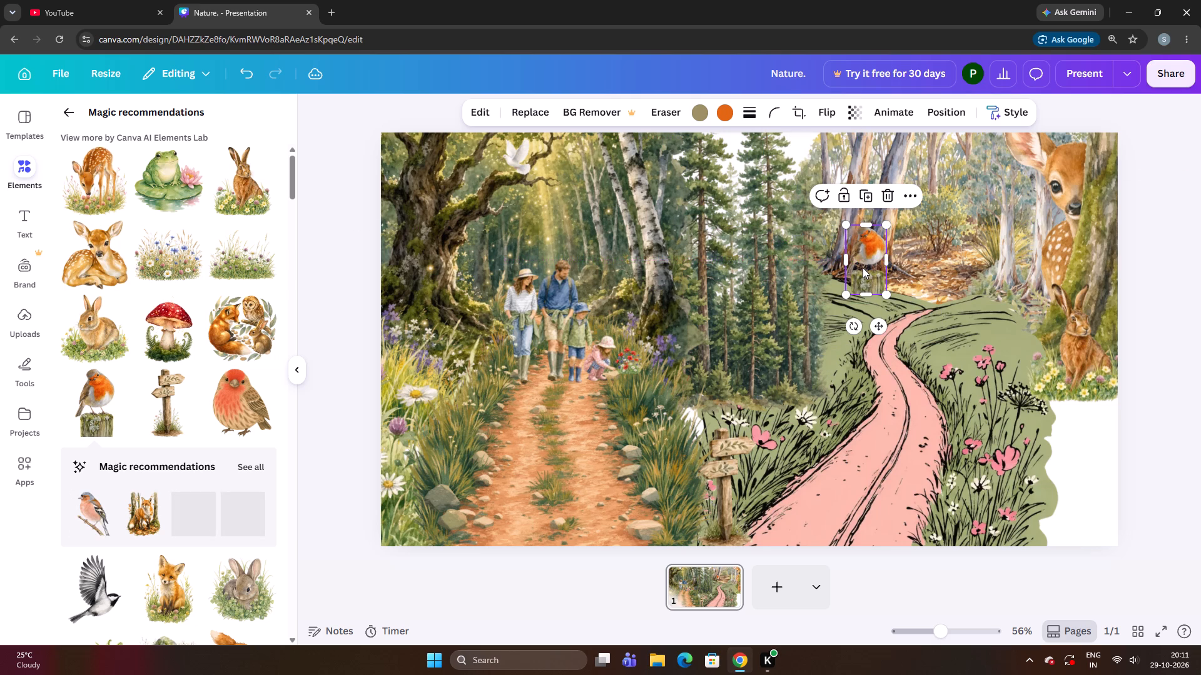
# Lower the robin, shrink it slightly more and set its post on the upper edge of the green hill.
pyautogui.press('Down')
pyautogui.press('Down')
pyautogui.press('Down')
pyautogui.press('Down')
pyautogui.press('Down')
pyautogui.press('Down')
pyautogui.press('Down')
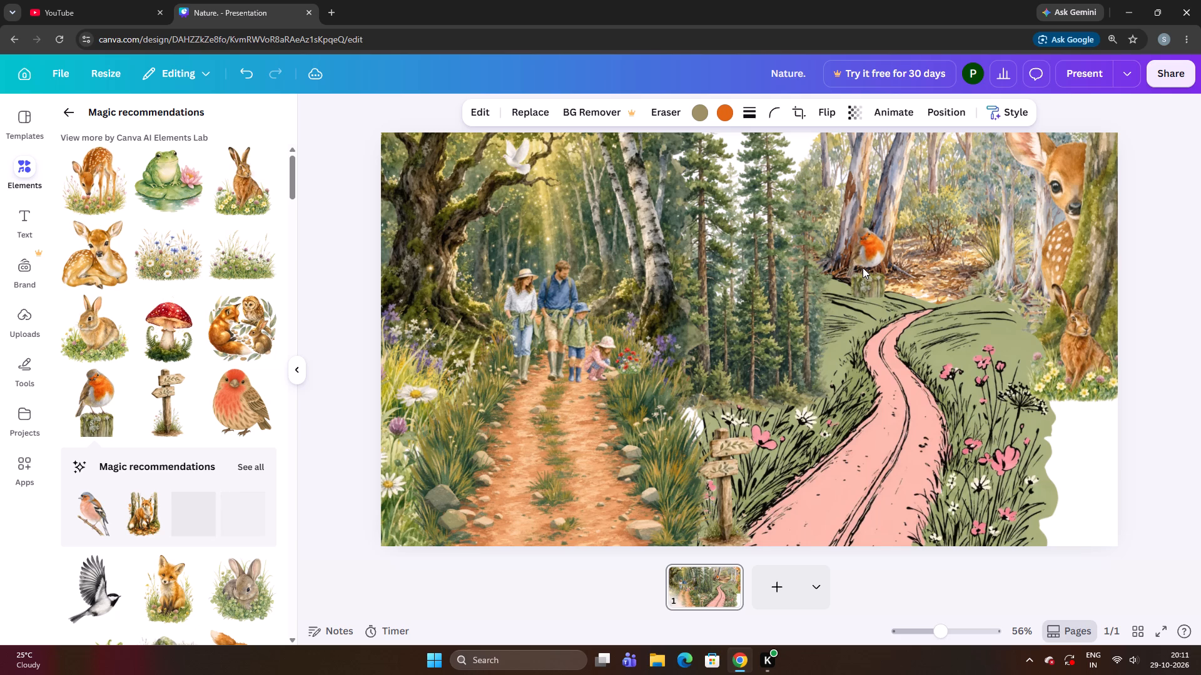
pyautogui.press('Down')
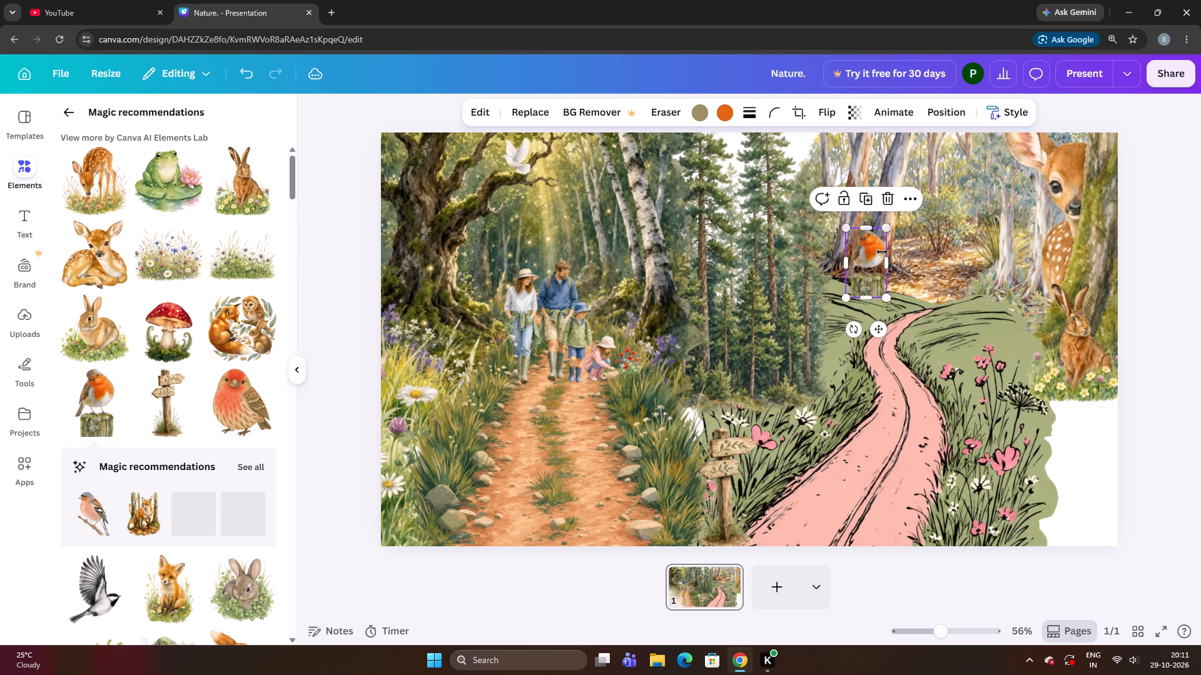
pyautogui.click(883, 297)
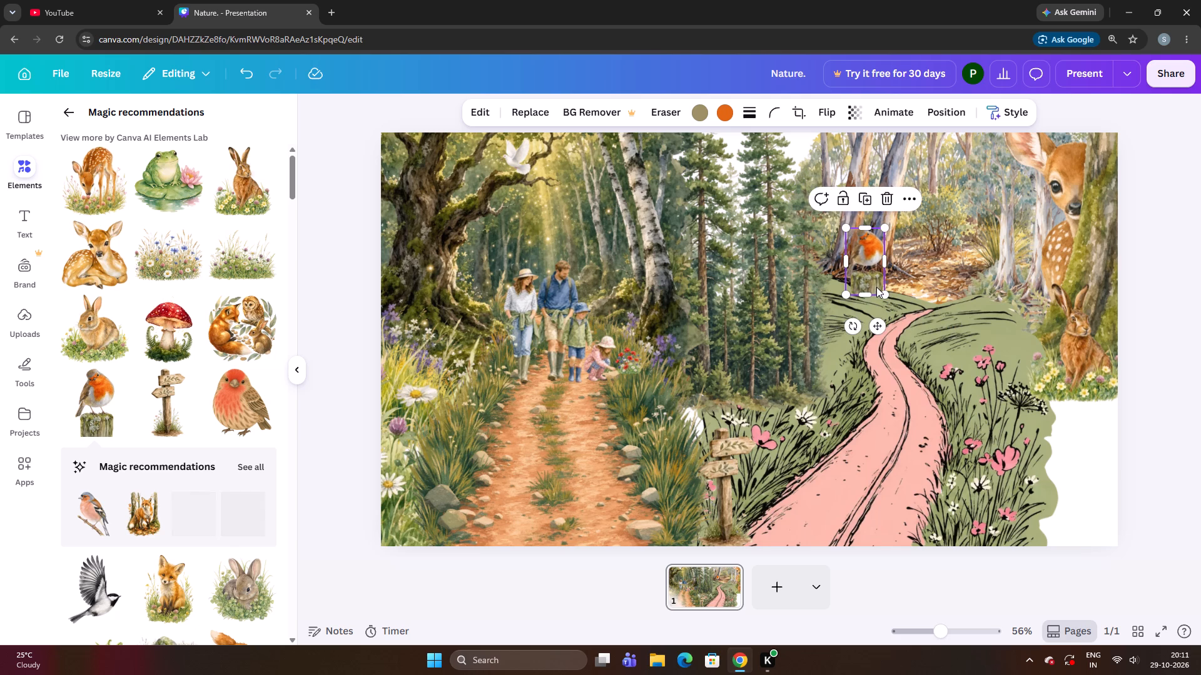
pyautogui.moveTo(881, 294); pyautogui.dragTo(874, 281)
pyautogui.moveTo(863, 256); pyautogui.dragTo(859, 278)
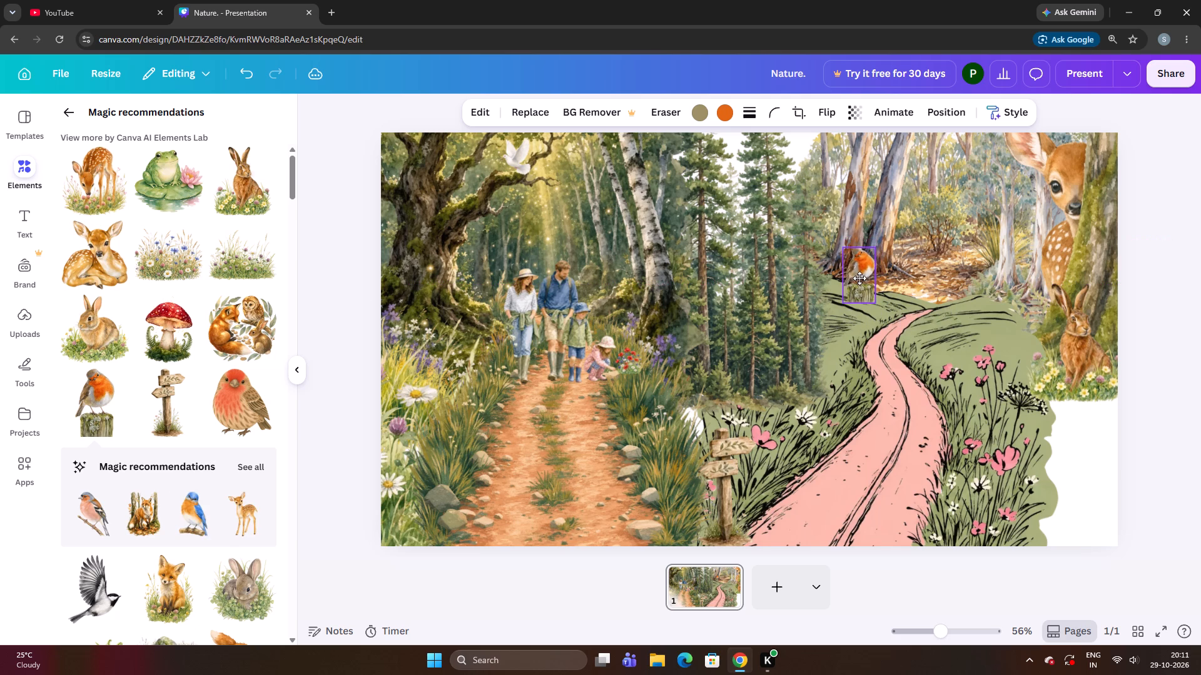
pyautogui.moveTo(859, 278); pyautogui.dragTo(863, 274)
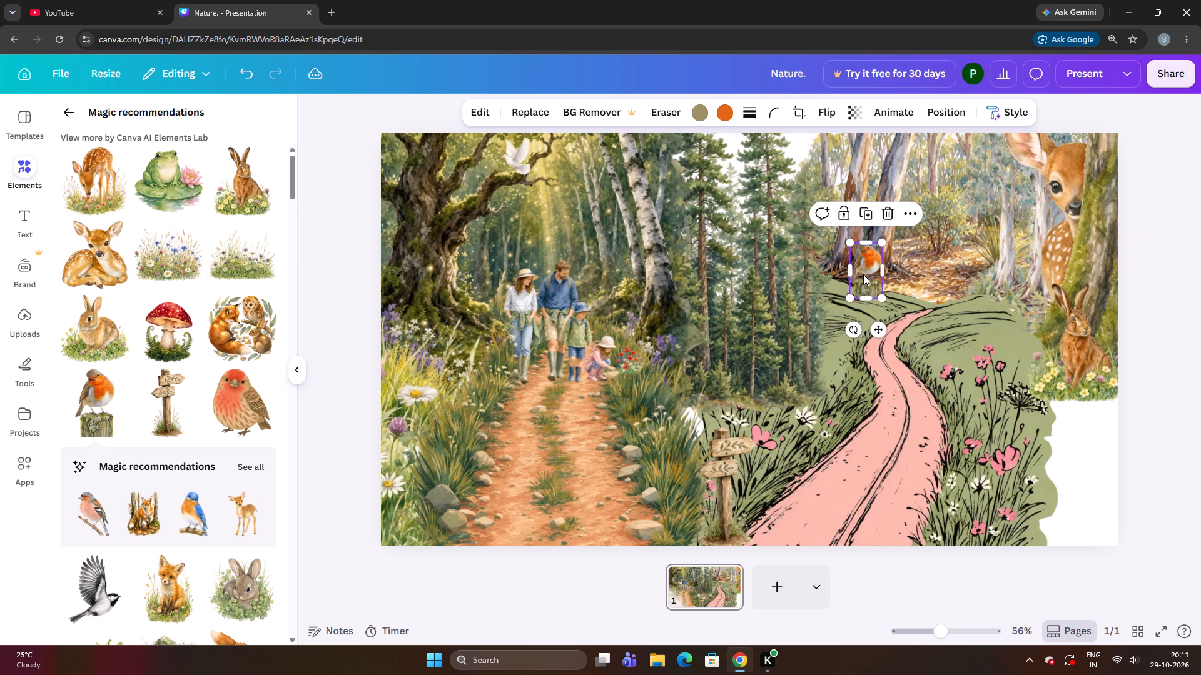
# Fine-tune the robin's position in small nudges, slightly rightward, so its post sits where the eucalyptus trunks meet the green hill.
pyautogui.press('Up')
pyautogui.press('Up')
pyautogui.press('Up')
pyautogui.press('Down')
pyautogui.press('Right')
pyautogui.press('Right')
pyautogui.press('Right')
pyautogui.press('Right')
pyautogui.press('Right')
pyautogui.press('Right')
pyautogui.press('Right')
pyautogui.press('Right')
pyautogui.press('Right')
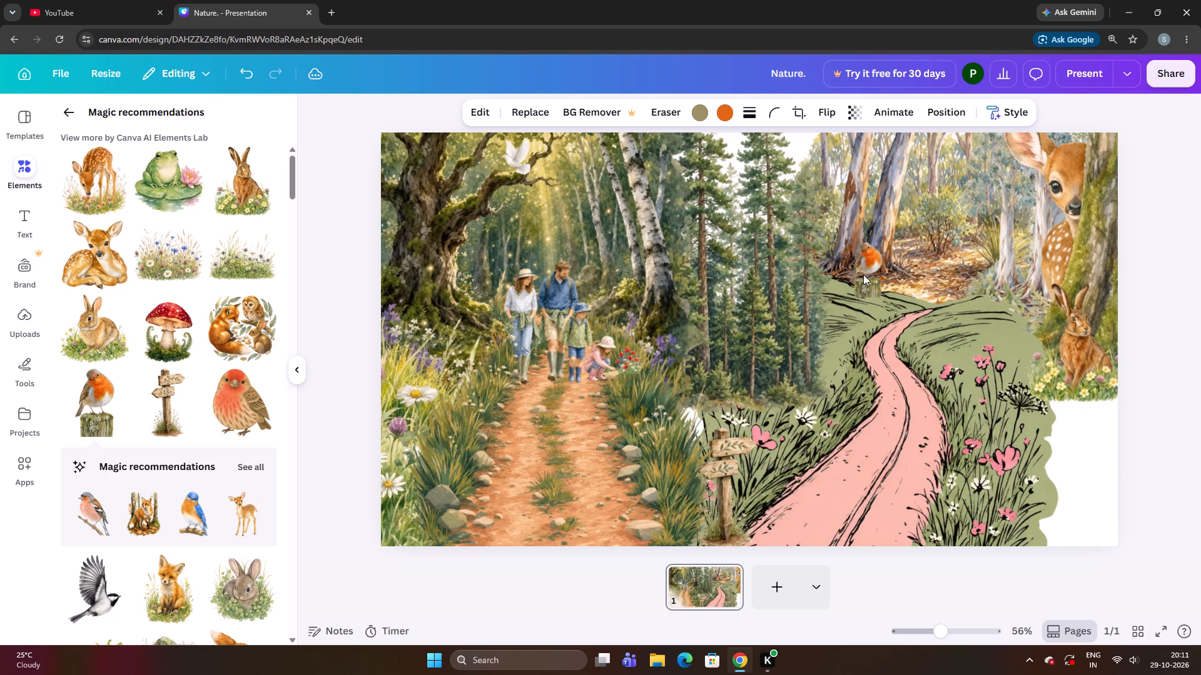
pyautogui.press('Down')
pyautogui.press('Down')
pyautogui.press('Down')
pyautogui.press('Down')
pyautogui.press('Down')
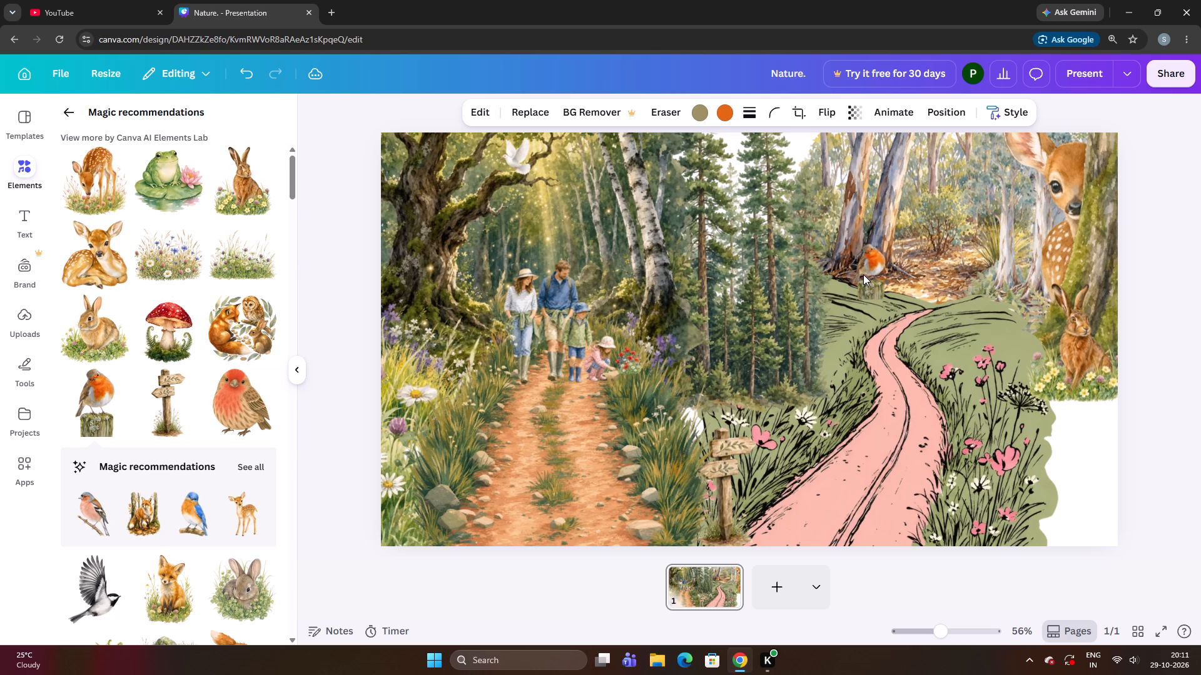
pyautogui.press('Up')
pyautogui.press('Right')
pyautogui.press('Right')
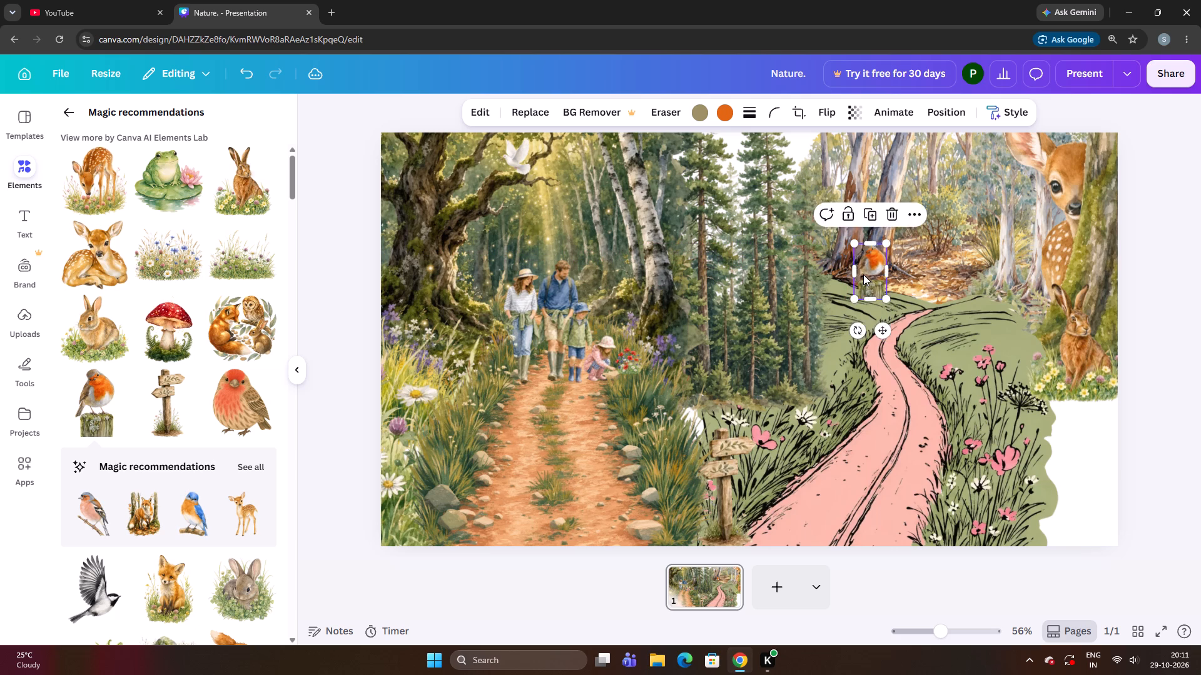
pyautogui.press('Down')
pyautogui.press('Left')
pyautogui.press('Left')
pyautogui.press('Left')
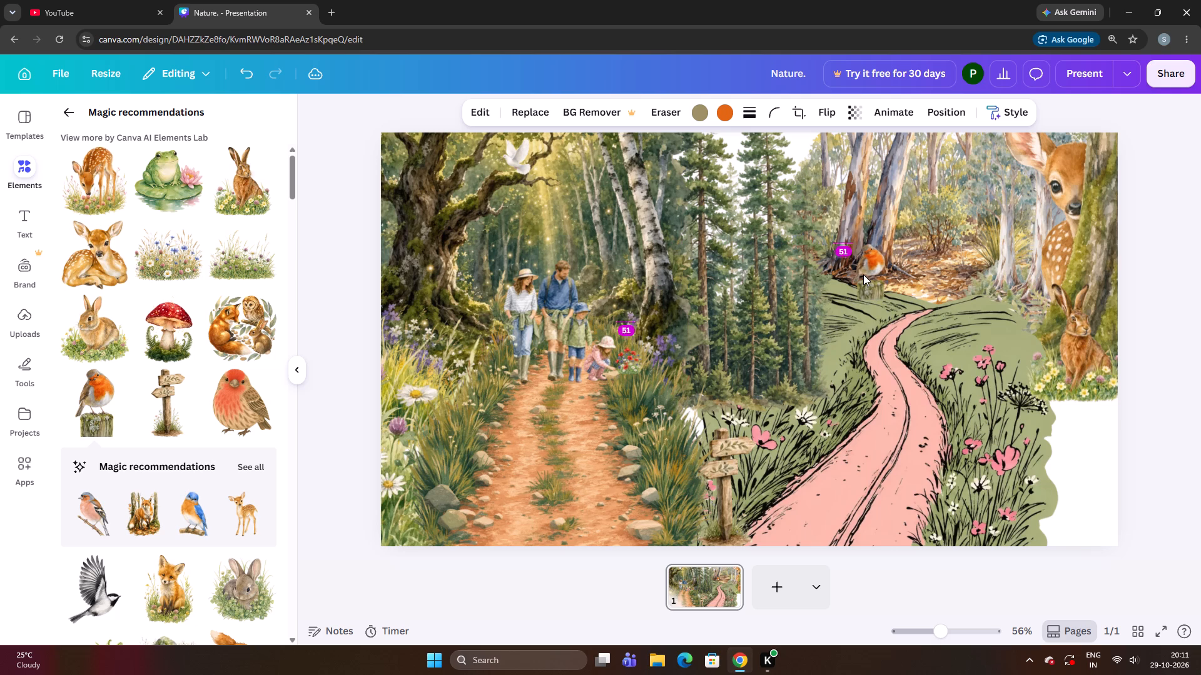
pyautogui.press('Down')
pyautogui.press('Right')
pyautogui.press('Down')
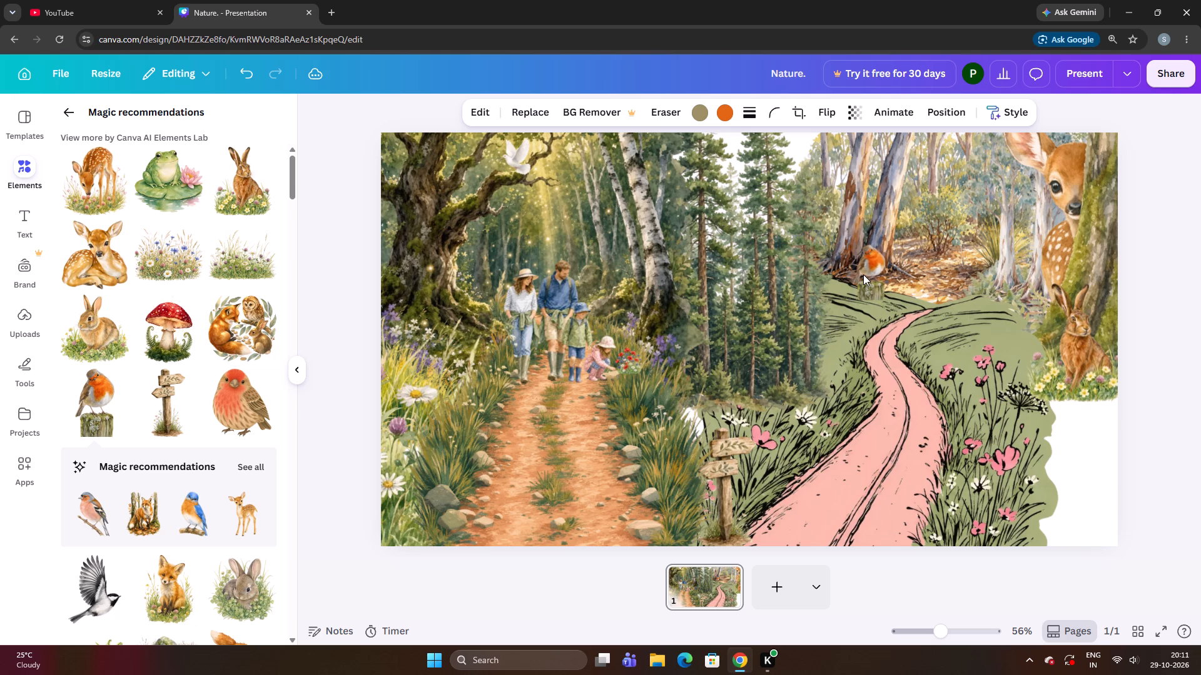
pyautogui.press('Up')
pyautogui.press('Up')
pyautogui.press('Up')
pyautogui.press('Down')
pyautogui.press('Up')
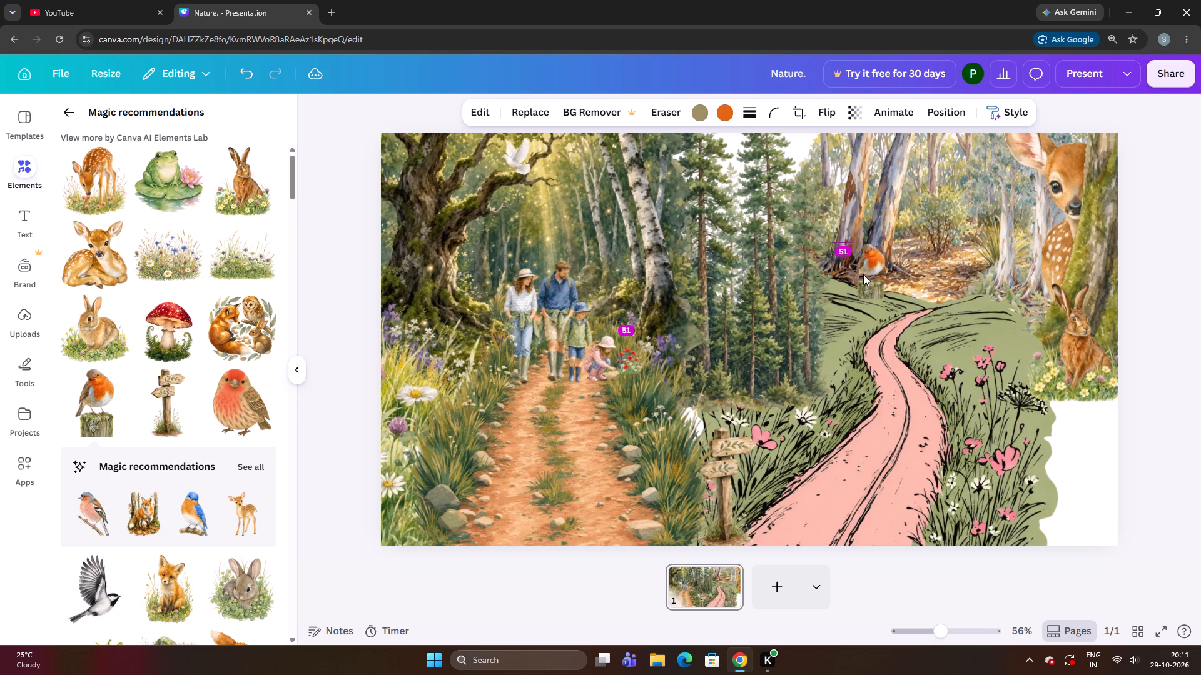
pyautogui.press('Left')
pyautogui.press('Left')
pyautogui.press('Up')
pyautogui.press('Up')
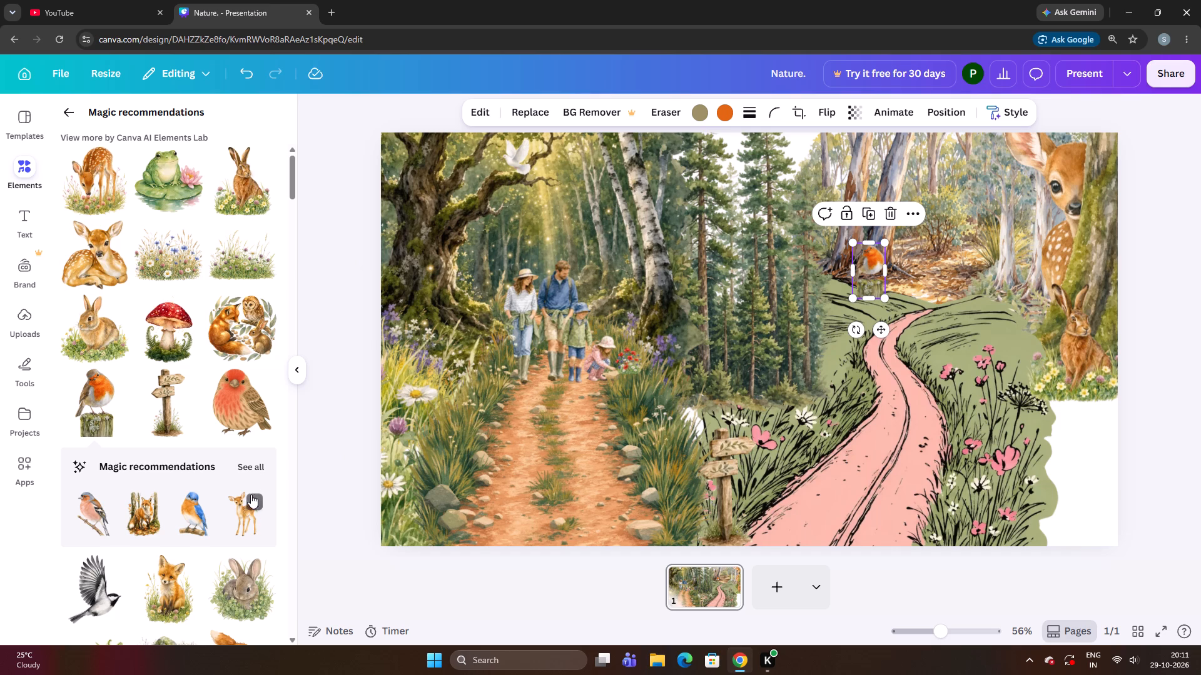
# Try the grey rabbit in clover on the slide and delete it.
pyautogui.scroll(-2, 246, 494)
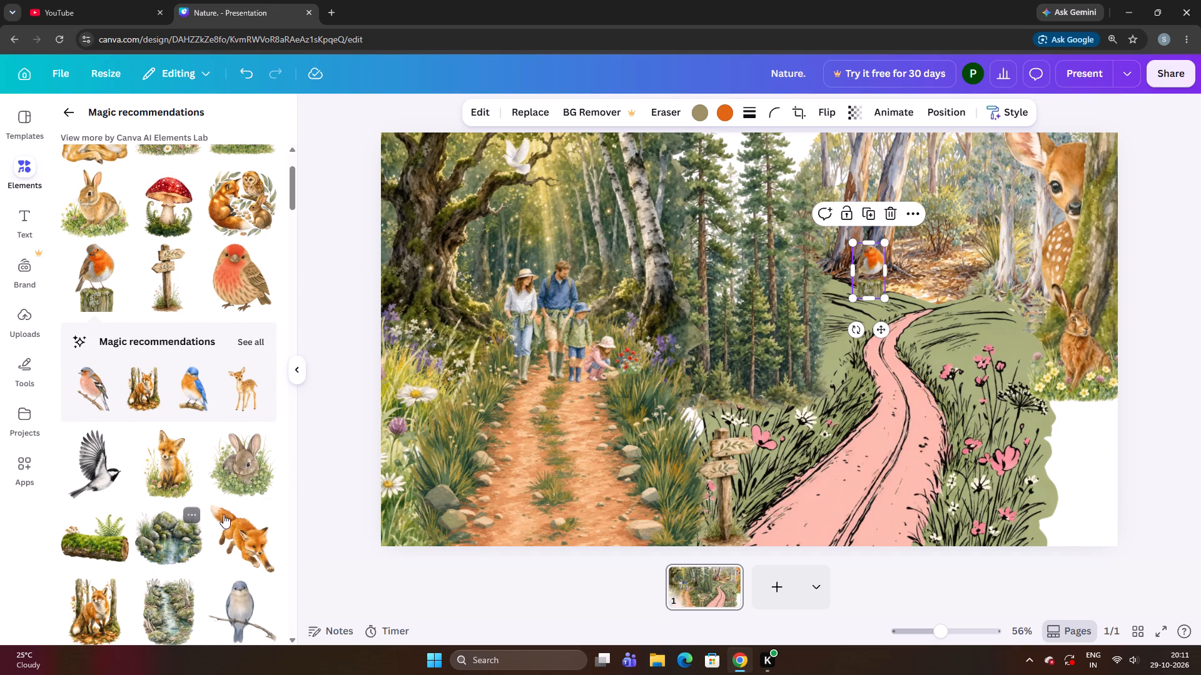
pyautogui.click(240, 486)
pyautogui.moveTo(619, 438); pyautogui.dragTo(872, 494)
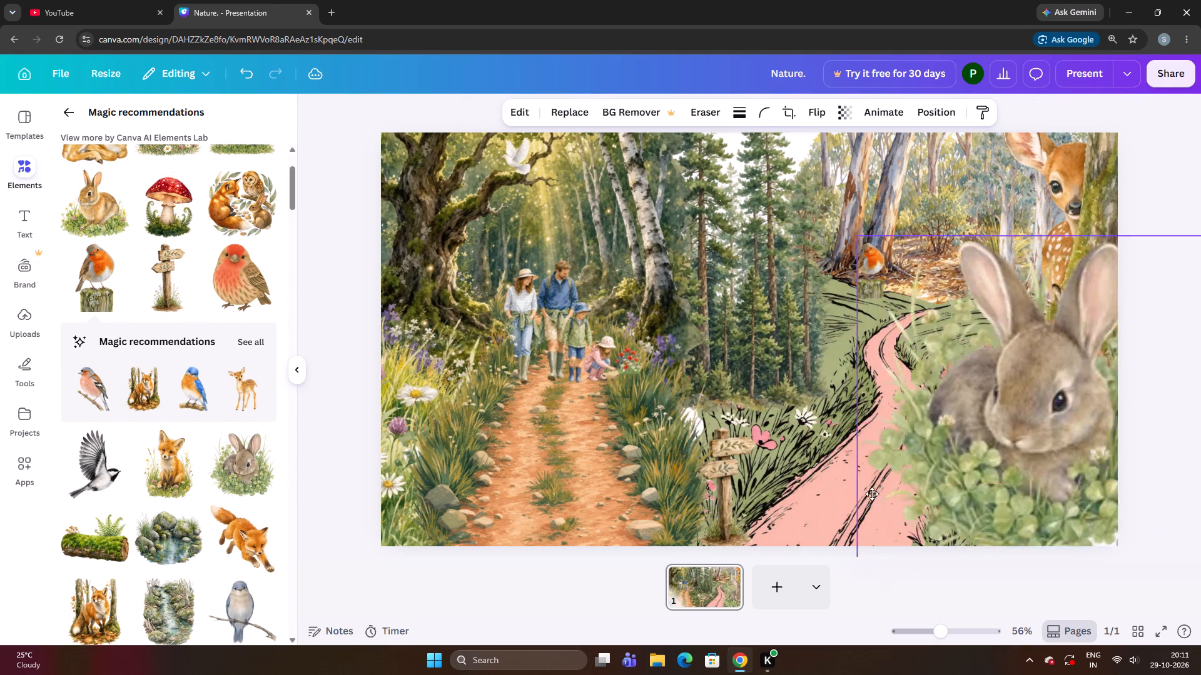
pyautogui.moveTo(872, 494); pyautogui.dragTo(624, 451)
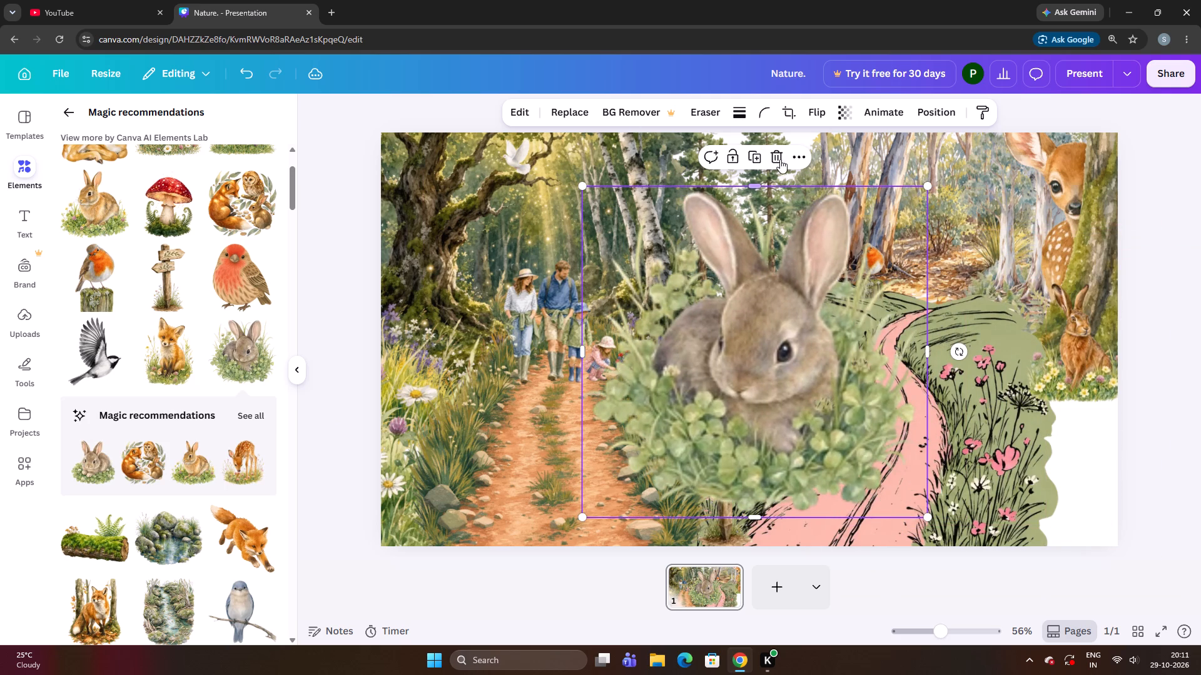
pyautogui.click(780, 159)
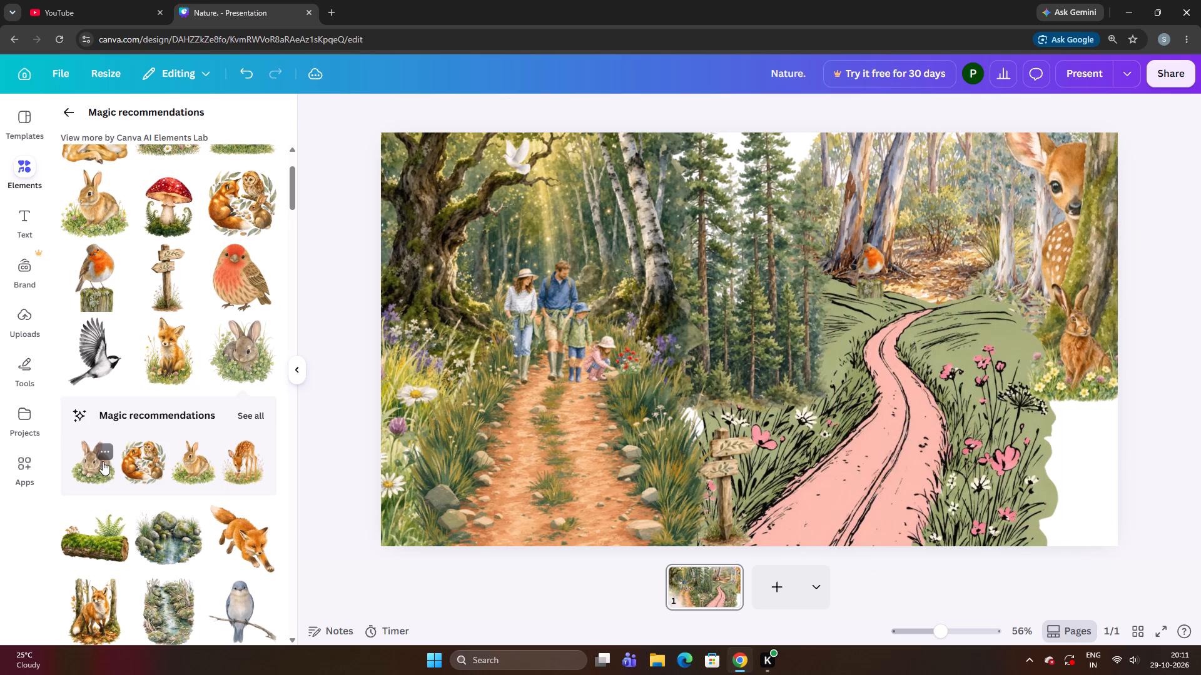
# Add the rocky woodland stream illustration and place it over the slide's lower-right corner.
pyautogui.scroll(-3, 103, 461)
pyautogui.scroll(1, 232, 402)
pyautogui.scroll(-1, 232, 402)
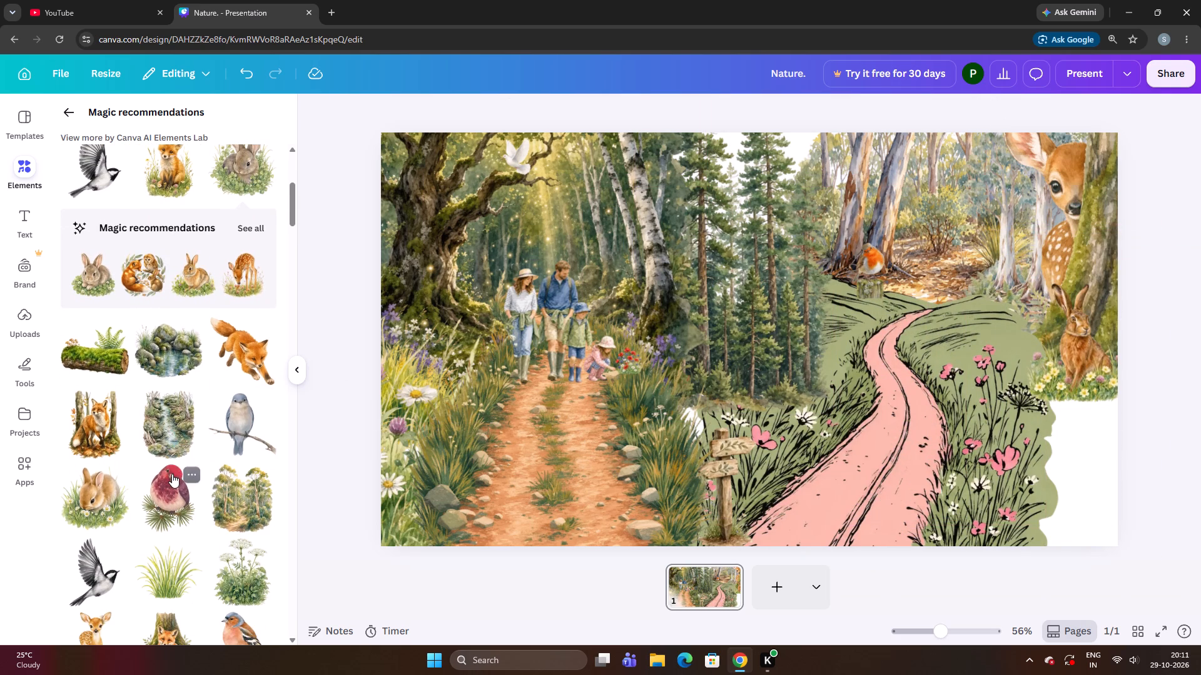
pyautogui.click(170, 440)
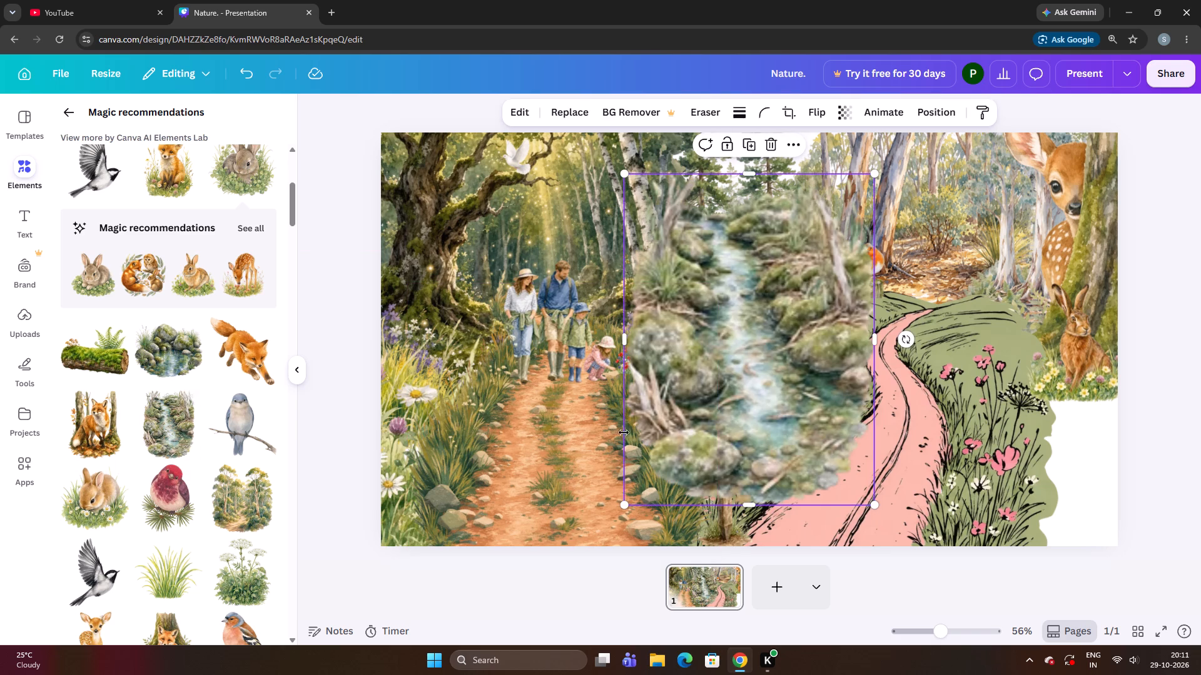
pyautogui.moveTo(694, 422); pyautogui.dragTo(911, 480)
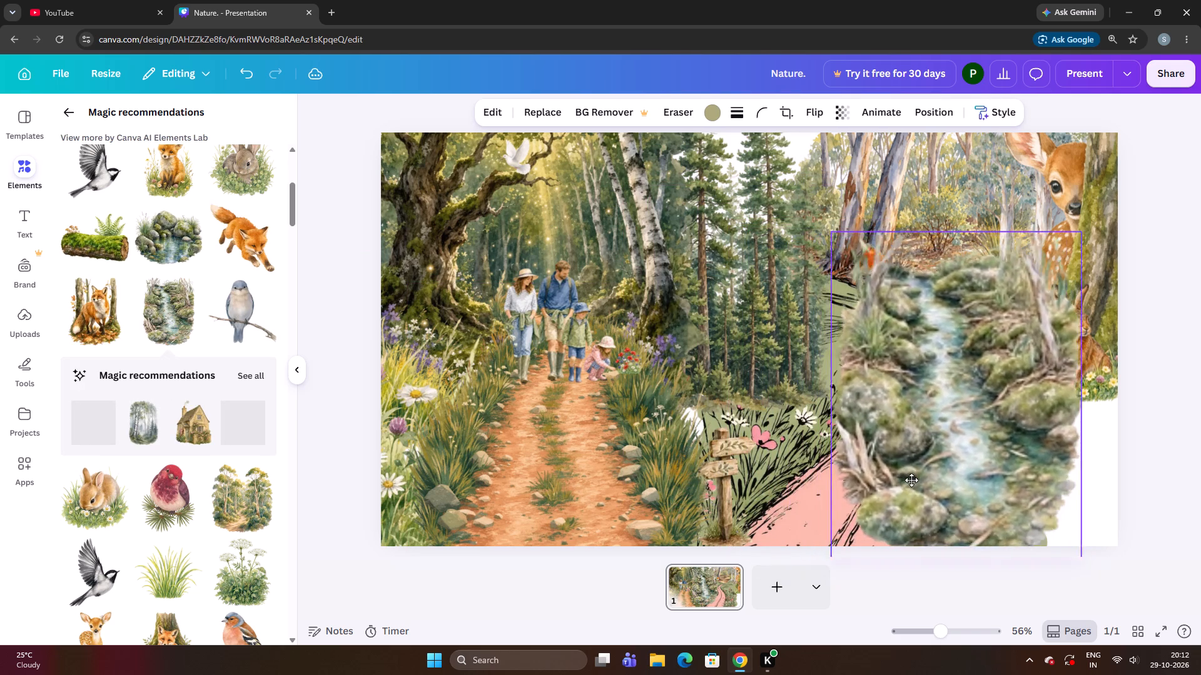
pyautogui.moveTo(911, 480); pyautogui.dragTo(1000, 519)
# Send the stream backward two layers, behind the hare and the pink path illustration.
pyautogui.moveTo(996, 510); pyautogui.dragTo(996, 504, button='right')
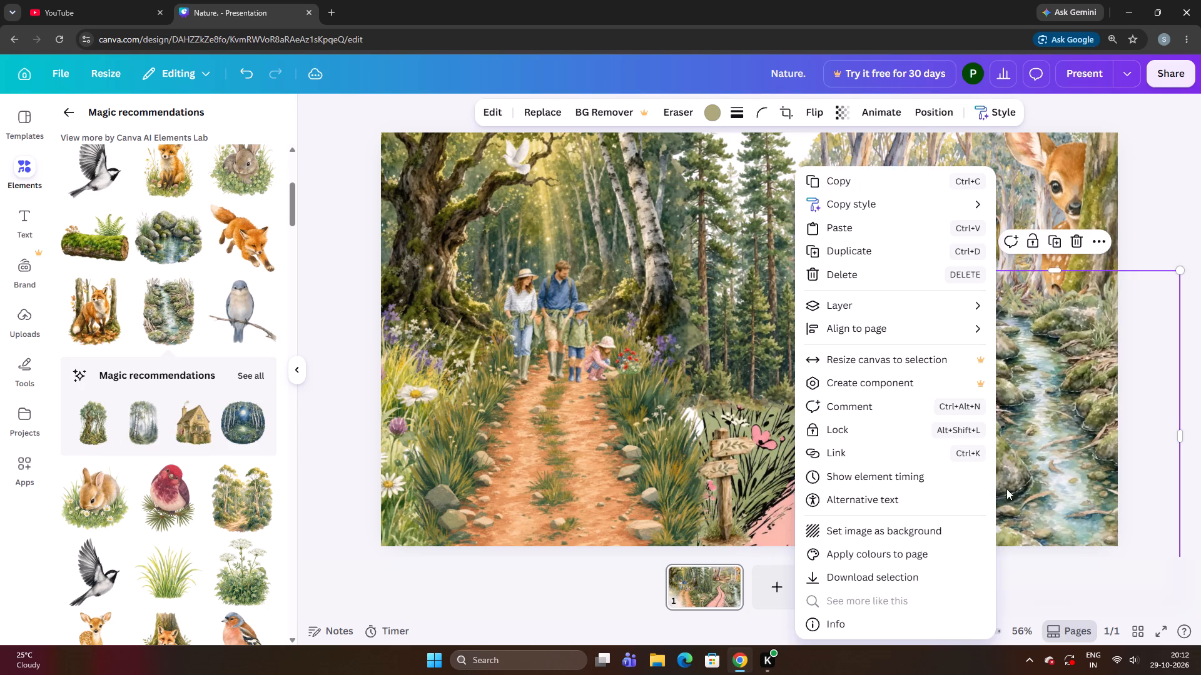
pyautogui.click(971, 309)
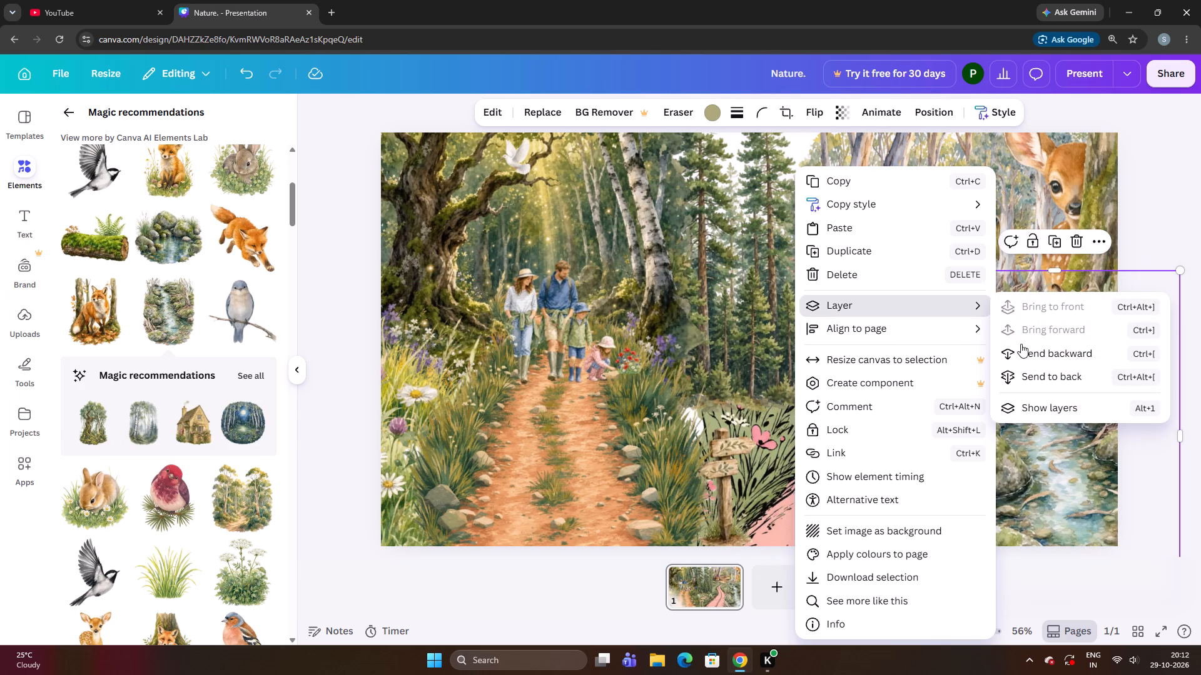
pyautogui.click(1027, 351)
pyautogui.click(1028, 352)
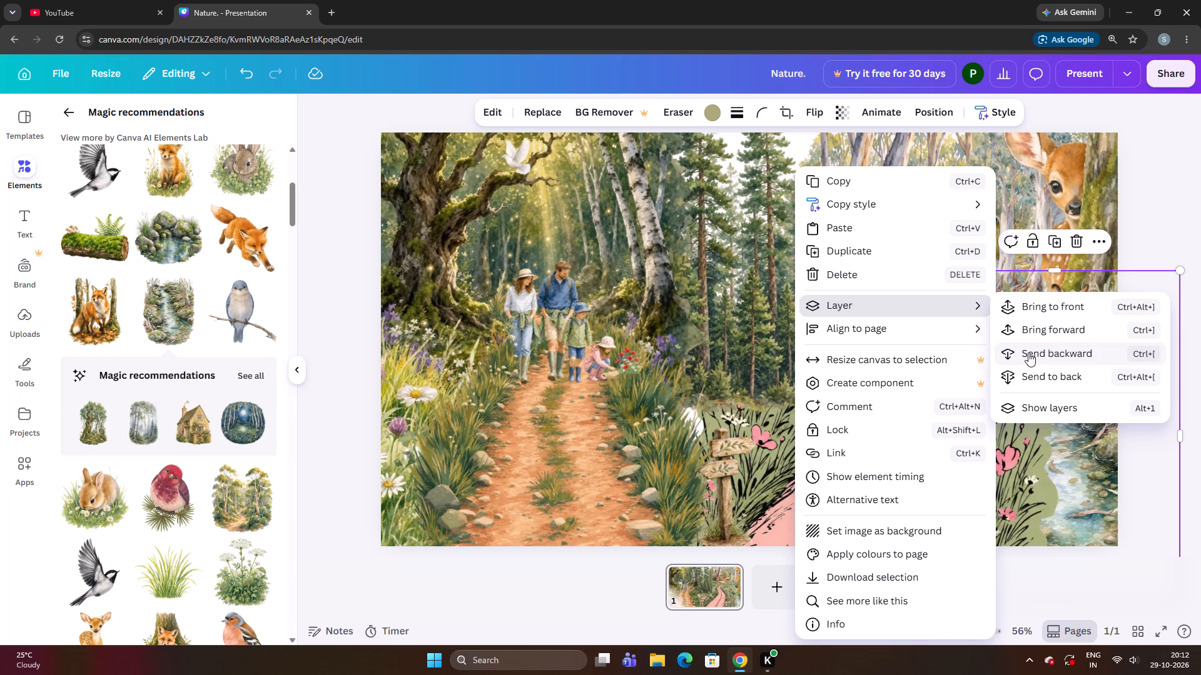
pyautogui.click(589, 439)
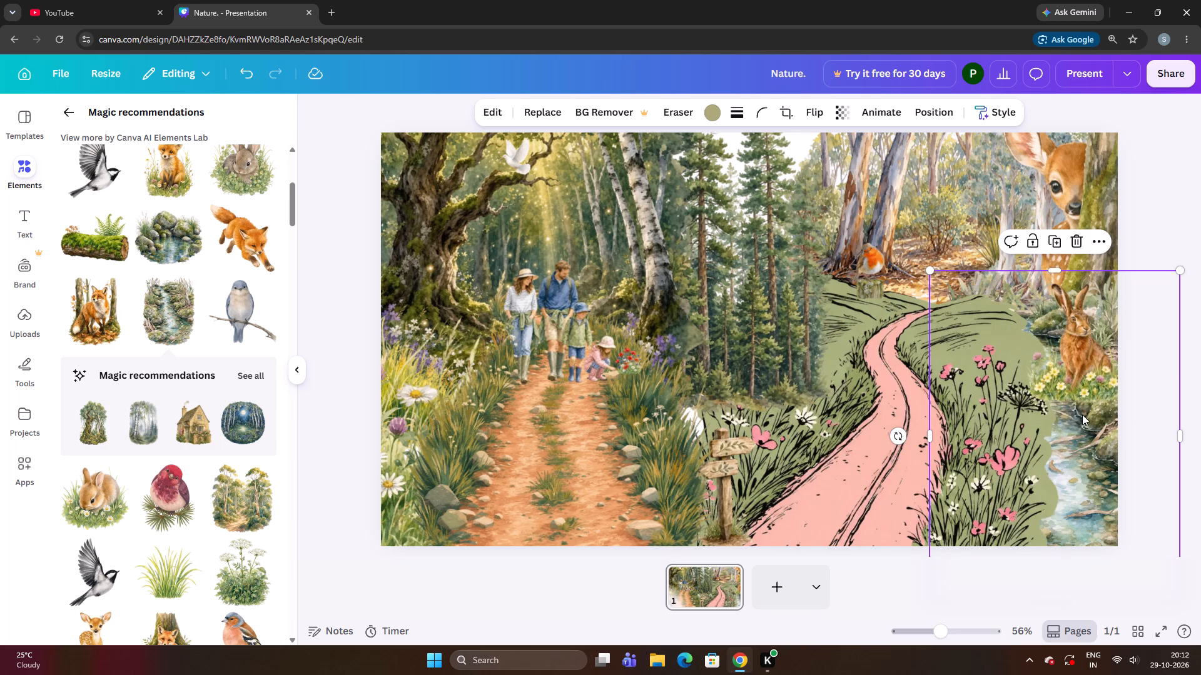
# Delete the hare at the base of the fawn's tree trunk.
pyautogui.click(1086, 381)
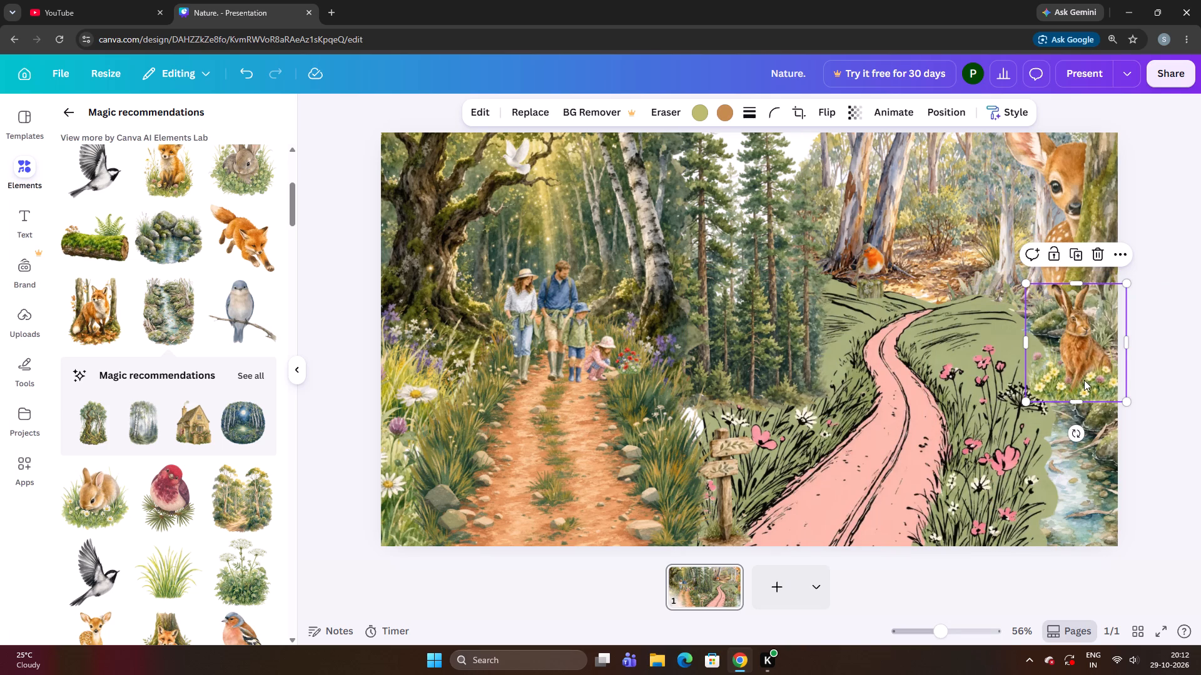
pyautogui.click(1098, 253)
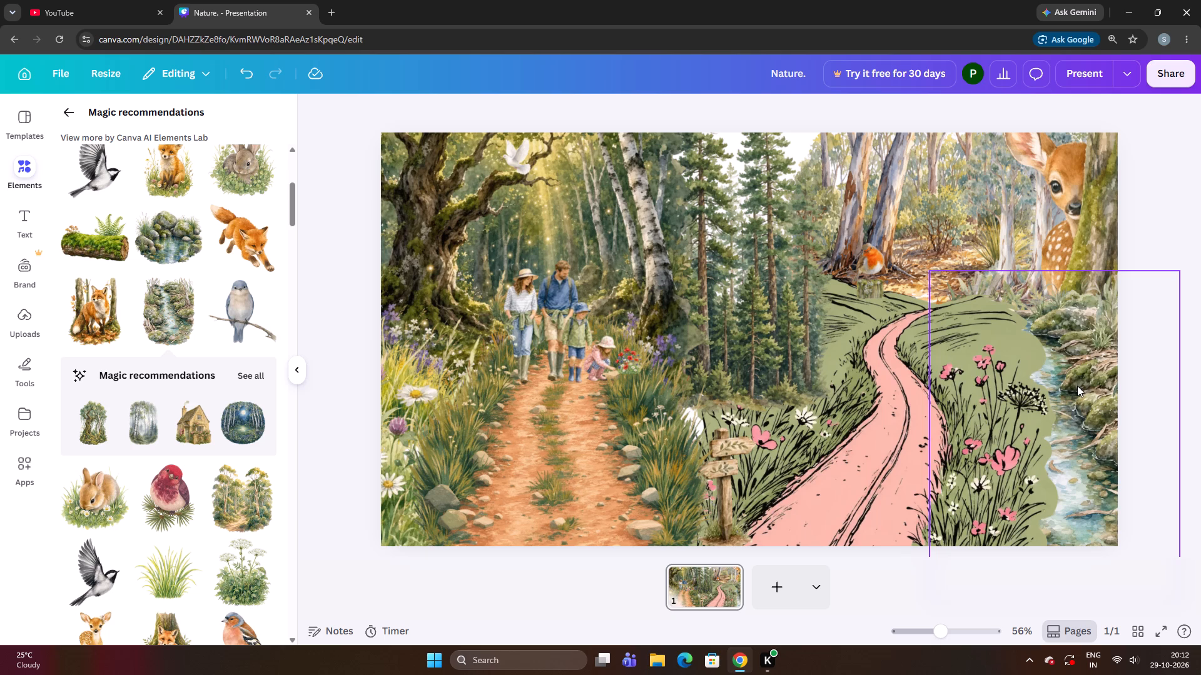
# Shift the stream slightly right and down to fill the gap beside the green hill, below the fawn.
pyautogui.moveTo(1085, 401); pyautogui.dragTo(1104, 399)
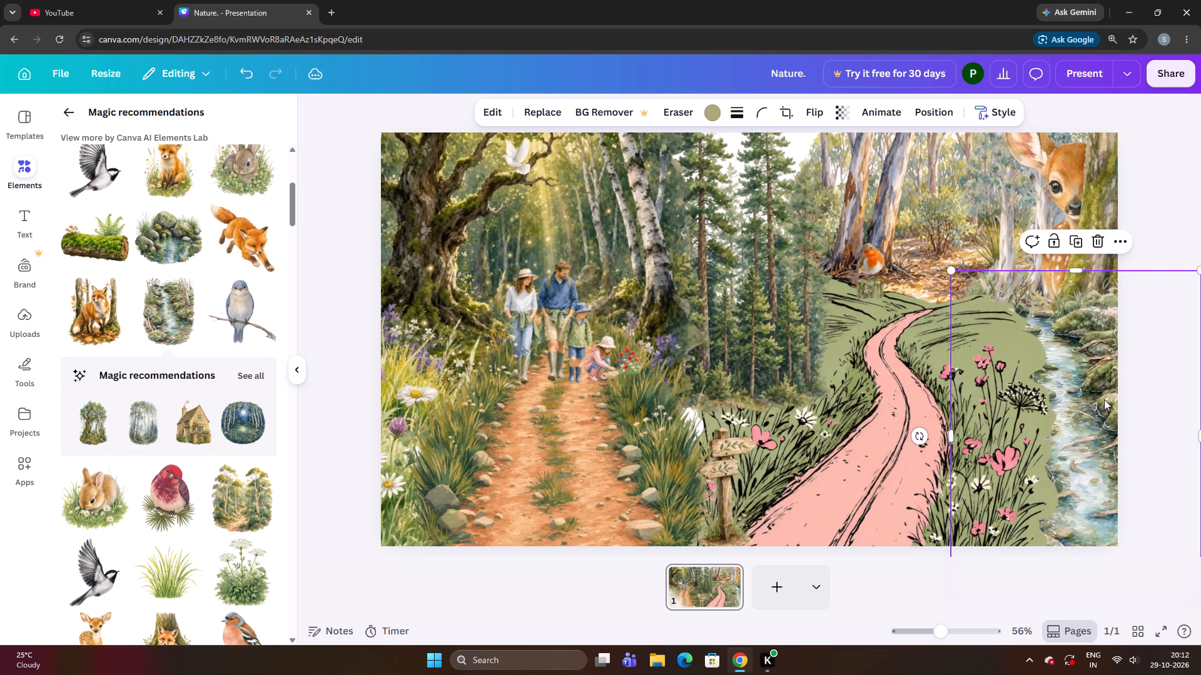
pyautogui.moveTo(1105, 398); pyautogui.dragTo(1106, 399)
pyautogui.moveTo(1106, 399); pyautogui.dragTo(1095, 408)
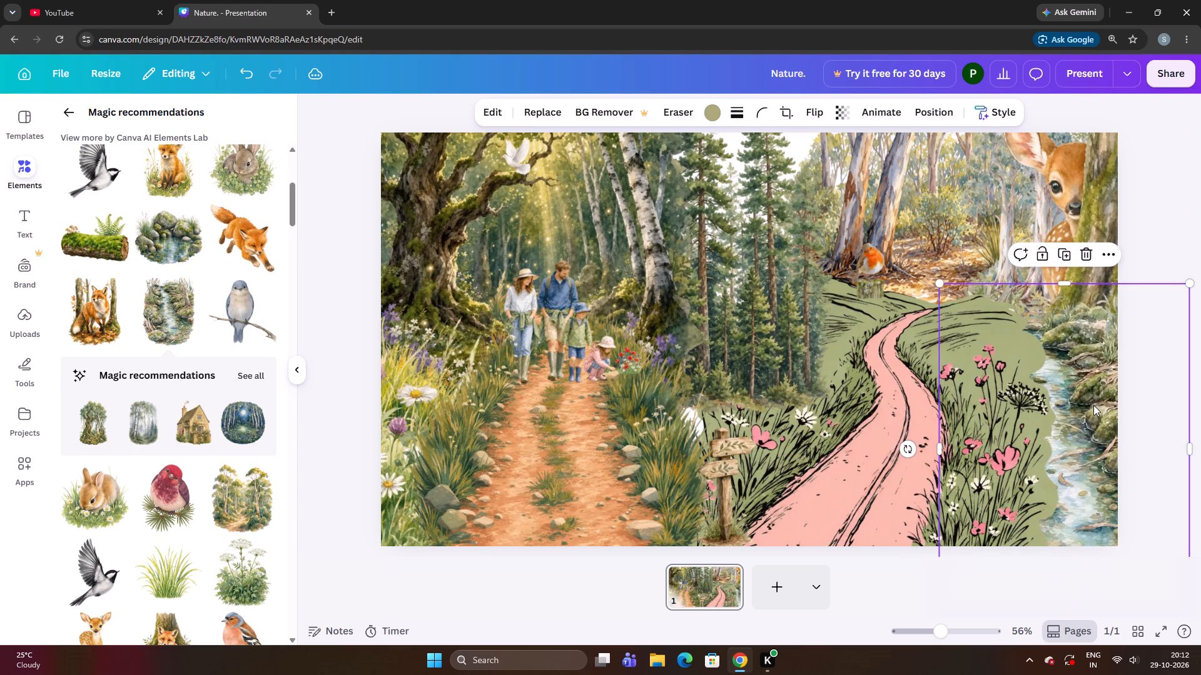
# Send the stream illustration backward one layer so it sits behind the fawn's tree trunk.
pyautogui.rightClick(1093, 403)
pyautogui.click(1073, 301)
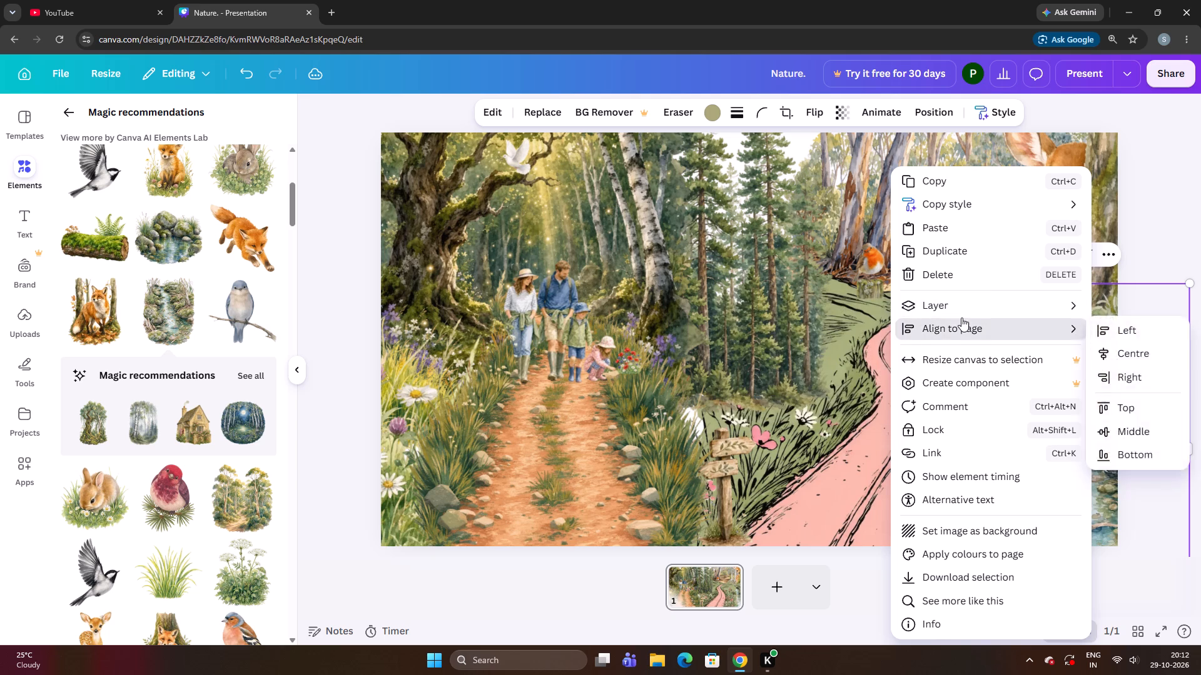
pyautogui.click(962, 314)
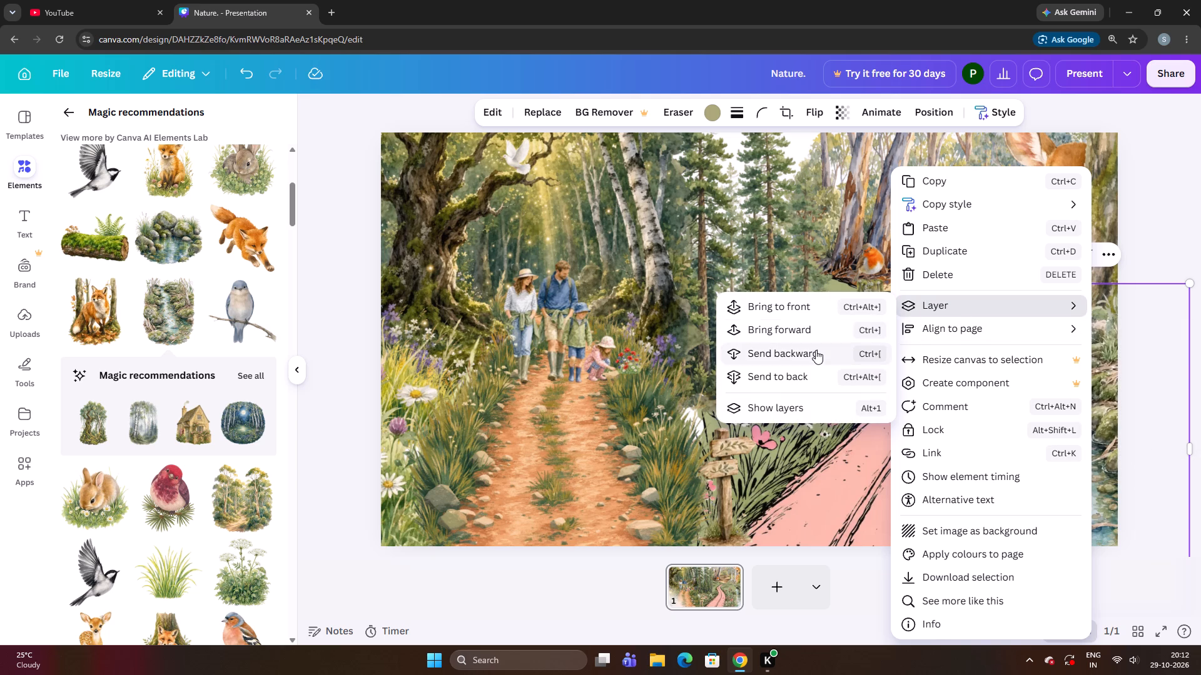
pyautogui.click(816, 350)
pyautogui.click(1172, 251)
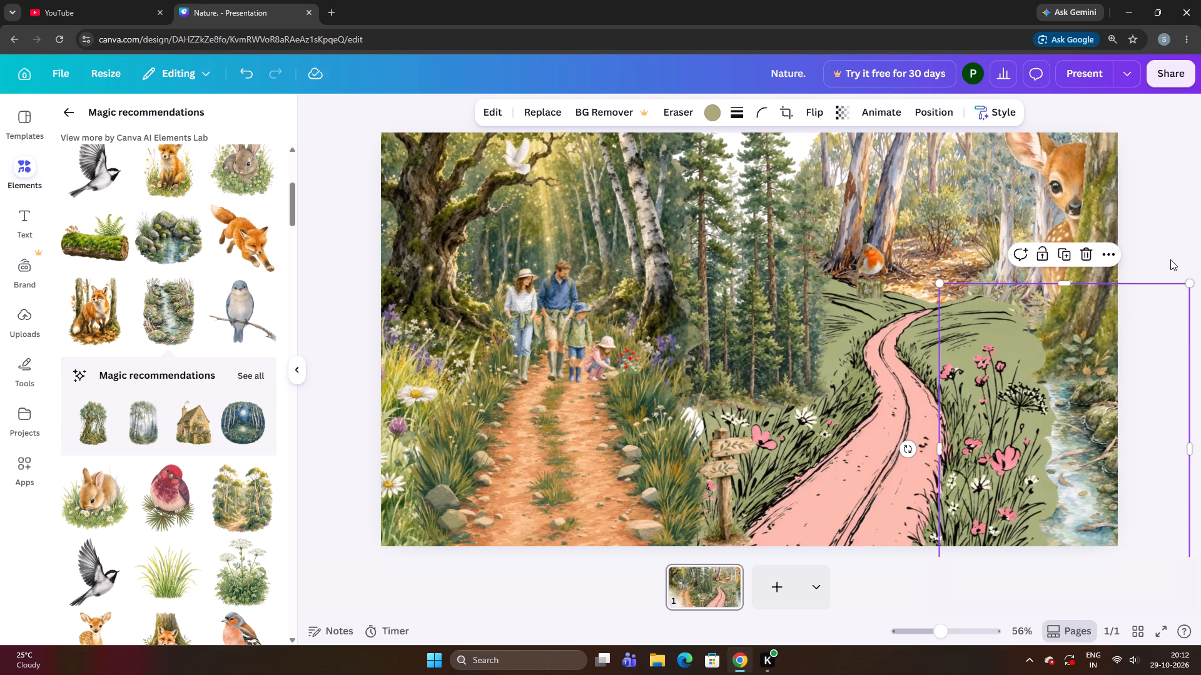
# Delete the fawn and tree trunk illustration from the slide's upper-right corner.
pyautogui.click(1104, 221)
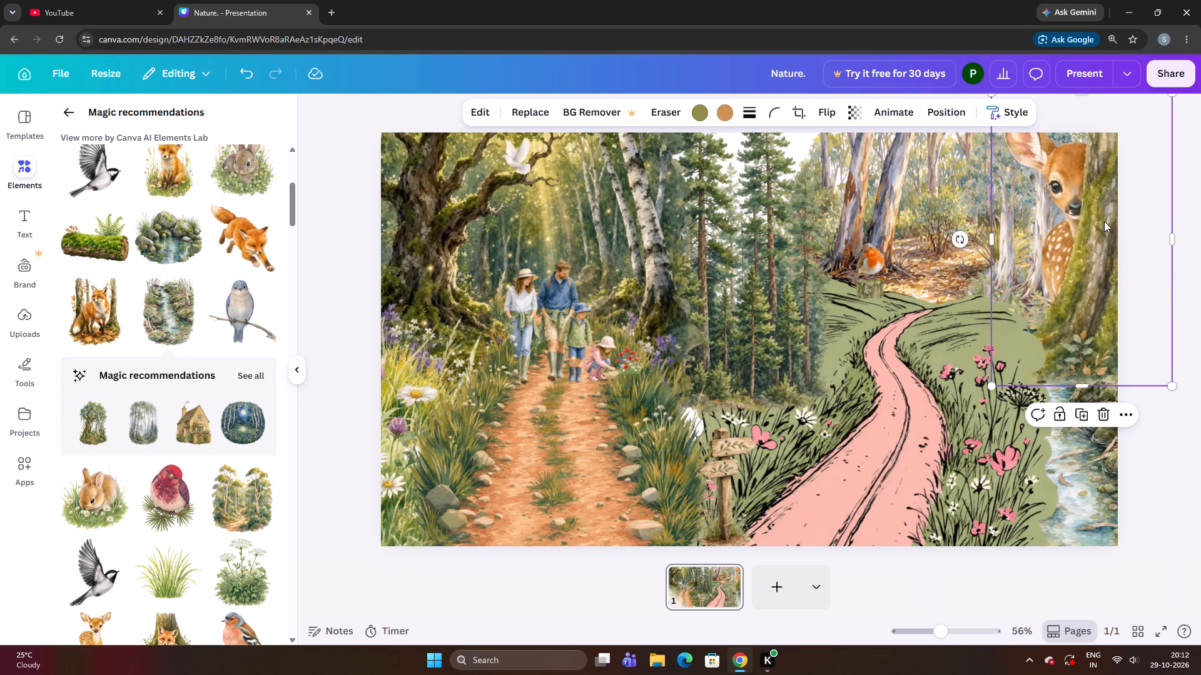
pyautogui.click(1102, 415)
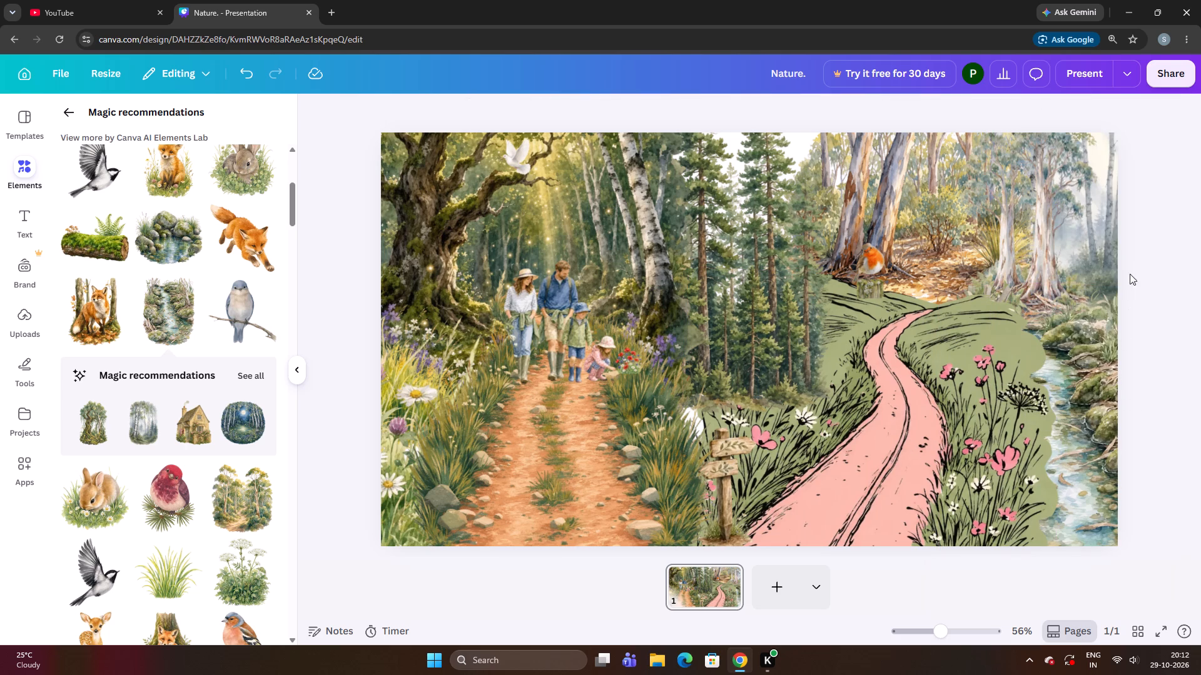
pyautogui.click(1126, 210)
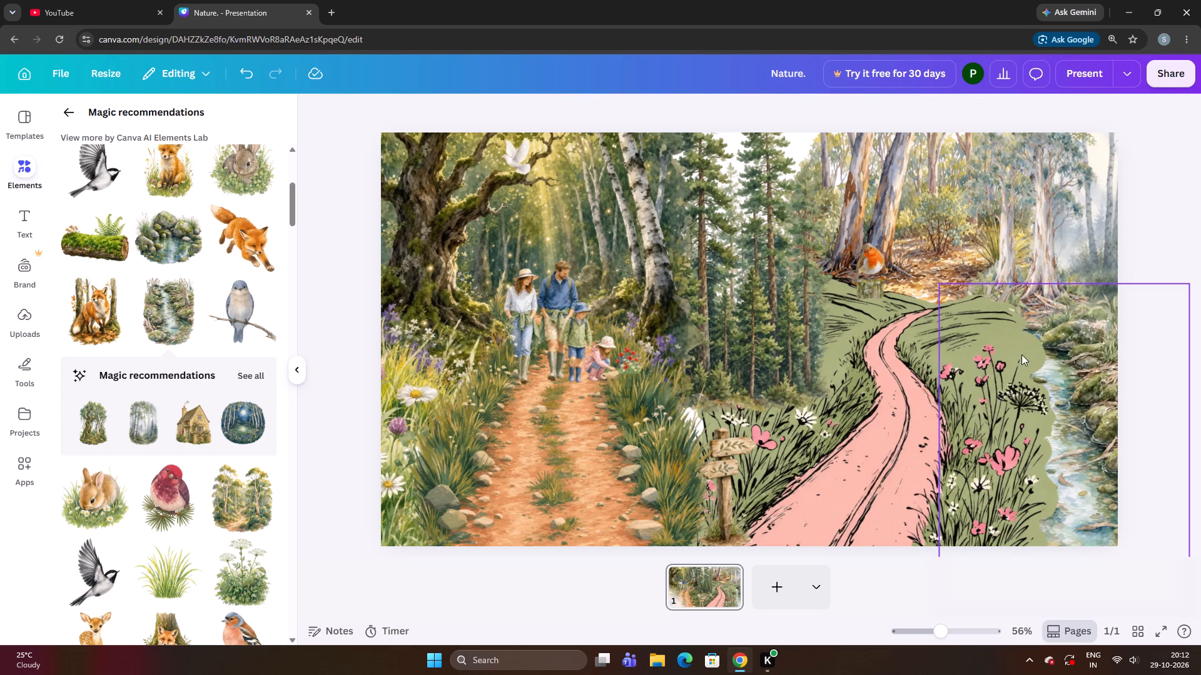
# Shift the stream slightly up and right along the slide's edge beside the green hill.
pyautogui.click(1088, 353)
pyautogui.moveTo(1088, 353); pyautogui.dragTo(1095, 347)
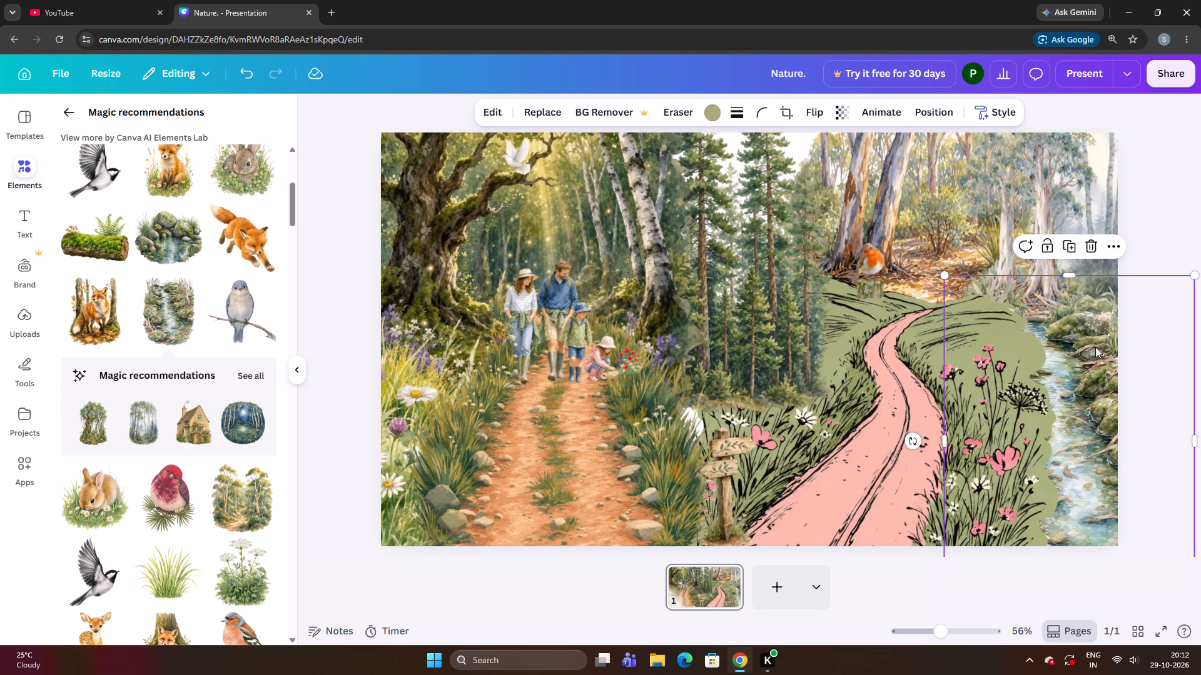
pyautogui.click(1097, 347)
pyautogui.click(1130, 235)
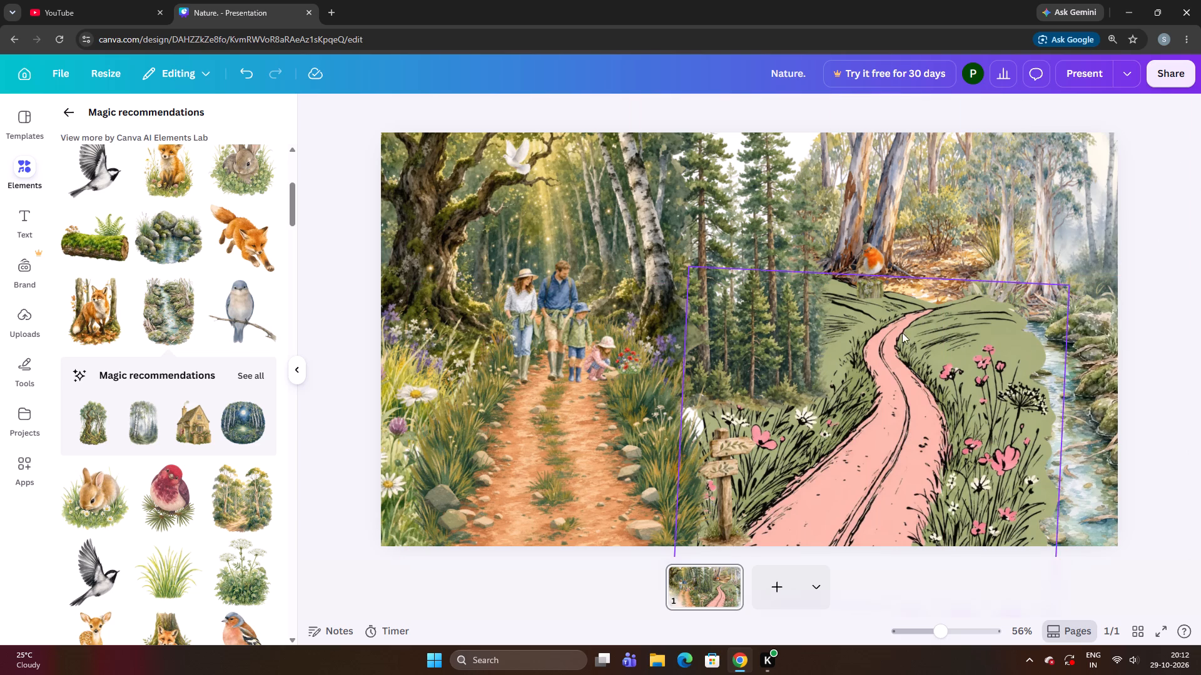
pyautogui.click(316, 432)
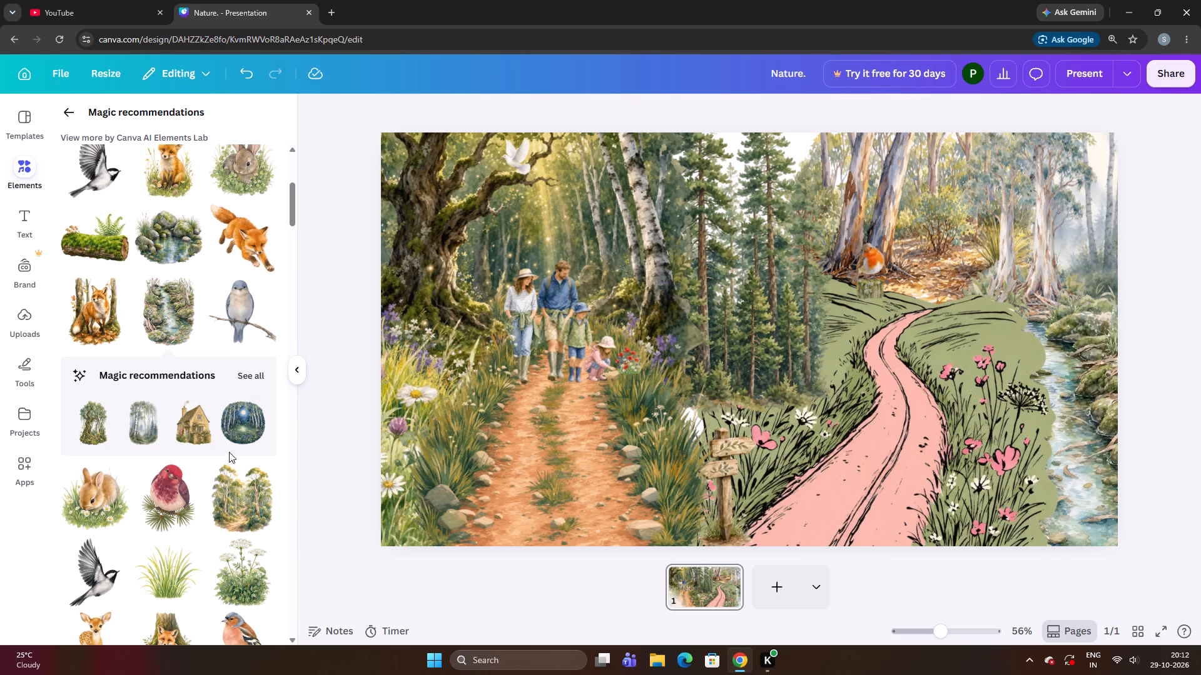
# Add the stone cottage illustration from the recommendations, shrink it and place it over the upper end of the pink path.
pyautogui.click(197, 426)
pyautogui.moveTo(745, 357); pyautogui.dragTo(746, 356)
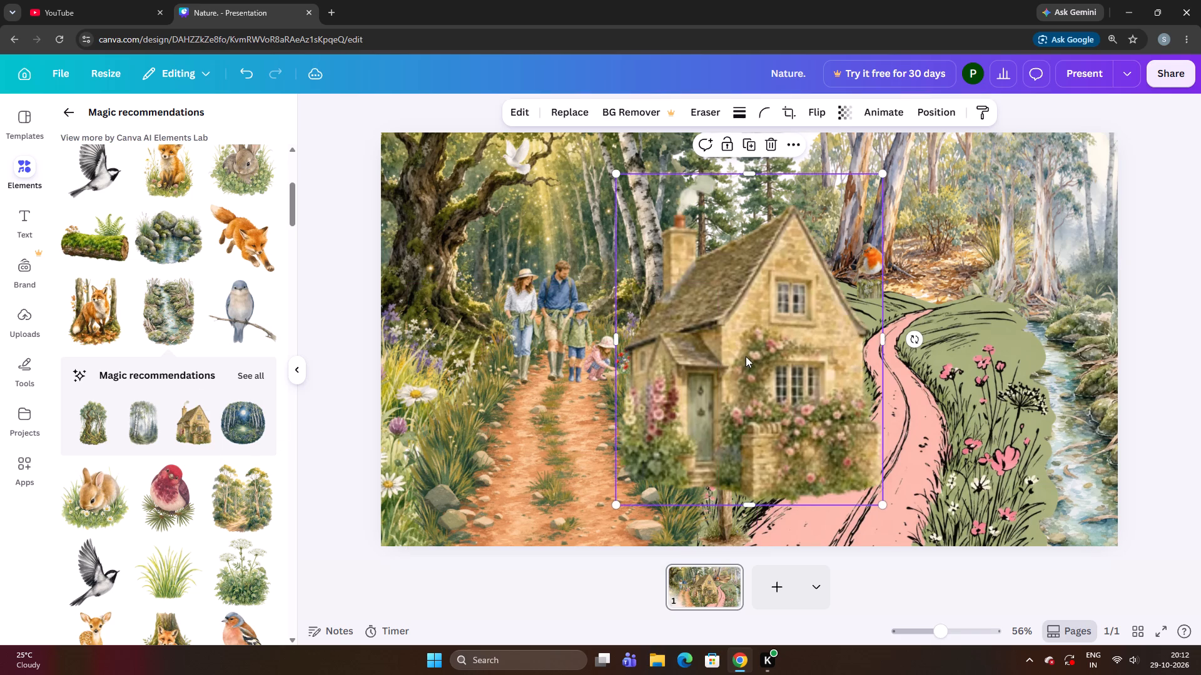
pyautogui.moveTo(746, 356); pyautogui.dragTo(968, 259)
pyautogui.click(968, 259)
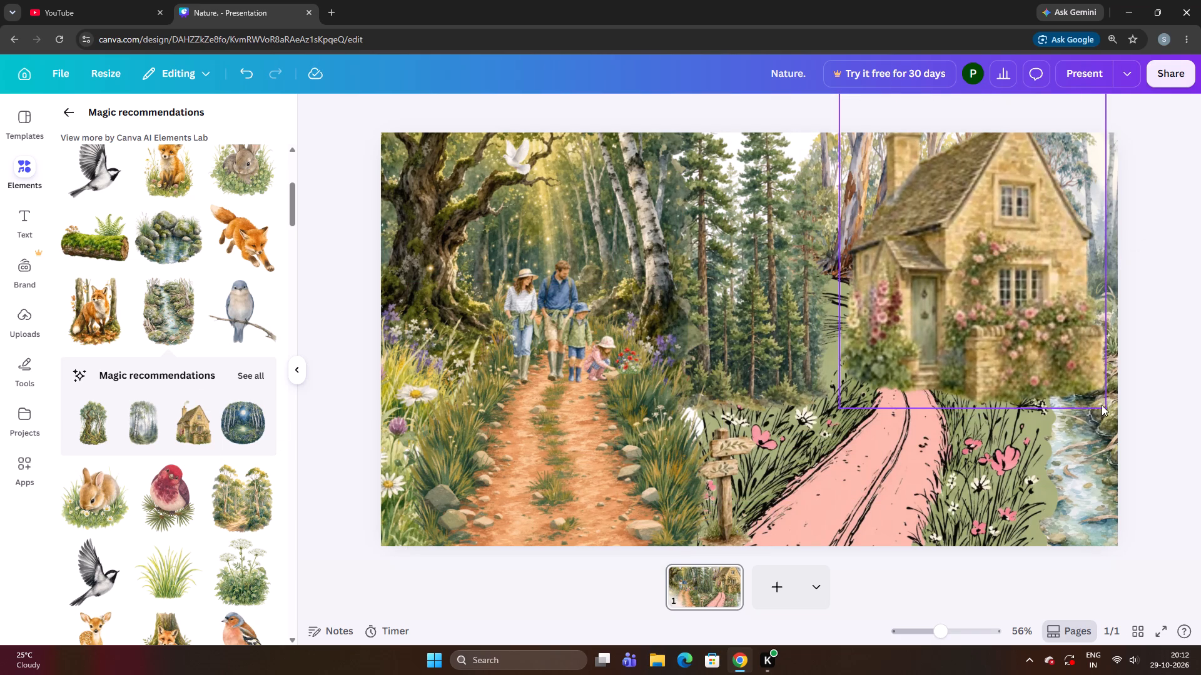
pyautogui.moveTo(1052, 356); pyautogui.dragTo(1013, 328)
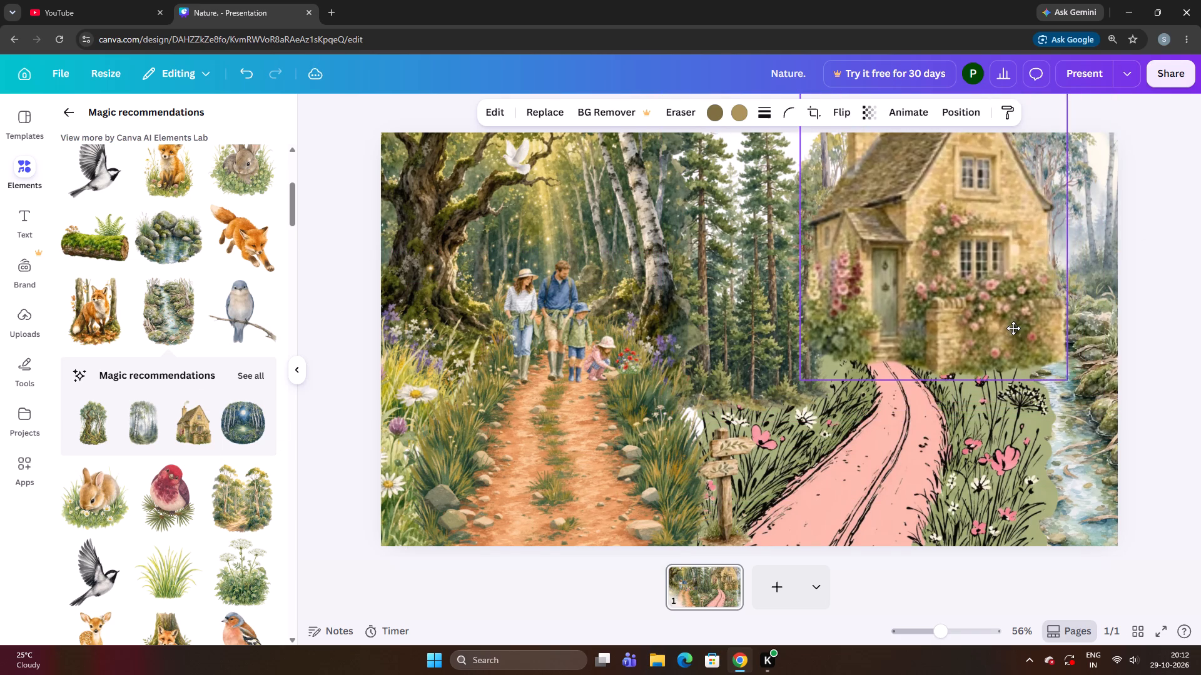
pyautogui.moveTo(1013, 328); pyautogui.dragTo(1015, 328)
pyautogui.moveTo(1070, 377); pyautogui.dragTo(921, 280)
pyautogui.moveTo(884, 228); pyautogui.dragTo(958, 326)
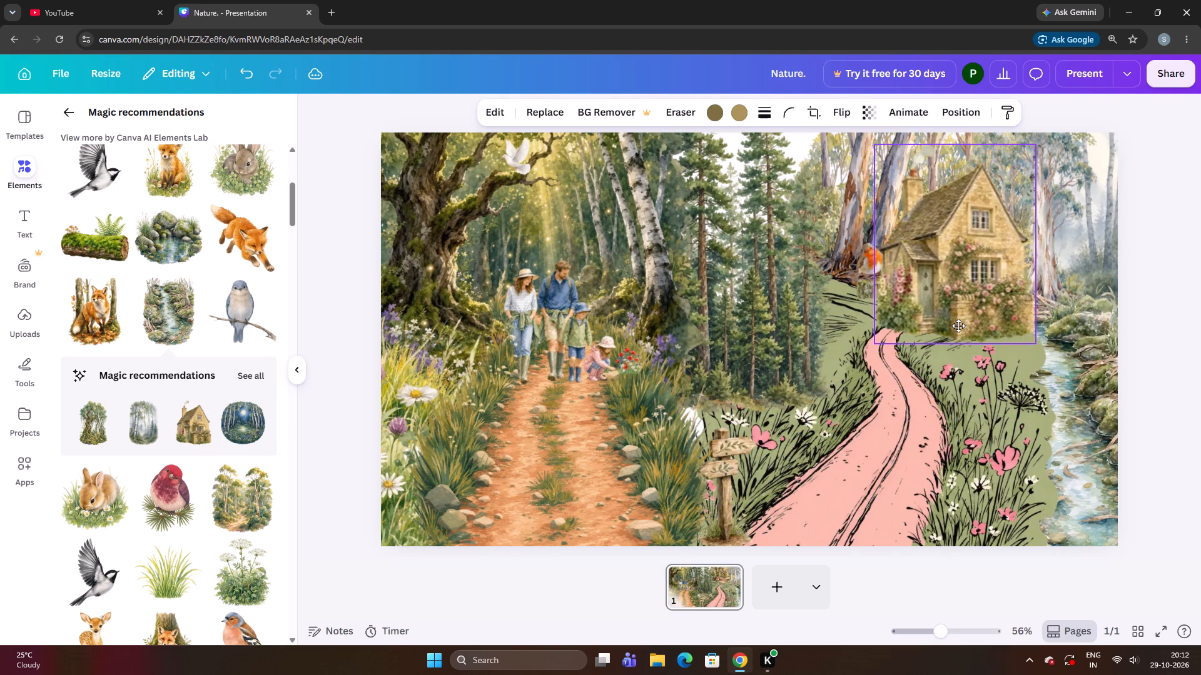
pyautogui.moveTo(958, 326); pyautogui.dragTo(974, 339)
pyautogui.moveTo(989, 342); pyautogui.dragTo(986, 337)
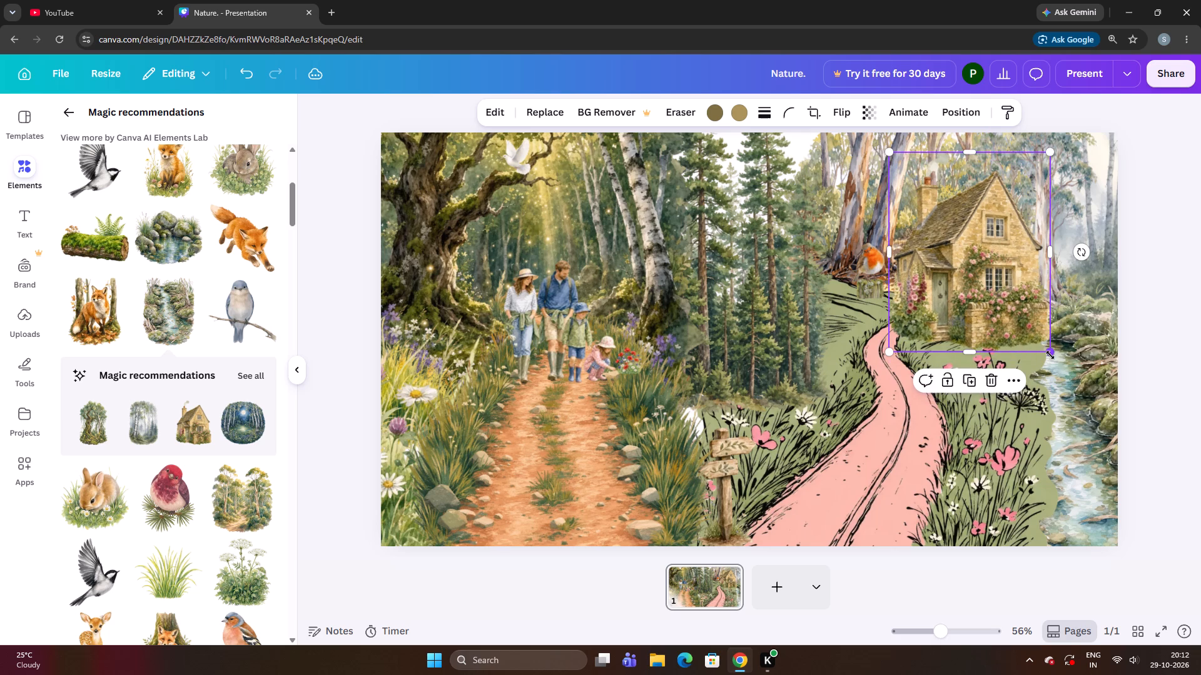
# Shrink the cottage further and set it on the green hill beside the pink path's upper bend.
pyautogui.moveTo(1046, 351); pyautogui.dragTo(982, 285)
pyautogui.moveTo(961, 260); pyautogui.dragTo(993, 321)
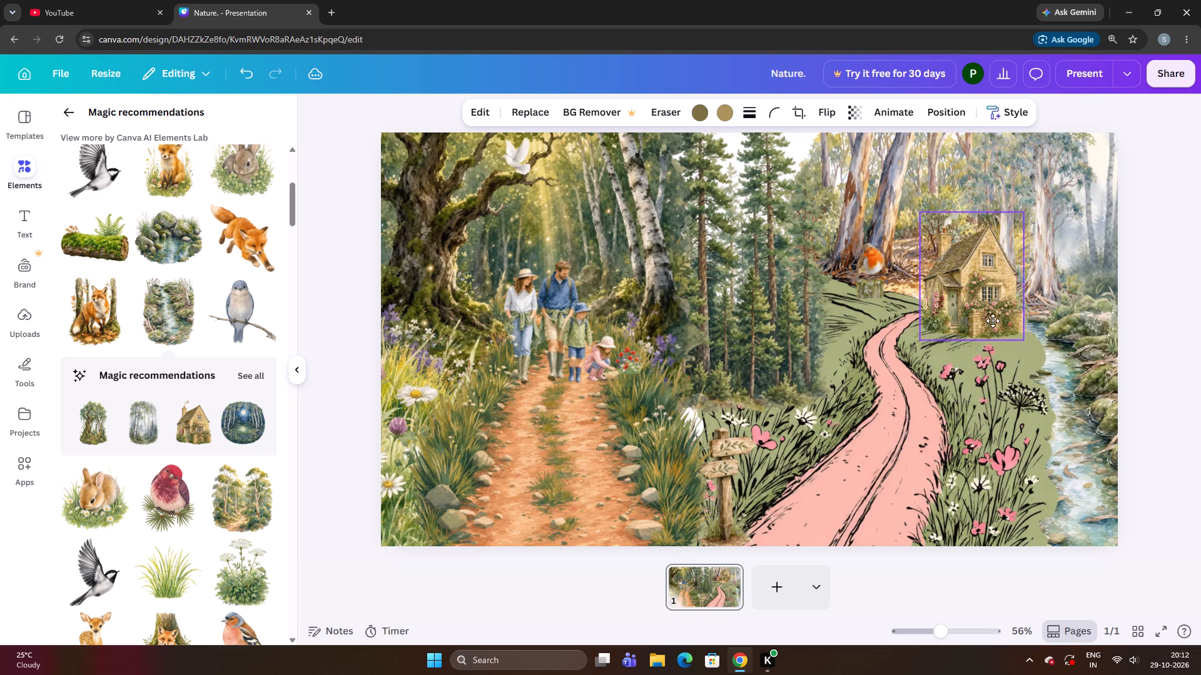
pyautogui.moveTo(993, 321); pyautogui.dragTo(993, 326)
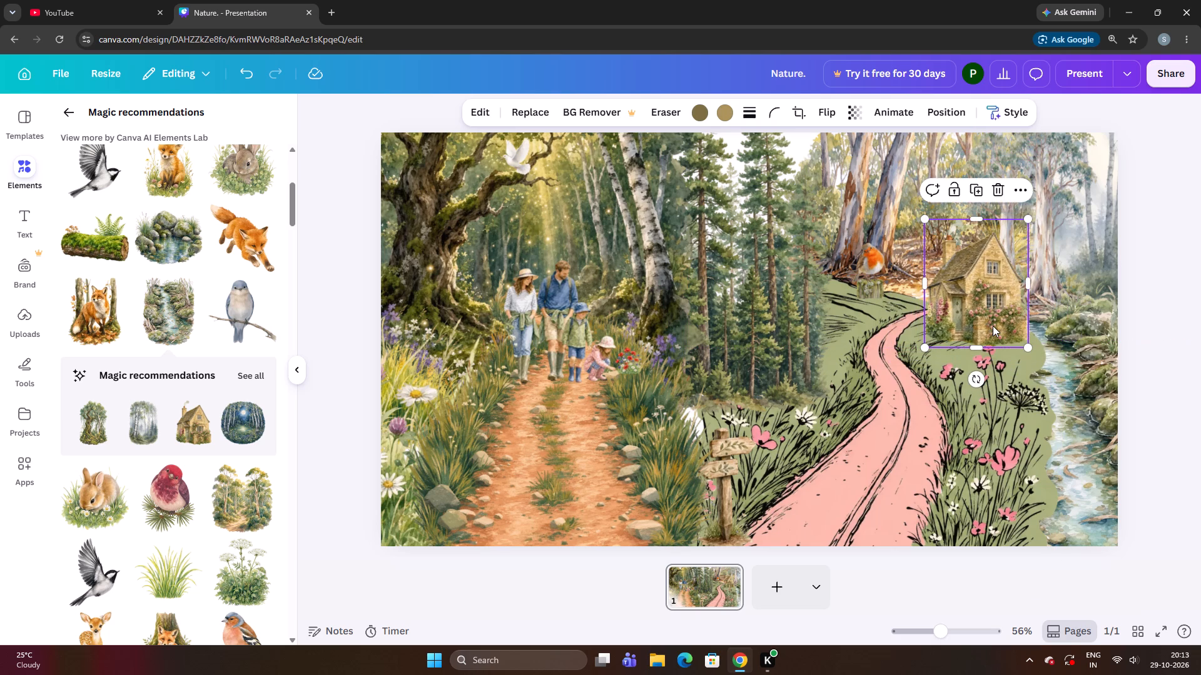
pyautogui.moveTo(993, 326); pyautogui.dragTo(988, 334)
pyautogui.moveTo(984, 331); pyautogui.dragTo(978, 336)
pyautogui.click(976, 336)
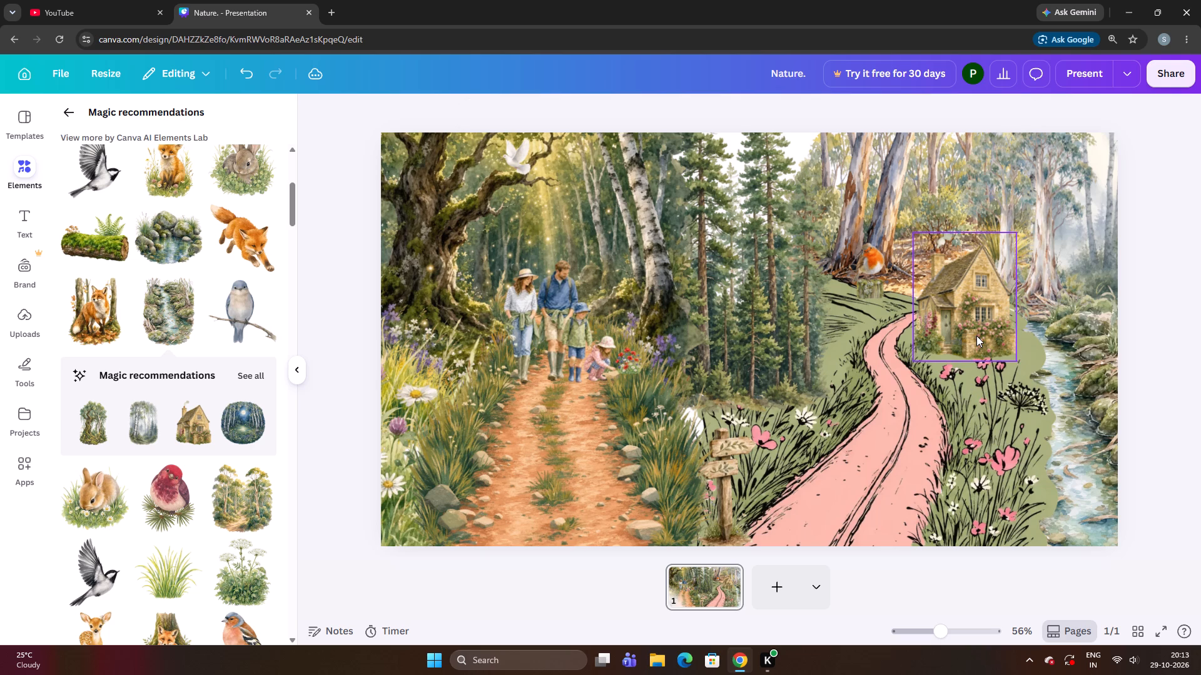
pyautogui.click(976, 336)
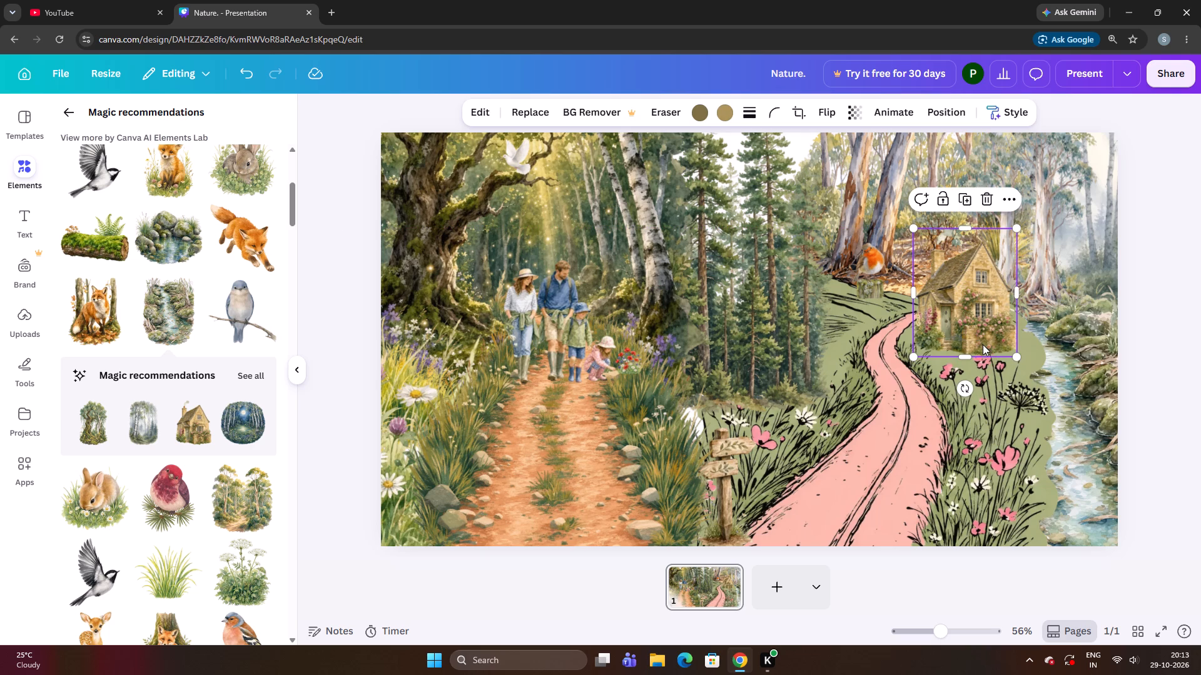
pyautogui.moveTo(975, 249); pyautogui.dragTo(962, 264)
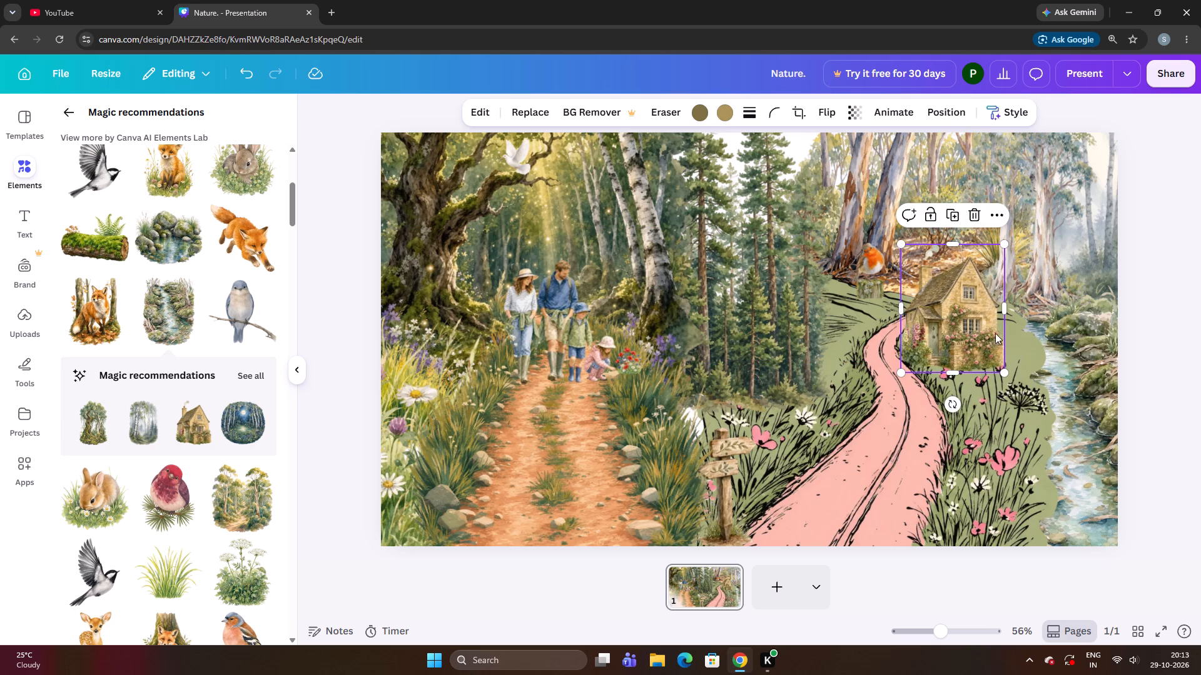
# Enlarge the cottage moderately and move it up to the hilltop, with its door near the pink path's far end.
pyautogui.moveTo(1004, 372); pyautogui.dragTo(1035, 399)
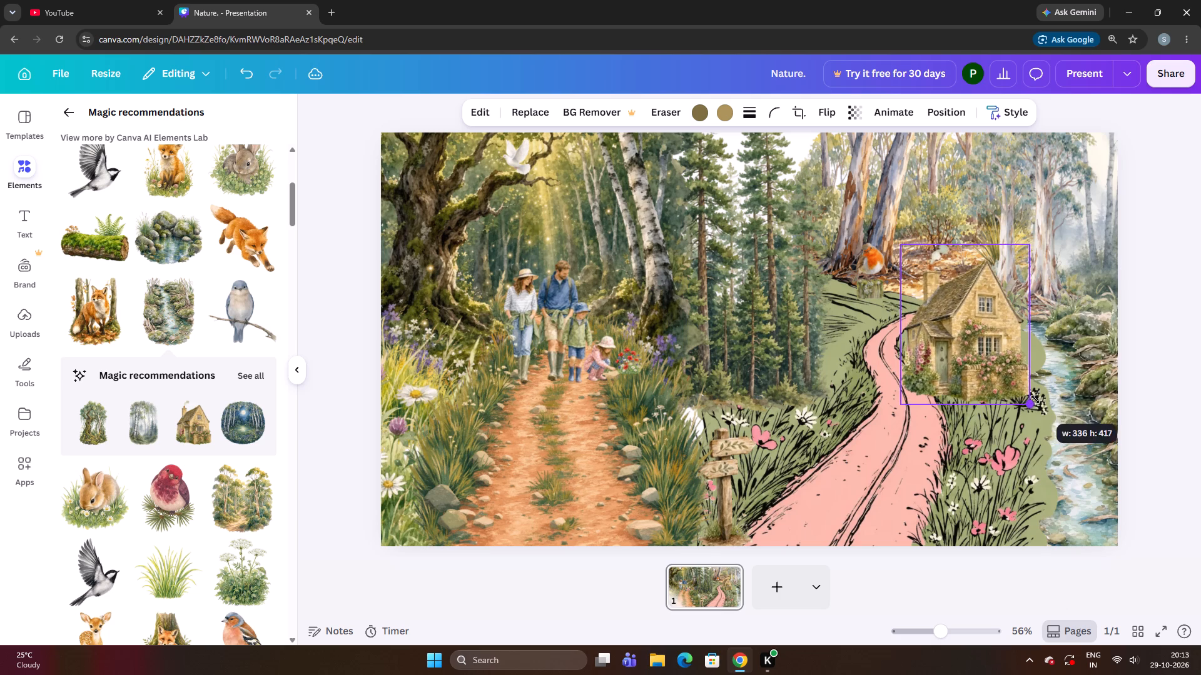
pyautogui.moveTo(1035, 399); pyautogui.dragTo(1036, 399)
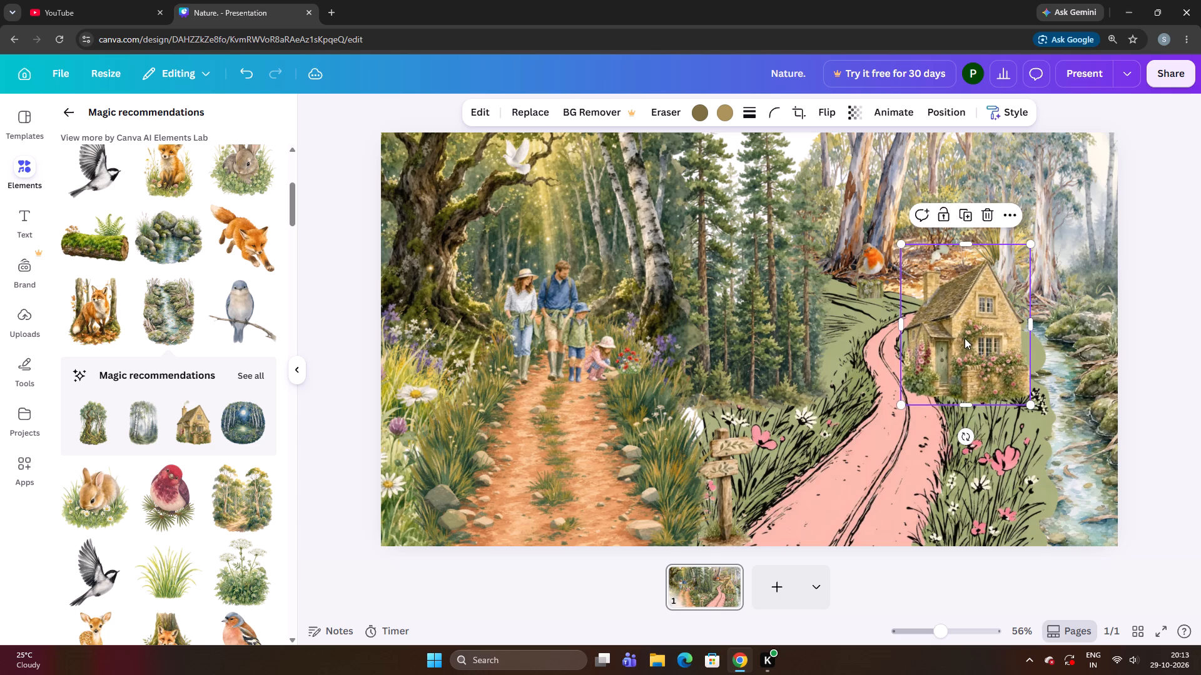
pyautogui.moveTo(963, 336); pyautogui.dragTo(985, 286)
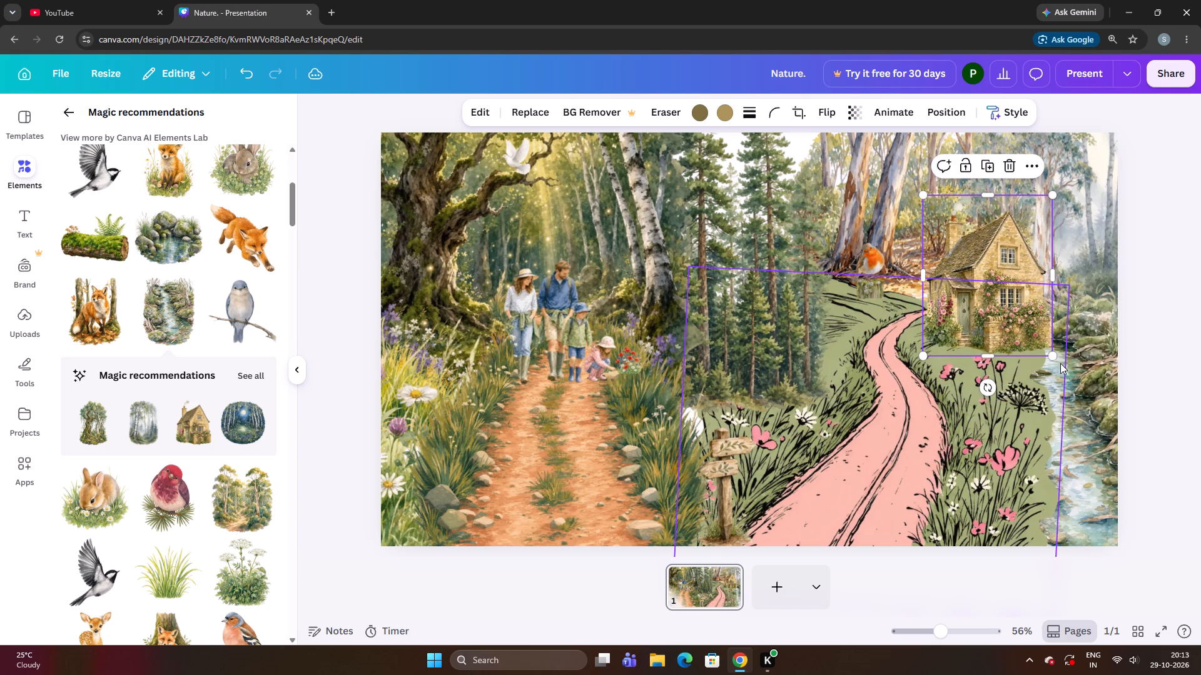
pyautogui.moveTo(1055, 356); pyautogui.dragTo(1065, 373)
pyautogui.moveTo(1048, 344); pyautogui.dragTo(1028, 332)
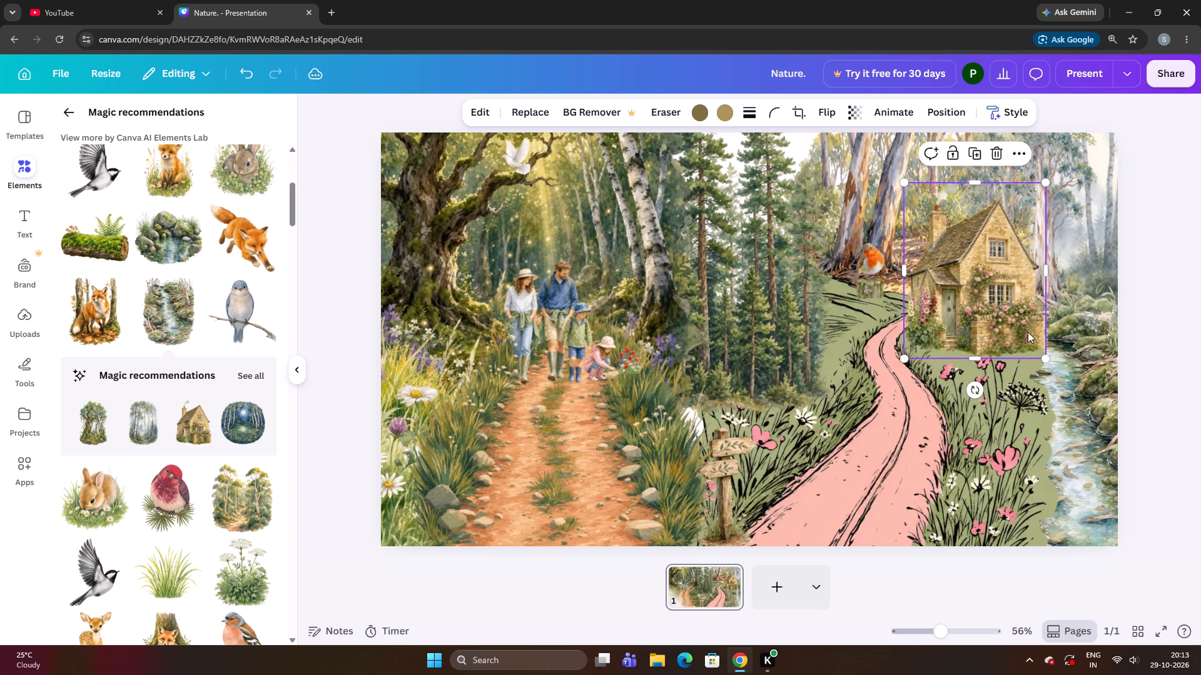
pyautogui.click(1028, 337)
pyautogui.click(1037, 359)
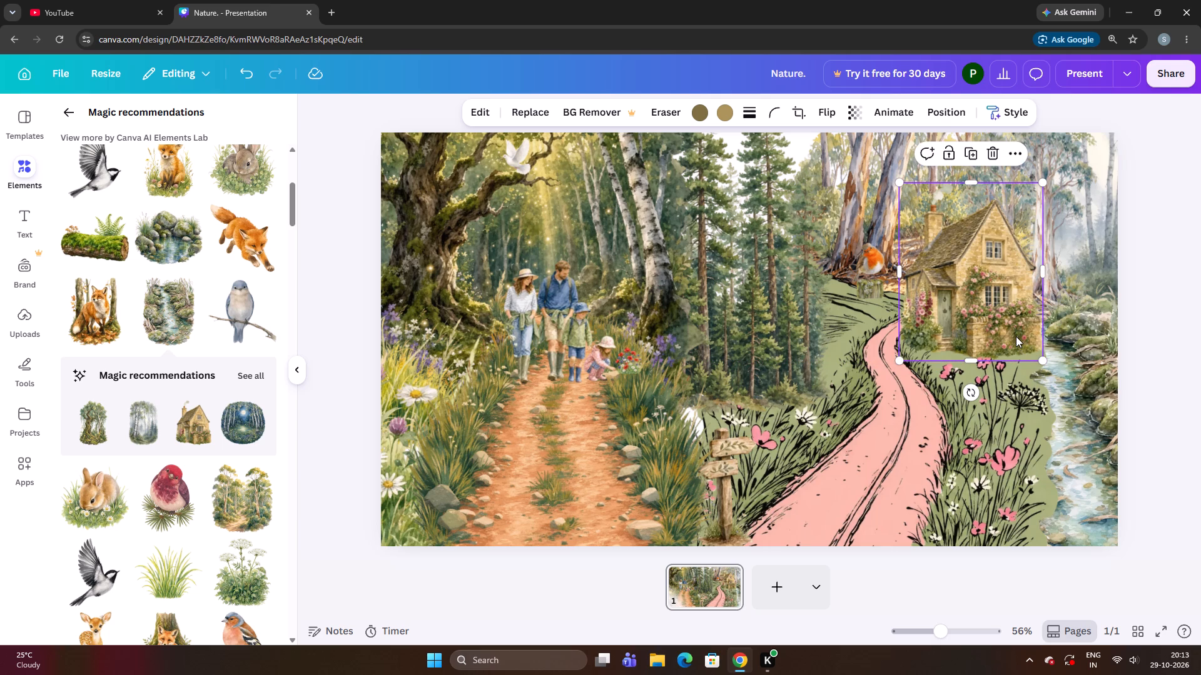
pyautogui.moveTo(1016, 327); pyautogui.dragTo(1014, 311)
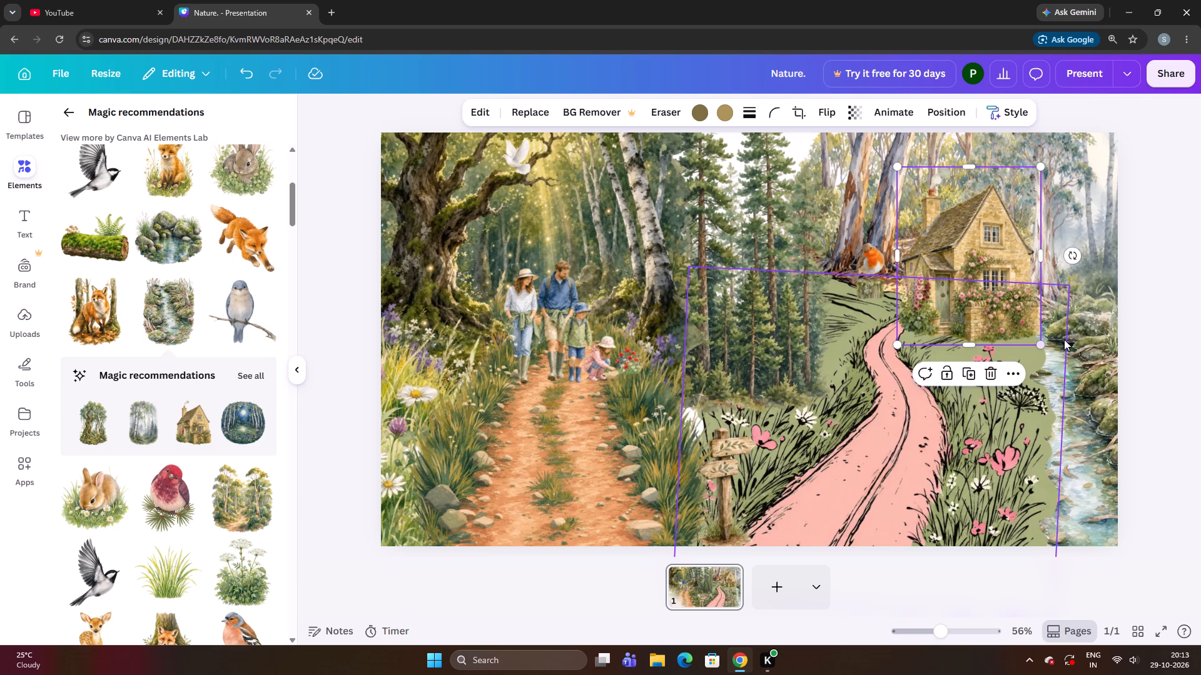
pyautogui.moveTo(992, 292); pyautogui.dragTo(992, 282)
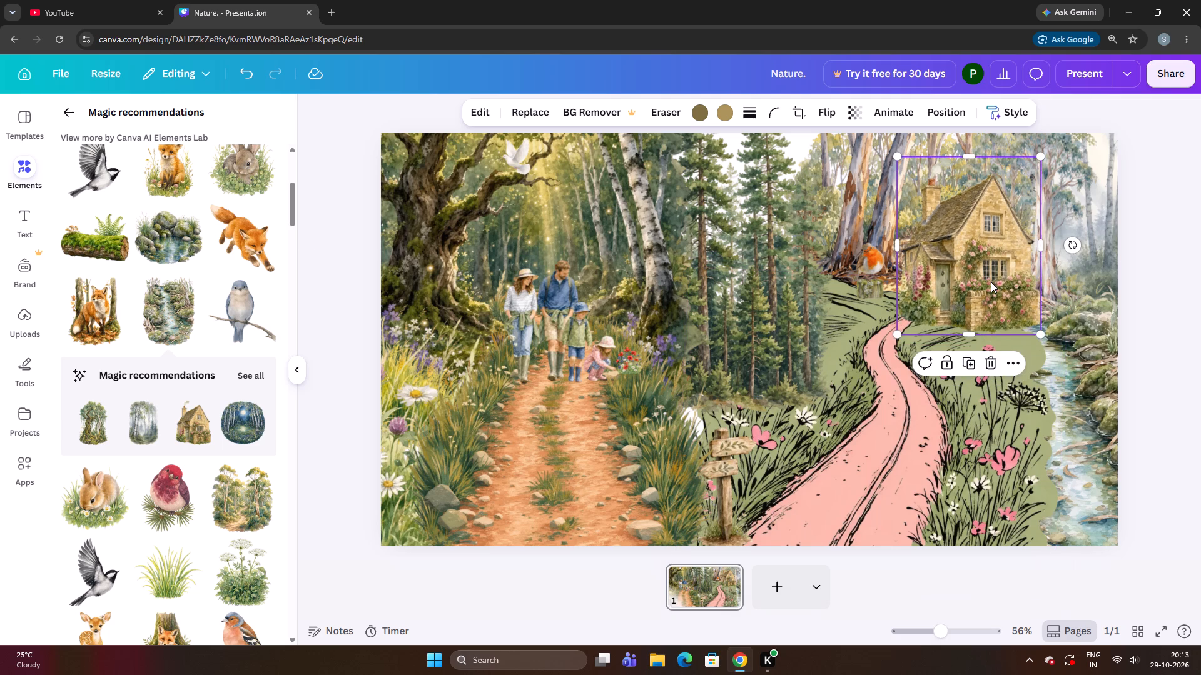
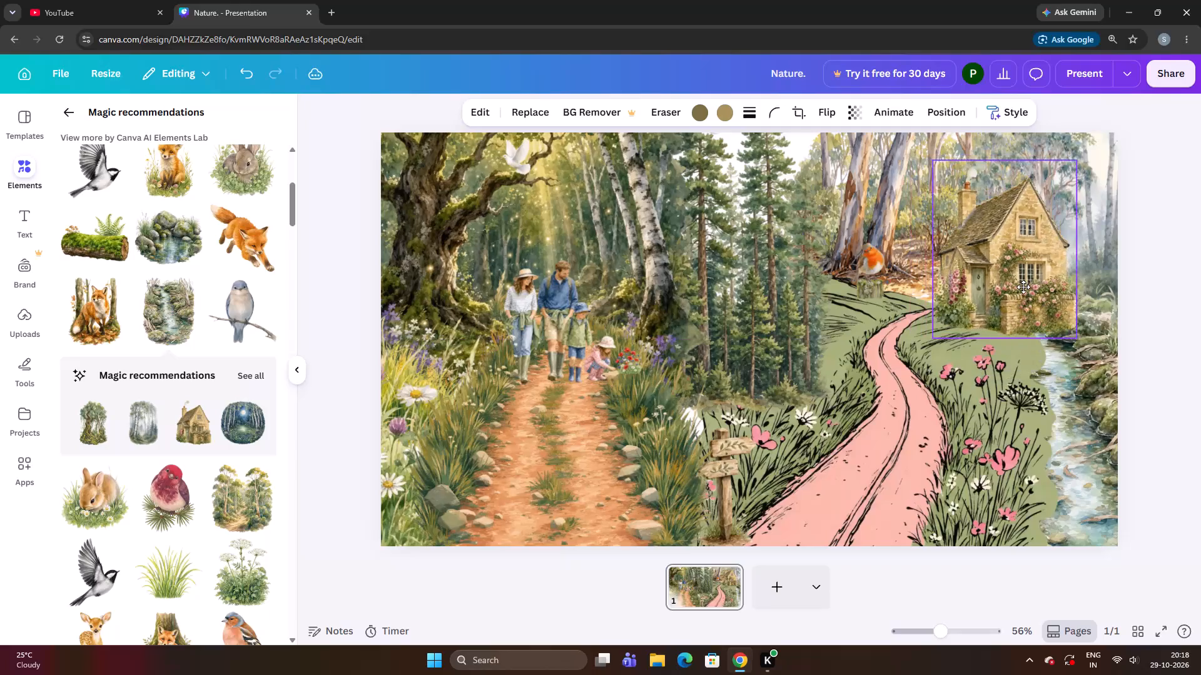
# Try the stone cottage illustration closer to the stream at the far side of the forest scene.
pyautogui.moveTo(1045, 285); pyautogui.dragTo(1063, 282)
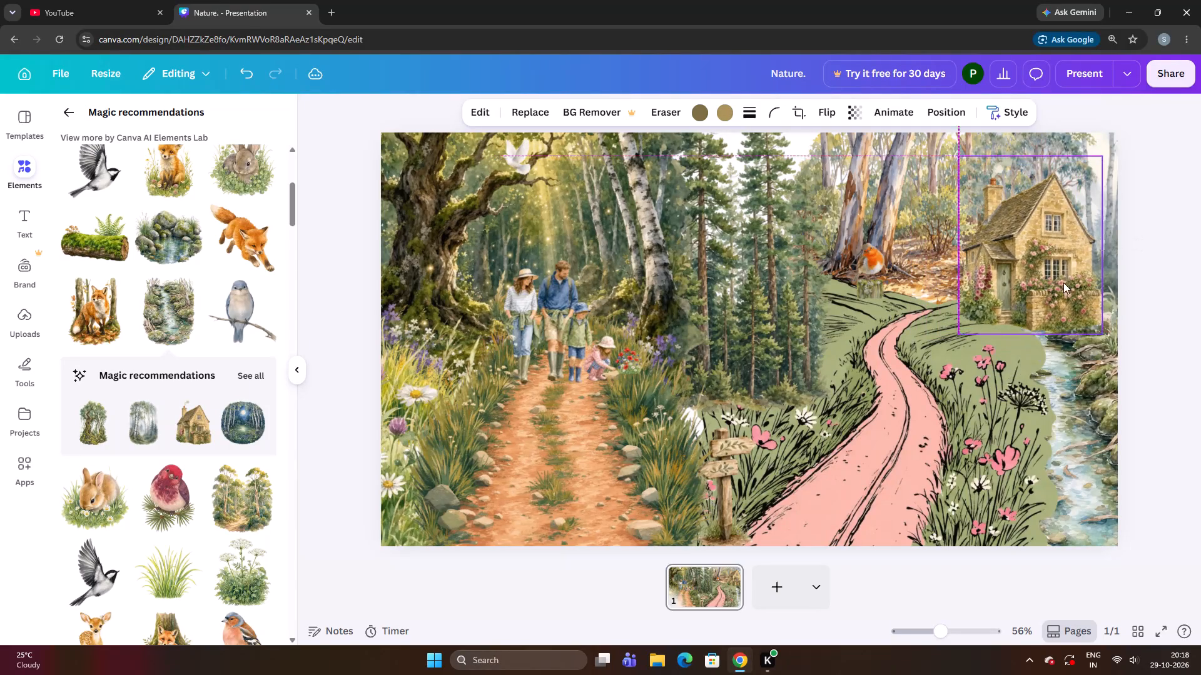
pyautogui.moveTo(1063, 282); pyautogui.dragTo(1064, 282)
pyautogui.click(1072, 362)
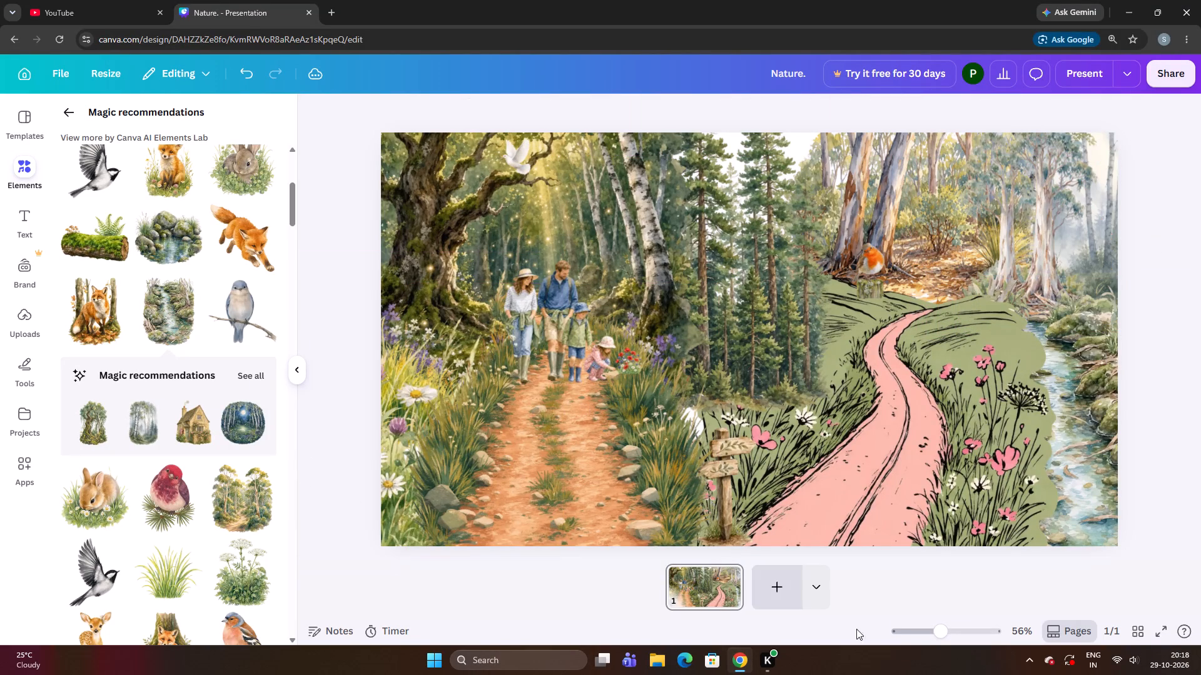
# Add a blank second page to the presentation after the forest scene.
pyautogui.click(779, 596)
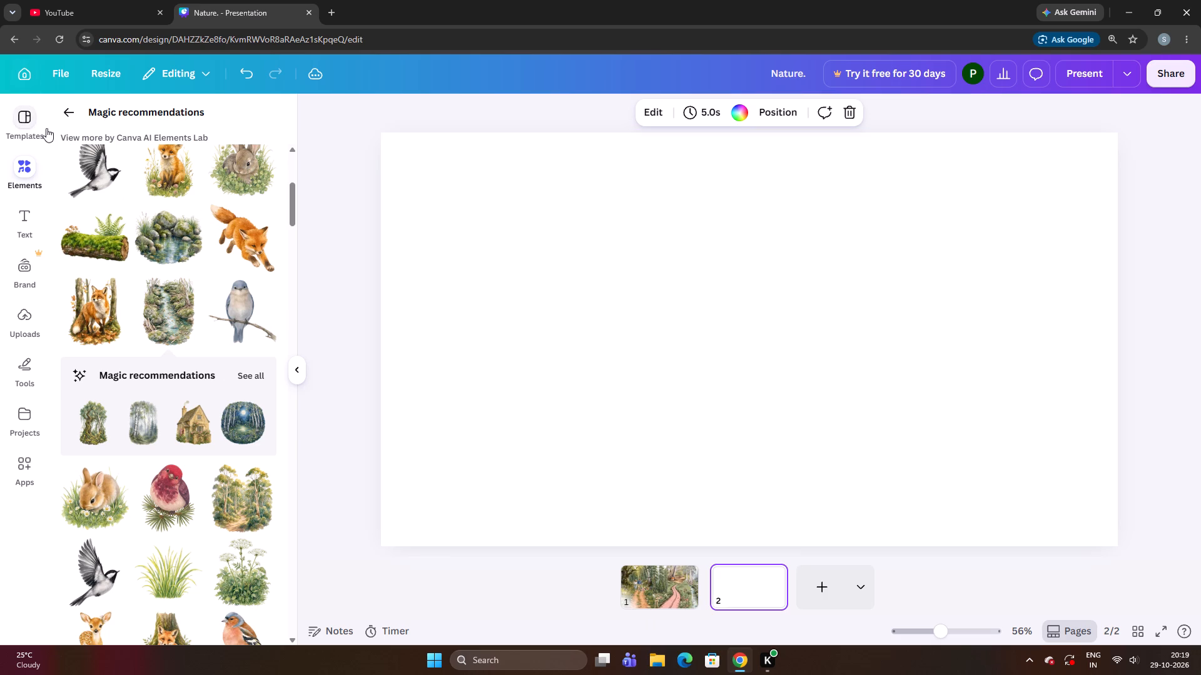
# Browse the presentation templates for a page 2 design, including a look into the recently used Forest template.
pyautogui.click(24, 131)
pyautogui.scroll(-3, 106, 344)
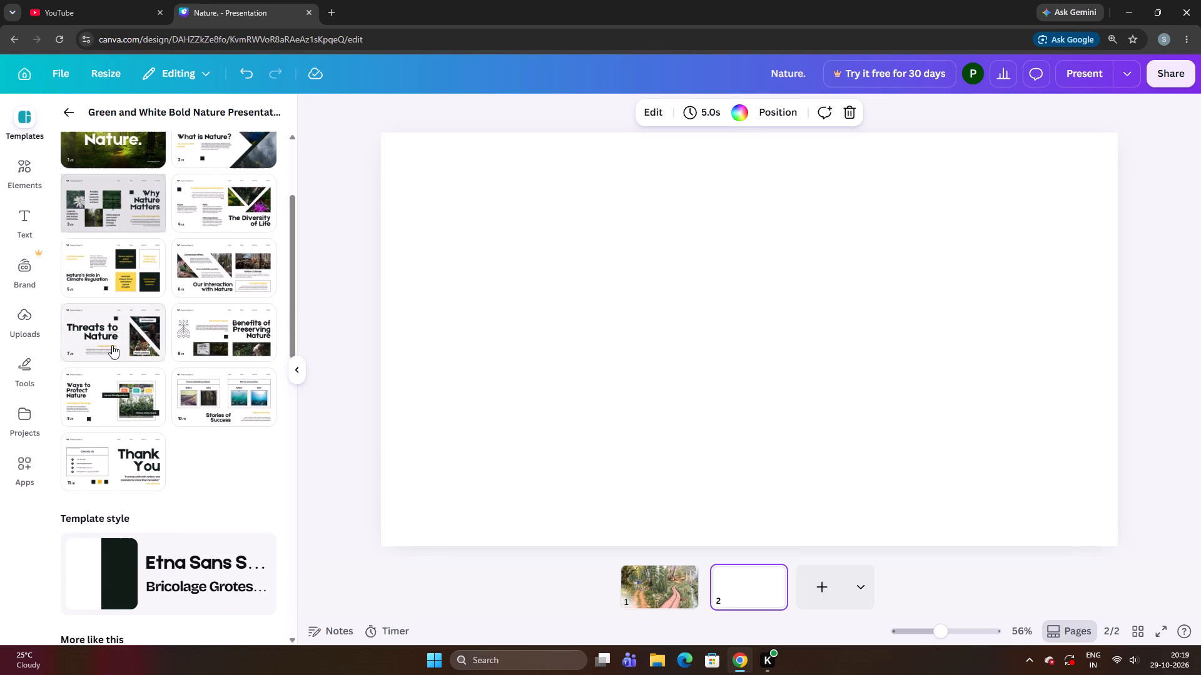
pyautogui.click(67, 109)
pyautogui.scroll(-2, 160, 400)
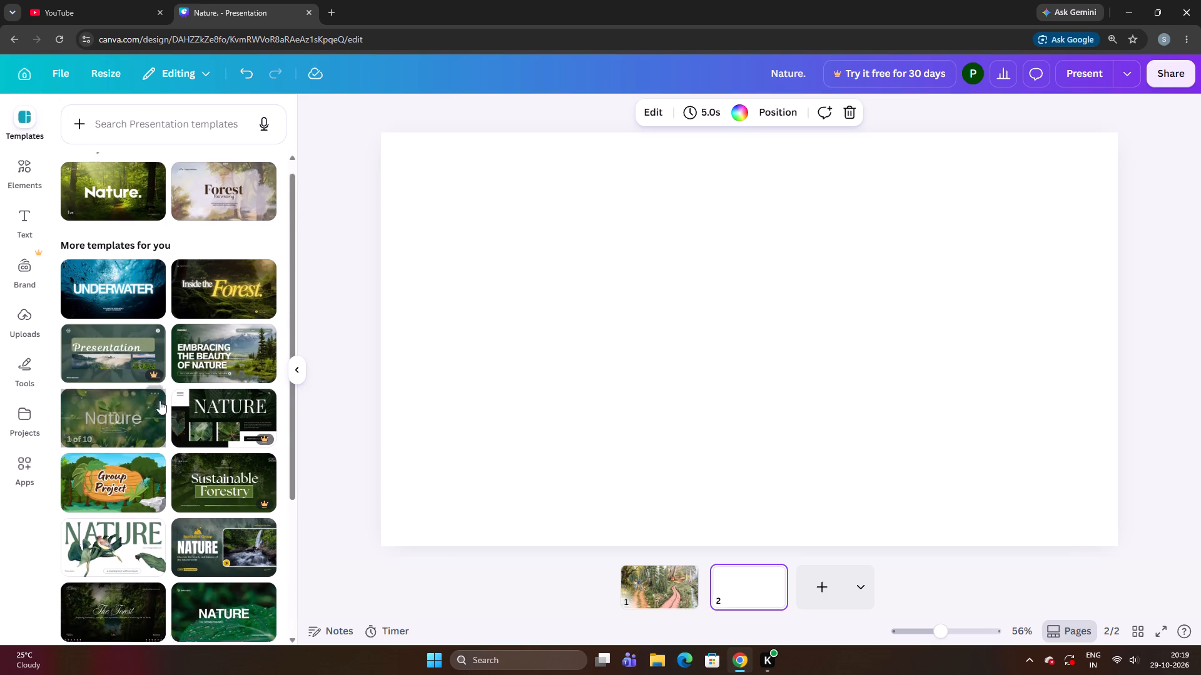
pyautogui.scroll(-4, 124, 342)
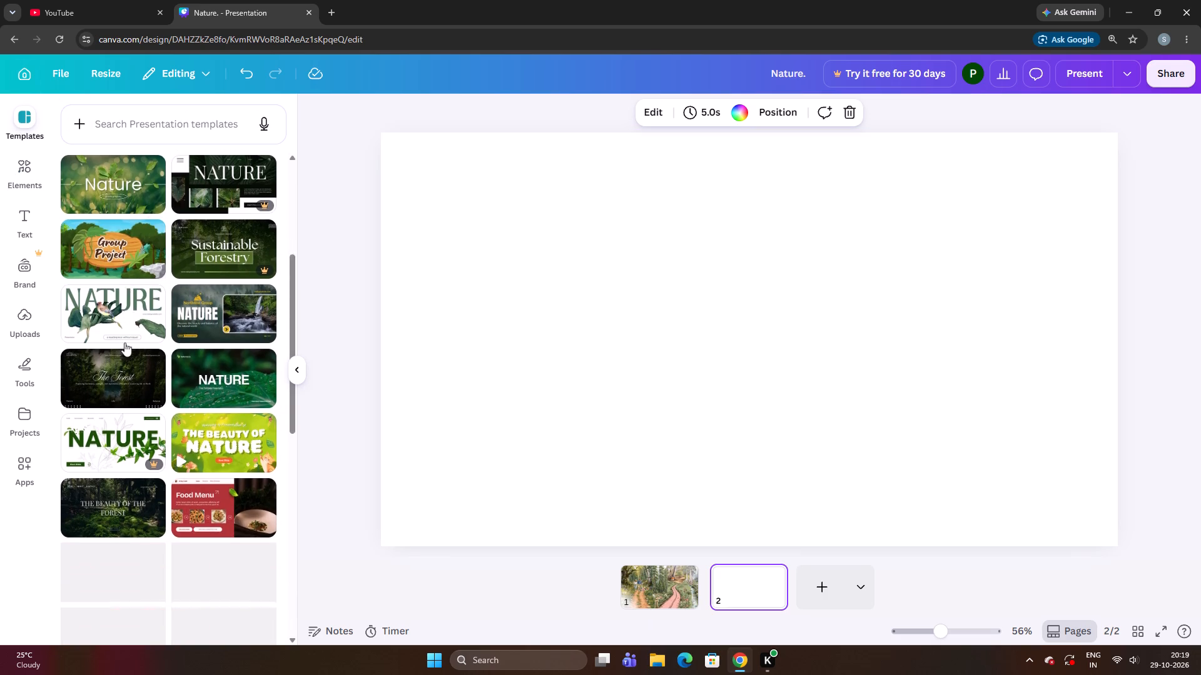
pyautogui.scroll(-2, 124, 349)
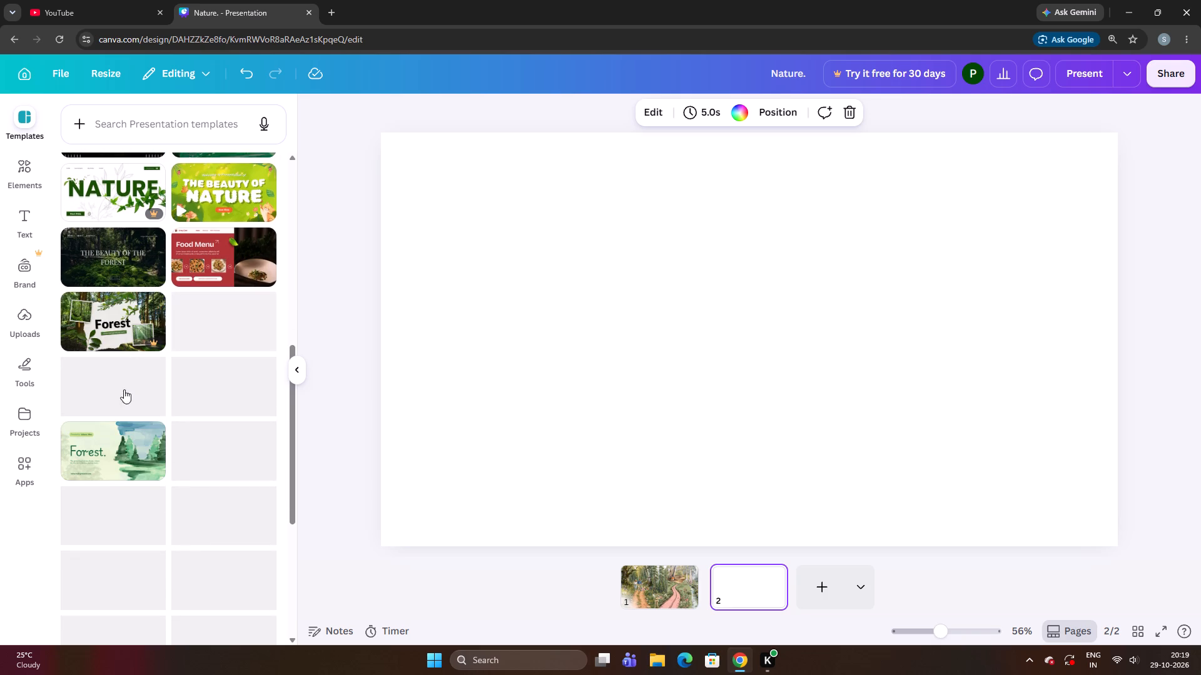
pyautogui.scroll(-2, 119, 468)
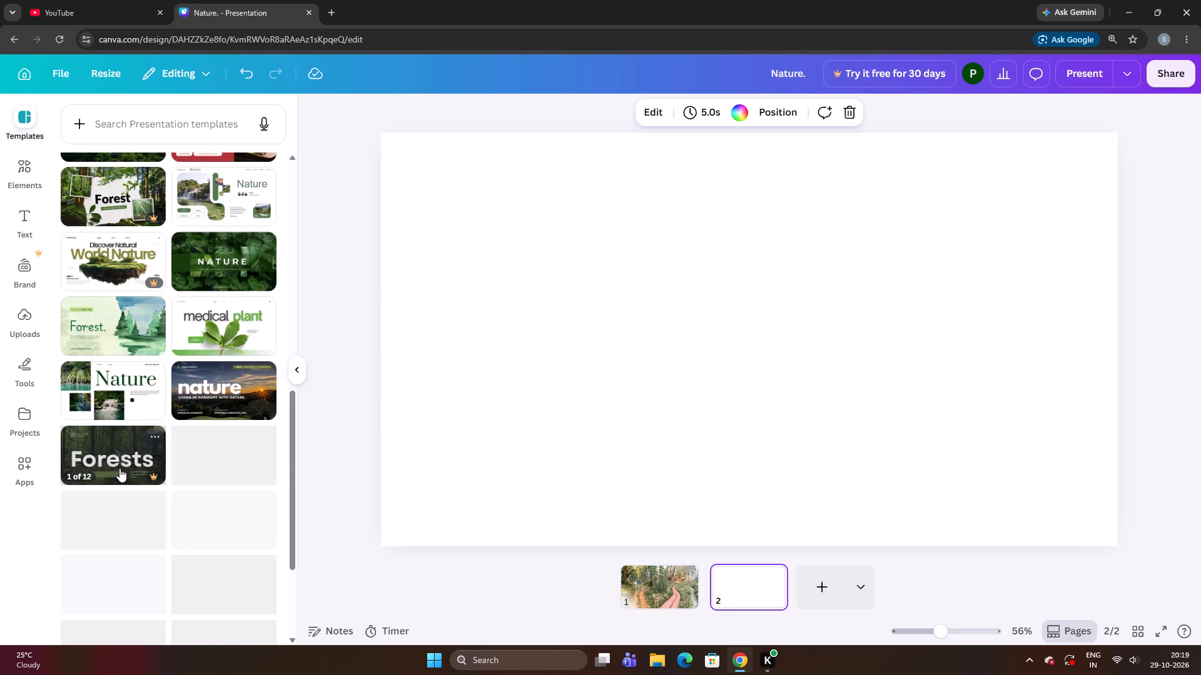
pyautogui.scroll(-4, 120, 451)
pyautogui.scroll(2, 120, 438)
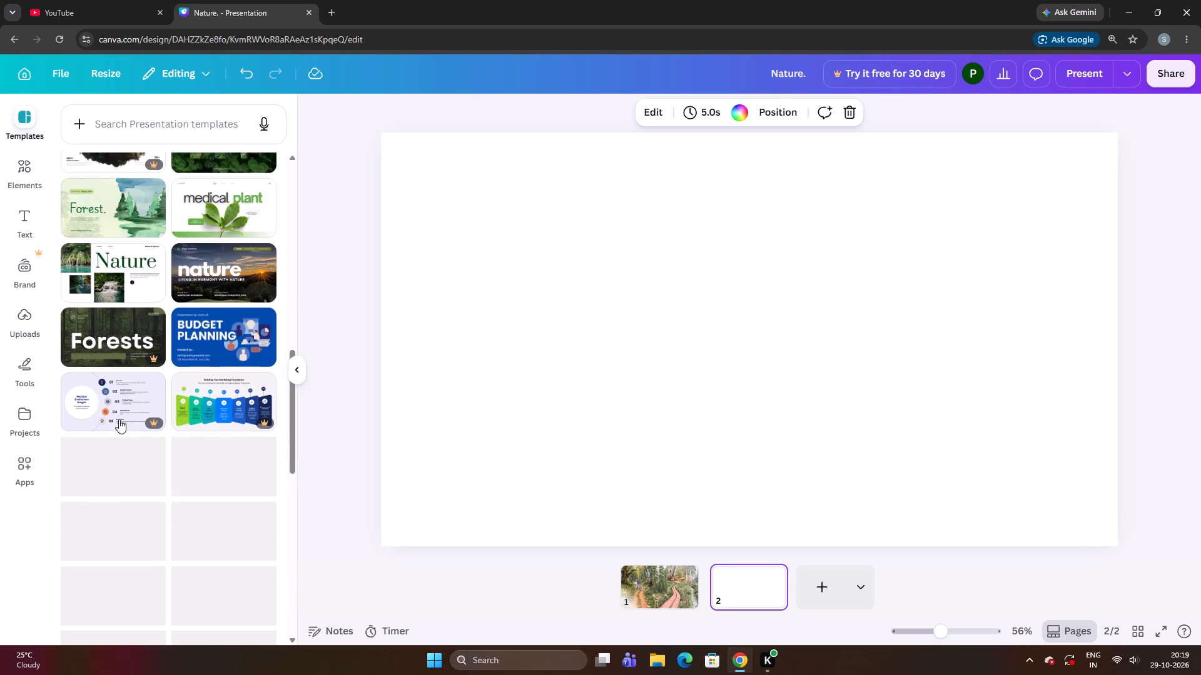
pyautogui.scroll(2, 119, 419)
pyautogui.scroll(15, 73, 209)
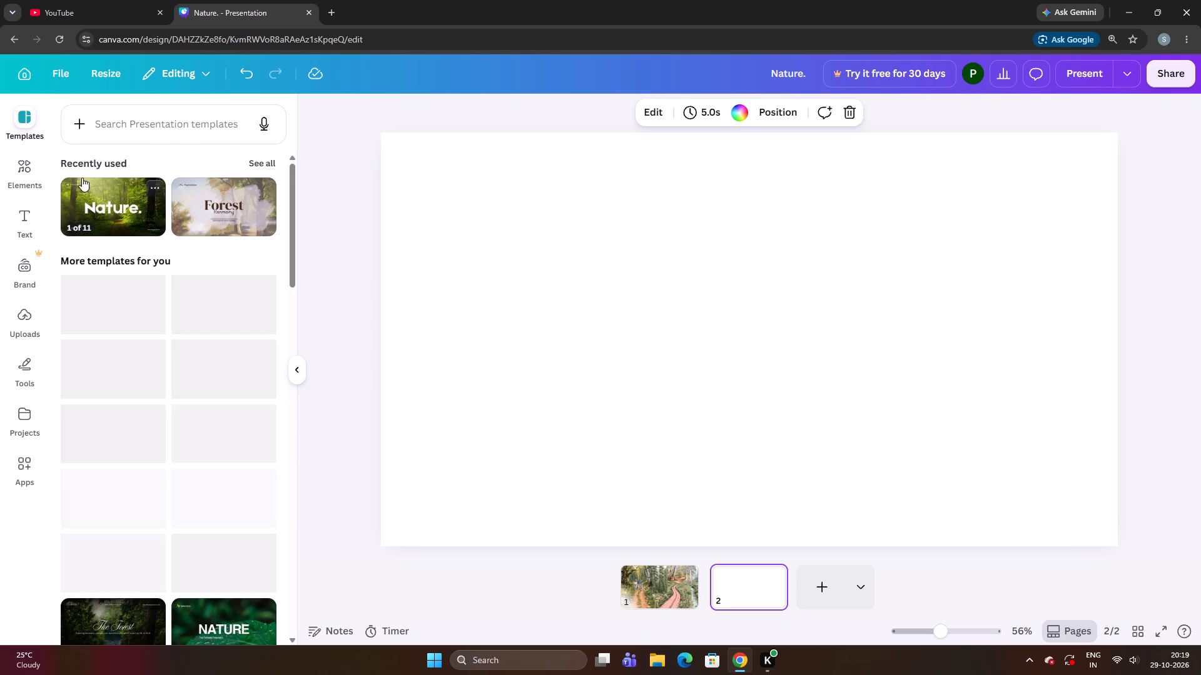
pyautogui.click(231, 214)
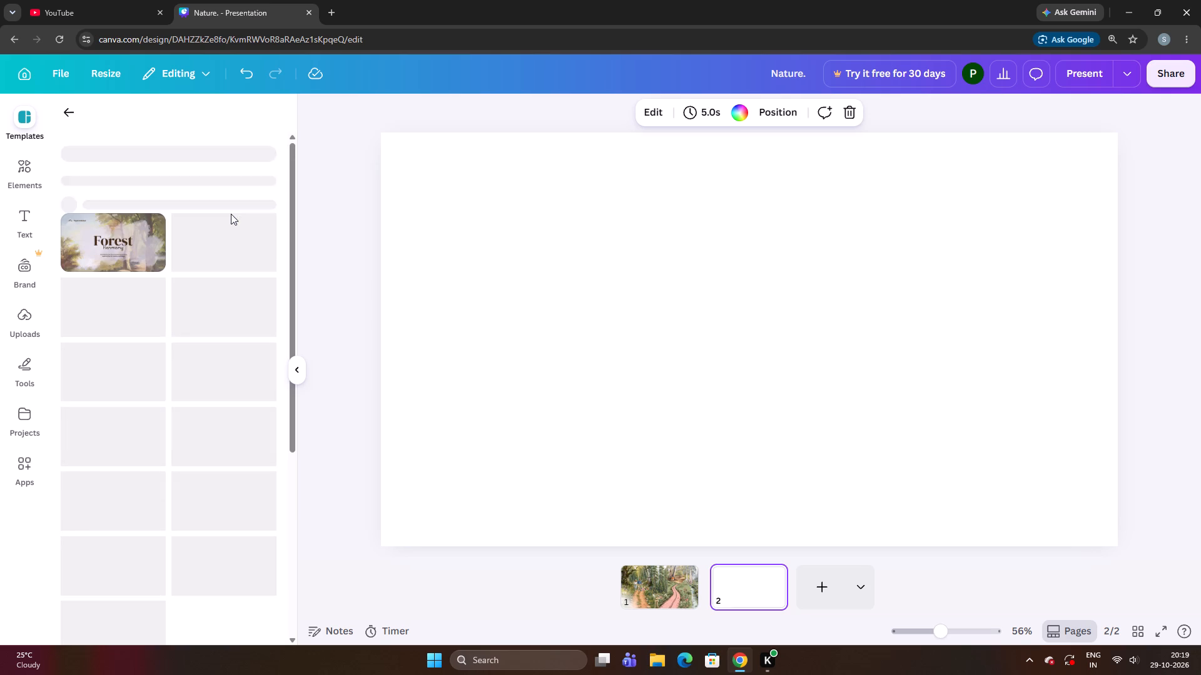
pyautogui.click(72, 124)
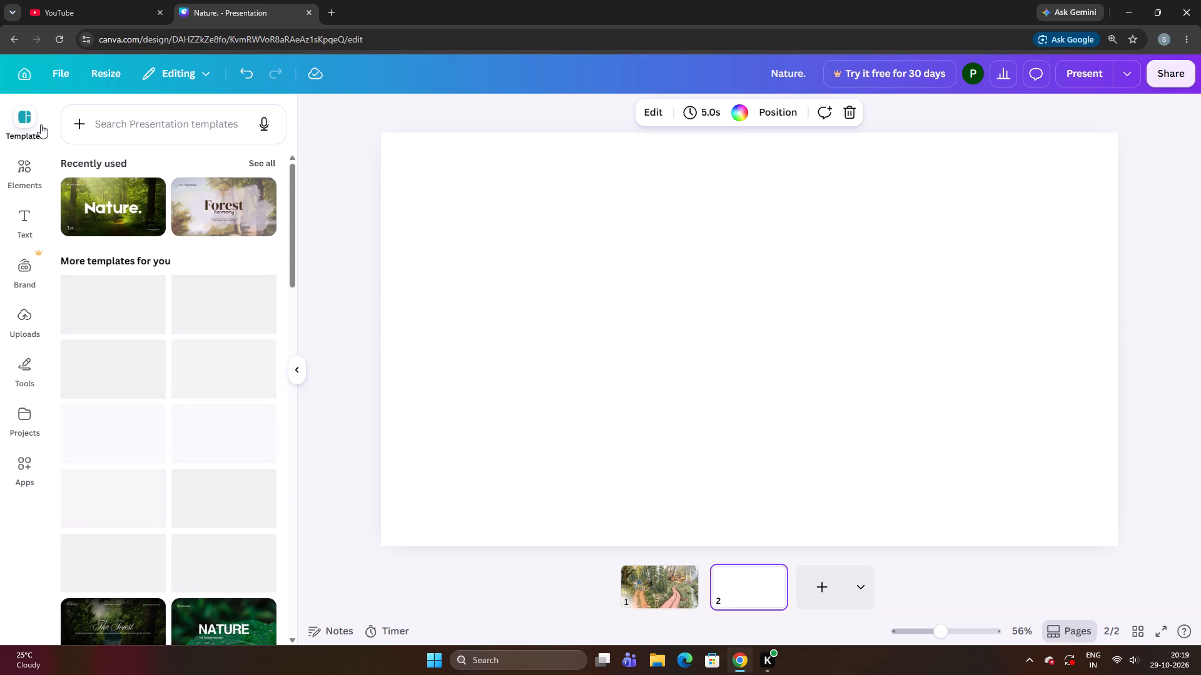
# Look further through the recommended presentation templates for a design that suits page 2.
pyautogui.click(35, 126)
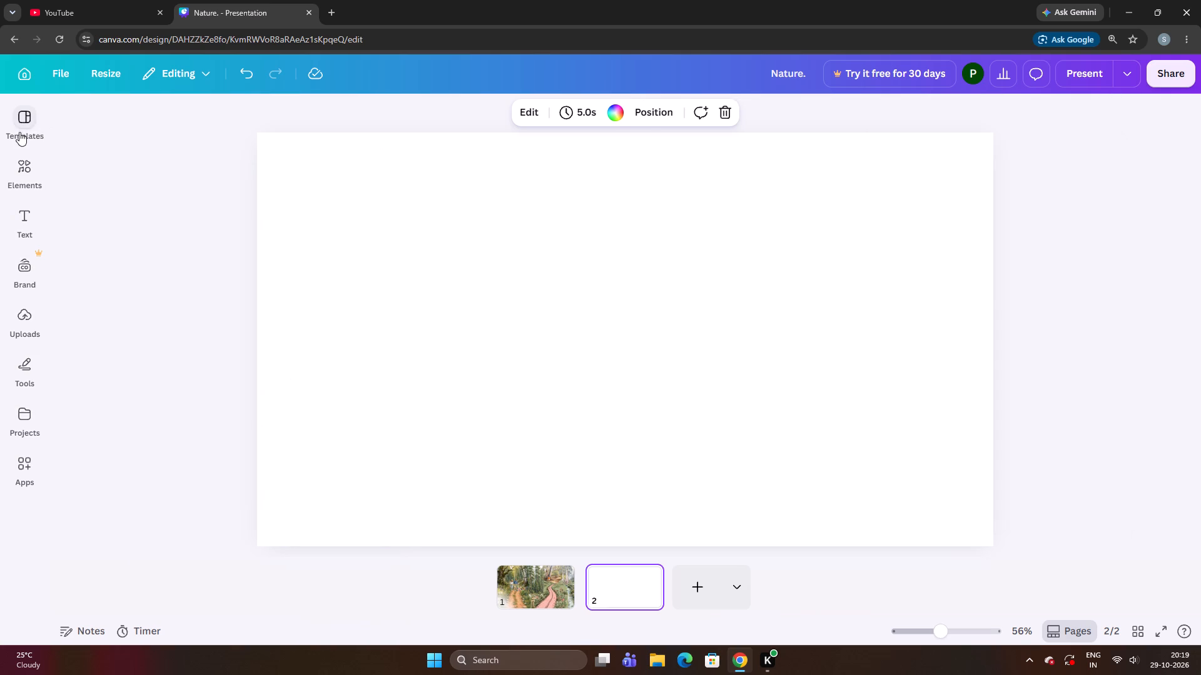
pyautogui.click(17, 132)
pyautogui.scroll(6, 124, 366)
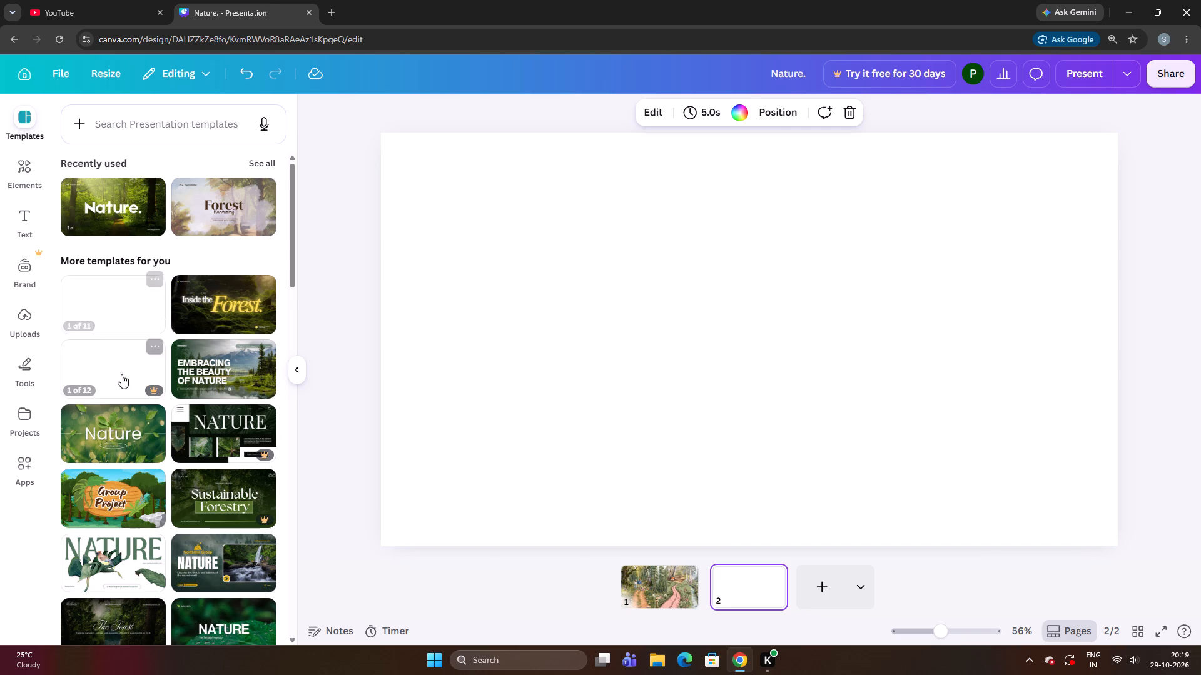
pyautogui.scroll(-3, 116, 402)
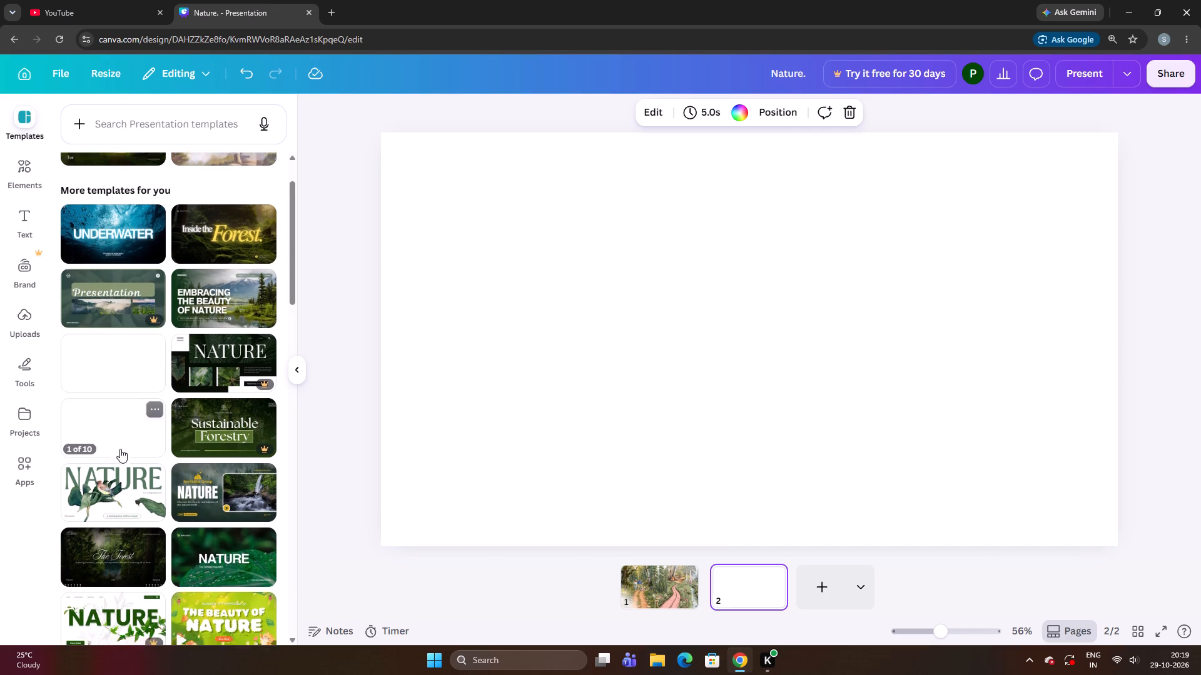
pyautogui.scroll(-1, 120, 449)
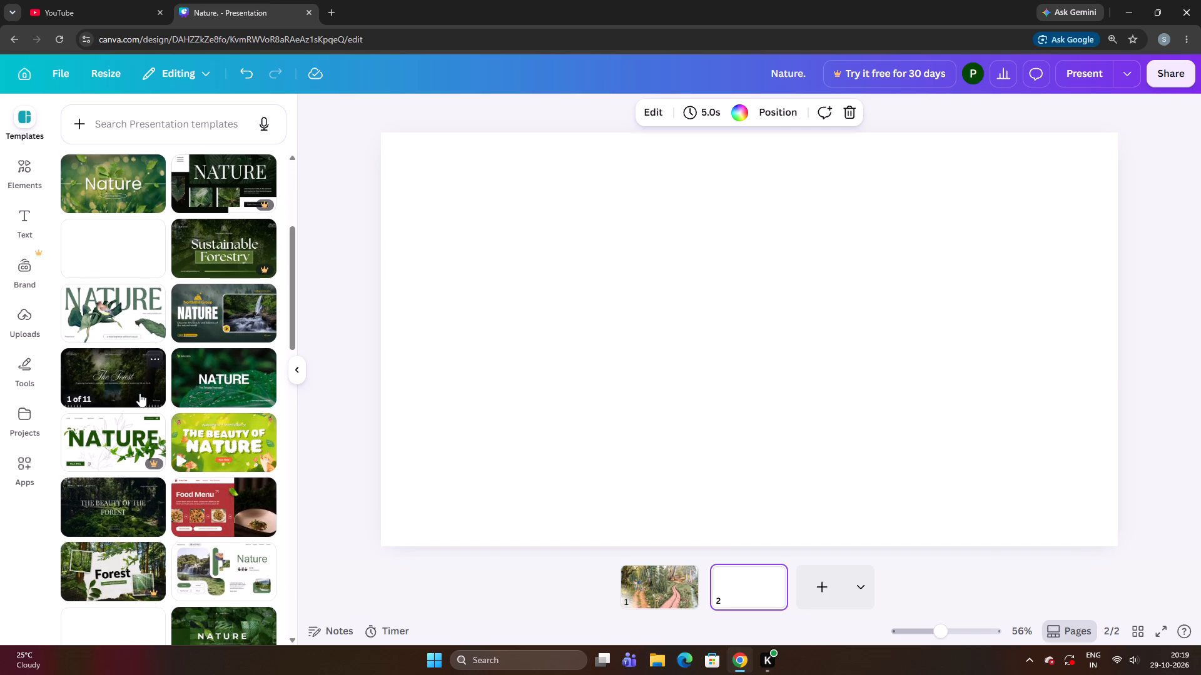
pyautogui.scroll(-4, 139, 393)
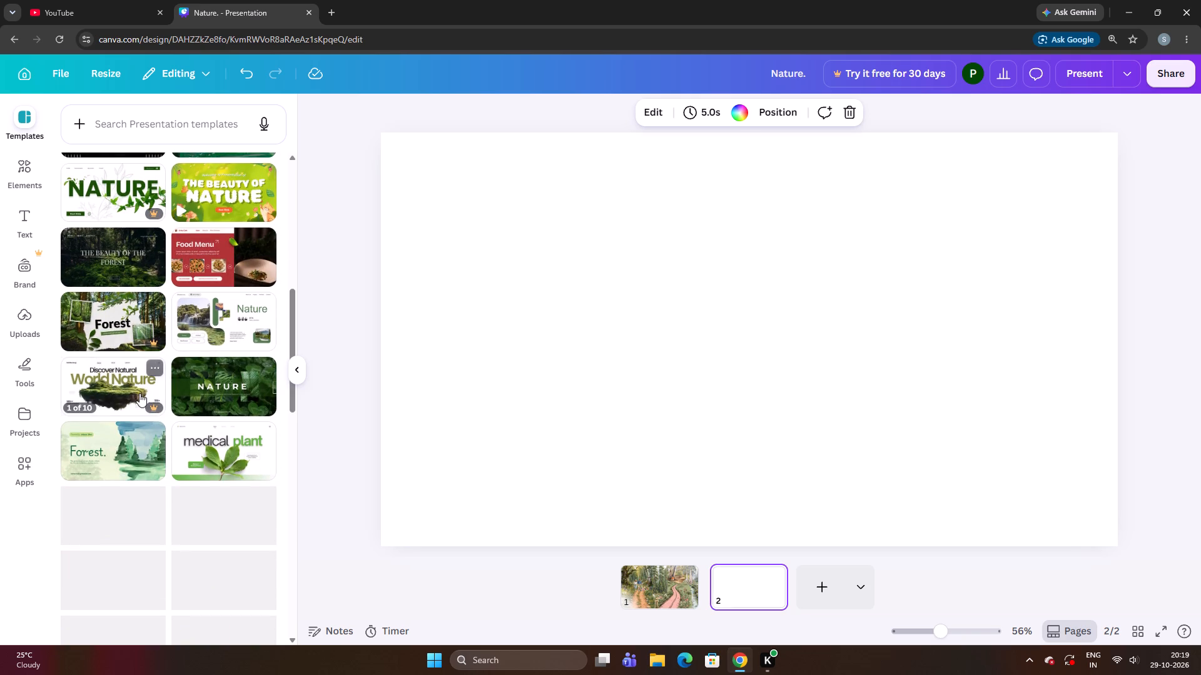
pyautogui.scroll(-4, 138, 394)
pyautogui.scroll(4, 134, 401)
pyautogui.scroll(-4, 134, 401)
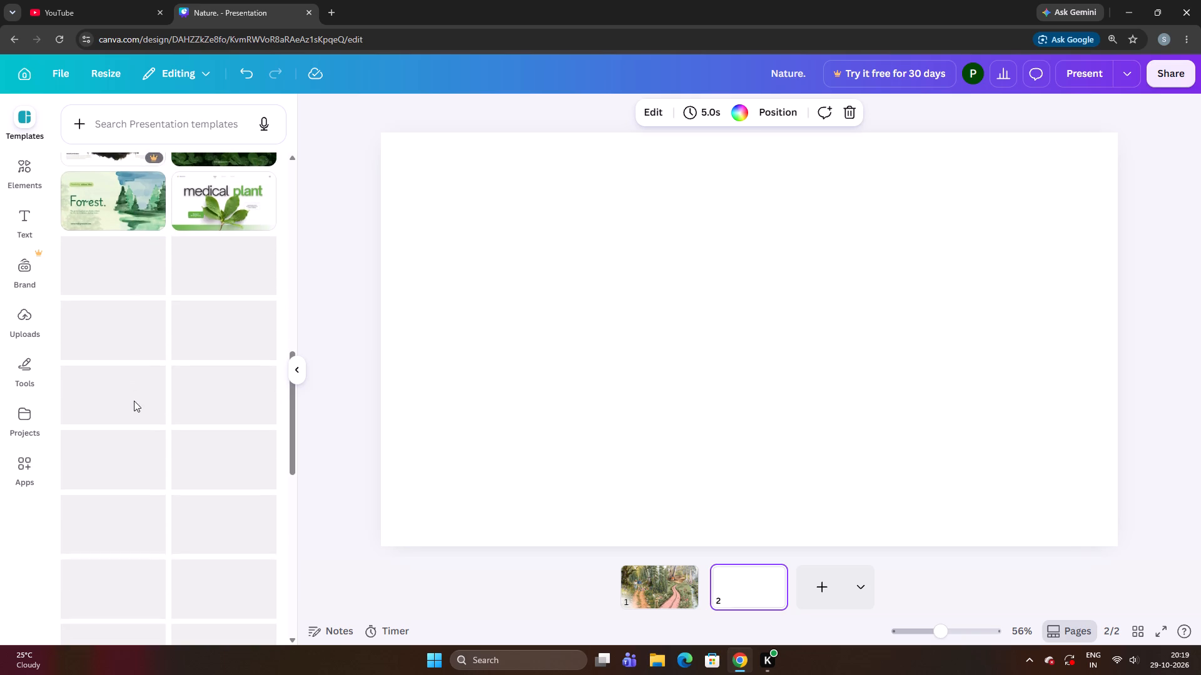
pyautogui.scroll(4, 134, 401)
pyautogui.scroll(-6, 86, 374)
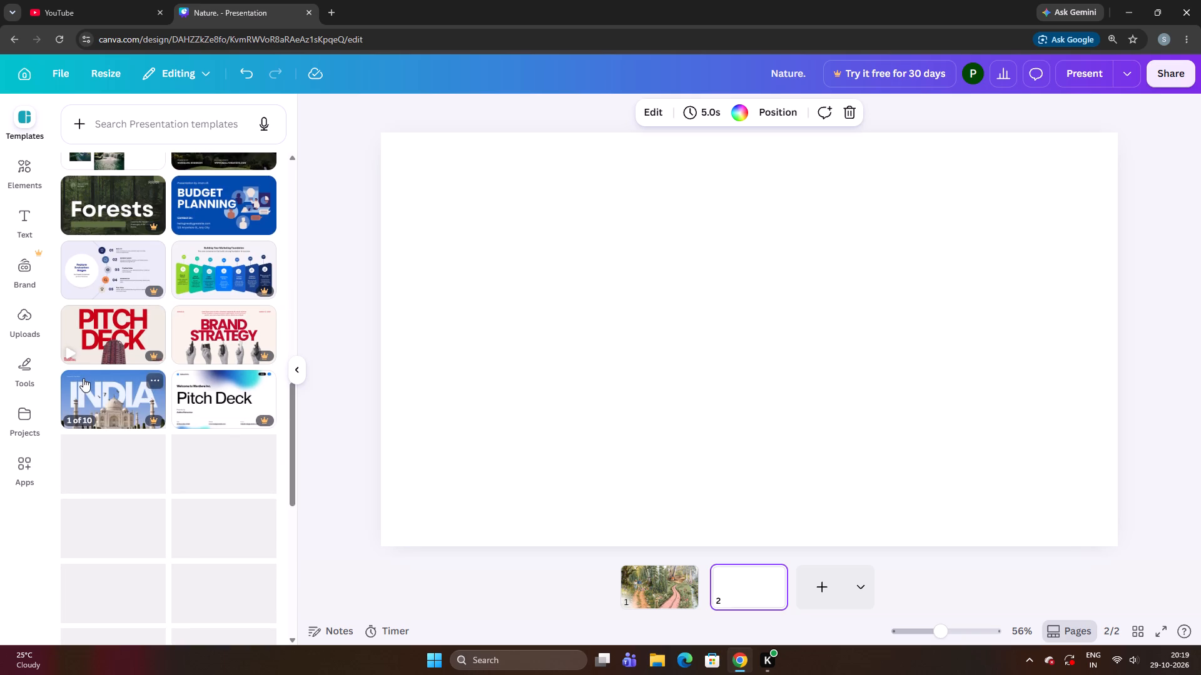
pyautogui.scroll(-5, 104, 347)
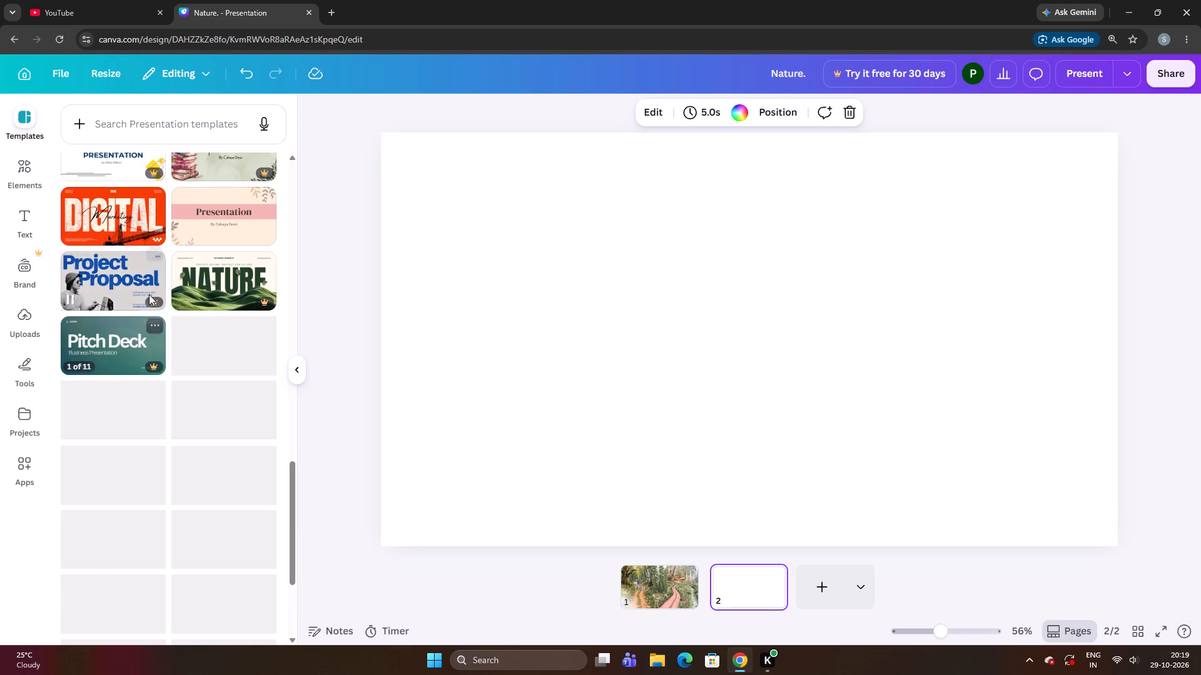
# Search the presentation templates for the suggested term "birthday".
pyautogui.click(180, 124)
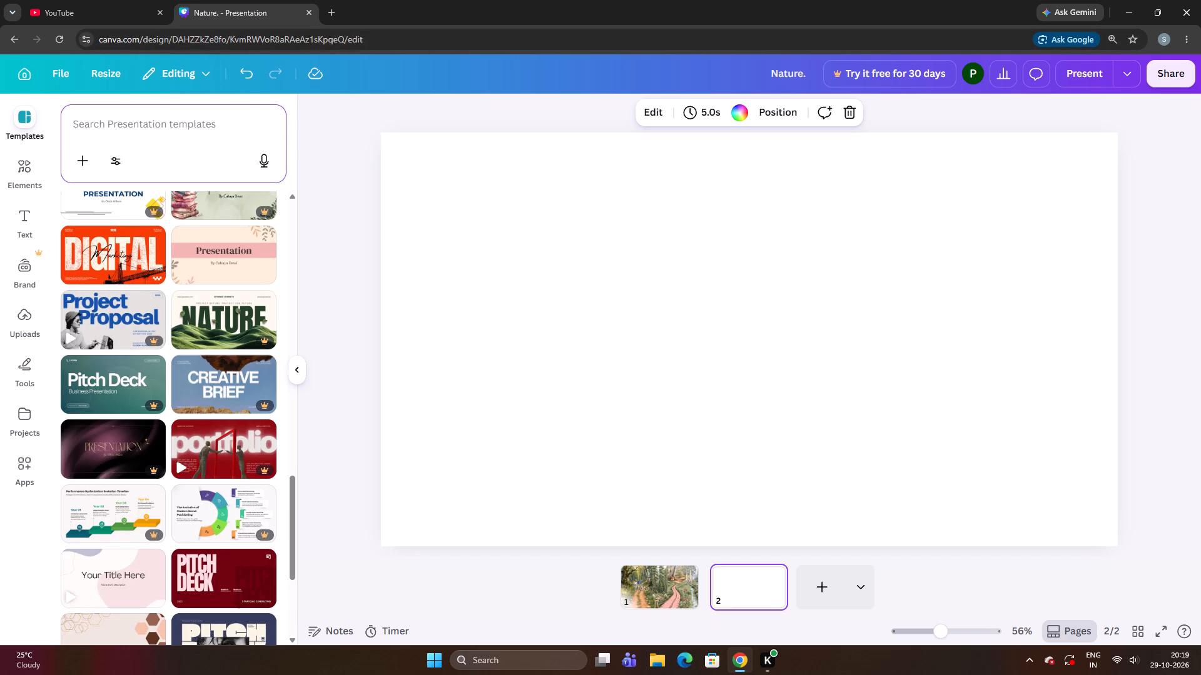
pyautogui.write('Birth')
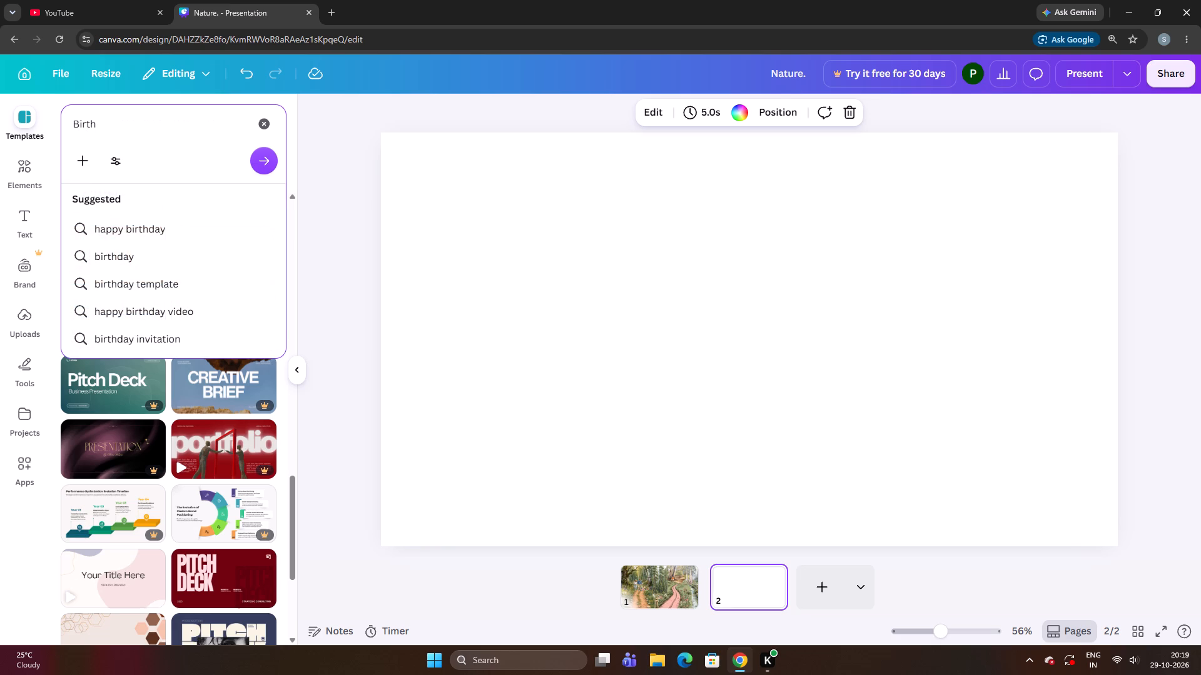
pyautogui.click(123, 258)
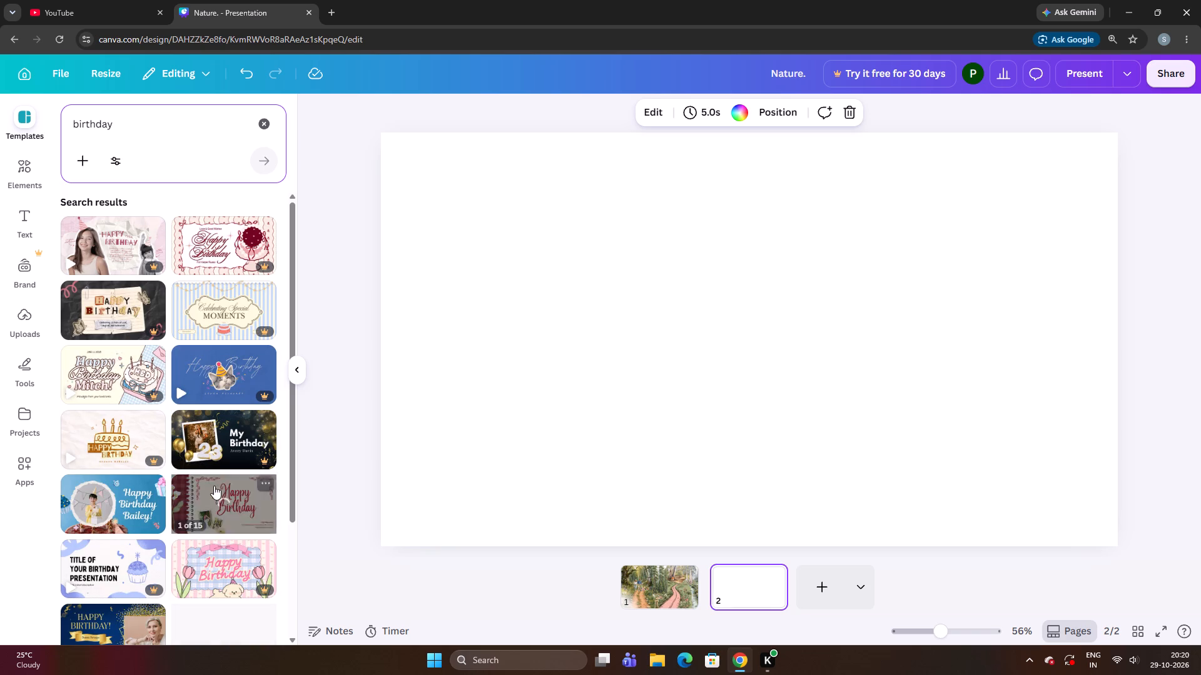
# Examine the birthday presentation templates for a suitable page design.
pyautogui.scroll(-2, 180, 523)
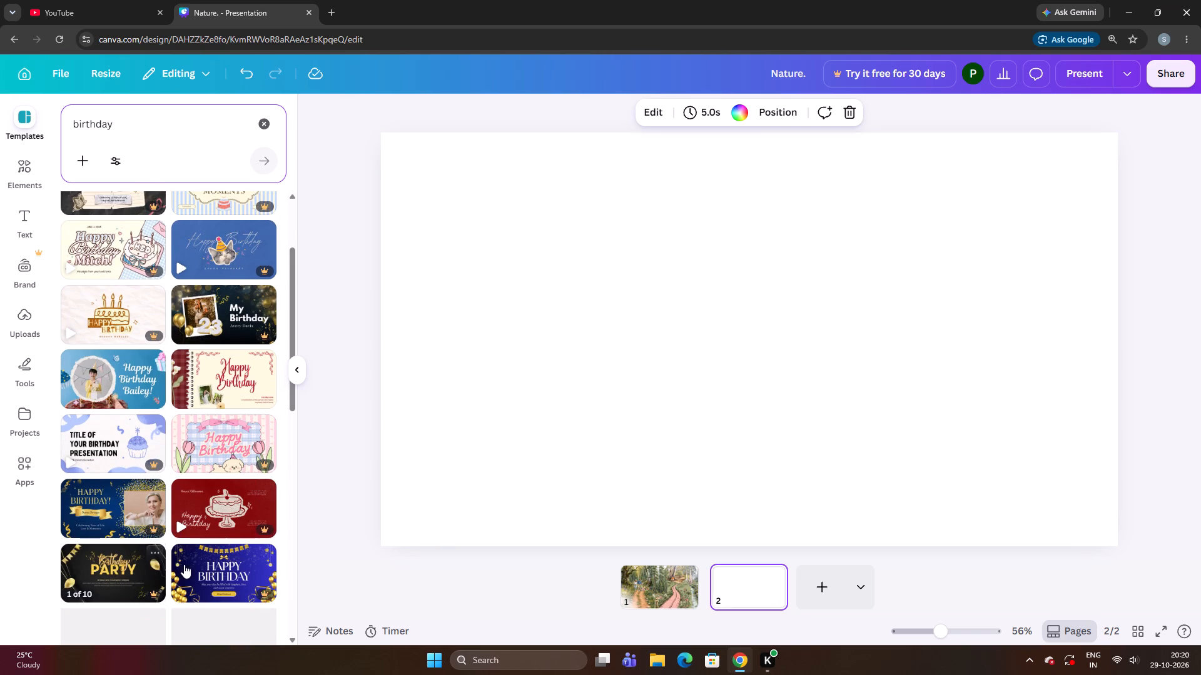
pyautogui.scroll(-3, 223, 574)
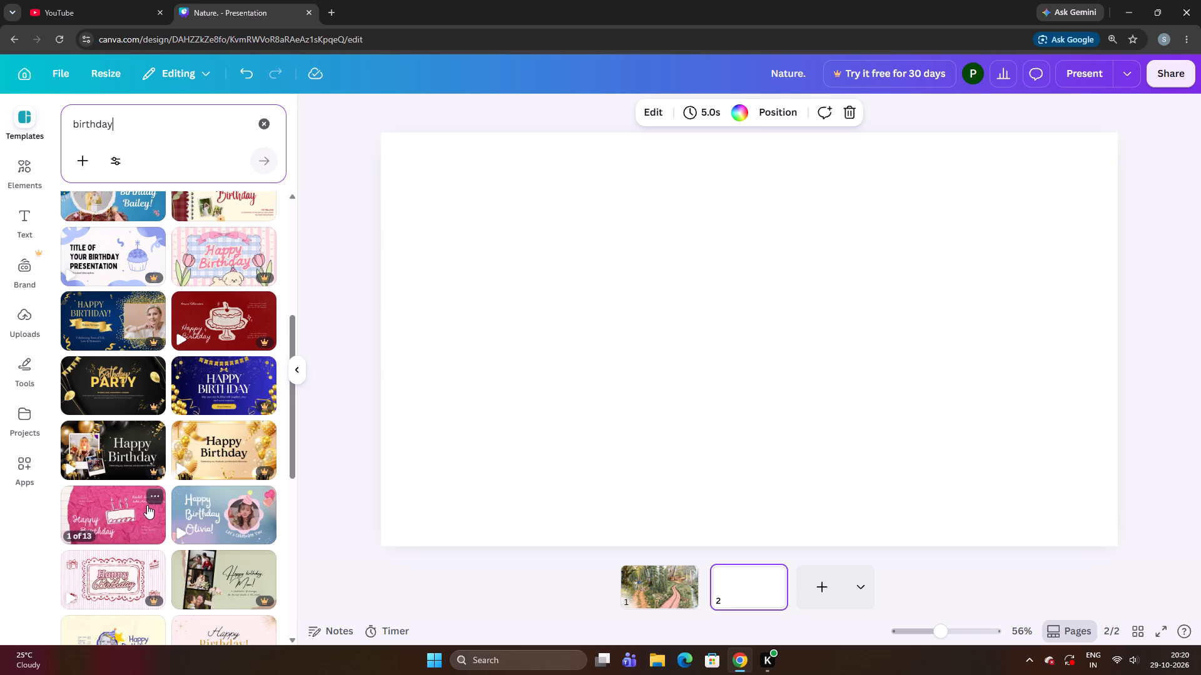
pyautogui.scroll(-5, 196, 532)
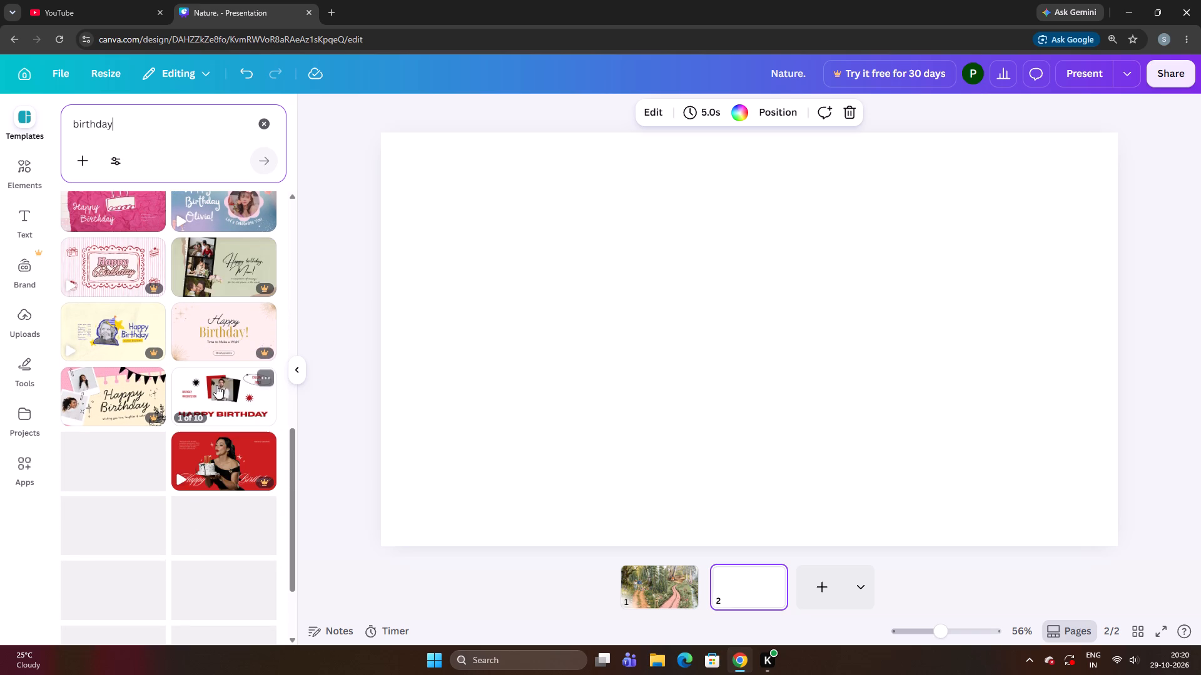
pyautogui.scroll(-4, 186, 427)
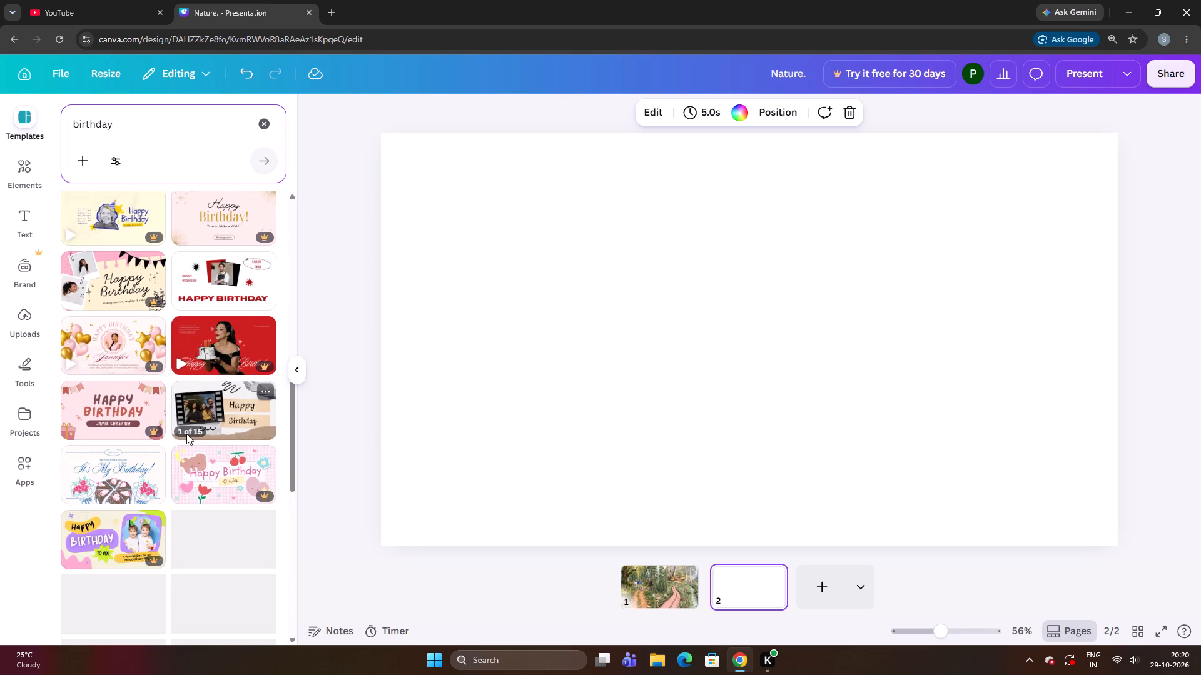
pyautogui.scroll(-4, 186, 434)
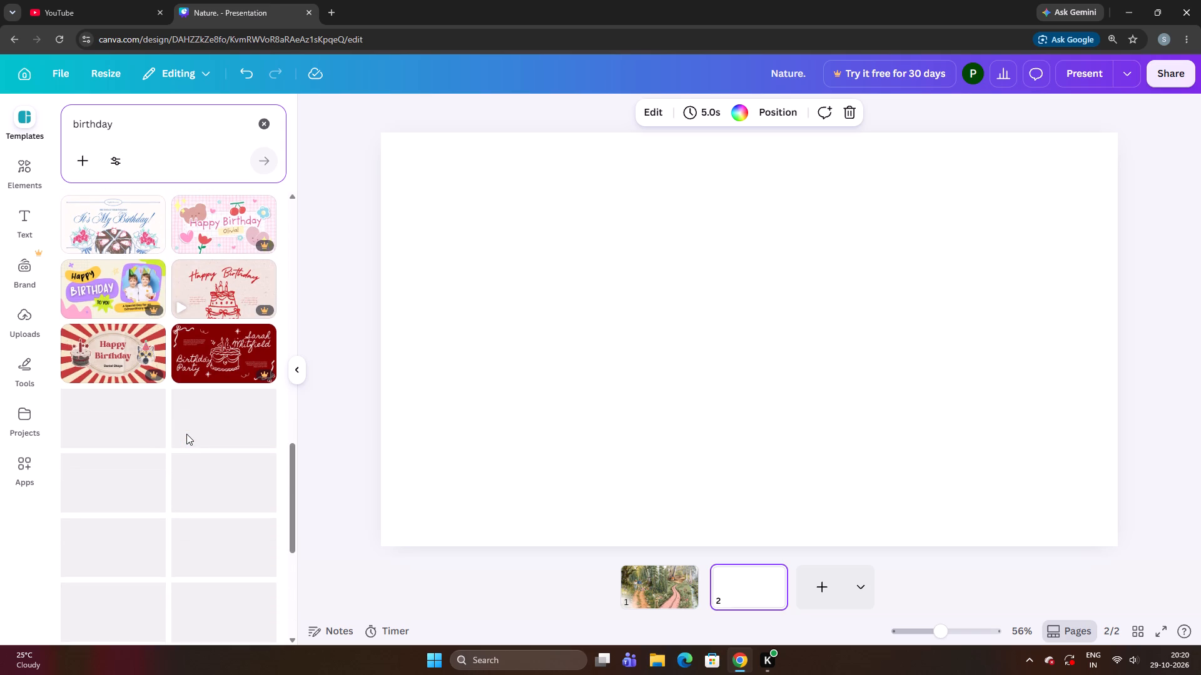
pyautogui.scroll(14, 186, 434)
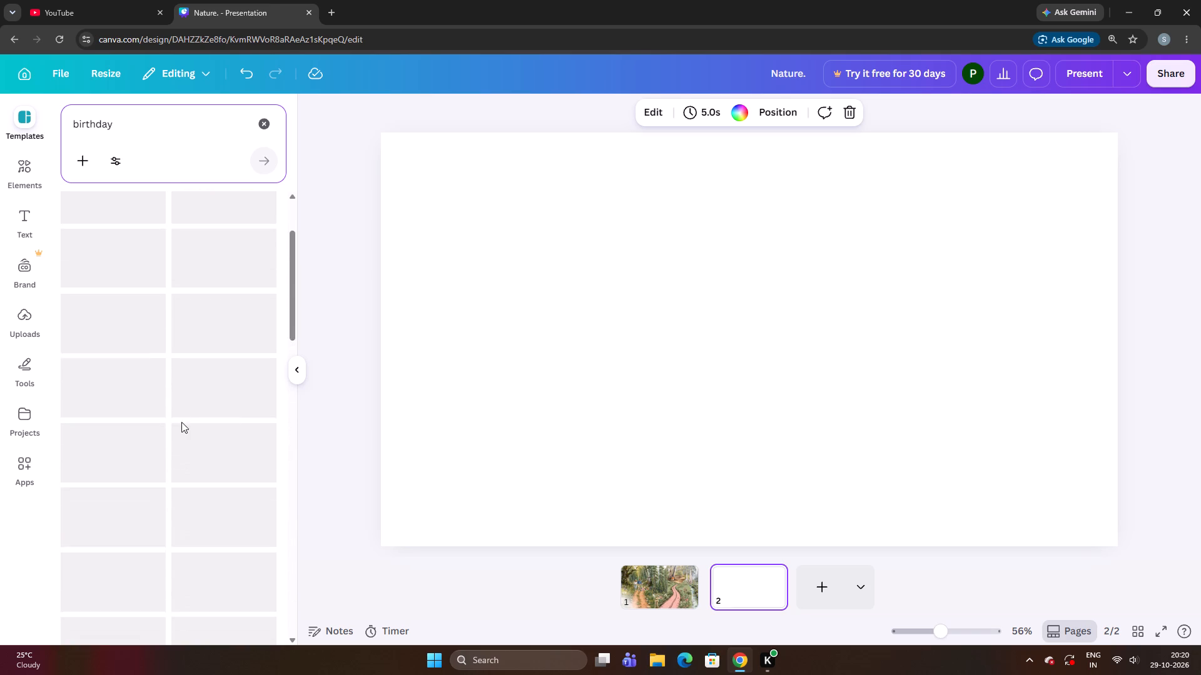
pyautogui.scroll(6, 176, 419)
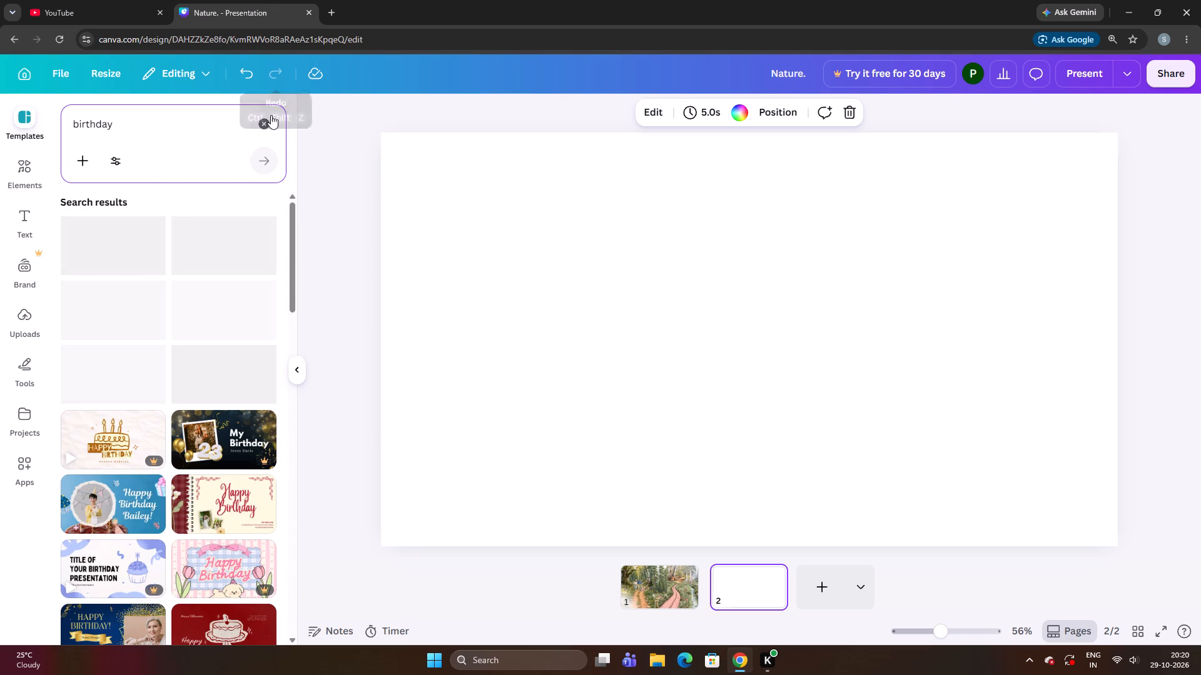
# Clear the birthday template search and the recent search history.
pyautogui.click(271, 123)
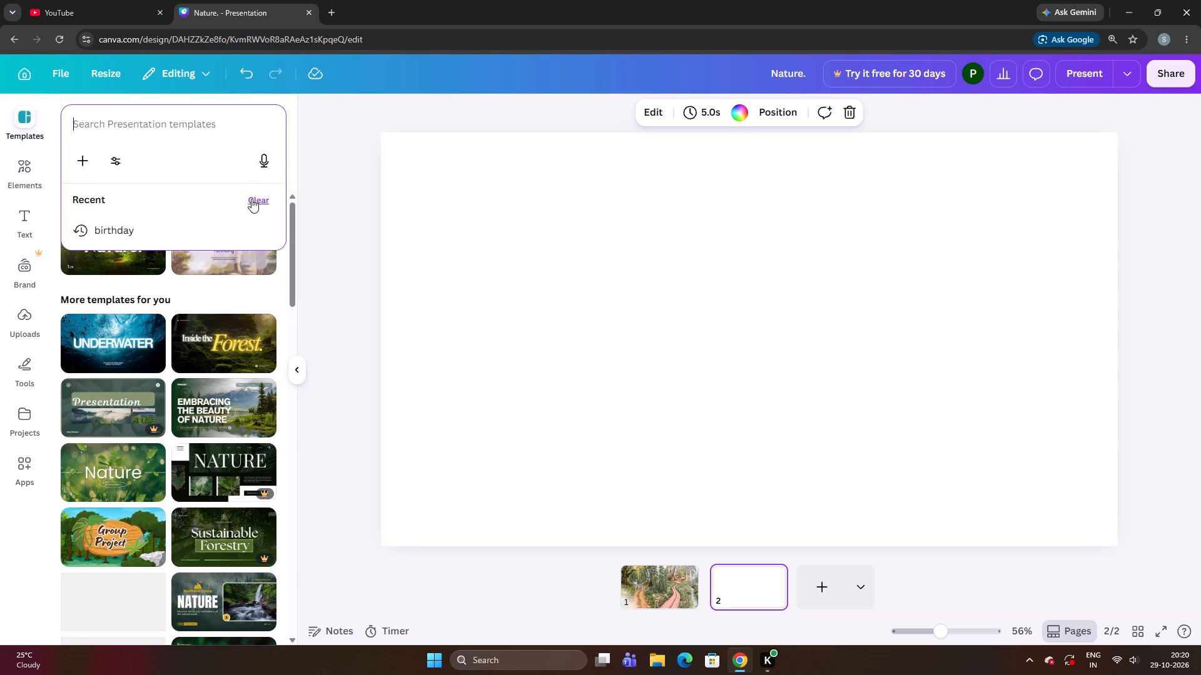
pyautogui.click(251, 199)
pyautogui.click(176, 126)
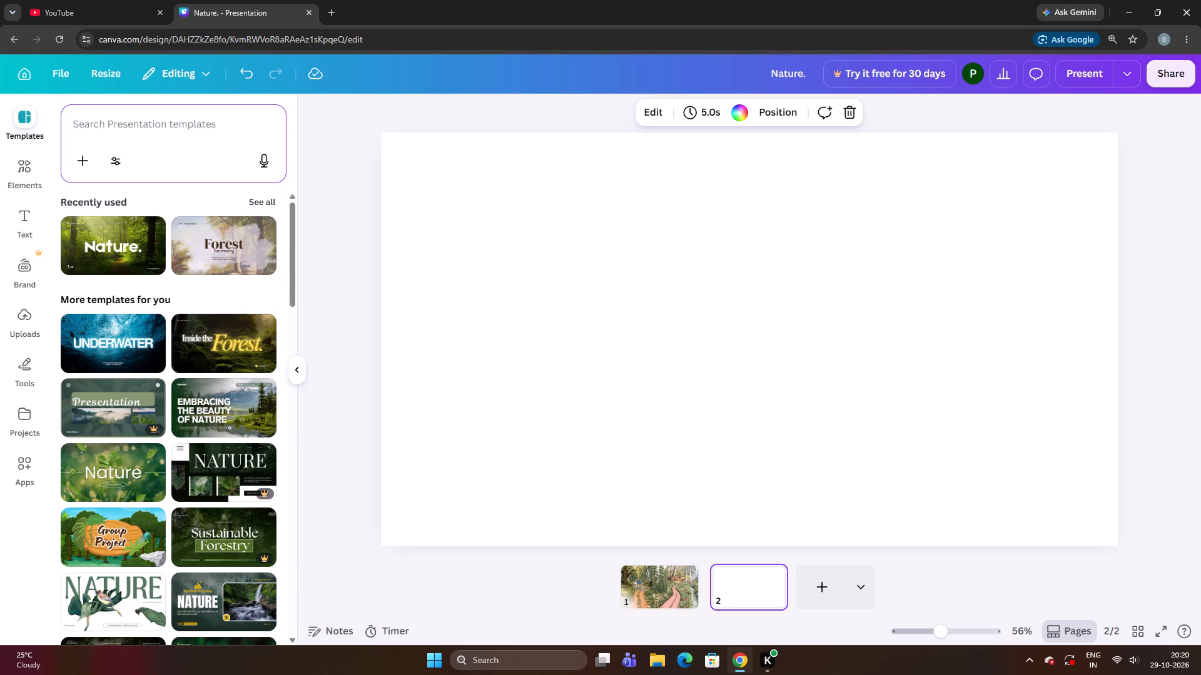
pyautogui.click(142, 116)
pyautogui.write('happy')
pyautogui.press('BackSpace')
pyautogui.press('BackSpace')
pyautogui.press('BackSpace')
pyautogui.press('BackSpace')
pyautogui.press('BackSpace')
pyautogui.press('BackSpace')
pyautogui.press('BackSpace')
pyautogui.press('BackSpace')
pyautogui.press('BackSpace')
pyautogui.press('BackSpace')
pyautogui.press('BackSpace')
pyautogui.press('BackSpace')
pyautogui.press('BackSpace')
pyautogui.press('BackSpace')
# Search the presentation templates for "Birrthday".
pyautogui.write('Birrthday')
pyautogui.press('Return')
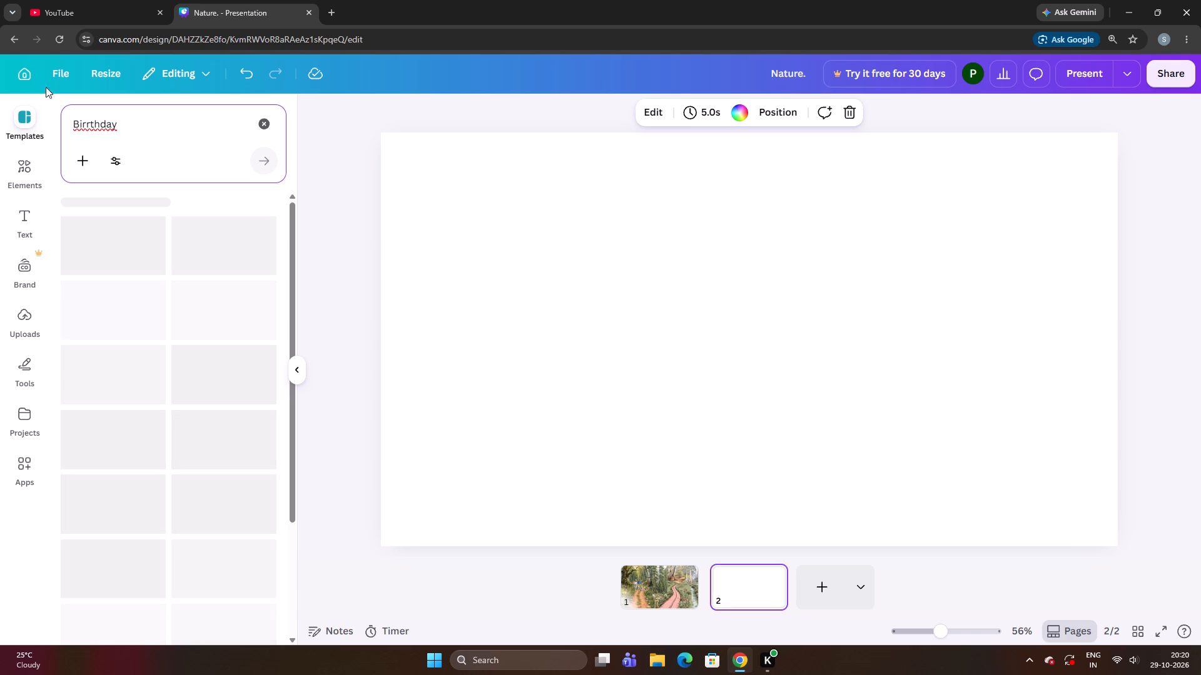
# Correct the template search term to "Birthday" and run the search.
pyautogui.click(88, 134)
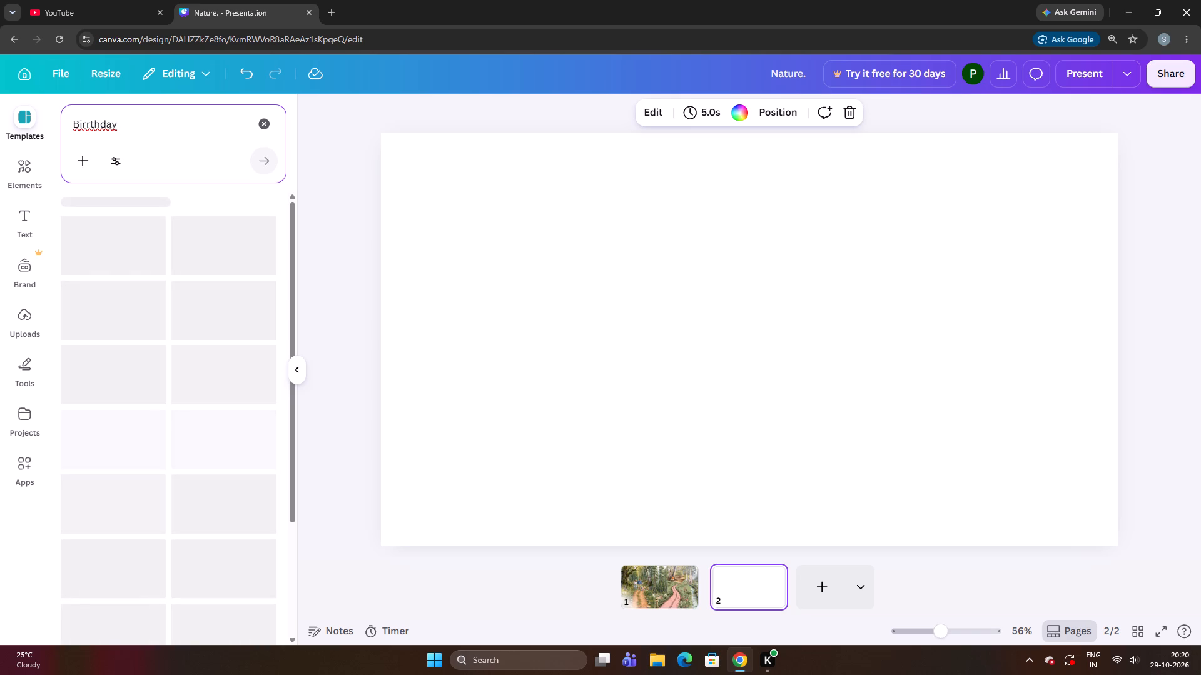
pyautogui.click(86, 125)
pyautogui.press('BackSpace')
pyautogui.press('Return')
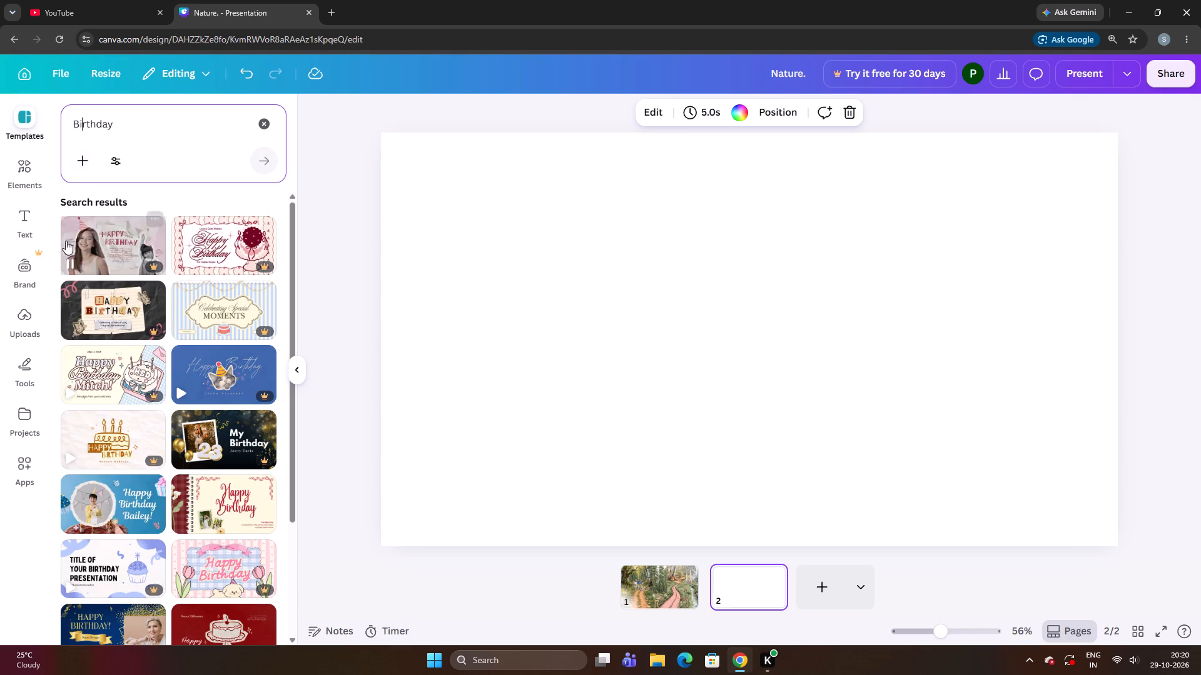
# Apply the "Reasons Why You're Amazing" page of the Cream Burgundy and Soft Green Happy Birthday Scrapbook template to page 2.
pyautogui.click(102, 509)
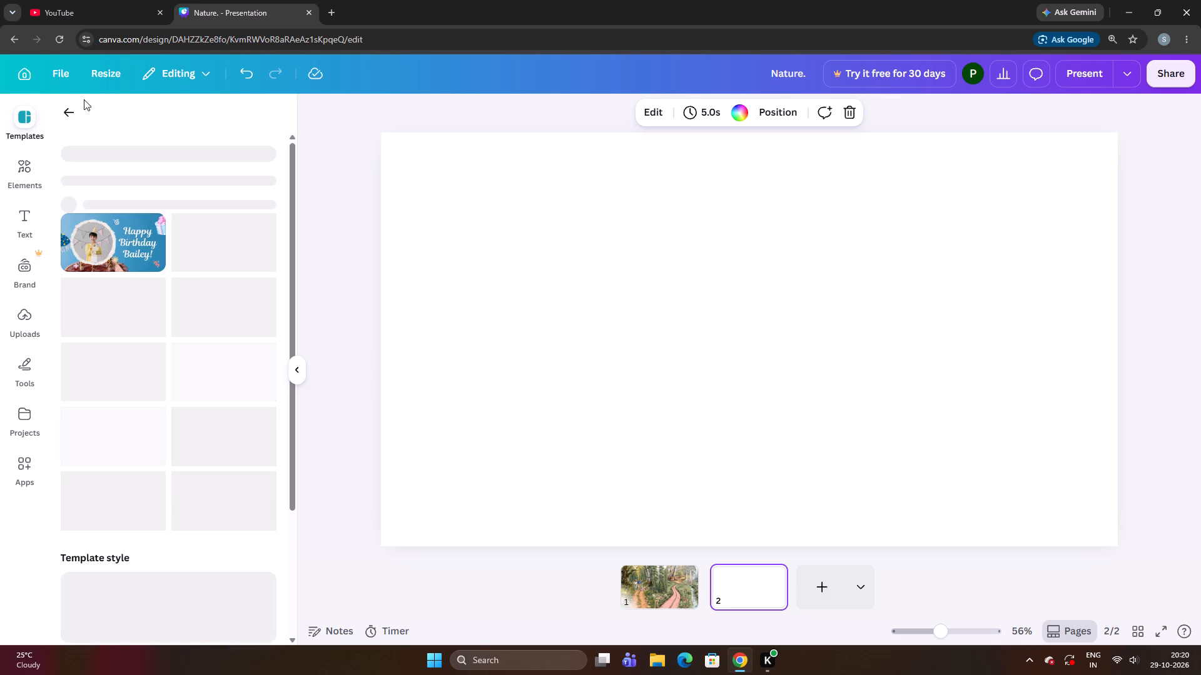
pyautogui.click(73, 106)
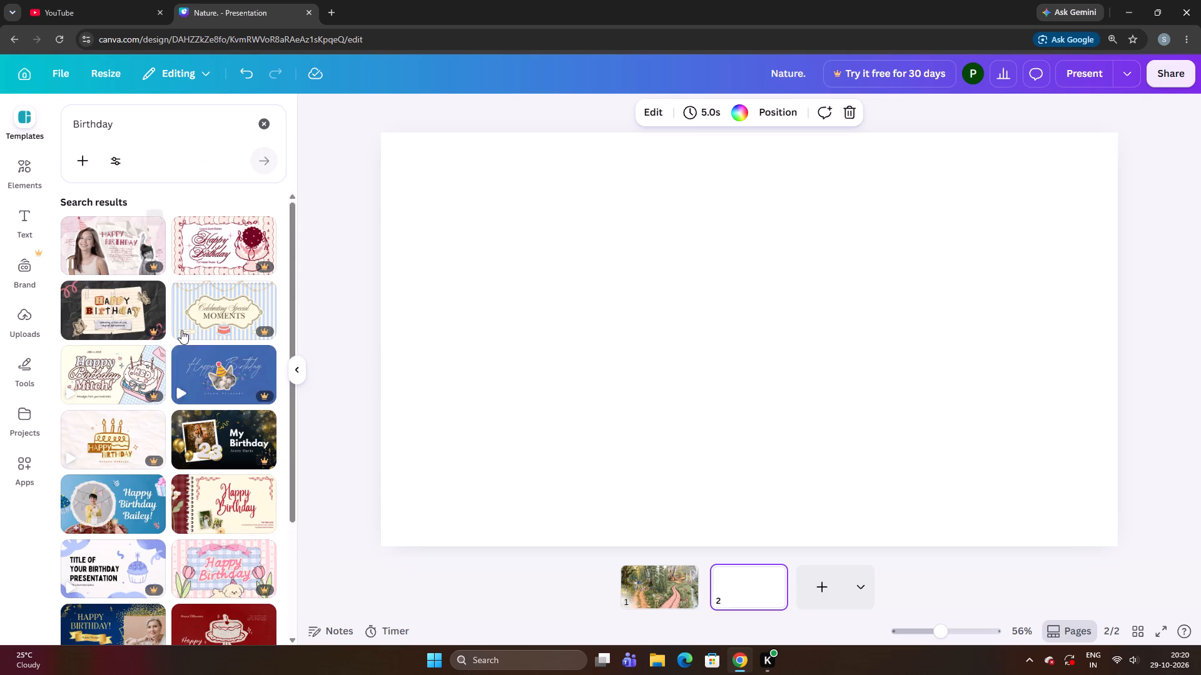
pyautogui.click(253, 507)
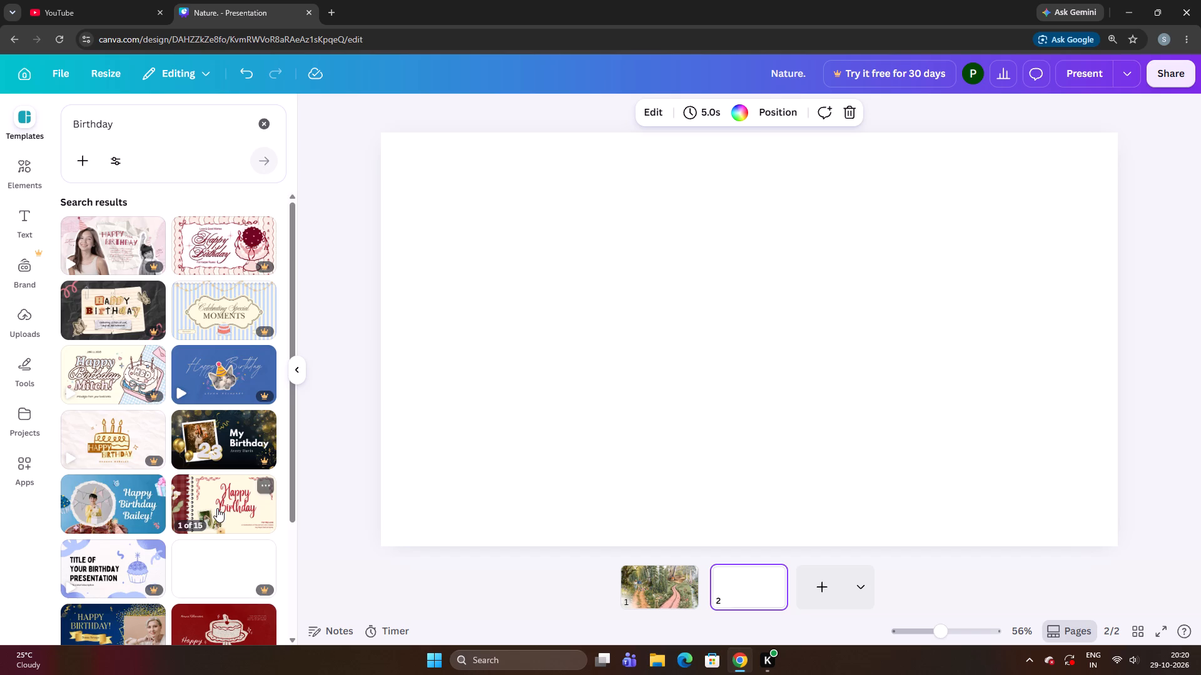
pyautogui.click(217, 508)
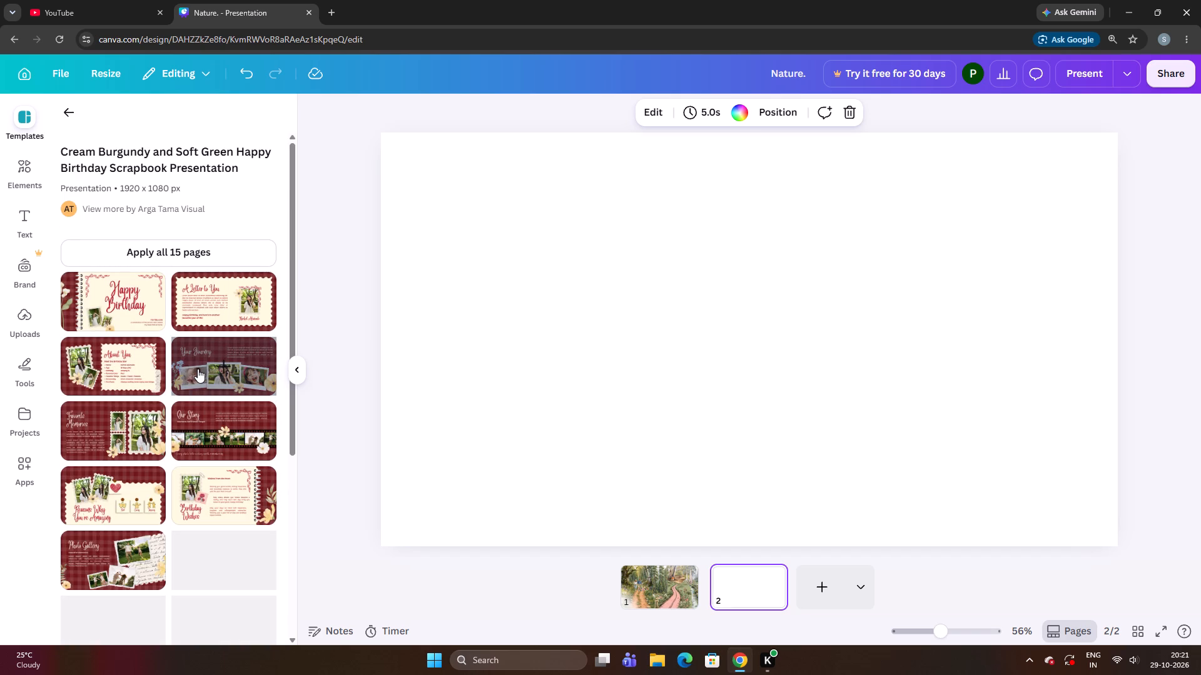
pyautogui.click(133, 492)
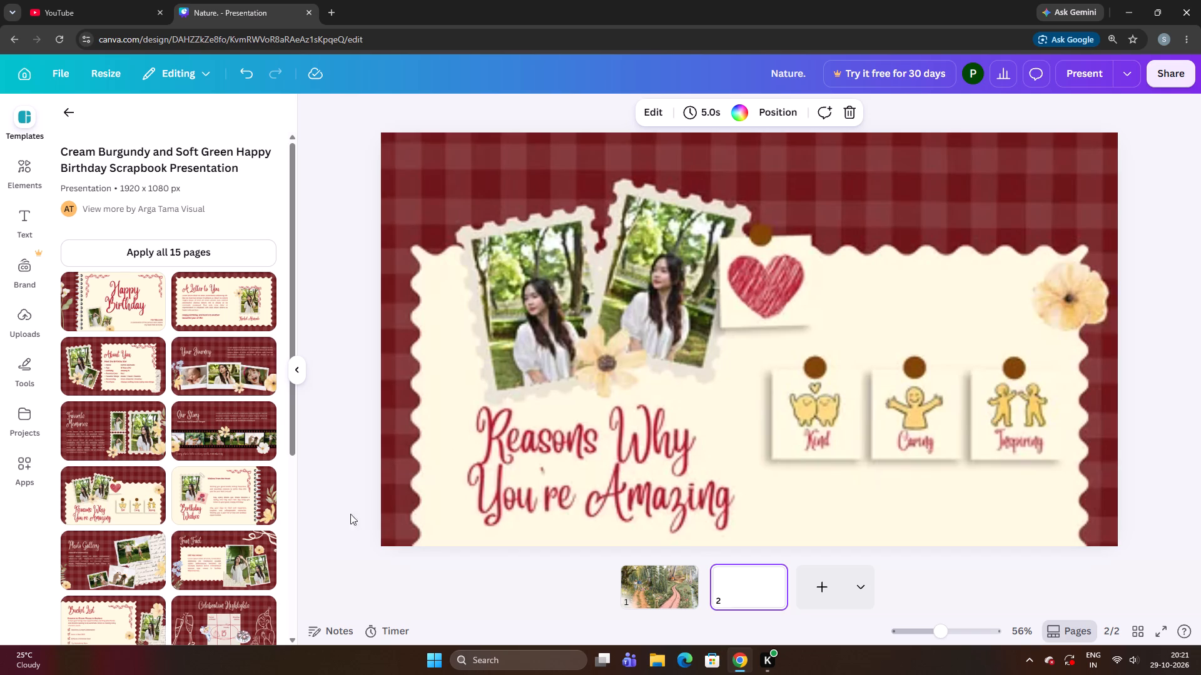
pyautogui.click(333, 496)
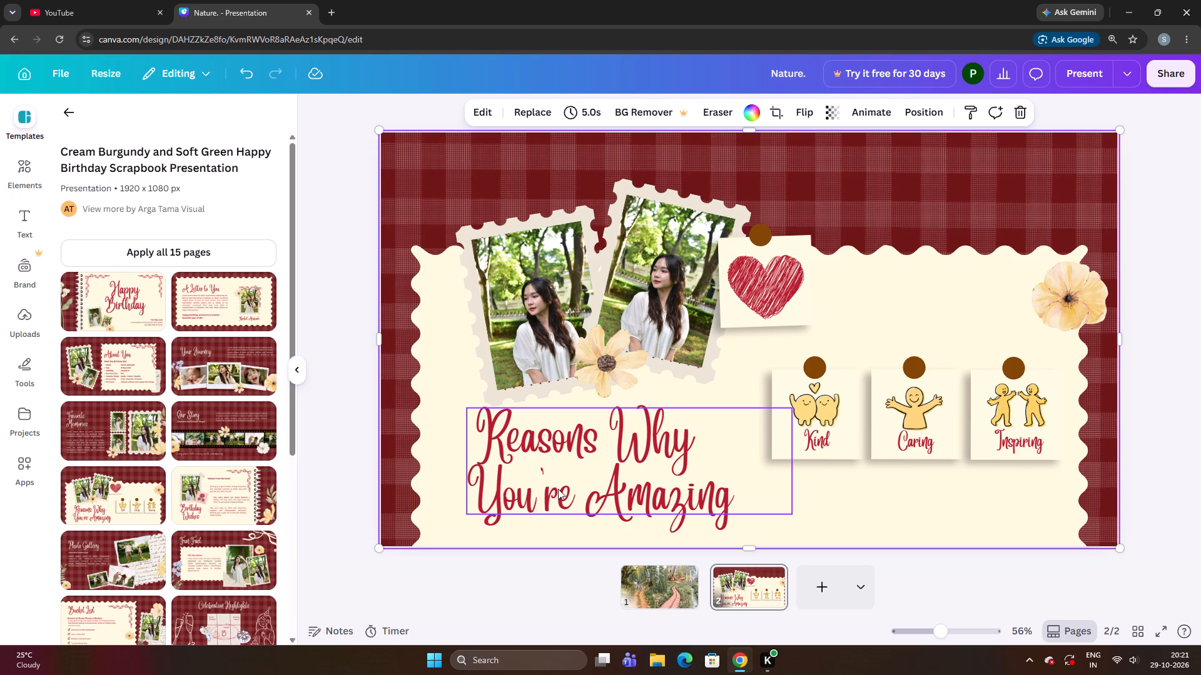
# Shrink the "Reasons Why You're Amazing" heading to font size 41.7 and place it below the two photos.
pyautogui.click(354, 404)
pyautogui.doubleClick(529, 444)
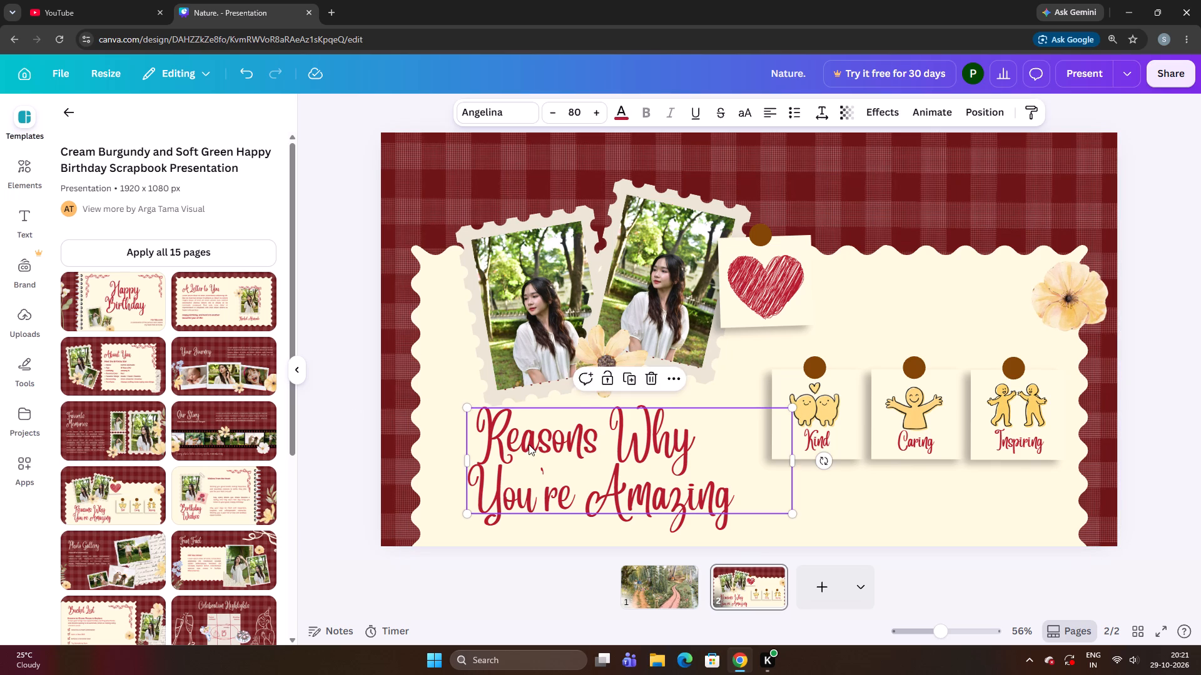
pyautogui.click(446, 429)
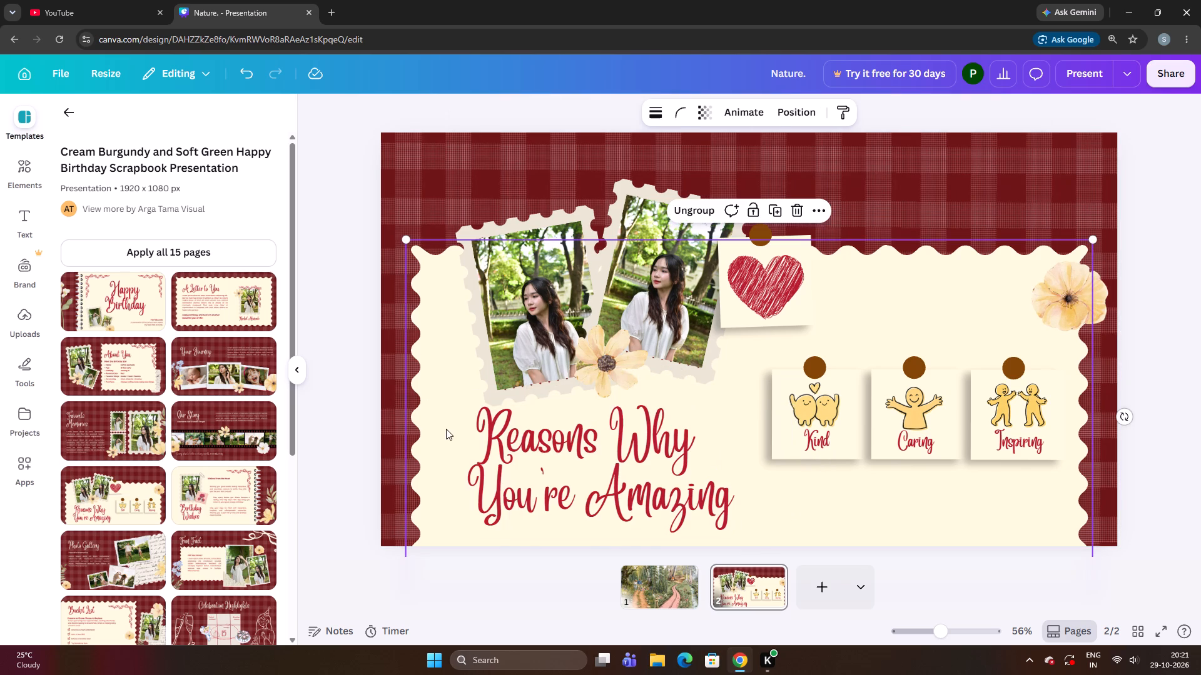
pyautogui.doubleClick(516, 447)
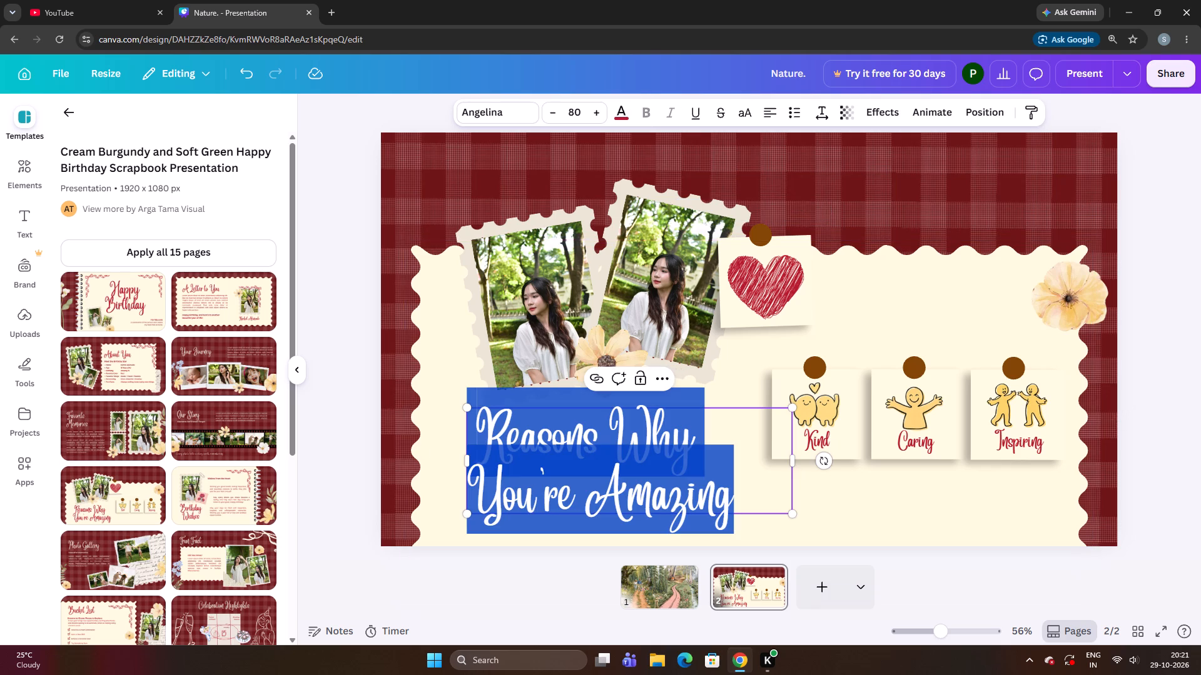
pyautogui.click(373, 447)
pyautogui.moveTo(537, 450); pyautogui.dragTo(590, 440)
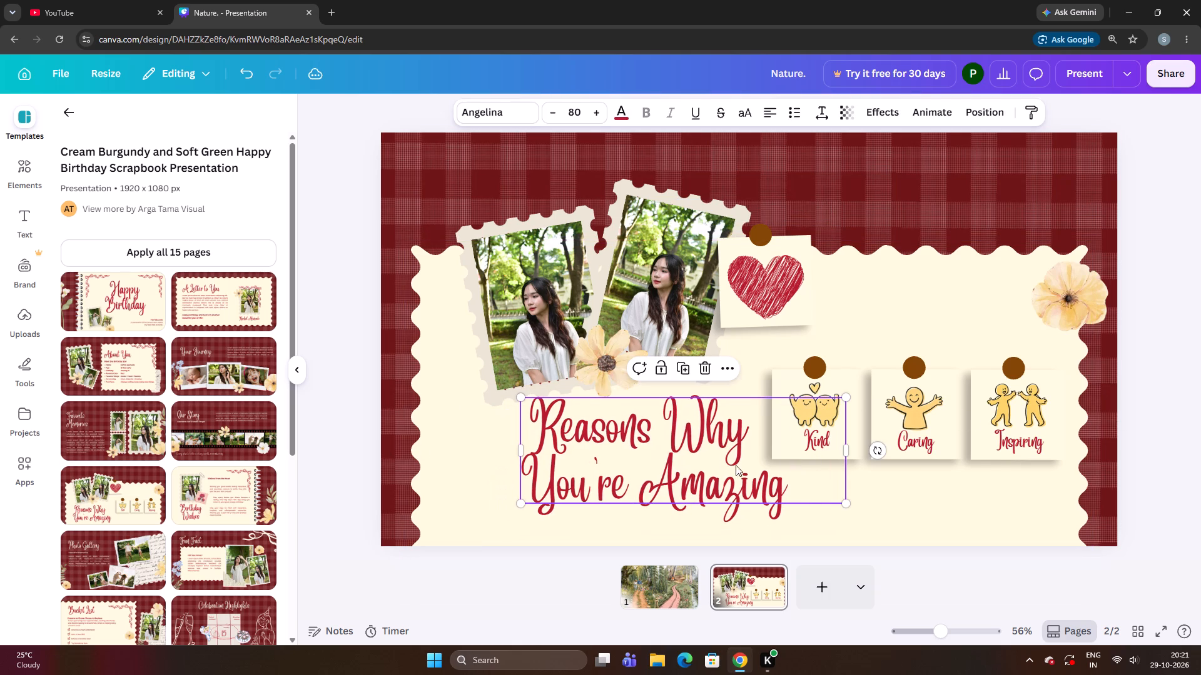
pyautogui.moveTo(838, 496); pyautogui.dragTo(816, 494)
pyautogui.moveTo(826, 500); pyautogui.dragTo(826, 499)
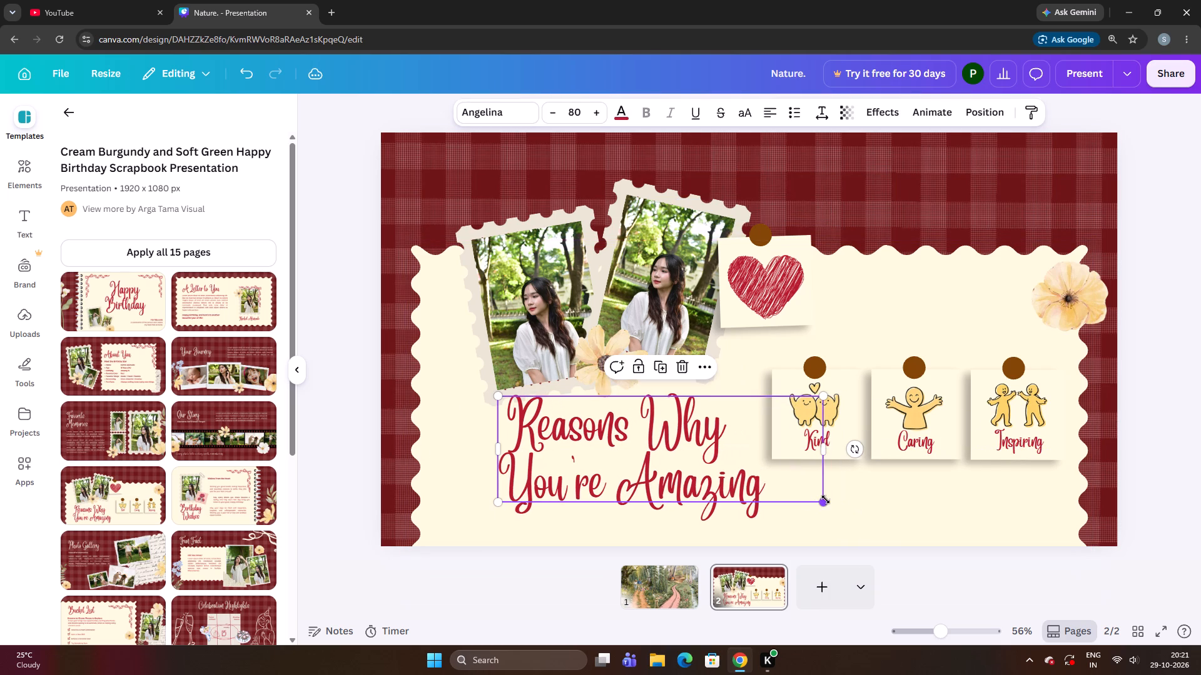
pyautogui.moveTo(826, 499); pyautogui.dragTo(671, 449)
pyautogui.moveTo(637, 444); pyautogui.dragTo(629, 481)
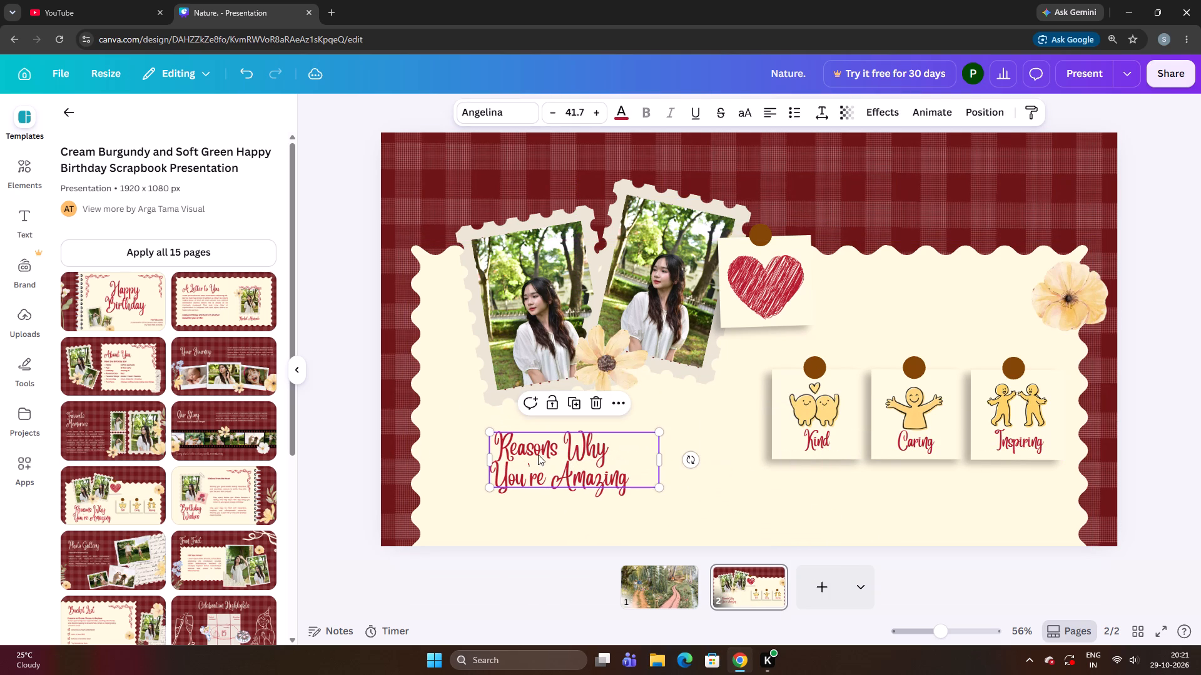
# Copy the wording of the "Reasons Why You're Amazing" heading and delete the original heading from page 2.
pyautogui.doubleClick(505, 451)
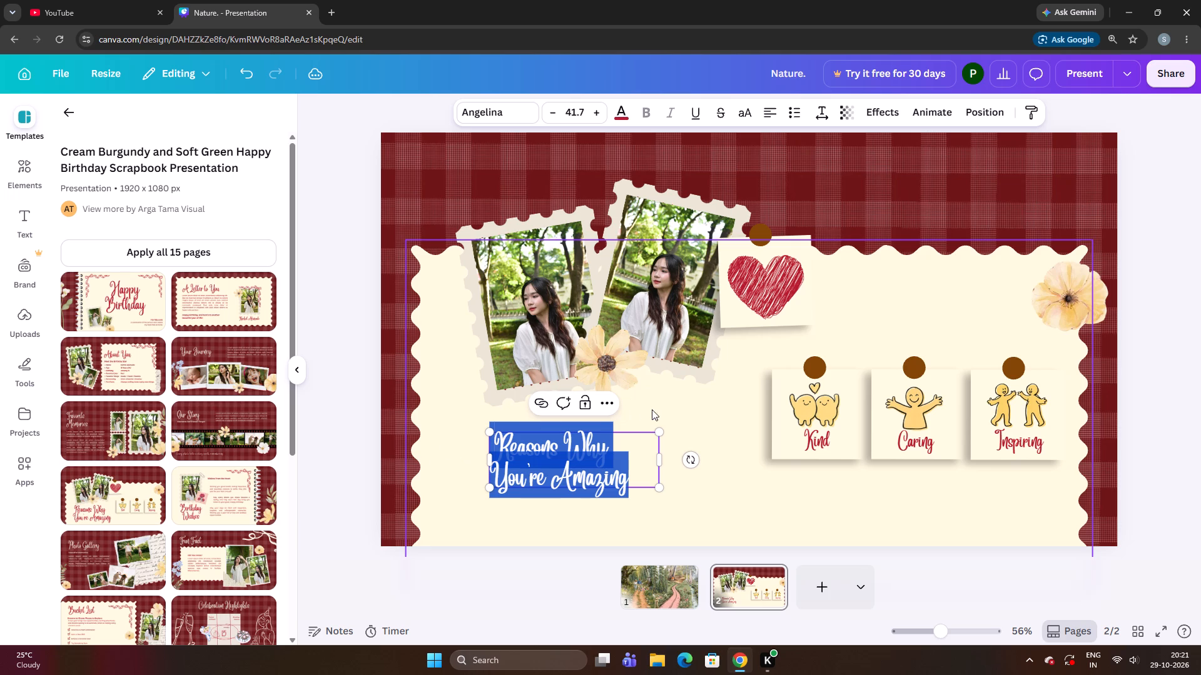
pyautogui.hotkey('ctrl', 'c')
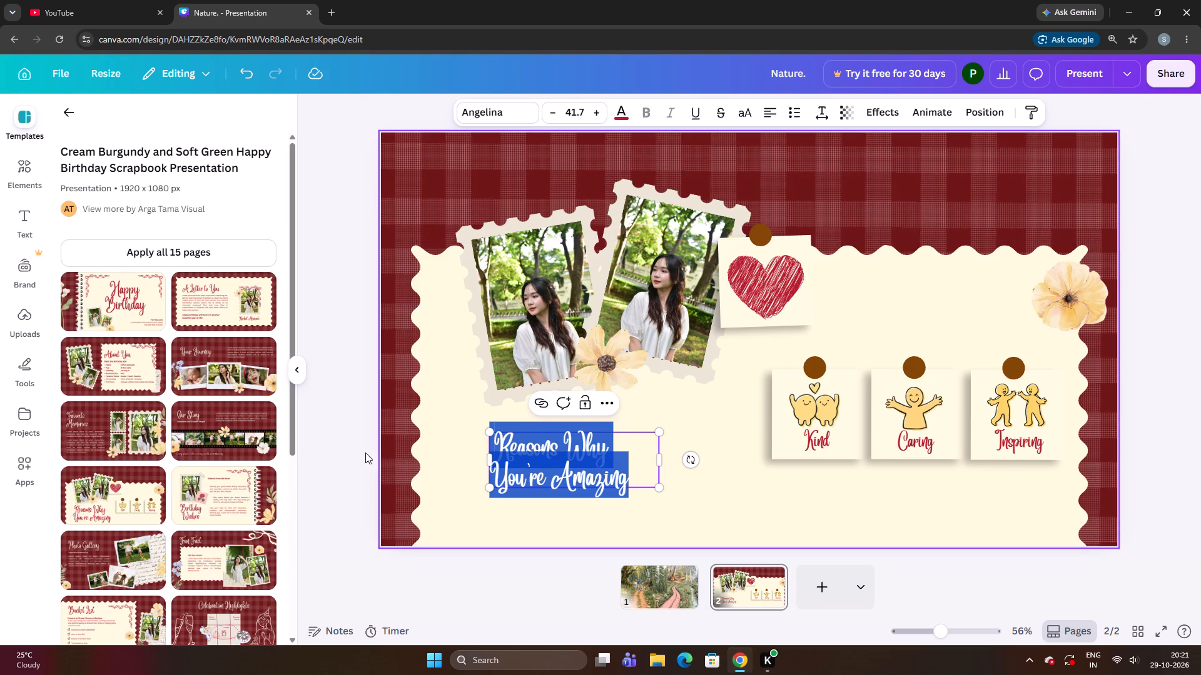
pyautogui.click(356, 455)
pyautogui.click(516, 466)
pyautogui.click(599, 408)
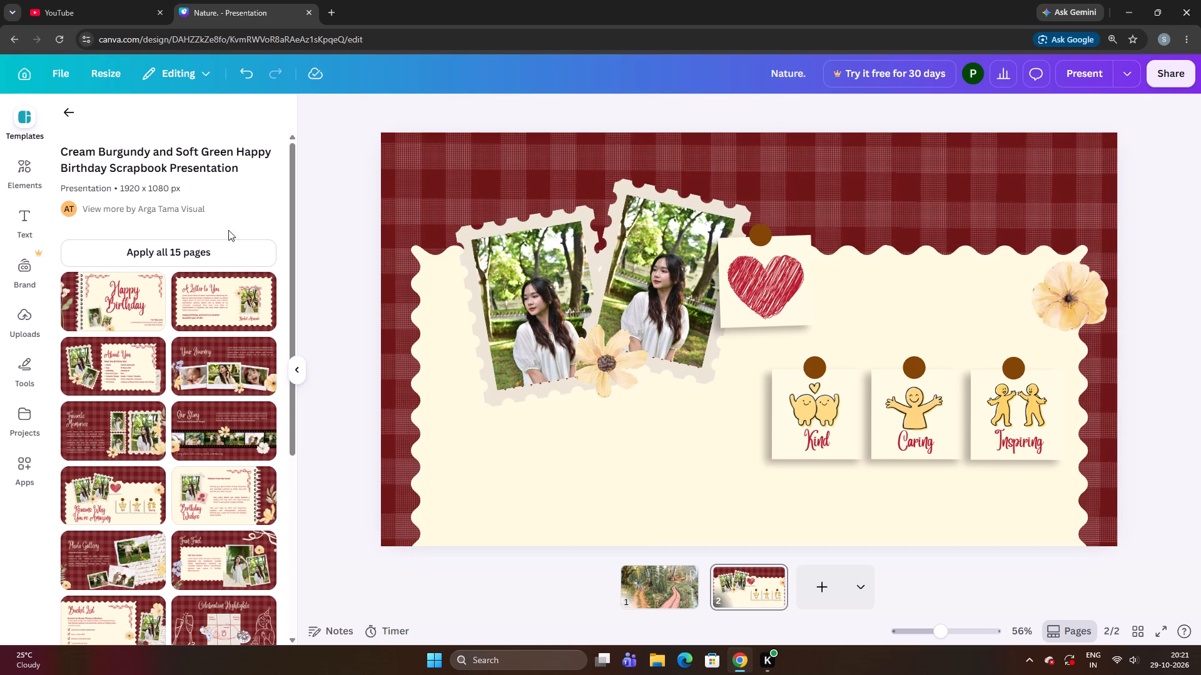
# Add a text box below the two photos and replace its placeholder with the copied "Reasons Why You're Amazing" text.
pyautogui.click(15, 214)
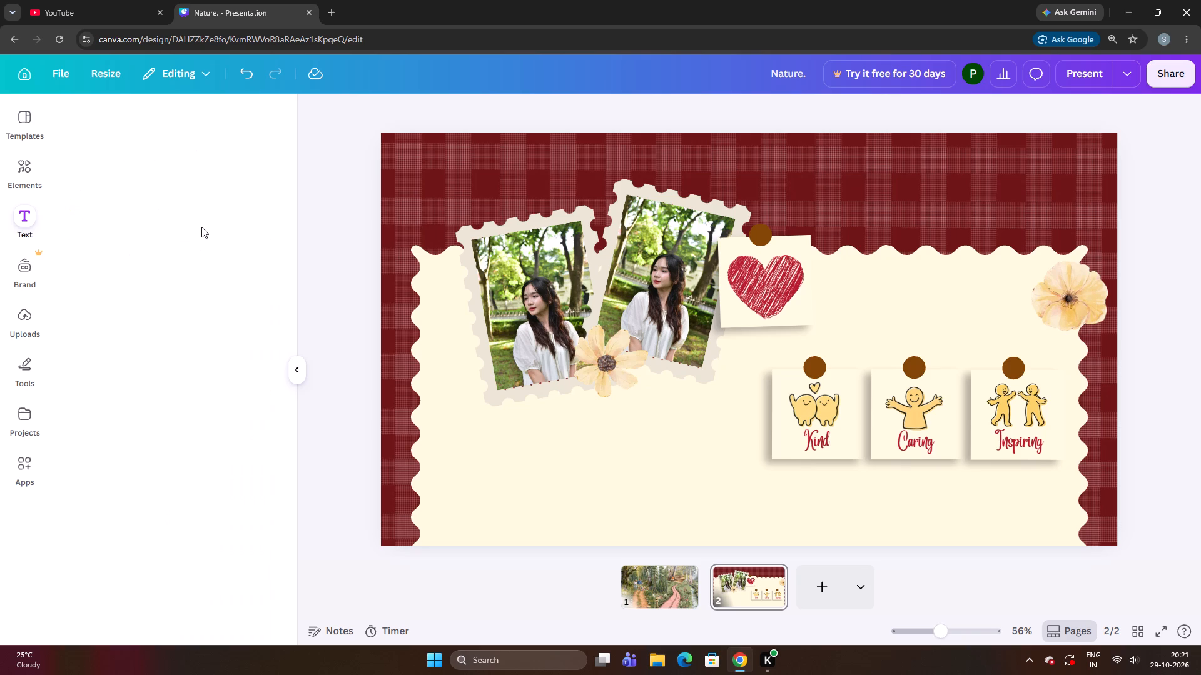
pyautogui.click(169, 168)
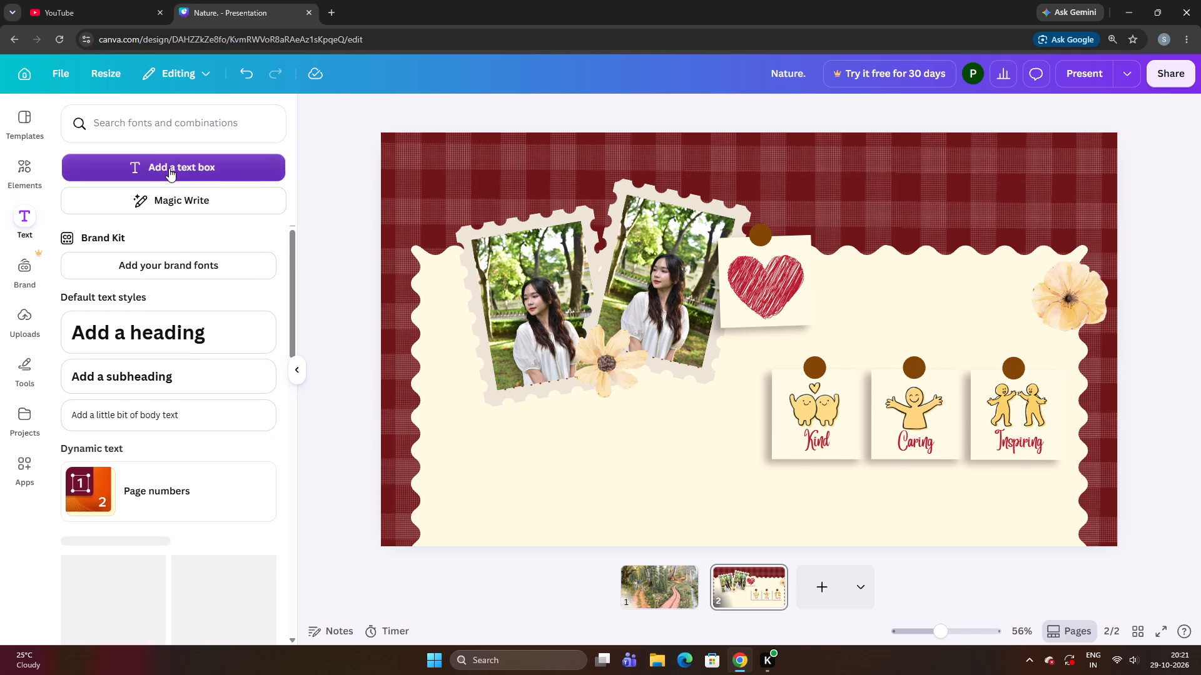
pyautogui.click(653, 426)
pyautogui.moveTo(746, 334); pyautogui.dragTo(636, 414)
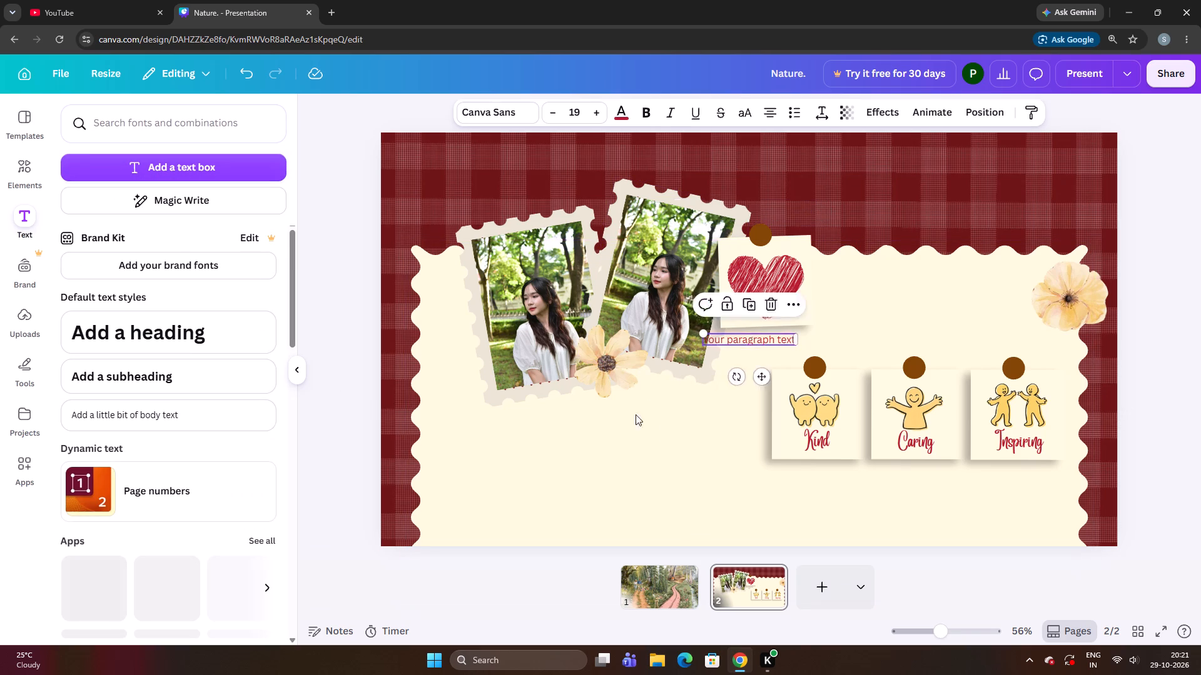
pyautogui.moveTo(636, 414); pyautogui.dragTo(555, 409)
pyautogui.click(554, 419)
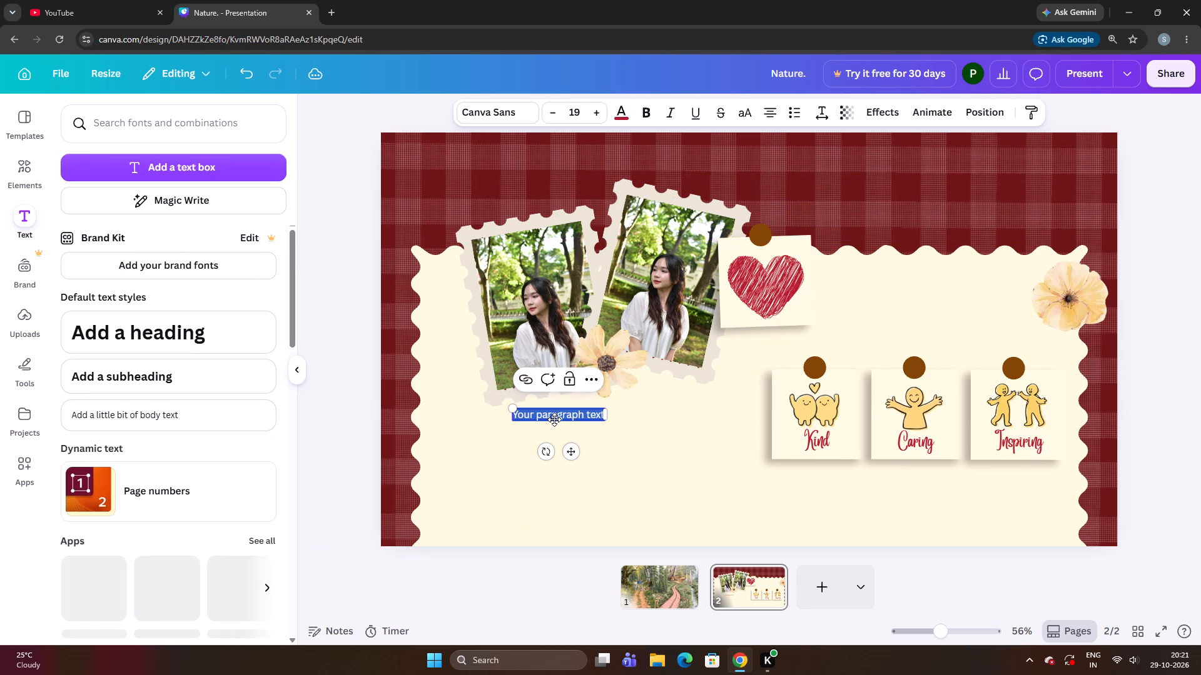
pyautogui.press('BackSpace')
pyautogui.hotkey('ctrl', 'v')
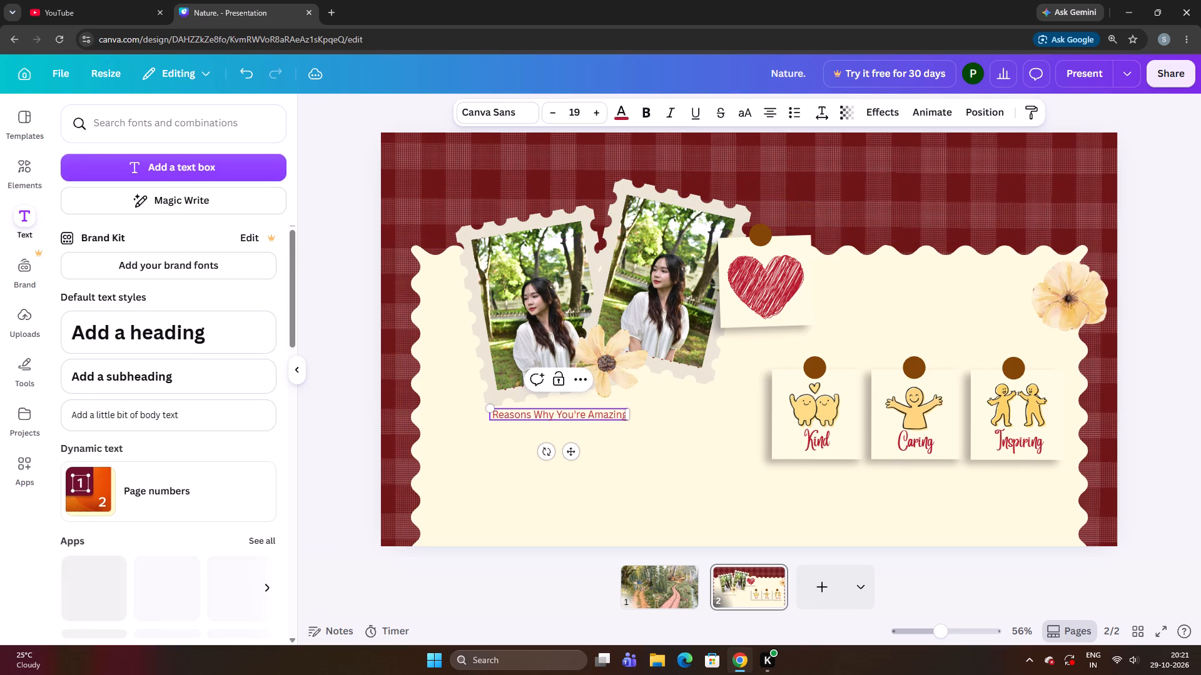
# Wrap the new heading onto two lines, enlarge it to font size 31.4 and place it beneath the photos.
pyautogui.moveTo(631, 419); pyautogui.dragTo(595, 439)
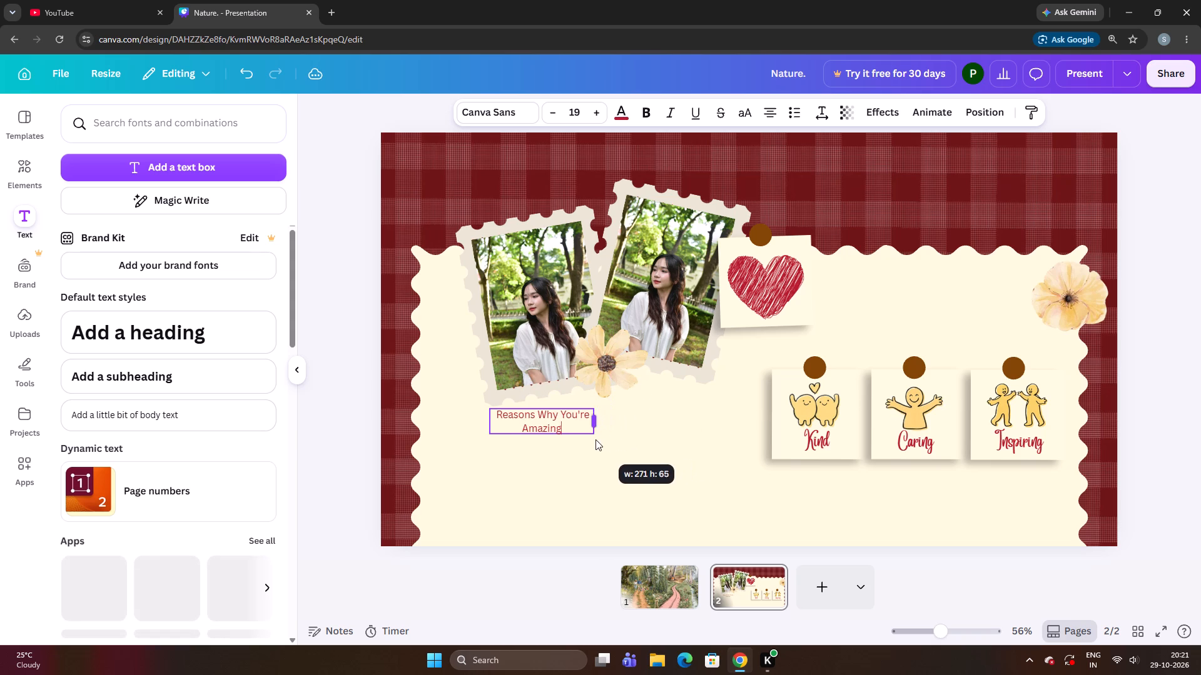
pyautogui.moveTo(595, 439); pyautogui.dragTo(584, 445)
pyautogui.moveTo(579, 436); pyautogui.dragTo(607, 456)
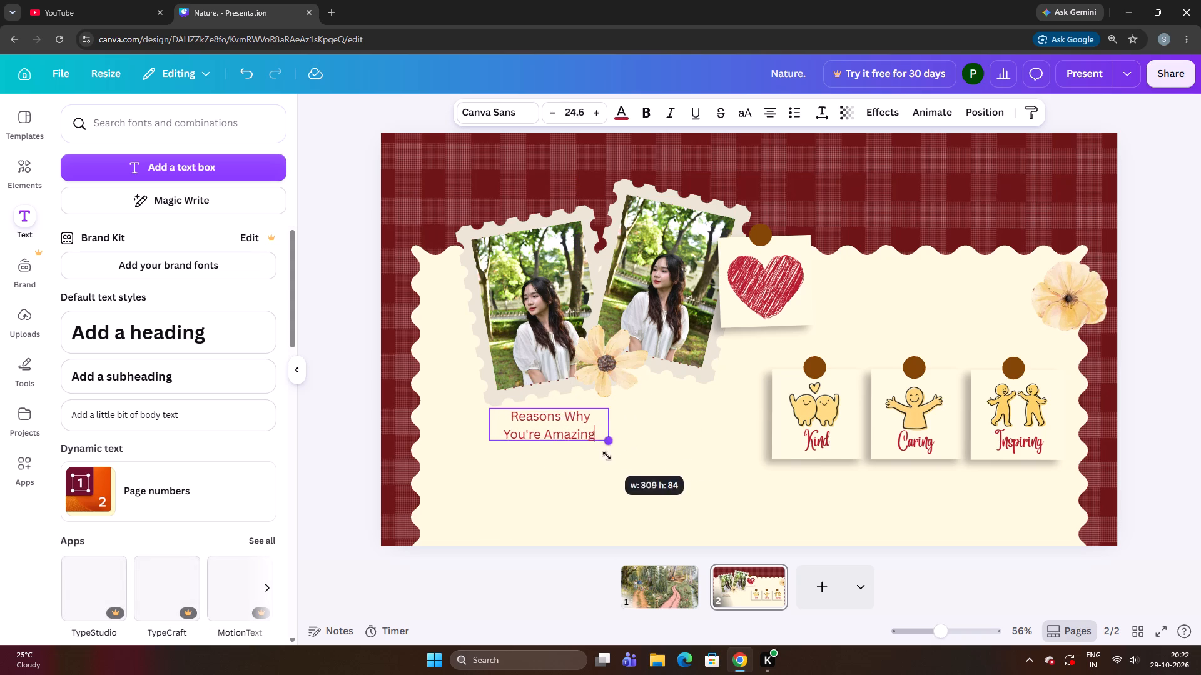
pyautogui.moveTo(607, 456); pyautogui.dragTo(629, 483)
pyautogui.click(629, 483)
pyautogui.moveTo(616, 431); pyautogui.dragTo(602, 458)
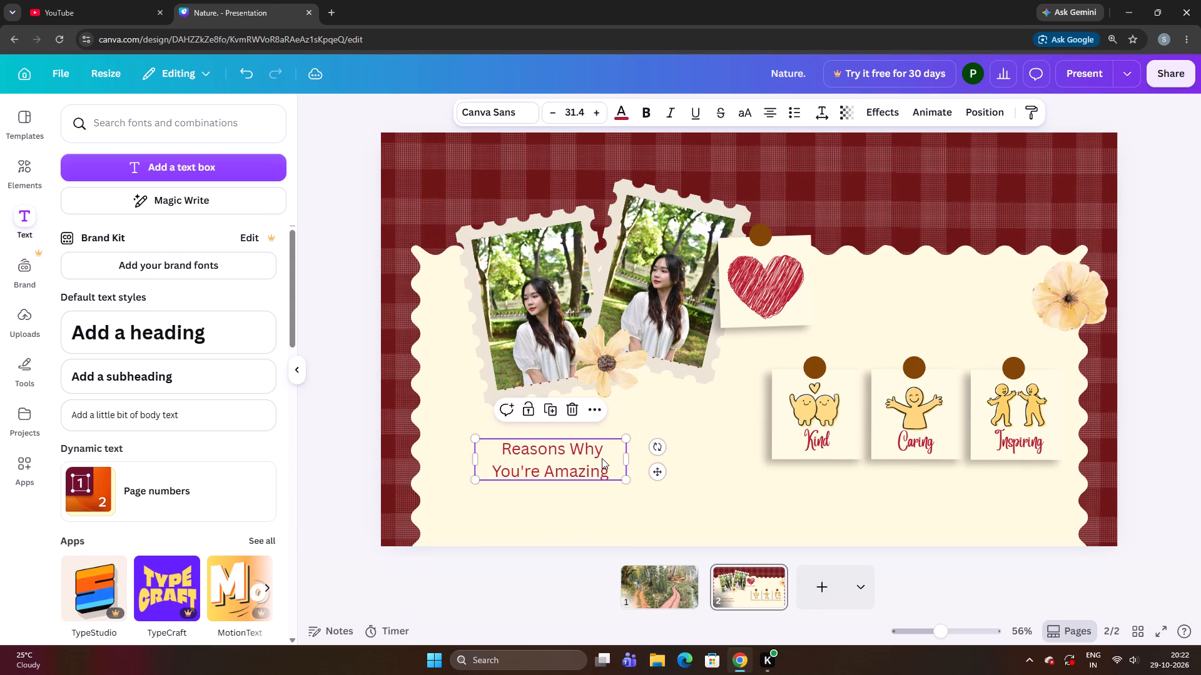
# Change the "Reasons Why You're Amazing" text to the Brittany font.
pyautogui.click(488, 114)
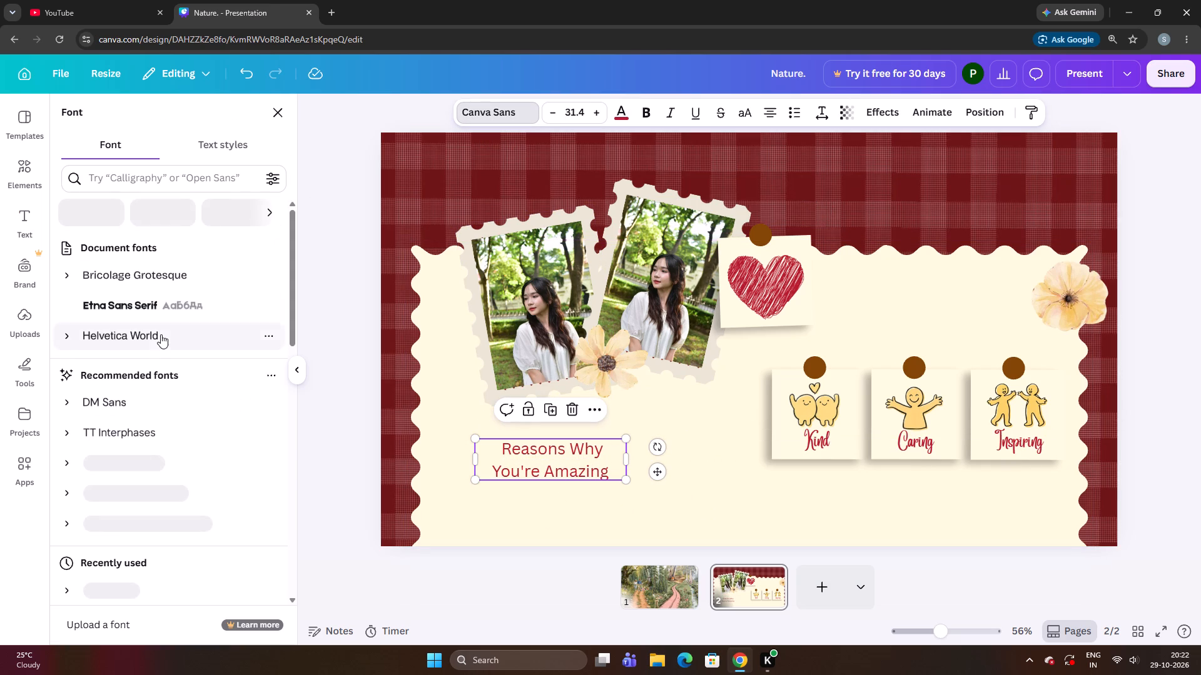
pyautogui.scroll(-3, 149, 399)
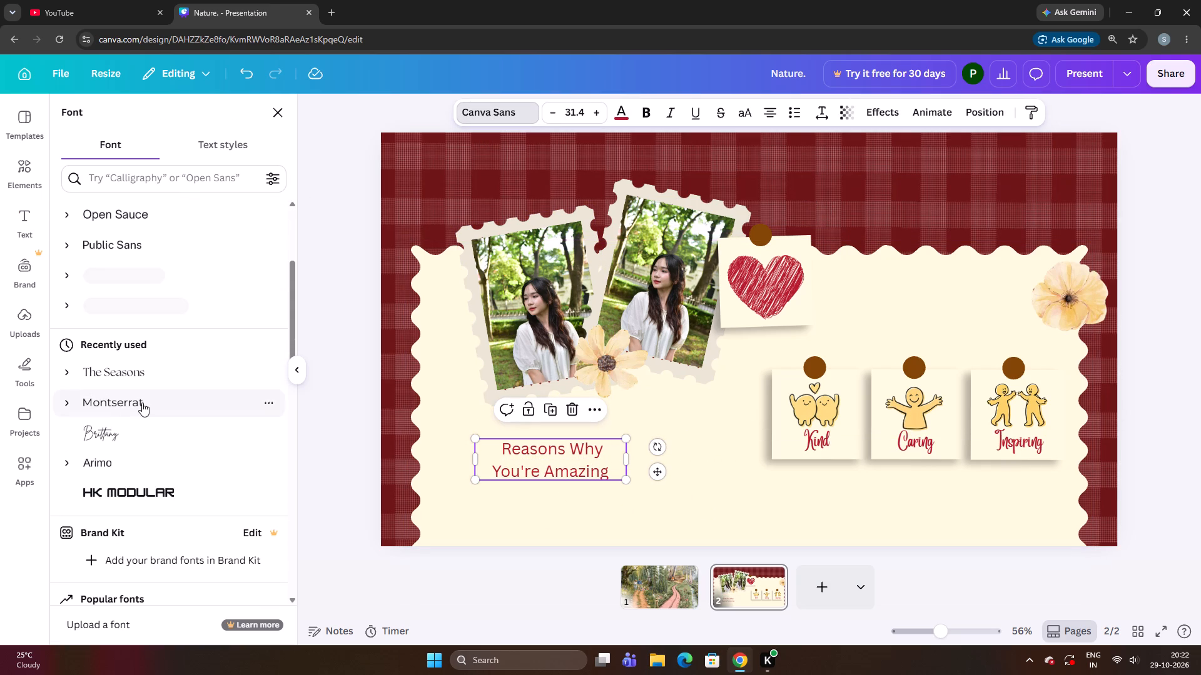
pyautogui.click(126, 432)
pyautogui.scroll(-6, 132, 419)
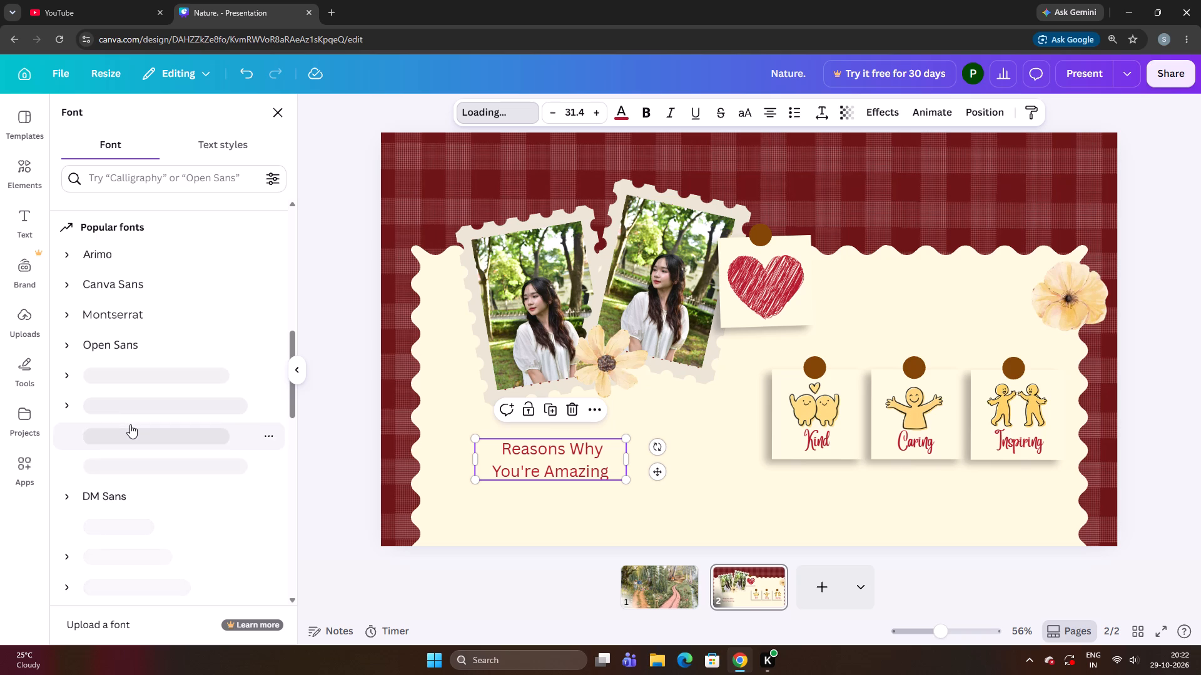
pyautogui.scroll(-5, 130, 424)
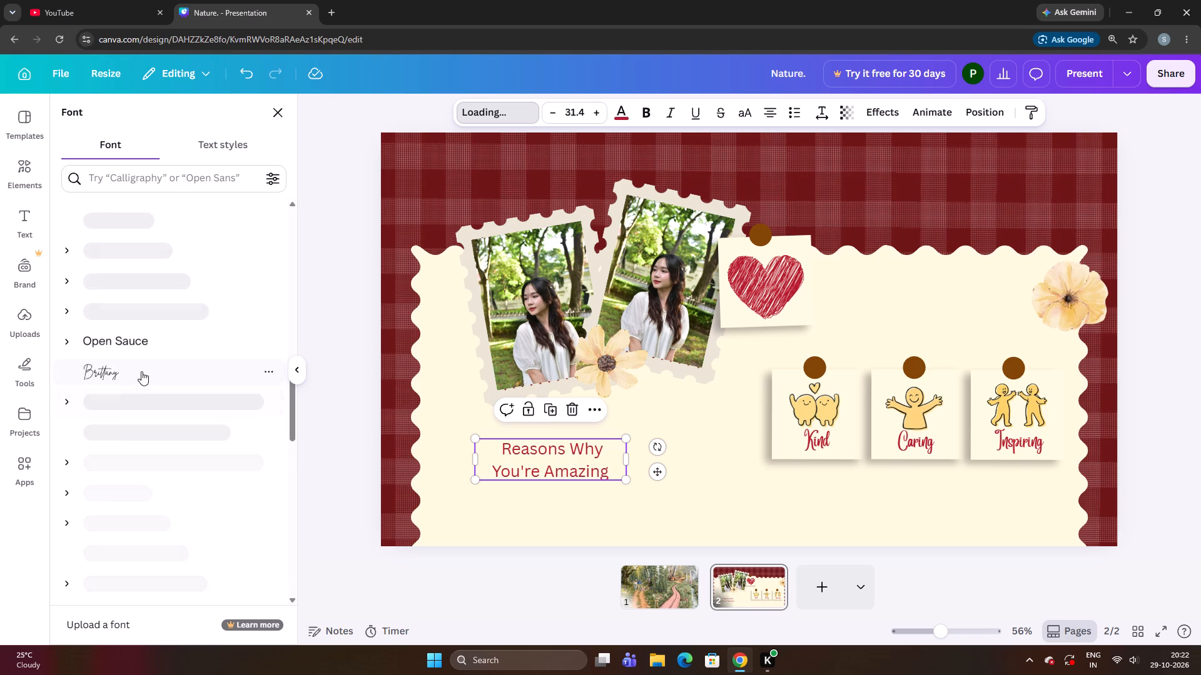
pyautogui.click(142, 369)
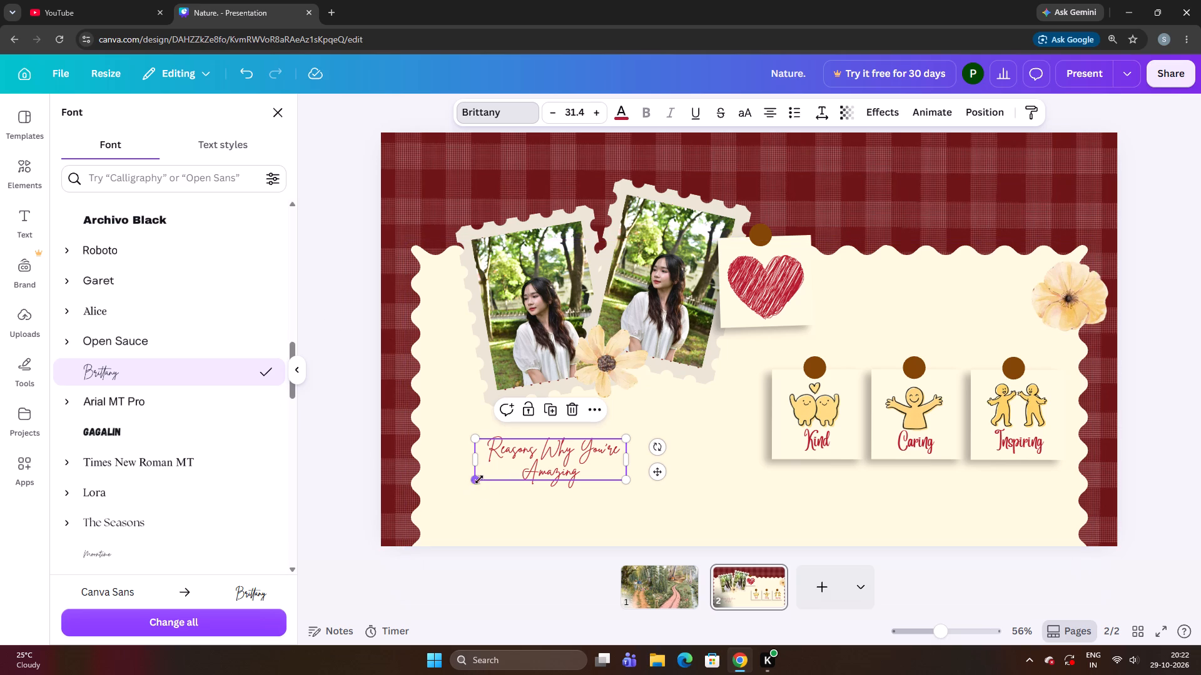
# Enlarge the Brittany heading to font size 35.5 and reposition it below the flower between the photos.
pyautogui.moveTo(480, 479); pyautogui.dragTo(466, 489)
pyautogui.moveTo(460, 491); pyautogui.dragTo(452, 504)
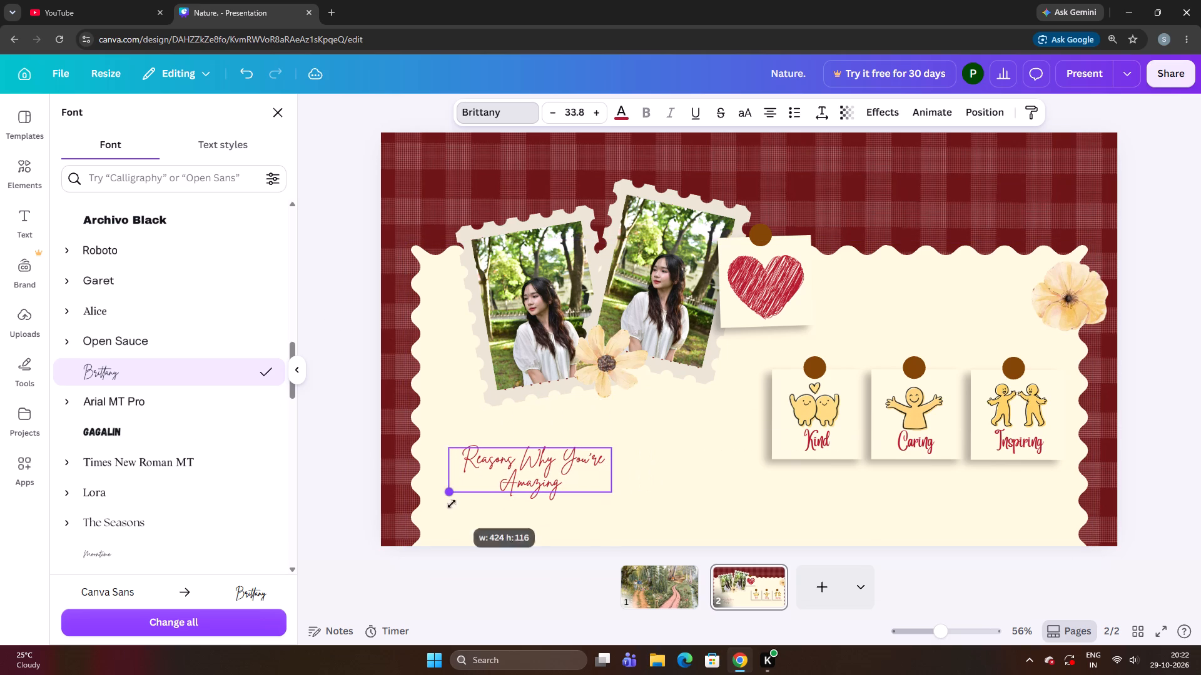
pyautogui.moveTo(452, 504); pyautogui.dragTo(445, 512)
pyautogui.moveTo(484, 473); pyautogui.dragTo(542, 461)
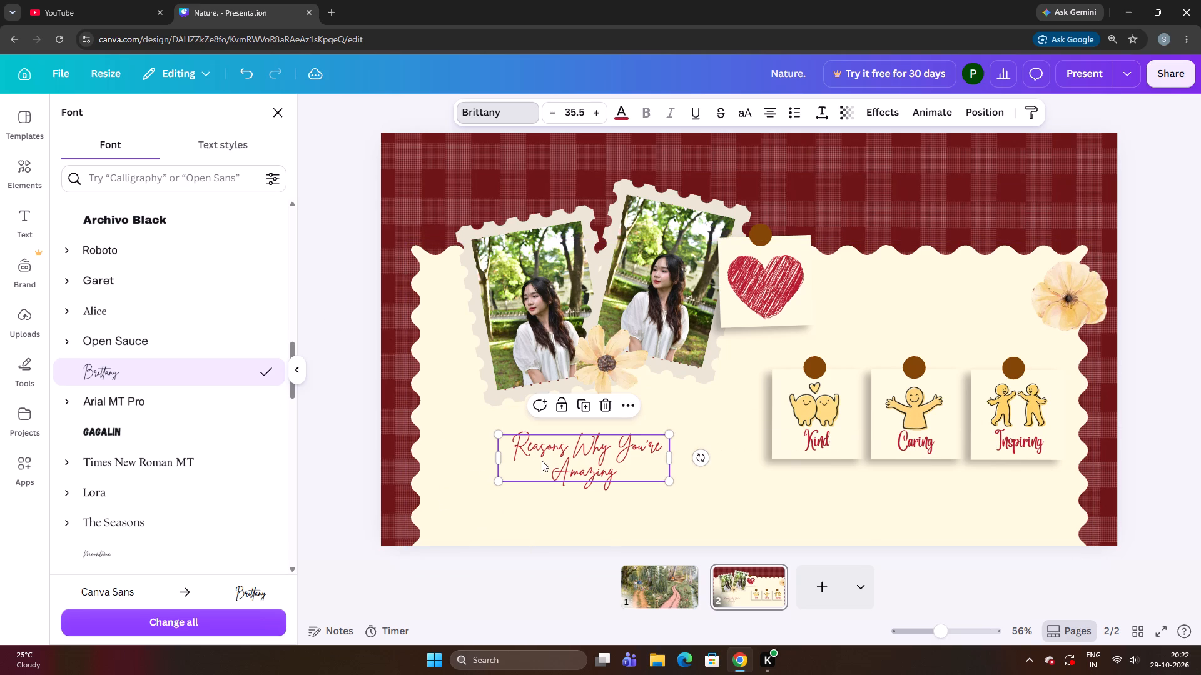
# Enlarge the "Reasons Why You're Amazing" heading to font size 45.4 and nudge it slightly upward.
pyautogui.hotkey('ctrl', 'Down')
pyautogui.hotkey('ctrl', 'Down')
pyautogui.hotkey('ctrl', 'Down')
pyautogui.hotkey('ctrl', 'Down')
pyautogui.hotkey('ctrl', 'Down')
pyautogui.hotkey('ctrl', 'Down')
pyautogui.hotkey('ctrl', 'Down')
pyautogui.hotkey('ctrl', 'Down')
pyautogui.hotkey('ctrl', 'Down')
pyautogui.hotkey('ctrl', 'Down')
pyautogui.hotkey('ctrl', 'Down')
pyautogui.hotkey('ctrl', 'Down')
pyautogui.hotkey('ctrl', 'Down')
pyautogui.hotkey('ctrl', 'Down')
pyautogui.hotkey('ctrl', 'Down')
pyautogui.hotkey('ctrl', 'Down')
pyautogui.hotkey('ctrl', 'Down')
pyautogui.hotkey('ctrl', 'Down')
pyautogui.hotkey('ctrl', 'Down')
pyautogui.hotkey('ctrl', 'Down')
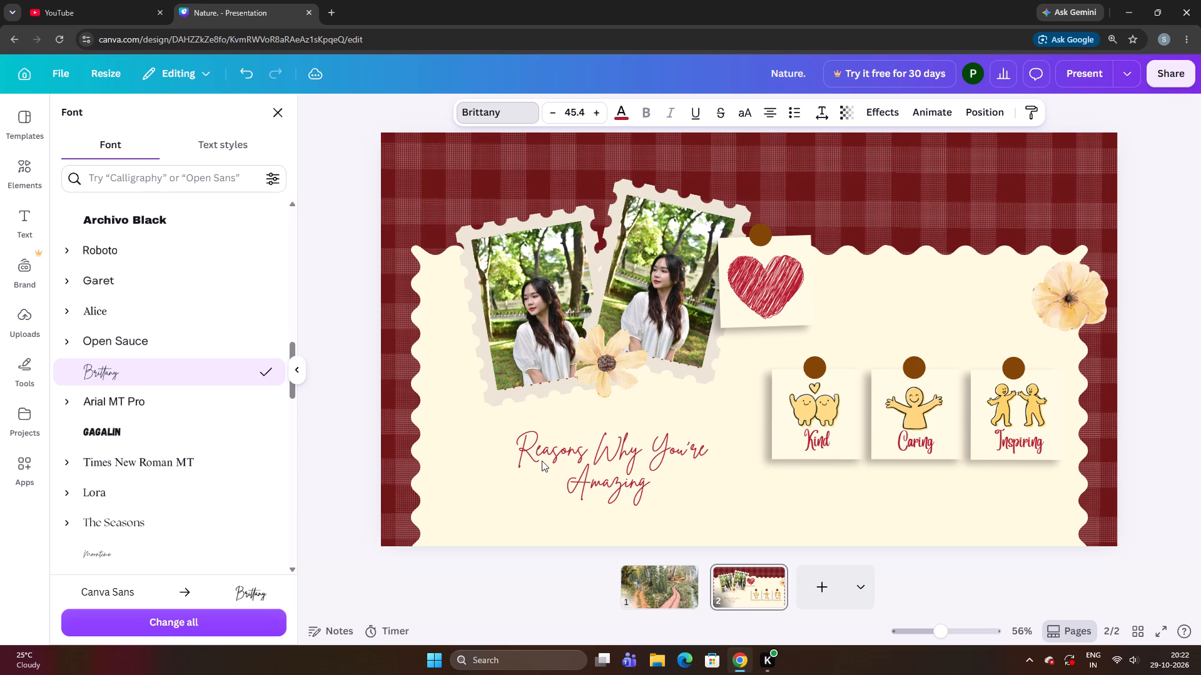
pyautogui.press('Up')
pyautogui.press('Up')
pyautogui.press('Up')
pyautogui.press('Up')
pyautogui.press('Up')
pyautogui.press('Up')
pyautogui.press('Up')
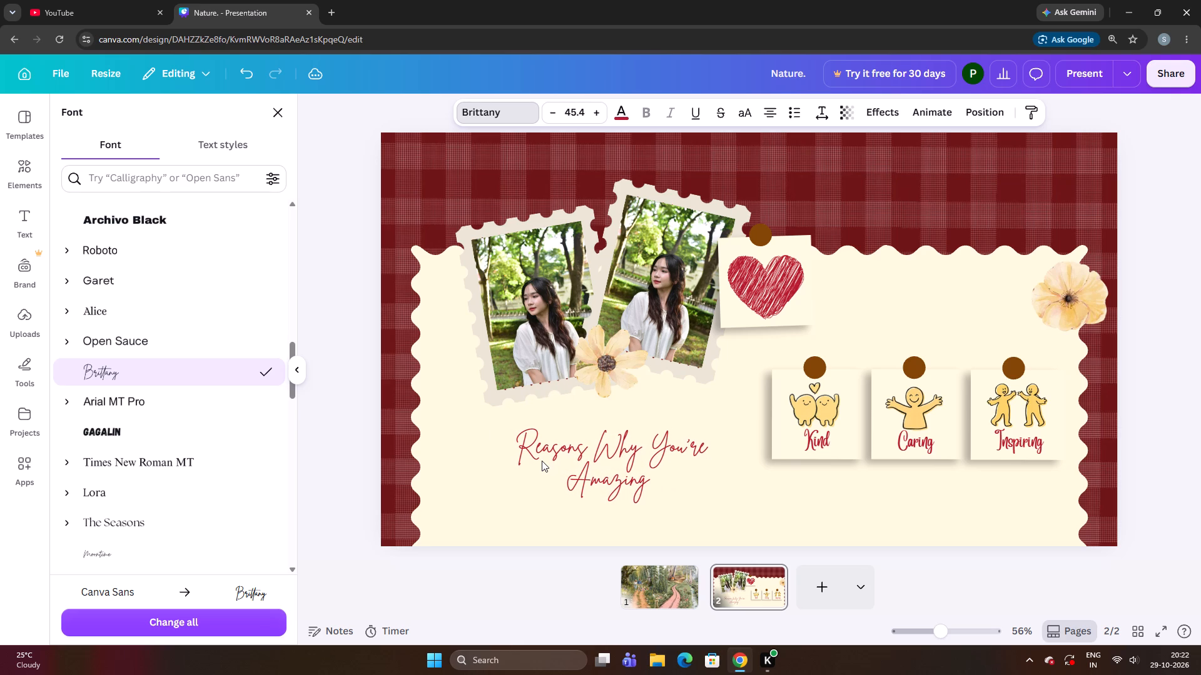
# Nudge the "Reasons Why You're Amazing" heading slightly upward and to the left beneath the photos.
pyautogui.press('Up')
pyautogui.press('Up')
pyautogui.press('Up')
pyautogui.press('Left')
pyautogui.press('Left')
pyautogui.press('Left')
pyautogui.press('Left')
pyautogui.press('Left')
pyautogui.press('Left')
pyautogui.press('Left')
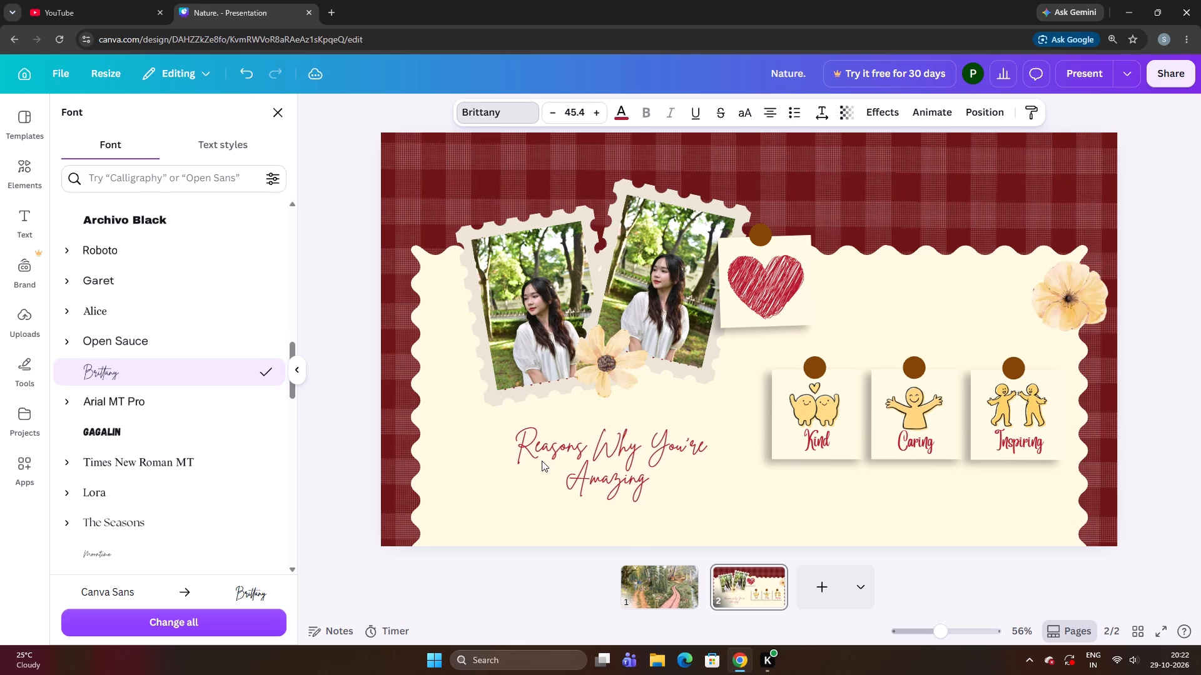
pyautogui.press('Up')
pyautogui.press('Left')
pyautogui.press('Up')
pyautogui.press('Up')
pyautogui.press('Up')
pyautogui.press('Up')
pyautogui.press('Up')
pyautogui.press('Up')
pyautogui.press('Up')
pyautogui.press('Up')
pyautogui.press('Up')
pyautogui.press('Up')
pyautogui.press('Up')
pyautogui.press('Up')
pyautogui.press('Up')
pyautogui.press('Up')
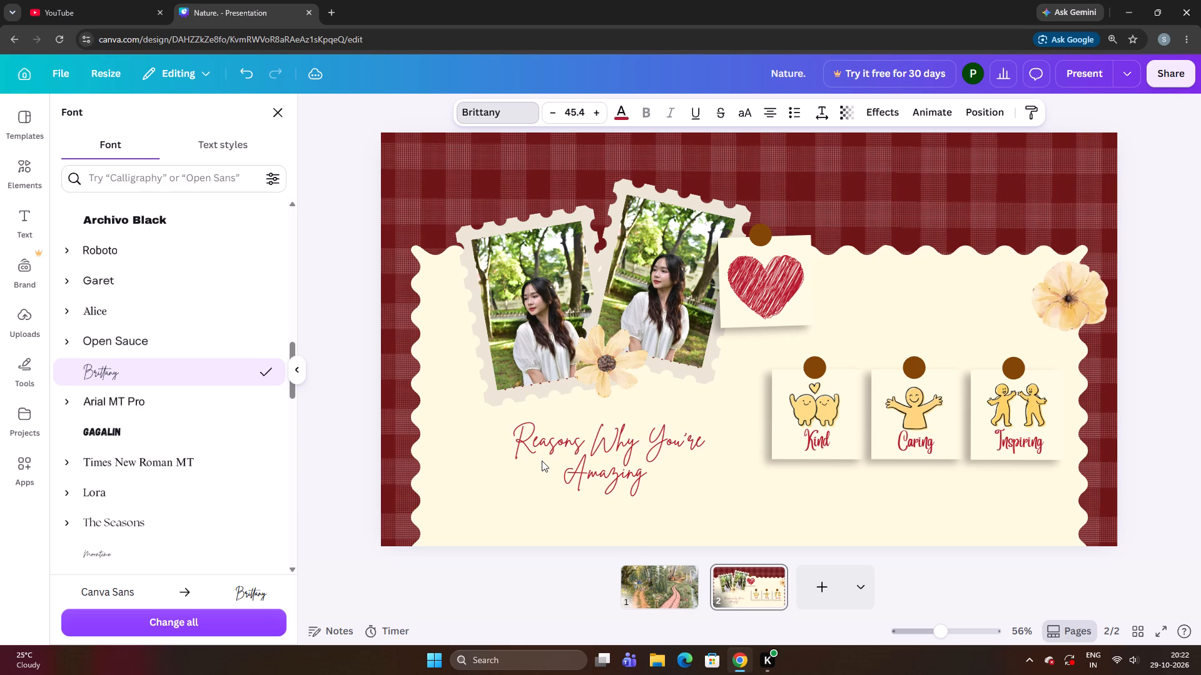
pyautogui.press('Left')
# Enlarge the "Reasons Why You're Amazing" heading to font size 46 and nudge it upward.
pyautogui.hotkey('ctrl', 'Down')
pyautogui.hotkey('ctrl', 'Down')
pyautogui.hotkey('ctrl', 'Down')
pyautogui.hotkey('ctrl', 'Down')
pyautogui.hotkey('ctrl', 'Down')
pyautogui.hotkey('ctrl', 'Down')
pyautogui.hotkey('ctrl', 'Down')
pyautogui.hotkey('ctrl', 'Down')
pyautogui.hotkey('ctrl', 'Down')
pyautogui.hotkey('ctrl', 'Down')
pyautogui.hotkey('ctrl', 'Down')
pyautogui.hotkey('ctrl', 'Down')
pyautogui.hotkey('ctrl', 'Down')
pyautogui.hotkey('ctrl', 'Down')
pyautogui.hotkey('ctrl', 'Down')
pyautogui.hotkey('ctrl', 'Down')
pyautogui.hotkey('ctrl', 'Down')
pyautogui.hotkey('ctrl', 'Down')
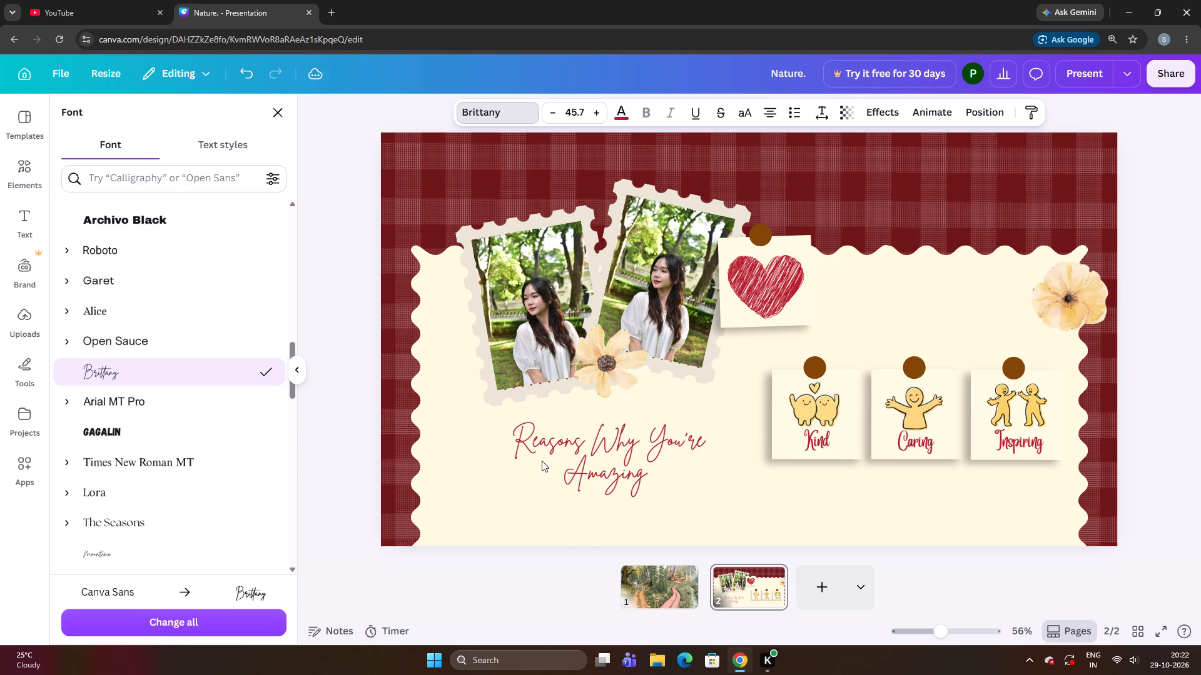
pyautogui.hotkey('ctrl', 'Down')
pyautogui.hotkey('ctrl', 'Down')
pyautogui.hotkey('ctrl', 'Down')
pyautogui.hotkey('ctrl', 'Down')
pyautogui.hotkey('ctrl', 'Down')
pyautogui.hotkey('ctrl', 'Down')
pyautogui.hotkey('ctrl', 'Down')
pyautogui.hotkey('ctrl', 'Down')
pyautogui.hotkey('ctrl', 'Down')
pyautogui.hotkey('ctrl', 'Down')
pyautogui.hotkey('ctrl', 'Down')
pyautogui.hotkey('ctrl', 'Down')
pyautogui.hotkey('ctrl', 'Down')
pyautogui.press('Up')
pyautogui.press('Up')
pyautogui.press('Up')
pyautogui.press('Up')
pyautogui.press('Up')
pyautogui.press('Up')
pyautogui.press('Up')
pyautogui.press('Up')
pyautogui.press('Up')
pyautogui.press('Up')
pyautogui.press('Up')
pyautogui.press('Up')
pyautogui.press('Up')
pyautogui.press('Up')
pyautogui.press('Up')
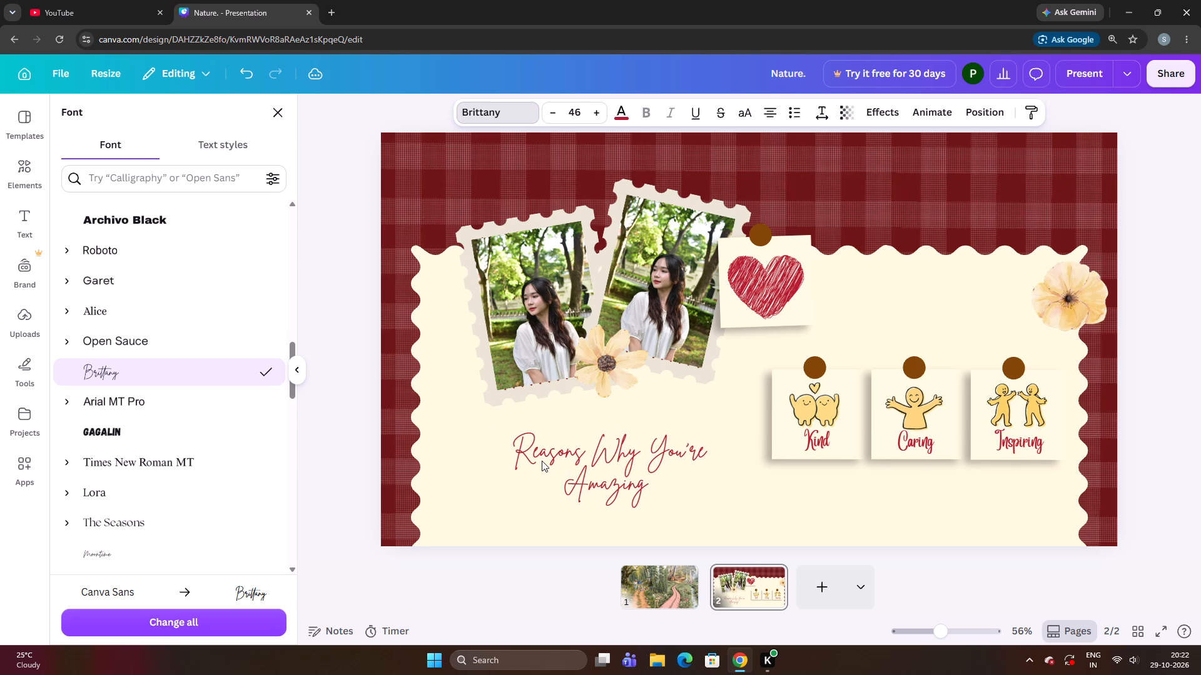
# Enlarge the "Reasons Why You're Amazing" heading to font size 51 and move it up closer to the photos.
pyautogui.hotkey('ctrl', 'Down')
pyautogui.hotkey('ctrl', 'Down')
pyautogui.hotkey('ctrl', 'Down')
pyautogui.hotkey('ctrl', 'Down')
pyautogui.hotkey('ctrl', 'Down')
pyautogui.hotkey('ctrl', 'Down')
pyautogui.hotkey('ctrl', 'Down')
pyautogui.hotkey('ctrl', 'Down')
pyautogui.hotkey('ctrl', 'Down')
pyautogui.hotkey('ctrl', 'Down')
pyautogui.hotkey('ctrl', 'Down')
pyautogui.hotkey('ctrl', 'Down')
pyautogui.hotkey('ctrl', 'Down')
pyautogui.hotkey('ctrl', 'Down')
pyautogui.hotkey('ctrl', 'Down')
pyautogui.hotkey('ctrl', 'Down')
pyautogui.hotkey('ctrl', 'Down')
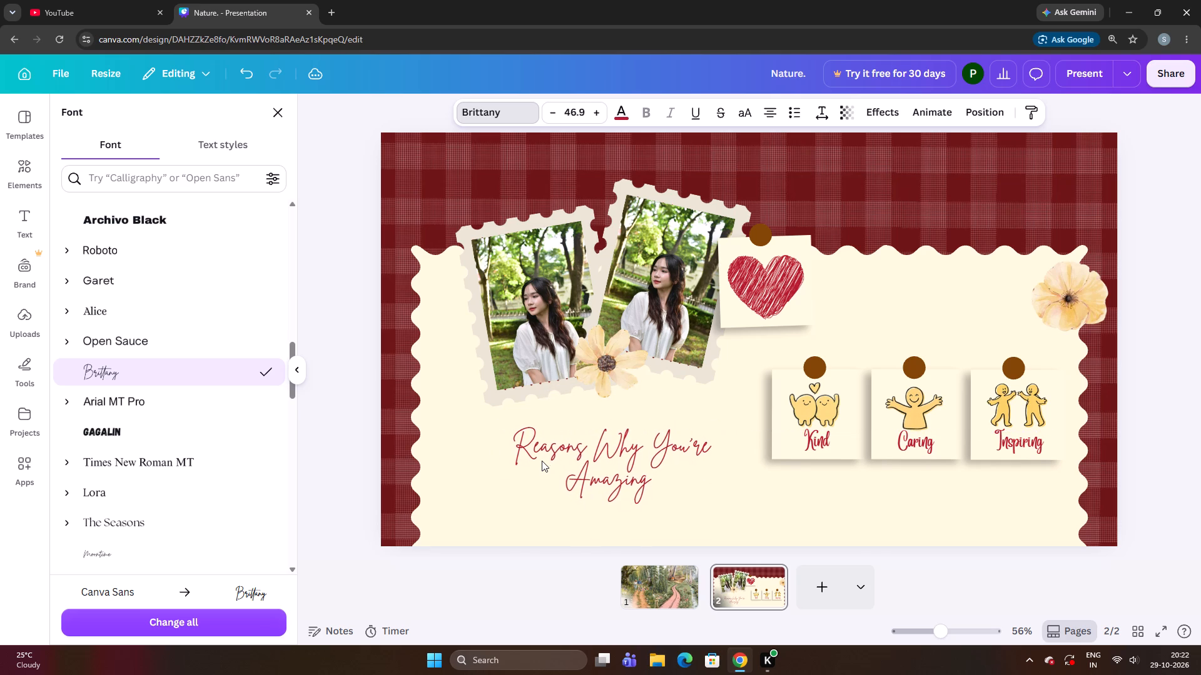
pyautogui.press('Up')
pyautogui.press('Up')
pyautogui.press('Up')
pyautogui.press('Up')
pyautogui.press('Up')
pyautogui.press('Up')
pyautogui.press('Up')
pyautogui.press('Up')
pyautogui.press('Up')
pyautogui.press('Up')
pyautogui.press('Up')
pyautogui.press('Up')
pyautogui.press('Up')
pyautogui.press('Up')
pyautogui.press('Up')
pyautogui.press('Up')
pyautogui.press('Up')
pyautogui.press('Up')
pyautogui.press('Up')
pyautogui.press('Up')
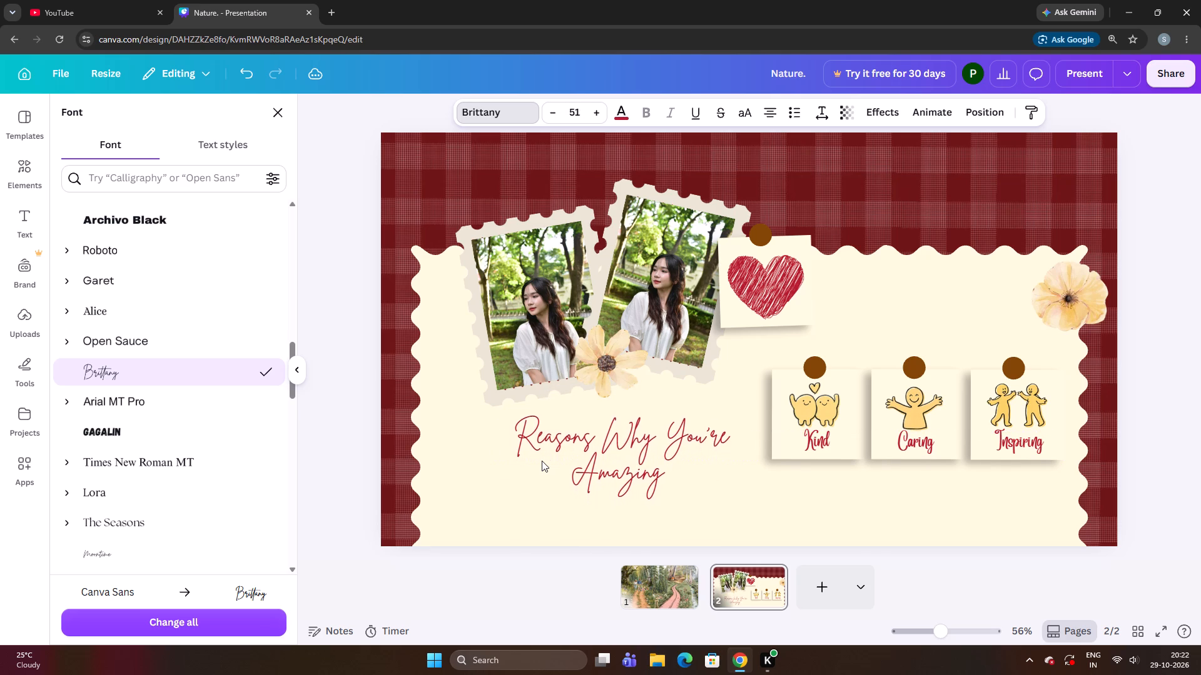
# Shift the enlarged heading left and slightly down so it sits centred beneath the two photos.
pyautogui.press('Left')
pyautogui.press('Left')
pyautogui.press('Left')
pyautogui.press('Left')
pyautogui.press('Left')
pyautogui.press('Left')
pyautogui.press('Left')
pyautogui.press('Left')
pyautogui.press('Left')
pyautogui.press('Left')
pyautogui.press('Left')
pyautogui.press('Left')
pyautogui.press('Left')
pyautogui.press('Left')
pyautogui.press('Left')
pyautogui.press('Left')
pyautogui.press('Left')
pyautogui.press('Left')
pyautogui.press('Left')
pyautogui.press('Left')
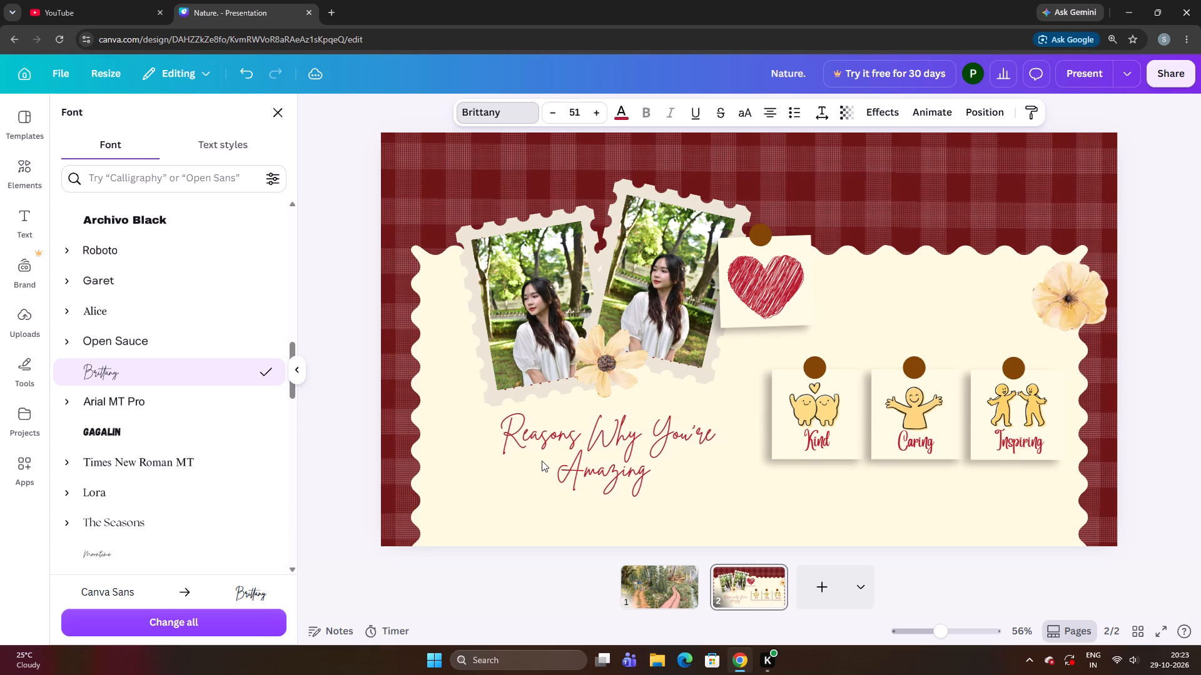
pyautogui.press('Down')
pyautogui.press('Down')
pyautogui.press('Down')
pyautogui.press('Down')
pyautogui.press('Down')
pyautogui.press('Down')
pyautogui.press('Down')
pyautogui.press('Down')
pyautogui.press('Down')
pyautogui.press('Down')
pyautogui.press('Down')
pyautogui.press('Down')
pyautogui.press('Down')
pyautogui.press('Down')
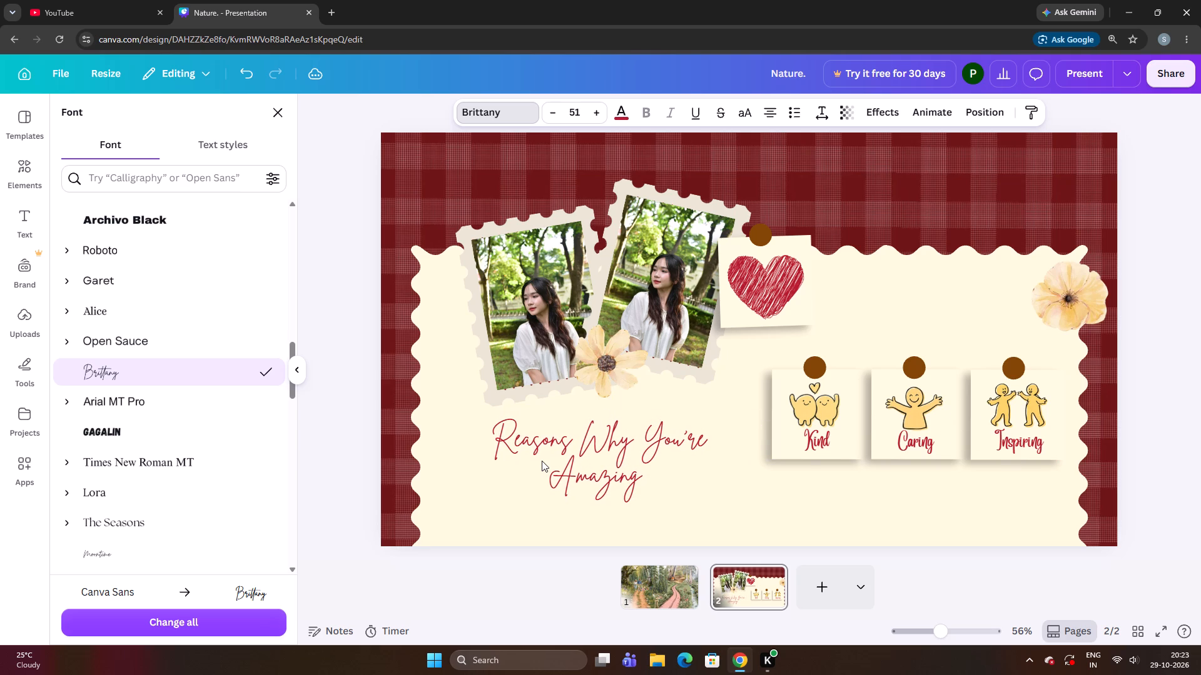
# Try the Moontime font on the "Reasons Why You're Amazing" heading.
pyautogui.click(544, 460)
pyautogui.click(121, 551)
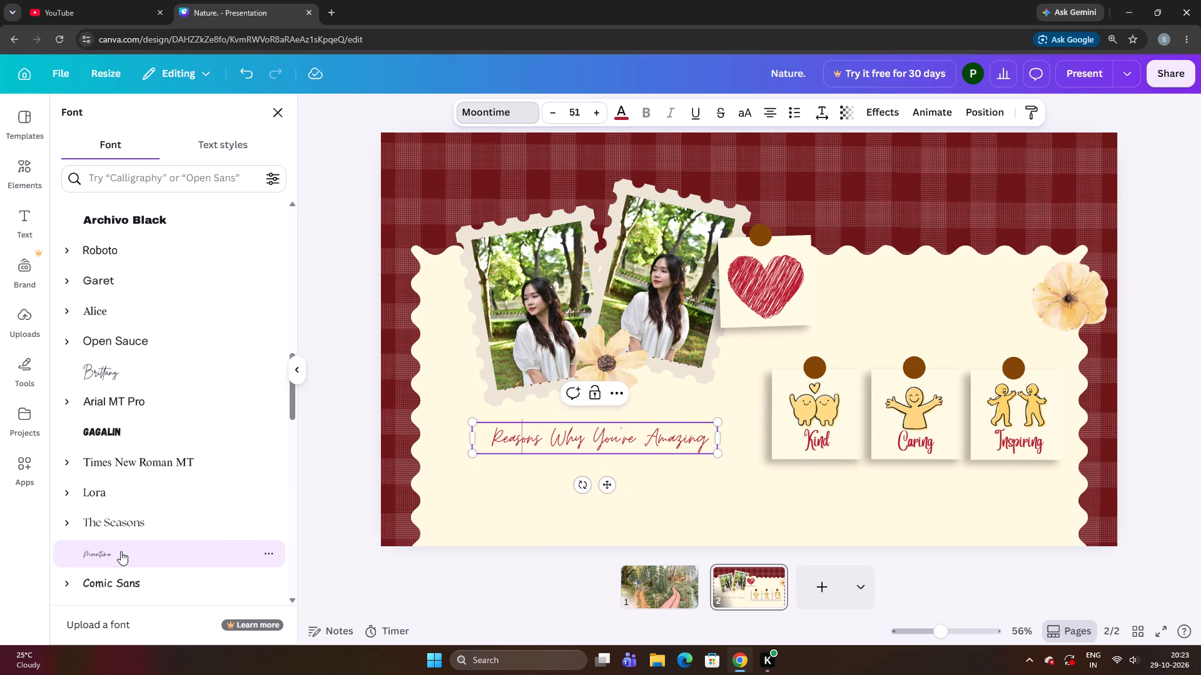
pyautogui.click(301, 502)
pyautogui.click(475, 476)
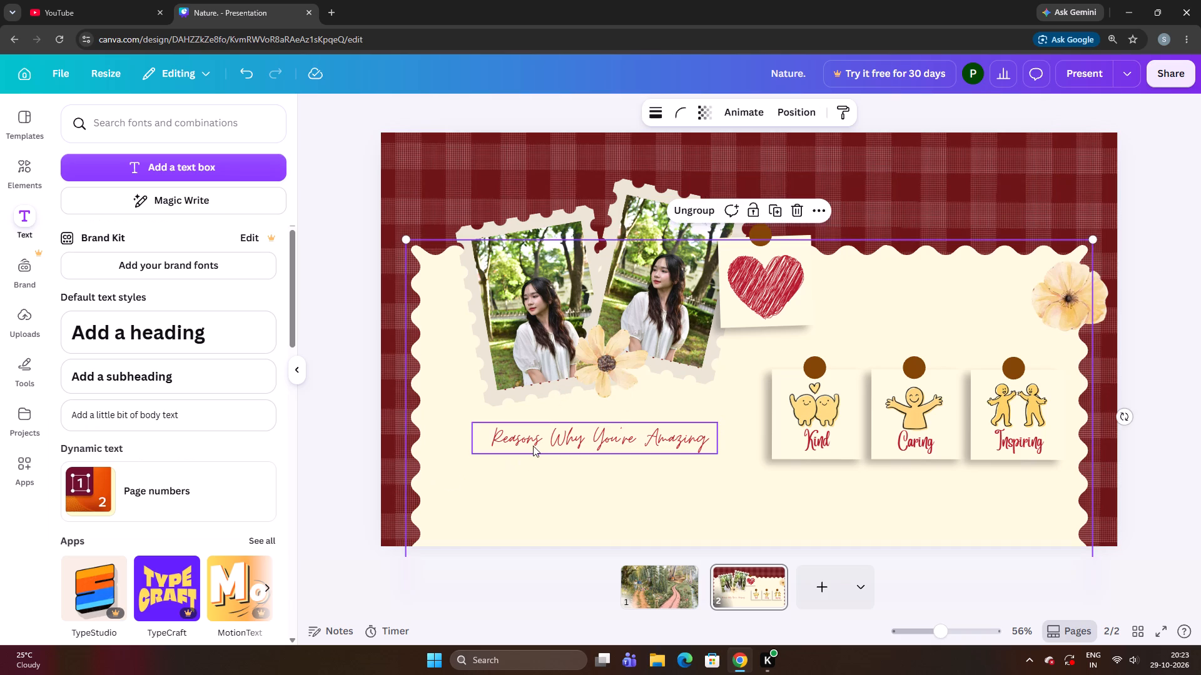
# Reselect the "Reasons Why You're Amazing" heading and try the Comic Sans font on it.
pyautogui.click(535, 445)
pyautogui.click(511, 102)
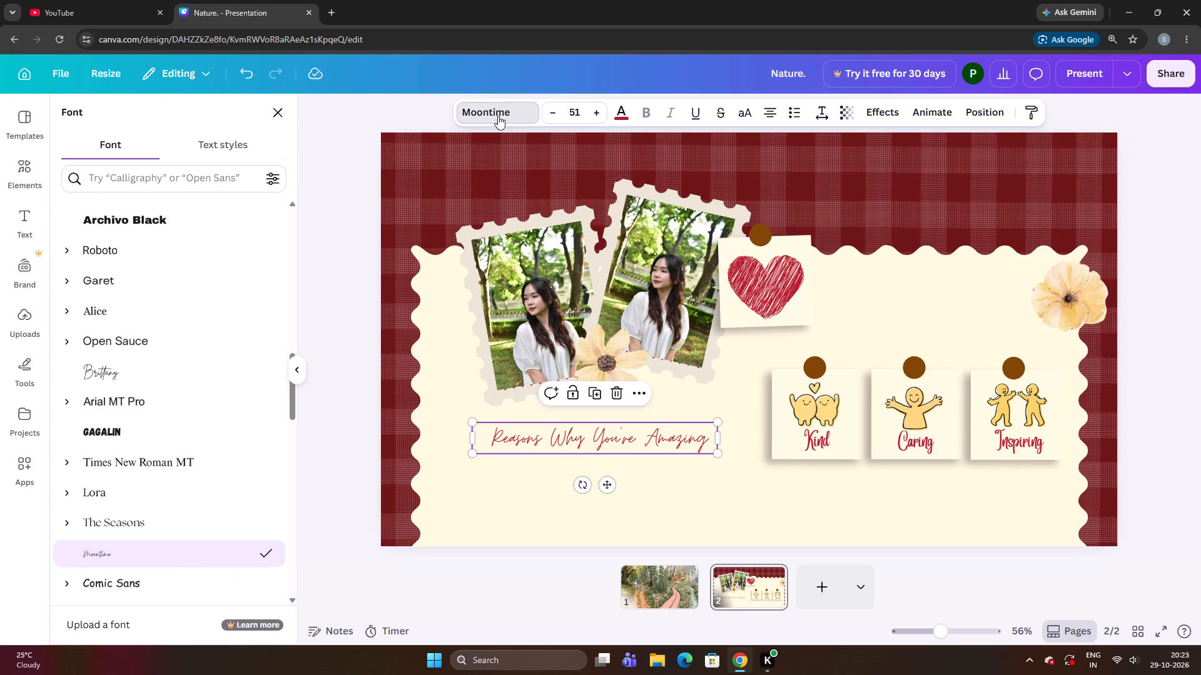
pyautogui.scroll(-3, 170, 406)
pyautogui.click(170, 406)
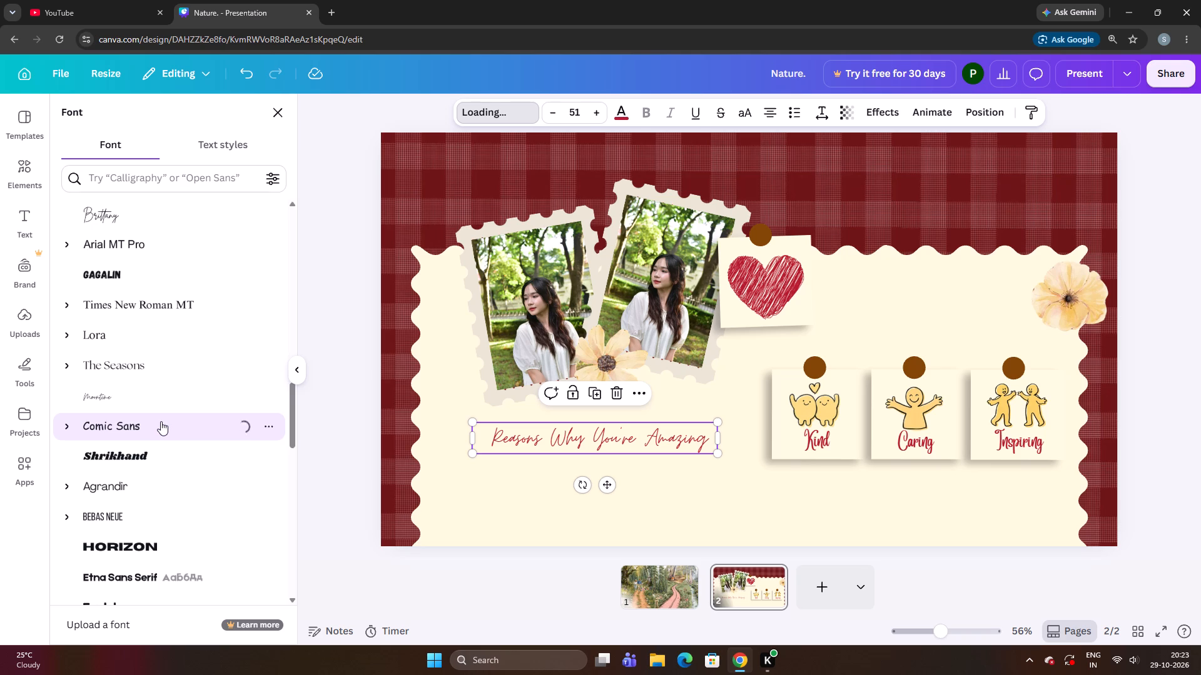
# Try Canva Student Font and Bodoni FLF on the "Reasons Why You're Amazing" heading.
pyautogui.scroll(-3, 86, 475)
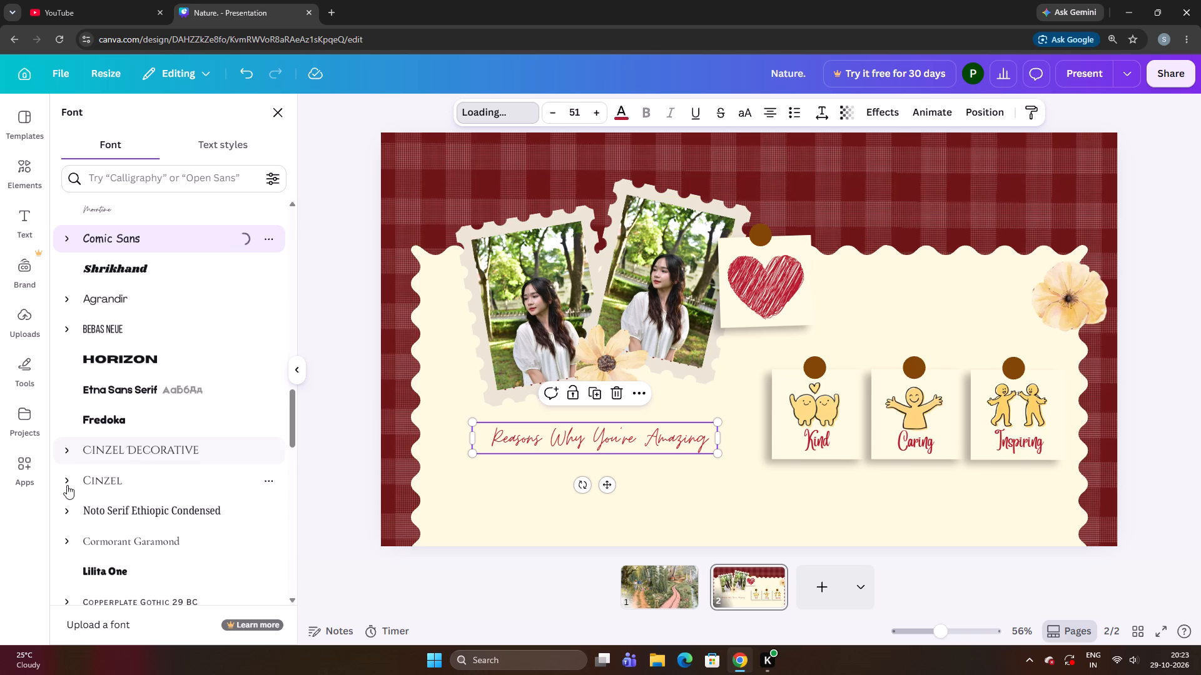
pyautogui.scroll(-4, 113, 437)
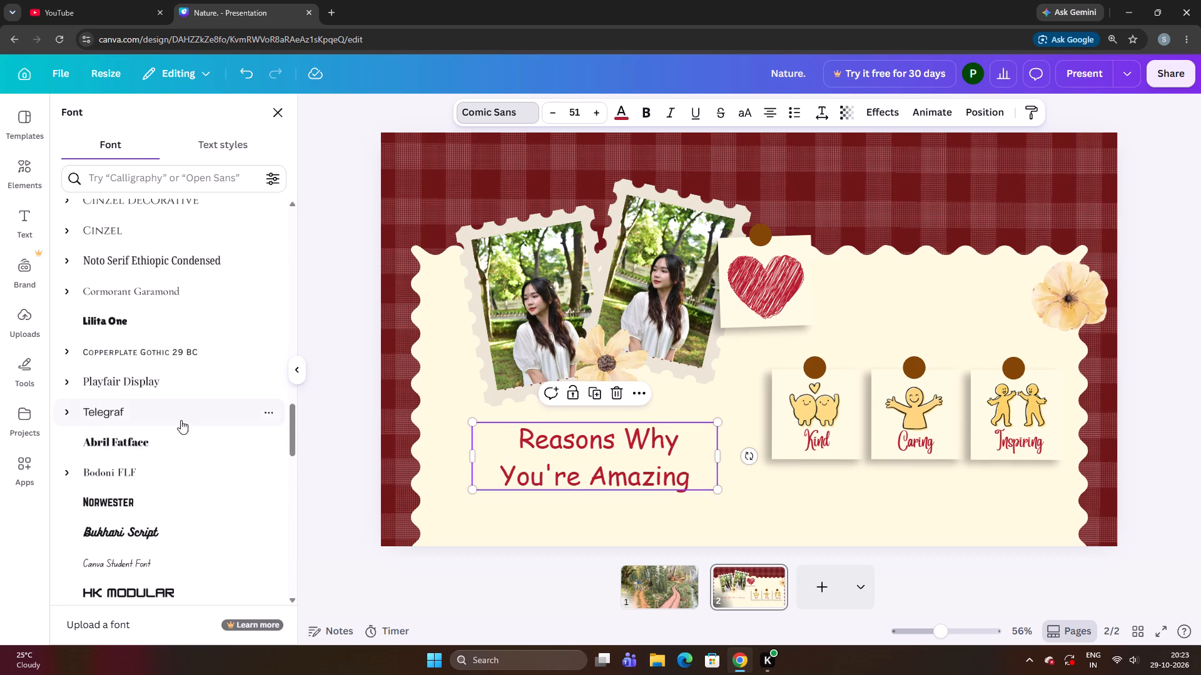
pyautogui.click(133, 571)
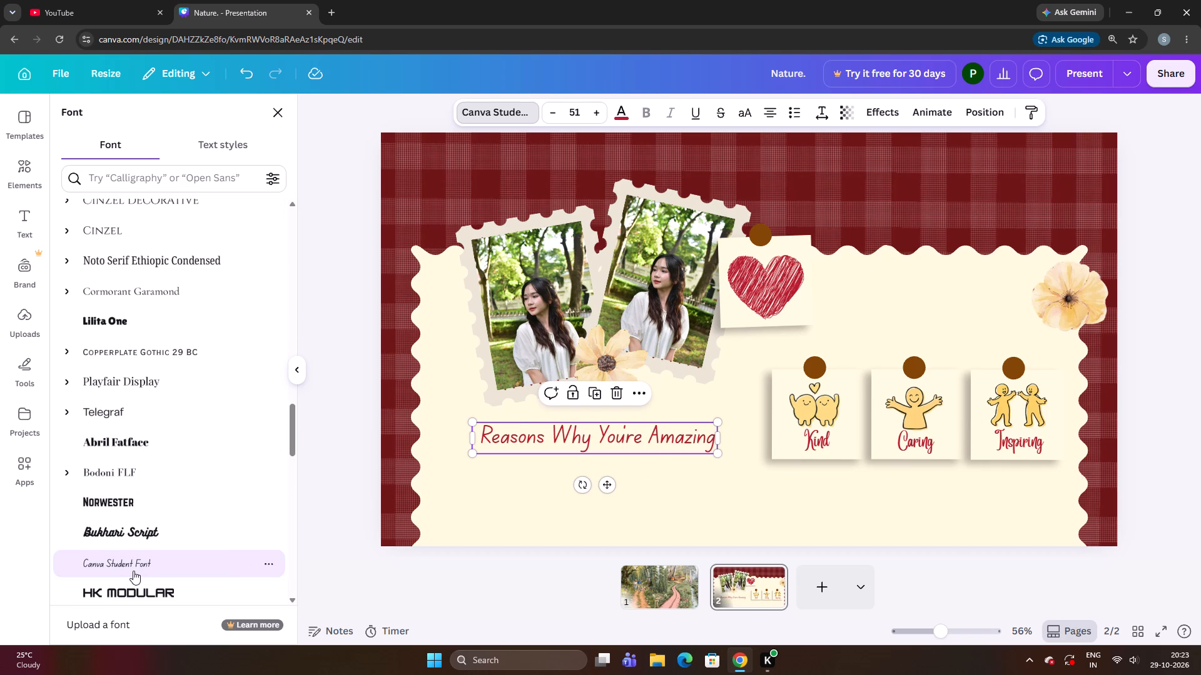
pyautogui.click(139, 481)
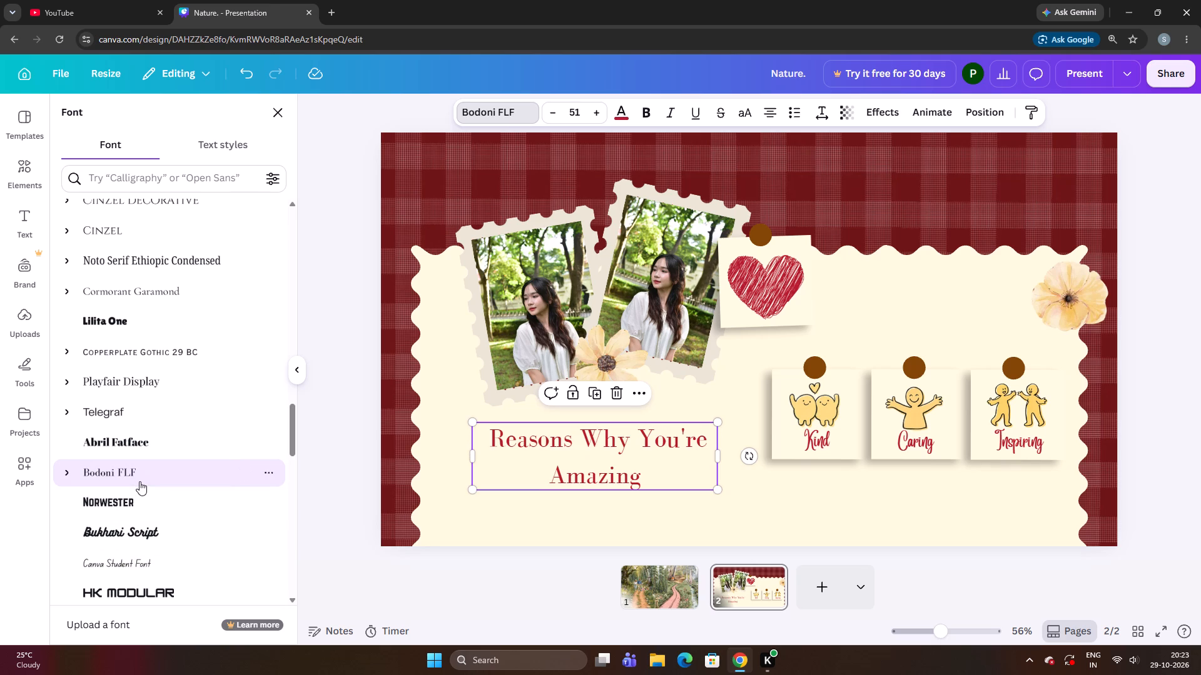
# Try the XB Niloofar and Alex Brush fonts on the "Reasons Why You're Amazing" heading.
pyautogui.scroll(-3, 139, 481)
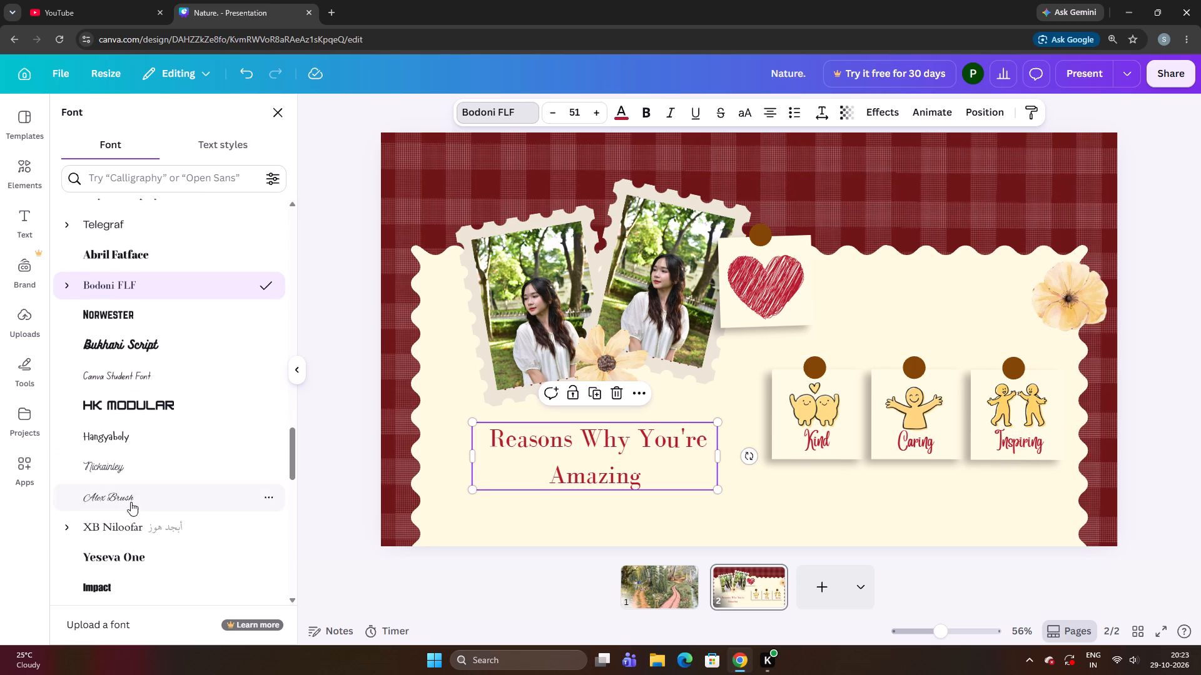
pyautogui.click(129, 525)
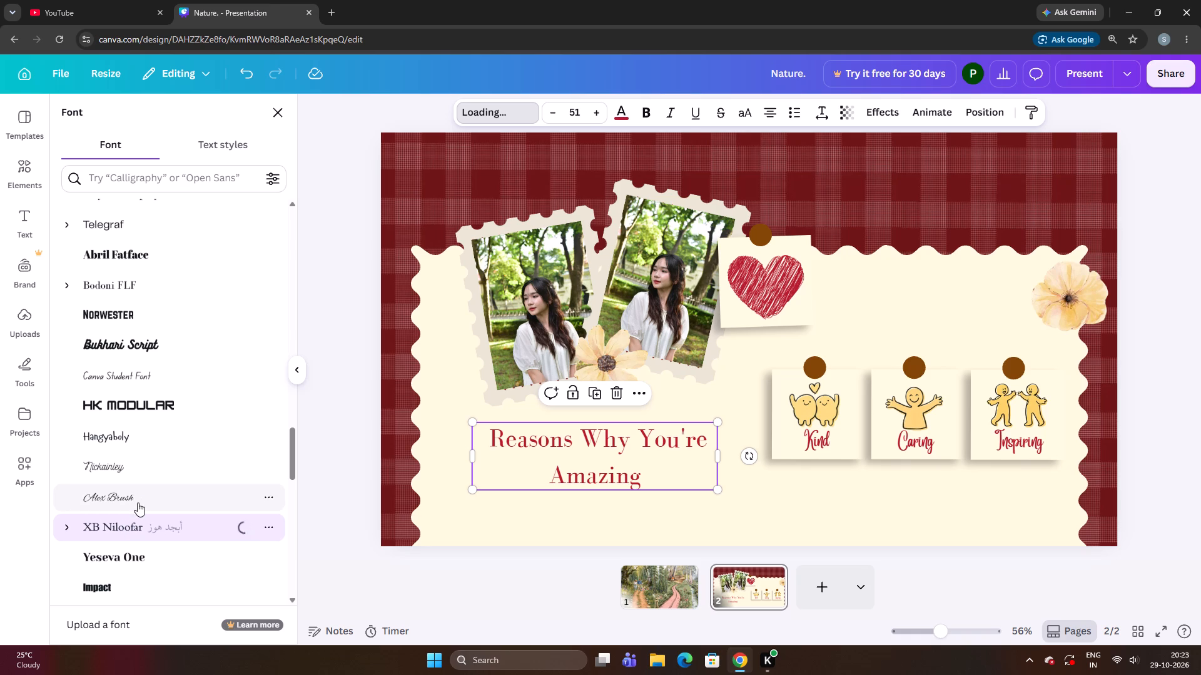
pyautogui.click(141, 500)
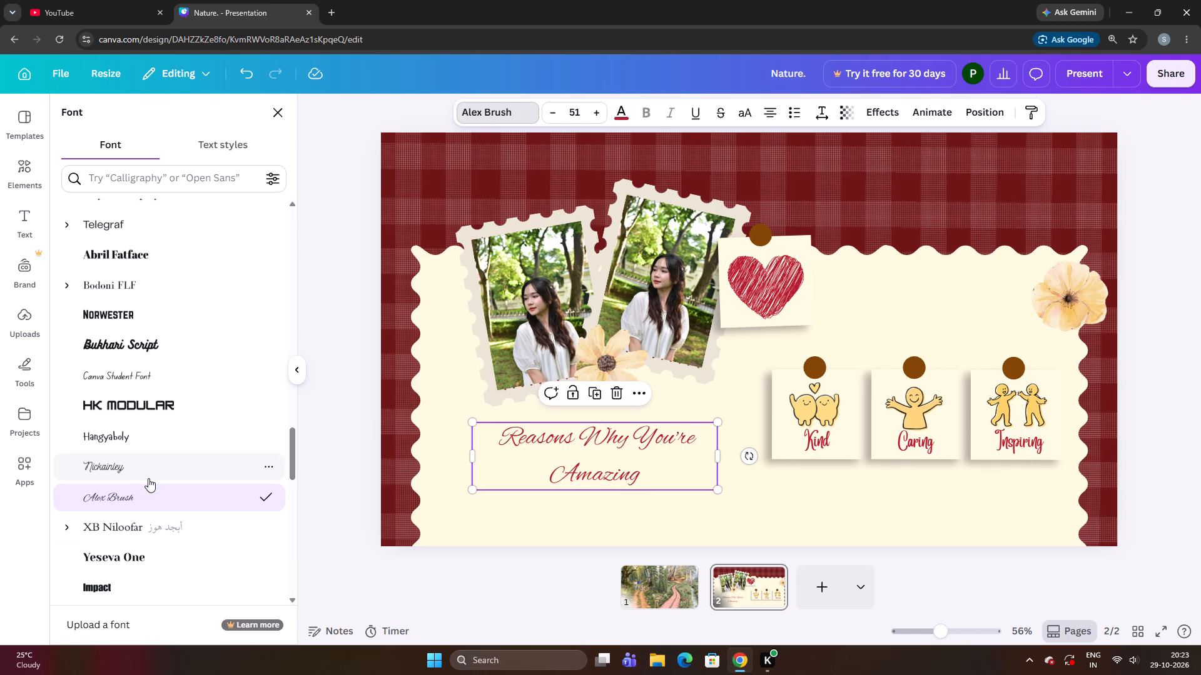
# Change the "Reasons Why You're Amazing" heading to the Nickainley font.
pyautogui.click(148, 478)
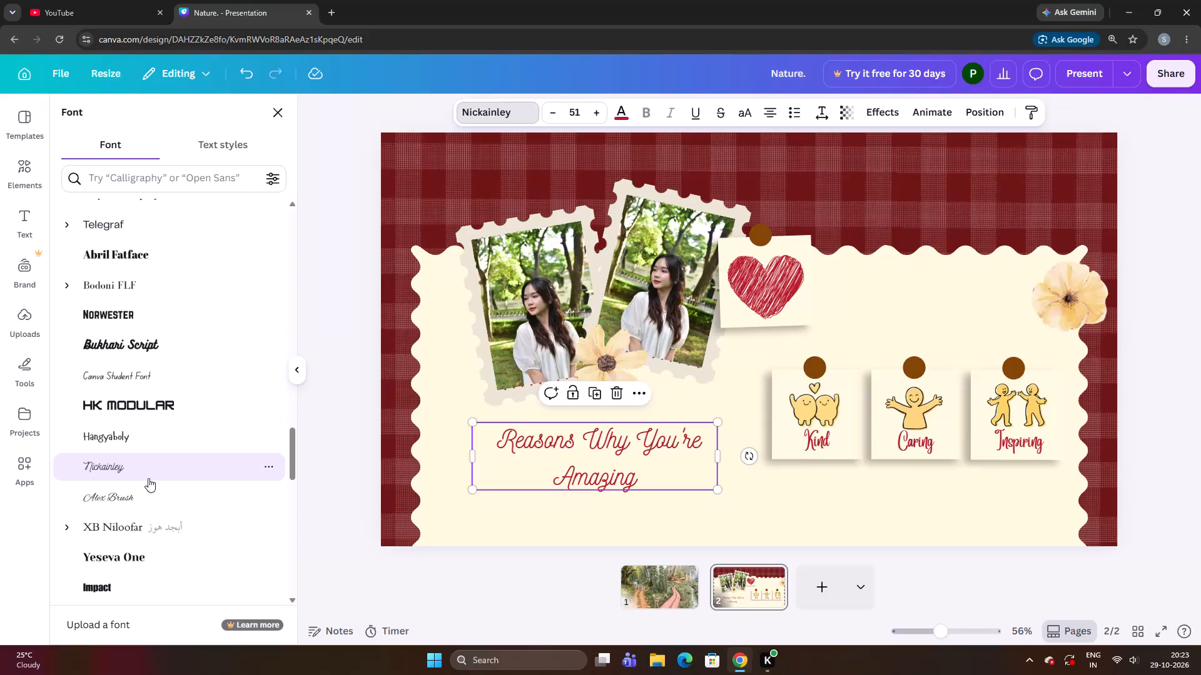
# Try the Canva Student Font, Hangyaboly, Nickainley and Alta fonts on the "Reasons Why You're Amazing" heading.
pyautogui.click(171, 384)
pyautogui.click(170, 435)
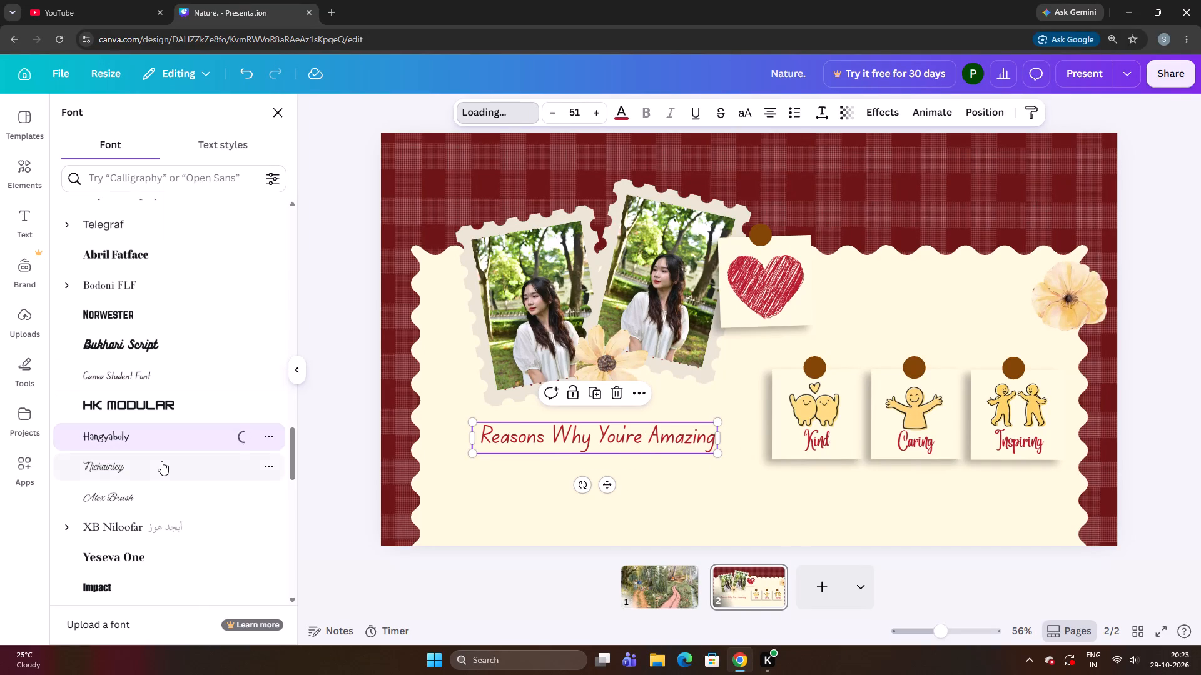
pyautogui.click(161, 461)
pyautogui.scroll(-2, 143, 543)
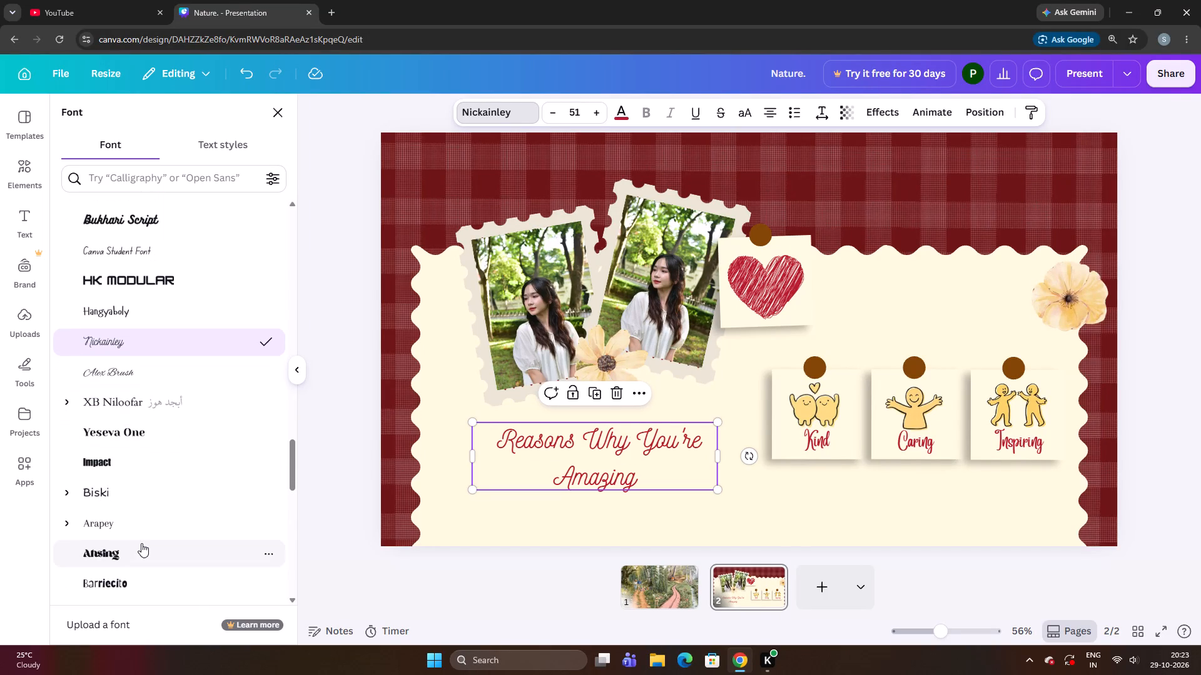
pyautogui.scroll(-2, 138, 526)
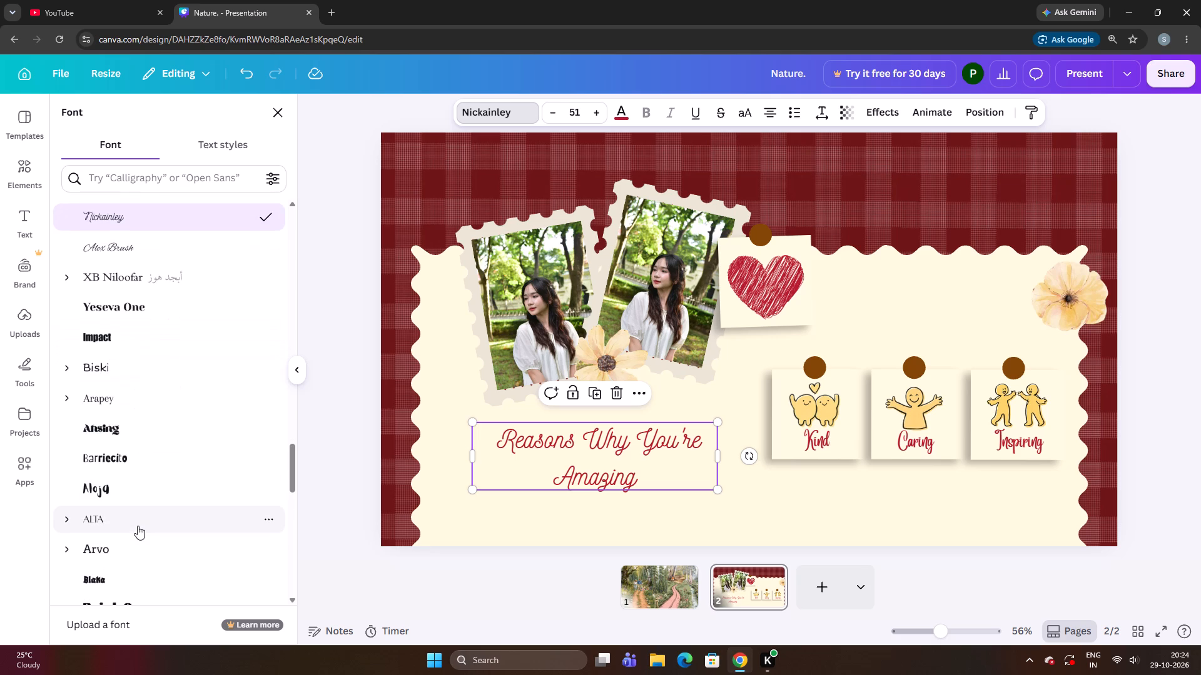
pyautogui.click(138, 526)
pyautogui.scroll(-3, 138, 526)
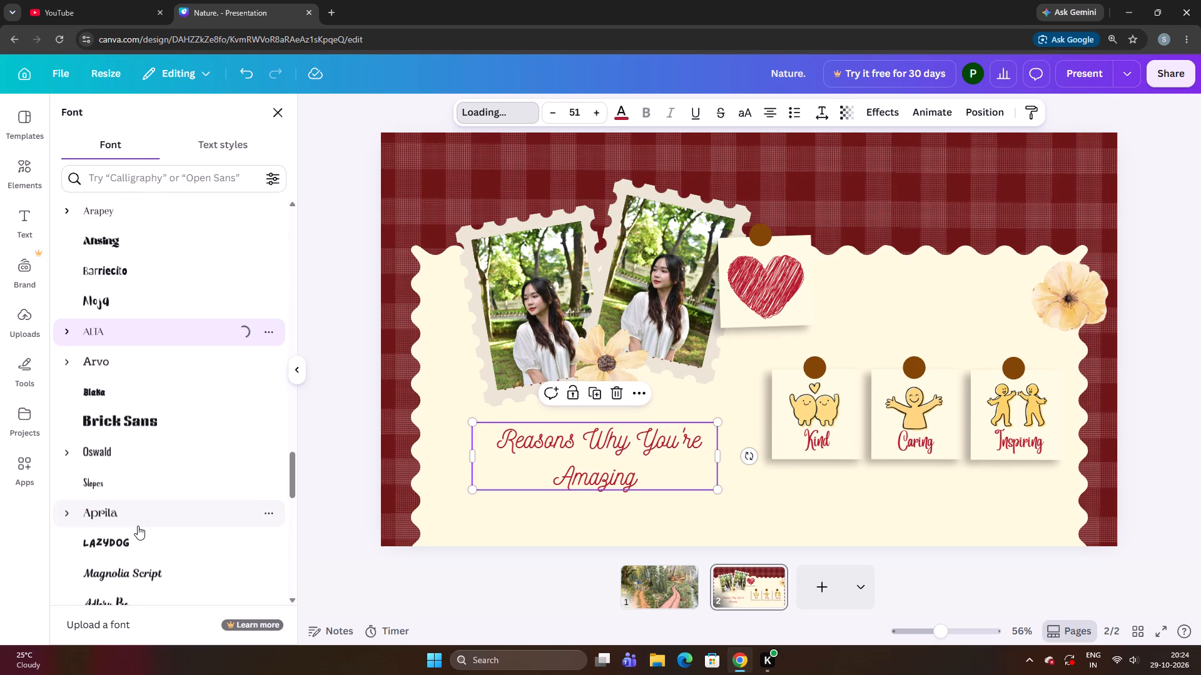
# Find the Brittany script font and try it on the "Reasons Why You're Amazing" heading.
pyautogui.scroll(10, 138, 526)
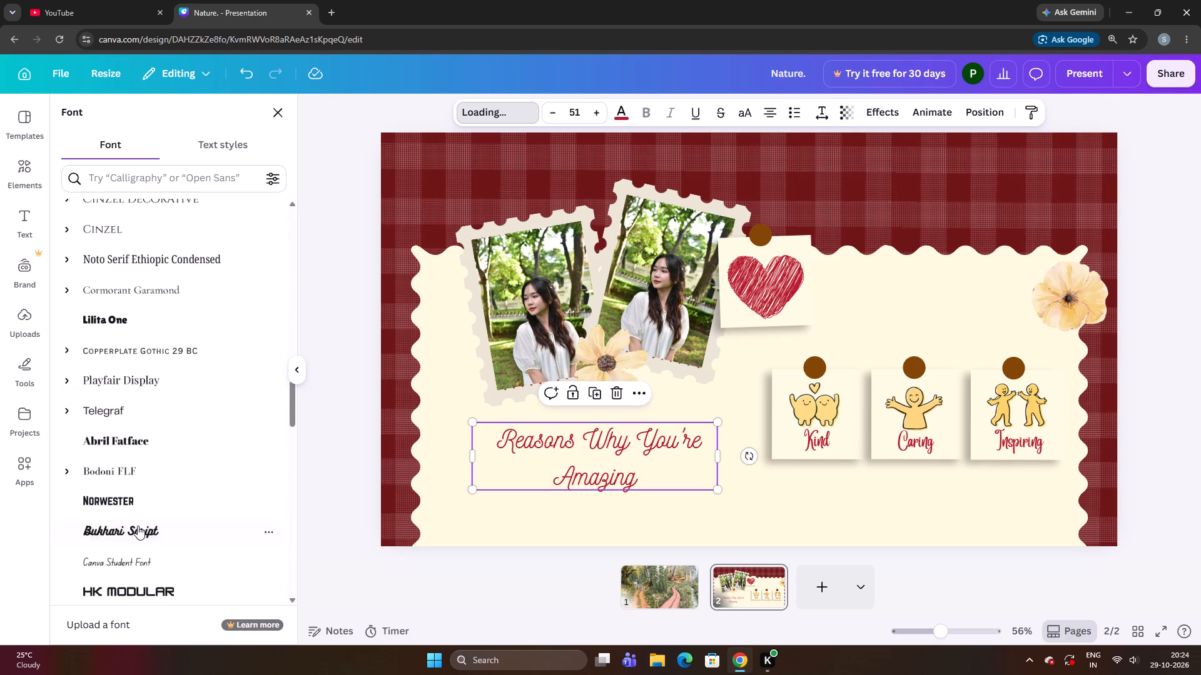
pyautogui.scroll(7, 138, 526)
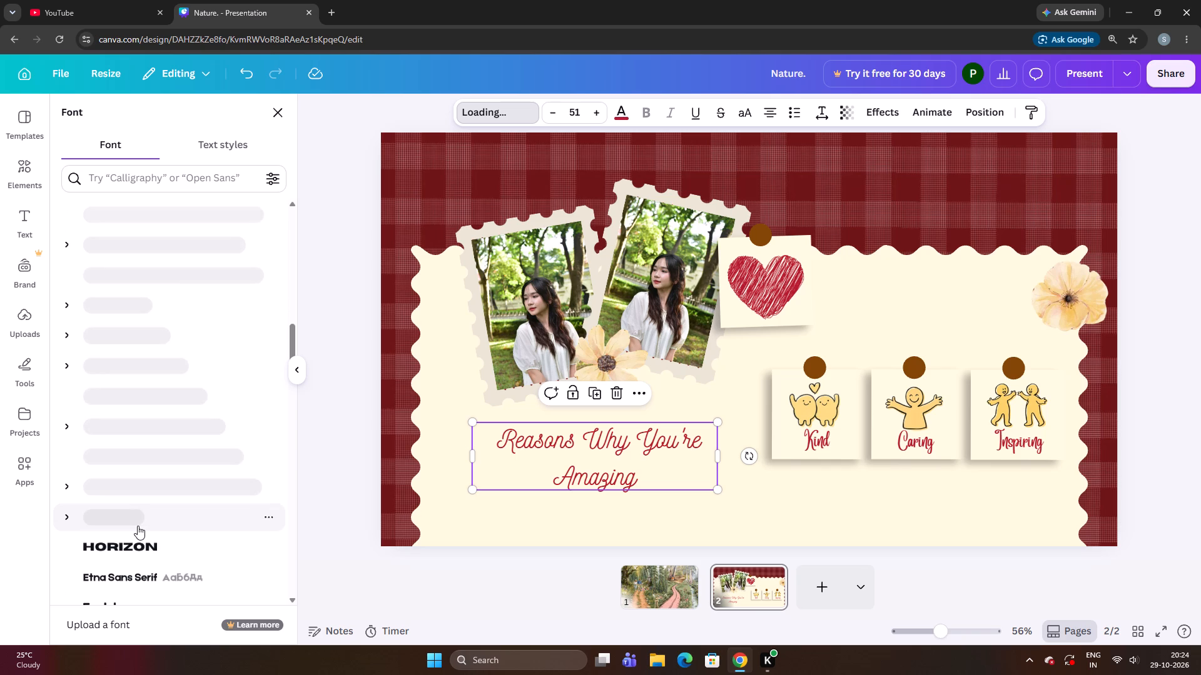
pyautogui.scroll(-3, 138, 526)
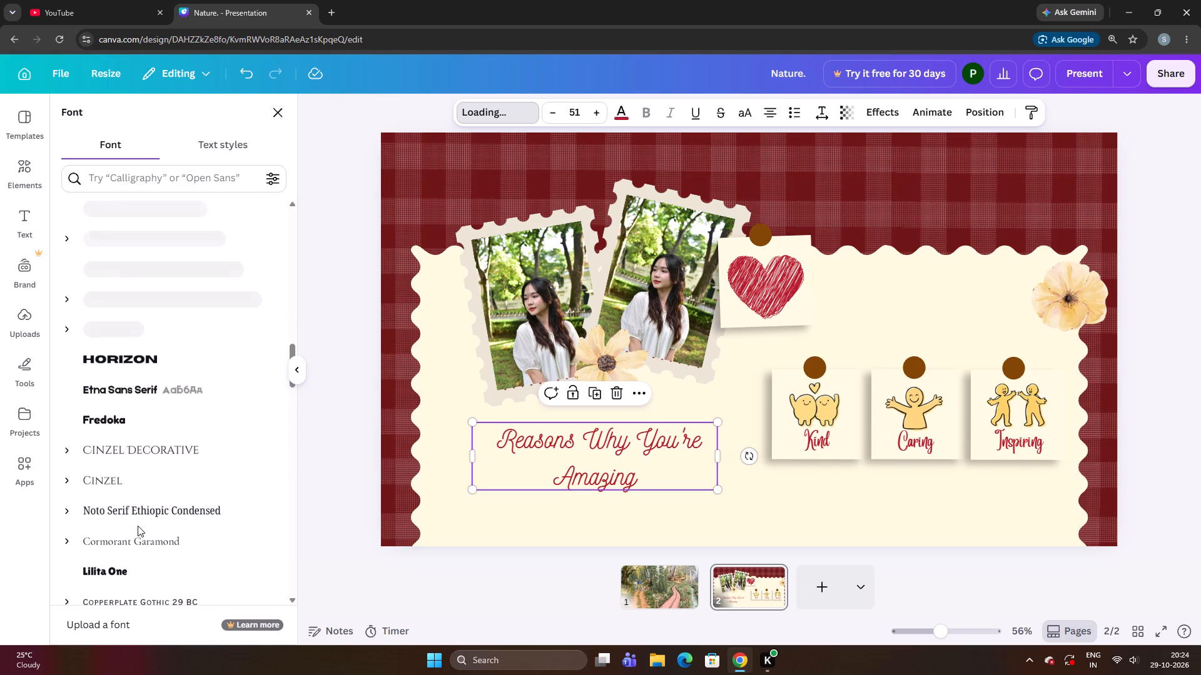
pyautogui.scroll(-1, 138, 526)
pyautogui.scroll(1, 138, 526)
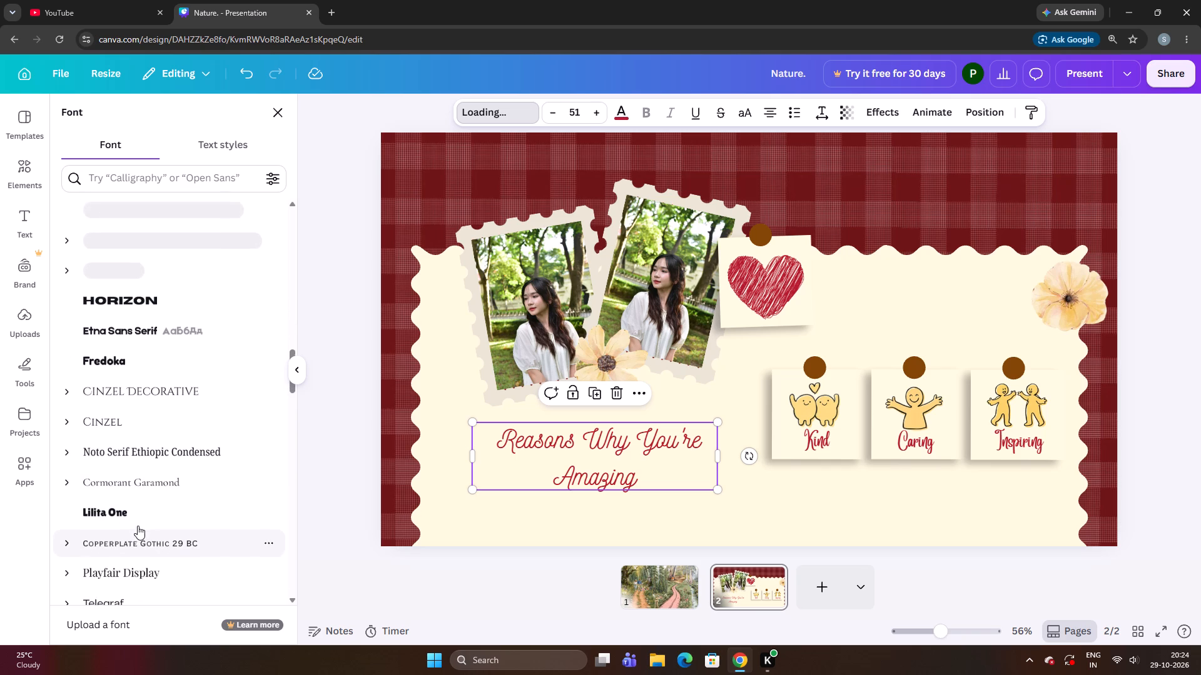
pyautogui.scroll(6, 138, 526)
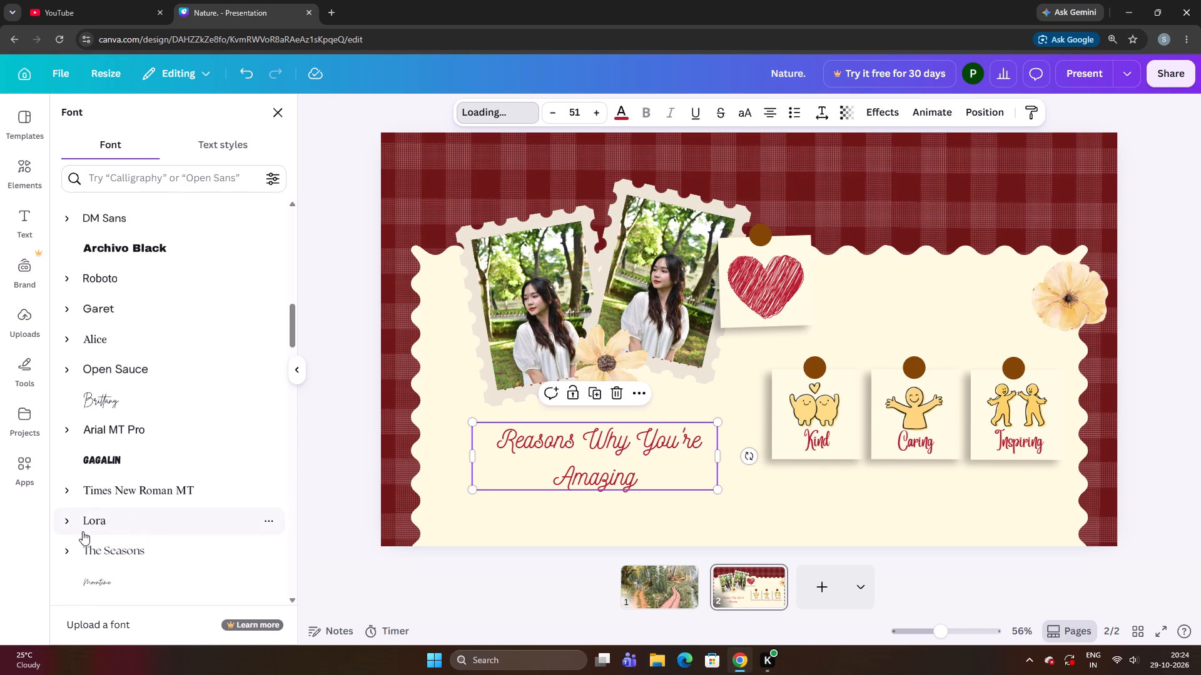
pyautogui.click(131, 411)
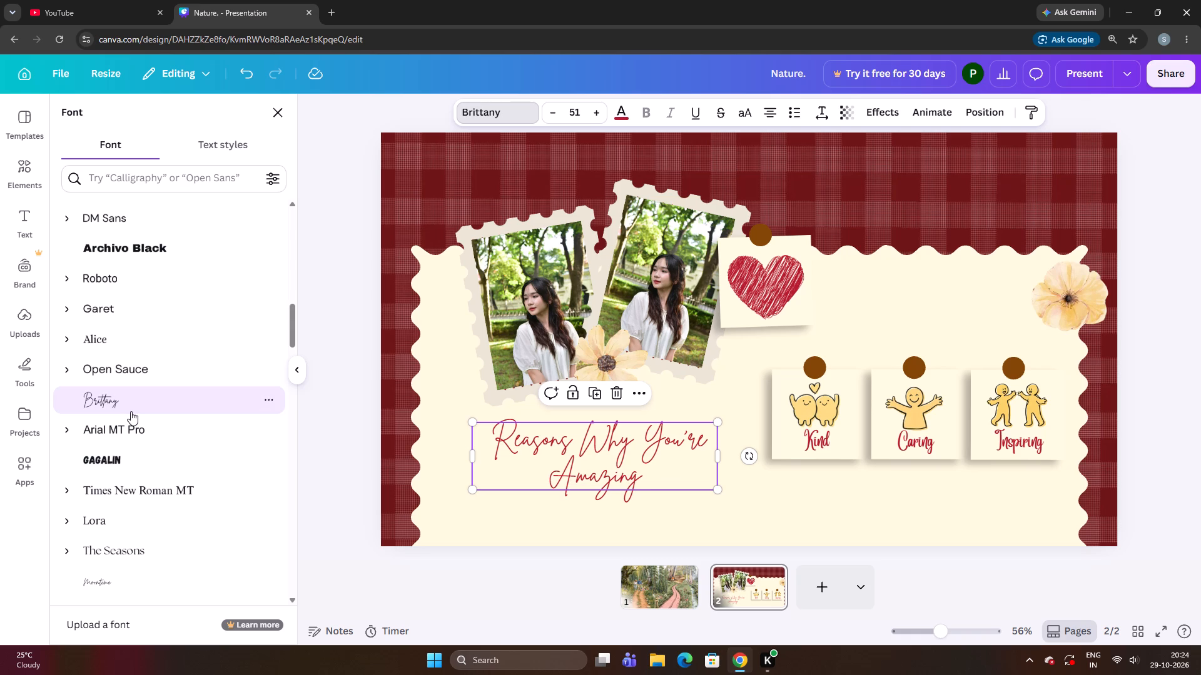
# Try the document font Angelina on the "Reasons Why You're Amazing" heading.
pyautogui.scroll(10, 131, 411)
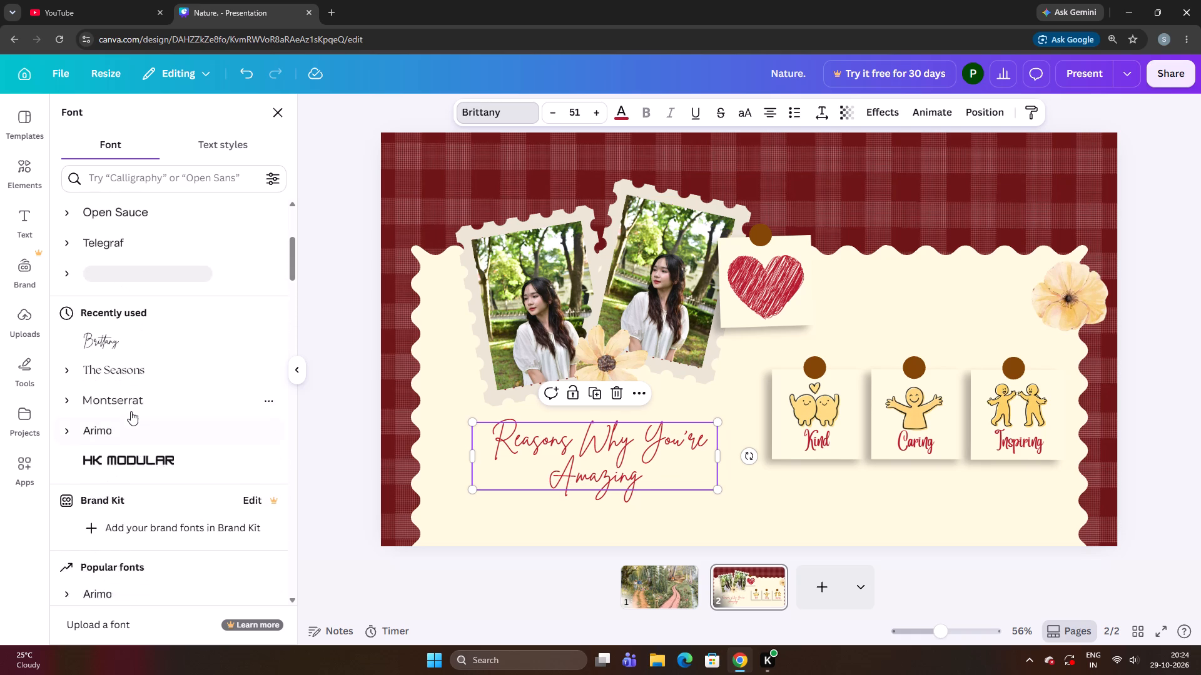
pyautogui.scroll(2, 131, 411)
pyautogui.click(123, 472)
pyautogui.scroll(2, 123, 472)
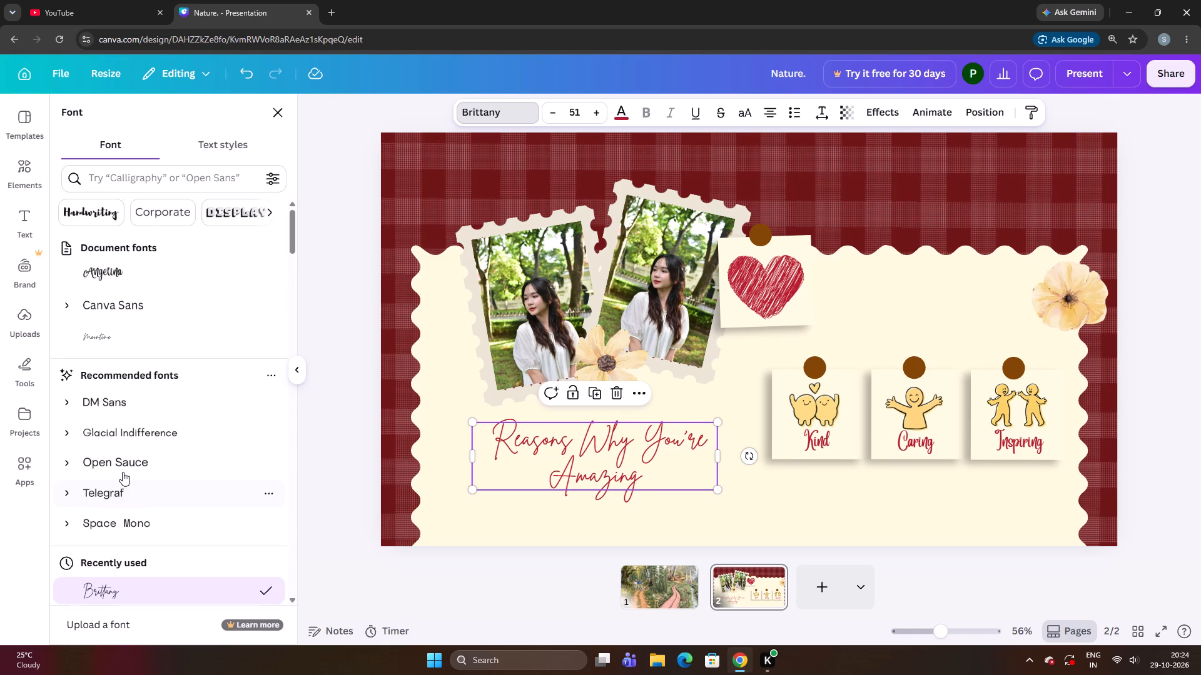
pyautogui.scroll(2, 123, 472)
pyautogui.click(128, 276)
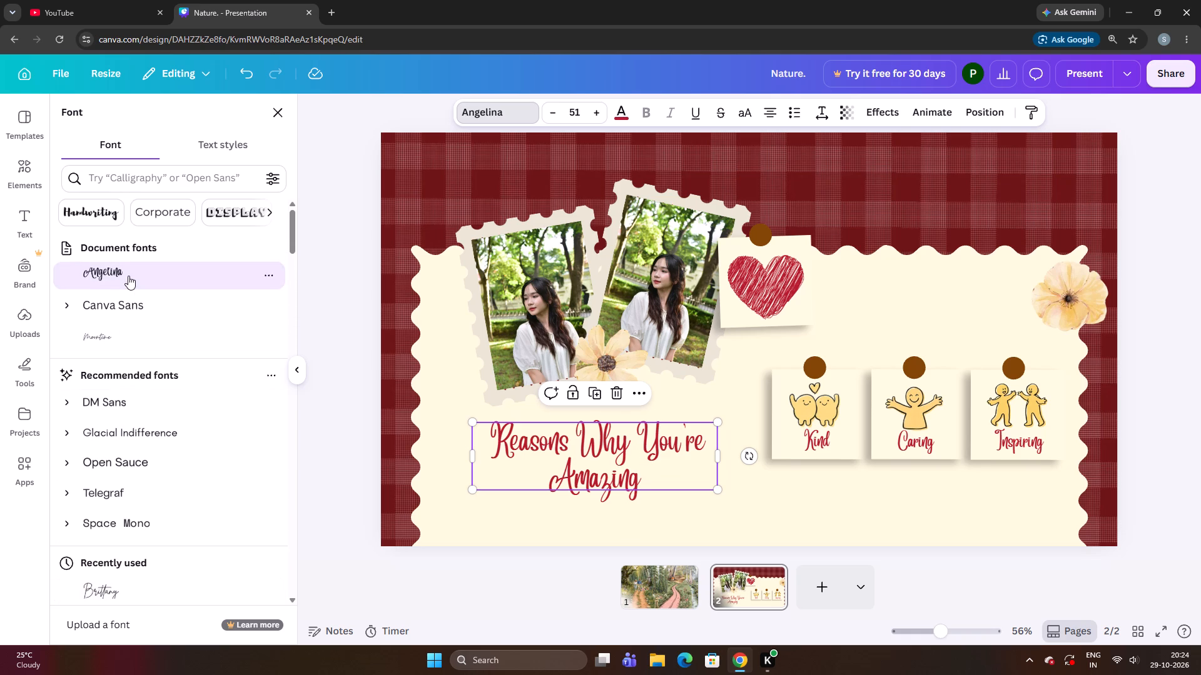
# Narrow the available fonts to the Handwriting category.
pyautogui.click(97, 210)
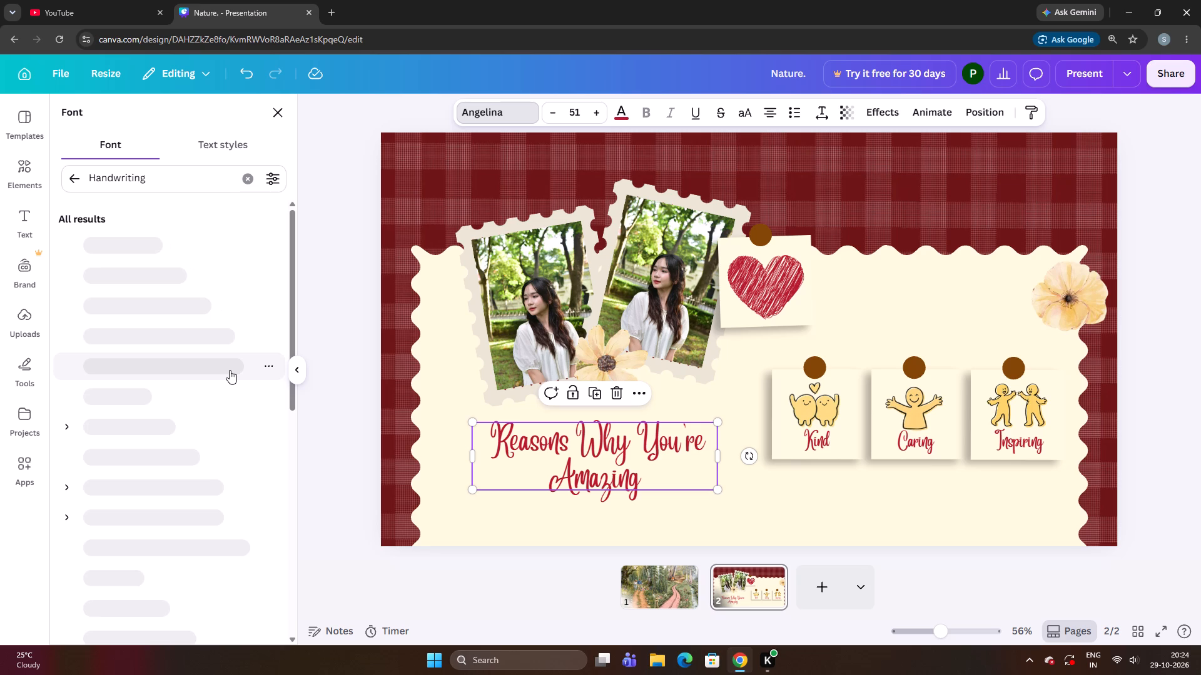
# Shrink the "Reasons Why You're Amazing" heading to a font size of about 37.3 and reposition it beneath the two photos.
pyautogui.moveTo(548, 477); pyautogui.dragTo(591, 472)
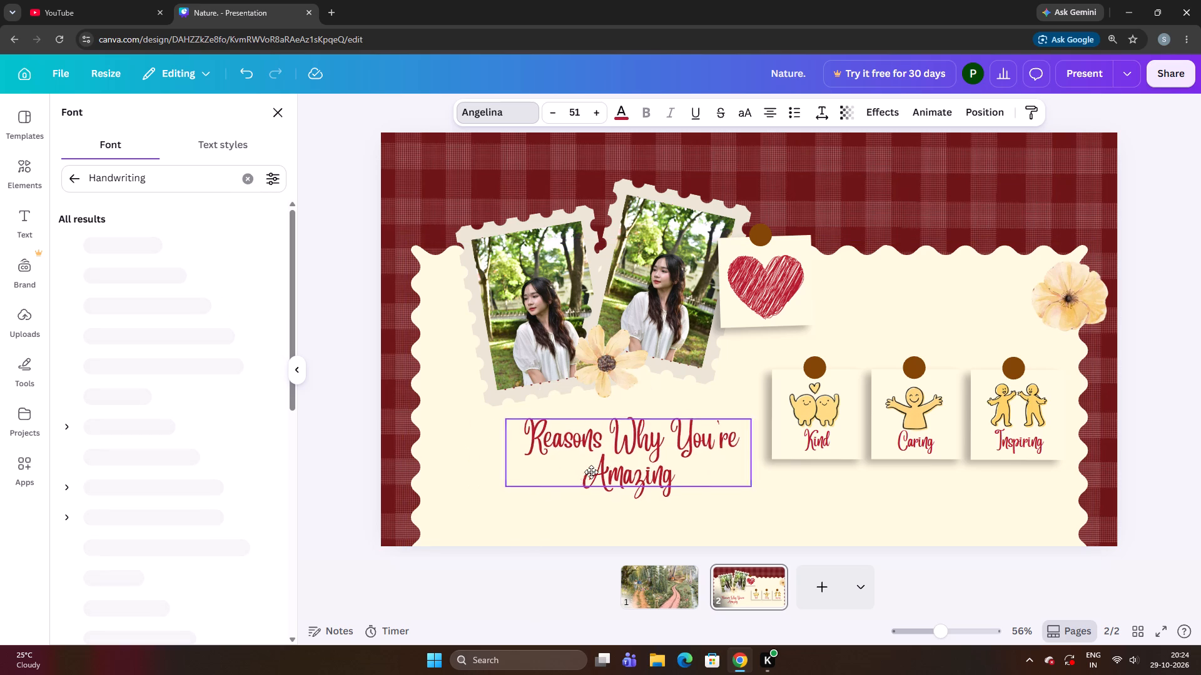
pyautogui.moveTo(591, 472); pyautogui.dragTo(540, 482)
pyautogui.moveTo(709, 491); pyautogui.dragTo(676, 492)
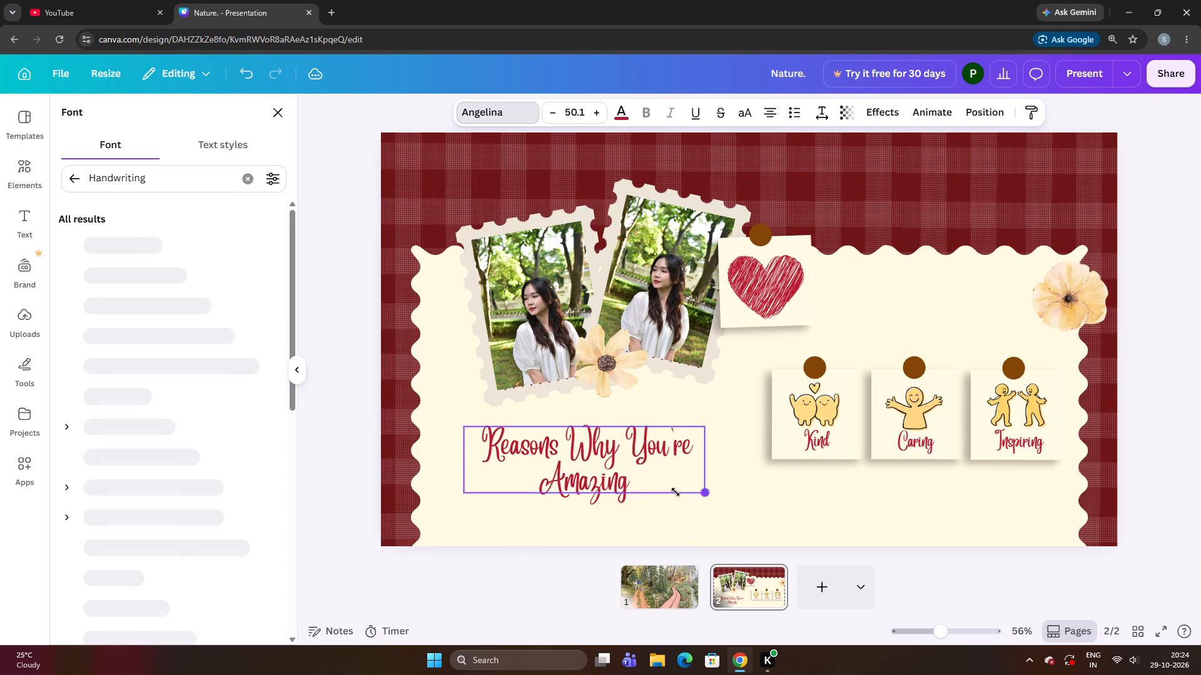
pyautogui.moveTo(676, 492); pyautogui.dragTo(642, 479)
pyautogui.moveTo(605, 452); pyautogui.dragTo(621, 458)
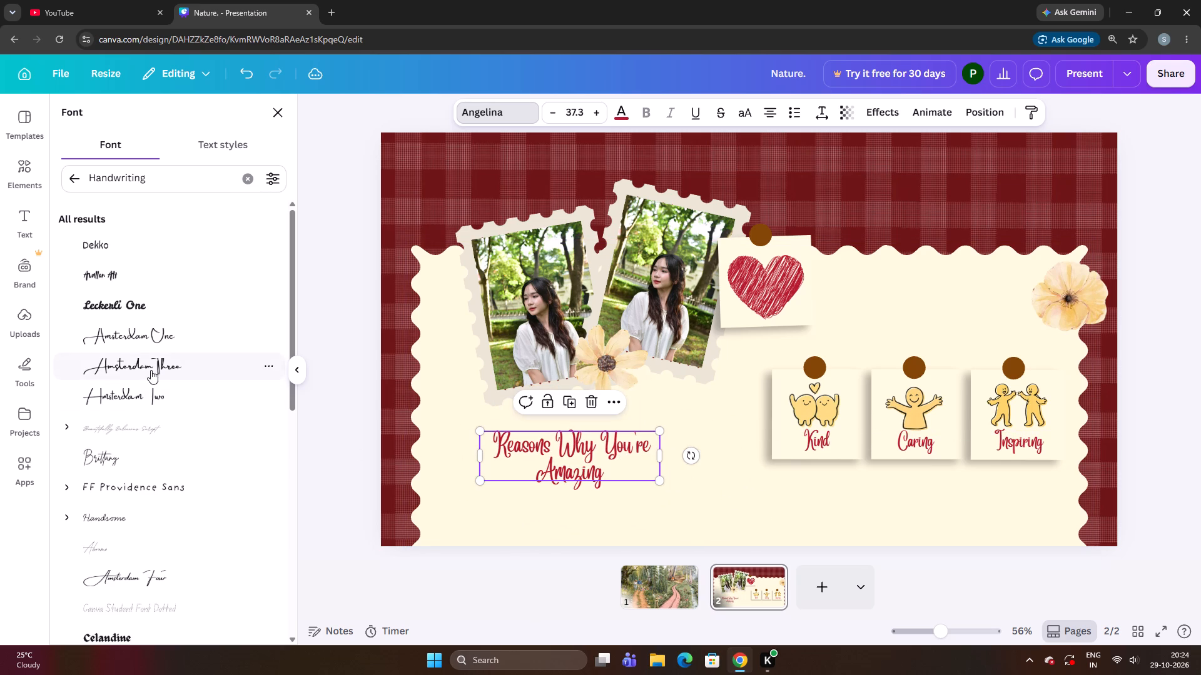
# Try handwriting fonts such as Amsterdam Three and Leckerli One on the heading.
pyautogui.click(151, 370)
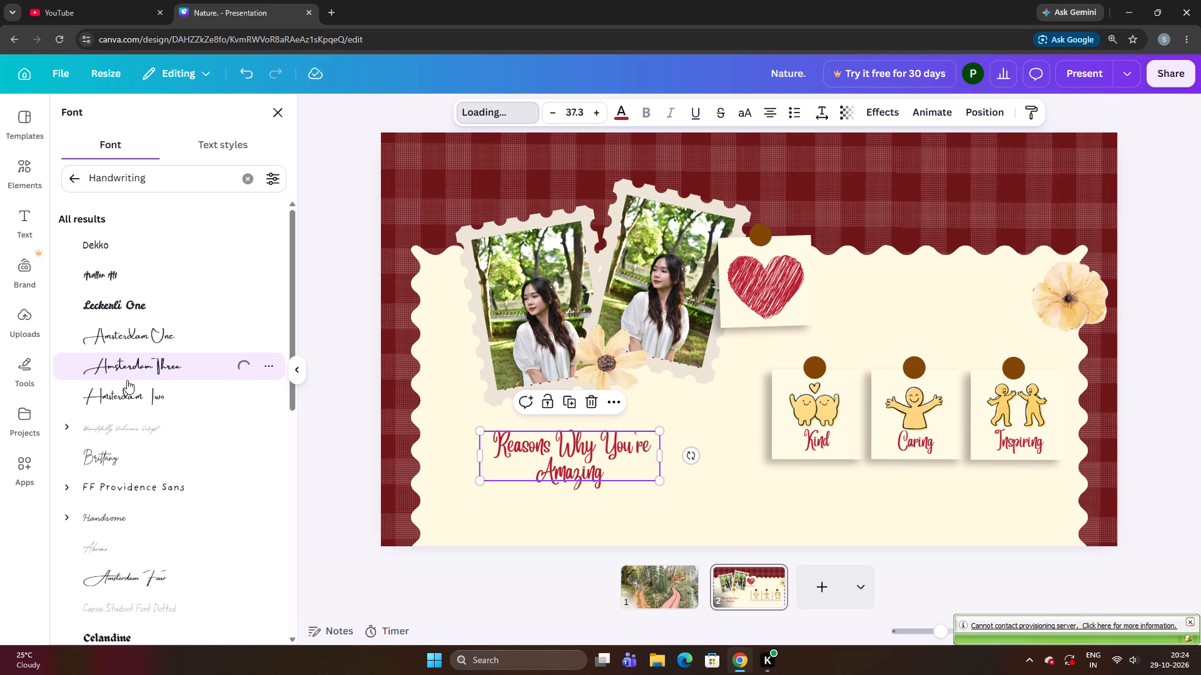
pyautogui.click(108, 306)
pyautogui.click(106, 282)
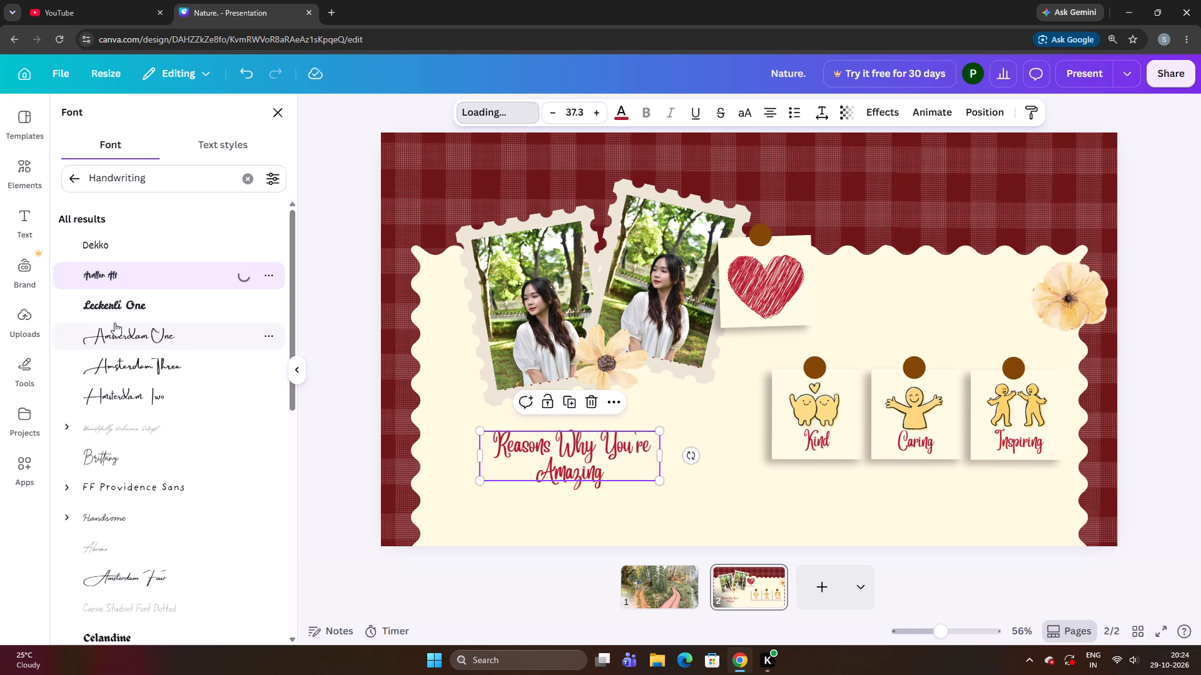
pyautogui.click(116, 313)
# Set the "Reasons Why You're Amazing" heading to the Amsterdam One font.
pyautogui.click(118, 331)
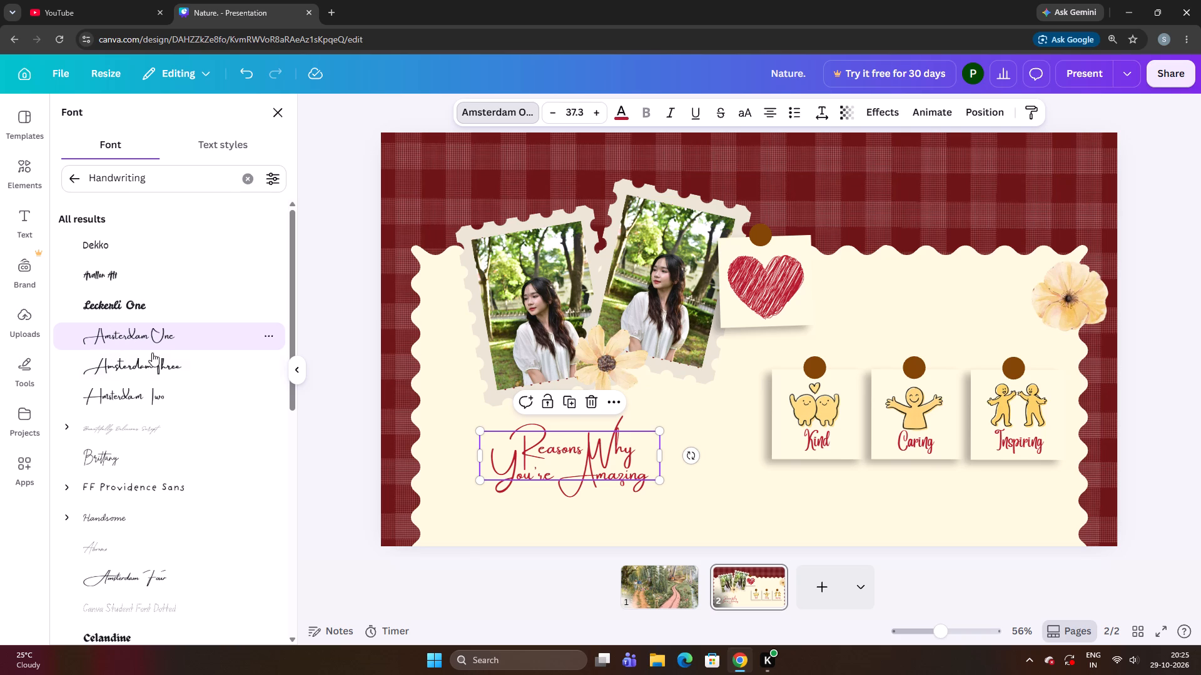
# Lower the heading slightly beneath the photos and reduce its font size to 37.
pyautogui.moveTo(533, 467); pyautogui.dragTo(532, 472)
pyautogui.hotkey('ctrl', 'Up')
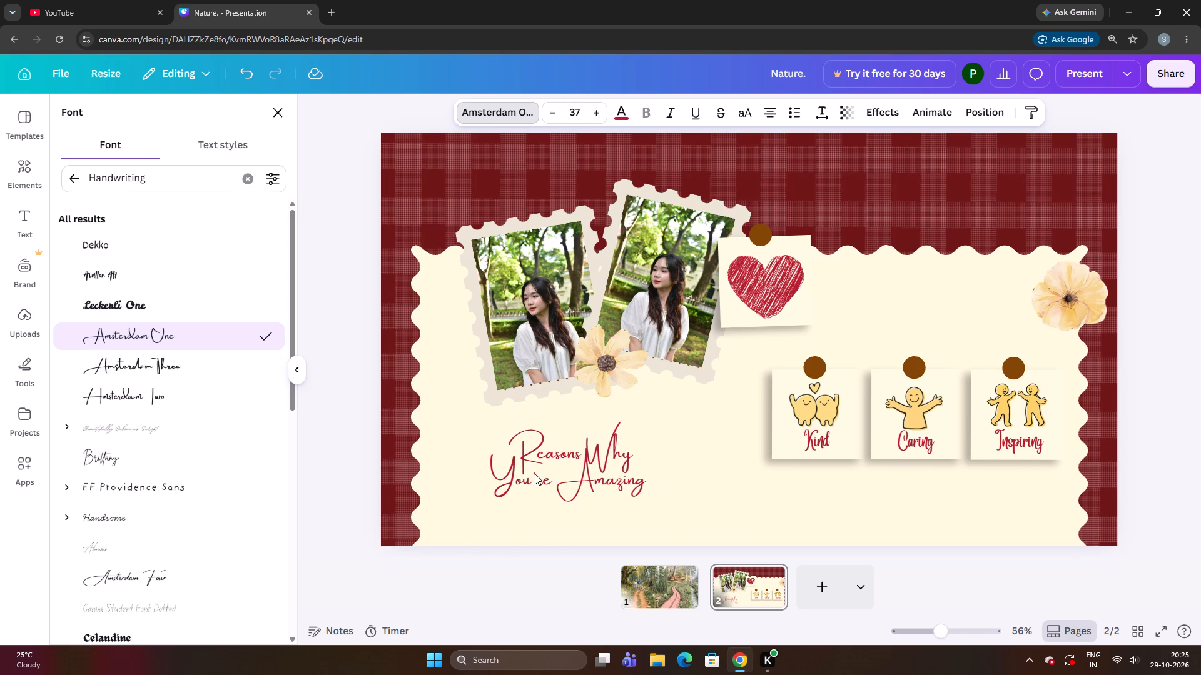
pyautogui.press('Down')
pyautogui.press('Down')
pyautogui.press('Down')
pyautogui.press('Down')
pyautogui.press('Down')
pyautogui.press('Down')
pyautogui.press('Down')
pyautogui.press('Down')
pyautogui.press('Down')
pyautogui.press('Down')
pyautogui.press('Down')
pyautogui.press('Down')
pyautogui.press('Down')
pyautogui.press('Up')
pyautogui.press('Up')
pyautogui.press('Up')
pyautogui.press('Up')
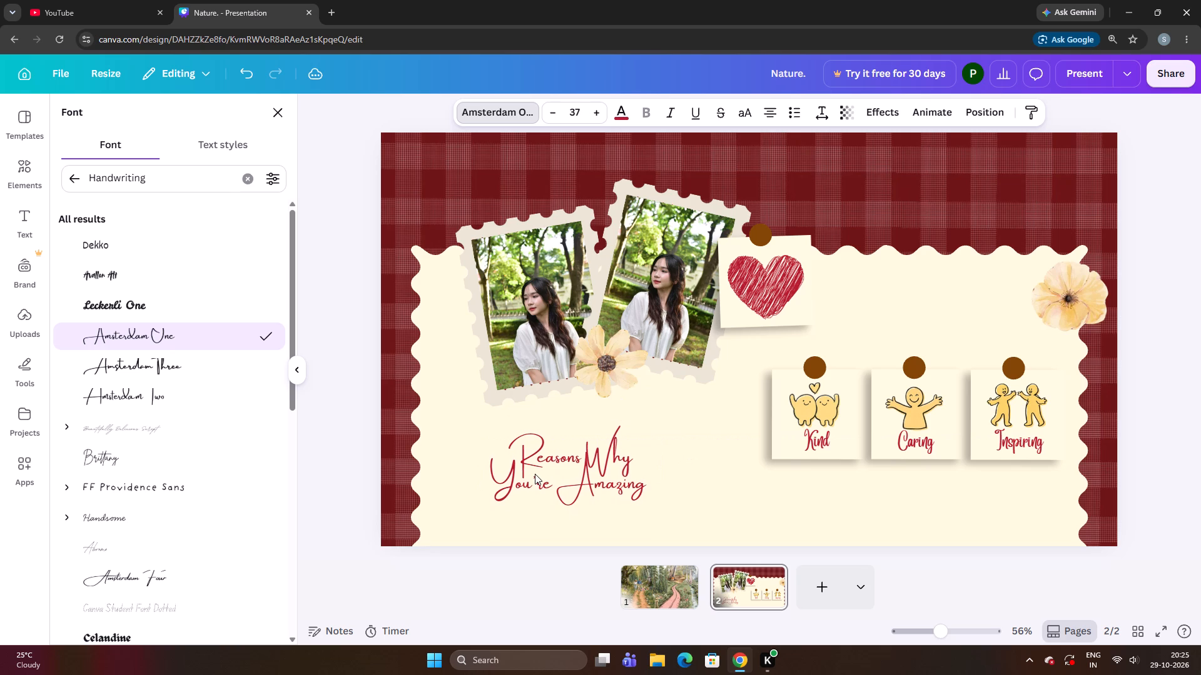
# Enlarge the "Reasons Why You're Amazing" heading in small increments to a font size of about 41.4.
pyautogui.hotkey('ctrl', 'Down')
pyautogui.hotkey('ctrl', 'Down')
pyautogui.hotkey('ctrl', 'Down')
pyautogui.hotkey('ctrl', 'Down')
pyautogui.hotkey('ctrl', 'Down')
pyautogui.hotkey('ctrl', 'Down')
pyautogui.hotkey('ctrl', 'Down')
pyautogui.hotkey('ctrl', 'Down')
pyautogui.hotkey('ctrl', 'Down')
pyautogui.hotkey('ctrl', 'Down')
pyautogui.hotkey('ctrl', 'Down')
pyautogui.hotkey('ctrl', 'Down')
pyautogui.hotkey('ctrl', 'Down')
pyautogui.hotkey('ctrl', 'Down')
pyautogui.hotkey('ctrl', 'Down')
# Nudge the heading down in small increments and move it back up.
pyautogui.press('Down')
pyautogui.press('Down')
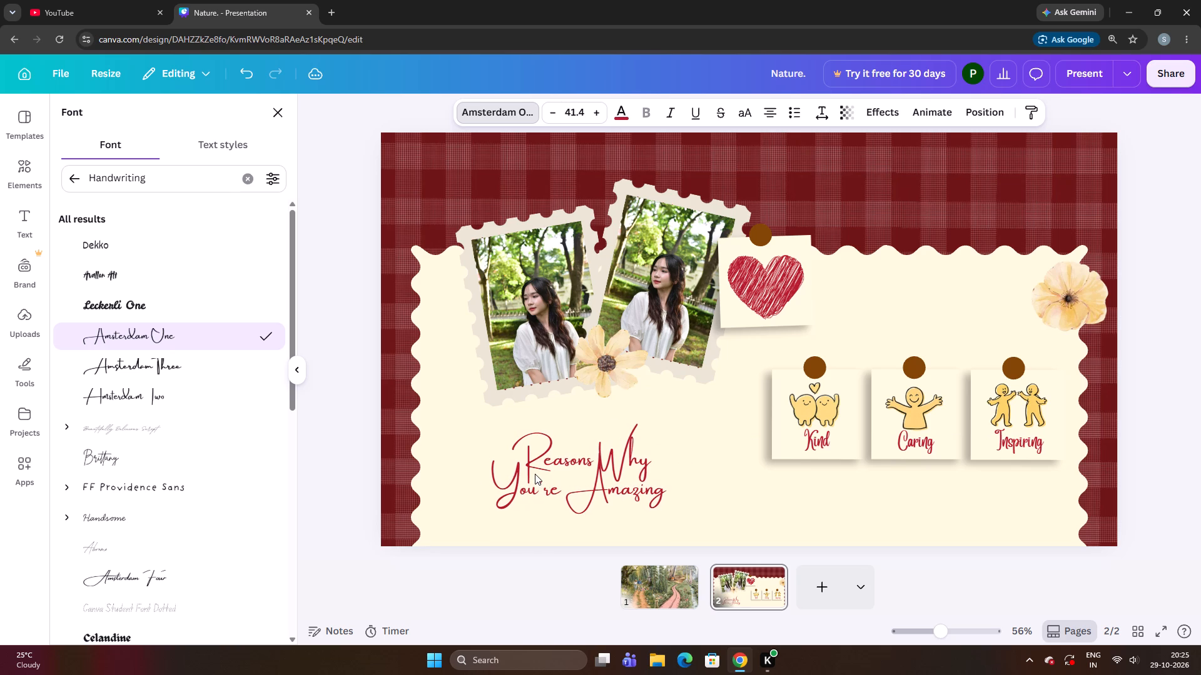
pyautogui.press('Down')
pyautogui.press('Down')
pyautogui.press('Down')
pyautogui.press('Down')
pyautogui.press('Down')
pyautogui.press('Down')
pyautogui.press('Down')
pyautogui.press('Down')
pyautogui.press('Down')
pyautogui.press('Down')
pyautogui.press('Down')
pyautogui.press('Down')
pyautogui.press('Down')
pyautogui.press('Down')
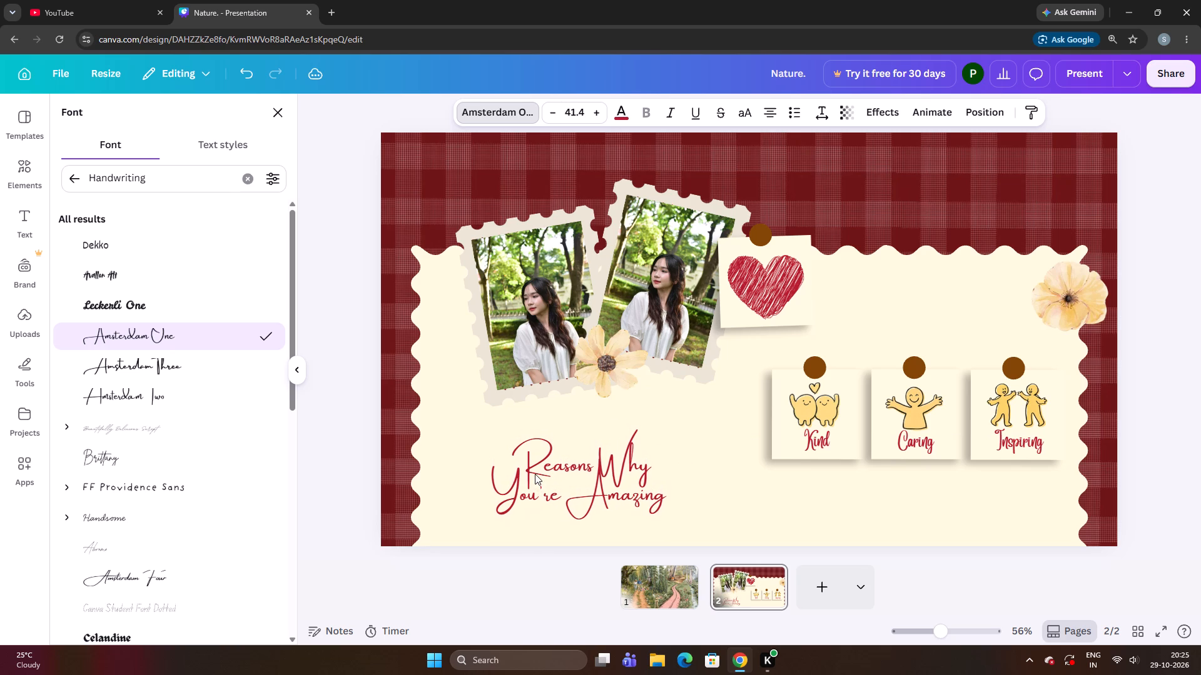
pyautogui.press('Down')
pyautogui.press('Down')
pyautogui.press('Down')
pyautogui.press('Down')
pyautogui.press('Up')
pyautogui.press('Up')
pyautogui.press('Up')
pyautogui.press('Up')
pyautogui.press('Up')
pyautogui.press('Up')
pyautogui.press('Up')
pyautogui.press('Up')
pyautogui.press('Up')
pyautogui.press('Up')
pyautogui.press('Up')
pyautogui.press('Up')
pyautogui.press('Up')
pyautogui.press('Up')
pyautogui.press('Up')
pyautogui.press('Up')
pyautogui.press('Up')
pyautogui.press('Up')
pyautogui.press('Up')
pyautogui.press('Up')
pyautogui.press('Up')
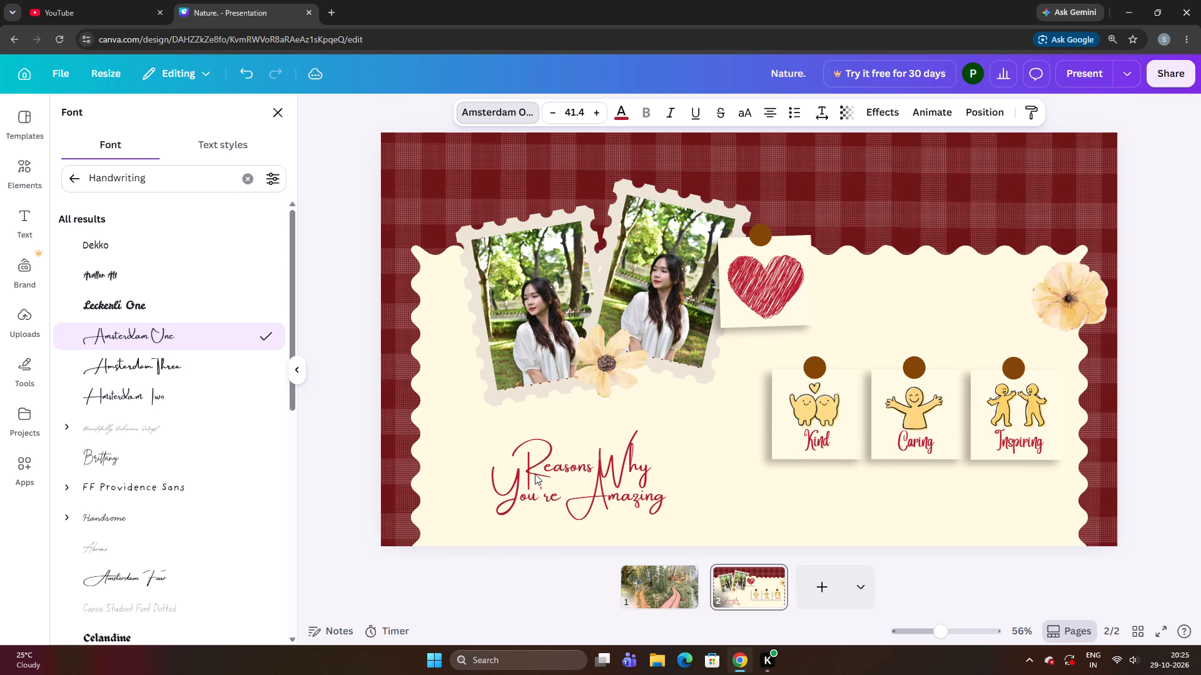
# Enlarge the "Reasons Why You're Amazing" heading further to a font size of about 43.8.
pyautogui.hotkey('ctrl', 'Down')
pyautogui.hotkey('ctrl', 'Down')
pyautogui.hotkey('ctrl', 'Down')
pyautogui.hotkey('ctrl', 'Down')
pyautogui.hotkey('ctrl', 'Down')
pyautogui.hotkey('ctrl', 'Down')
pyautogui.hotkey('ctrl', 'Down')
pyautogui.hotkey('ctrl', 'Down')
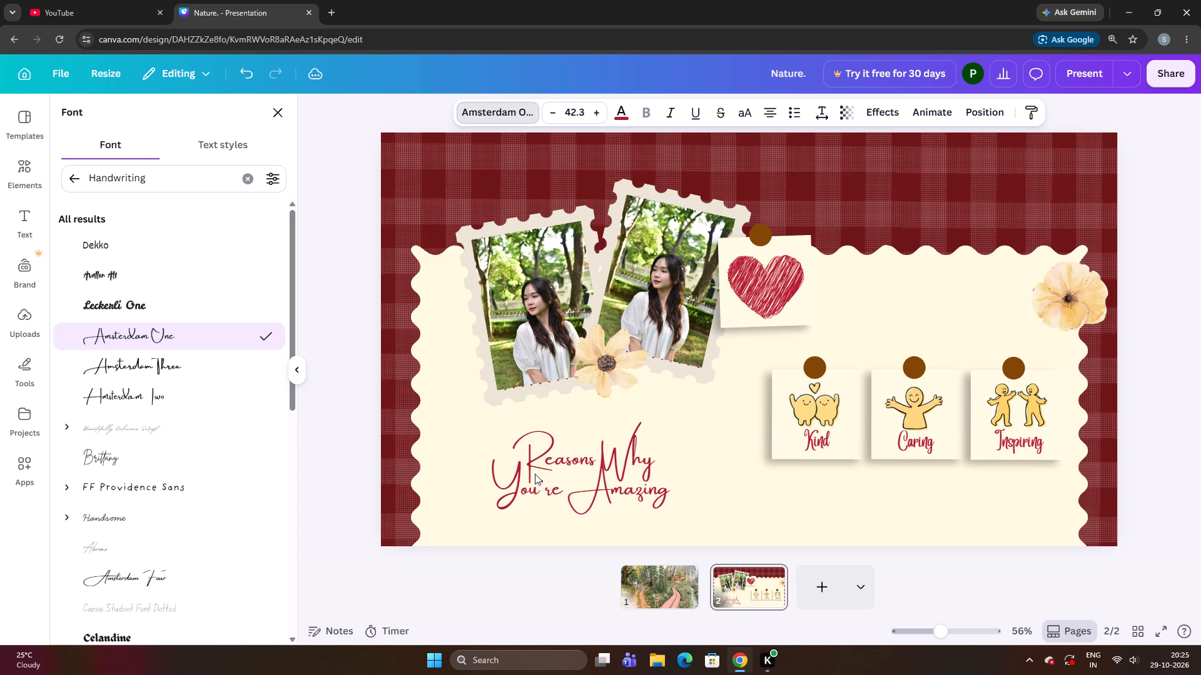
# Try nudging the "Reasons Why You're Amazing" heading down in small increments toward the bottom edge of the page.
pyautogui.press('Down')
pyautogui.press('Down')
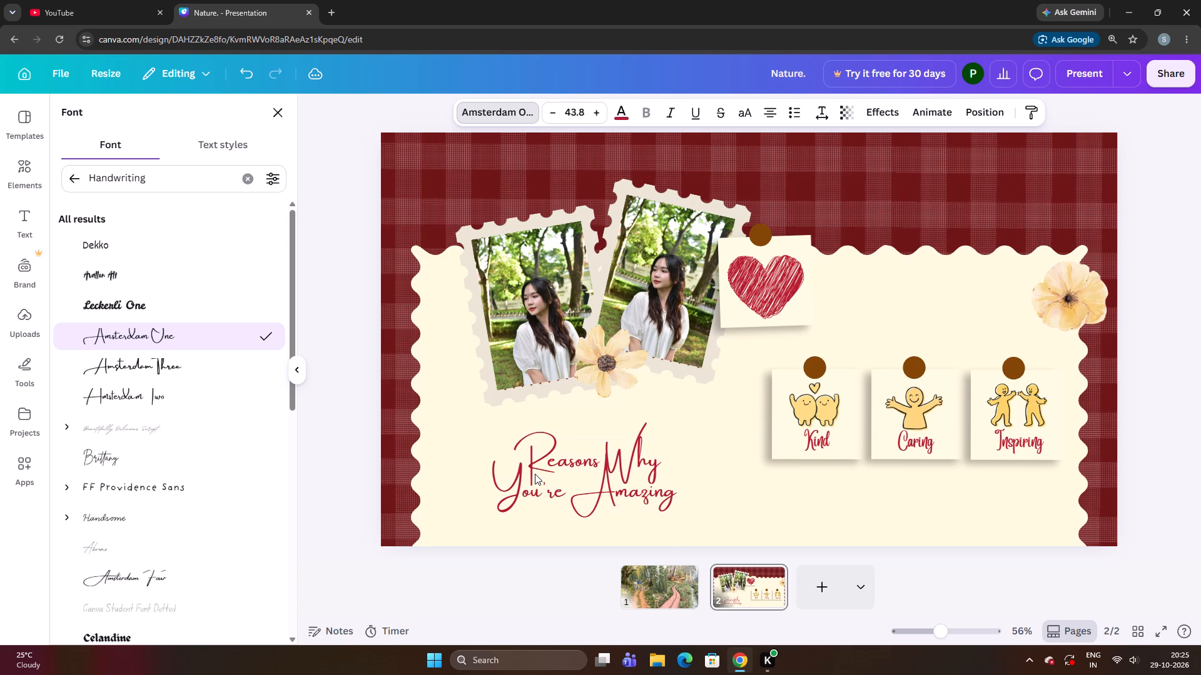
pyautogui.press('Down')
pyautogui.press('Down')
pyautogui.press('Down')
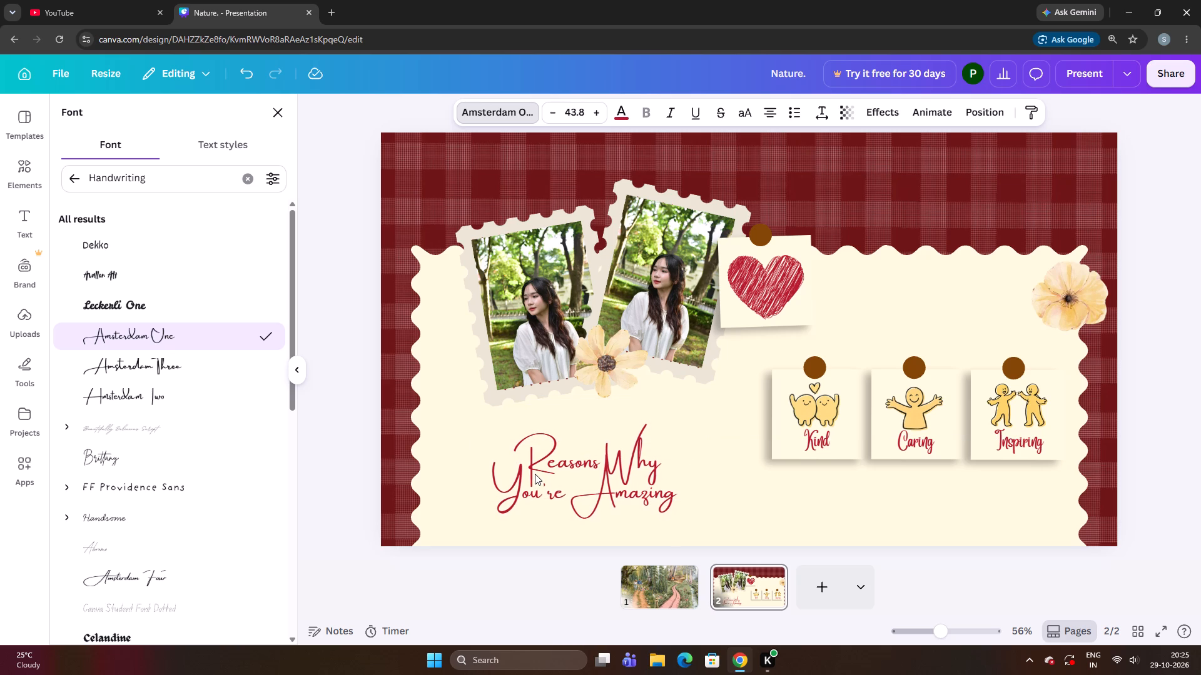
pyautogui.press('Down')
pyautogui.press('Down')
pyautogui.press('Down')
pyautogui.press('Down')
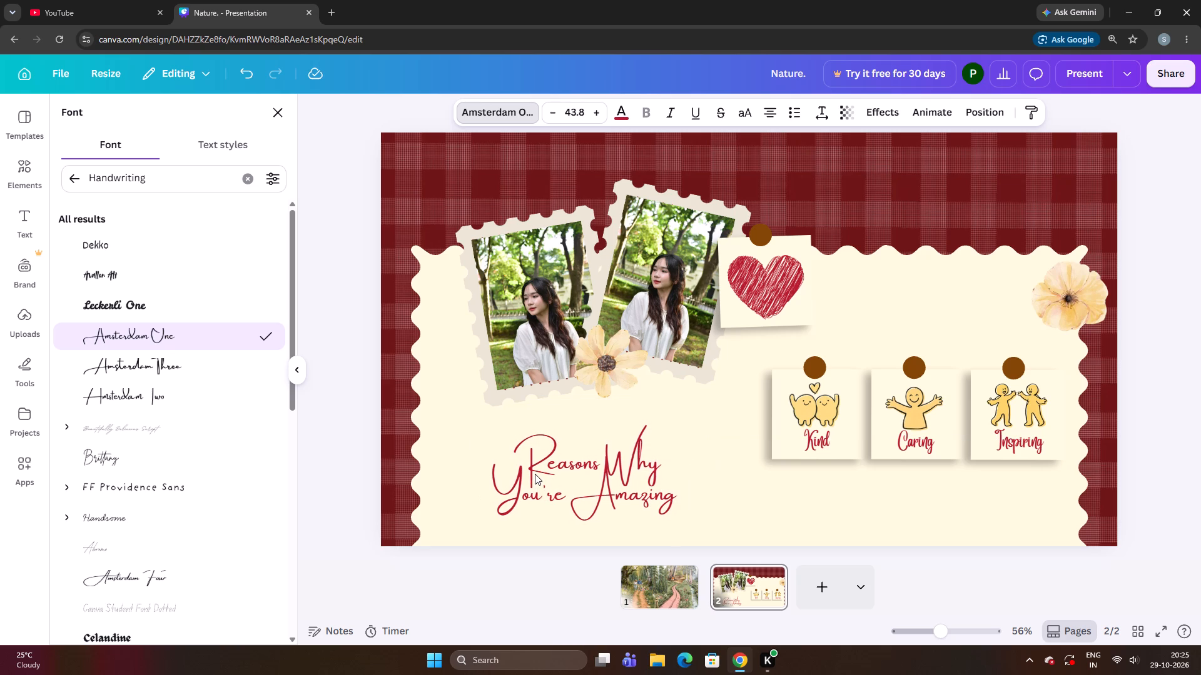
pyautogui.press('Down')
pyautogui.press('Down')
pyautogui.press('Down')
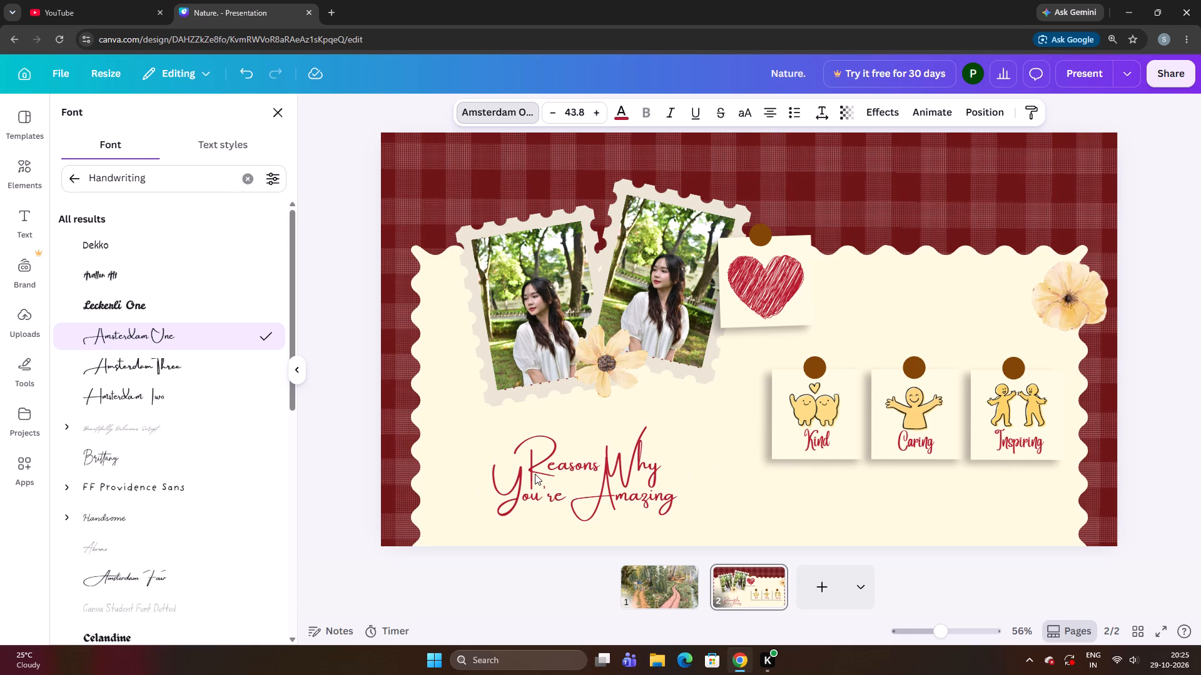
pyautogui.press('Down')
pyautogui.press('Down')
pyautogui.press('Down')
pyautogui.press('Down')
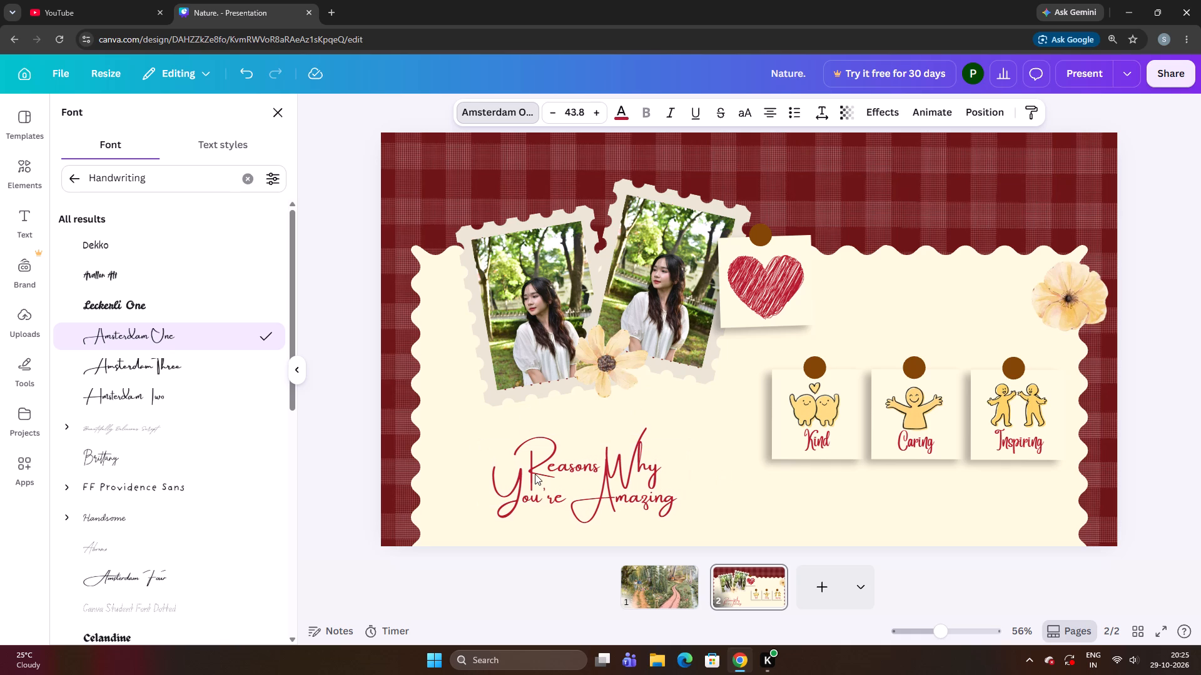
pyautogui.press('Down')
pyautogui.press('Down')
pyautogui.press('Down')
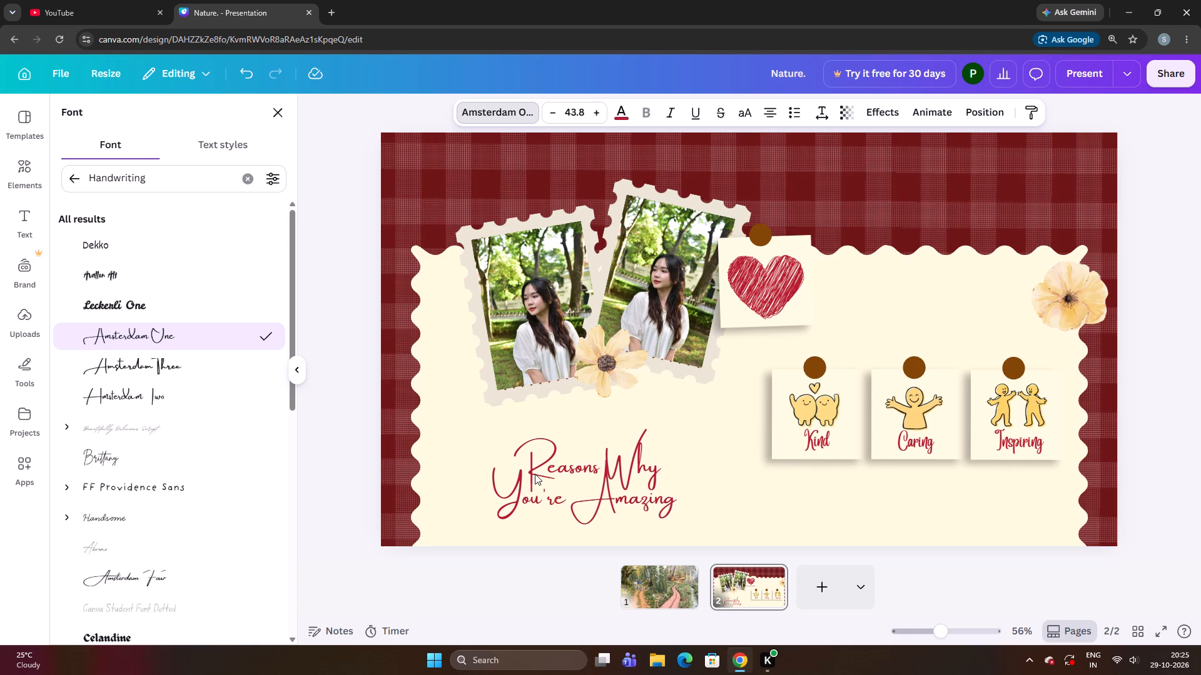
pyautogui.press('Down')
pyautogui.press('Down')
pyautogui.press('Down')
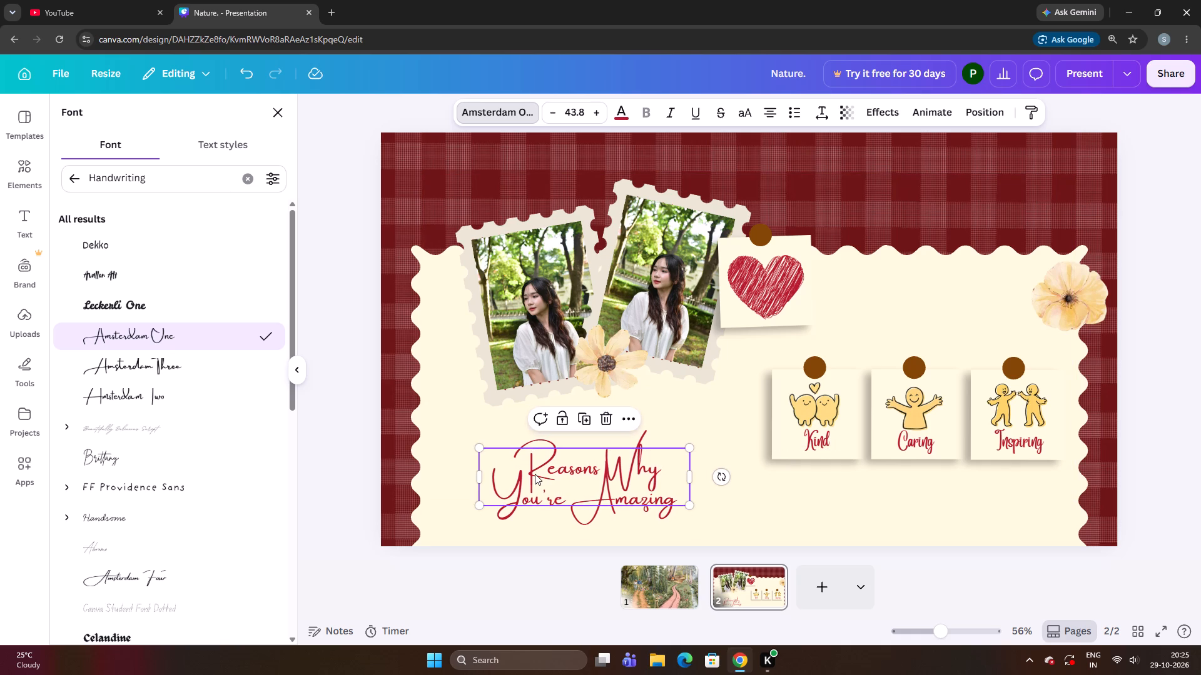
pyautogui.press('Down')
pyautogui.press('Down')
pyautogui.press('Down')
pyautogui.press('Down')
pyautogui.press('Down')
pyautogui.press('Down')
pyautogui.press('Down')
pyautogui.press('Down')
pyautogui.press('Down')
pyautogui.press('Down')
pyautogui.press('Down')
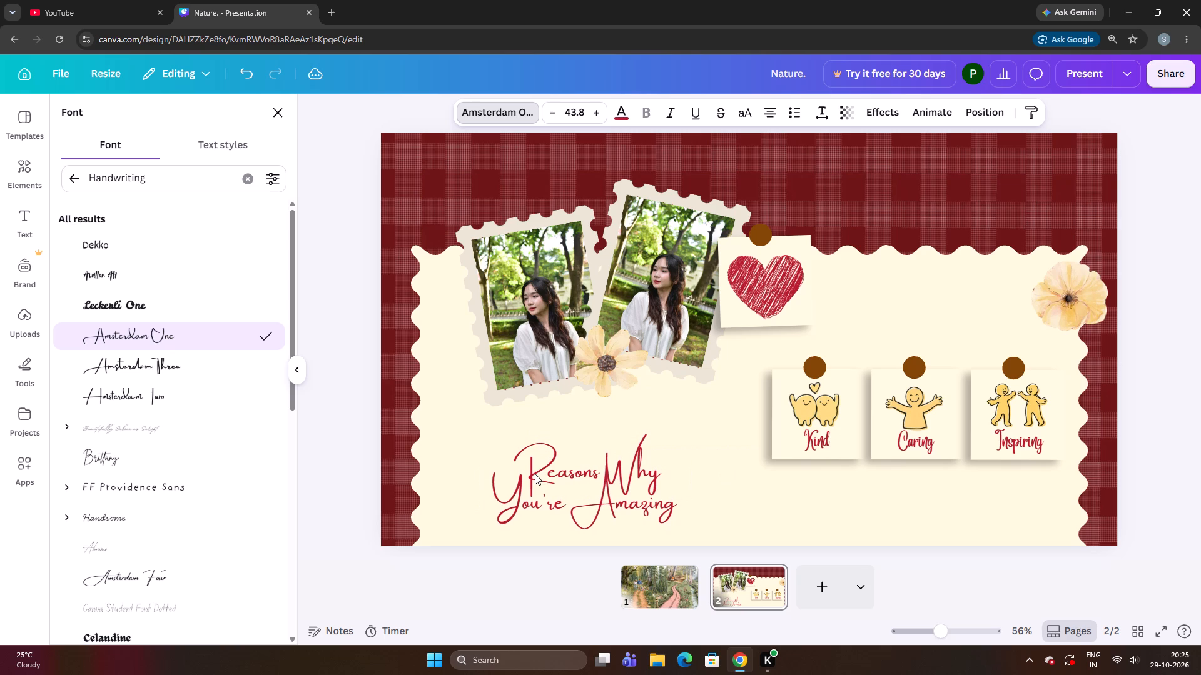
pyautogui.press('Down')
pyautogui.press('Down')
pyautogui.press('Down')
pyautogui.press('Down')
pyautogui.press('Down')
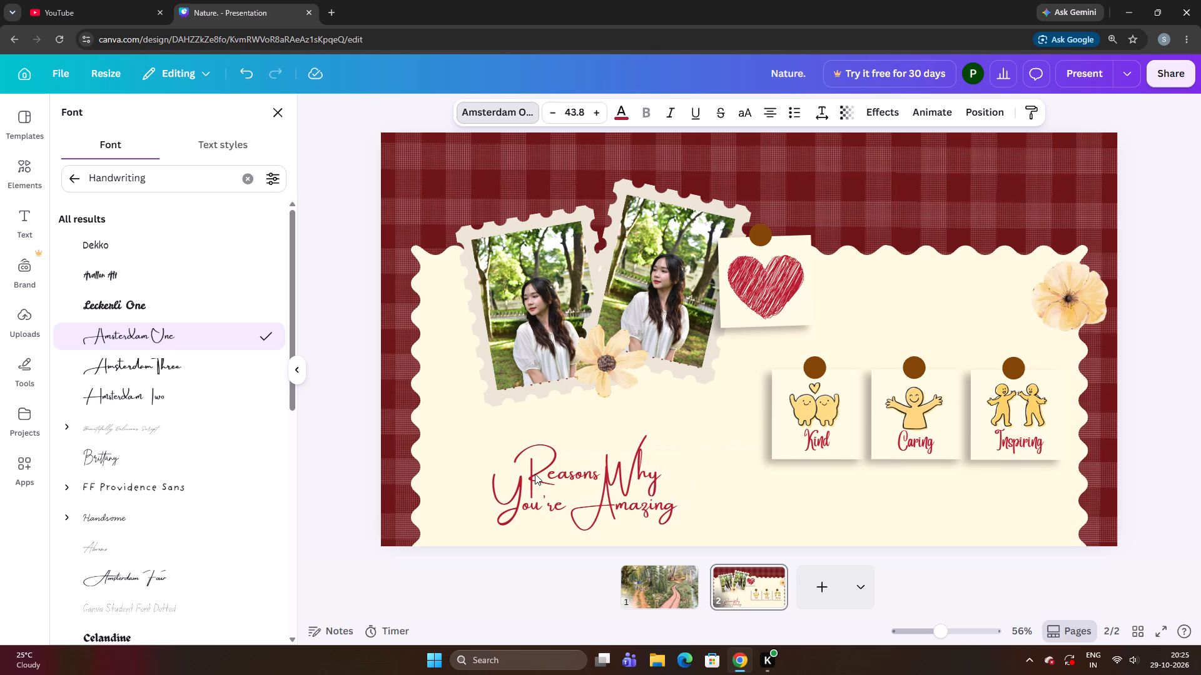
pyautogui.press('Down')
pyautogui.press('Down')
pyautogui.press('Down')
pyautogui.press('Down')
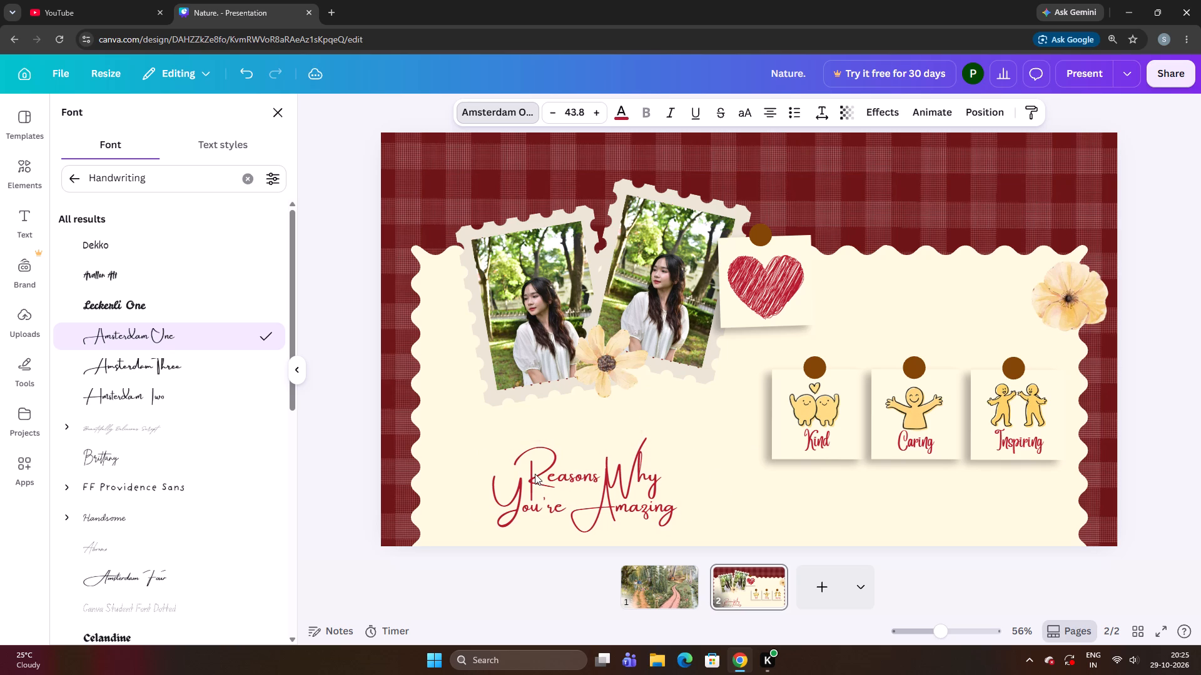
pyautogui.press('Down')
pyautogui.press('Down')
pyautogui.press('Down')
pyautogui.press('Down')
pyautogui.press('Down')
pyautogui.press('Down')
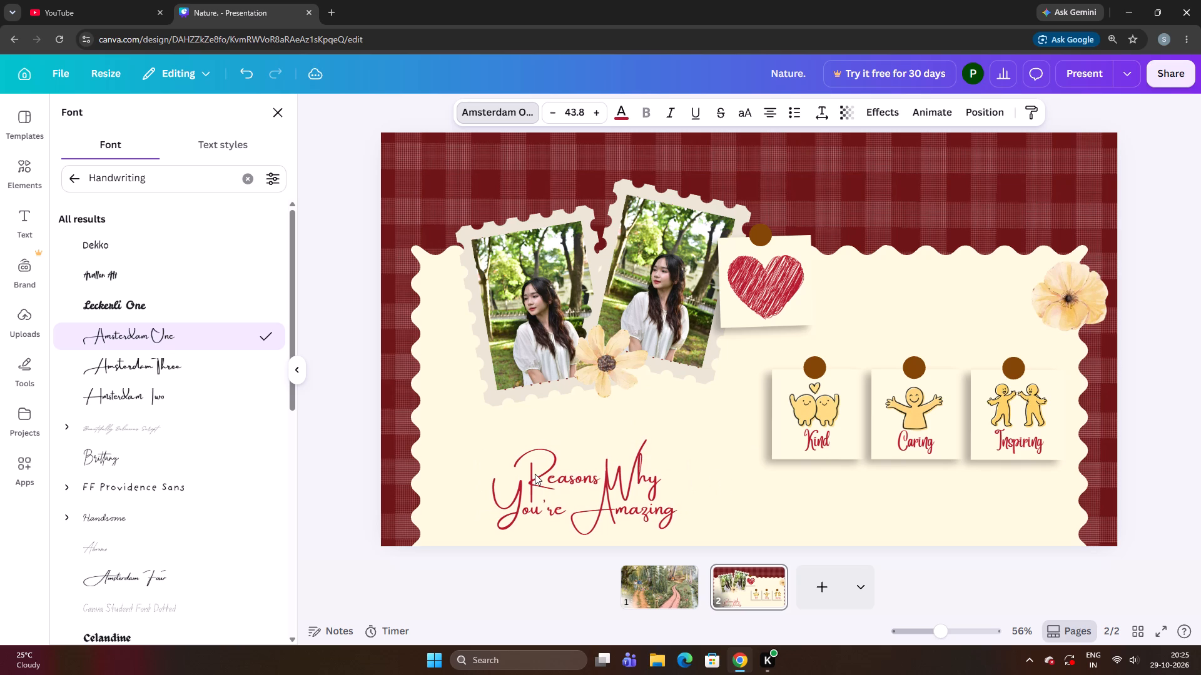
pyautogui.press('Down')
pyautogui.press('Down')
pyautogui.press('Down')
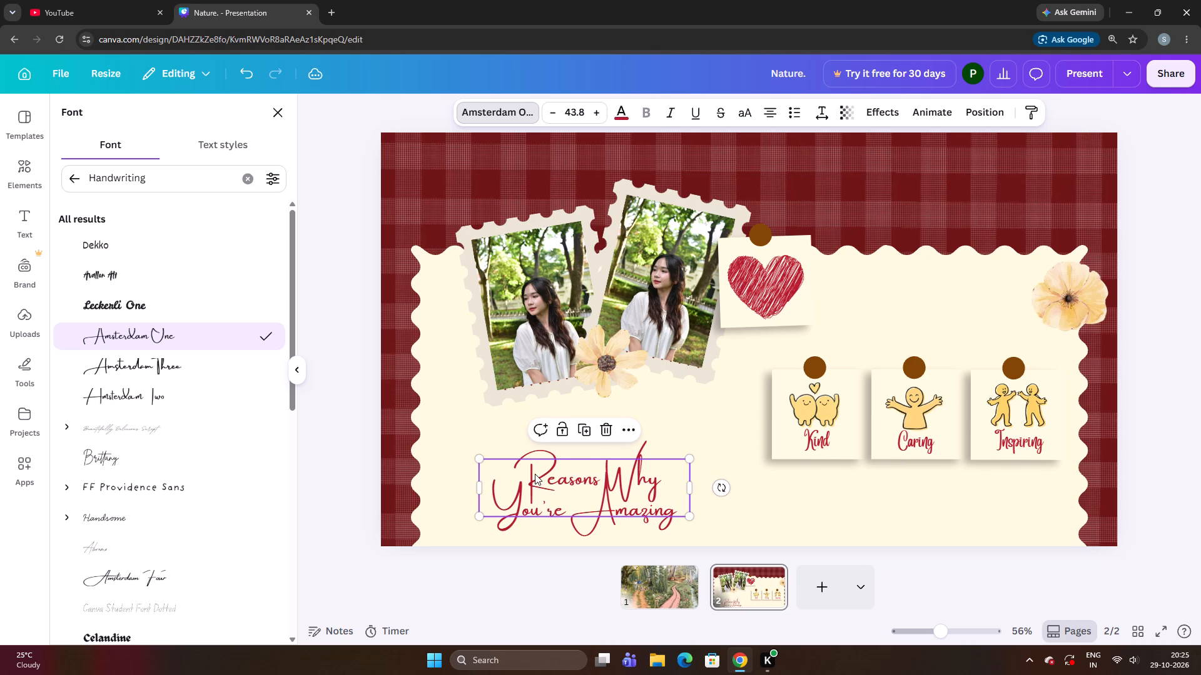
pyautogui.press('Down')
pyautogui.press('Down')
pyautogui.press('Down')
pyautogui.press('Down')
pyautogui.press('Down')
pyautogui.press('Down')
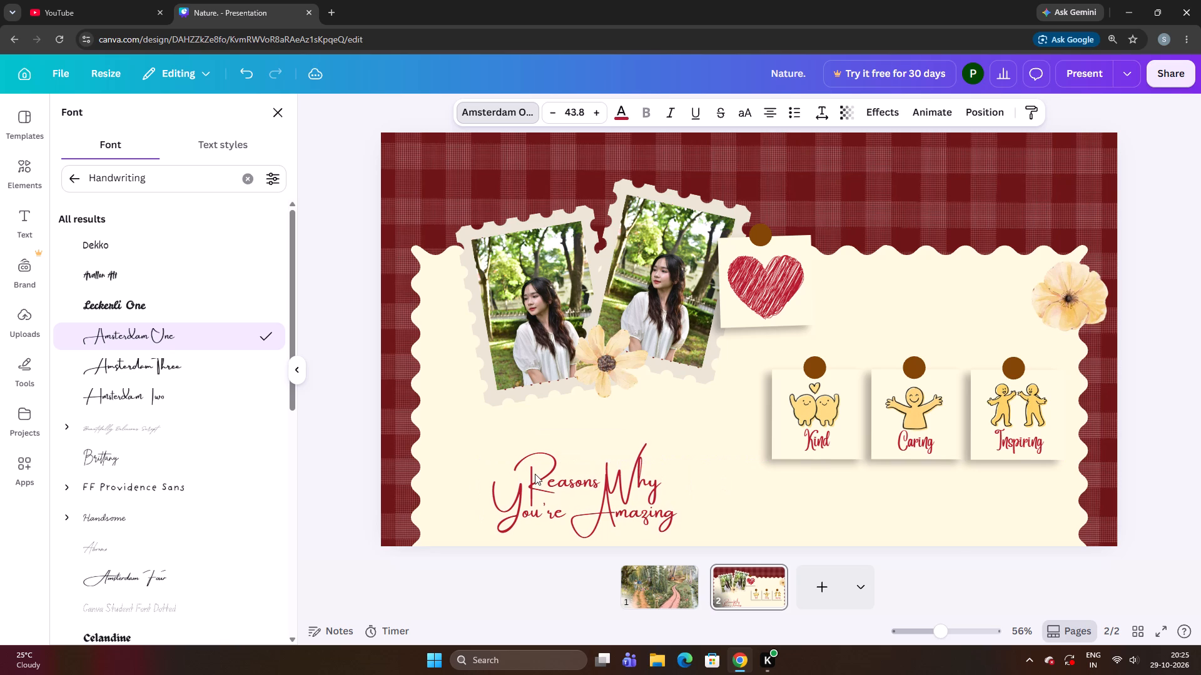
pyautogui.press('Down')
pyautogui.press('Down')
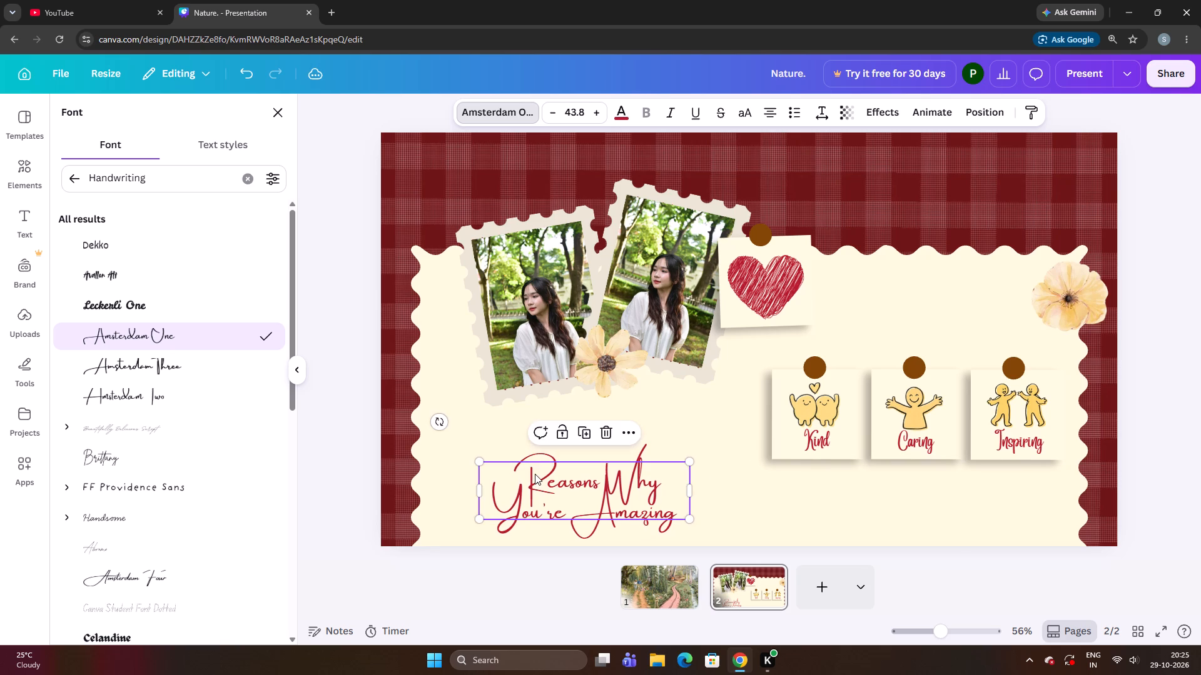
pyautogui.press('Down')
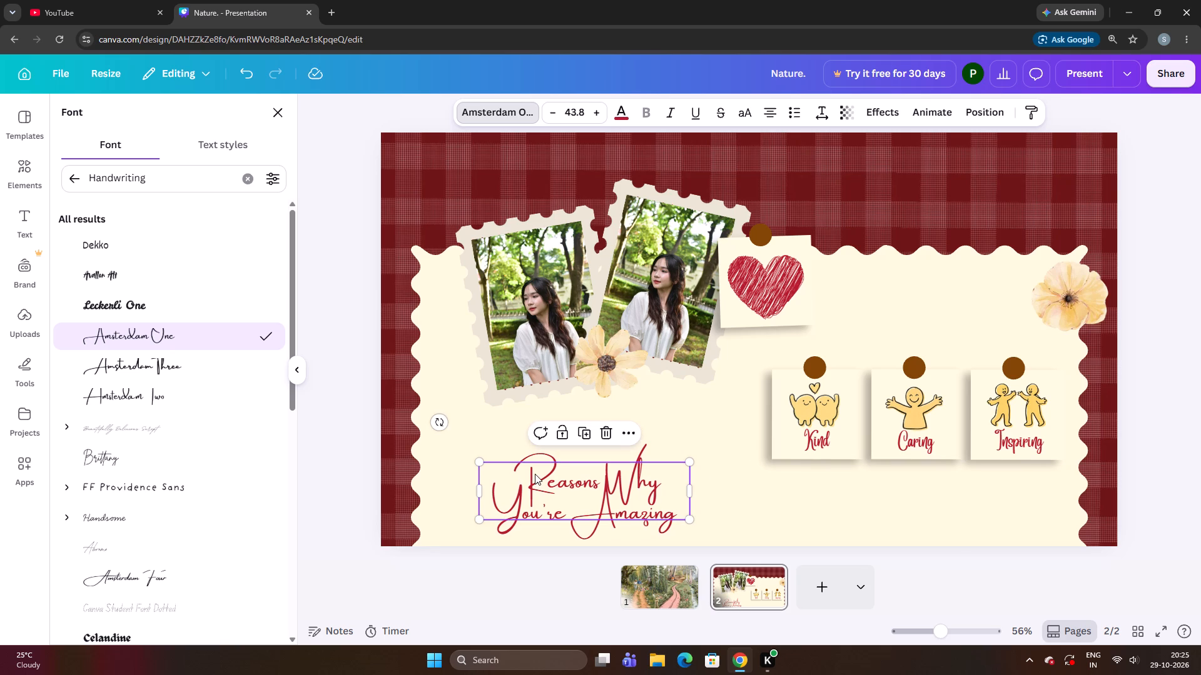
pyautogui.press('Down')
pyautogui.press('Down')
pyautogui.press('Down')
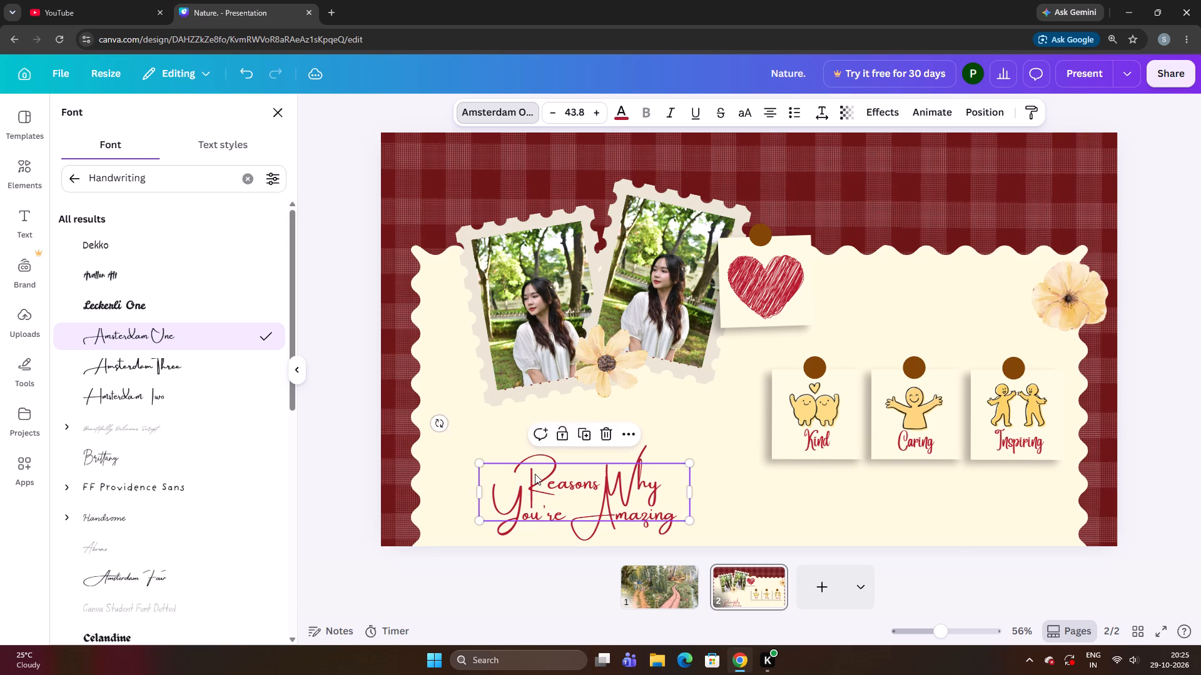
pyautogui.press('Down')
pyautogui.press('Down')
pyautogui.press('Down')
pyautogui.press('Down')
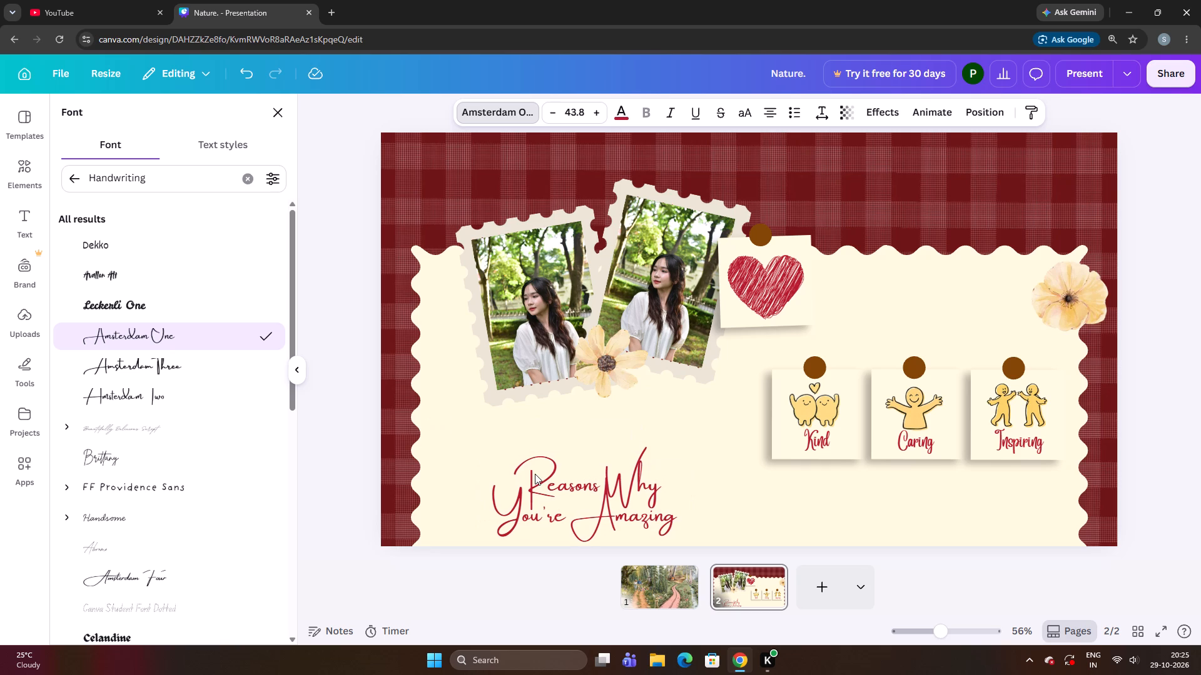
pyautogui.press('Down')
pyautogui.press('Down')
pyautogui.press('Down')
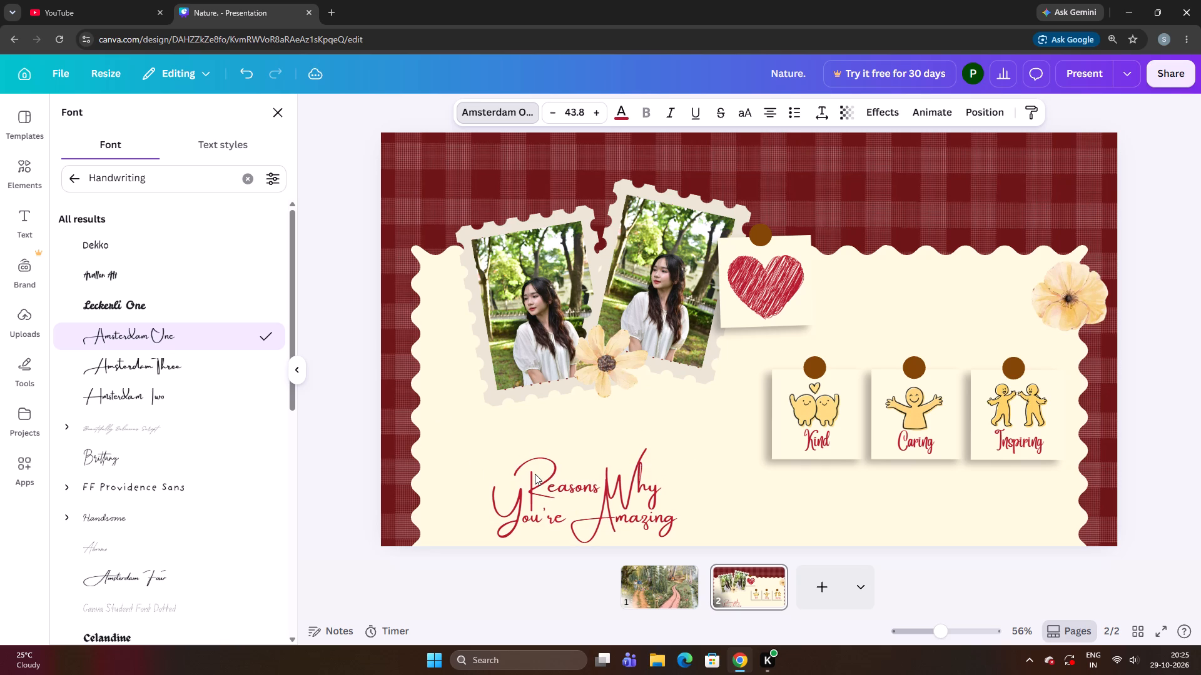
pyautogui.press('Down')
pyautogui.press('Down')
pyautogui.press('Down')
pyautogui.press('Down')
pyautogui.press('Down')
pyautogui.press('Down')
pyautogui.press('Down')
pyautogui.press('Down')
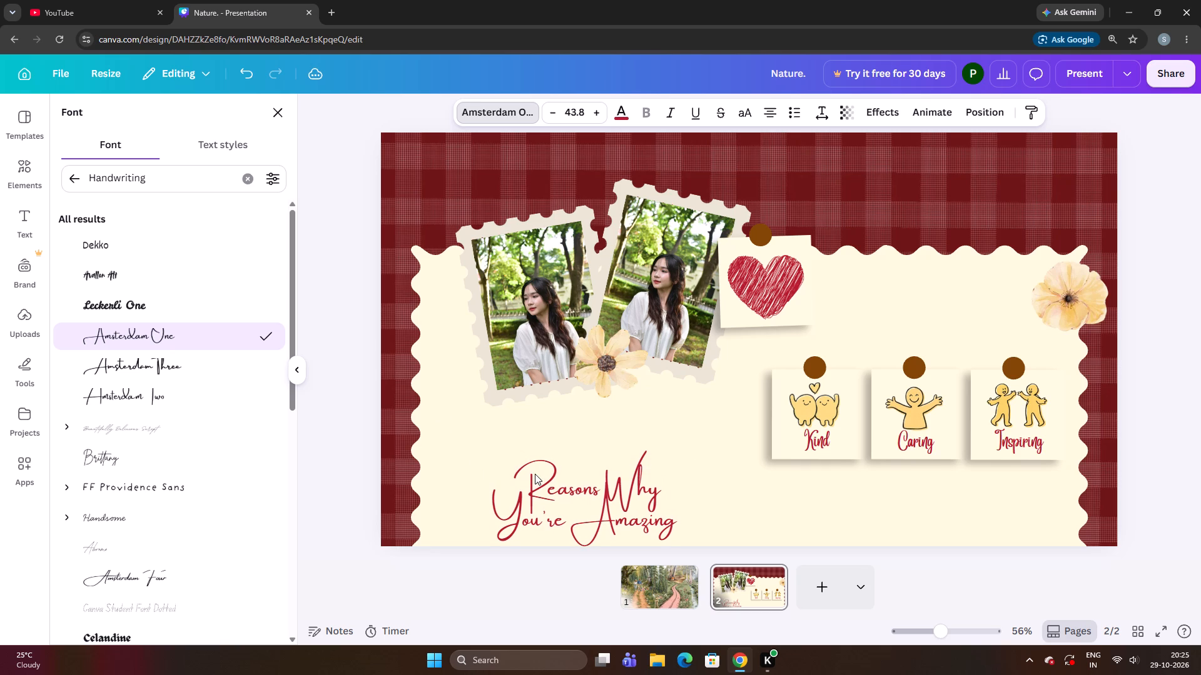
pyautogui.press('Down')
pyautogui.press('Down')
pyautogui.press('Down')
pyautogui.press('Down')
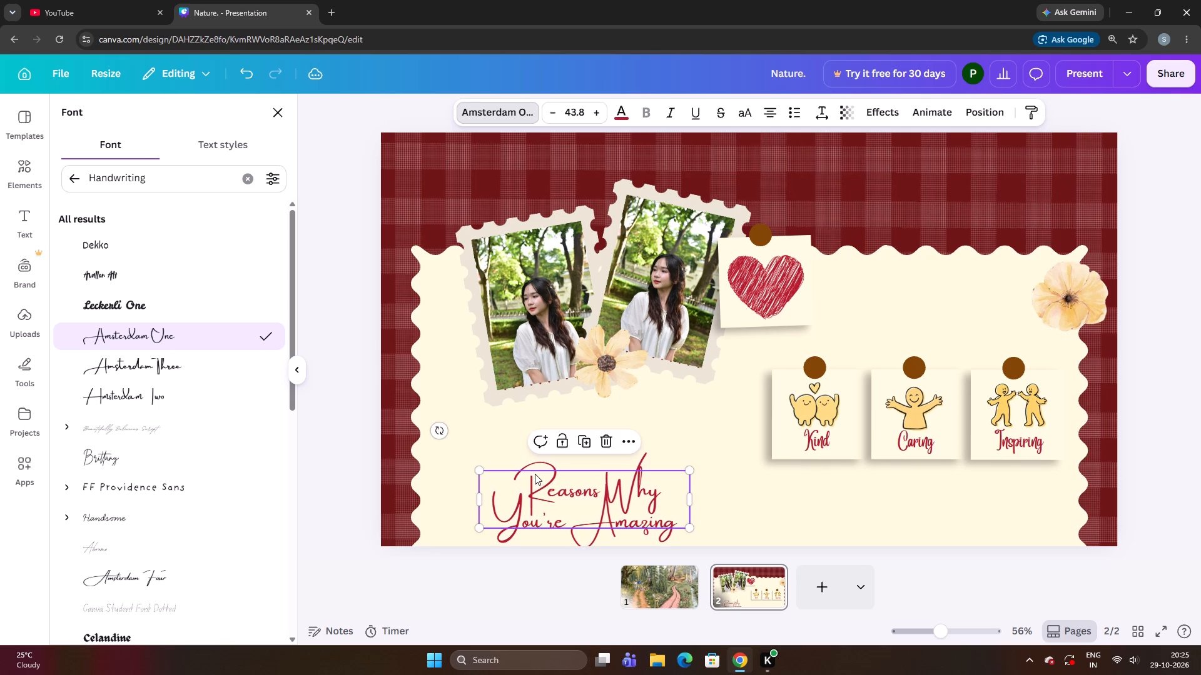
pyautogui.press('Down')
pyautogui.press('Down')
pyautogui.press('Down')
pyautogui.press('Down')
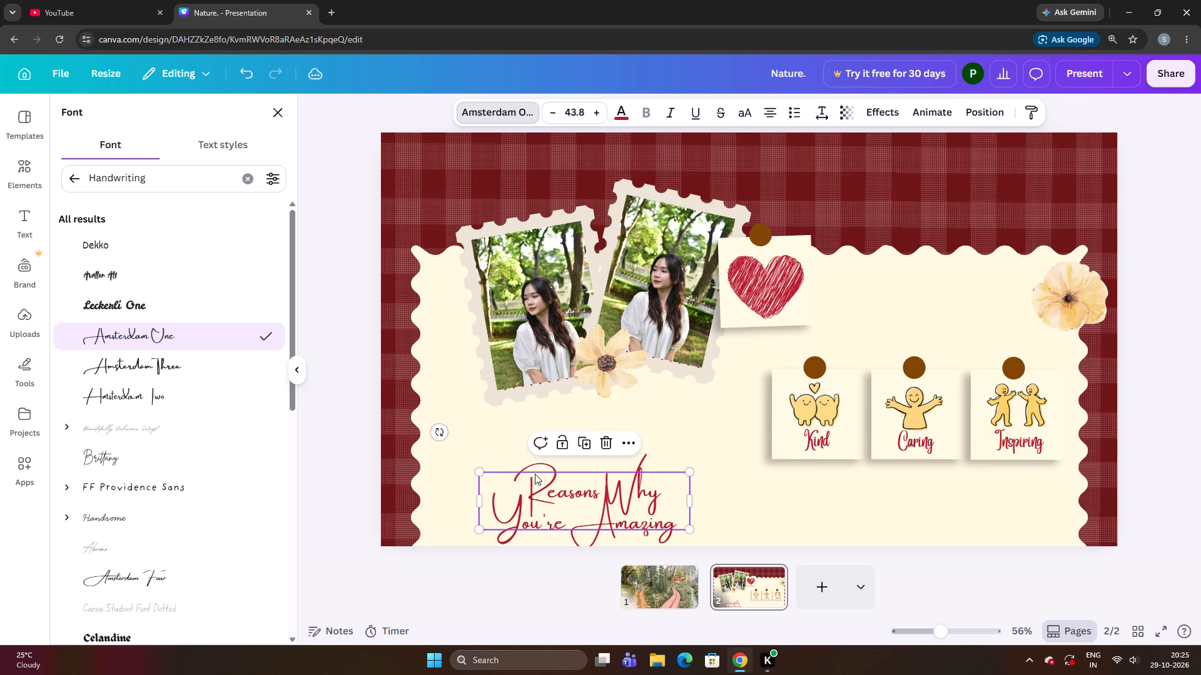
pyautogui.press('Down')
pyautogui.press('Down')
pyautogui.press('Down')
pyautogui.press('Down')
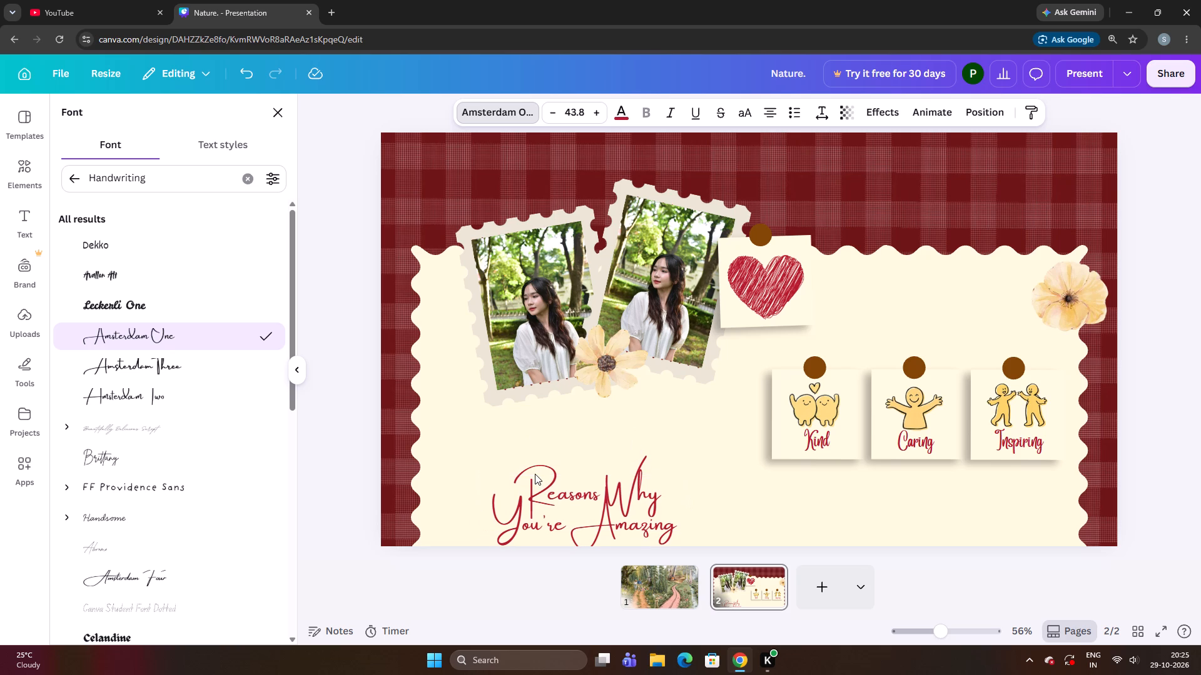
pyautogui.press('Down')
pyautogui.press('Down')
# Nudge the "Reasons Why You're Amazing" heading up in small increments until it sits just beneath the two photos.
pyautogui.press('Up')
pyautogui.press('Up')
pyautogui.press('Up')
pyautogui.press('Up')
pyautogui.press('Up')
pyautogui.press('Up')
pyautogui.press('Up')
pyautogui.press('Up')
pyautogui.press('Up')
pyautogui.press('Up')
pyautogui.press('Up')
pyautogui.press('Up')
pyautogui.press('Up')
pyautogui.press('Up')
pyautogui.press('Up')
pyautogui.press('Up')
pyautogui.press('Up')
pyautogui.press('Up')
pyautogui.press('Up')
pyautogui.press('Up')
pyautogui.press('Up')
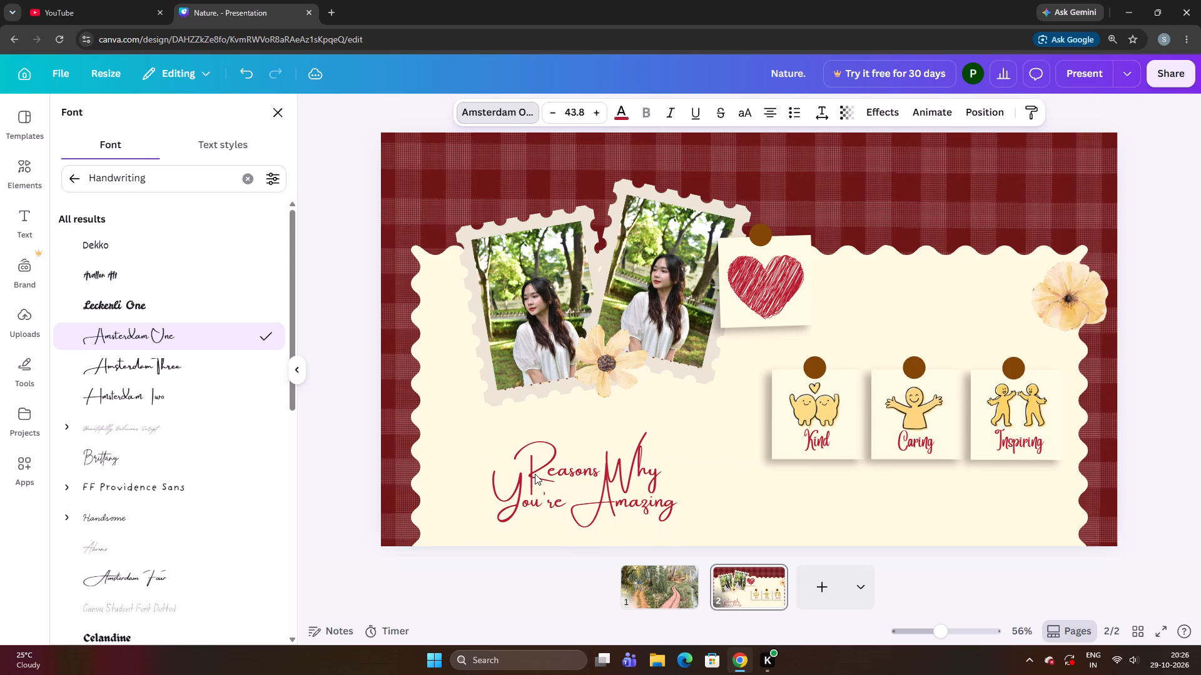
pyautogui.press('Up')
pyautogui.press('Up')
pyautogui.press('Up')
pyautogui.press('Up')
pyautogui.press('Up')
pyautogui.press('Up')
pyautogui.press('Up')
pyautogui.press('Up')
pyautogui.press('Up')
pyautogui.press('Up')
pyautogui.press('Up')
pyautogui.press('Up')
pyautogui.press('Up')
pyautogui.press('Up')
pyautogui.press('Up')
pyautogui.press('Up')
pyautogui.press('Up')
pyautogui.press('Up')
pyautogui.press('Up')
pyautogui.press('Up')
pyautogui.press('Up')
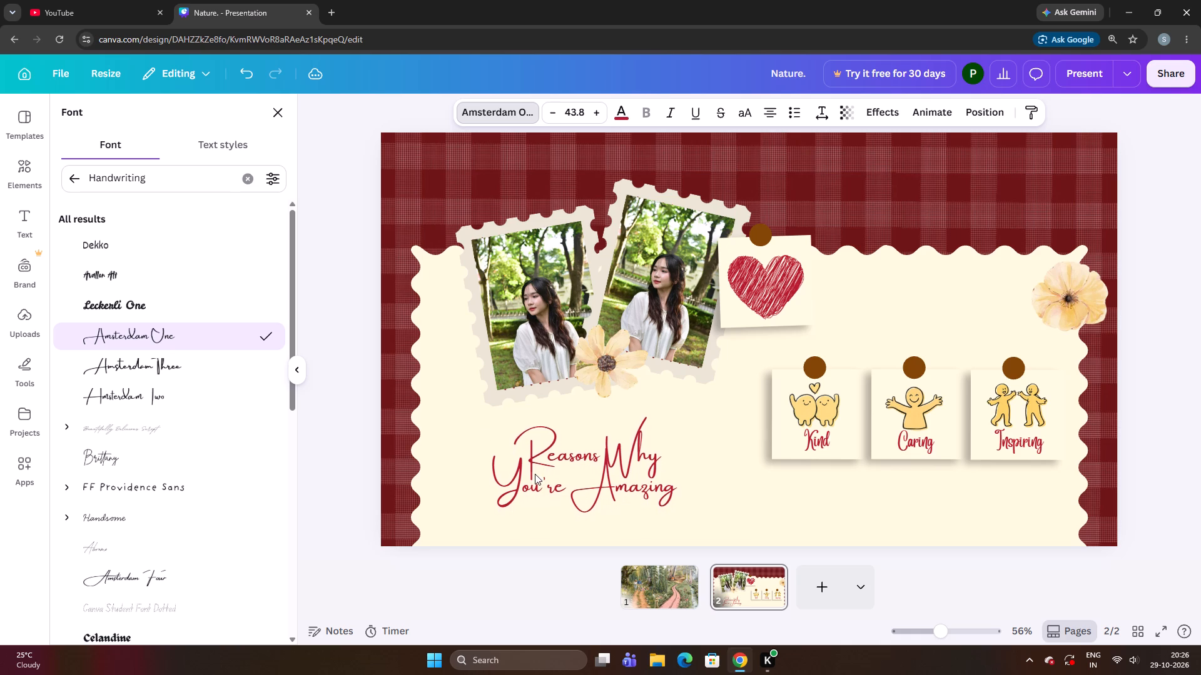
pyautogui.press('Up')
pyautogui.press('Up')
pyautogui.press('Up')
pyautogui.press('Up')
pyautogui.press('Up')
pyautogui.press('Up')
pyautogui.press('Up')
pyautogui.press('Up')
pyautogui.press('Up')
pyautogui.press('Up')
pyautogui.press('Up')
pyautogui.press('Up')
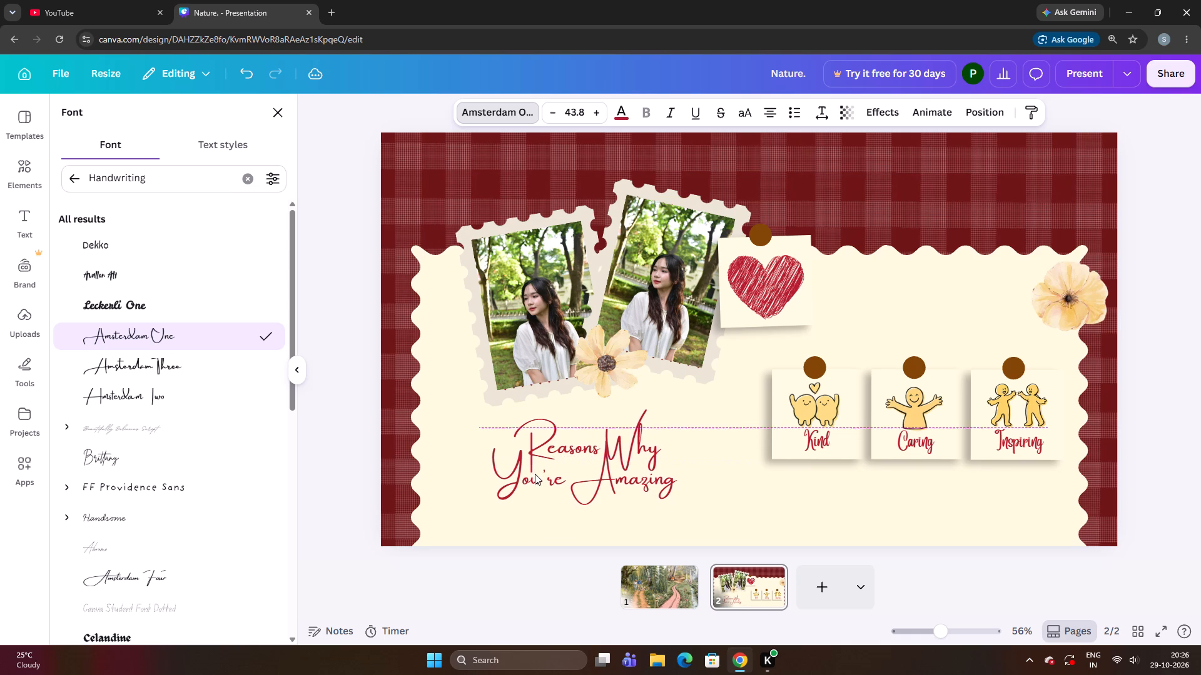
pyautogui.press('Up')
pyautogui.press('Up')
pyautogui.press('Up')
pyautogui.press('Up')
pyautogui.press('Up')
pyautogui.press('Up')
pyautogui.press('Up')
pyautogui.press('Up')
pyautogui.press('Up')
pyautogui.press('Up')
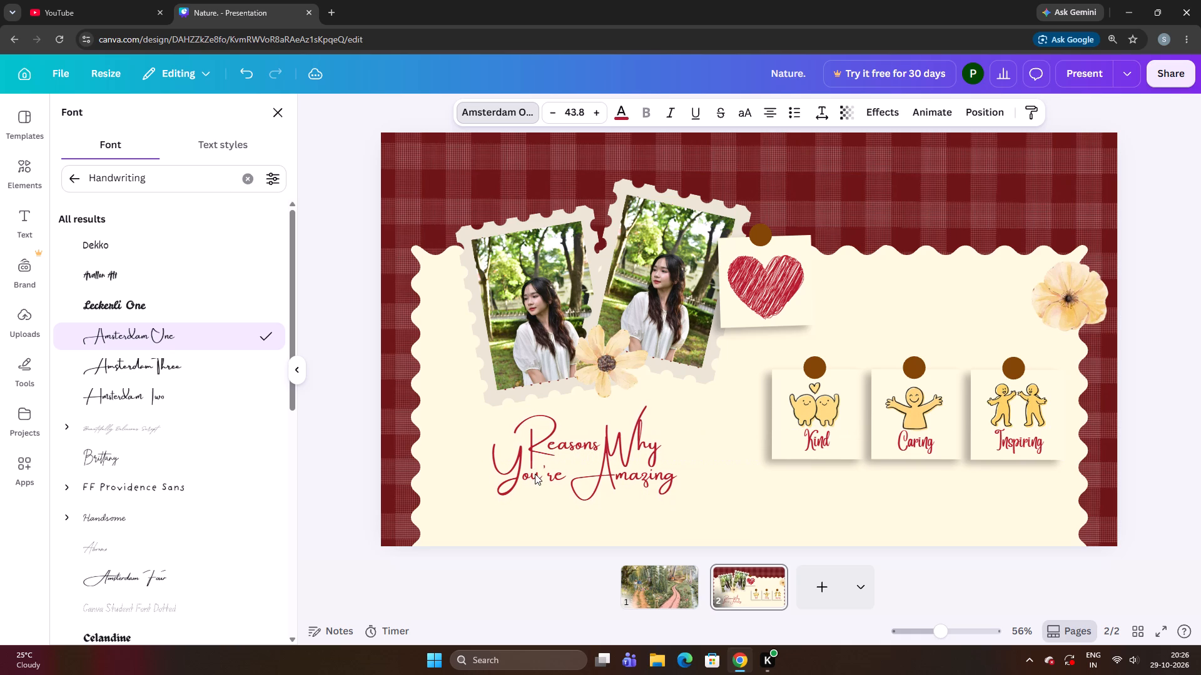
# Nudge the "Reasons Why You're Amazing" heading up in small increments so it sits closer beneath the two photos.
pyautogui.press('Up')
pyautogui.press('Up')
pyautogui.press('Up')
pyautogui.press('Up')
pyautogui.press('Up')
pyautogui.press('Up')
pyautogui.press('Up')
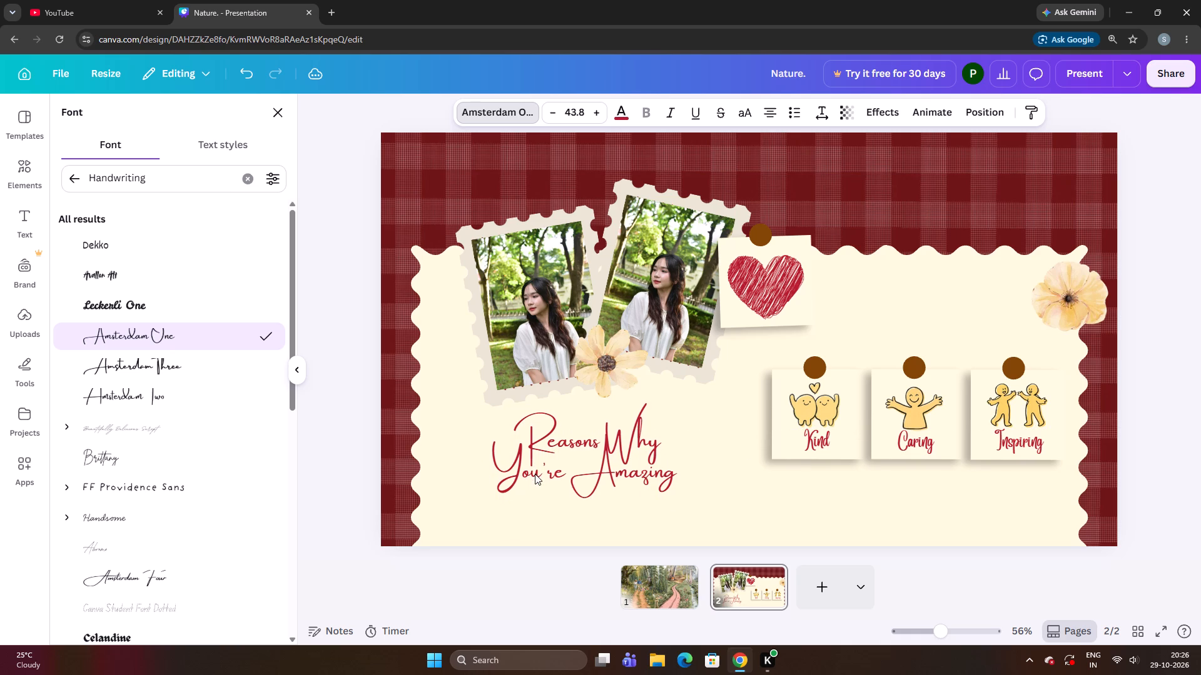
pyautogui.press('Up')
pyautogui.press('Up')
pyautogui.press('Up')
pyautogui.press('Up')
pyautogui.press('Up')
pyautogui.press('Up')
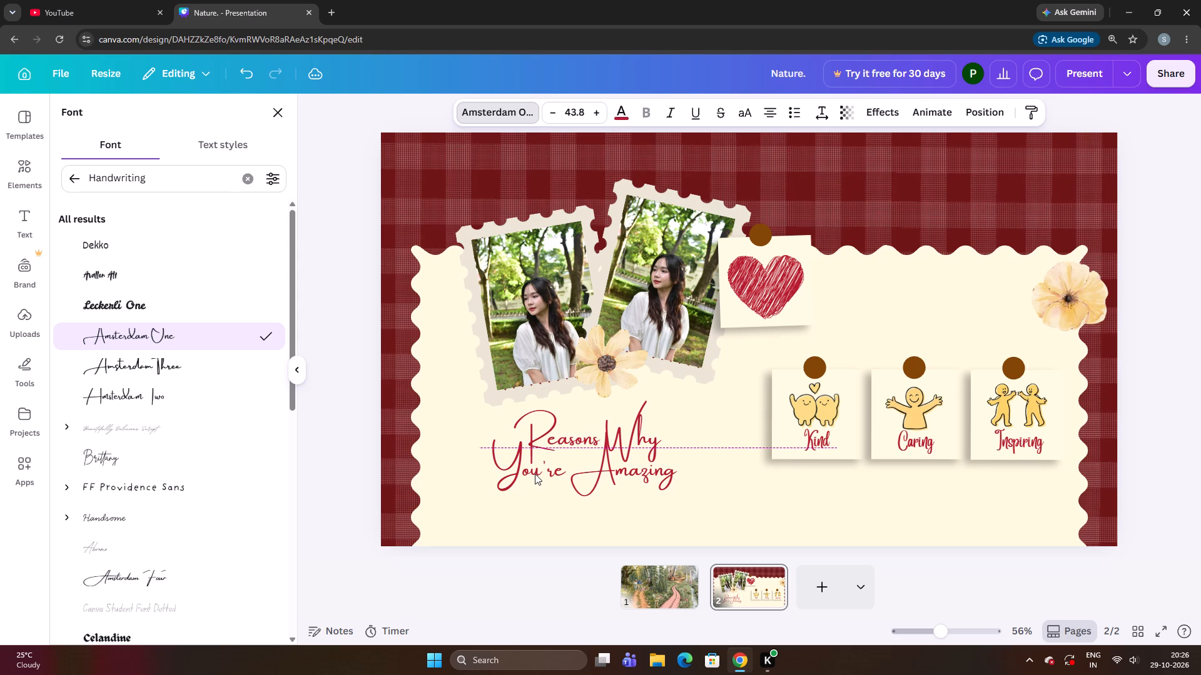
pyautogui.press('Up')
pyautogui.press('Up')
pyautogui.press('Up')
pyautogui.press('Up')
pyautogui.press('Up')
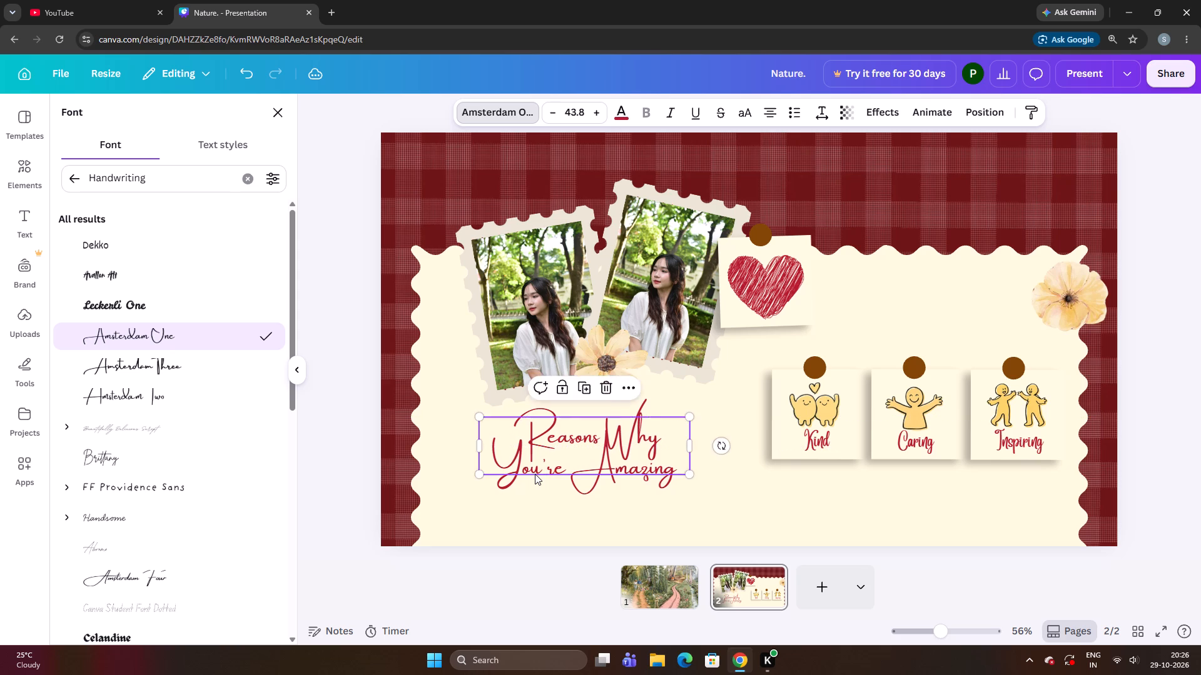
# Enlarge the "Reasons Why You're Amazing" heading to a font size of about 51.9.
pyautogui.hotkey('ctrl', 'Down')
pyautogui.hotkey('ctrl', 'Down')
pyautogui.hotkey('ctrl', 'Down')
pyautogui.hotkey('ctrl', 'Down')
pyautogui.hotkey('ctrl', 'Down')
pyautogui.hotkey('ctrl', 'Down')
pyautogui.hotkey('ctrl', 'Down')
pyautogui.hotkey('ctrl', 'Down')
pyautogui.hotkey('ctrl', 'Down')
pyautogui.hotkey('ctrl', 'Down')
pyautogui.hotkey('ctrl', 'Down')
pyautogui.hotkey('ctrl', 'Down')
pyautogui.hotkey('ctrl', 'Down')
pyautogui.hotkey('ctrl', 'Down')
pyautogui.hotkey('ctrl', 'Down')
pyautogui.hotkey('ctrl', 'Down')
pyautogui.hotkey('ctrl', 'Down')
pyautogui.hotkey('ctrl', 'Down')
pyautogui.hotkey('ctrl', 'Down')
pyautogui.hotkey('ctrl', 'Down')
# Nudge the "Reasons Why You're Amazing" heading up in small increments until its tallest letters reach the photos' lower edges.
pyautogui.press('Up')
pyautogui.press('Up')
pyautogui.press('Up')
pyautogui.press('Up')
pyautogui.press('Up')
pyautogui.press('Up')
pyautogui.press('Up')
pyautogui.press('Up')
pyautogui.press('Up')
pyautogui.press('Up')
pyautogui.press('Up')
pyautogui.press('Up')
pyautogui.press('Up')
pyautogui.press('Up')
pyautogui.press('Up')
pyautogui.press('Up')
pyautogui.press('Up')
pyautogui.press('Up')
pyautogui.press('Up')
pyautogui.press('Up')
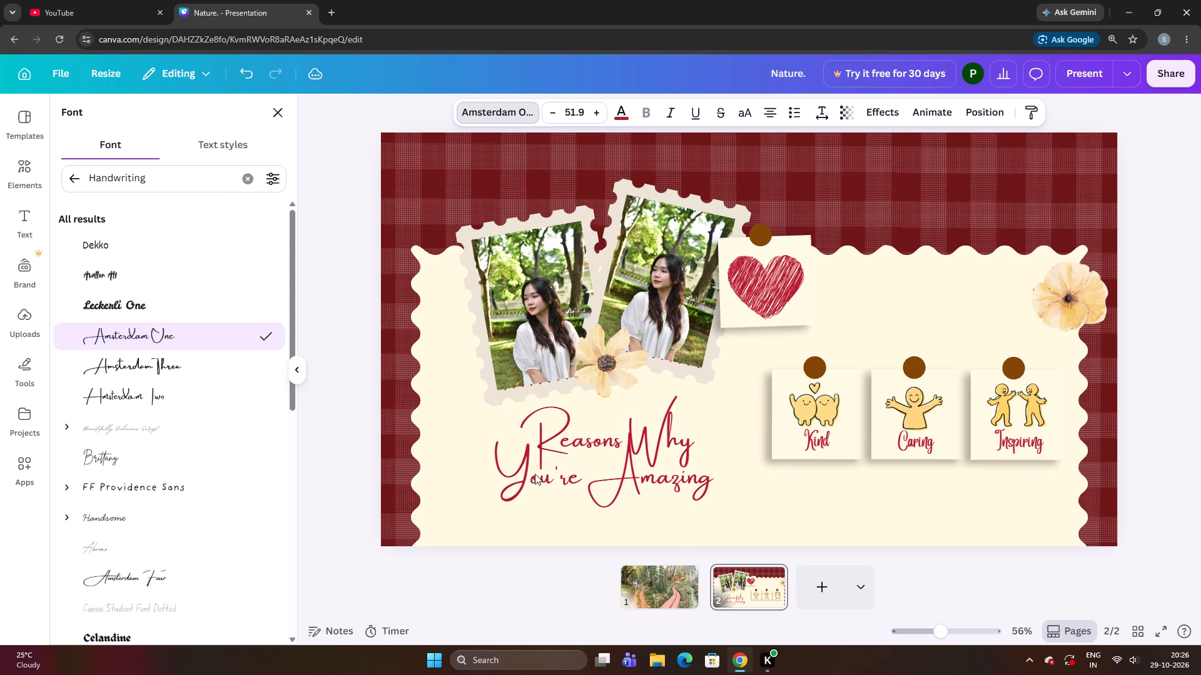
pyautogui.press('Up')
pyautogui.press('Up')
pyautogui.press('Up')
pyautogui.press('Up')
pyautogui.press('Up')
pyautogui.press('Up')
pyautogui.press('Up')
pyautogui.press('Up')
pyautogui.press('Up')
pyautogui.press('Up')
pyautogui.press('Up')
pyautogui.press('Up')
pyautogui.press('Up')
pyautogui.press('Up')
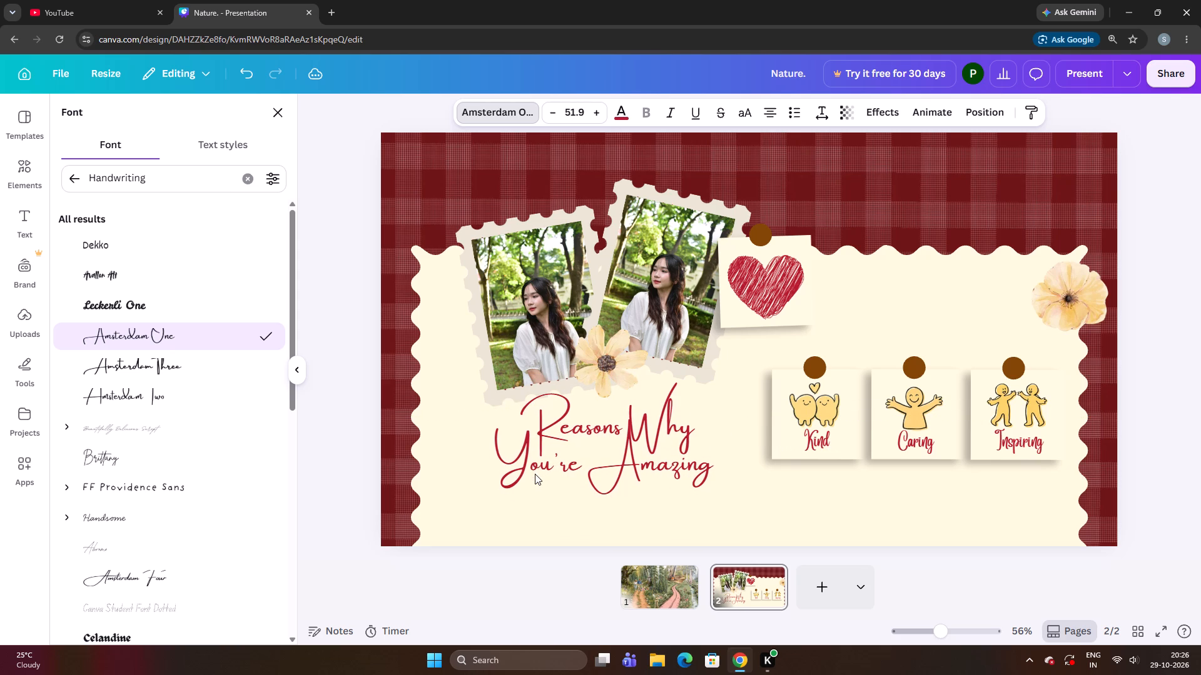
# Shrink the "Reasons Why You're Amazing" heading to a font size of about 43.5.
pyautogui.hotkey('ctrl', 'Up')
pyautogui.hotkey('ctrl', 'Up')
pyautogui.hotkey('ctrl', 'Up')
pyautogui.hotkey('ctrl', 'Up')
pyautogui.hotkey('ctrl', 'Up')
pyautogui.hotkey('ctrl', 'Up')
pyautogui.hotkey('ctrl', 'Up')
pyautogui.hotkey('ctrl', 'Up')
pyautogui.hotkey('ctrl', 'Up')
pyautogui.hotkey('ctrl', 'Up')
pyautogui.hotkey('ctrl', 'Up')
pyautogui.hotkey('ctrl', 'Up')
pyautogui.hotkey('ctrl', 'Up')
pyautogui.hotkey('ctrl', 'Up')
pyautogui.hotkey('ctrl', 'Up')
pyautogui.hotkey('ctrl', 'Up')
pyautogui.hotkey('ctrl', 'Up')
pyautogui.hotkey('ctrl', 'Up')
pyautogui.hotkey('ctrl', 'Up')
pyautogui.hotkey('ctrl', 'Up')
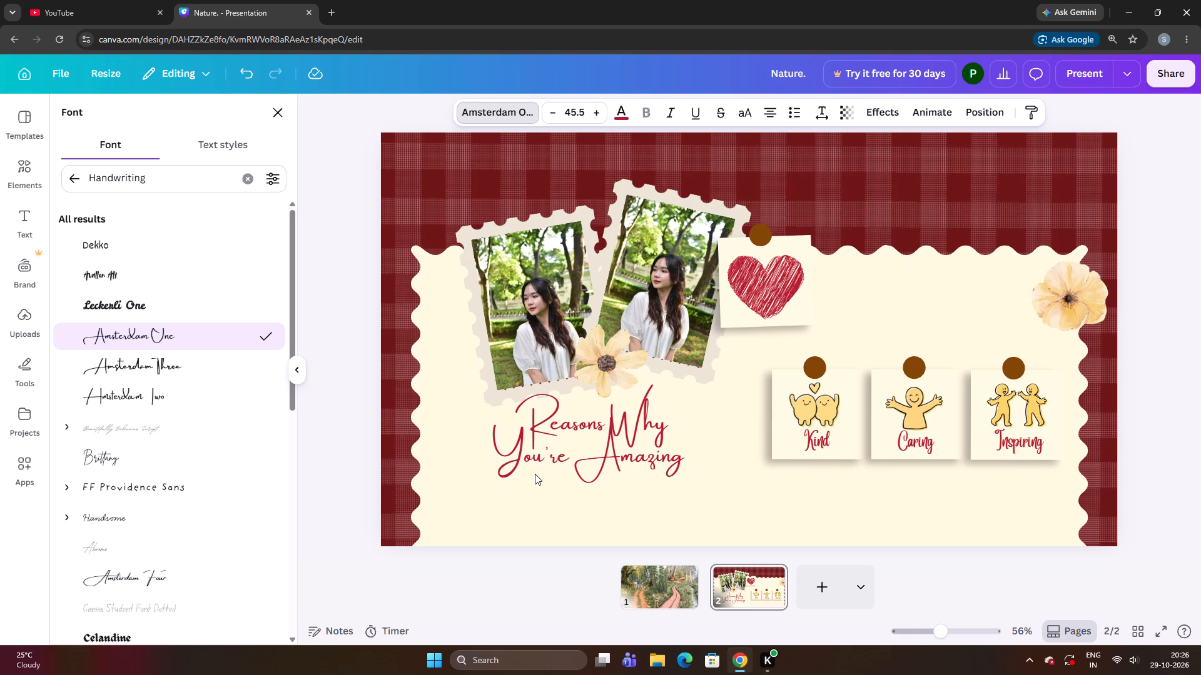
# Nudge the "Reasons Why You're Amazing" heading down in small increments to leave a small gap beneath the photos.
pyautogui.press('Down')
pyautogui.press('Down')
pyautogui.press('Down')
pyautogui.press('Down')
pyautogui.press('Down')
pyautogui.press('Down')
pyautogui.press('Down')
pyautogui.press('Down')
pyautogui.press('Down')
pyautogui.press('Down')
pyautogui.press('Down')
pyautogui.press('Down')
pyautogui.press('Down')
pyautogui.press('Down')
pyautogui.press('Down')
pyautogui.press('Down')
pyautogui.press('Down')
pyautogui.press('Down')
pyautogui.press('Down')
pyautogui.press('Down')
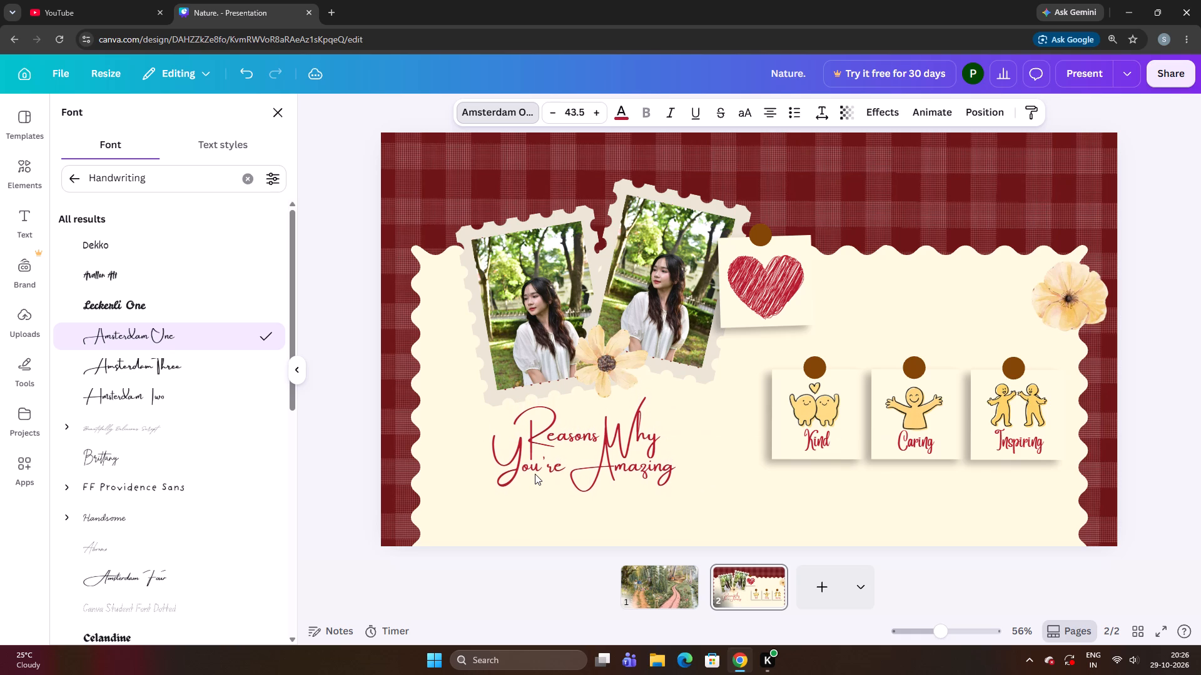
# Shrink the "Reasons Why You're Amazing" heading slightly to a font size of about 41.4.
pyautogui.hotkey('ctrl', 'Up')
pyautogui.hotkey('ctrl', 'Up')
pyautogui.hotkey('ctrl', 'Up')
pyautogui.hotkey('ctrl', 'Up')
pyautogui.hotkey('ctrl', 'Up')
pyautogui.hotkey('ctrl', 'Up')
pyautogui.hotkey('ctrl', 'Up')
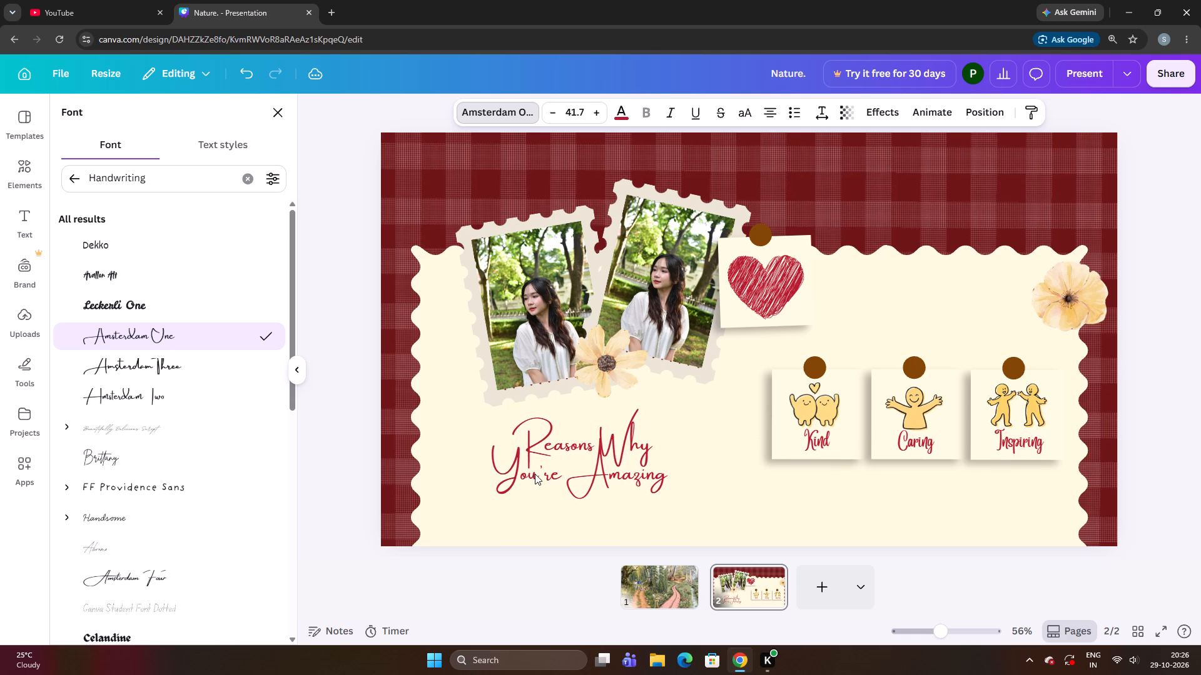
# Nudge the "Reasons Why You're Amazing" heading to the right in small increments to centre it better beneath the two photos.
pyautogui.press('Right')
pyautogui.press('Right')
pyautogui.press('Right')
pyautogui.press('Right')
pyautogui.press('Right')
pyautogui.press('Right')
pyautogui.press('Right')
pyautogui.press('Right')
pyautogui.press('Right')
pyautogui.press('Right')
pyautogui.press('Right')
pyautogui.press('Right')
pyautogui.press('Right')
pyautogui.press('Right')
pyautogui.press('Right')
pyautogui.press('Right')
pyautogui.press('Right')
pyautogui.press('Right')
pyautogui.press('Right')
pyautogui.press('Right')
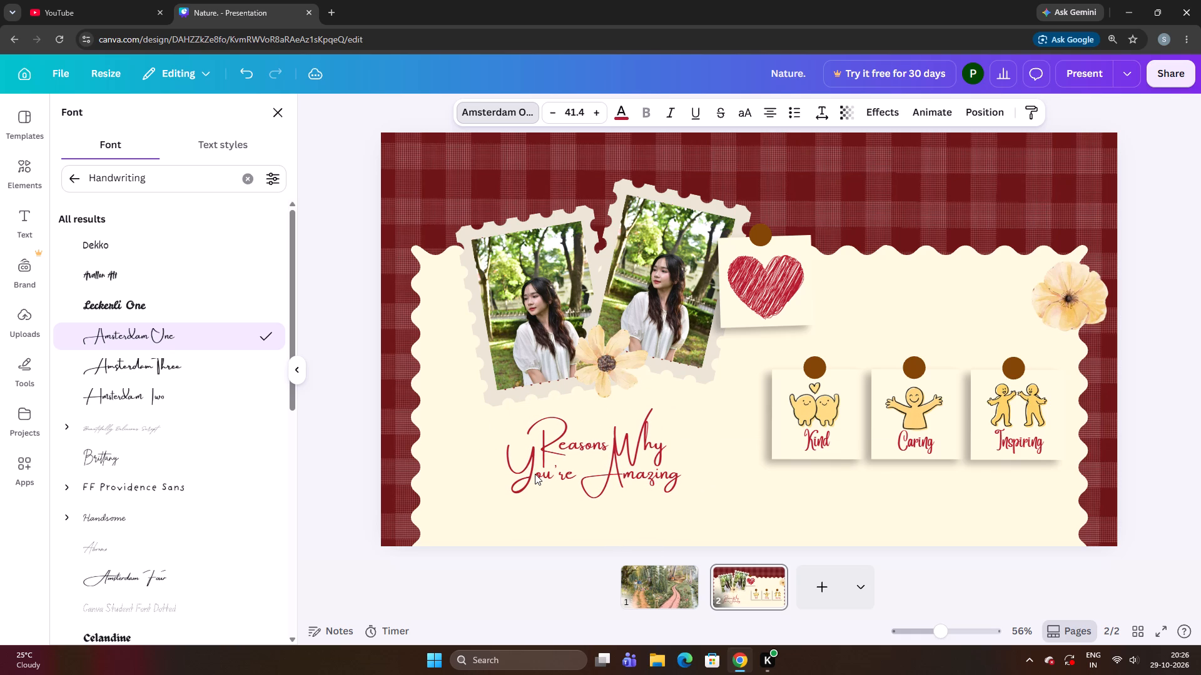
# Enlarge the "Reasons Why You're Amazing" heading slightly to a font size of about 42.3 while nudging it further right beneath the photos.
pyautogui.hotkey('ctrl', 'Down')
pyautogui.press('Right')
pyautogui.press('Right')
pyautogui.press('Right')
pyautogui.press('Right')
pyautogui.press('Right')
pyautogui.press('Right')
pyautogui.press('Right')
pyautogui.press('Right')
pyautogui.press('Right')
pyautogui.press('Right')
pyautogui.press('Right')
pyautogui.hotkey('ctrl', 'Down')
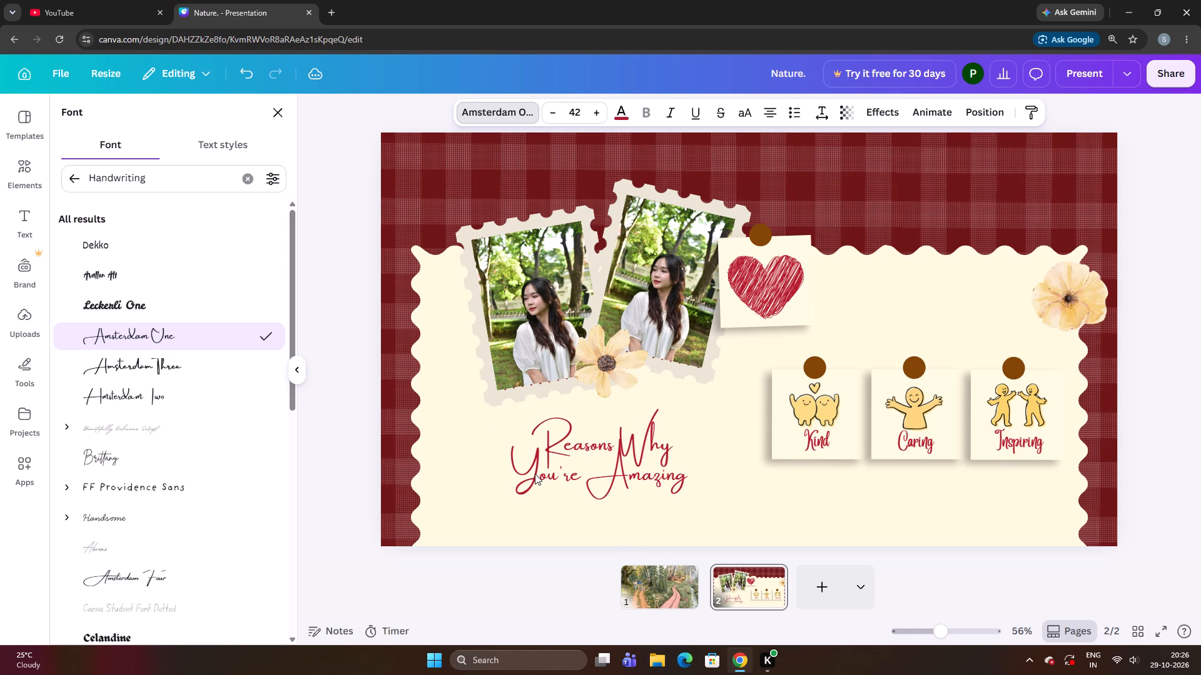
pyautogui.hotkey('ctrl', 'Down')
# Nudge the "Reasons Why You're Amazing" heading up slightly and shrink it to a font size of about 41.7.
pyautogui.press('Up')
pyautogui.press('Up')
pyautogui.press('Up')
pyautogui.press('Up')
pyautogui.press('Up')
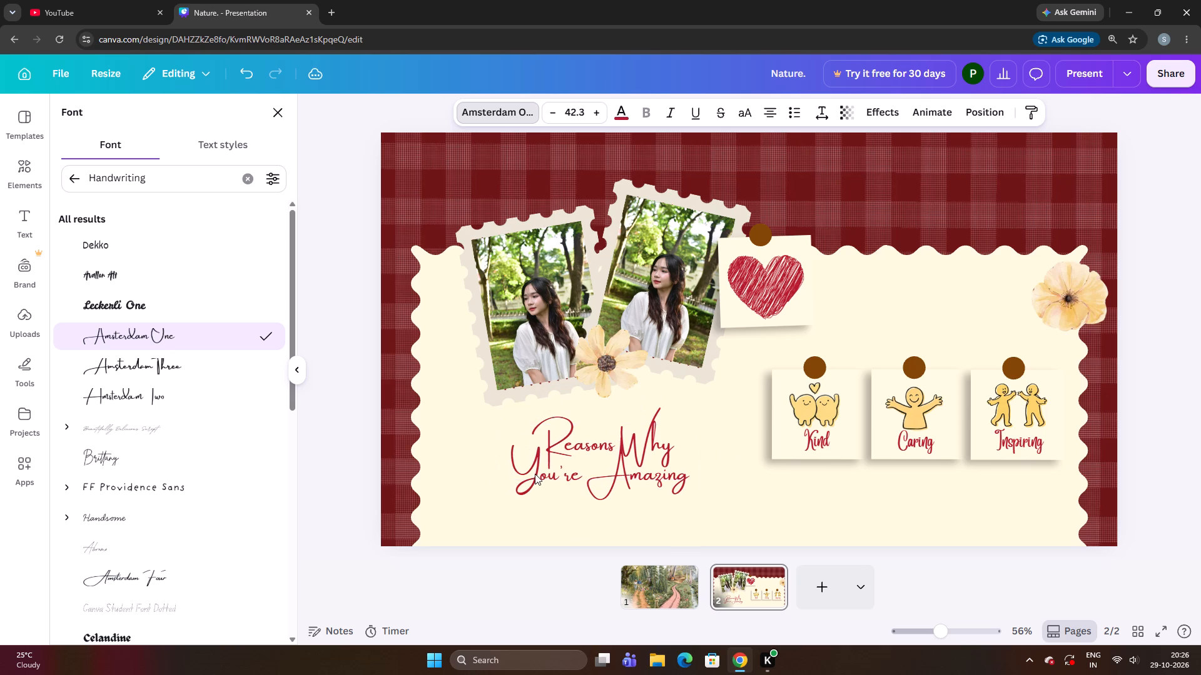
pyautogui.hotkey('ctrl', 'Up')
pyautogui.hotkey('ctrl', 'Up')
# Nudge the "Reasons Why You're Amazing" heading down in small increments to widen the gap beneath the photos.
pyautogui.press('Down')
pyautogui.press('Down')
pyautogui.press('Down')
pyautogui.press('Down')
pyautogui.press('Down')
pyautogui.press('Down')
pyautogui.press('Down')
pyautogui.press('Down')
pyautogui.press('Down')
pyautogui.press('Down')
pyautogui.press('Down')
pyautogui.press('Down')
pyautogui.press('Down')
pyautogui.press('Down')
pyautogui.press('Down')
pyautogui.press('Down')
pyautogui.press('Down')
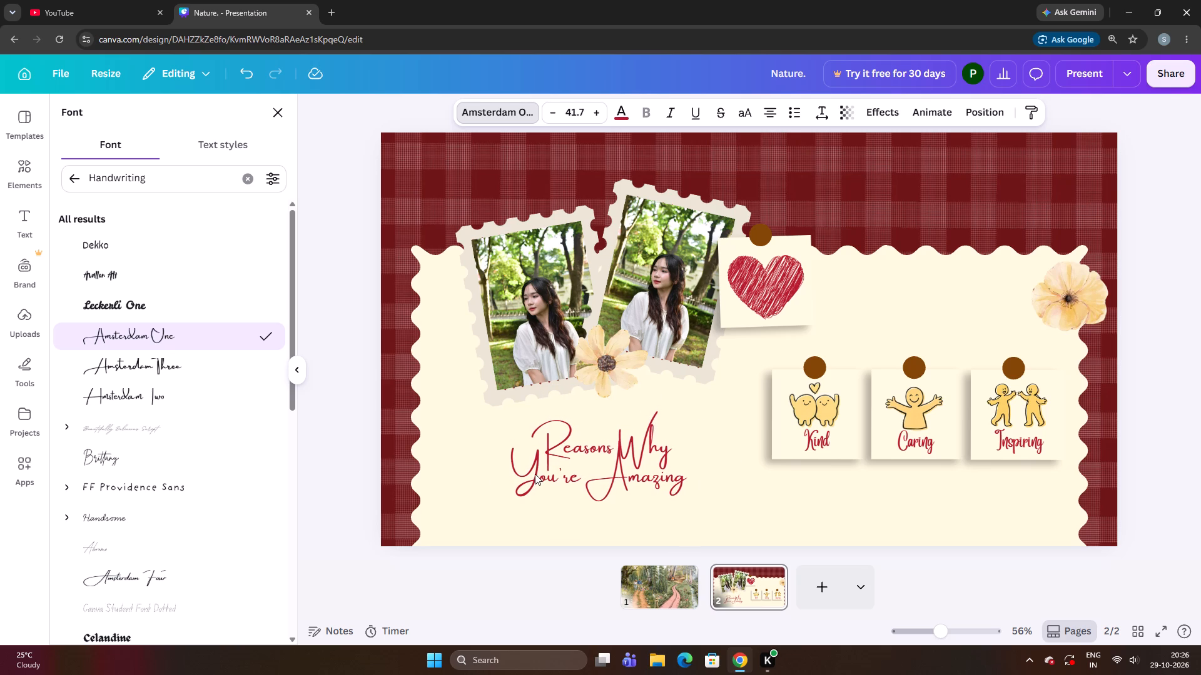
# Enlarge the "Reasons Why You're Amazing" heading to a font size of about 42 and nudge it slightly to the left.
pyautogui.hotkey('ctrl', 'Down')
pyautogui.hotkey('ctrl', 'Down')
pyautogui.hotkey('ctrl', 'Up')
pyautogui.hotkey('ctrl', 'Left')
pyautogui.press('Left')
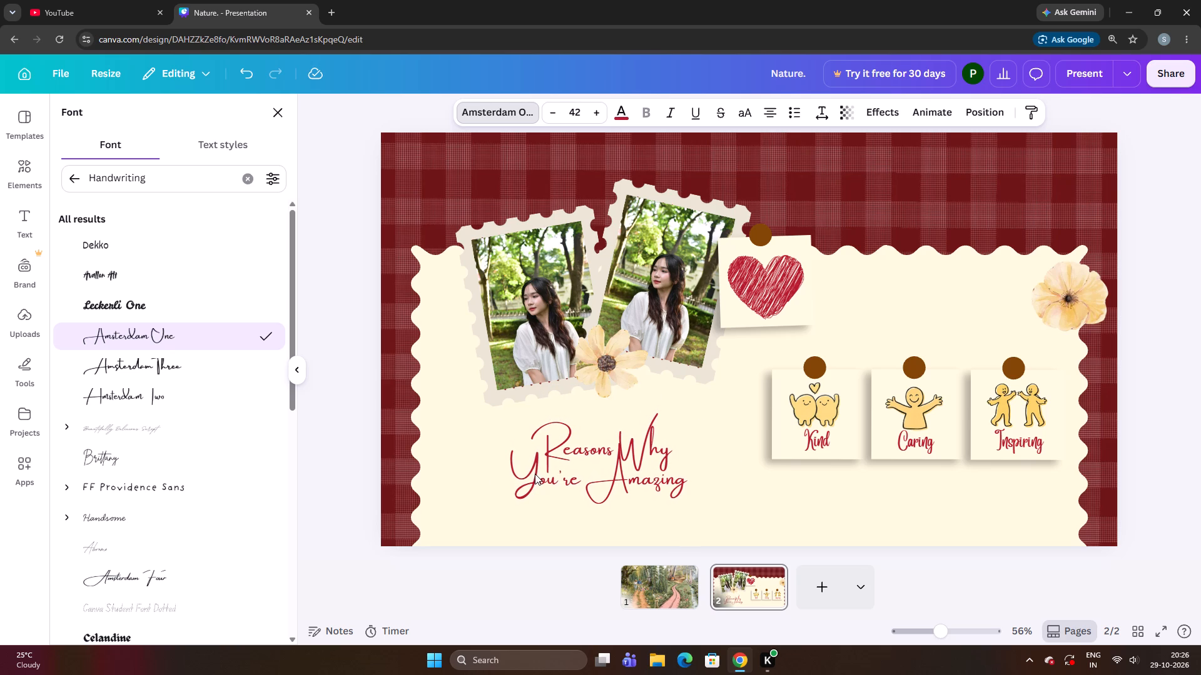
# Copy the word "Kind" from the label on the first pinned note card.
pyautogui.click(788, 406)
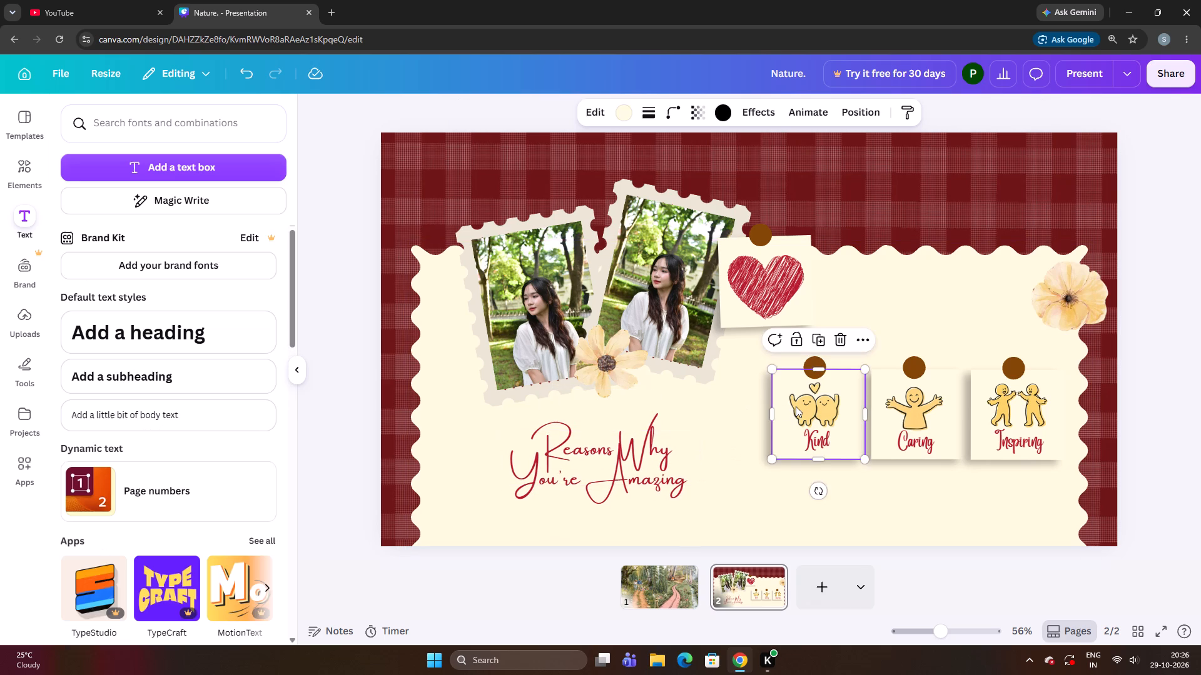
pyautogui.click(796, 406)
pyautogui.click(808, 405)
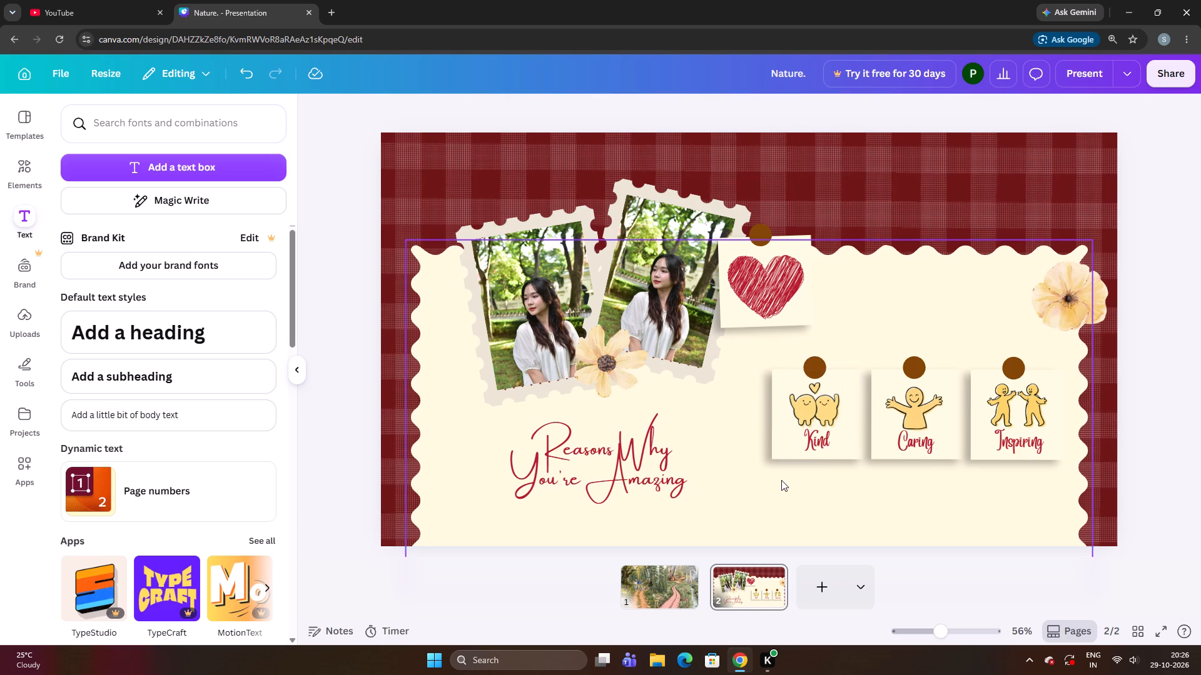
pyautogui.click(781, 480)
pyautogui.click(804, 445)
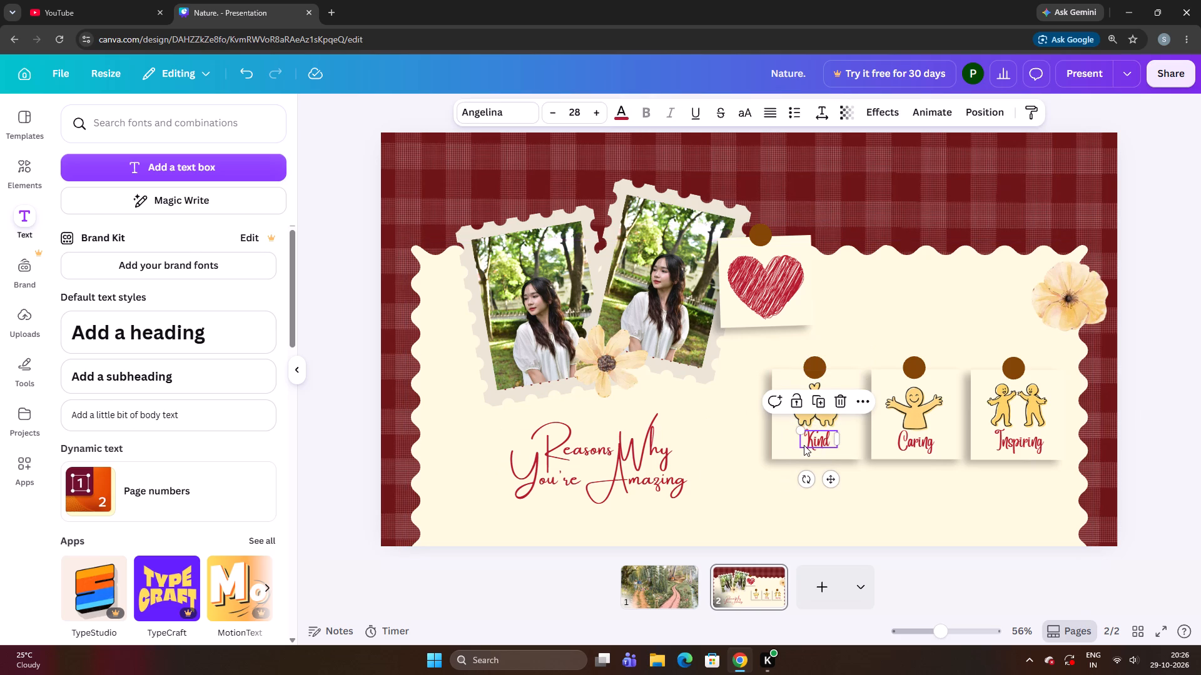
pyautogui.doubleClick(809, 441)
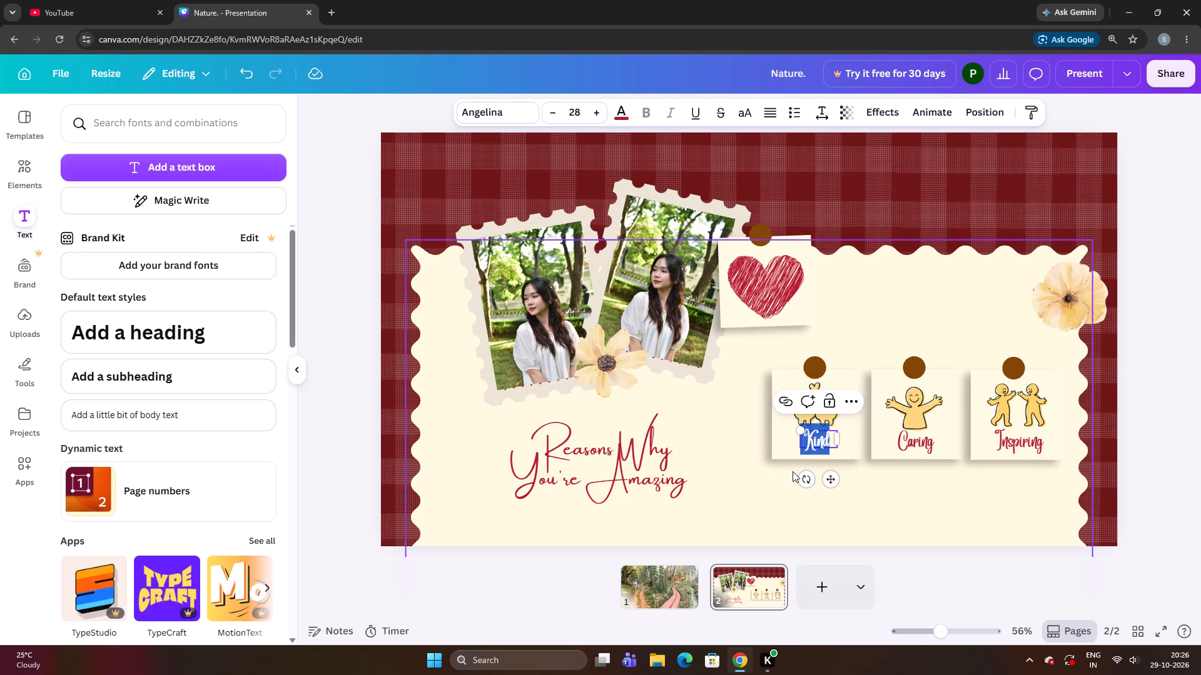
pyautogui.hotkey('ctrl', 'c')
pyautogui.hotkey('ctrl', 'c')
pyautogui.hotkey('ctrl', 'c')
pyautogui.hotkey('ctrl', 'c')
pyautogui.hotkey('ctrl', 'c')
pyautogui.hotkey('ctrl', 'c')
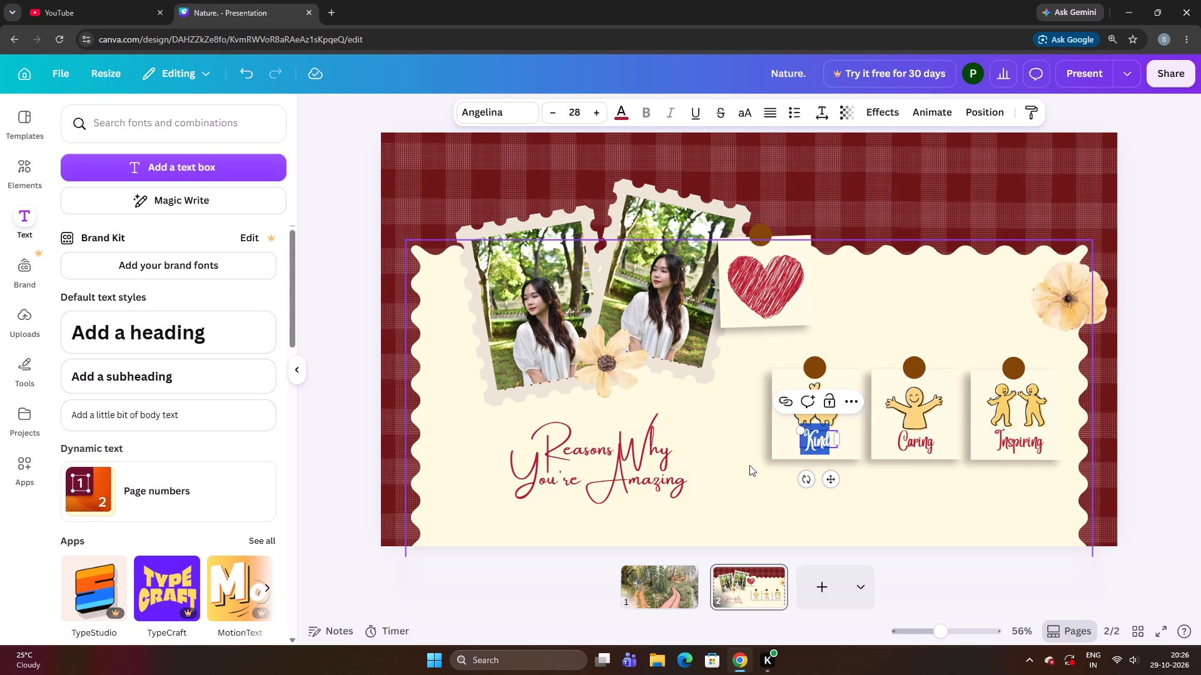
# Delete the "Kind" label from the first pinned note card.
pyautogui.click(743, 465)
pyautogui.click(811, 434)
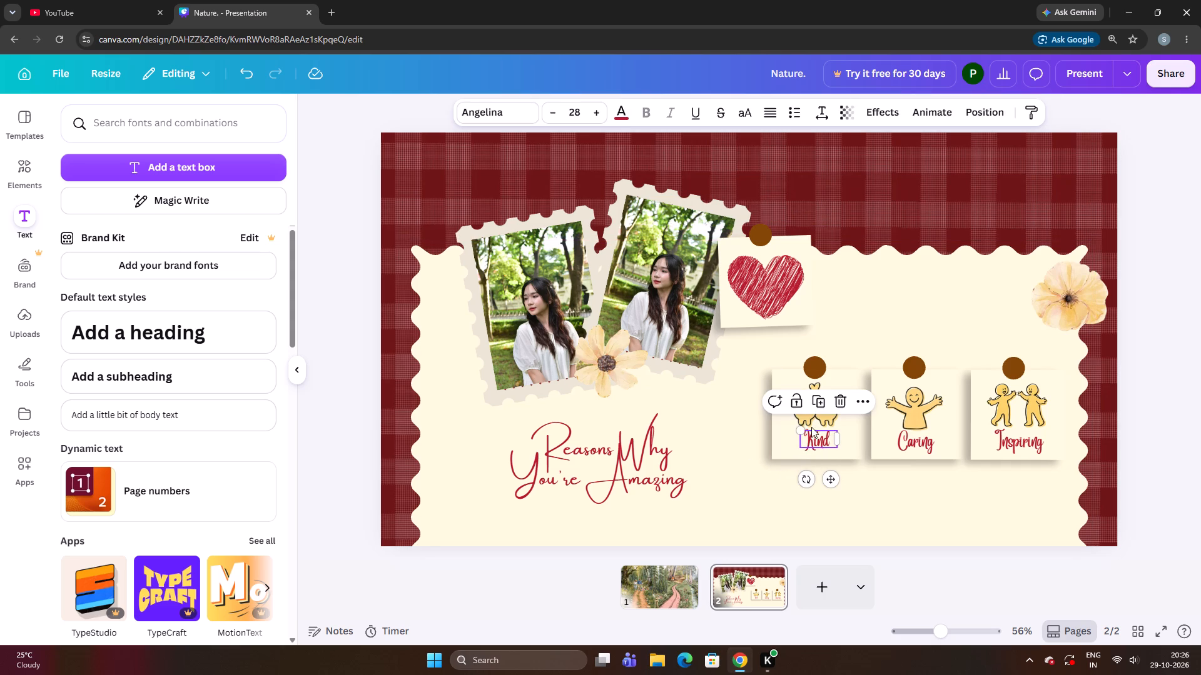
pyautogui.click(838, 398)
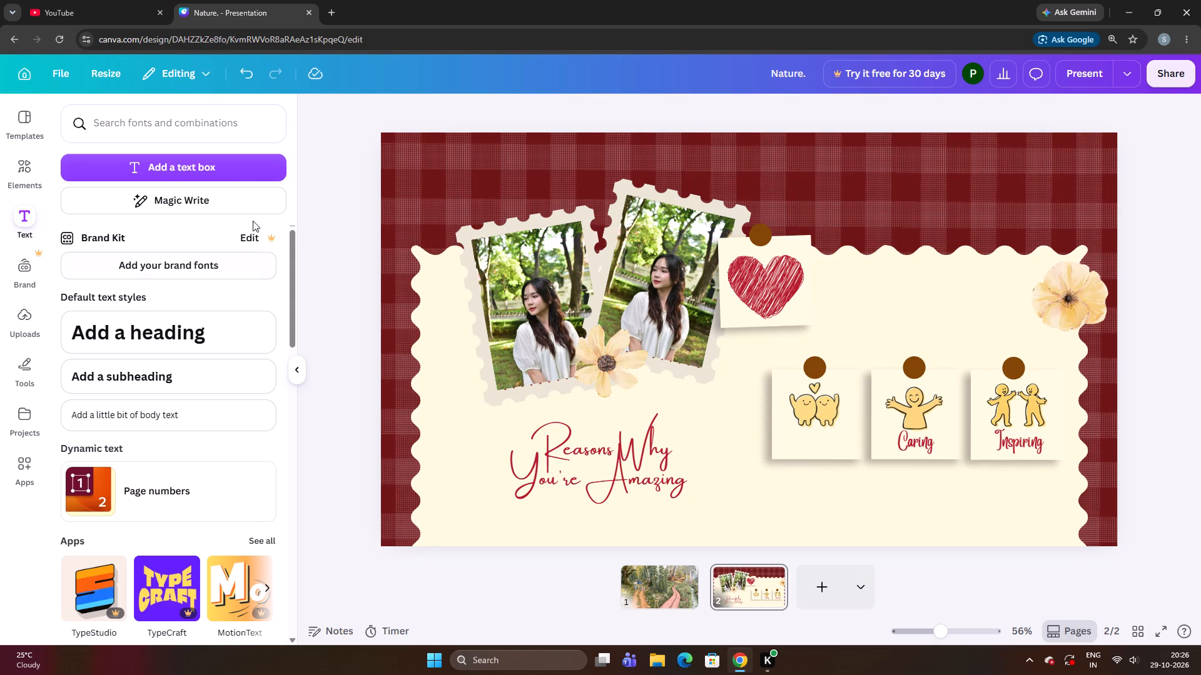
# Add a new body text box and place it in the empty area just below the first note card.
pyautogui.click(245, 174)
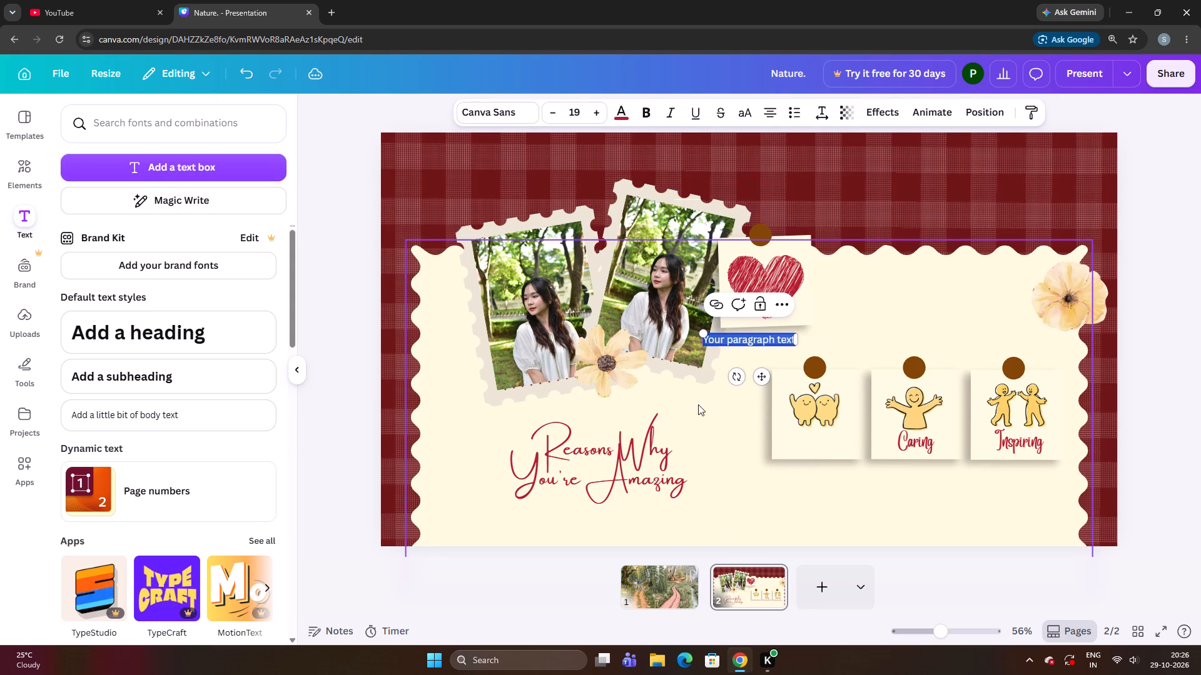
pyautogui.click(698, 404)
pyautogui.moveTo(739, 331); pyautogui.dragTo(738, 376)
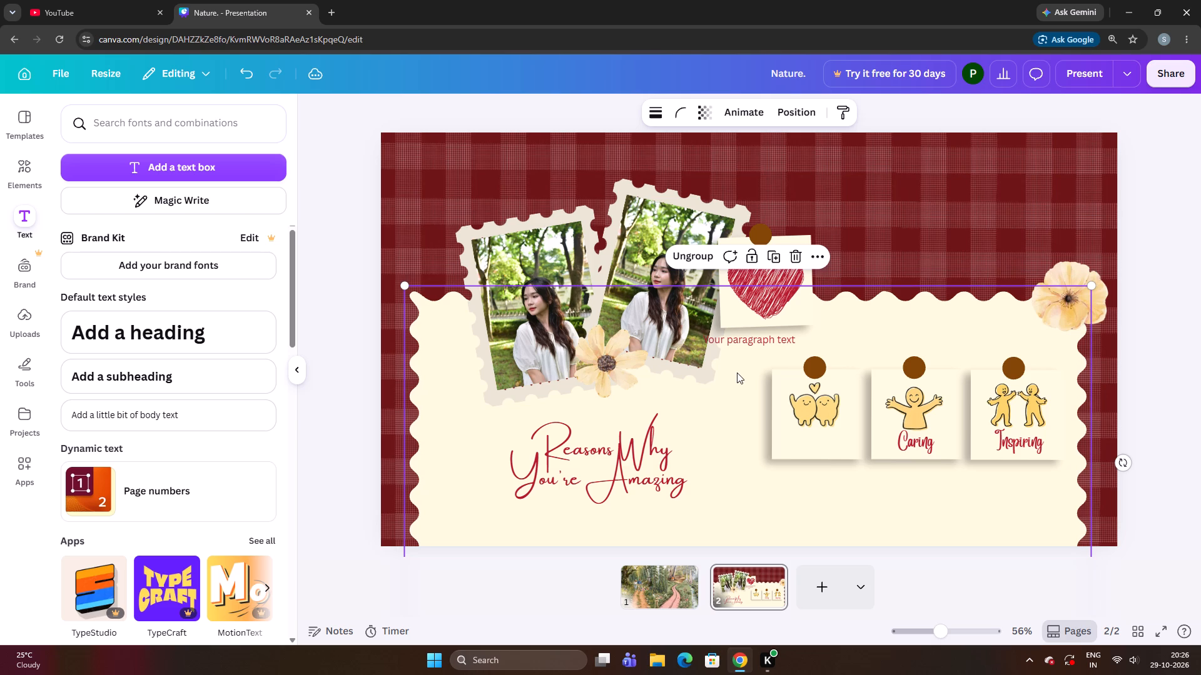
pyautogui.hotkey('ctrl', 'z')
pyautogui.moveTo(749, 336); pyautogui.dragTo(763, 477)
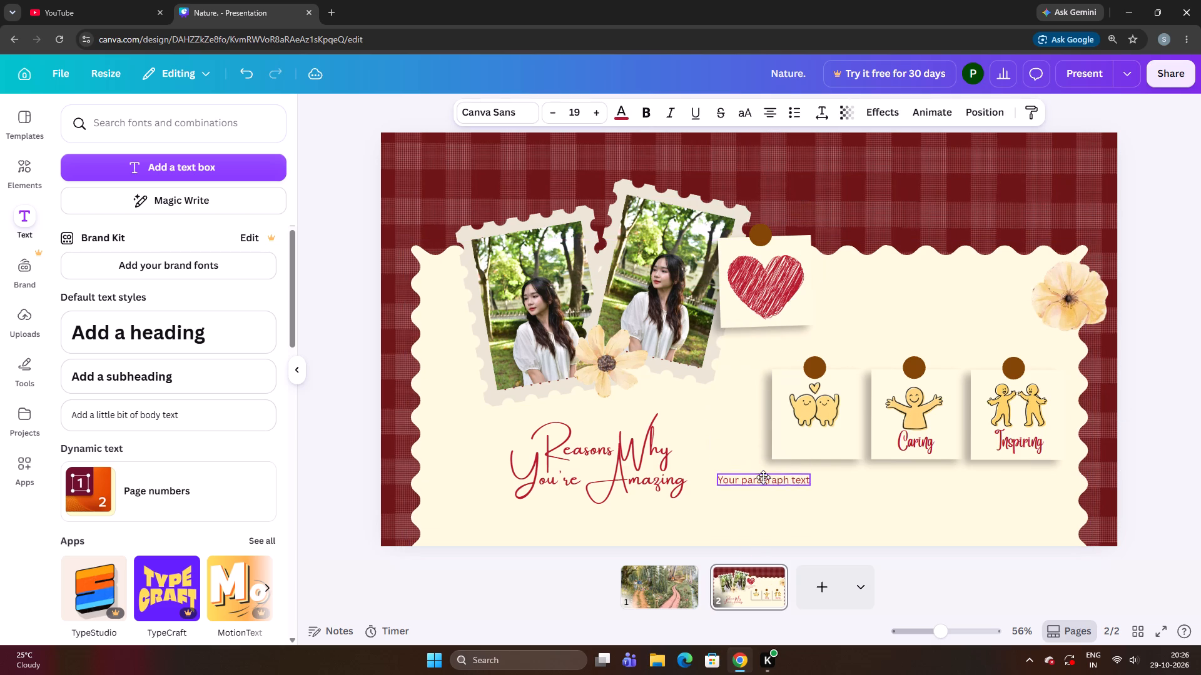
pyautogui.moveTo(763, 477); pyautogui.dragTo(763, 489)
# Replace the new text box's placeholder with the copied word "Kind".
pyautogui.click(761, 496)
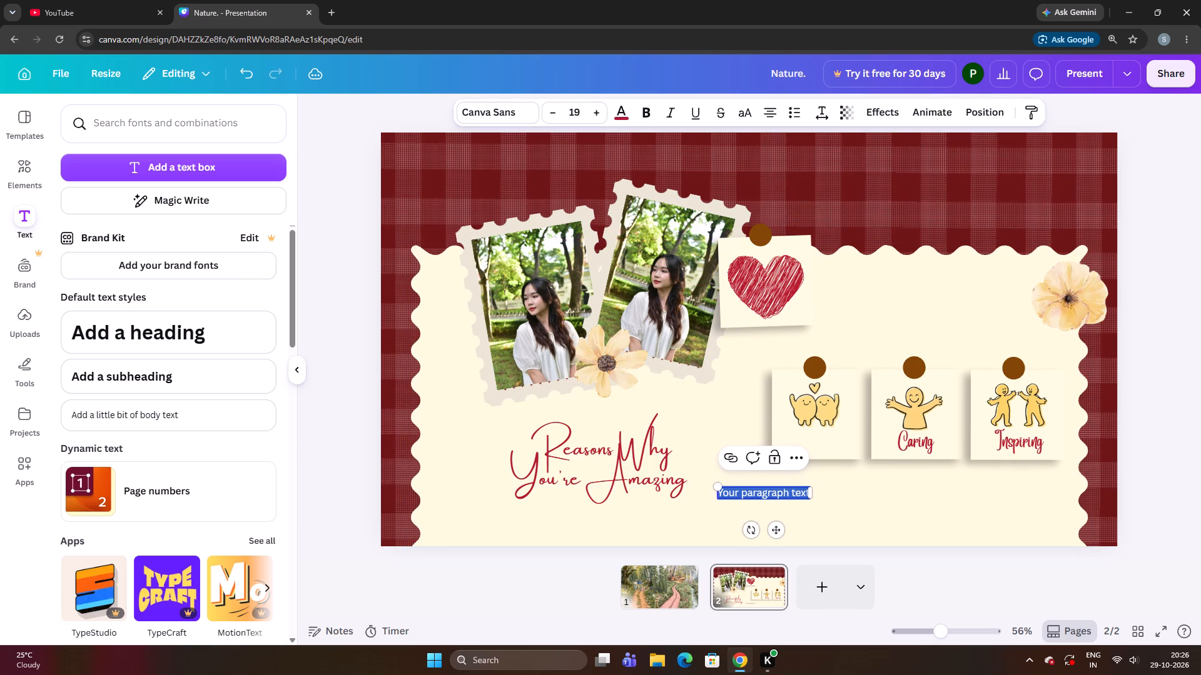
pyautogui.press('BackSpace')
pyautogui.hotkey('ctrl', 'v')
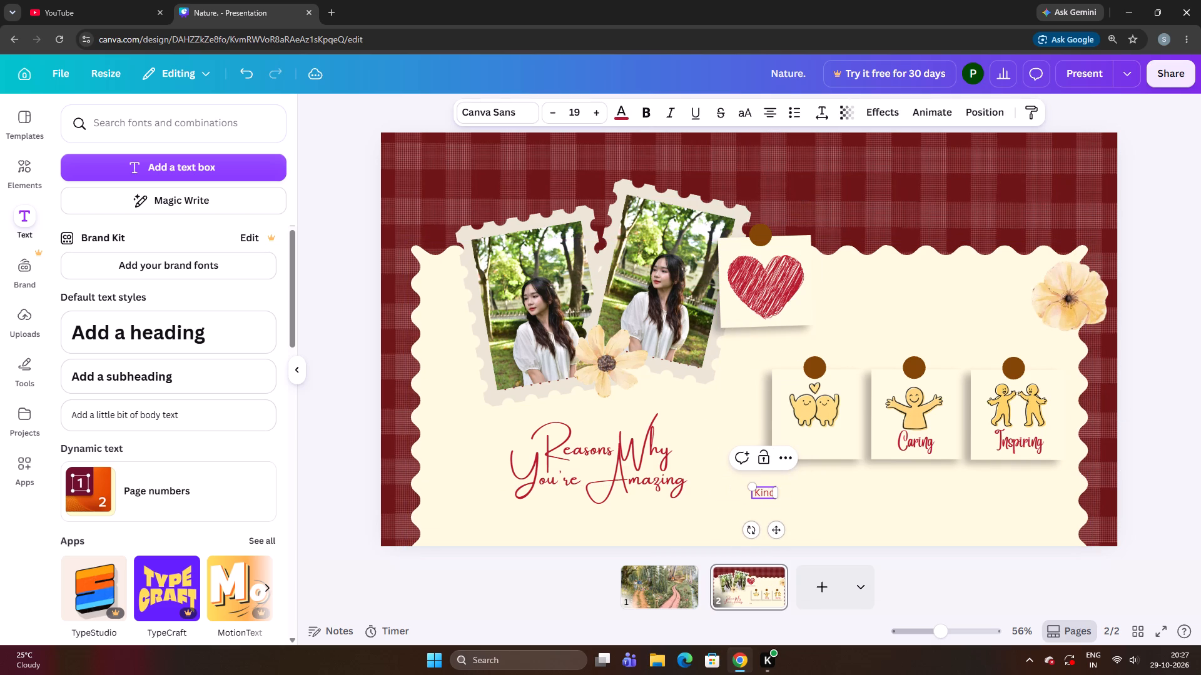
pyautogui.click(756, 434)
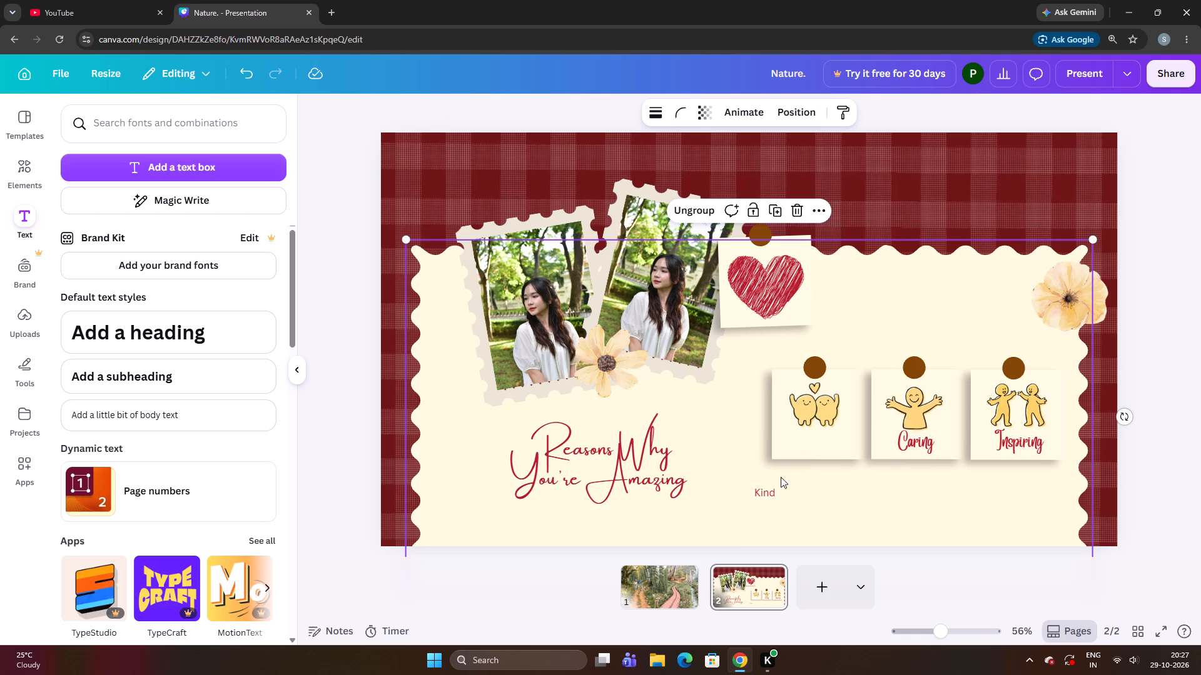
# Enlarge the new "Kind" text to a font size of about 33.9.
pyautogui.click(768, 497)
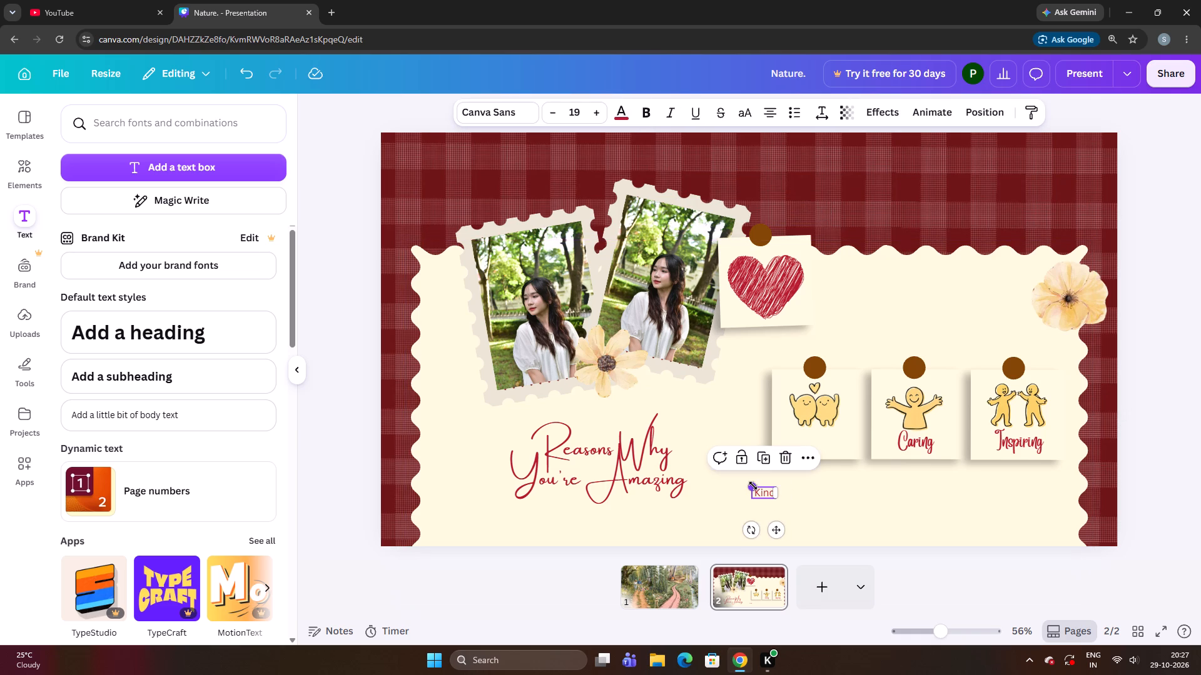
pyautogui.moveTo(753, 486); pyautogui.dragTo(729, 487)
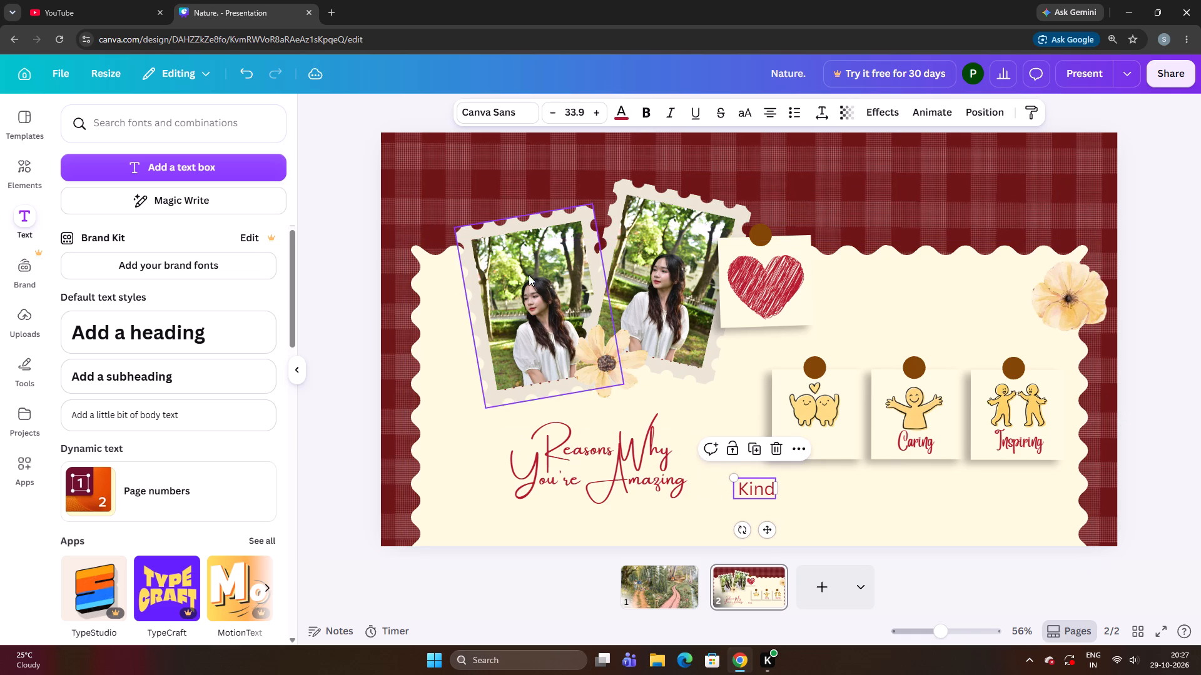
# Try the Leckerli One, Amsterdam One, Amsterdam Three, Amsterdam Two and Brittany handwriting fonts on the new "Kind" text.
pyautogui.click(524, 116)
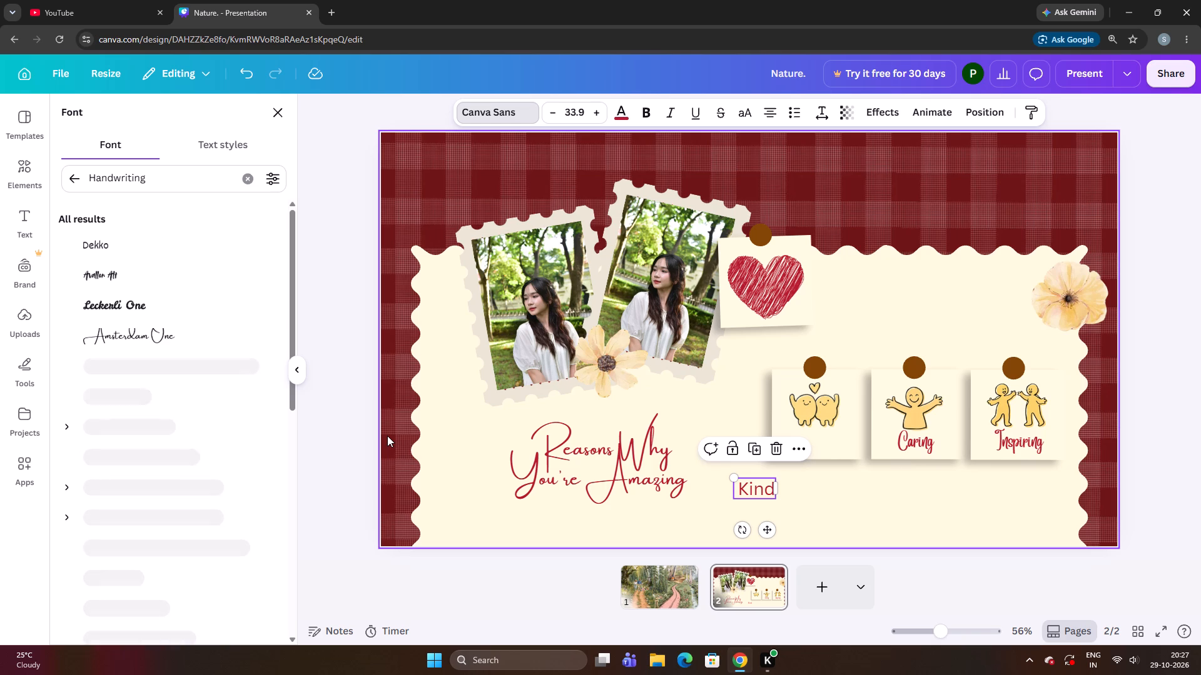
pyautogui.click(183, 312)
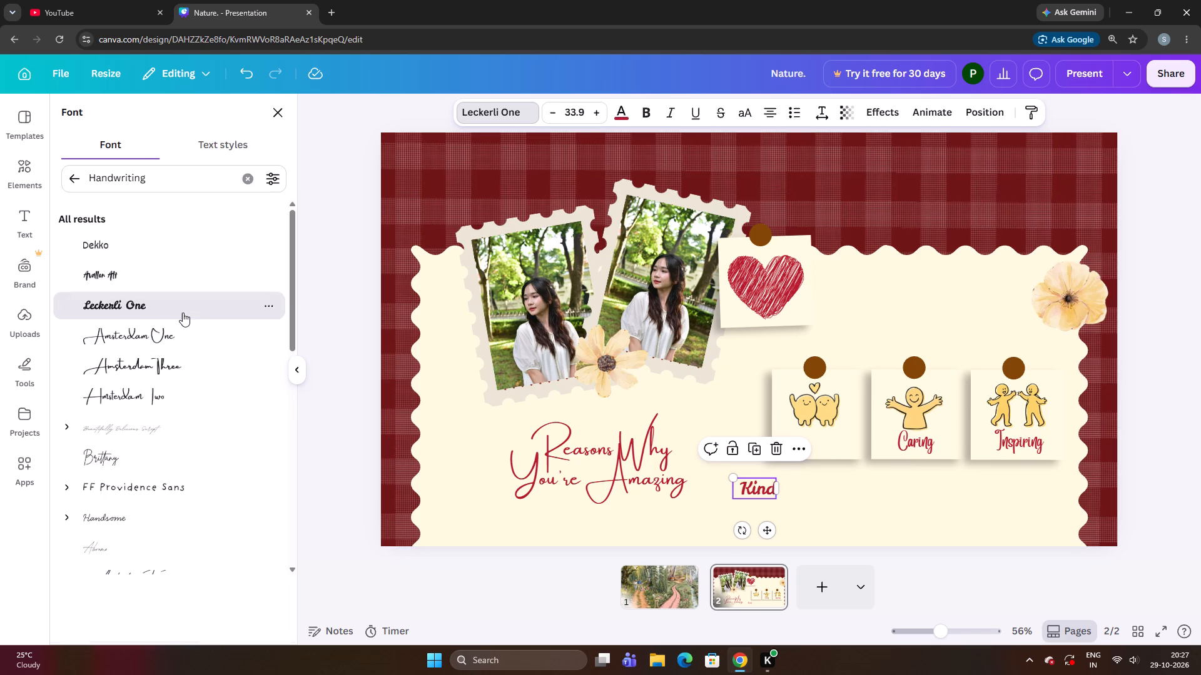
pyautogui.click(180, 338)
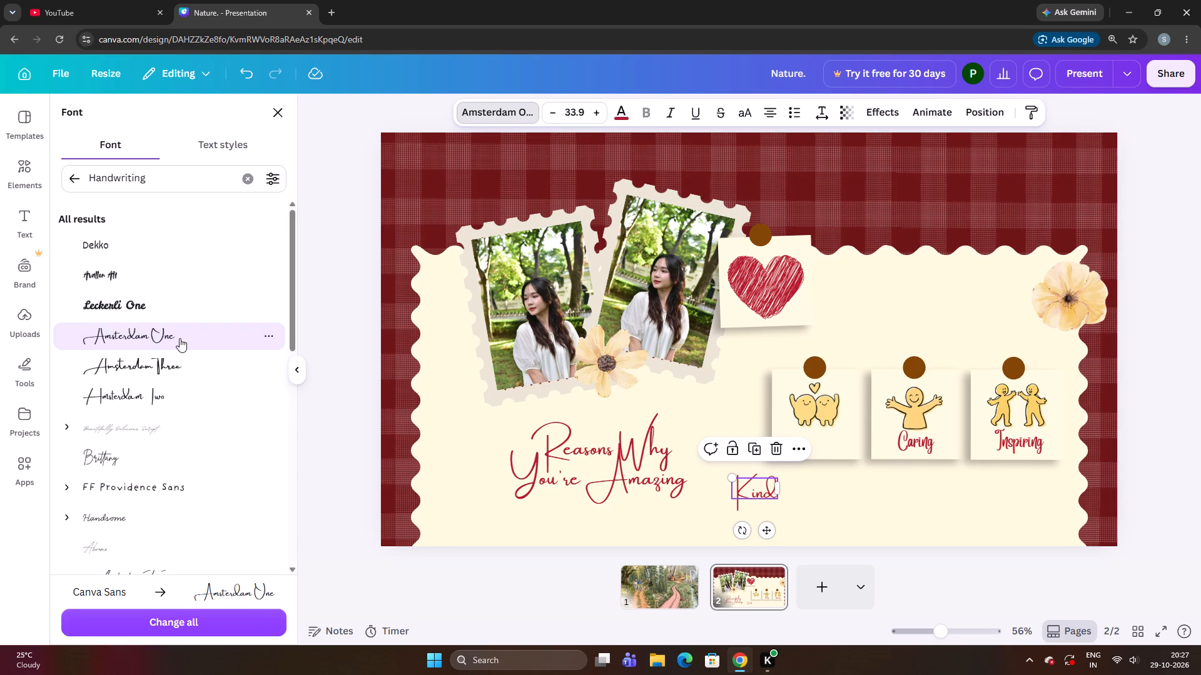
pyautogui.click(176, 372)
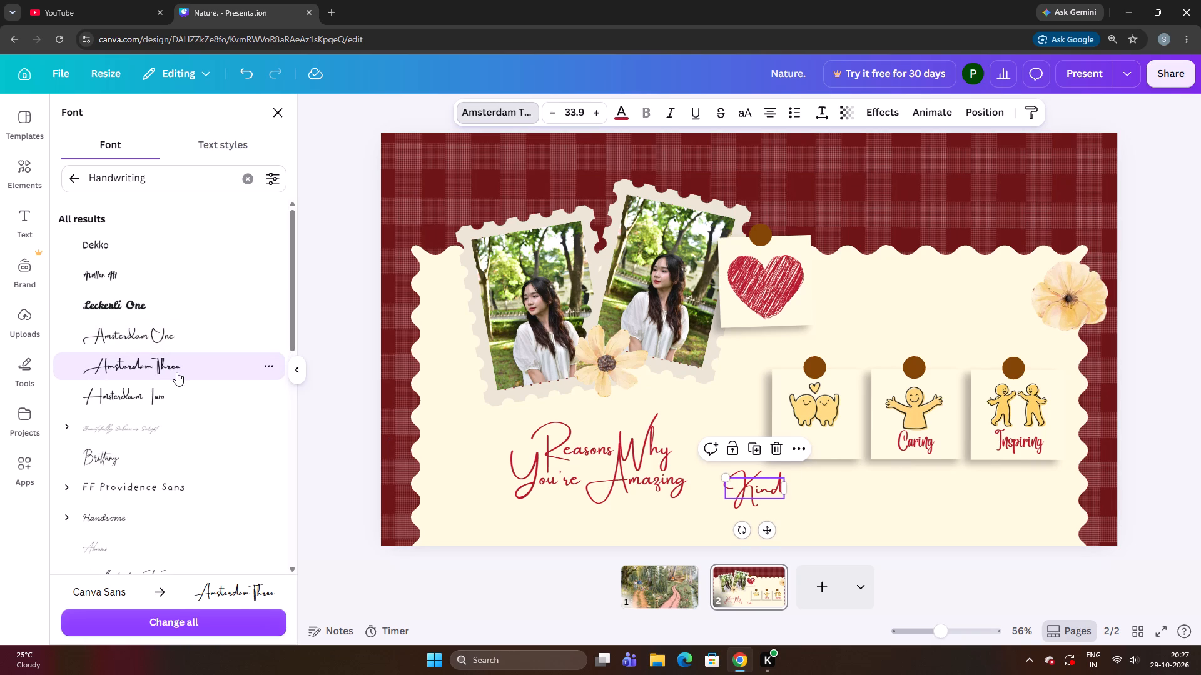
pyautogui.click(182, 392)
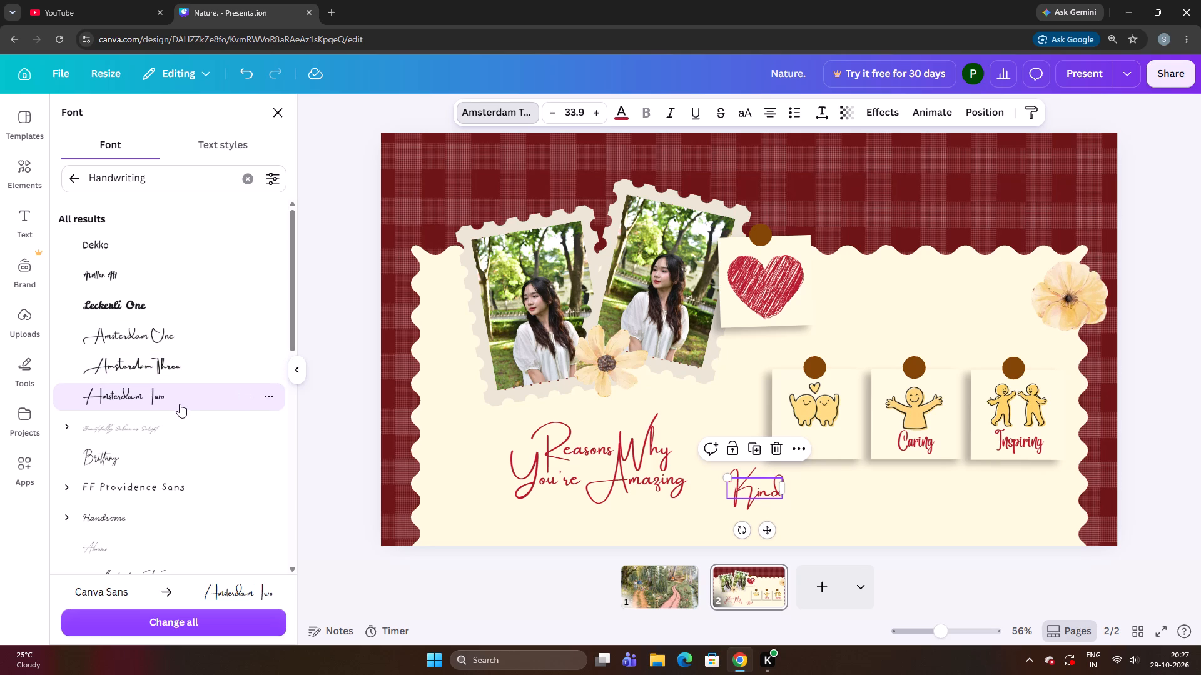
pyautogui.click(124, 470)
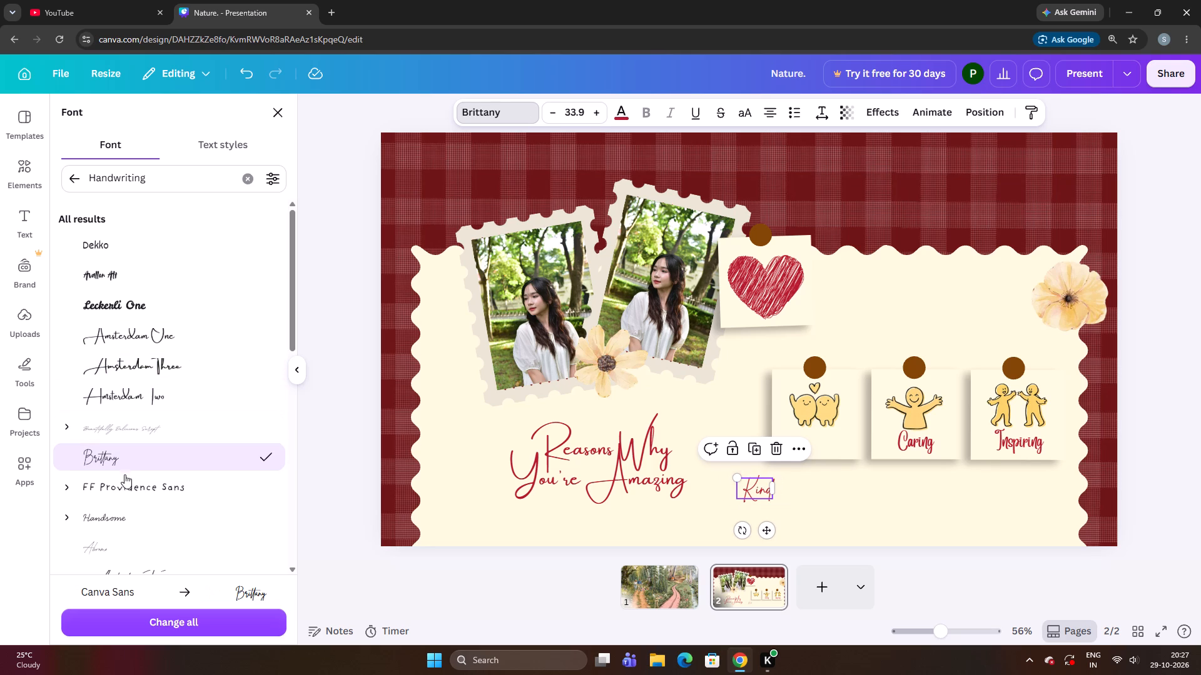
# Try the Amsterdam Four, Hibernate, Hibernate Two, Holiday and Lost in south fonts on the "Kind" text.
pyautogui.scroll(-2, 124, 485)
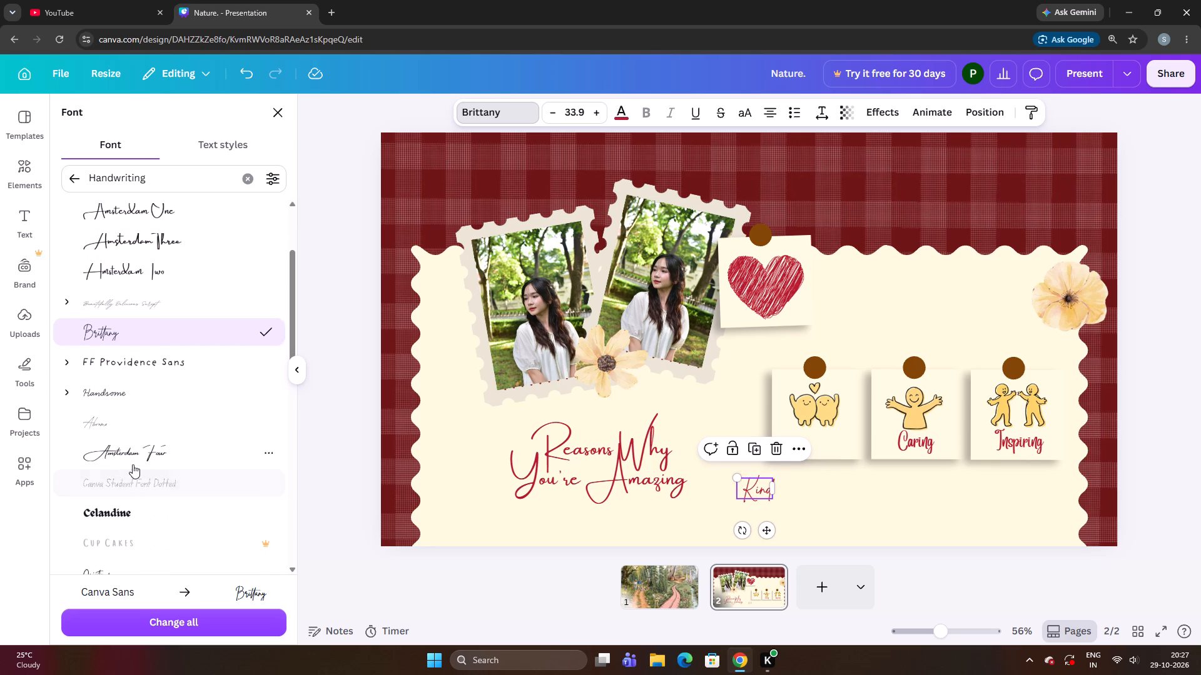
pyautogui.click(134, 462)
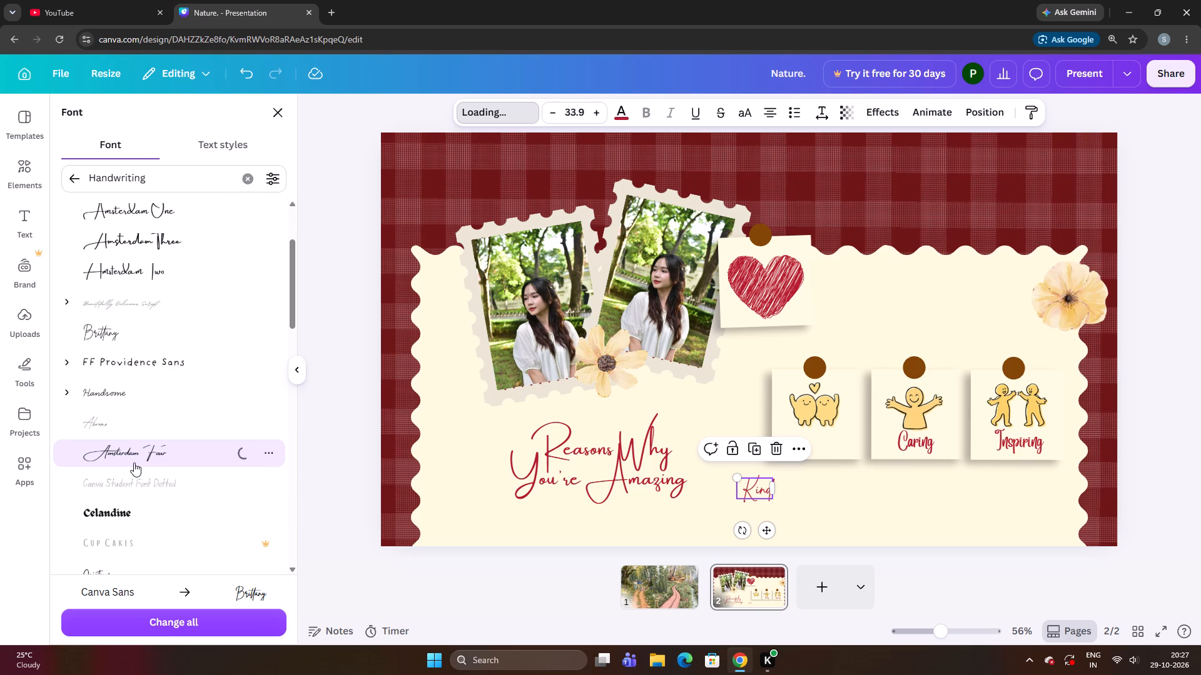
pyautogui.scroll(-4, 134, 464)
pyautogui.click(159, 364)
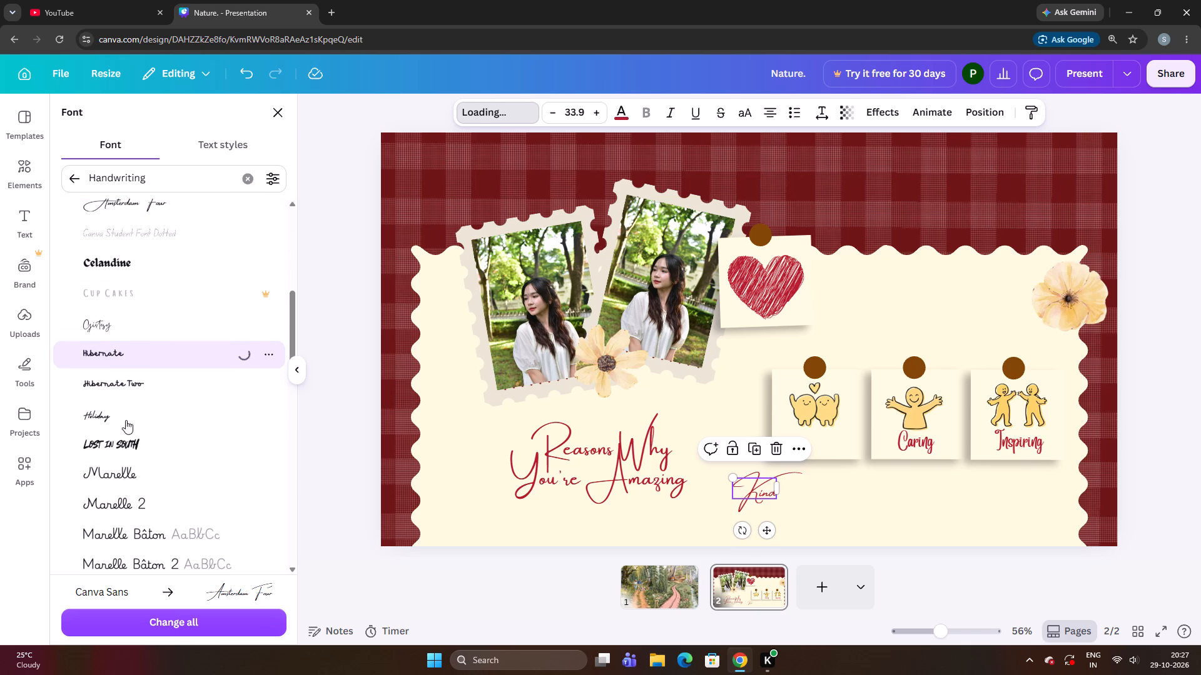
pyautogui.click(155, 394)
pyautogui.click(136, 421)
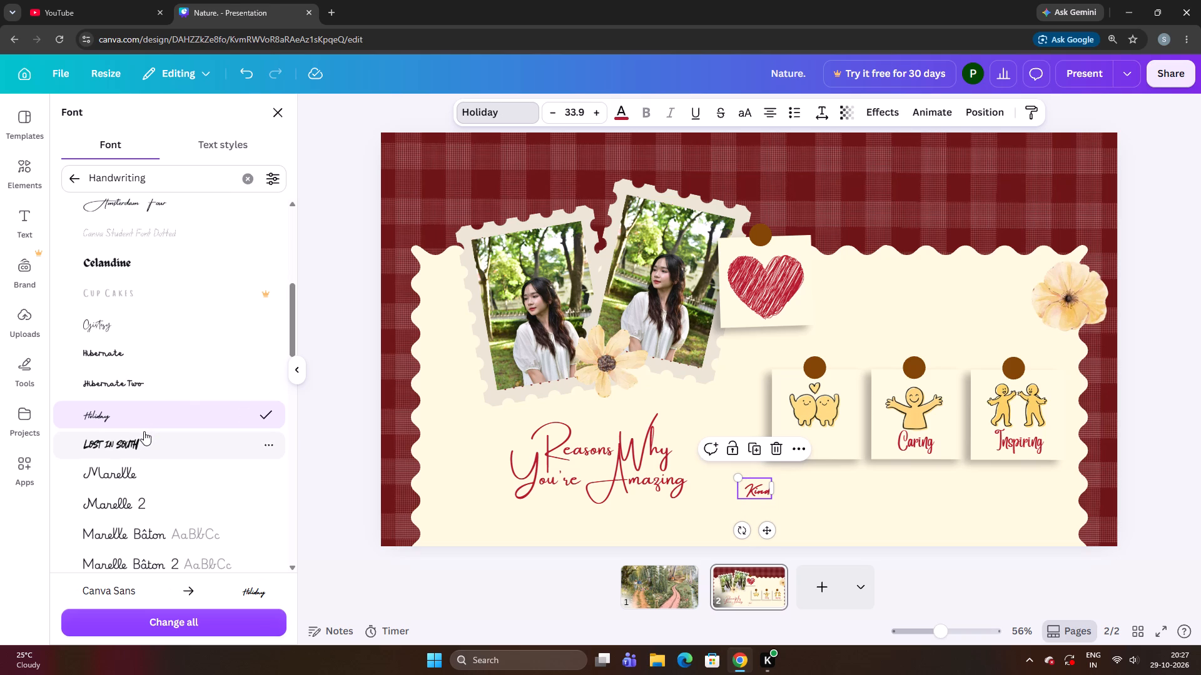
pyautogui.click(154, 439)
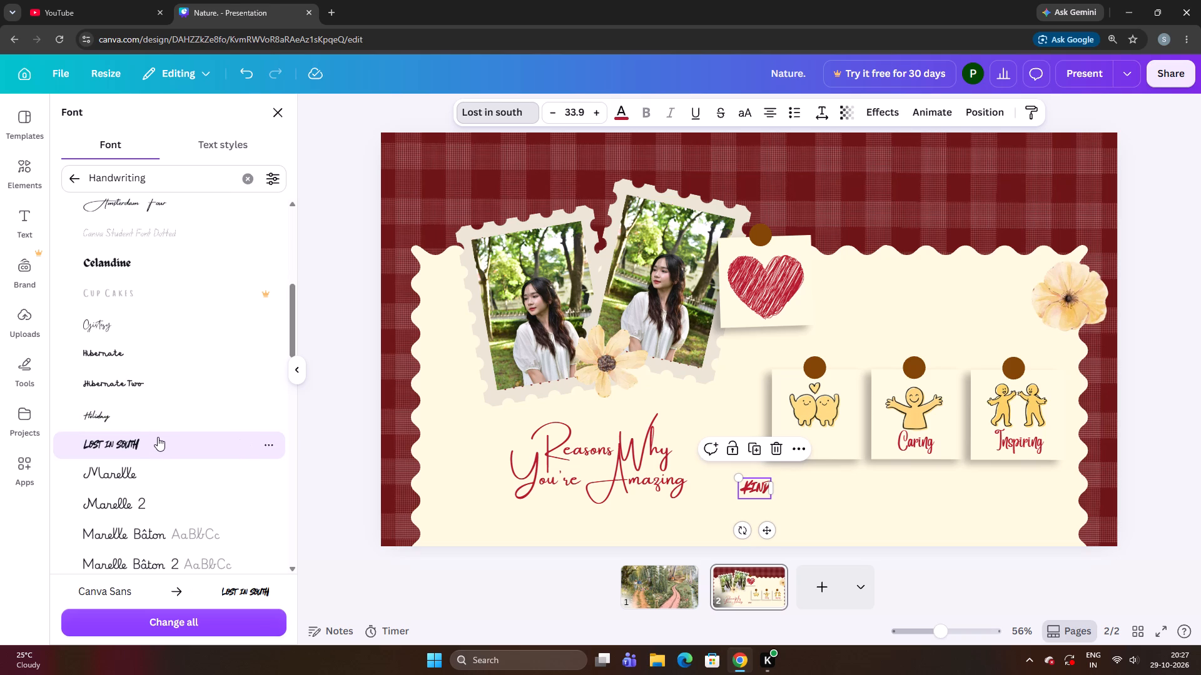
# Compare the Holiday, Hibernate Two, Hibernate and Gistesy fonts on the "Kind" text and apply Hibernate.
pyautogui.click(153, 414)
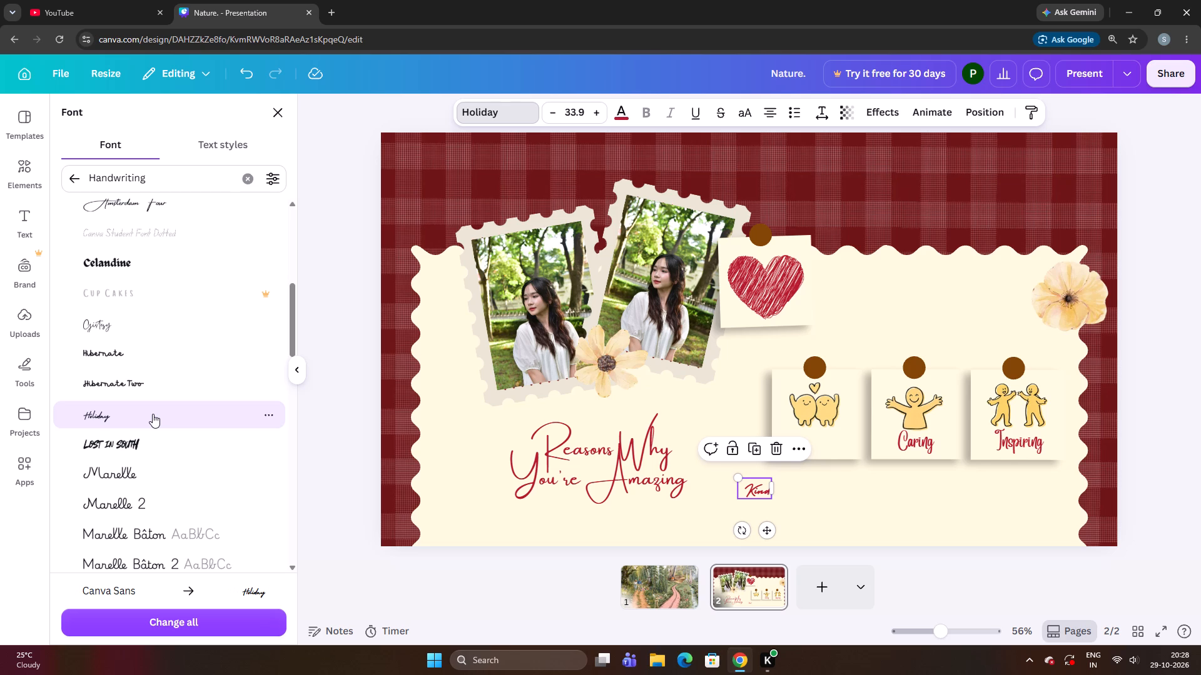
pyautogui.click(161, 389)
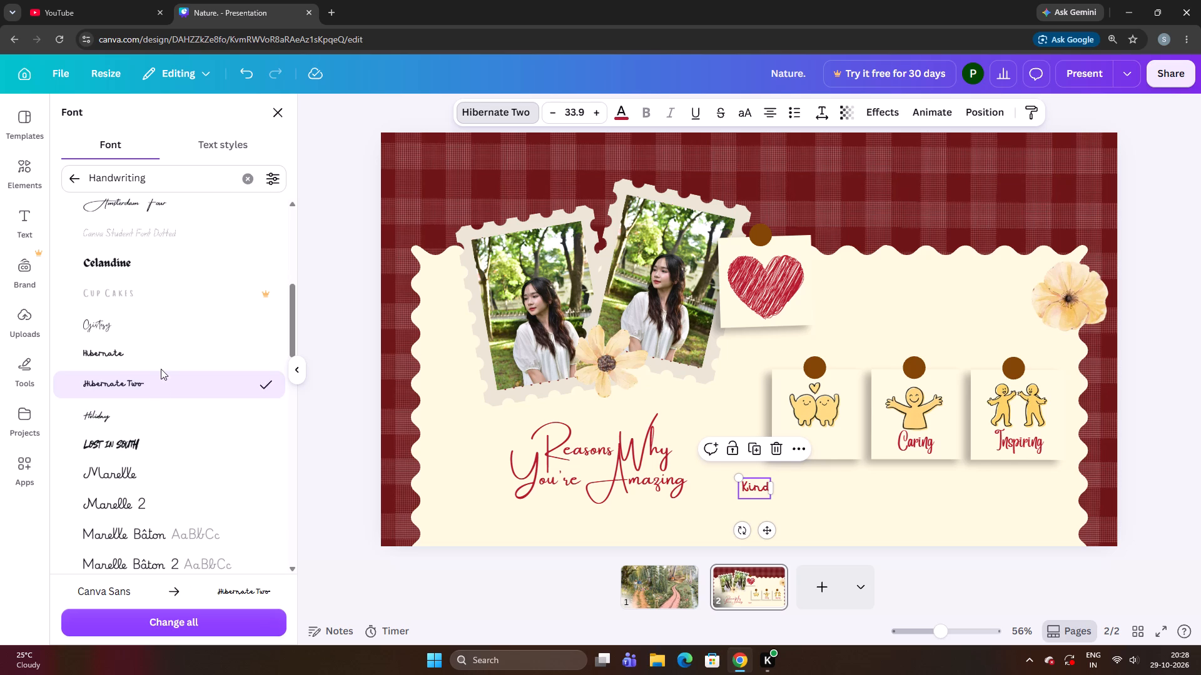
pyautogui.click(143, 356)
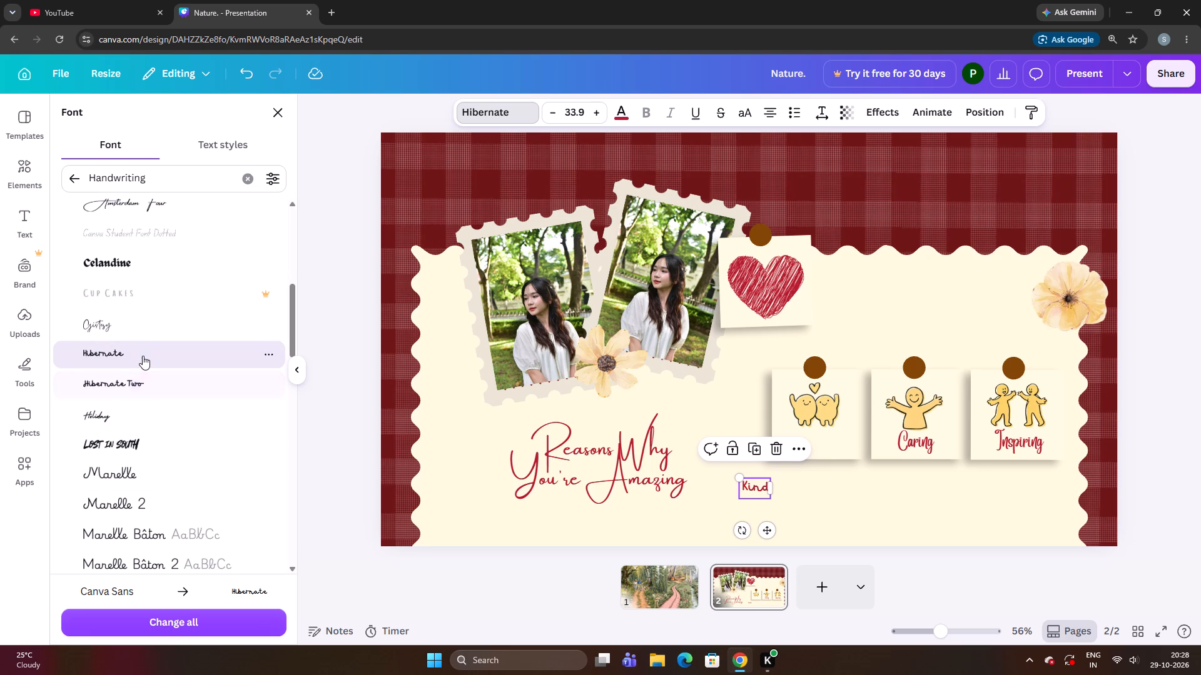
pyautogui.click(136, 334)
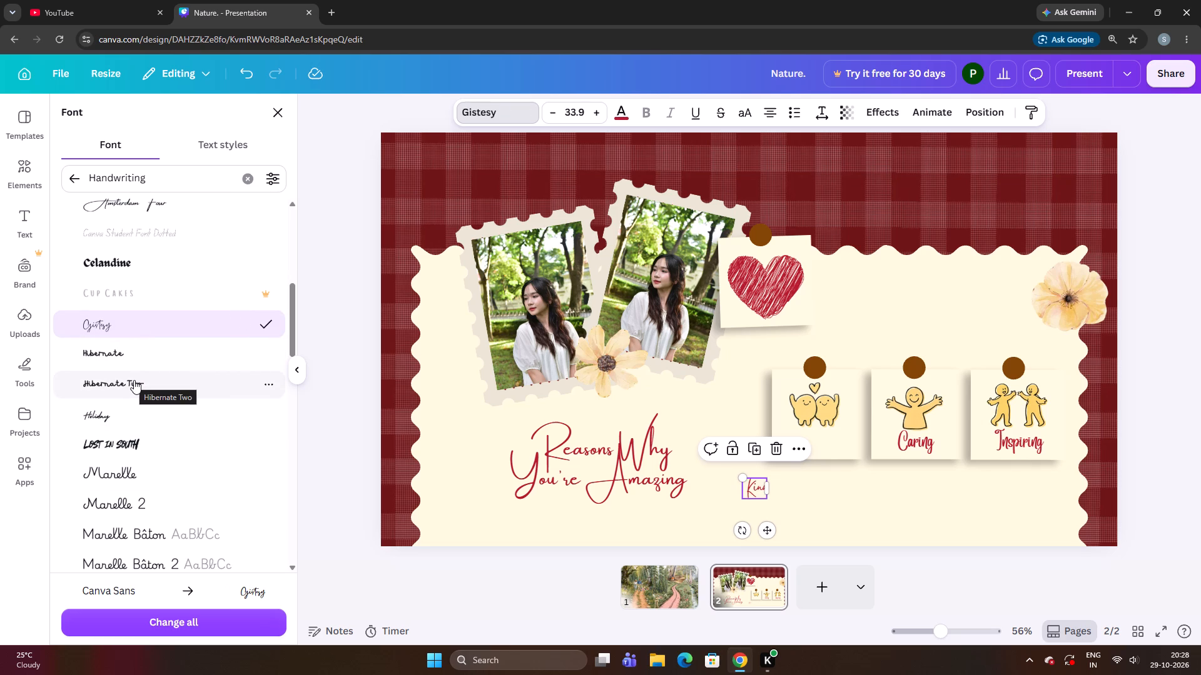
pyautogui.click(136, 354)
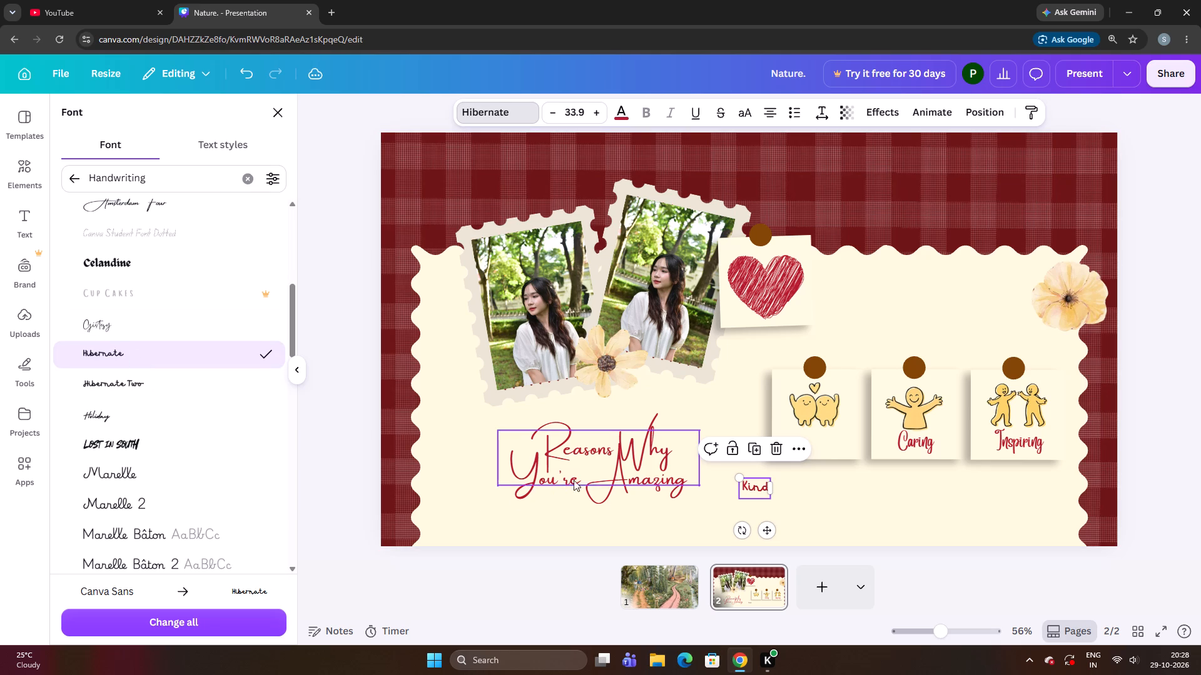
# Move the "Kind" text onto the first note card, beneath the hugging figures.
pyautogui.moveTo(748, 483); pyautogui.dragTo(793, 437)
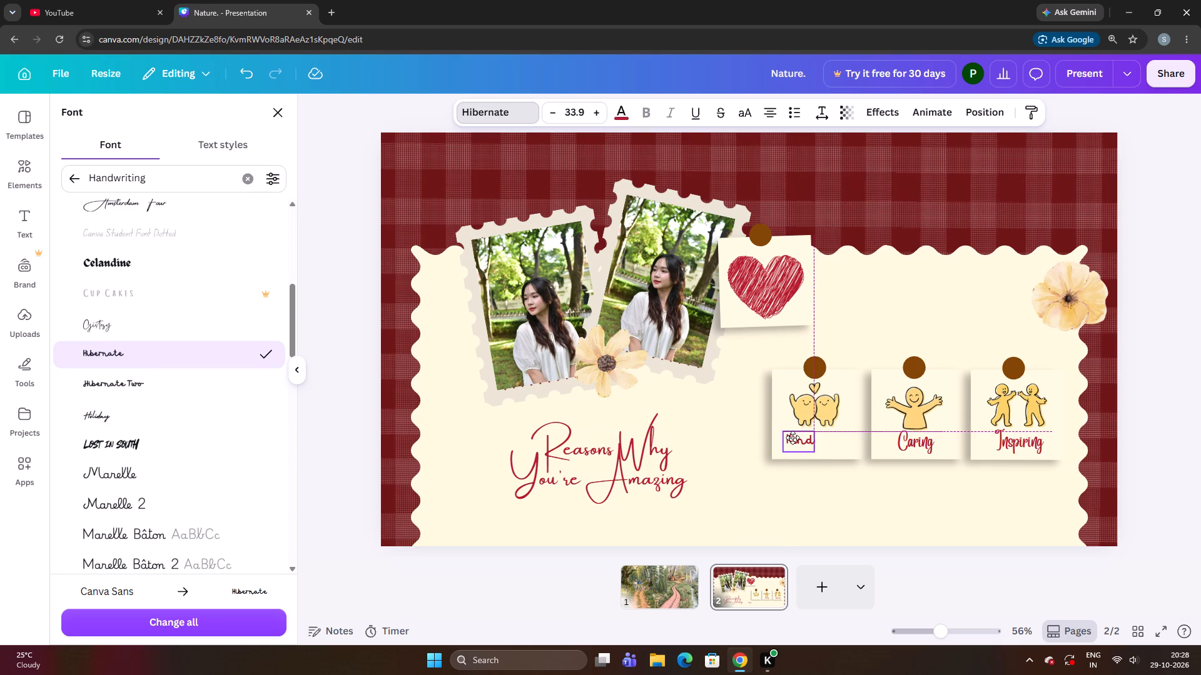
pyautogui.moveTo(793, 437); pyautogui.dragTo(805, 435)
pyautogui.press('Right')
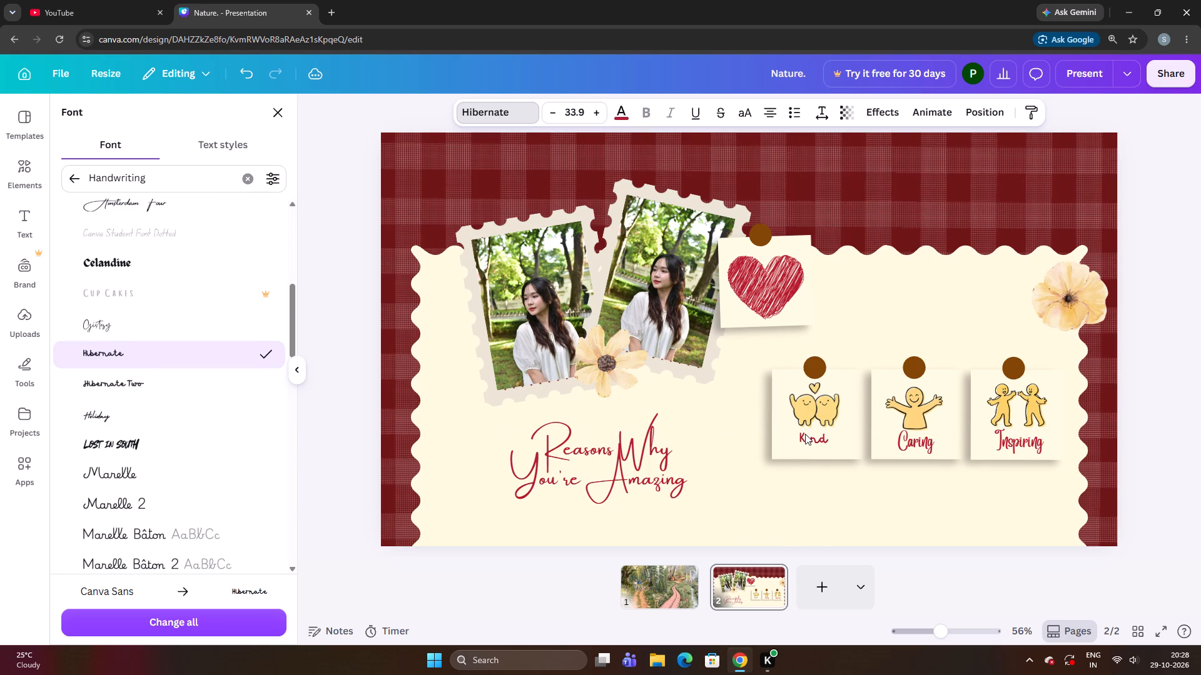
pyautogui.press('Right')
pyautogui.press('Right')
pyautogui.press('Right')
pyautogui.press('Right')
pyautogui.press('Right')
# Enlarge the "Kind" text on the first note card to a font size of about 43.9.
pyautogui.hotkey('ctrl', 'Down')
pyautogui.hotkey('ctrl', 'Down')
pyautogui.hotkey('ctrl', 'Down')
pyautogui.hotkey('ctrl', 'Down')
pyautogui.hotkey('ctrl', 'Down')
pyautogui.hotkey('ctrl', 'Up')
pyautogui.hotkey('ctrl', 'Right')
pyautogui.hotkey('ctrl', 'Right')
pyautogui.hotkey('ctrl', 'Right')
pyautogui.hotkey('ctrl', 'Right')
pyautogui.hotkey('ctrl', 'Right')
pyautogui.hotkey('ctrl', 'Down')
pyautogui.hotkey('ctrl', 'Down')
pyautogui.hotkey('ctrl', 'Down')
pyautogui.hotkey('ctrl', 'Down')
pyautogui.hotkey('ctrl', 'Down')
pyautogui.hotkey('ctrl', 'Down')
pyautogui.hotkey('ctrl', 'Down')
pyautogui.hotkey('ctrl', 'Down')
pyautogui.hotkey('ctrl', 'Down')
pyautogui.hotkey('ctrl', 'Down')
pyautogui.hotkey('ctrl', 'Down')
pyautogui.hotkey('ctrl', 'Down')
# Nudge the "Kind" label to centre it beneath the figures on the first note card.
pyautogui.press('Up')
pyautogui.press('Up')
pyautogui.press('Up')
pyautogui.press('Up')
pyautogui.press('Up')
pyautogui.press('Up')
pyautogui.press('Left')
pyautogui.press('Left')
pyautogui.press('Left')
pyautogui.press('Left')
pyautogui.press('Left')
pyautogui.press('Left')
pyautogui.press('Left')
pyautogui.press('Left')
pyautogui.press('Left')
pyautogui.press('Left')
pyautogui.press('Left')
pyautogui.press('Left')
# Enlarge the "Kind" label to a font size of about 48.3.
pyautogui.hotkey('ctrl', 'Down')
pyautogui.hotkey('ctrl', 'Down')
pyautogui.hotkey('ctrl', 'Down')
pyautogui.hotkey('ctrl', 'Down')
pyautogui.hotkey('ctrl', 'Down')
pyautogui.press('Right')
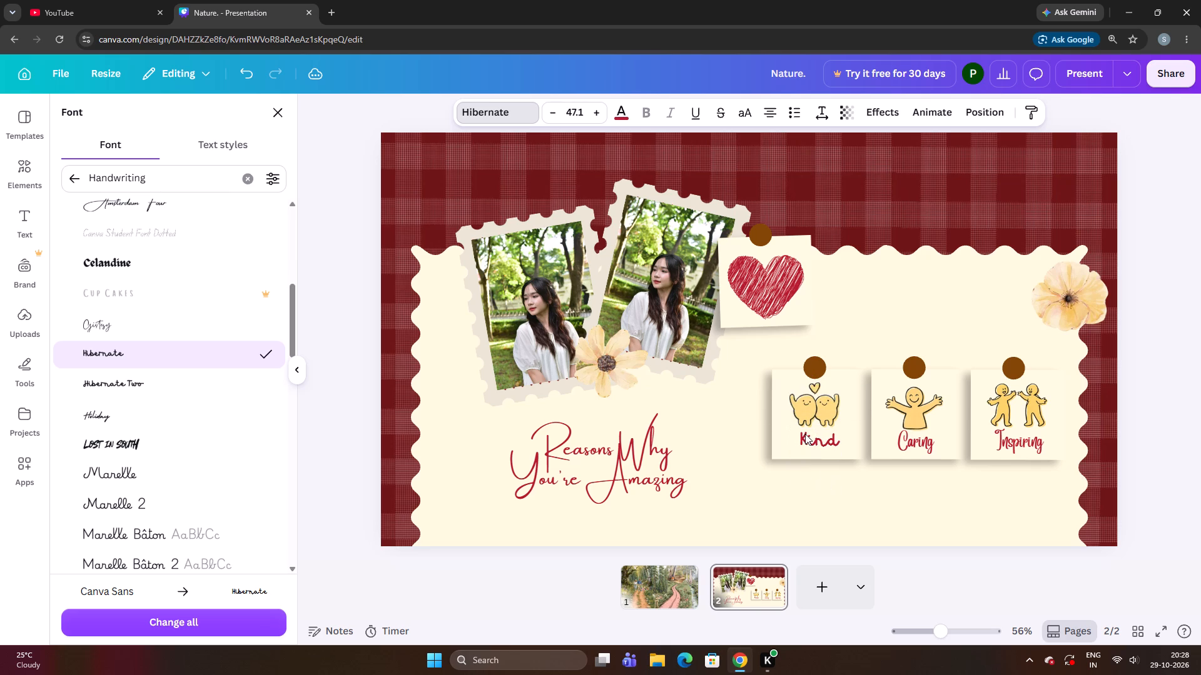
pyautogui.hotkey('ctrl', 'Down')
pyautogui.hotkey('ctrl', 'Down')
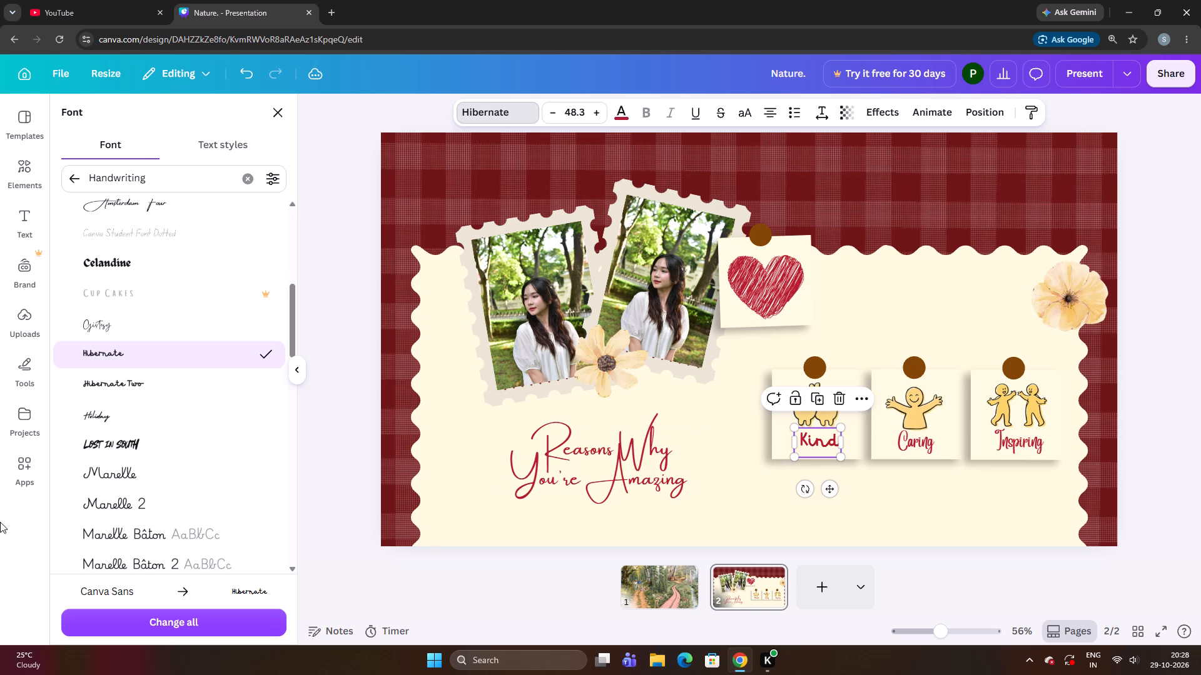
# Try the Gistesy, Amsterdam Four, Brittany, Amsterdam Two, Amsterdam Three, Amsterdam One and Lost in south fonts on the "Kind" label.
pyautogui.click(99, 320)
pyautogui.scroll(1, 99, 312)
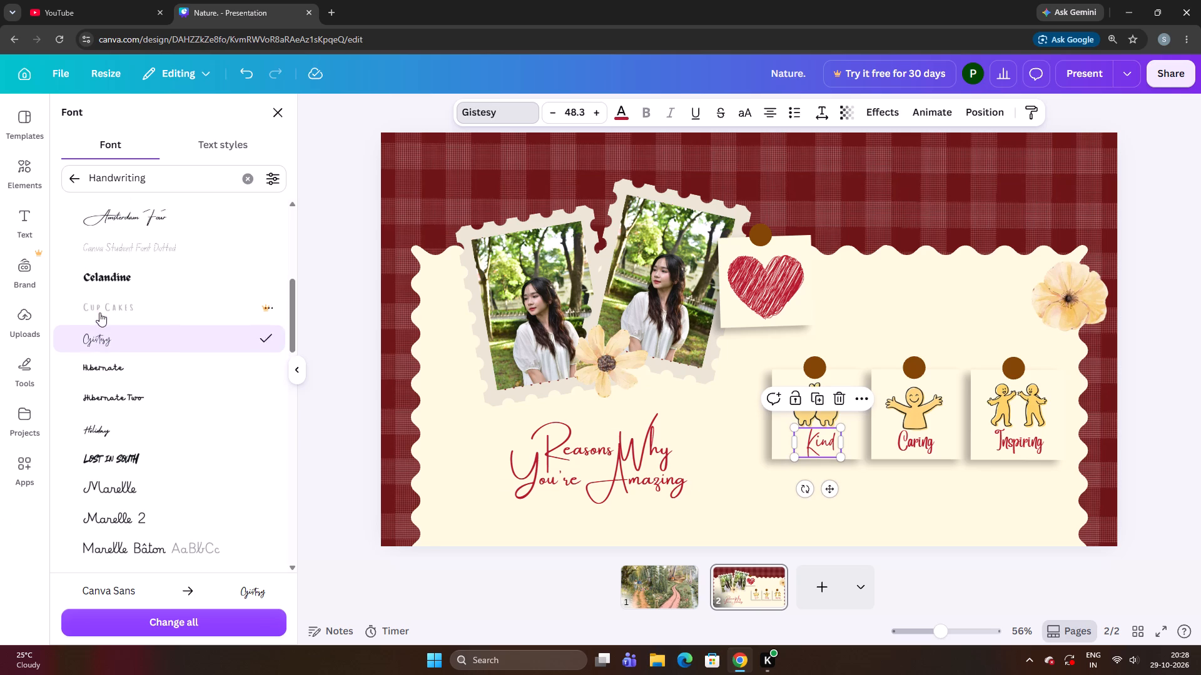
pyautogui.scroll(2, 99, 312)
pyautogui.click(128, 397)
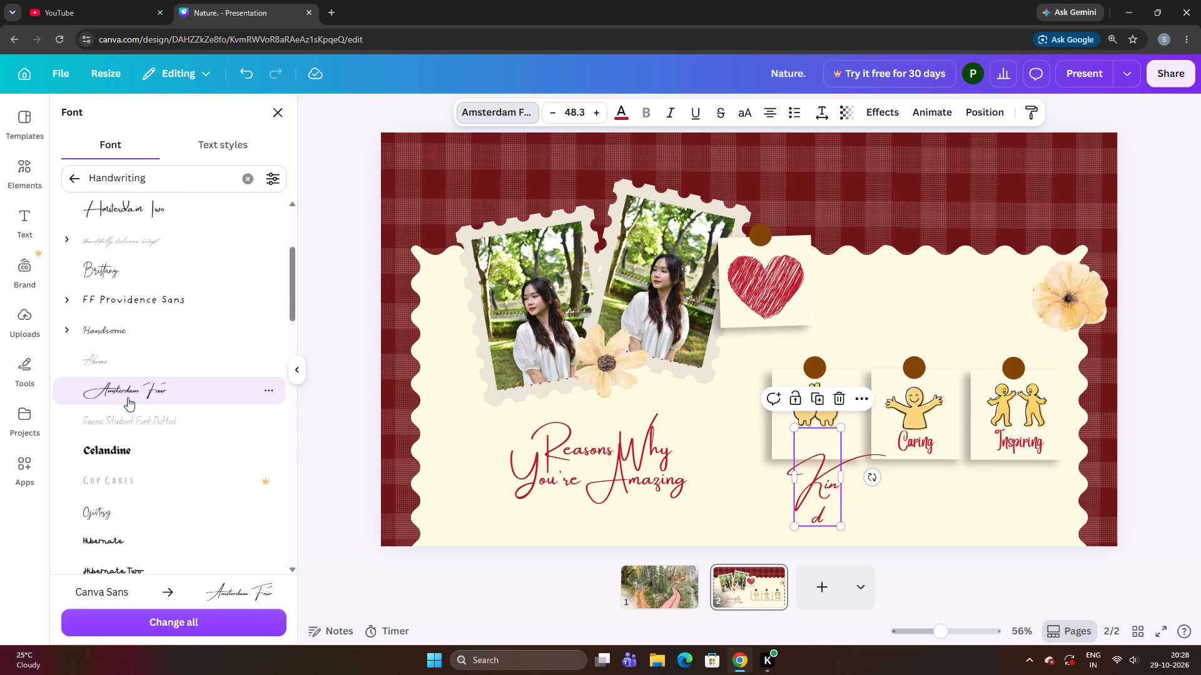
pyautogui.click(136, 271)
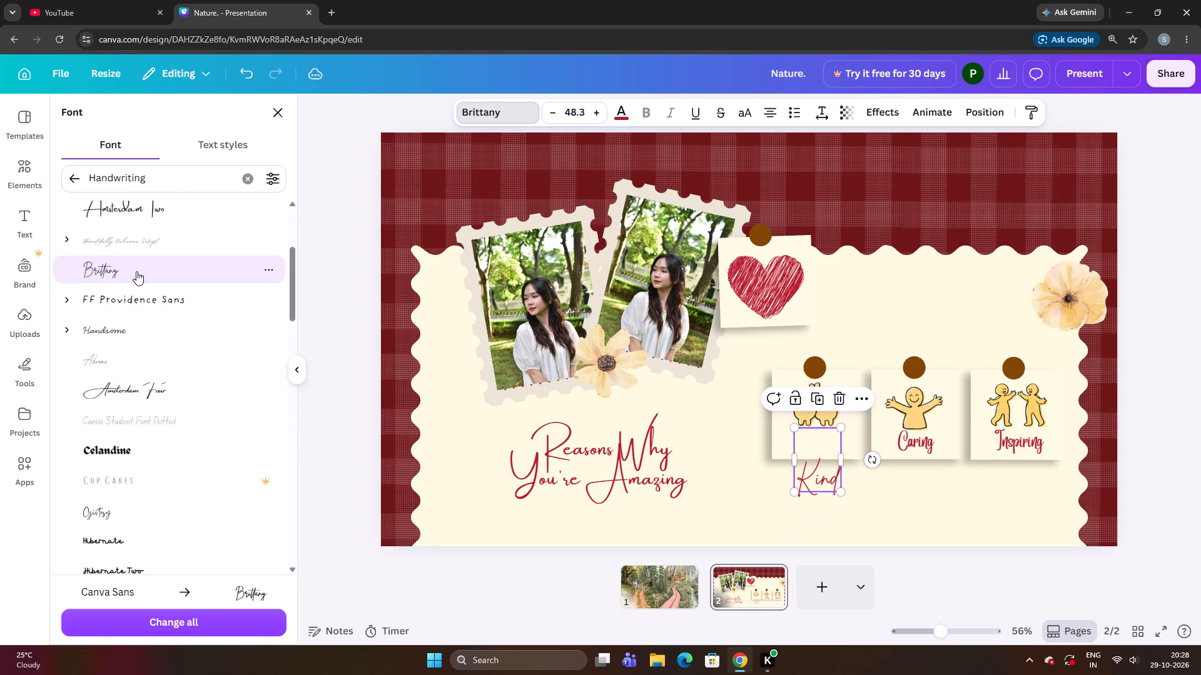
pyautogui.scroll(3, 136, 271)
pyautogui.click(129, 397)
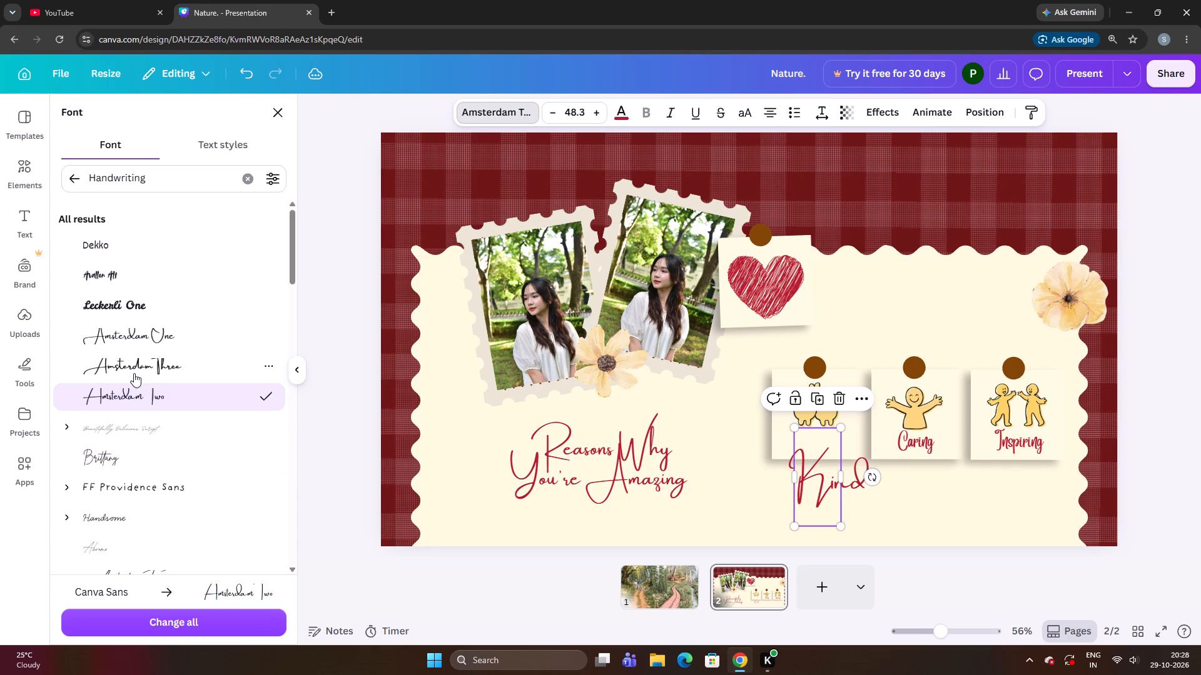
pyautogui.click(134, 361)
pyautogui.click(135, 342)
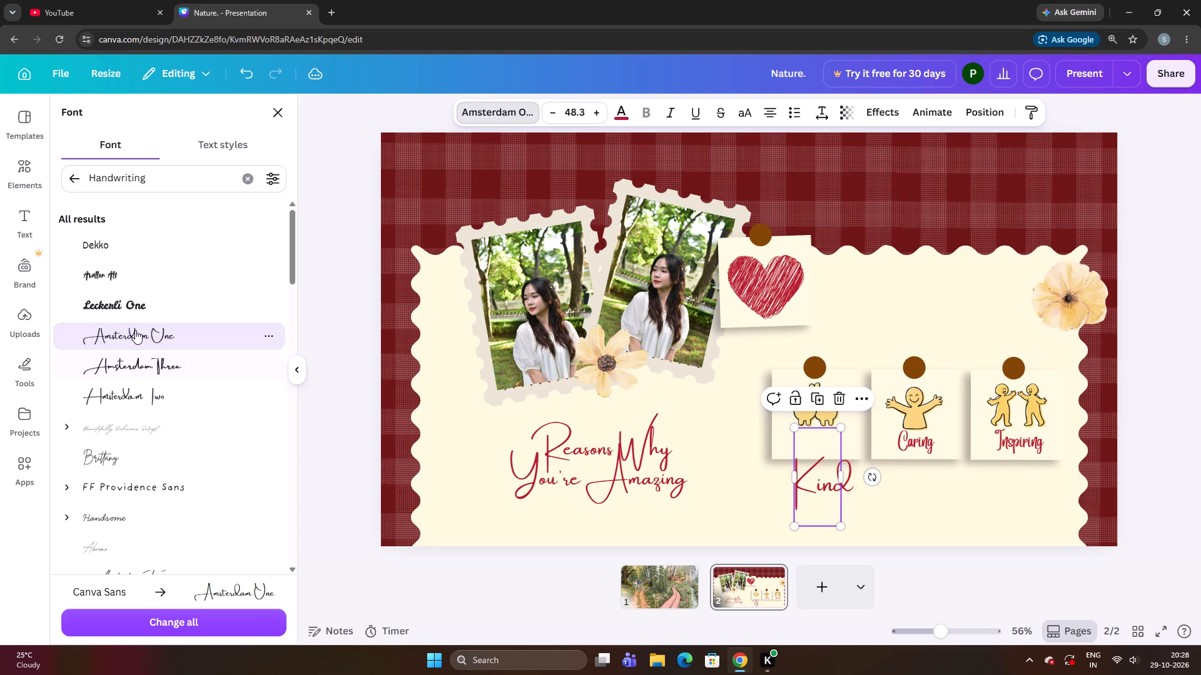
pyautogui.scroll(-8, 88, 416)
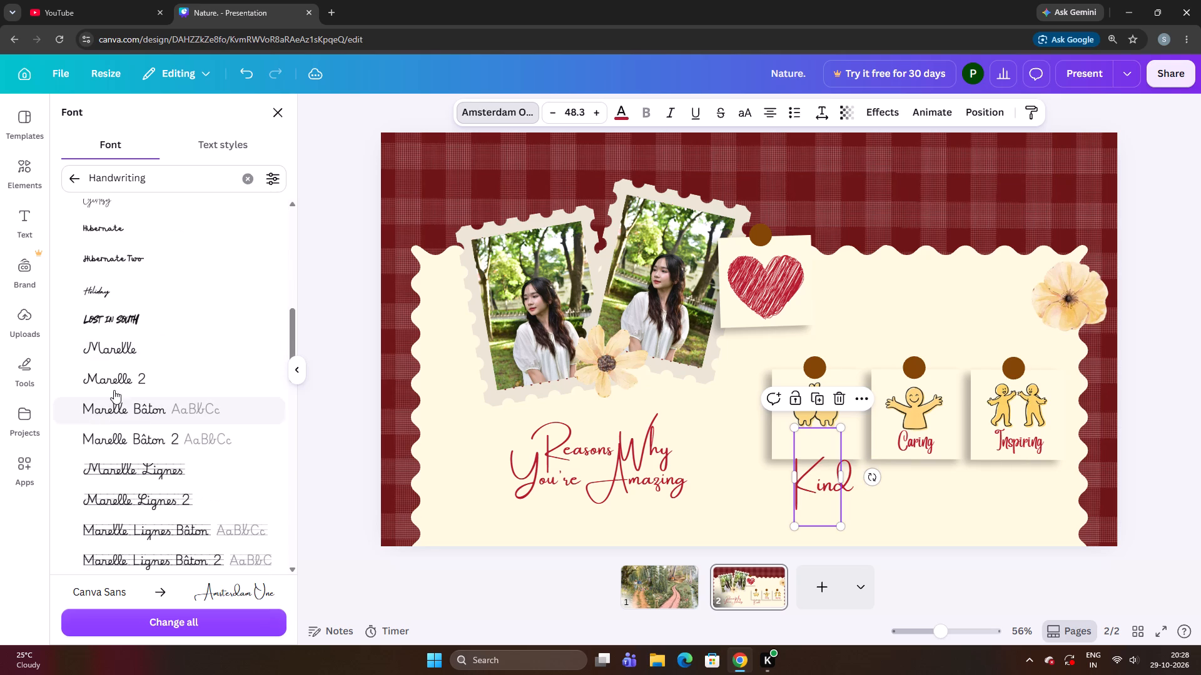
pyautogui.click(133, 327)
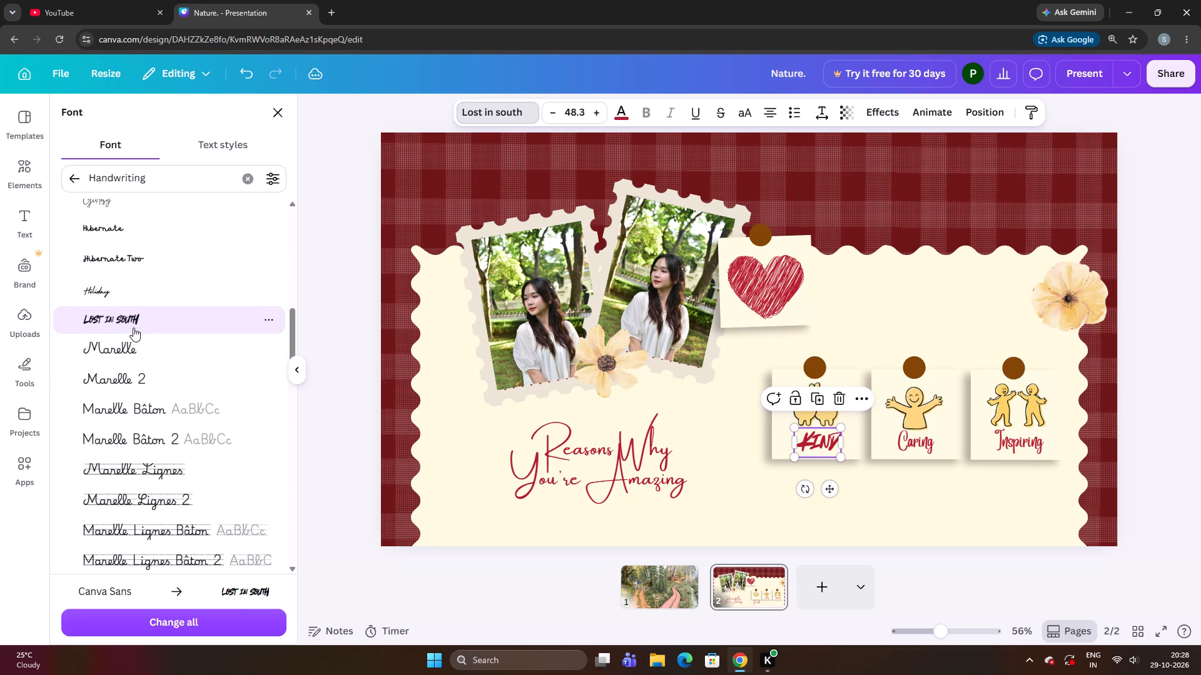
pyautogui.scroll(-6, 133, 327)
# Apply the Bright Sunshine handwriting font to the "Kind" label on the first note card.
pyautogui.click(133, 331)
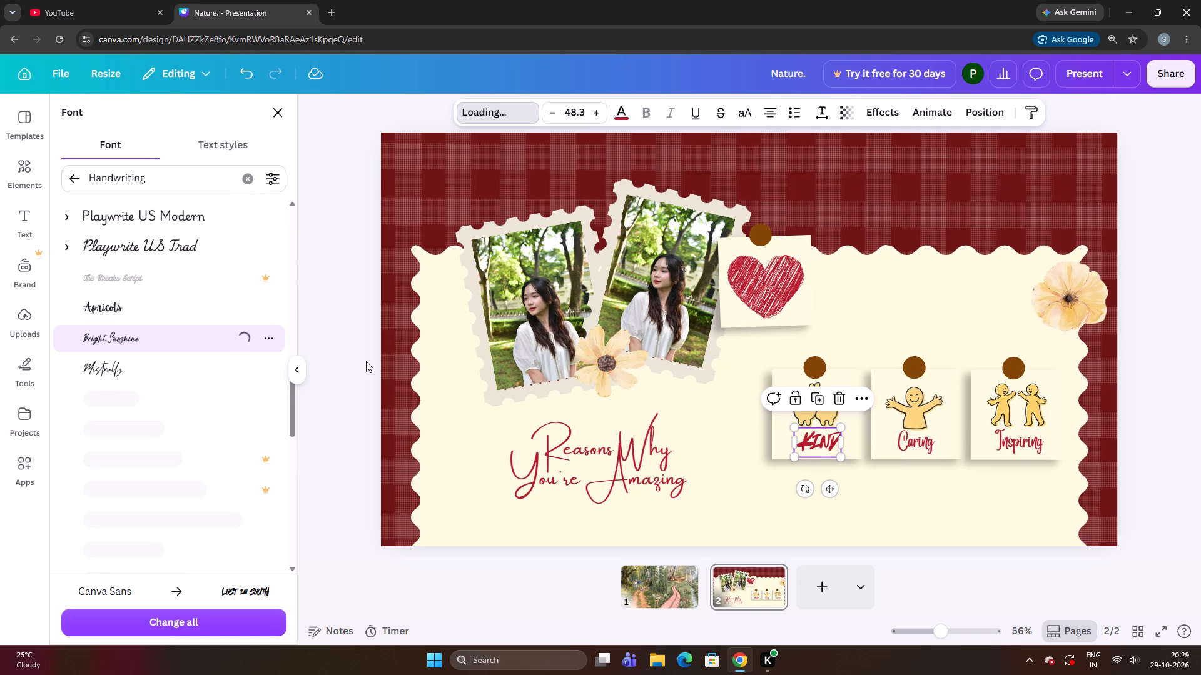
pyautogui.click(355, 347)
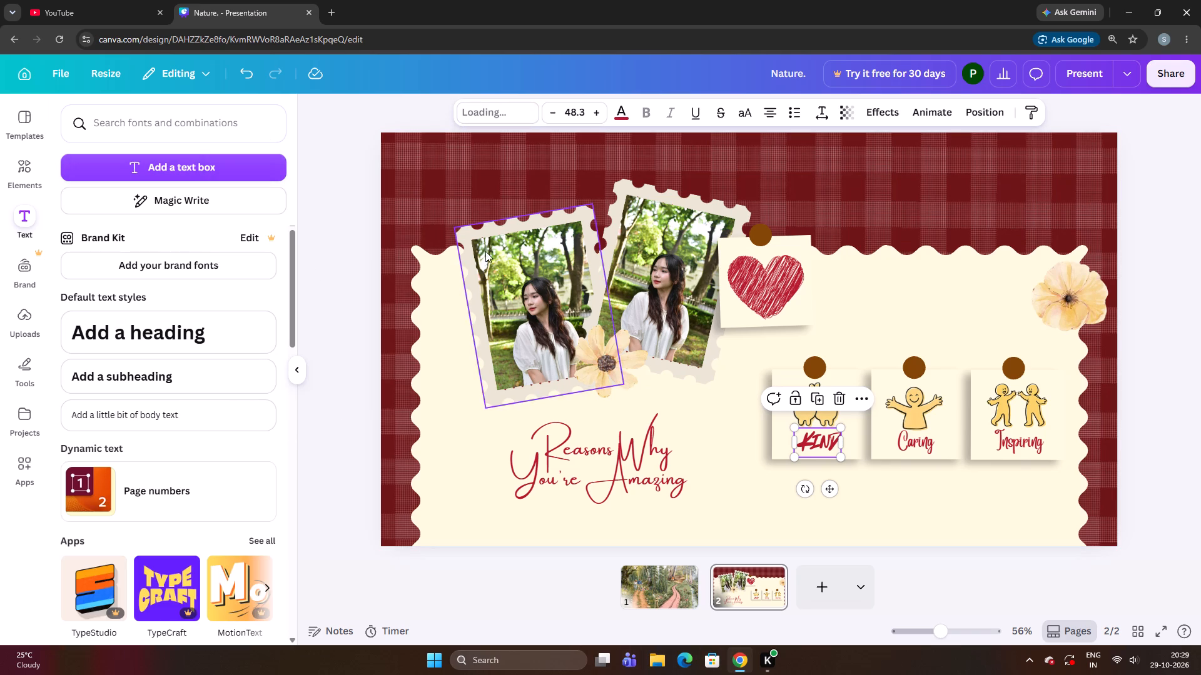
pyautogui.click(480, 107)
pyautogui.click(494, 112)
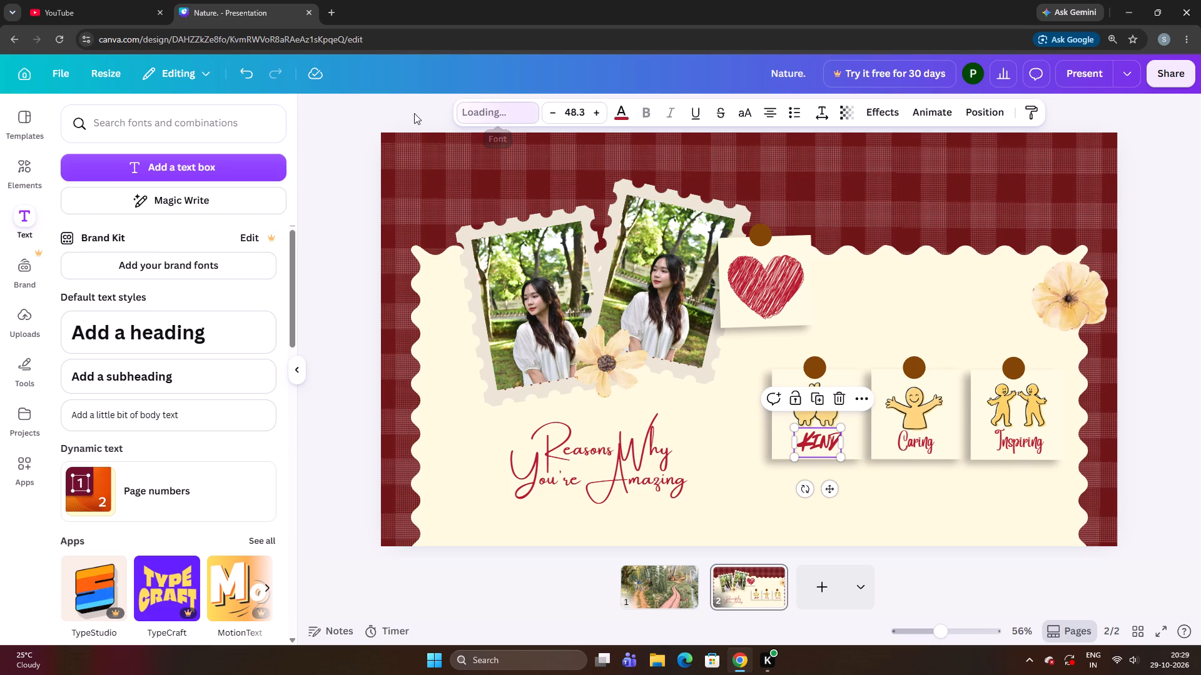
pyautogui.click(903, 136)
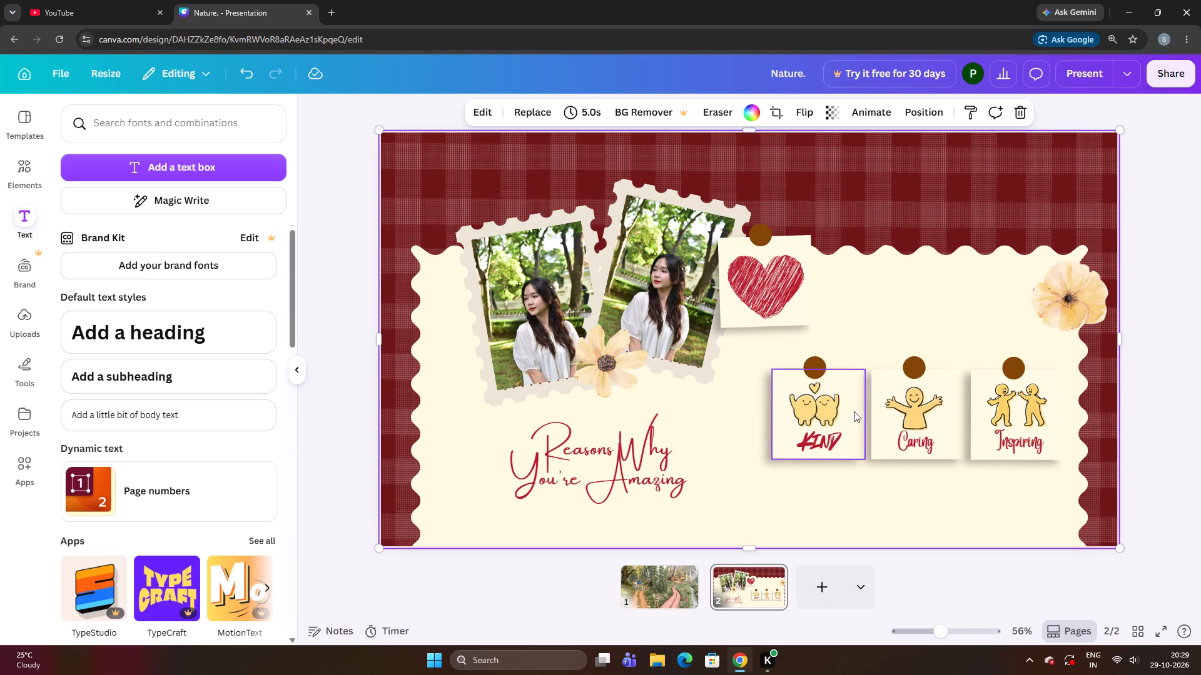
pyautogui.click(798, 445)
pyautogui.click(517, 119)
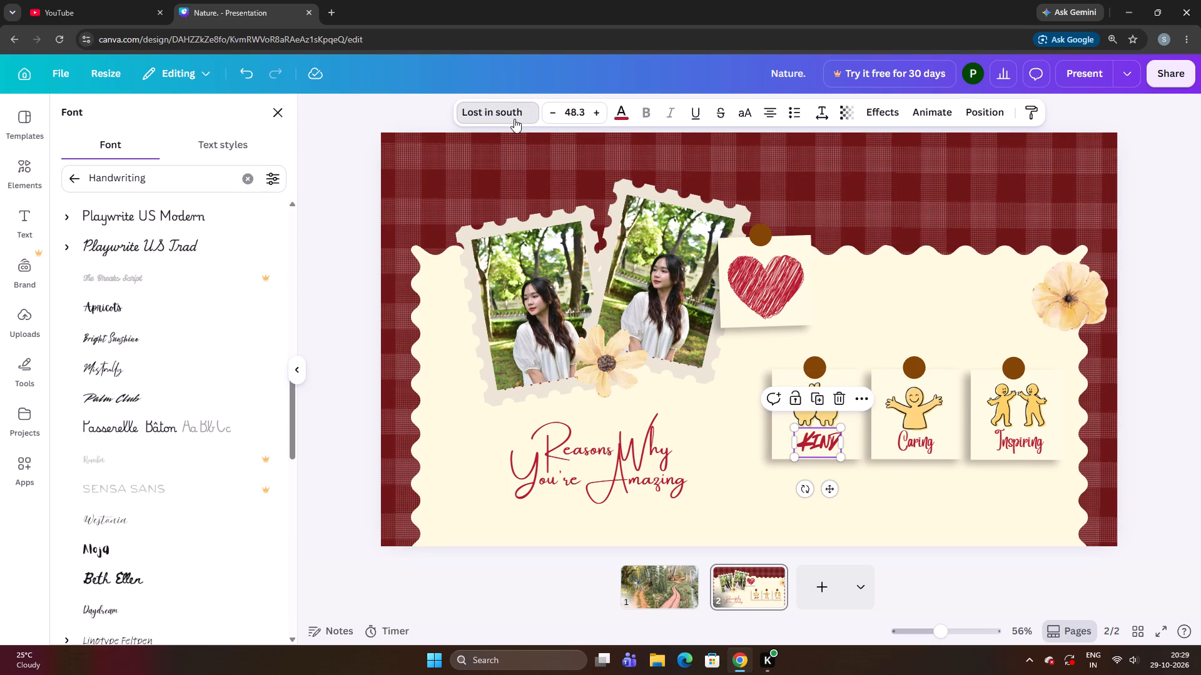
pyautogui.click(162, 360)
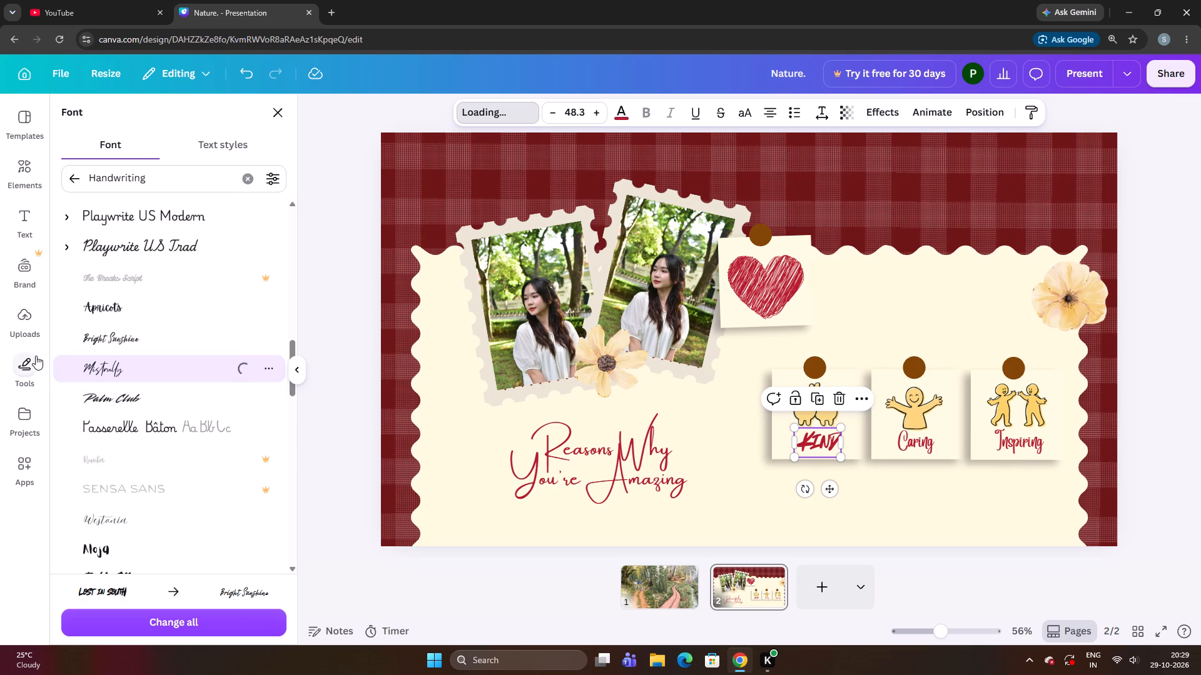
pyautogui.click(181, 340)
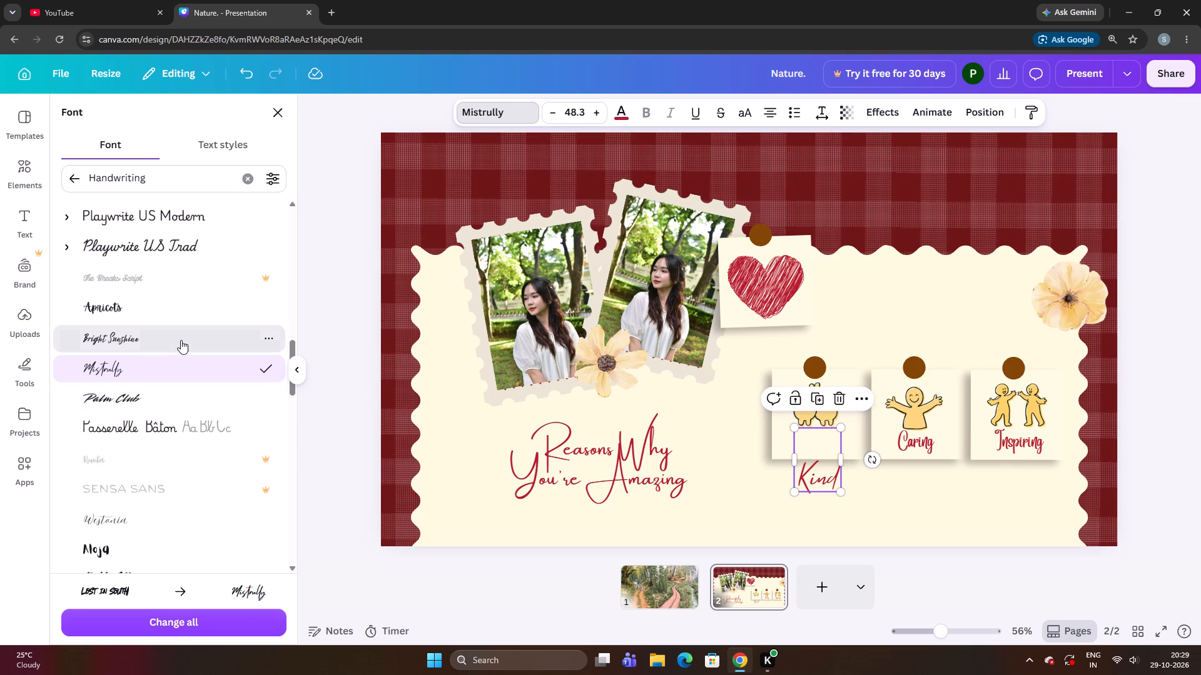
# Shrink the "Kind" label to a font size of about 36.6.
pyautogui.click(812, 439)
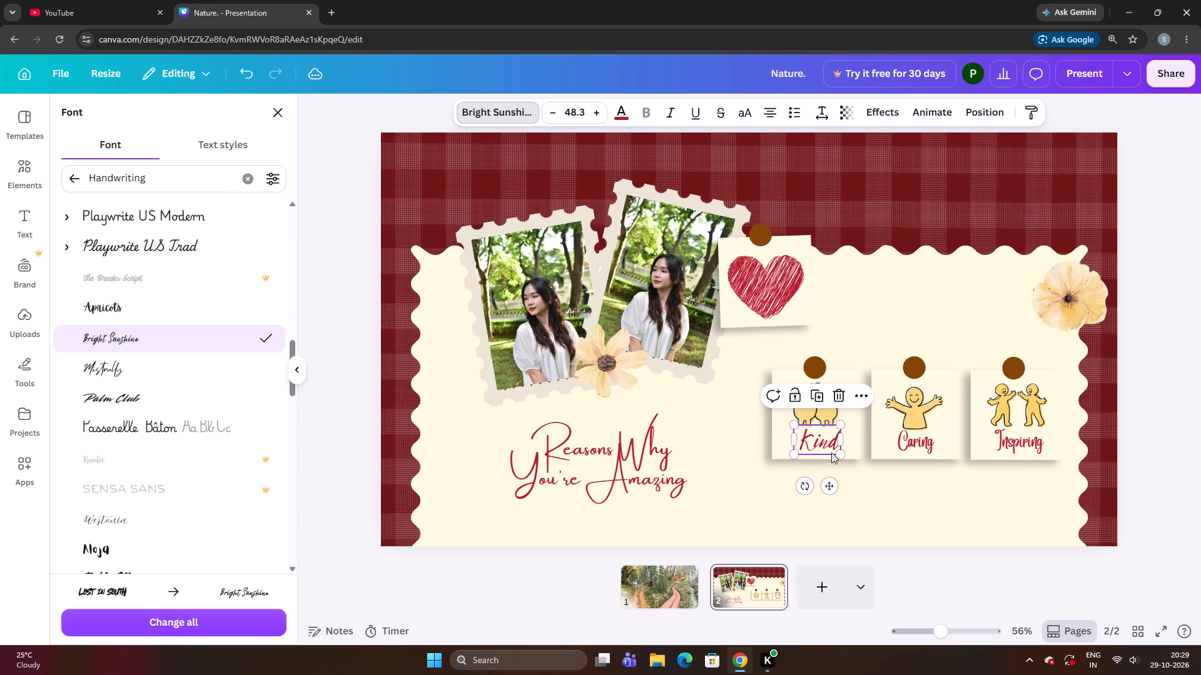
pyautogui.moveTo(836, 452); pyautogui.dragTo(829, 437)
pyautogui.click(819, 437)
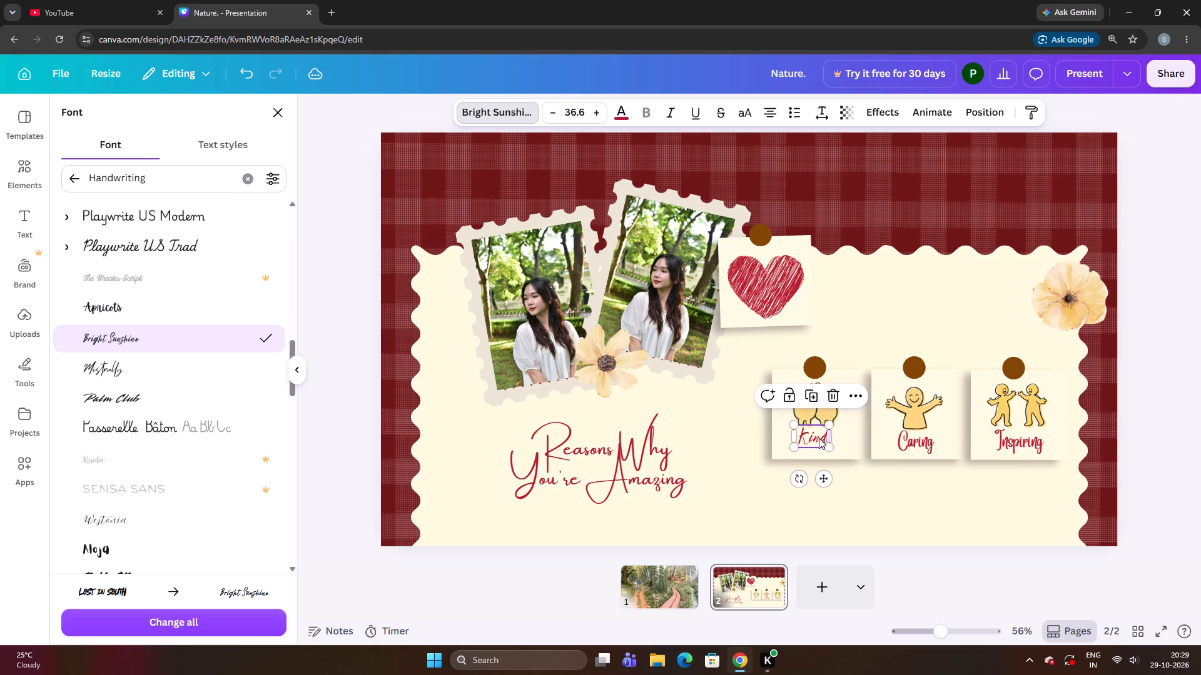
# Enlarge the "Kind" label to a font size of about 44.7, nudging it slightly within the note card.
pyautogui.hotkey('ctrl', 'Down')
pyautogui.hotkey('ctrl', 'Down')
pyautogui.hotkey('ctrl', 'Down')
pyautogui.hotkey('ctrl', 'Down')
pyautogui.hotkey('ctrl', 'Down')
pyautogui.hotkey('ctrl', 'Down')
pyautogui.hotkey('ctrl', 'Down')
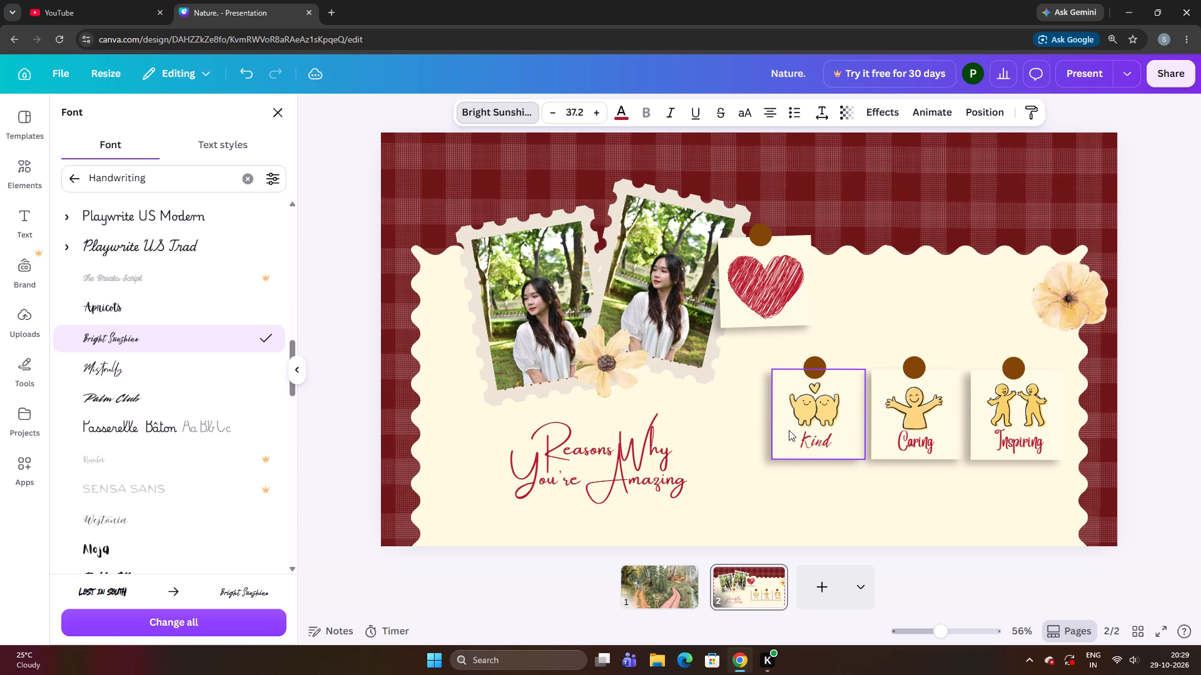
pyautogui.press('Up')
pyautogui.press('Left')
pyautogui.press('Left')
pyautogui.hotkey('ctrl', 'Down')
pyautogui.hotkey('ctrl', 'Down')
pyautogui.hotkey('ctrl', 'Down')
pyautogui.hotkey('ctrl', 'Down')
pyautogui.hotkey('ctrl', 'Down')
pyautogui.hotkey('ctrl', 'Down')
# Nudge the "Kind" label to line it up beneath the figures on the first note card.
pyautogui.press('Up')
pyautogui.press('Up')
pyautogui.press('Up')
pyautogui.press('Up')
pyautogui.press('Up')
pyautogui.press('Up')
pyautogui.press('Up')
pyautogui.press('Left')
pyautogui.press('Left')
pyautogui.press('Left')
pyautogui.press('Left')
pyautogui.press('Left')
pyautogui.press('Left')
pyautogui.press('Left')
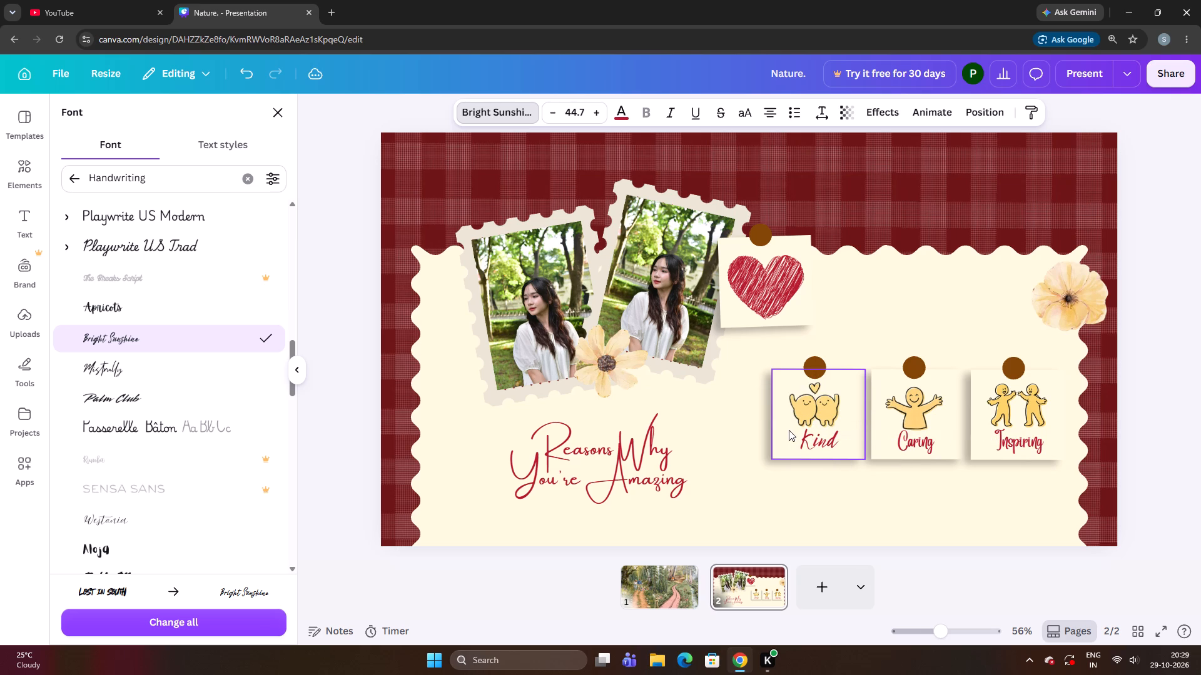
pyautogui.press('Down')
pyautogui.press('Down')
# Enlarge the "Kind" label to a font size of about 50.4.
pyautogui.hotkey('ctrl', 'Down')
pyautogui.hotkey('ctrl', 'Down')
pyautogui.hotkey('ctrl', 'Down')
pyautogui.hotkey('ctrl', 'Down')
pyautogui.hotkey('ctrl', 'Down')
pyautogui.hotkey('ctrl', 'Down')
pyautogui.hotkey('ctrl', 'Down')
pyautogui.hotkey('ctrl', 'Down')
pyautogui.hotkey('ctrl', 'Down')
# Nudge the enlarged "Kind" label back to the middle of the space beneath the figures.
pyautogui.press('Up')
pyautogui.press('Up')
pyautogui.press('Up')
pyautogui.press('Up')
pyautogui.press('Up')
pyautogui.press('Left')
pyautogui.press('Left')
pyautogui.press('Left')
pyautogui.press('Left')
pyautogui.press('Left')
pyautogui.press('Left')
pyautogui.press('Left')
pyautogui.press('Left')
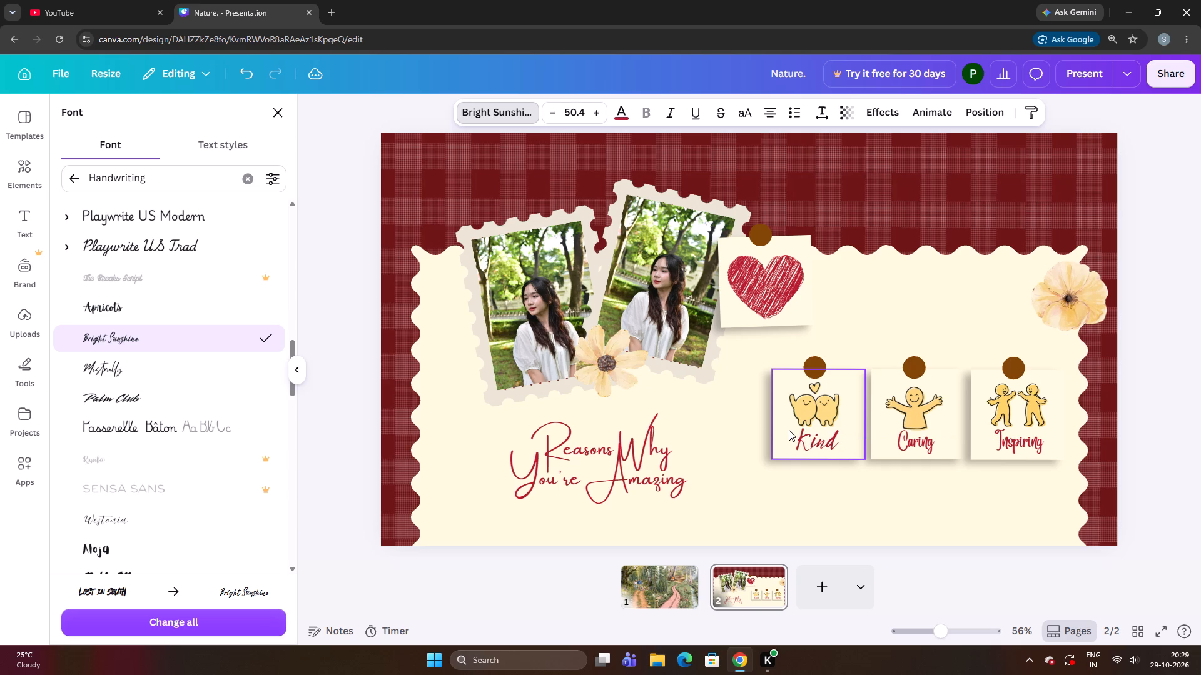
pyautogui.press('Down')
# Reduce the "Kind" label to a font size of about 42.9, raising it slightly within the note card.
pyautogui.hotkey('ctrl', 'Up')
pyautogui.hotkey('ctrl', 'Up')
pyautogui.hotkey('ctrl', 'Up')
pyautogui.press('Up')
pyautogui.press('Up')
pyautogui.hotkey('ctrl', 'Up')
pyautogui.hotkey('ctrl', 'Up')
pyautogui.hotkey('ctrl', 'Up')
pyautogui.hotkey('ctrl', 'Up')
pyautogui.hotkey('ctrl', 'Up')
pyautogui.hotkey('ctrl', 'Up')
pyautogui.hotkey('ctrl', 'Up')
pyautogui.hotkey('ctrl', 'Up')
pyautogui.hotkey('ctrl', 'Up')
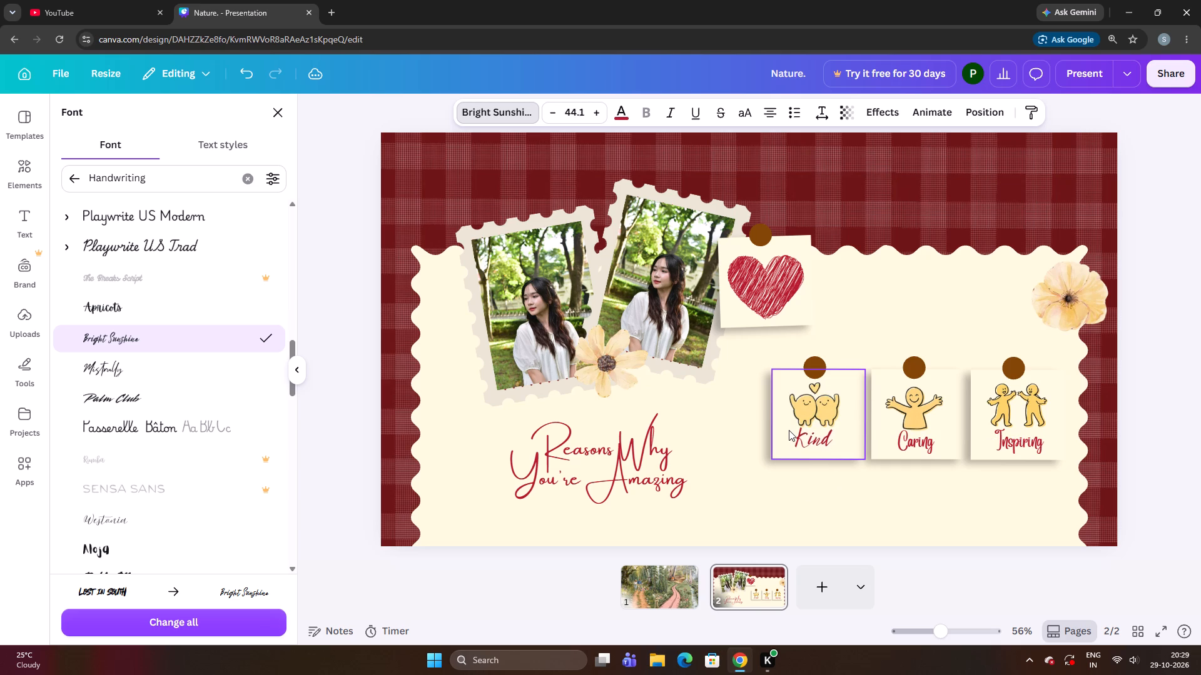
# Nudge the "Kind" label lower and closer to the note card's centre, in line with the "Caring" and "Inspiring" labels.
pyautogui.press('Down')
pyautogui.press('Down')
pyautogui.press('Down')
pyautogui.press('Down')
pyautogui.press('Down')
pyautogui.press('Right')
pyautogui.press('Right')
pyautogui.press('Right')
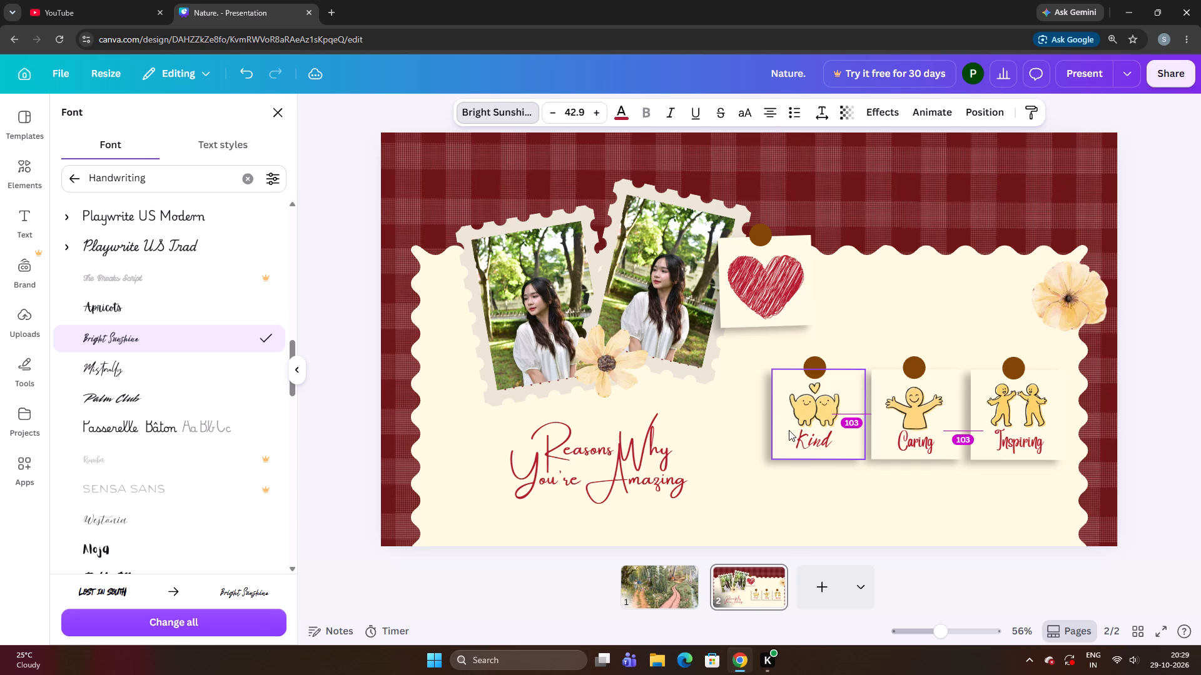
# Fine-tune the position of the "Kind" label beneath the figures, nudging it slightly lower and rightward on its note card.
pyautogui.press('Down')
pyautogui.press('Down')
pyautogui.press('Left')
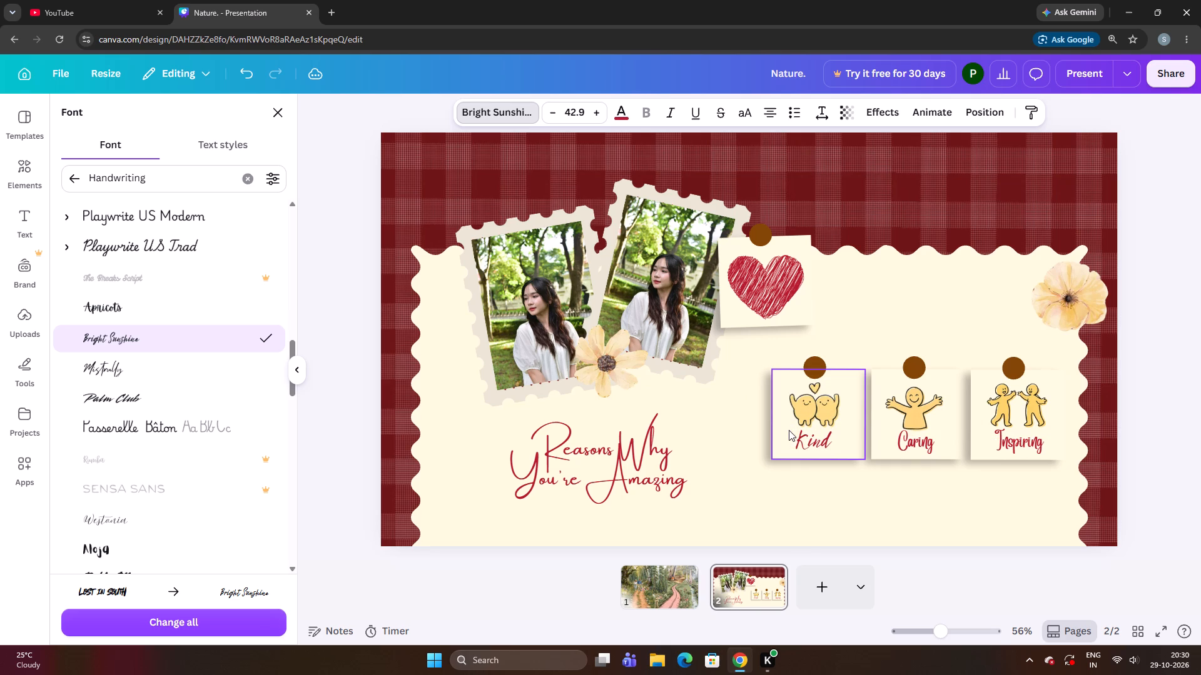
pyautogui.press('Right')
pyautogui.press('Right')
pyautogui.press('Right')
pyautogui.press('Right')
pyautogui.press('Right')
pyautogui.press('Right')
pyautogui.press('Up')
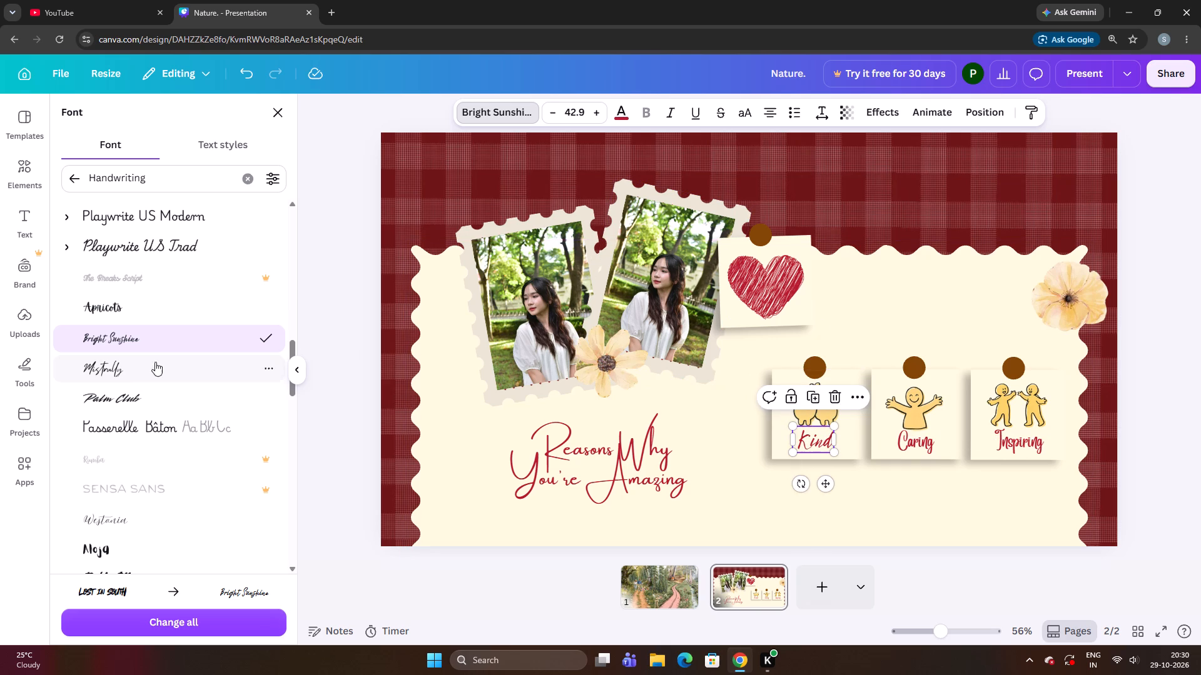
# Change the "Kind" label's font to Palm Club and widen its text box so the word fits on one line.
pyautogui.click(137, 391)
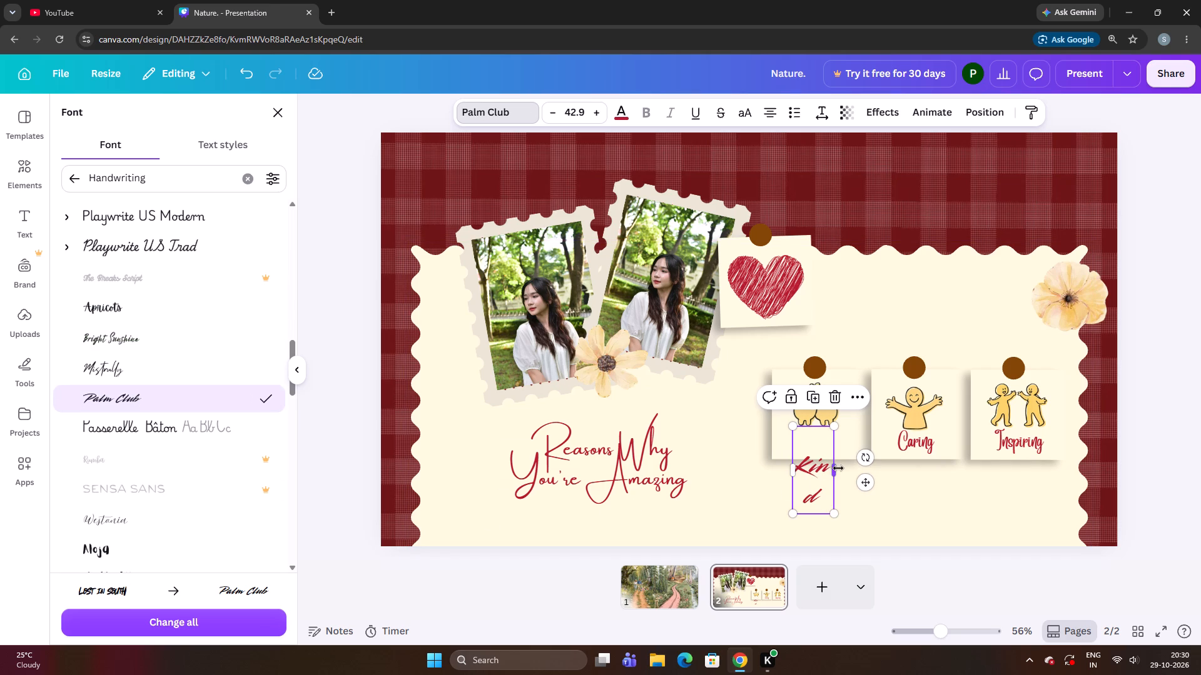
pyautogui.moveTo(838, 469); pyautogui.dragTo(851, 457)
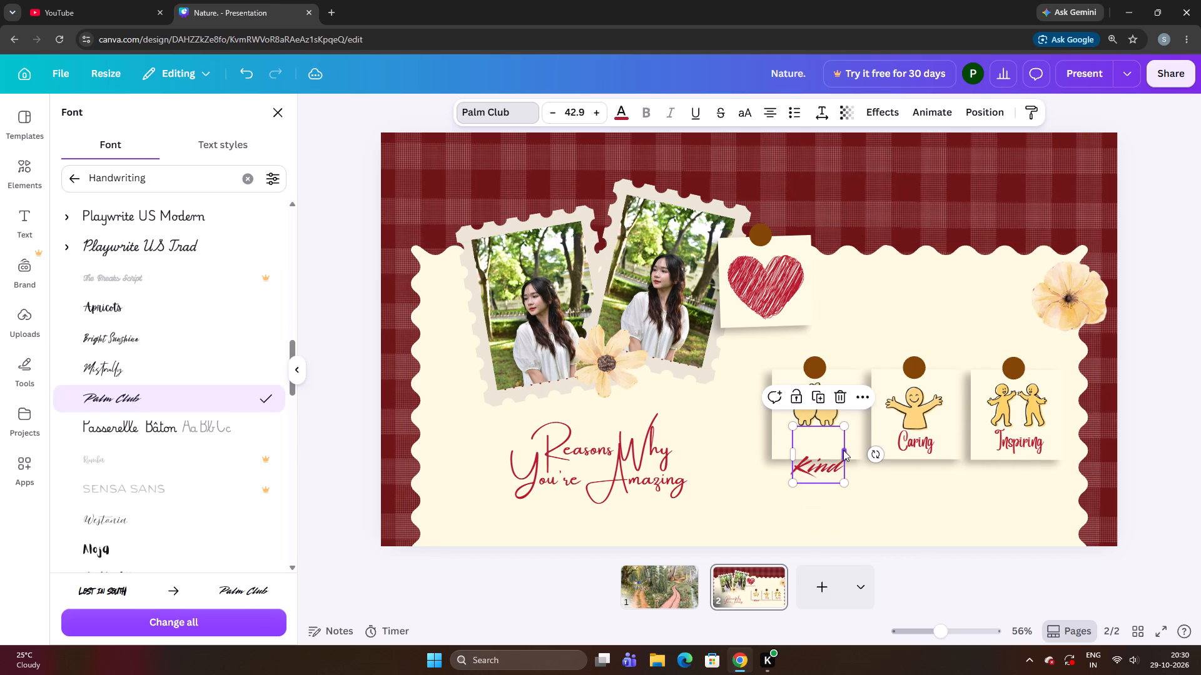
# Reduce the "Kind" label to a font size of about 30.1 and move it back up onto its note card.
pyautogui.moveTo(843, 428); pyautogui.dragTo(842, 457)
pyautogui.moveTo(819, 461); pyautogui.dragTo(817, 438)
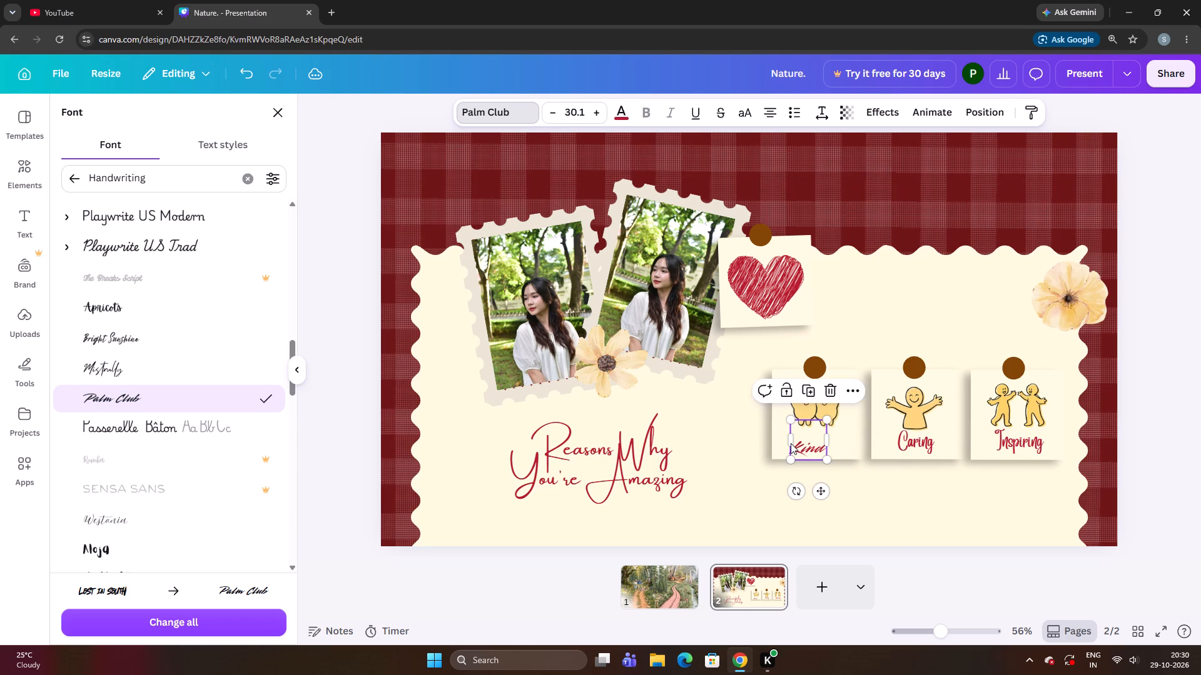
# Widen the "Kind" label's text box and adjust the label to a font size of about 30.7 beneath the figures.
pyautogui.moveTo(791, 440); pyautogui.dragTo(781, 439)
pyautogui.moveTo(790, 439); pyautogui.dragTo(763, 440)
pyautogui.moveTo(791, 430); pyautogui.dragTo(807, 441)
pyautogui.hotkey('ctrl', 'Down')
pyautogui.hotkey('ctrl', 'Down')
pyautogui.hotkey('ctrl', 'Down')
pyautogui.hotkey('ctrl', 'Down')
pyautogui.hotkey('ctrl', 'Down')
pyautogui.hotkey('ctrl', 'Down')
pyautogui.hotkey('ctrl', 'Down')
pyautogui.hotkey('ctrl', 'Down')
pyautogui.hotkey('ctrl', 'Down')
pyautogui.hotkey('ctrl', 'Down')
pyautogui.hotkey('ctrl', 'Down')
pyautogui.hotkey('ctrl', 'Down')
pyautogui.hotkey('ctrl', 'Down')
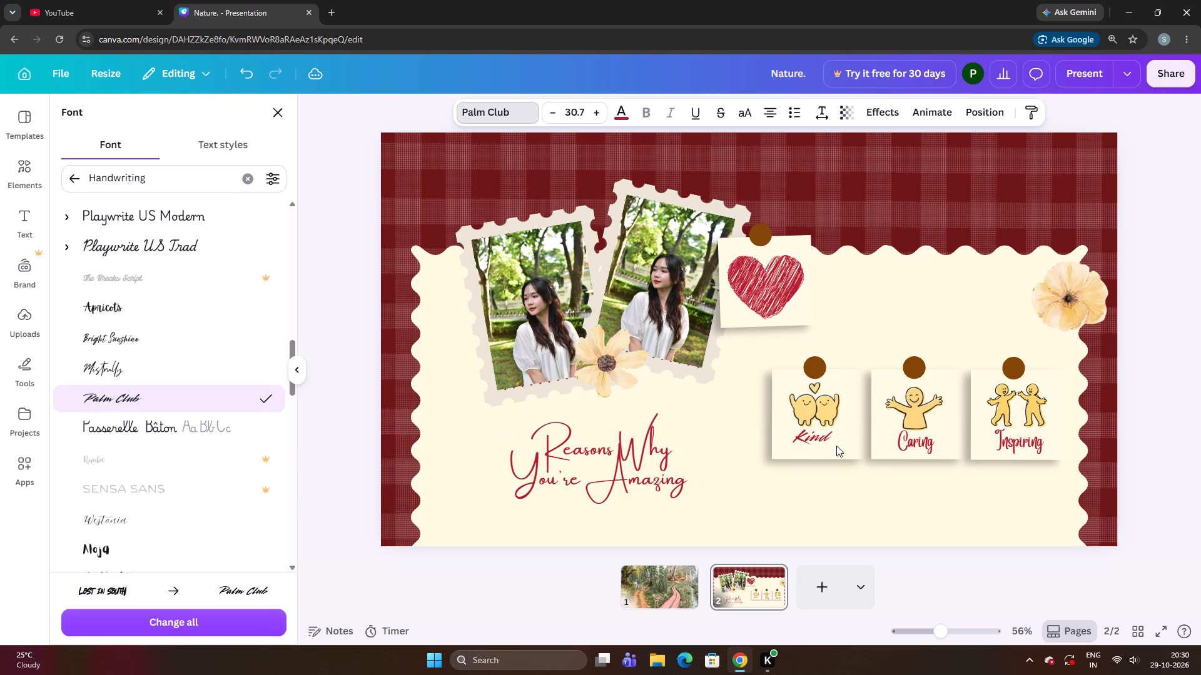
# Enlarge the "Kind" label to a font size of about 38.9 and settle it just beneath the figures, leaving it deselected.
pyautogui.press('Up')
pyautogui.press('Left')
pyautogui.press('Down')
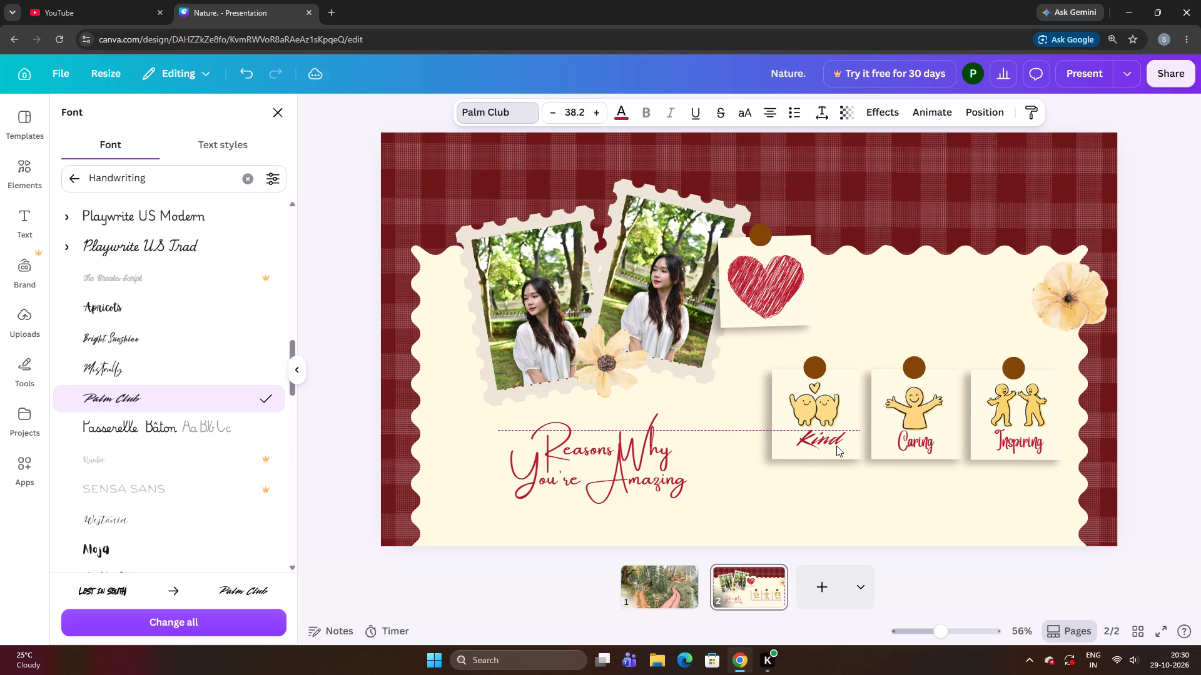
pyautogui.hotkey('ctrl', 'Down')
pyautogui.press('Up')
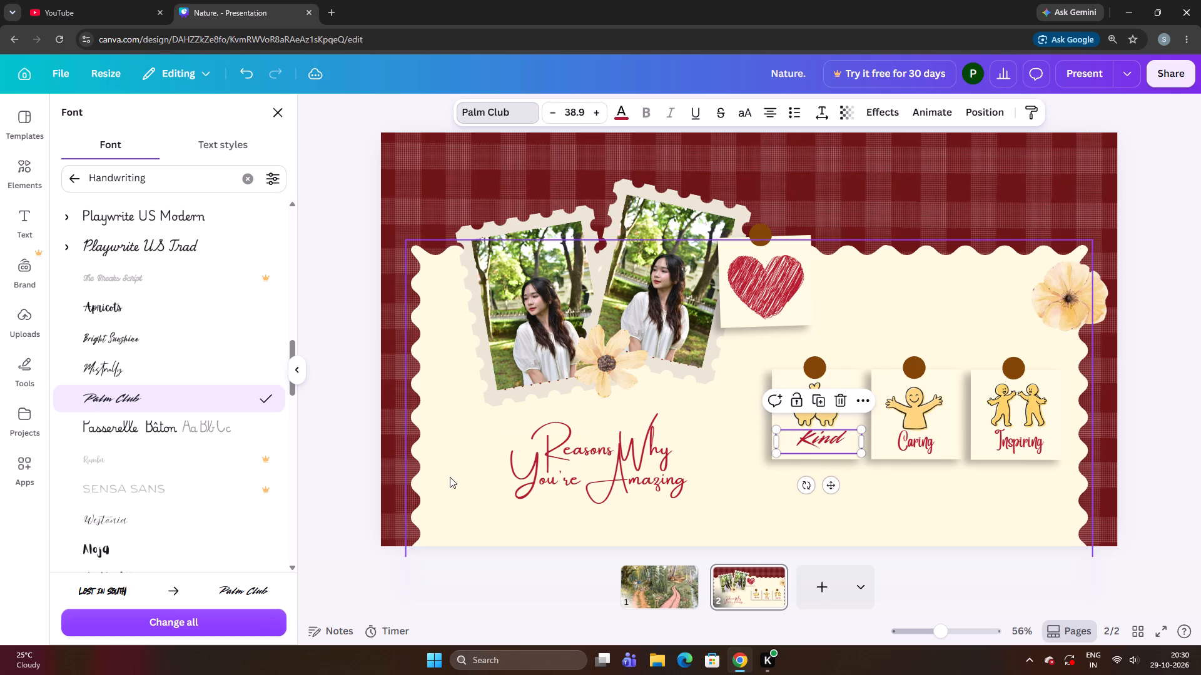
pyautogui.click(315, 502)
pyautogui.click(358, 475)
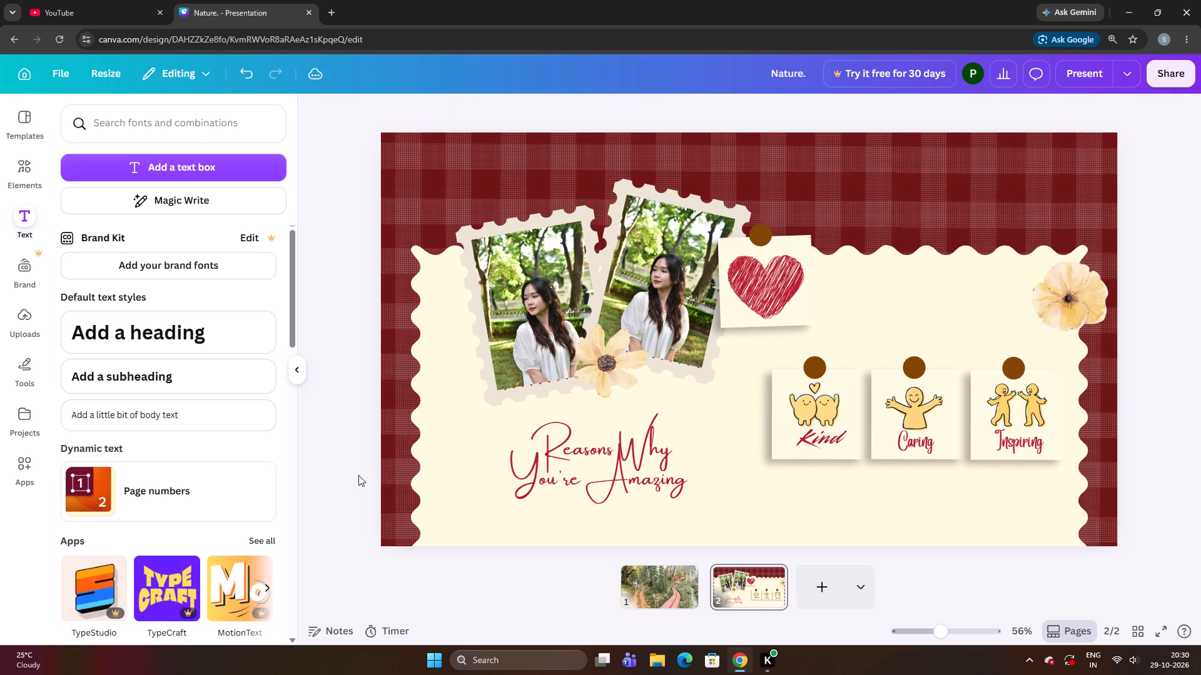
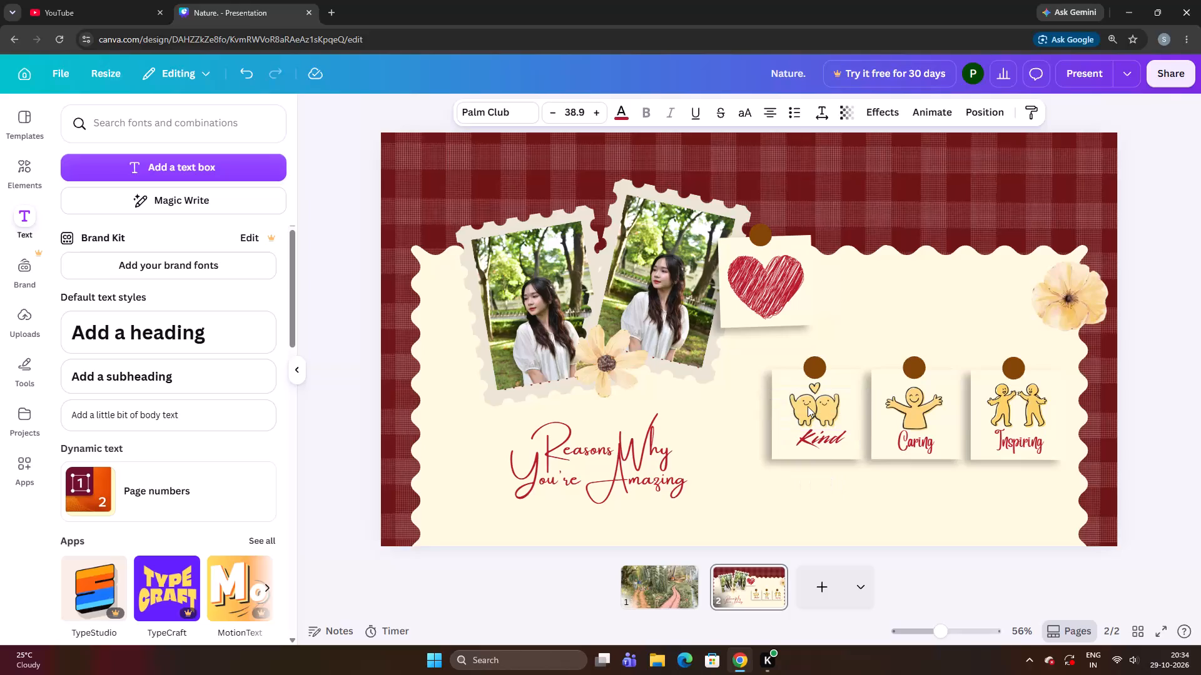
# Nudge the "Kind" label slightly left so it sits centred beneath the figures on its note card.
pyautogui.press('Left')
pyautogui.press('Left')
pyautogui.press('Left')
pyautogui.press('Down')
pyautogui.press('Up')
pyautogui.press('Left')
pyautogui.press('Left')
pyautogui.press('Left')
pyautogui.press('Left')
pyautogui.press('Left')
pyautogui.press('Left')
pyautogui.press('Left')
pyautogui.press('Left')
pyautogui.press('Left')
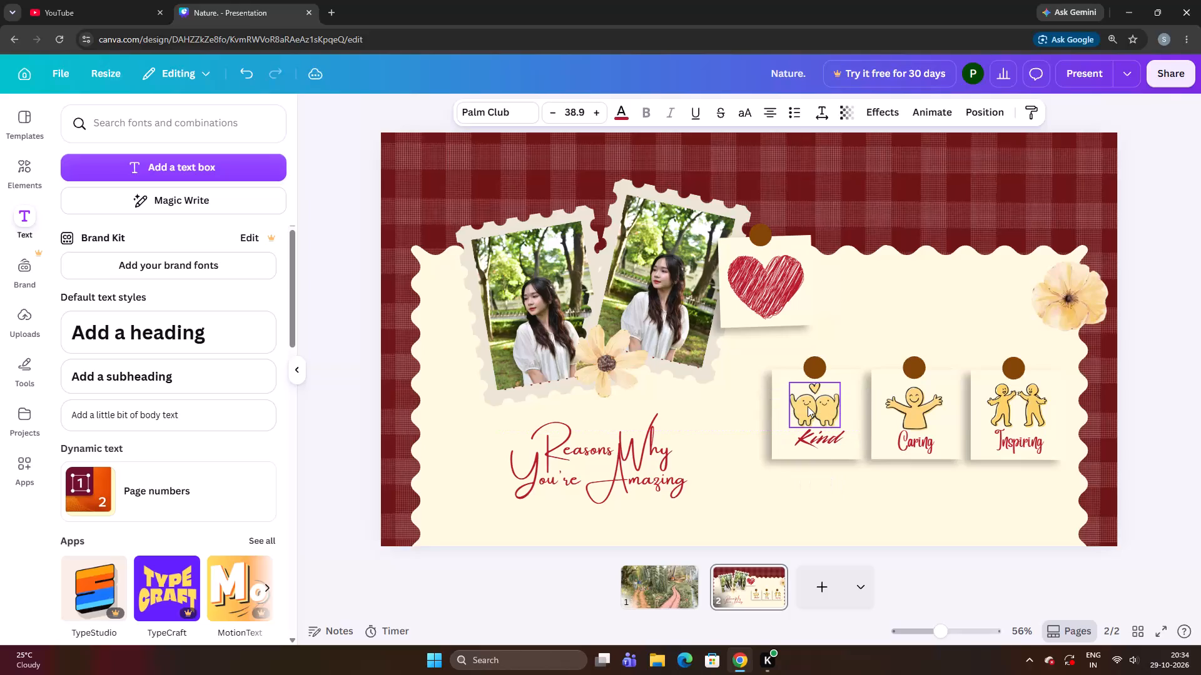
pyautogui.press('Down')
pyautogui.press('Down')
pyautogui.press('Up')
pyautogui.press('Down')
pyautogui.press('Left')
pyautogui.press('Left')
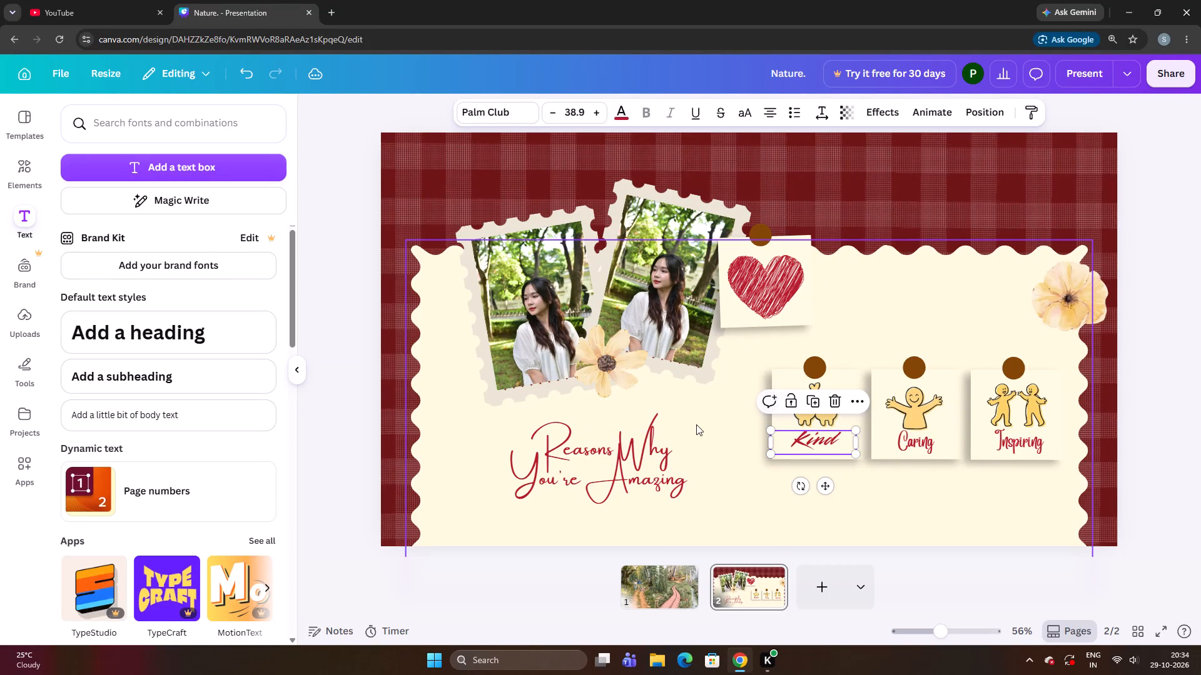
pyautogui.click(696, 424)
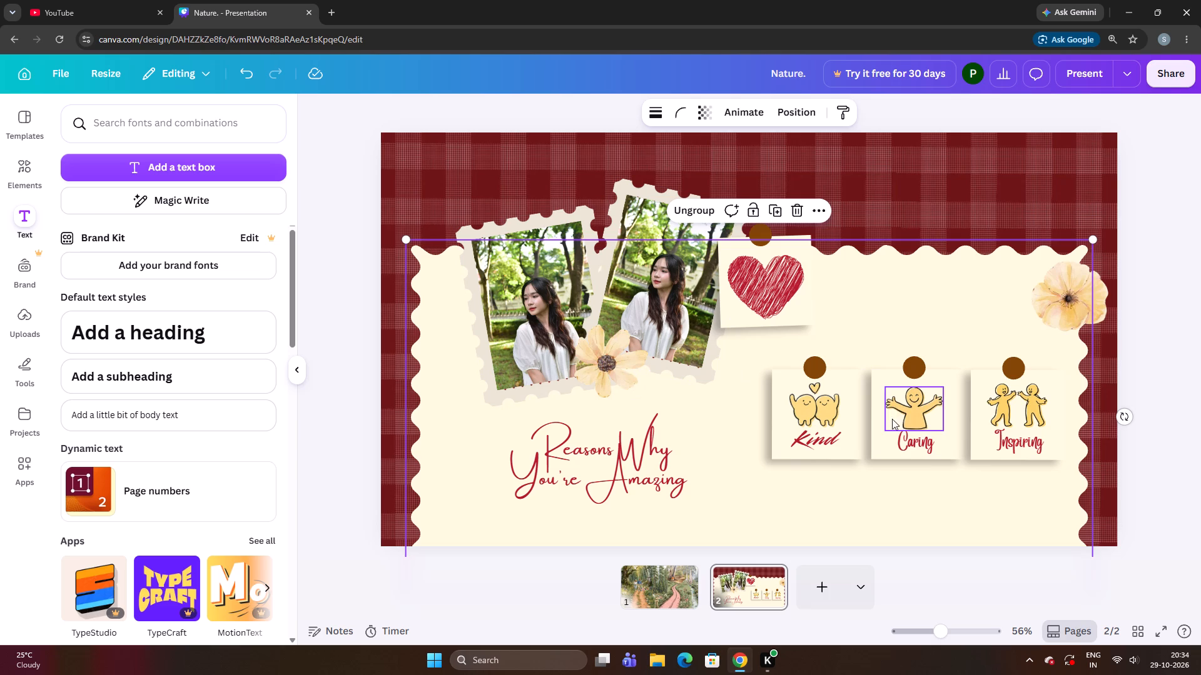
pyautogui.doubleClick(901, 446)
pyautogui.click(763, 454)
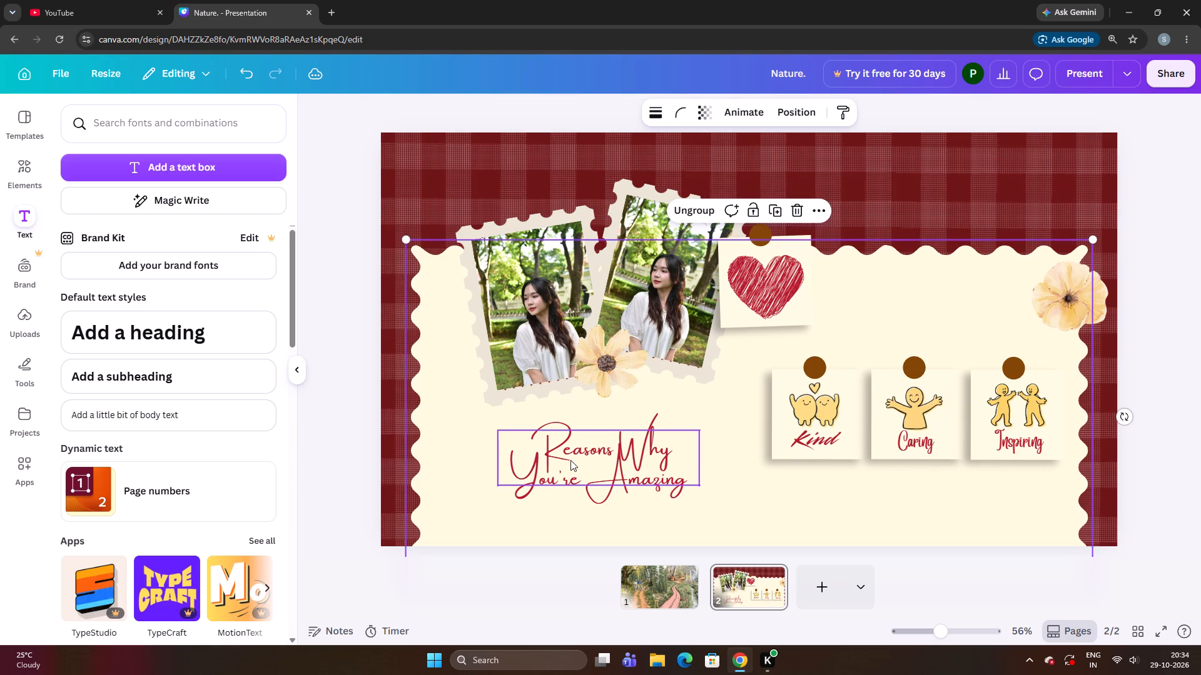
# Copy the full text of the "Reasons Why You're Amazing" heading and delete the original heading text box.
pyautogui.doubleClick(560, 457)
pyautogui.doubleClick(553, 452)
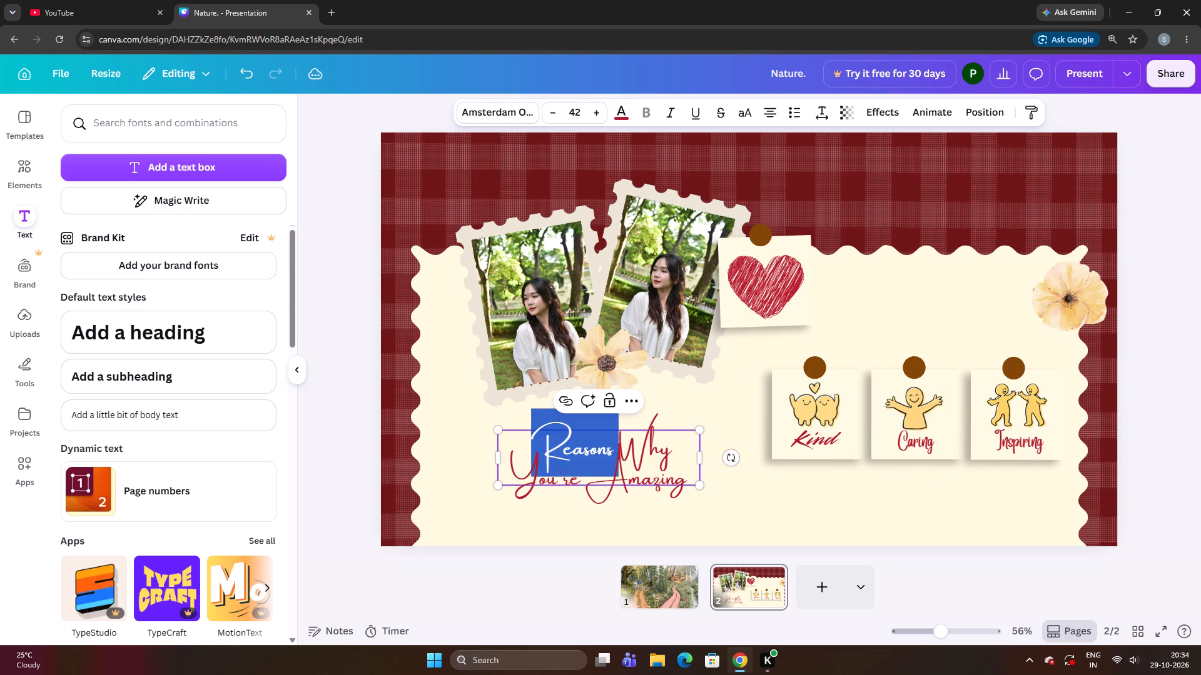
pyautogui.doubleClick(574, 452)
pyautogui.click(488, 457)
pyautogui.click(617, 462)
pyautogui.tripleClick(556, 455)
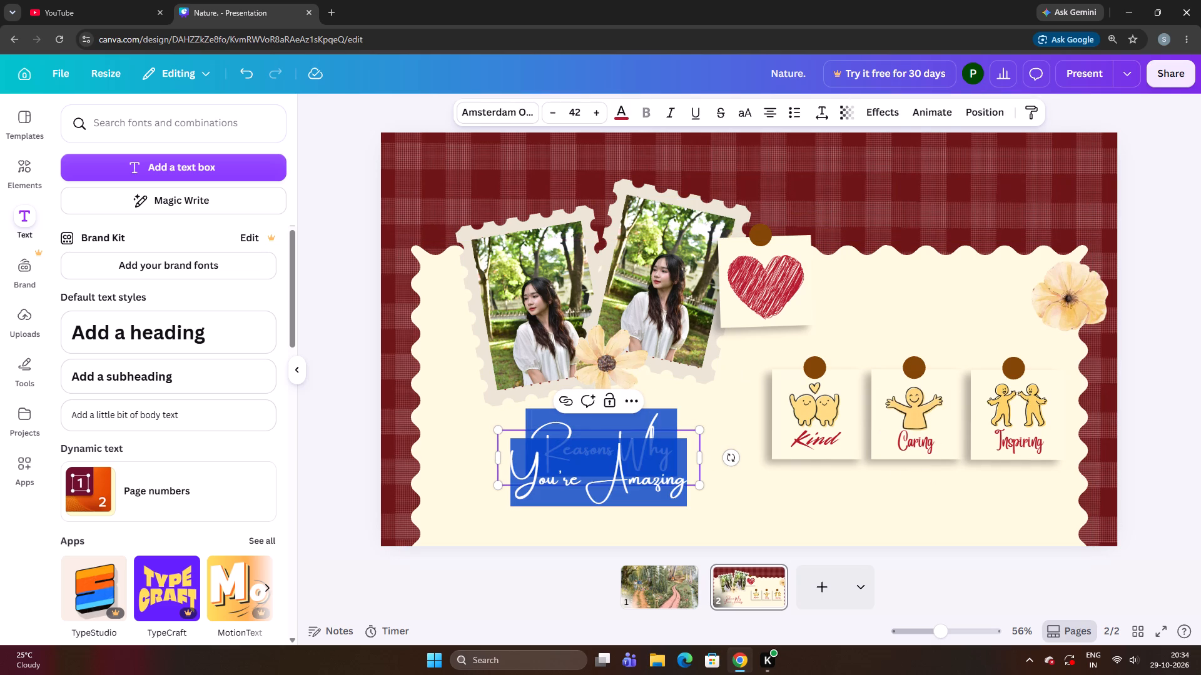
pyautogui.click(556, 454)
pyautogui.hotkey('ctrl', 'c')
pyautogui.click(360, 456)
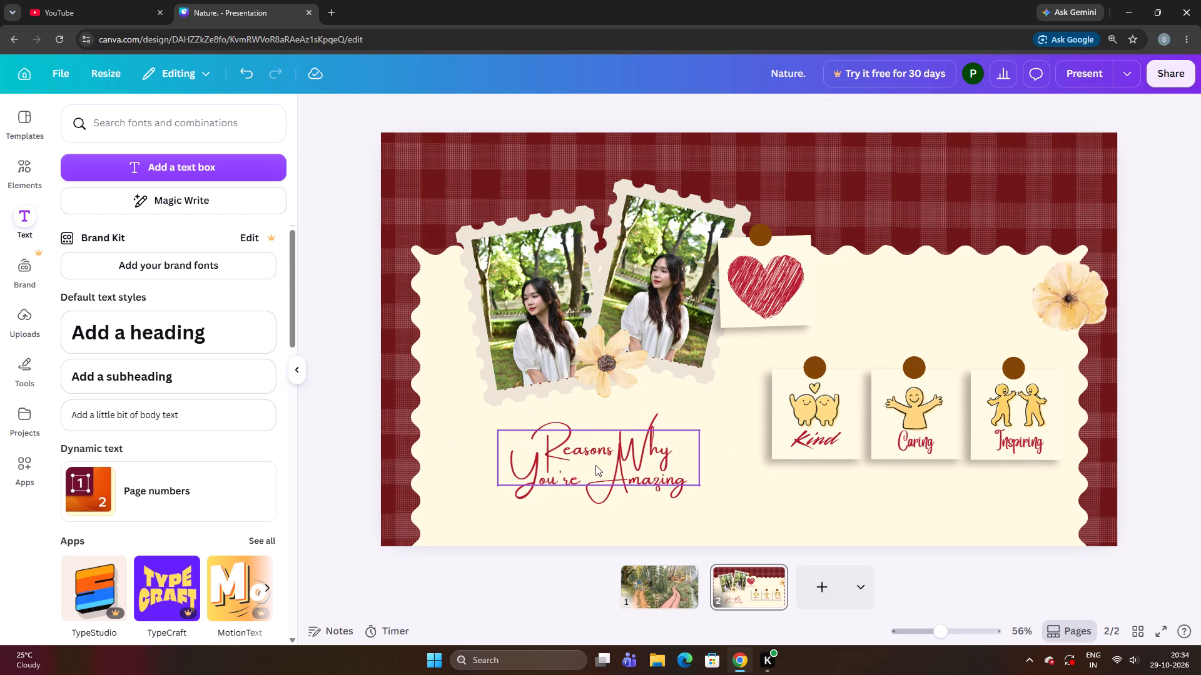
pyautogui.click(627, 460)
pyautogui.click(616, 405)
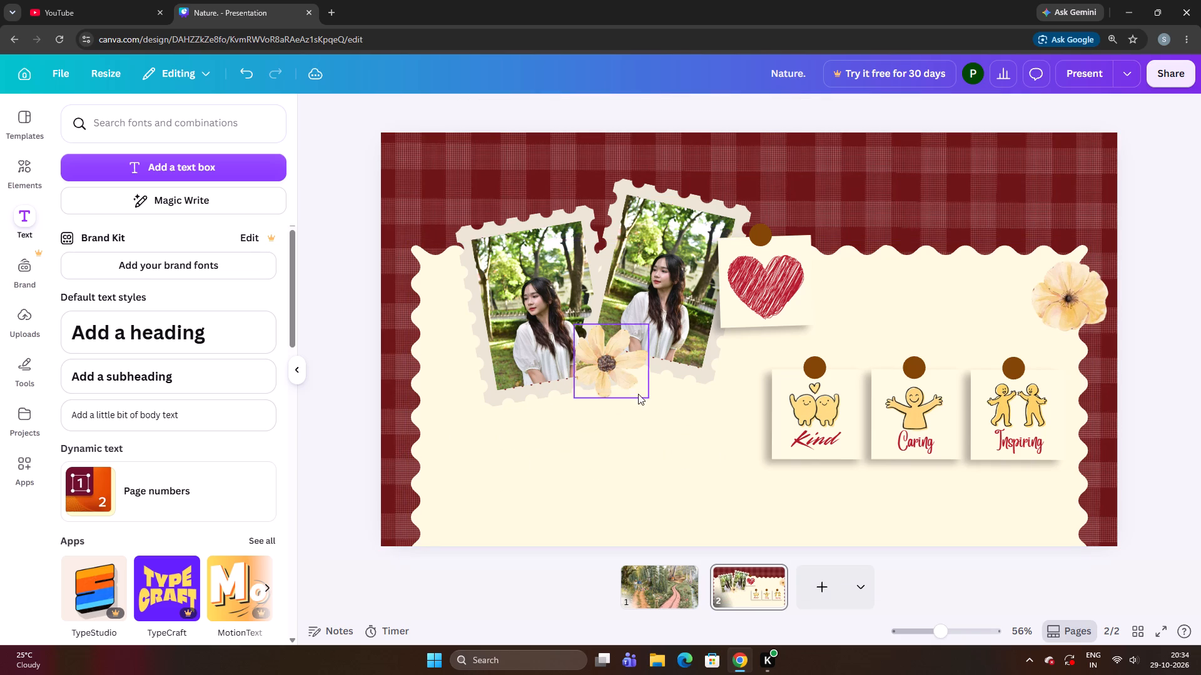
# Add a new text box containing the copied "Reasons Why You're Amazing" text and place it beneath the photos.
pyautogui.click(129, 168)
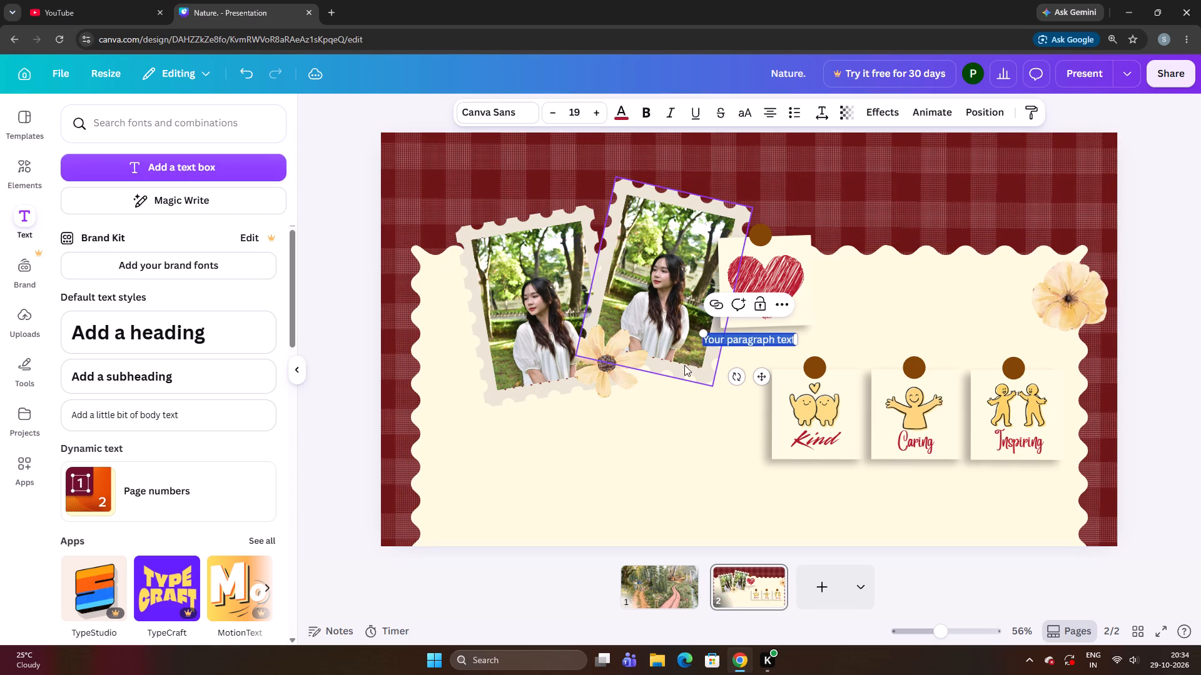
pyautogui.press('BackSpace')
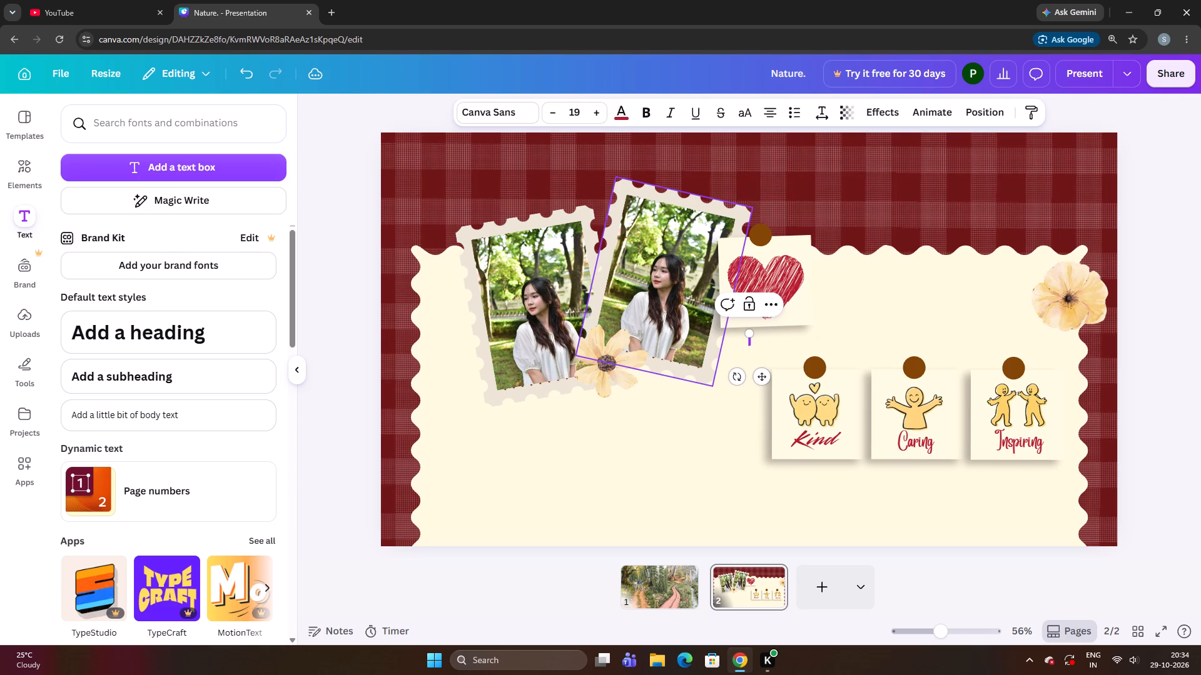
pyautogui.hotkey('ctrl', 'v')
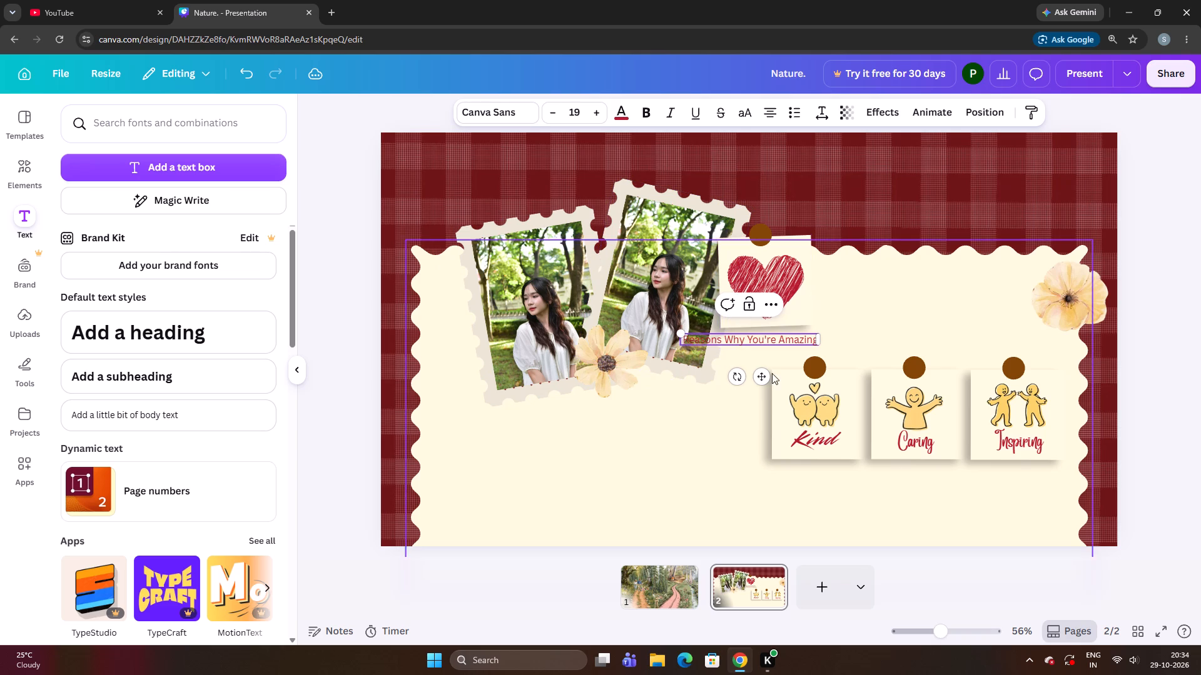
pyautogui.moveTo(768, 377); pyautogui.dragTo(631, 466)
pyautogui.click(501, 483)
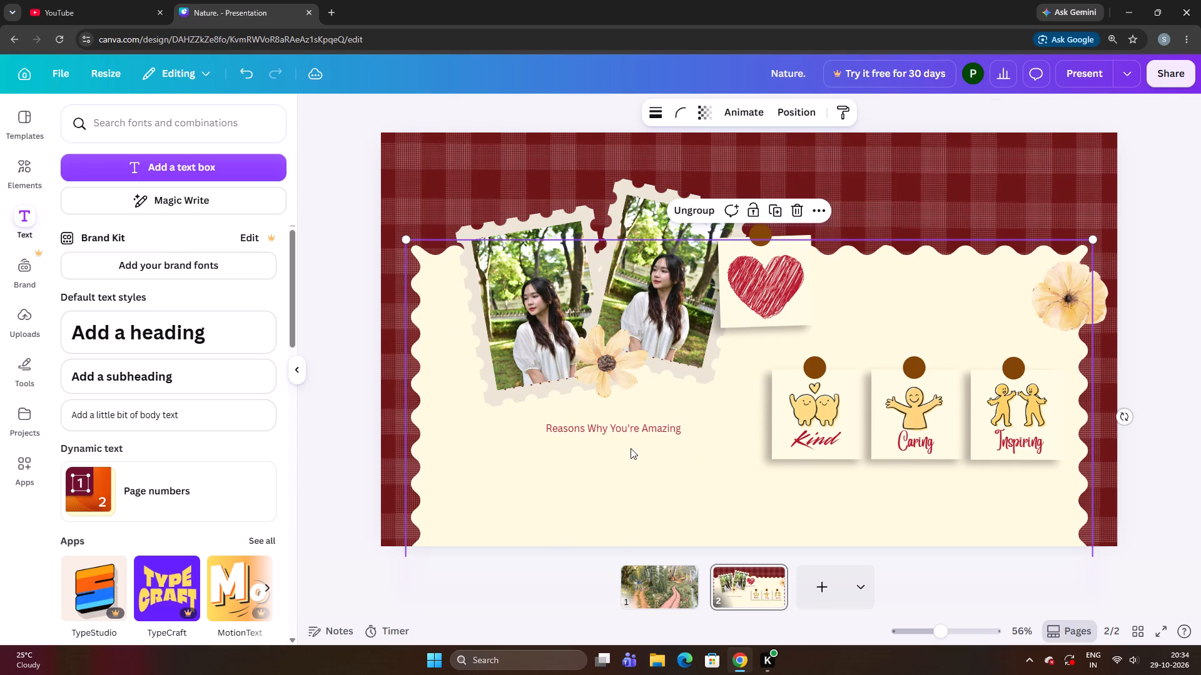
# Narrow the new heading's text box so it wraps as "Reasons Why" over "You're Amazing", and shift it slightly left.
pyautogui.click(648, 431)
pyautogui.moveTo(681, 426); pyautogui.dragTo(665, 437)
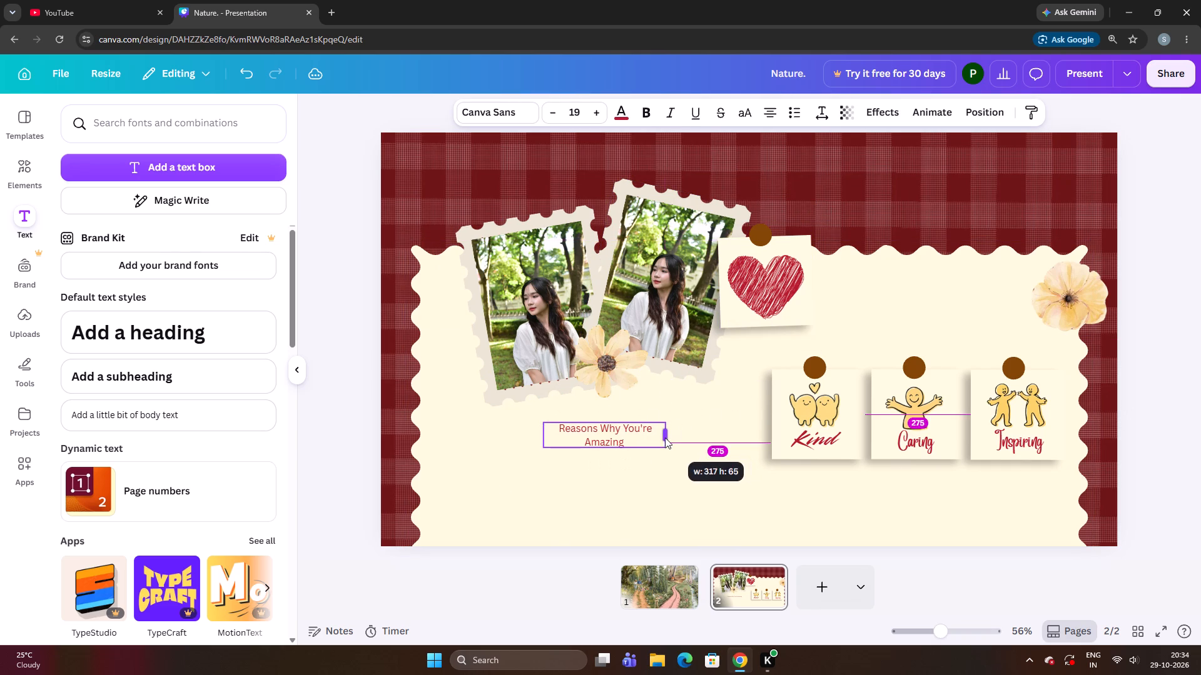
pyautogui.moveTo(665, 437); pyautogui.dragTo(636, 451)
pyautogui.moveTo(599, 436); pyautogui.dragTo(584, 436)
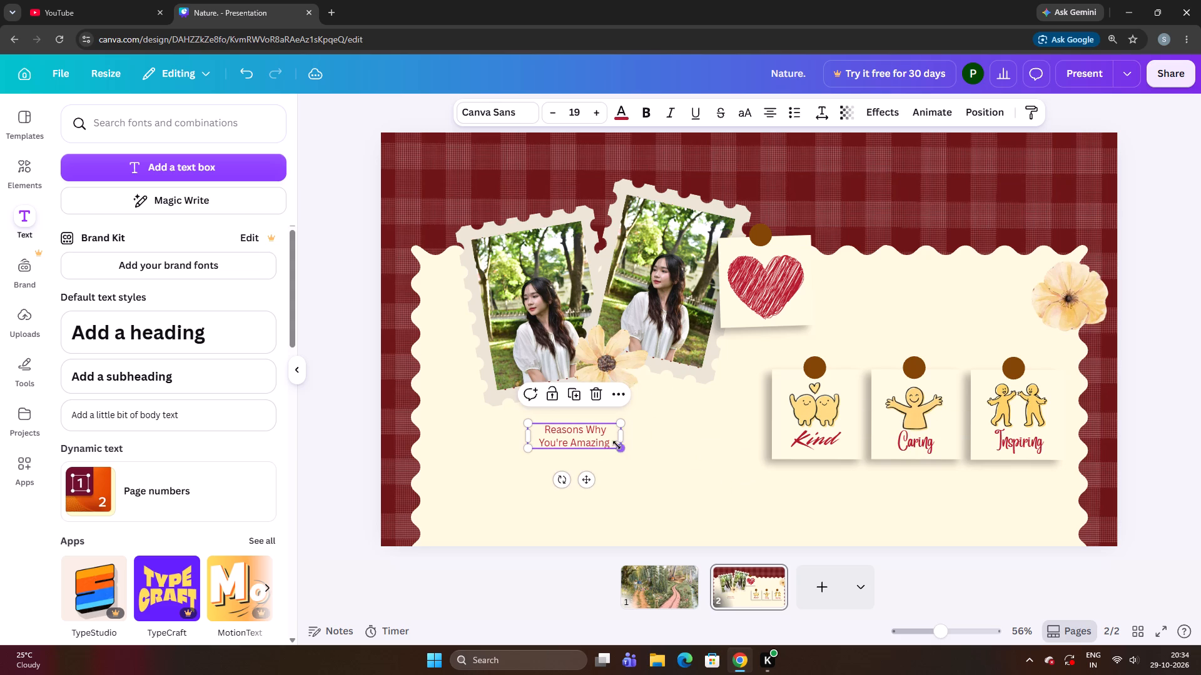
# Enlarge the two-line heading to a font size of about 38 and settle it beneath the photos.
pyautogui.moveTo(619, 446); pyautogui.dragTo(676, 463)
pyautogui.moveTo(609, 459); pyautogui.dragTo(595, 461)
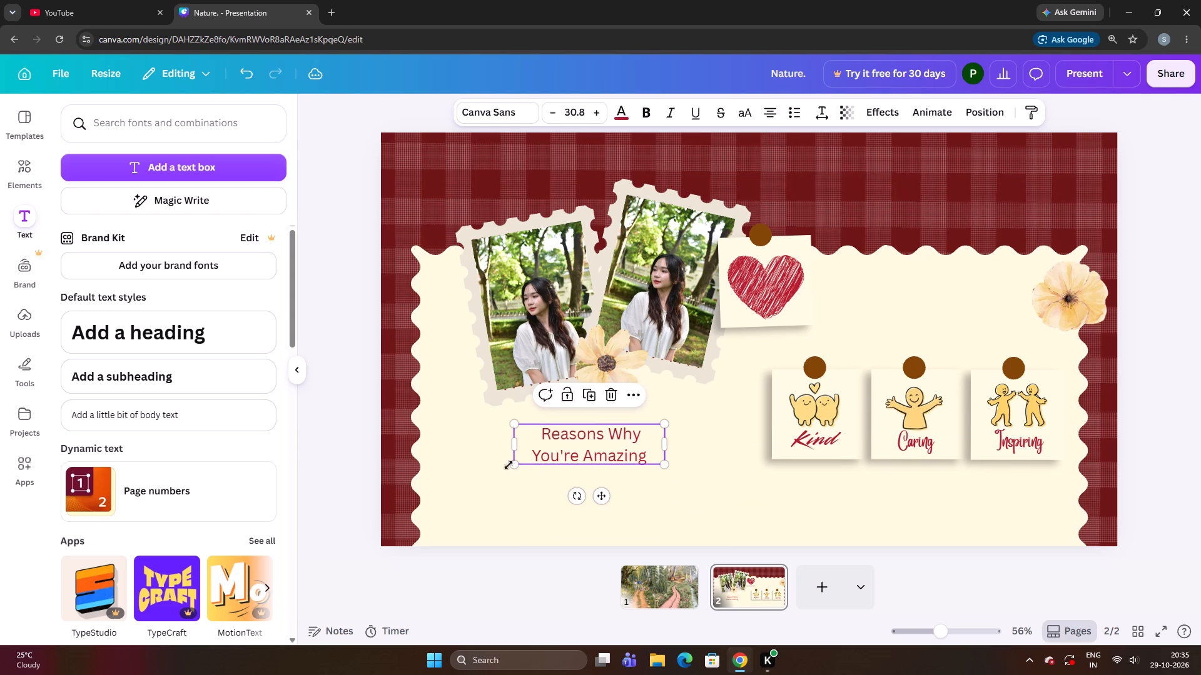
pyautogui.click(340, 472)
pyautogui.click(547, 459)
pyautogui.moveTo(570, 457); pyautogui.dragTo(539, 457)
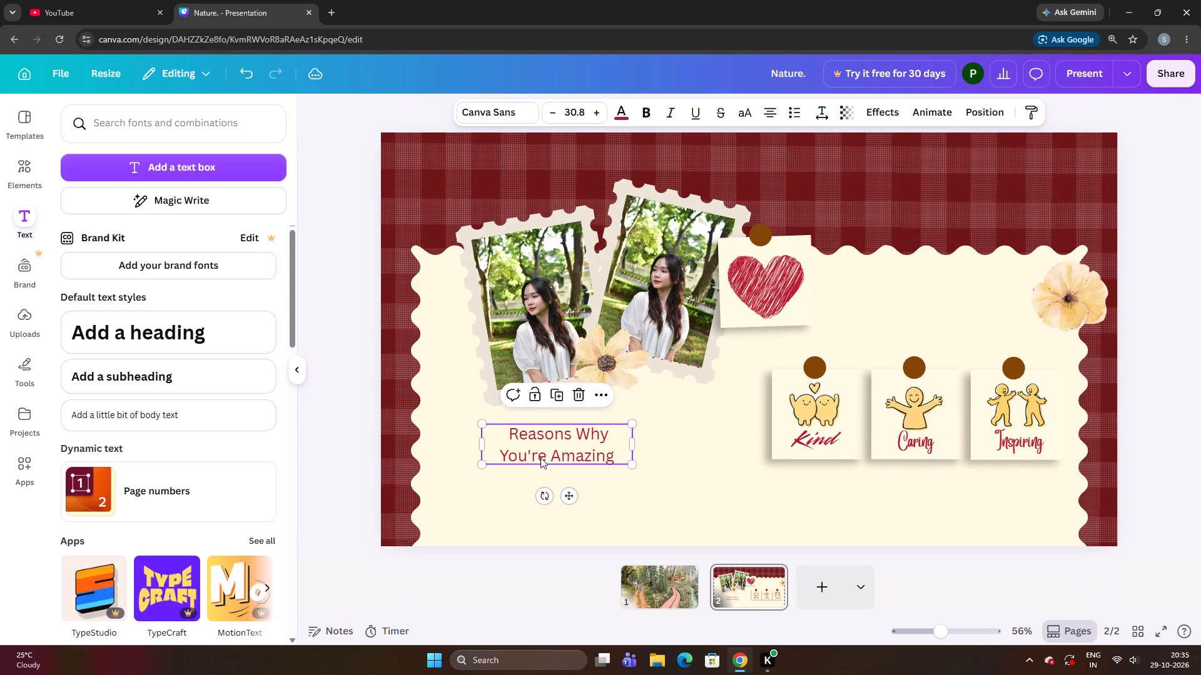
pyautogui.moveTo(635, 465); pyautogui.dragTo(670, 475)
pyautogui.moveTo(606, 464); pyautogui.dragTo(619, 463)
# Insert the graphic of two yellow hugging figures from the recommended elements matching the note card figures.
pyautogui.click(10, 181)
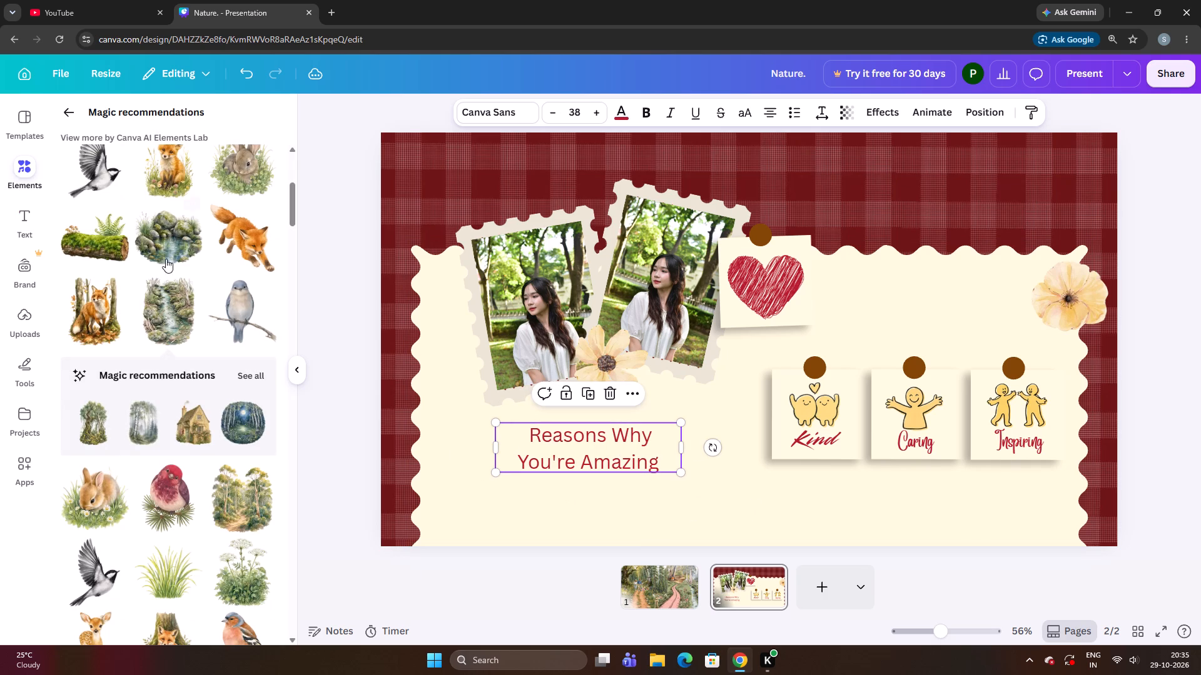
pyautogui.moveTo(53, 116); pyautogui.dragTo(65, 117)
pyautogui.click(65, 117)
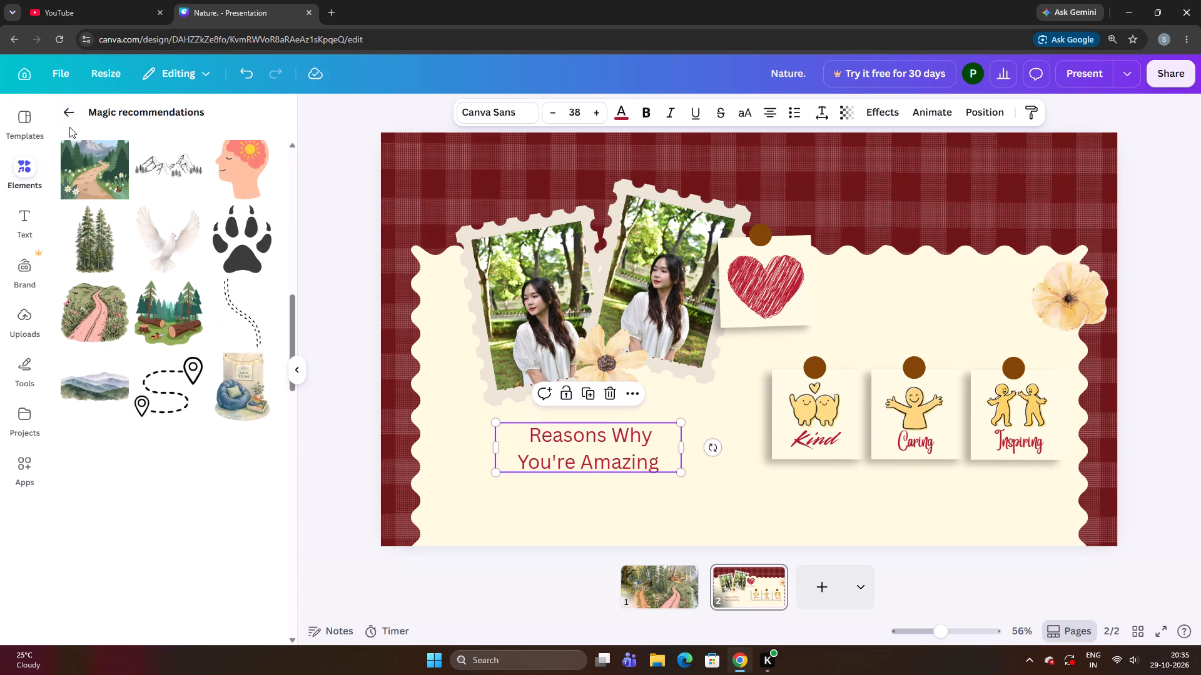
pyautogui.click(69, 114)
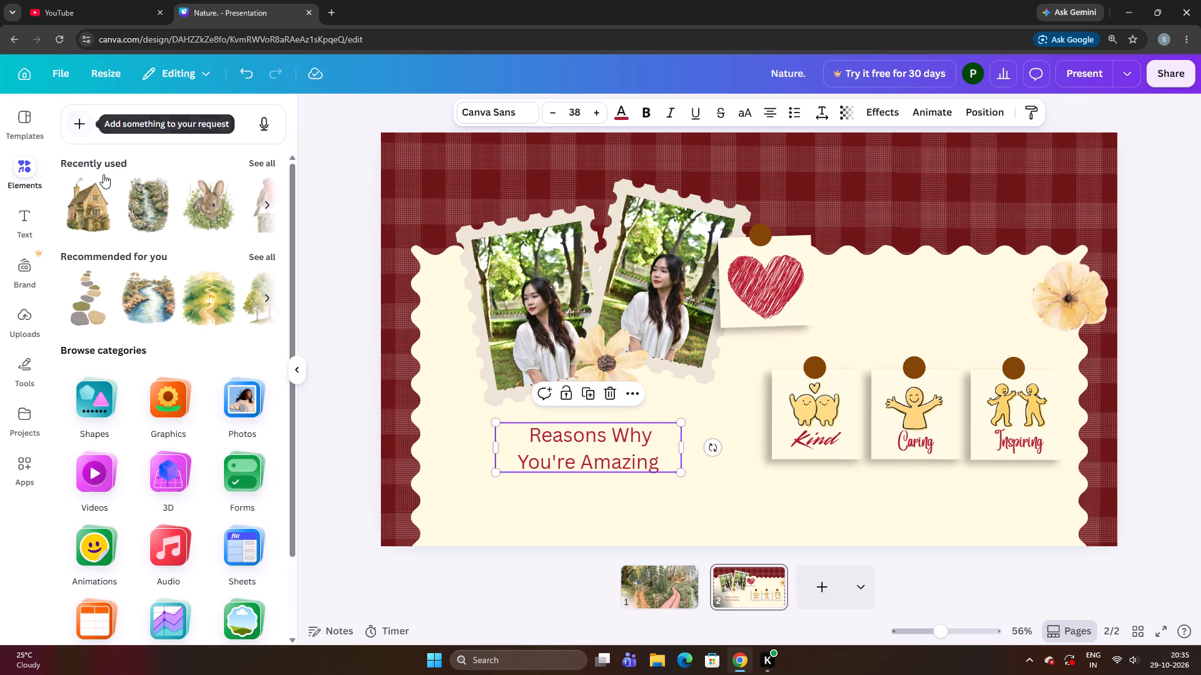
pyautogui.scroll(1, 203, 219)
pyautogui.scroll(-6, 202, 215)
pyautogui.scroll(9, 204, 212)
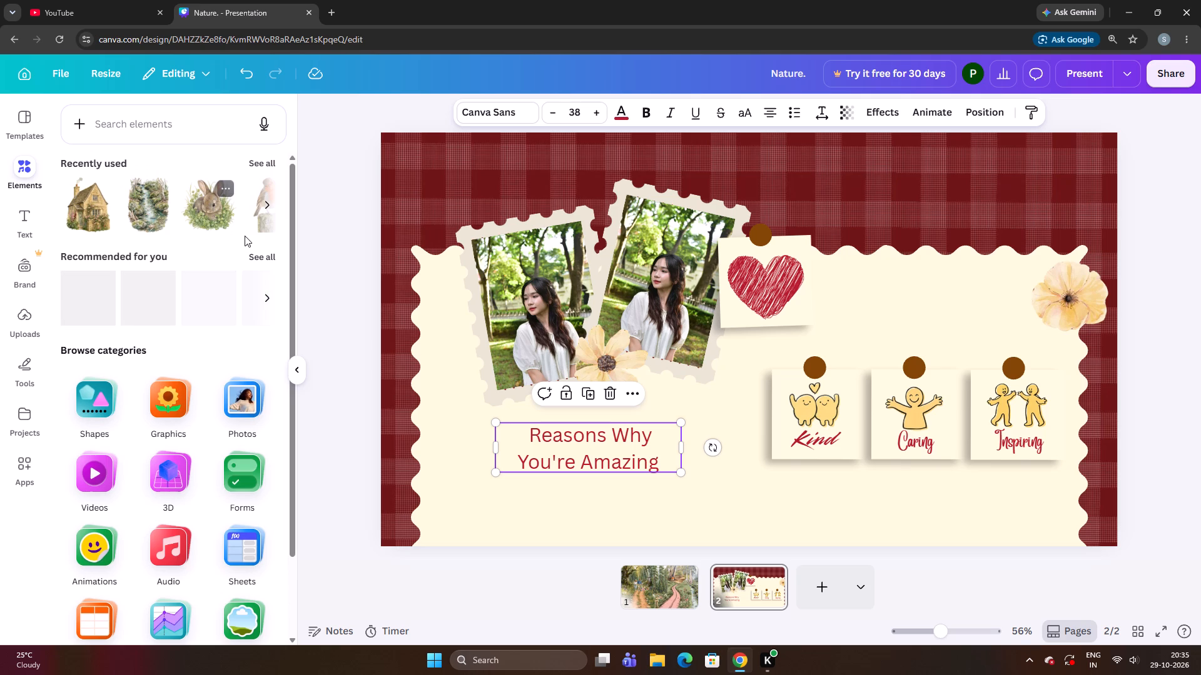
pyautogui.click(791, 410)
pyautogui.click(797, 409)
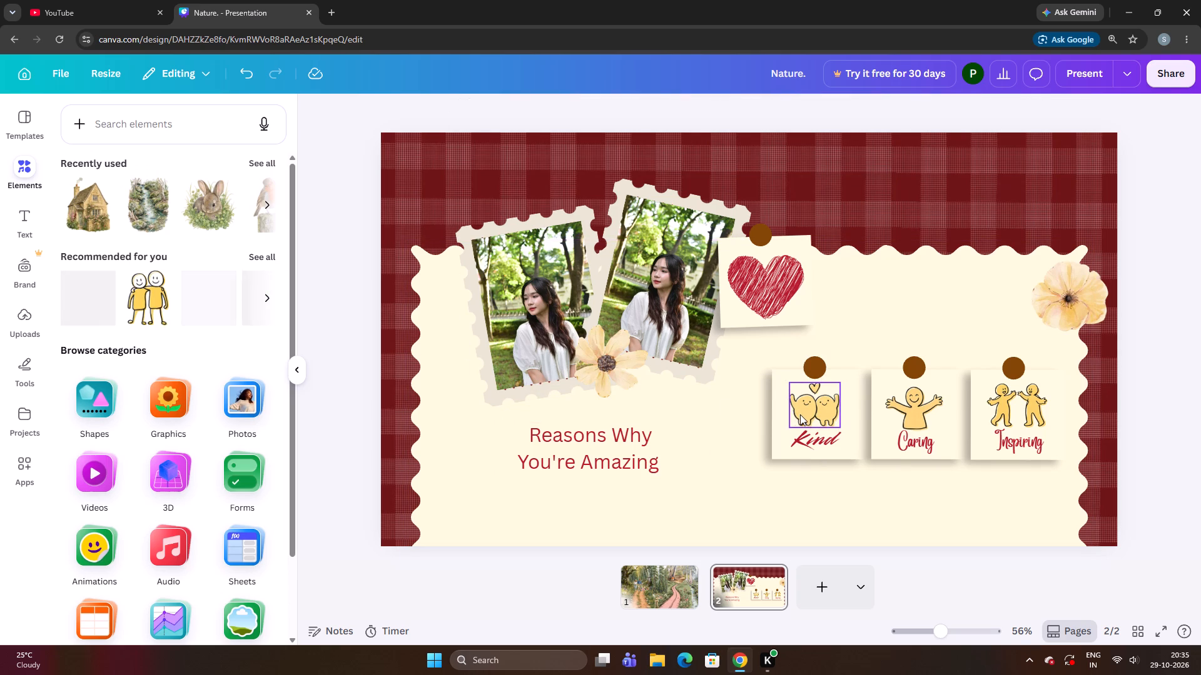
pyautogui.click(262, 258)
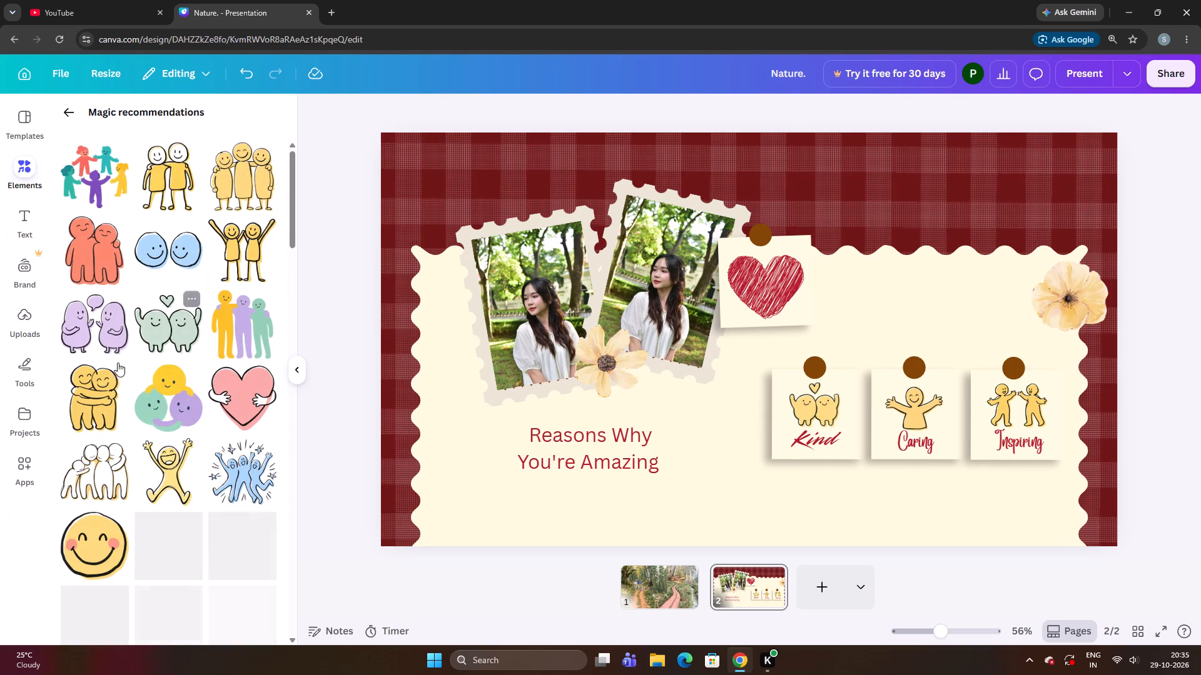
pyautogui.click(92, 419)
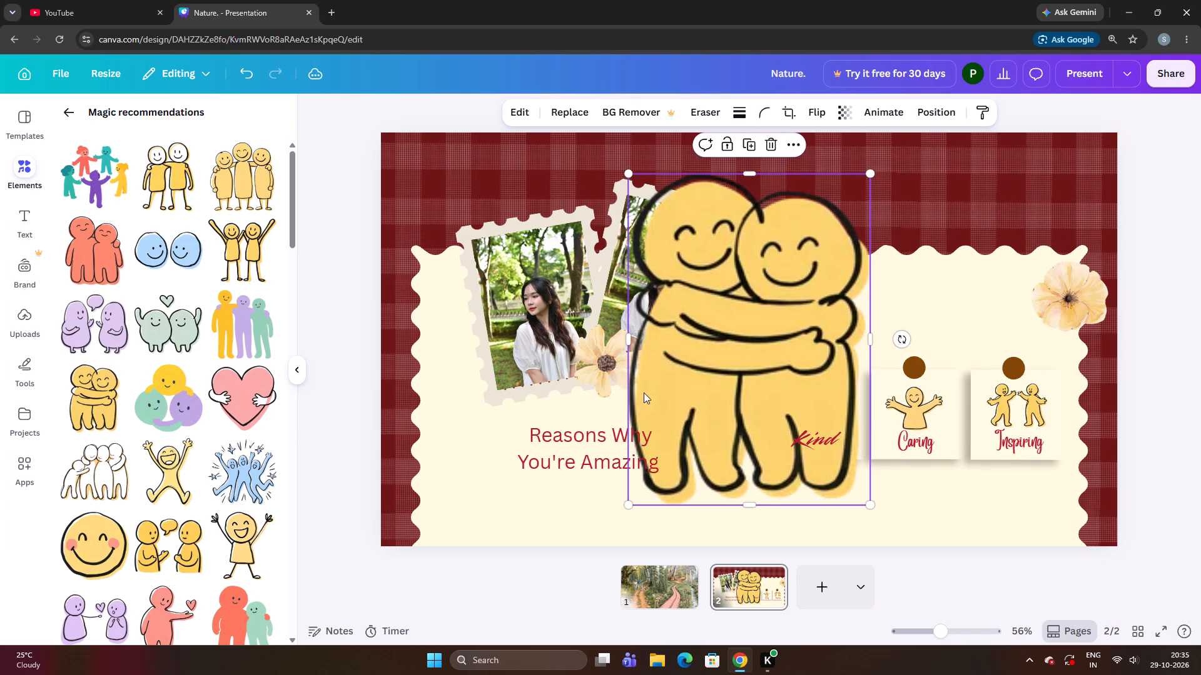
# Shrink the hugging figures graphic to roughly note card size and place it between the heading and the "Kind" note card.
pyautogui.moveTo(654, 391); pyautogui.dragTo(707, 386)
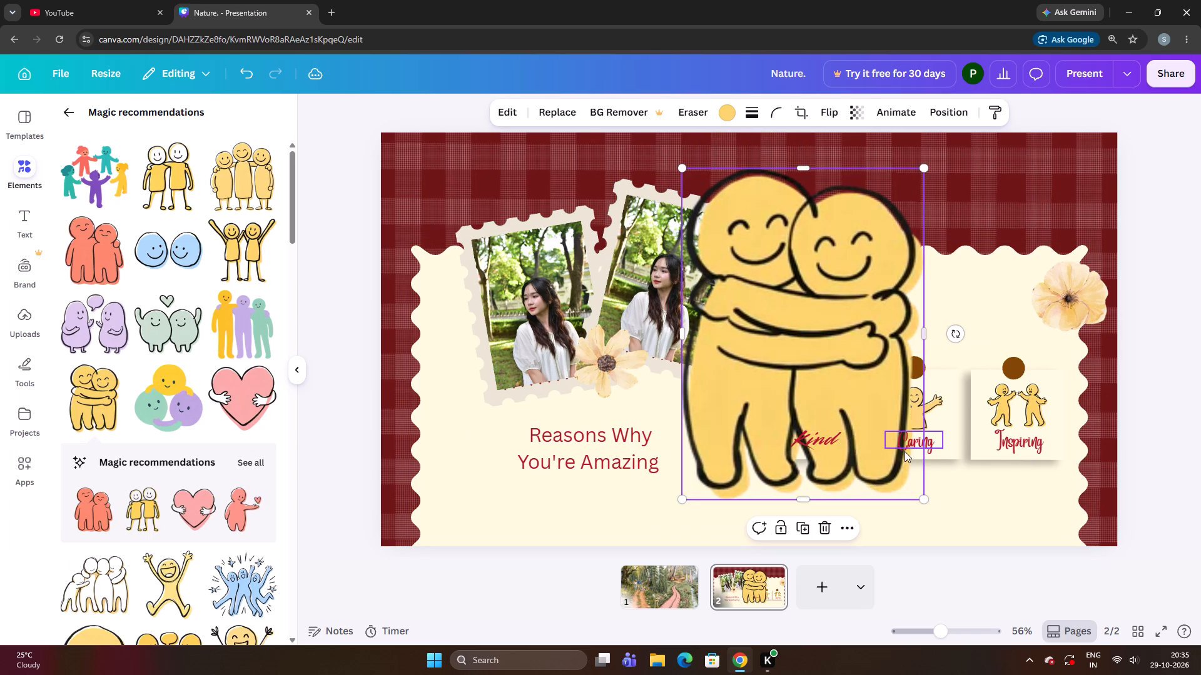
pyautogui.moveTo(855, 382); pyautogui.dragTo(793, 401)
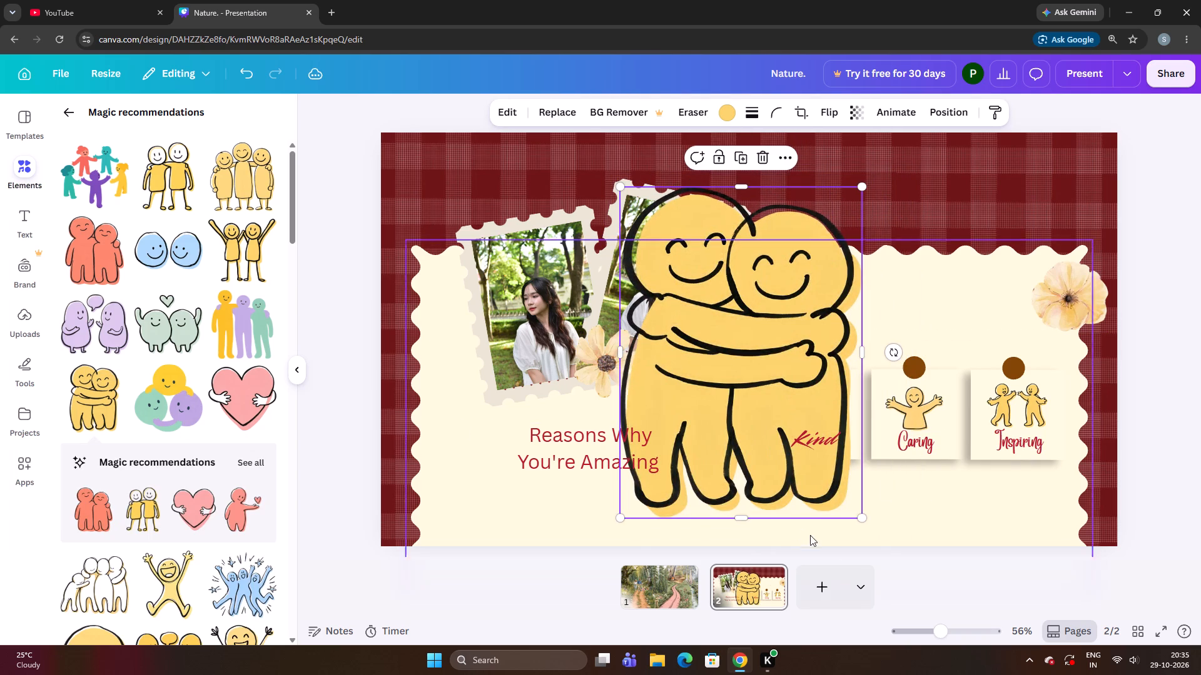
pyautogui.moveTo(865, 521); pyautogui.dragTo(766, 479)
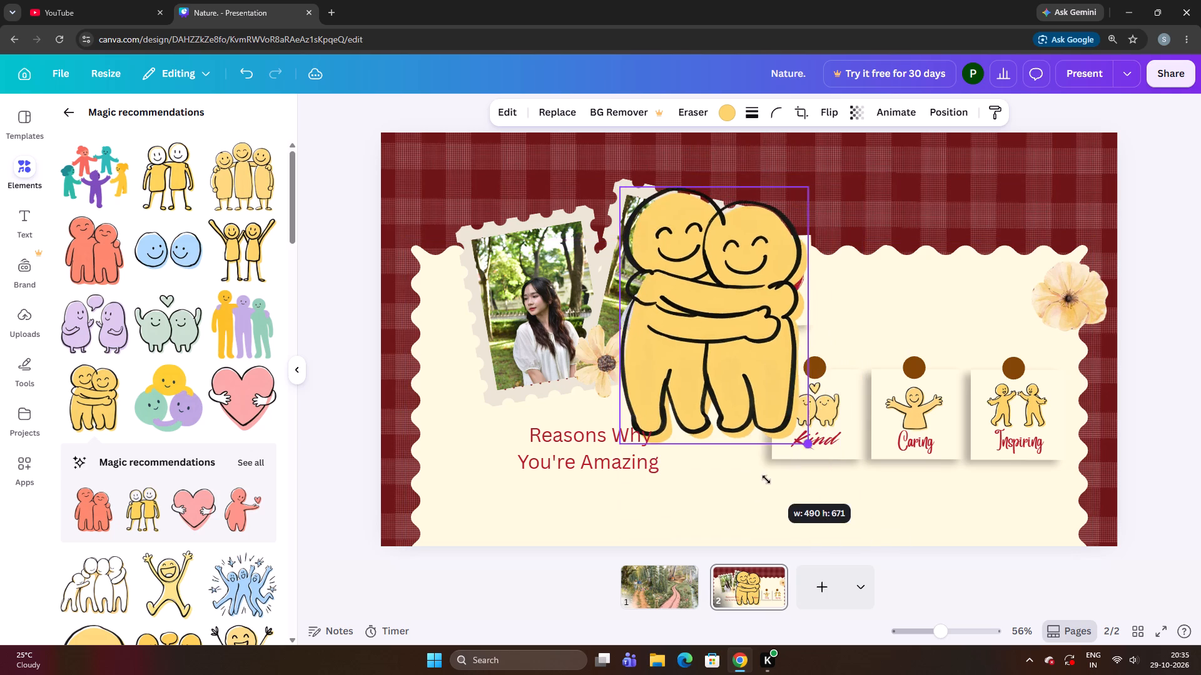
pyautogui.moveTo(766, 479); pyautogui.dragTo(733, 436)
pyautogui.moveTo(701, 337); pyautogui.dragTo(713, 409)
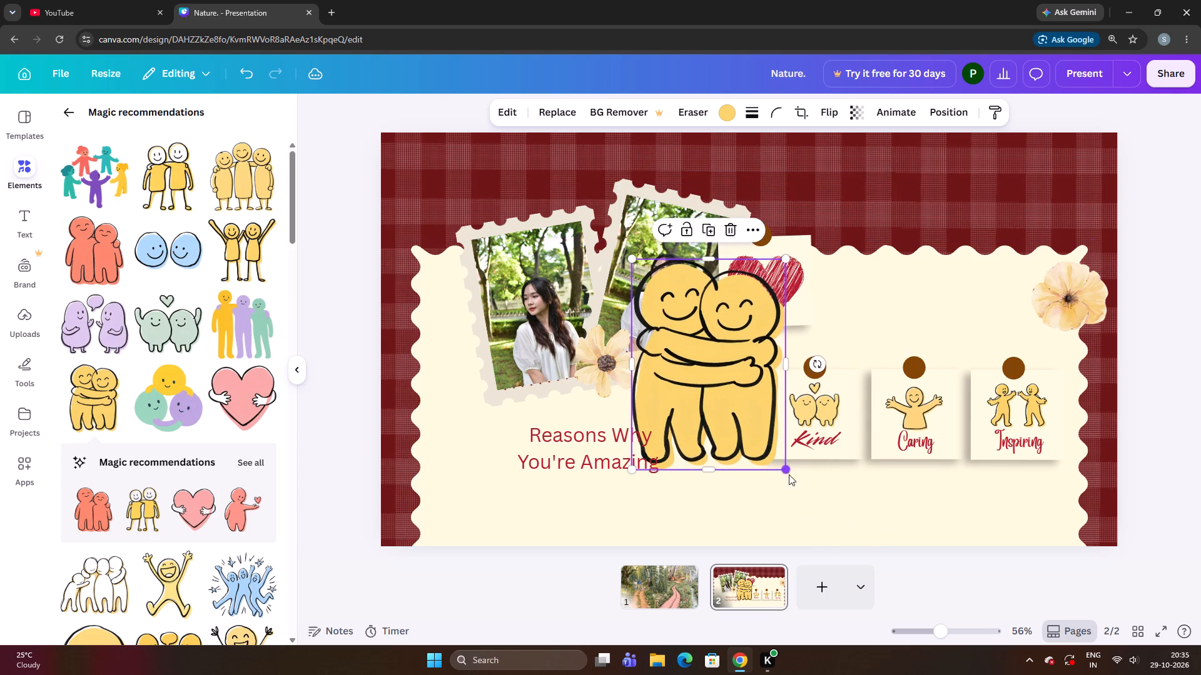
pyautogui.moveTo(789, 474); pyautogui.dragTo(747, 440)
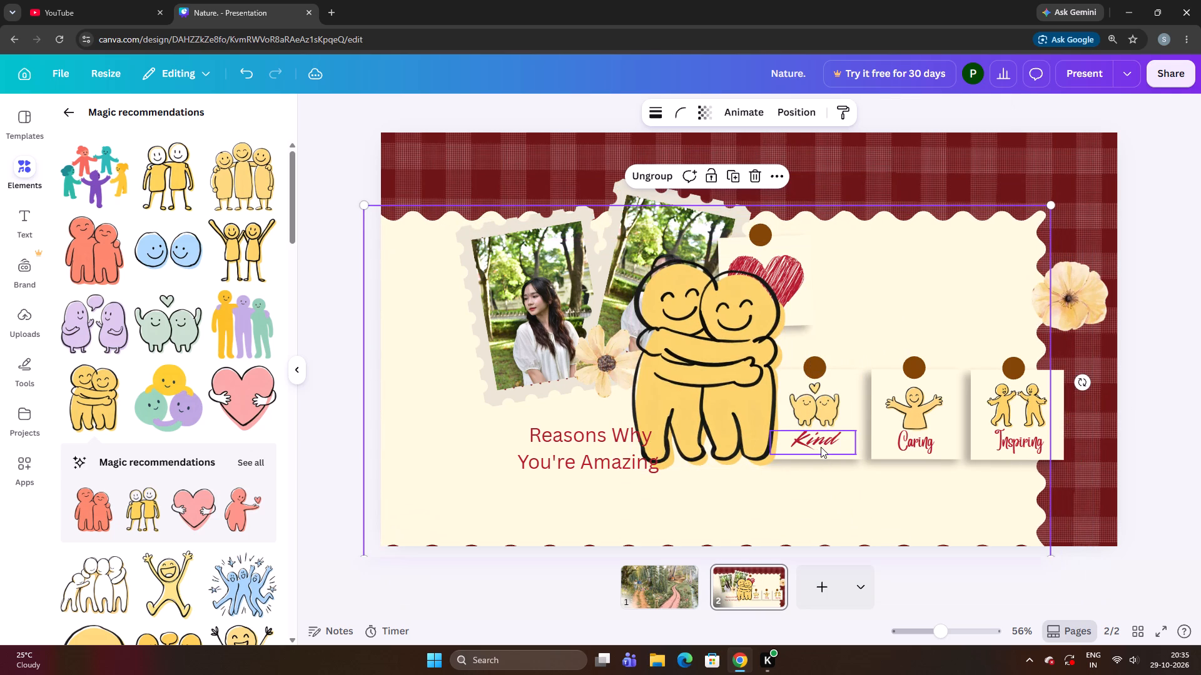
pyautogui.hotkey('ctrl', 'z')
pyautogui.moveTo(721, 414); pyautogui.dragTo(724, 432)
pyautogui.moveTo(788, 486); pyautogui.dragTo(766, 445)
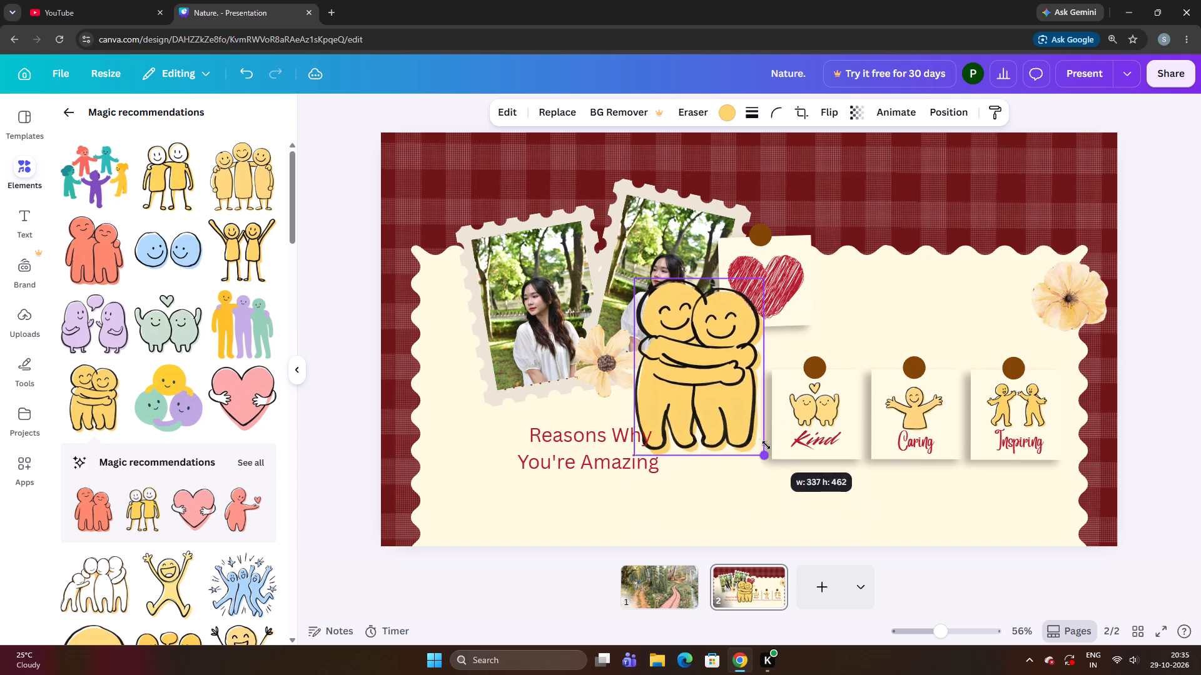
pyautogui.moveTo(766, 445); pyautogui.dragTo(677, 342)
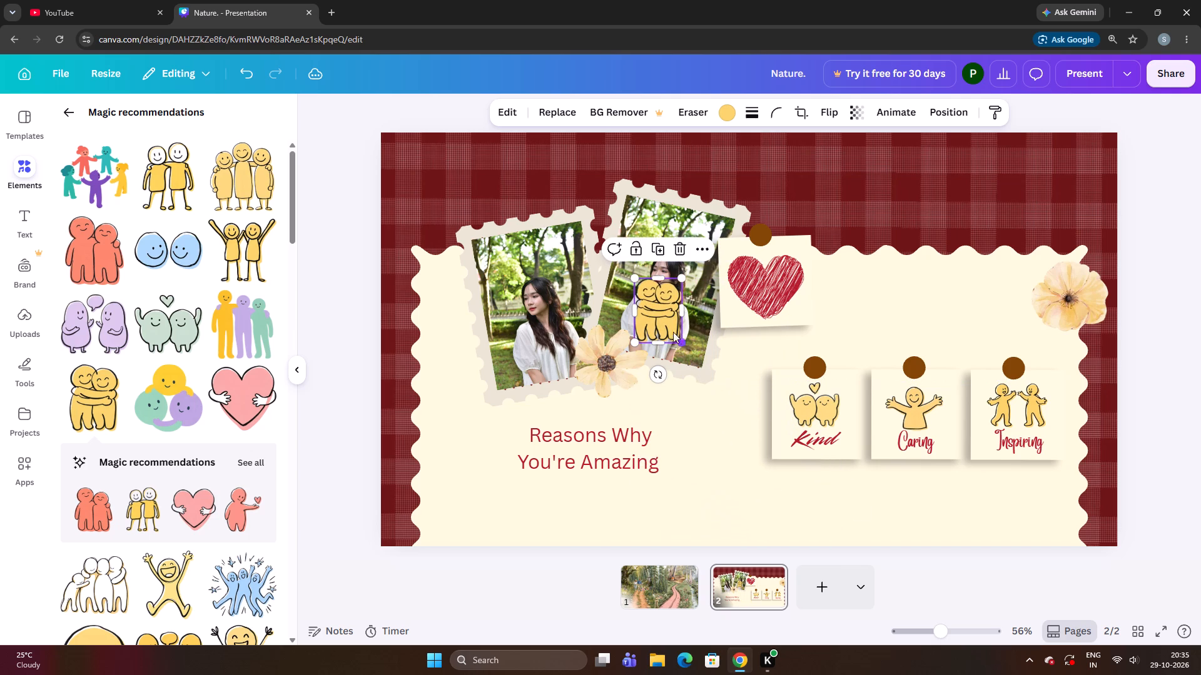
pyautogui.moveTo(660, 318); pyautogui.dragTo(672, 325)
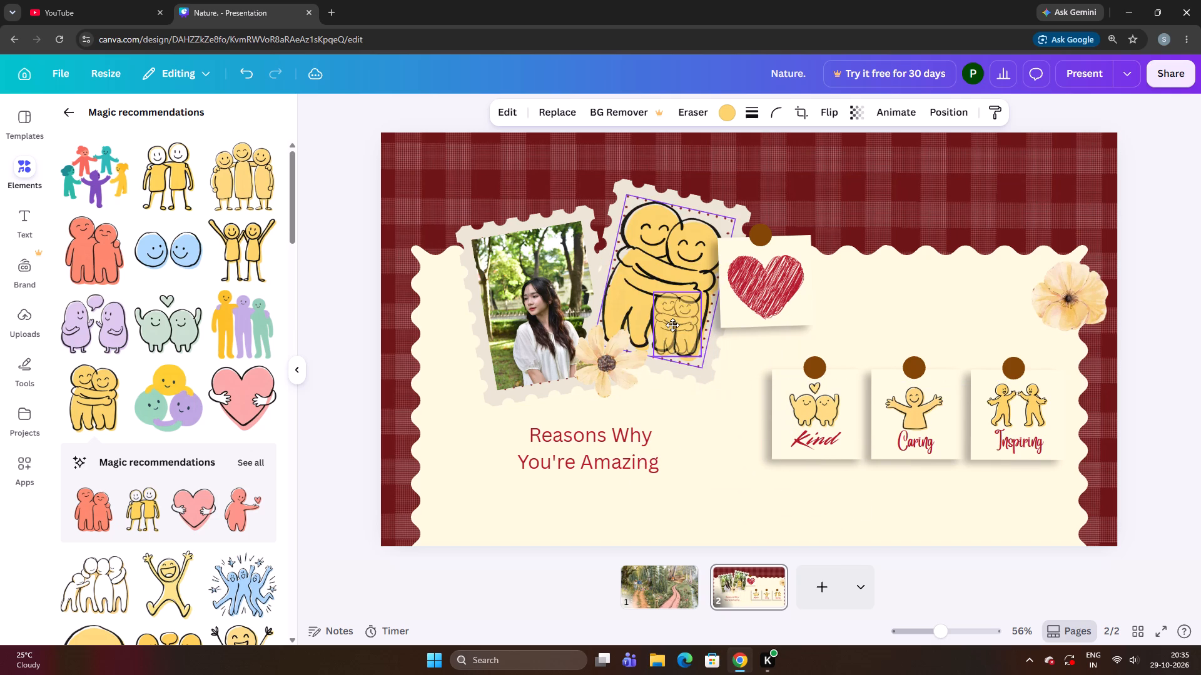
pyautogui.moveTo(672, 325); pyautogui.dragTo(708, 408)
pyautogui.moveTo(708, 408); pyautogui.dragTo(716, 414)
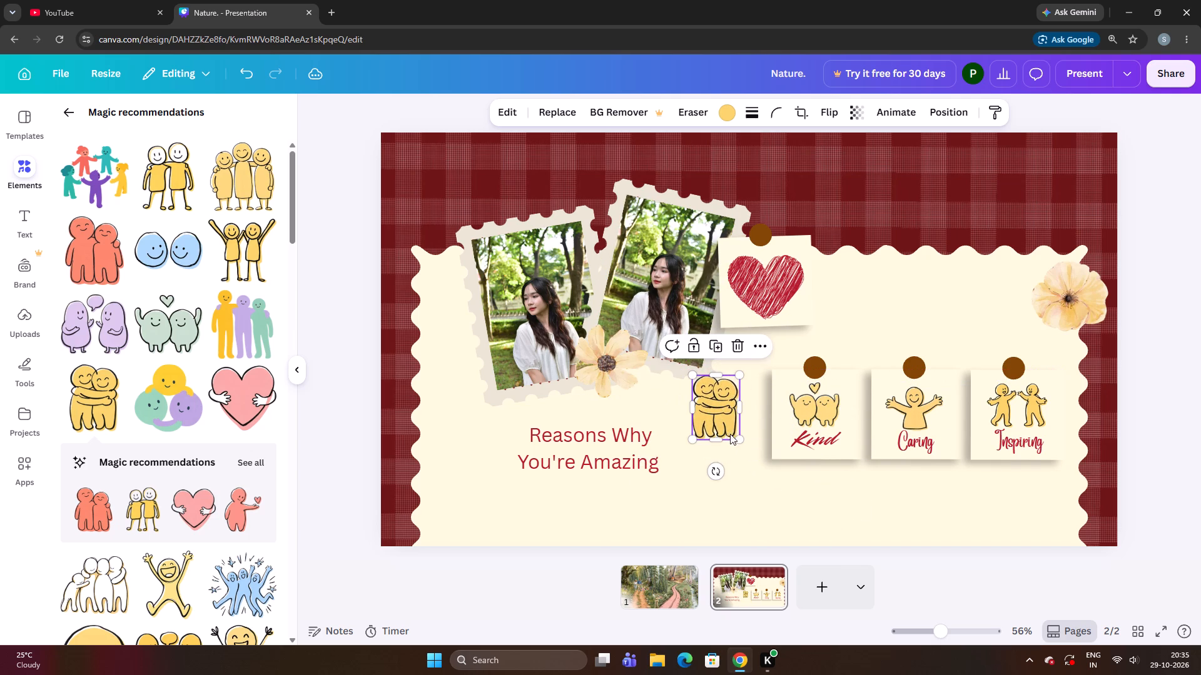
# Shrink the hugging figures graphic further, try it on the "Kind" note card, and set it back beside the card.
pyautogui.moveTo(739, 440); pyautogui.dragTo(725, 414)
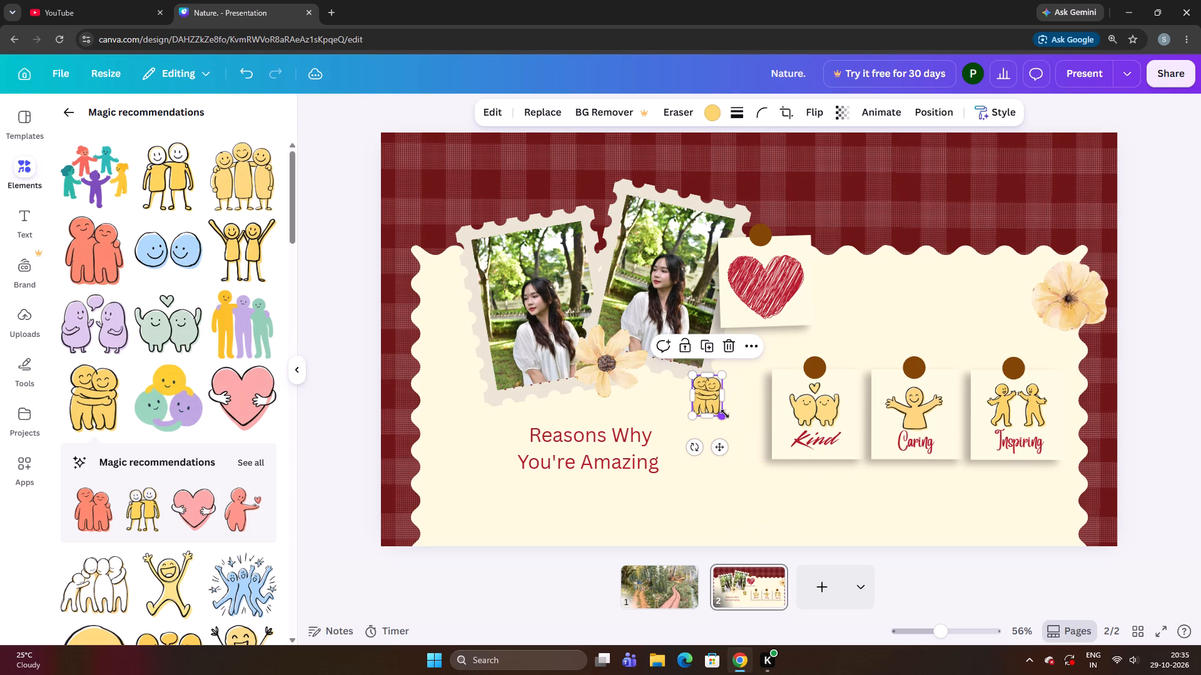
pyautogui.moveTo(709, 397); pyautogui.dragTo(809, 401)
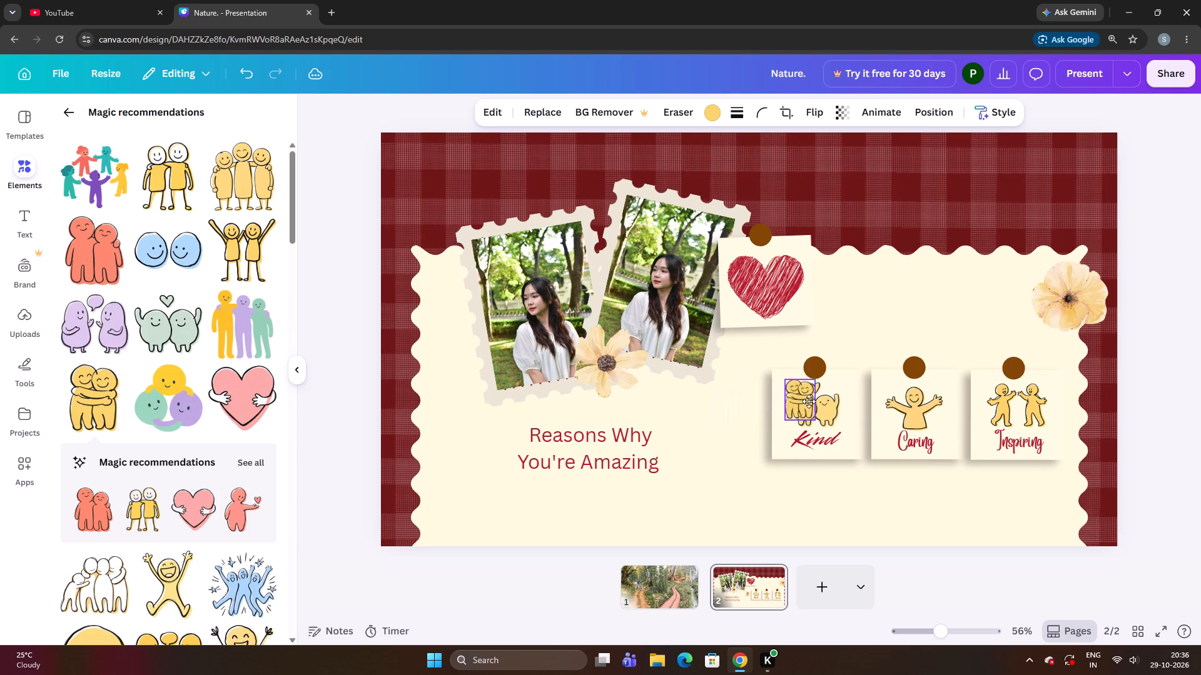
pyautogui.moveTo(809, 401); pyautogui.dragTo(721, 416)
# Delete the graphic of two waving figures with a heart from the "Kind" note card.
pyautogui.click(803, 408)
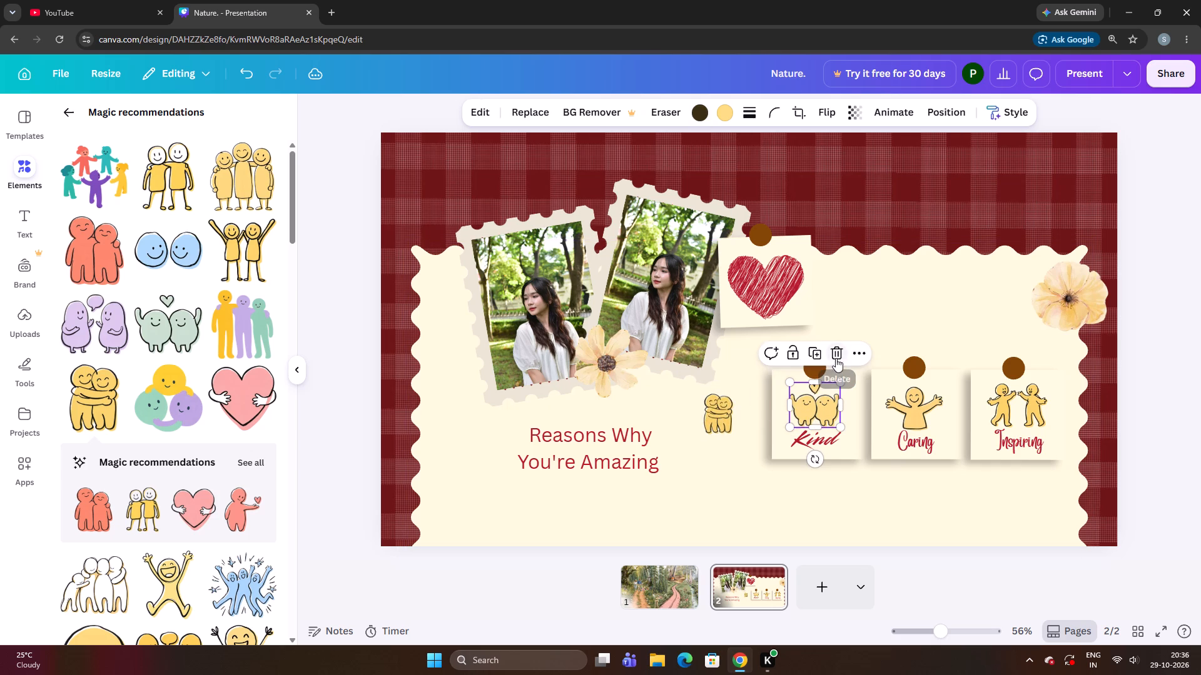
pyautogui.click(836, 356)
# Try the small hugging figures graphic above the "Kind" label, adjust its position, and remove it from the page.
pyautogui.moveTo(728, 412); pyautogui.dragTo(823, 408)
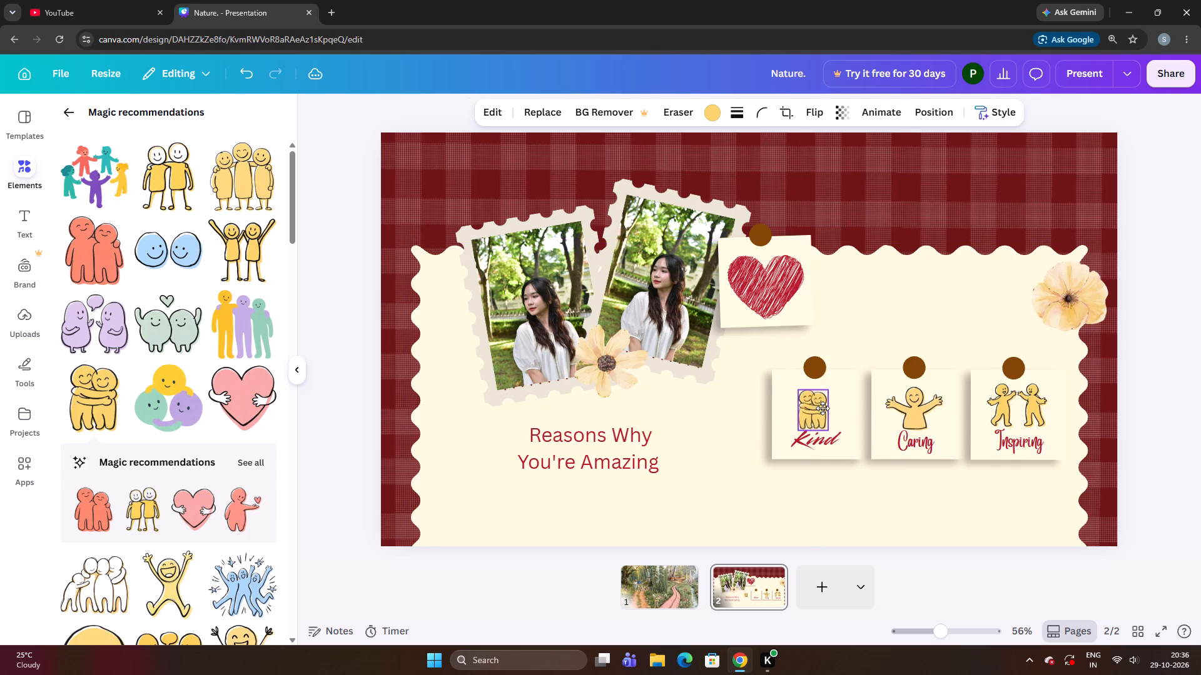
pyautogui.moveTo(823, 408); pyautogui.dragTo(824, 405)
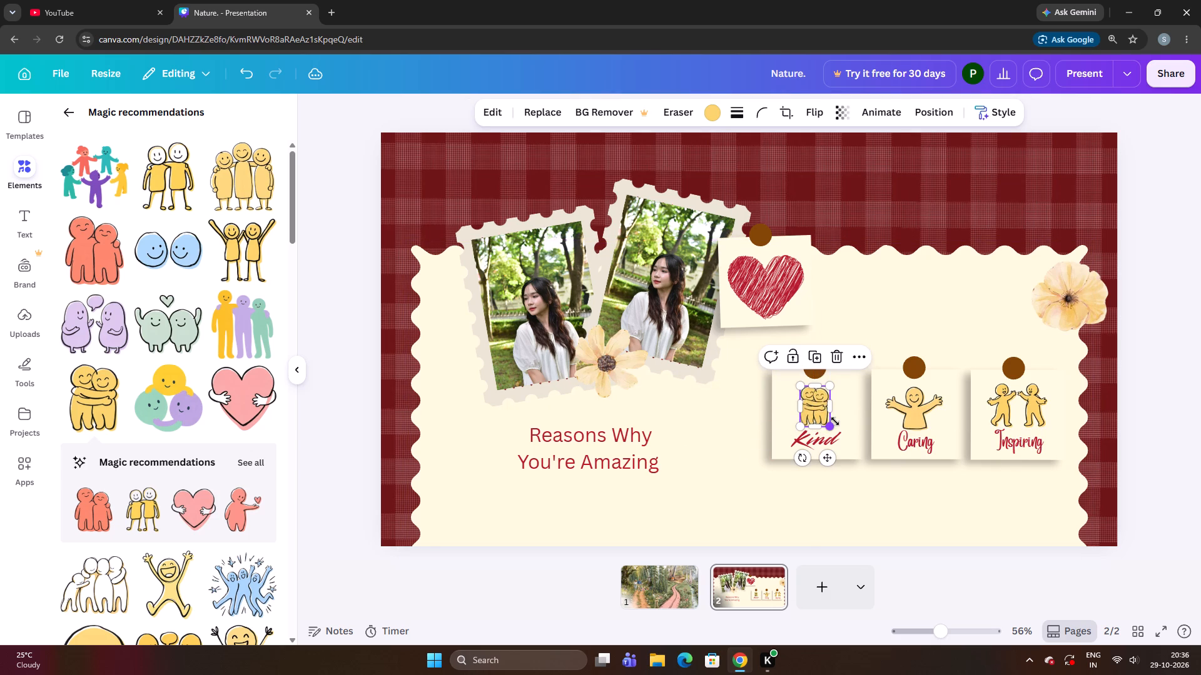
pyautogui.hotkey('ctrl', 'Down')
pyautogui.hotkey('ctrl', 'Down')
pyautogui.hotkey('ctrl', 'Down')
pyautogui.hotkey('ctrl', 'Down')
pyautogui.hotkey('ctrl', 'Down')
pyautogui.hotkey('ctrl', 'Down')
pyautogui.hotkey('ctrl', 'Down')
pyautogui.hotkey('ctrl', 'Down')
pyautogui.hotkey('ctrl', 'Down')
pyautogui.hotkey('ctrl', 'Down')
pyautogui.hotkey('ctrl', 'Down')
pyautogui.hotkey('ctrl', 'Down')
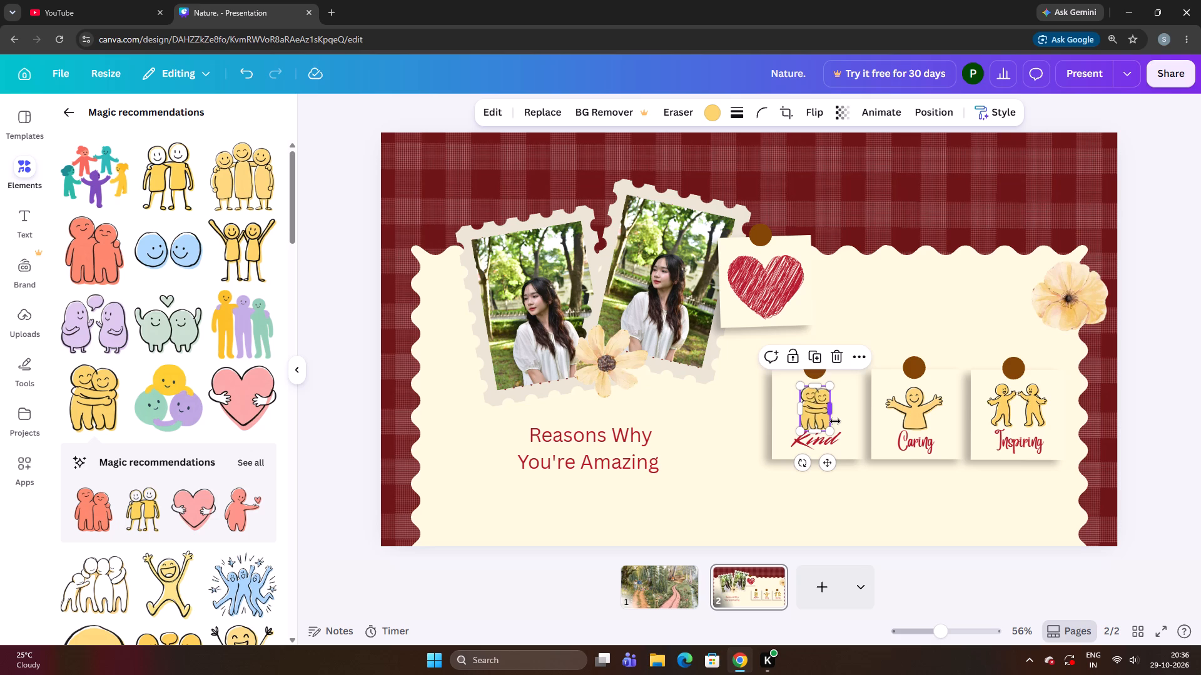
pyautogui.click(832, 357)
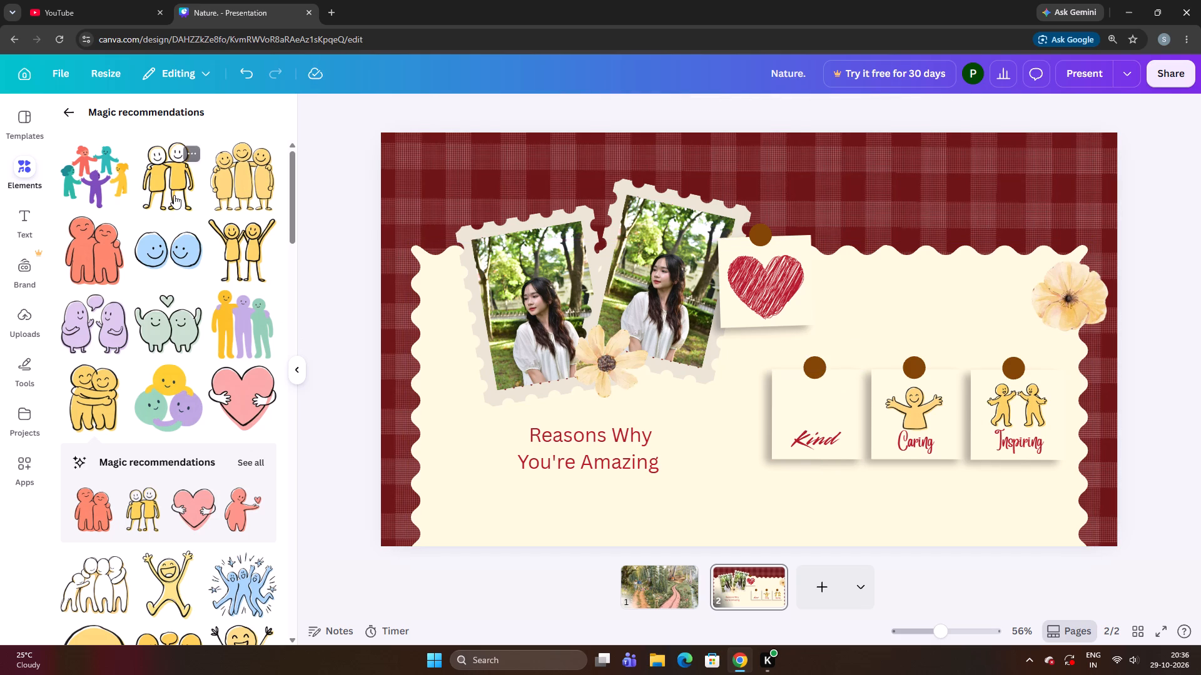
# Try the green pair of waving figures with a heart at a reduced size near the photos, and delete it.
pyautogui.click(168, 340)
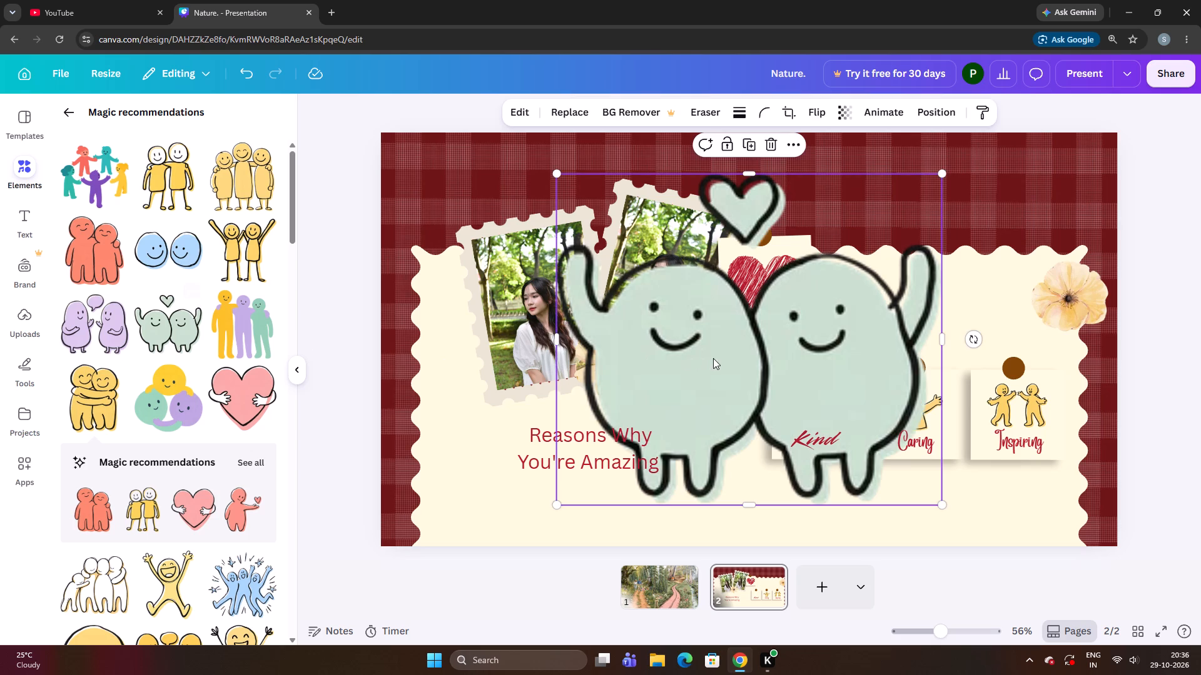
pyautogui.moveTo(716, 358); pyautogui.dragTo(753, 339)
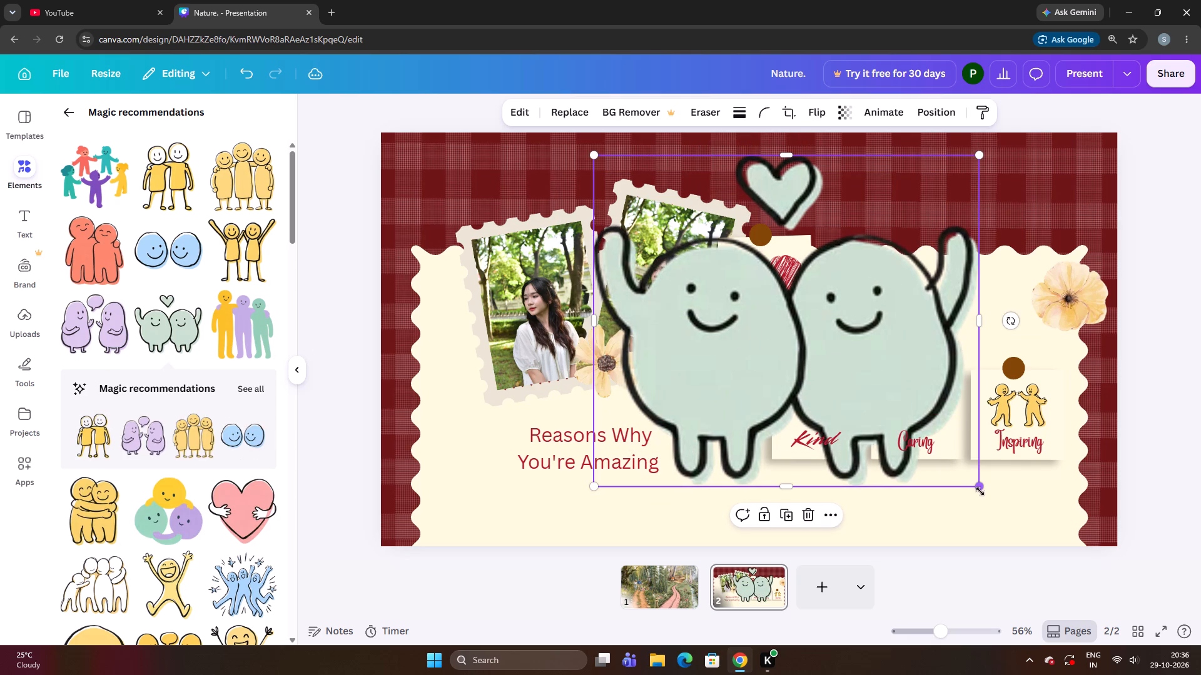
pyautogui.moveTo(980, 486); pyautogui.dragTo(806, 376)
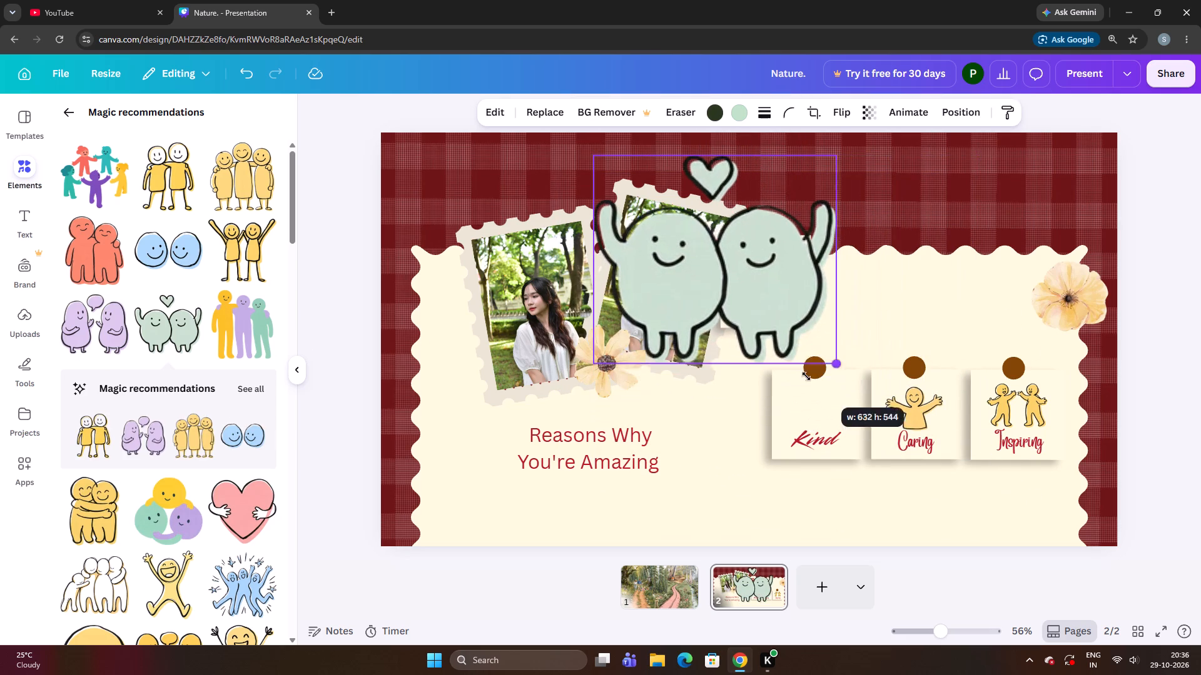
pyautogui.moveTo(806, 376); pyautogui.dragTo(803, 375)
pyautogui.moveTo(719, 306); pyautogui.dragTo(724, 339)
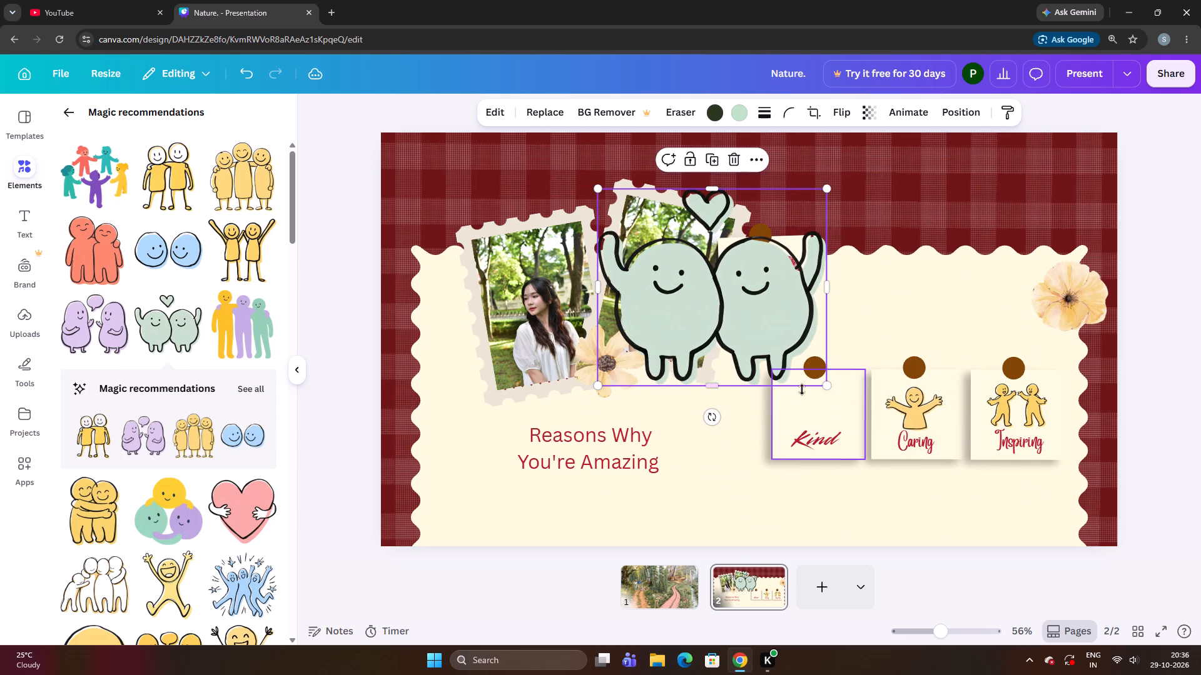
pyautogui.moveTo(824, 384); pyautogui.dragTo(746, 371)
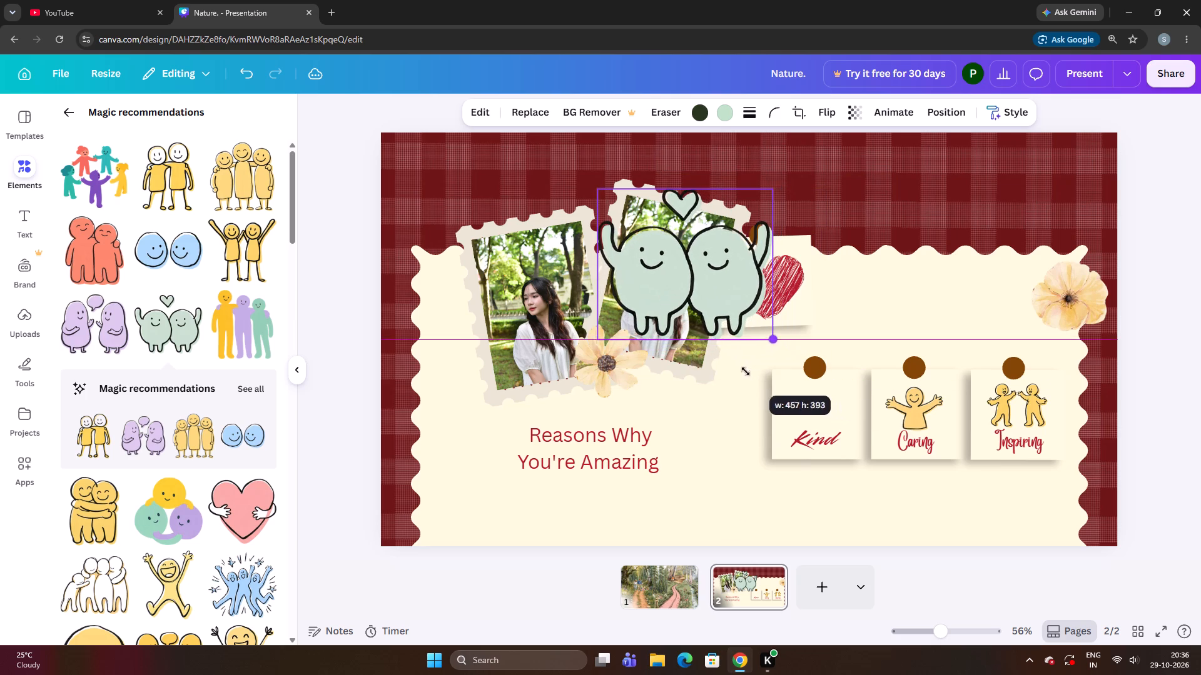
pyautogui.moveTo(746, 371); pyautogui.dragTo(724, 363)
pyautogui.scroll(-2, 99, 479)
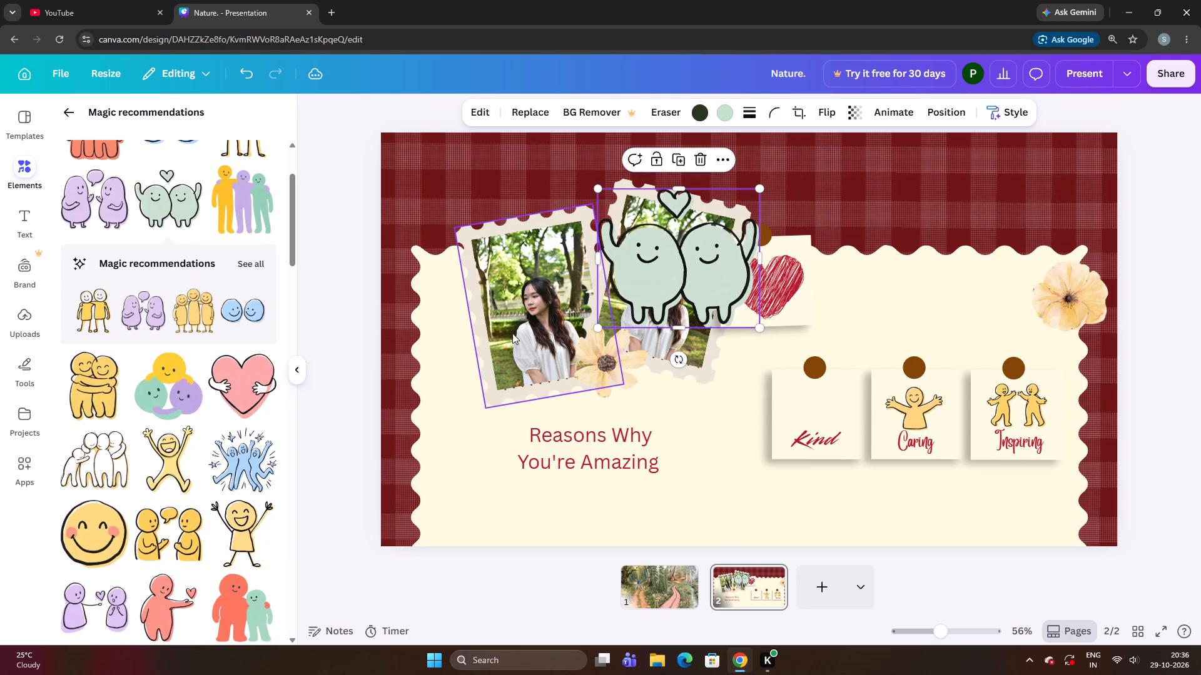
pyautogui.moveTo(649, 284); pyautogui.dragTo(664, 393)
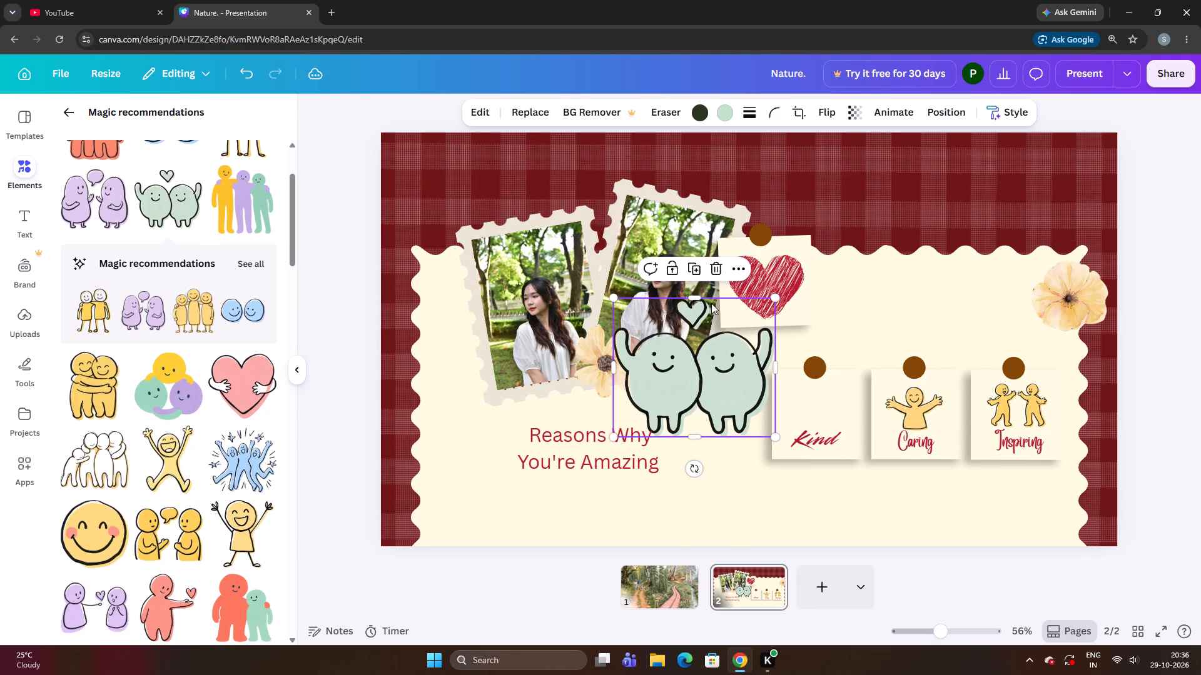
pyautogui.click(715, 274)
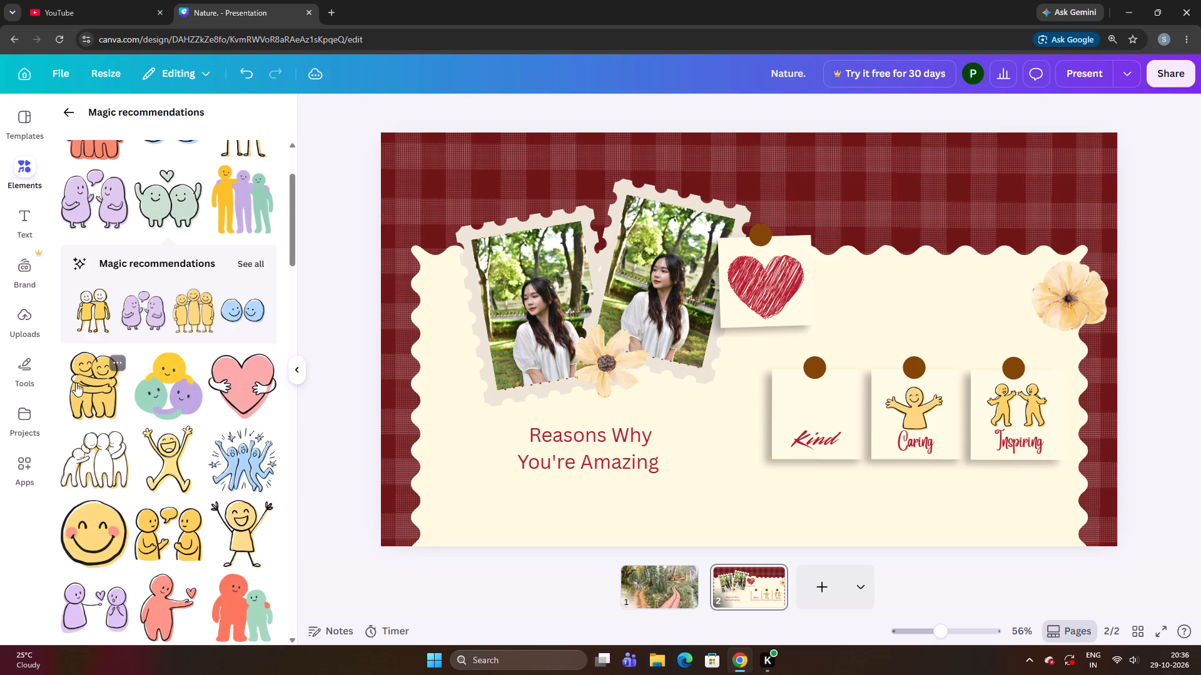
# Insert the yellow hugging figures graphic again, shrink it, and place it between the heading and the "Kind" note card.
pyautogui.click(76, 382)
pyautogui.moveTo(761, 366); pyautogui.dragTo(742, 344)
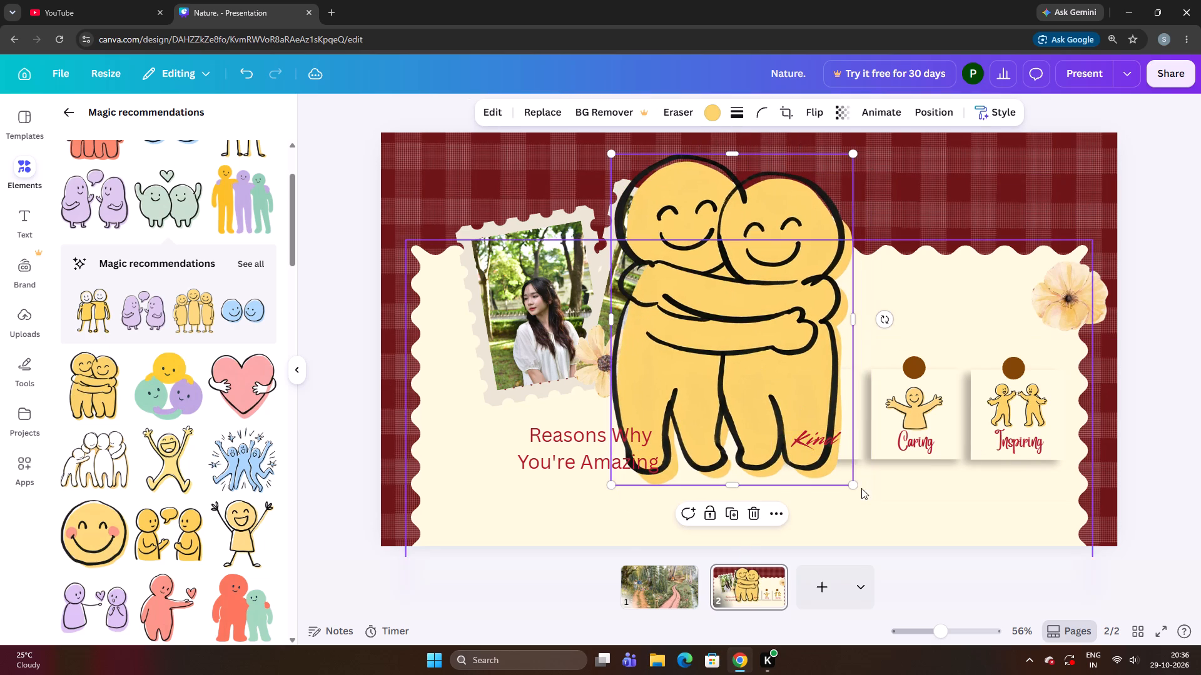
pyautogui.moveTo(852, 486); pyautogui.dragTo(682, 294)
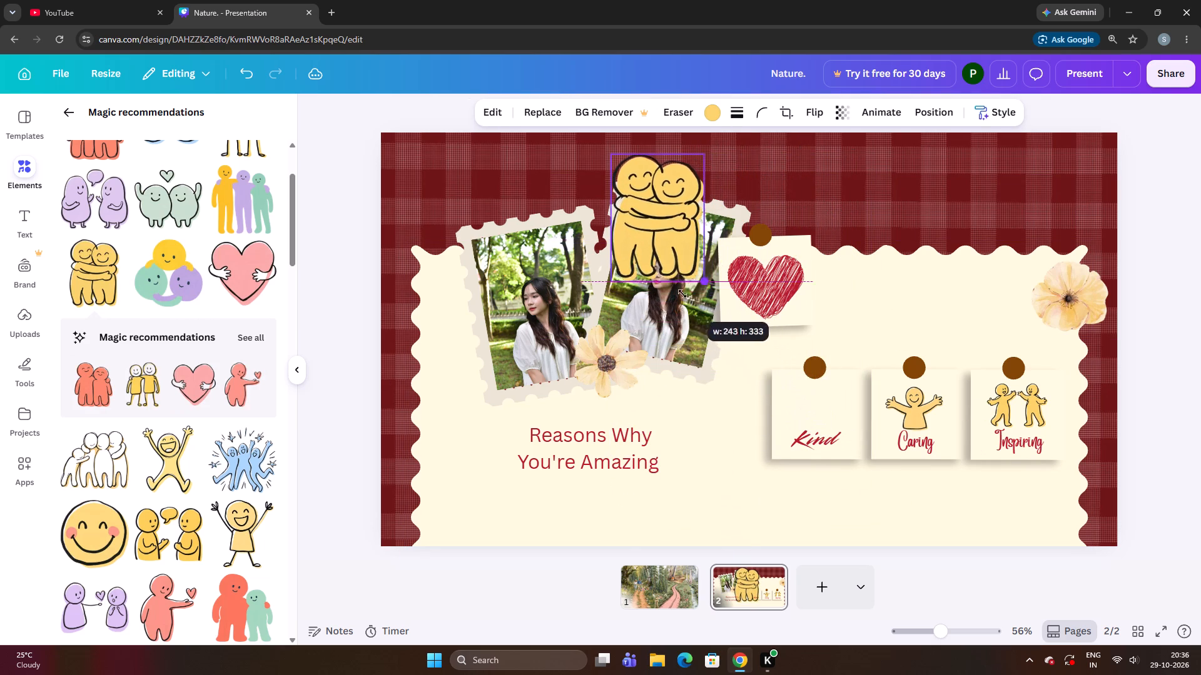
pyautogui.moveTo(682, 294); pyautogui.dragTo(664, 262)
pyautogui.moveTo(649, 227); pyautogui.dragTo(734, 433)
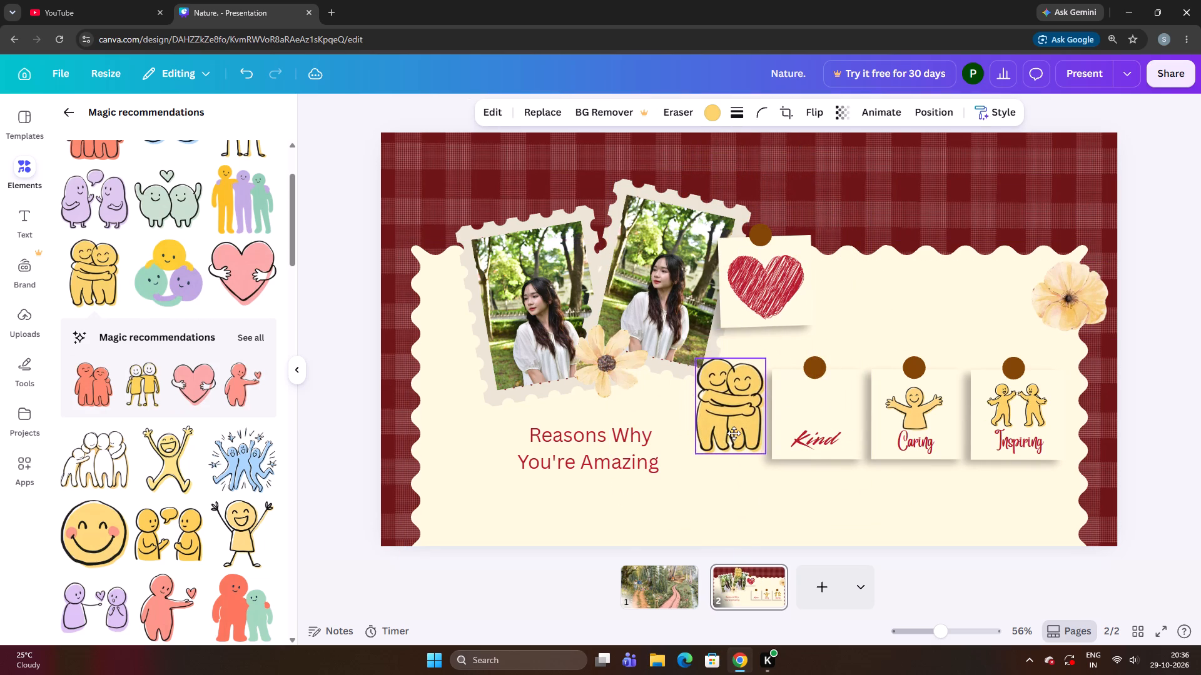
pyautogui.moveTo(734, 433); pyautogui.dragTo(734, 439)
# Scale the hugging figures down to fit the "Kind" note card and place them above its label.
pyautogui.moveTo(764, 462); pyautogui.dragTo(751, 447)
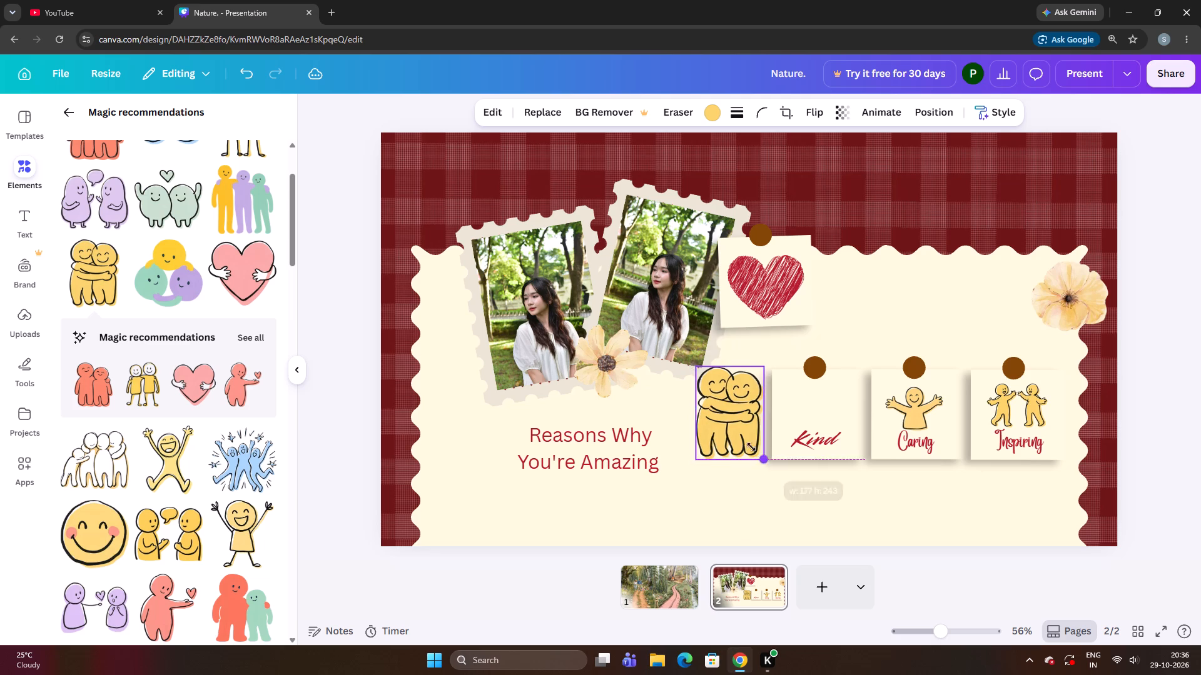
pyautogui.moveTo(751, 447); pyautogui.dragTo(749, 444)
pyautogui.moveTo(728, 418); pyautogui.dragTo(748, 418)
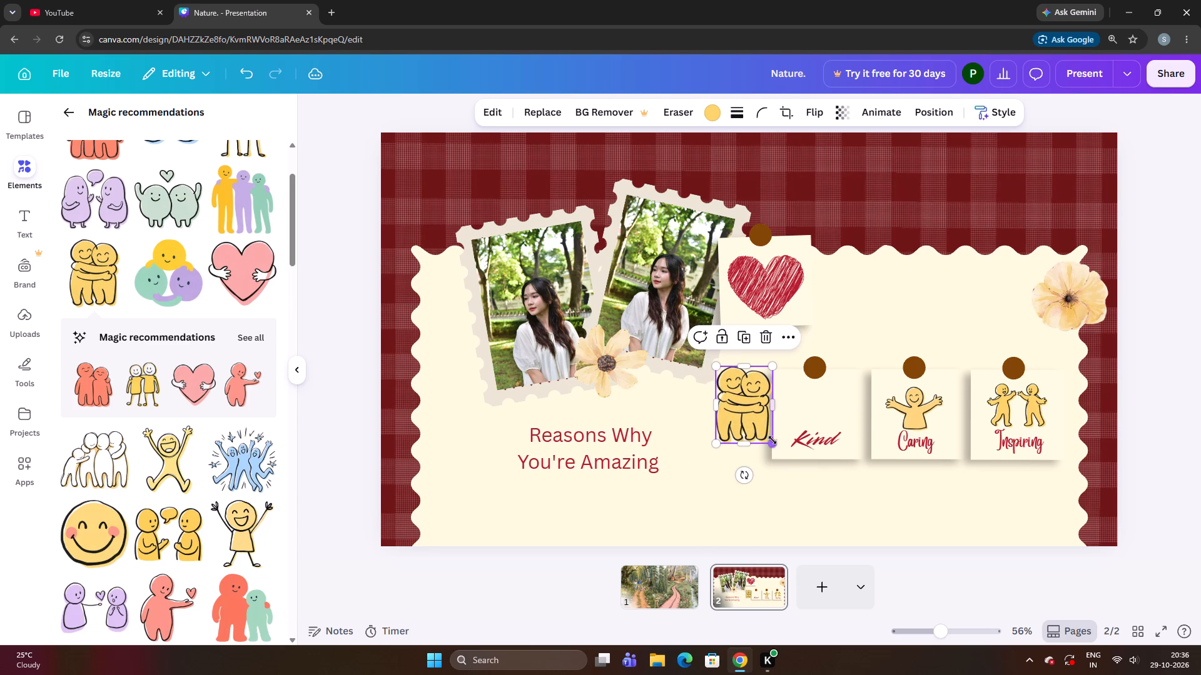
pyautogui.moveTo(773, 444); pyautogui.dragTo(754, 426)
pyautogui.moveTo(739, 410); pyautogui.dragTo(779, 419)
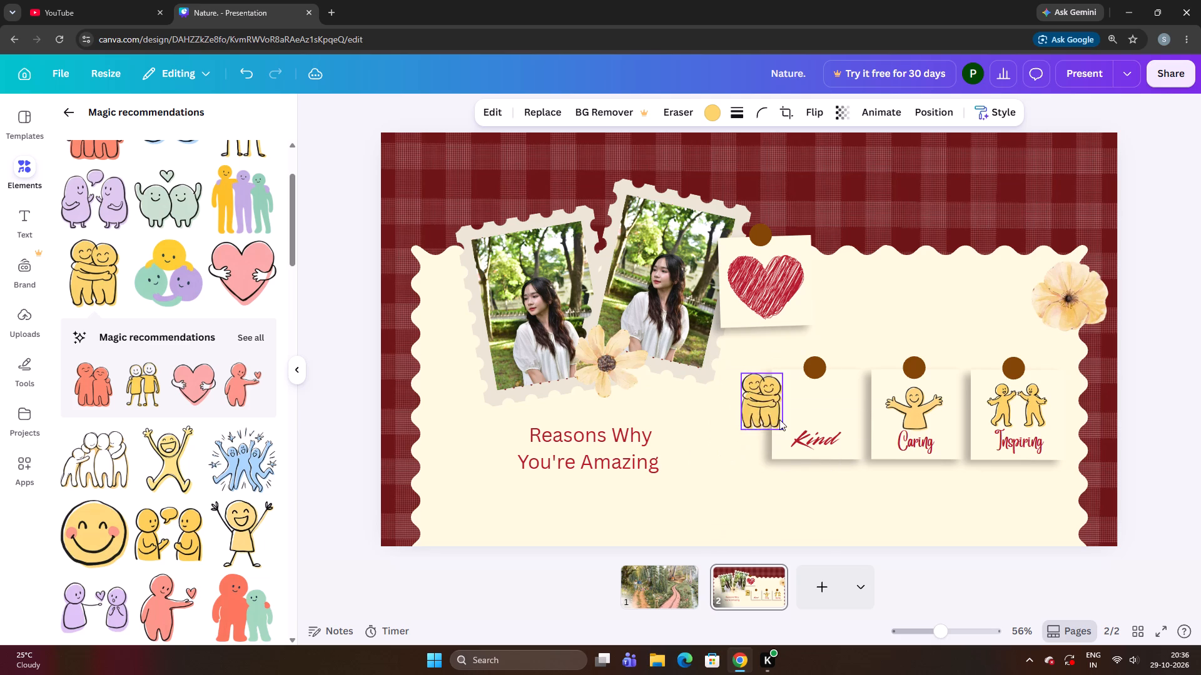
pyautogui.moveTo(779, 419); pyautogui.dragTo(814, 419)
pyautogui.moveTo(830, 429); pyautogui.dragTo(829, 424)
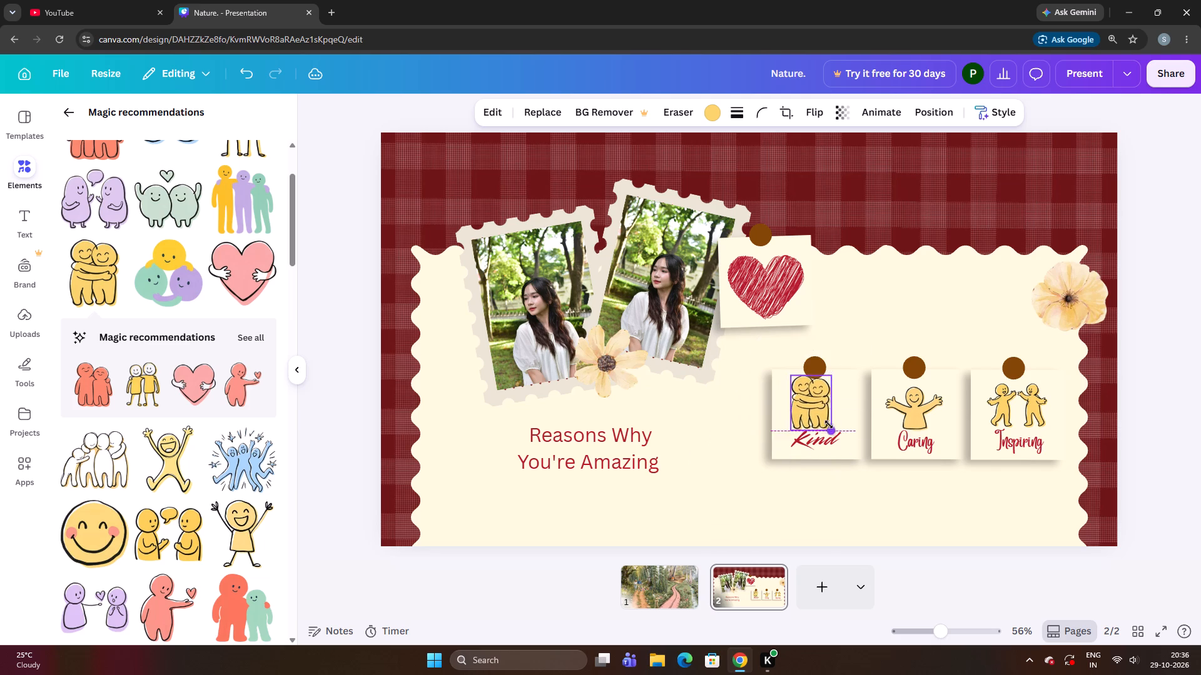
pyautogui.moveTo(829, 424); pyautogui.dragTo(823, 417)
pyautogui.moveTo(809, 403); pyautogui.dragTo(819, 412)
# Nudge the hugging figures in small increments until they sit centred between the pin and the "Kind" label.
pyautogui.press('Right')
pyautogui.press('Right')
pyautogui.press('Right')
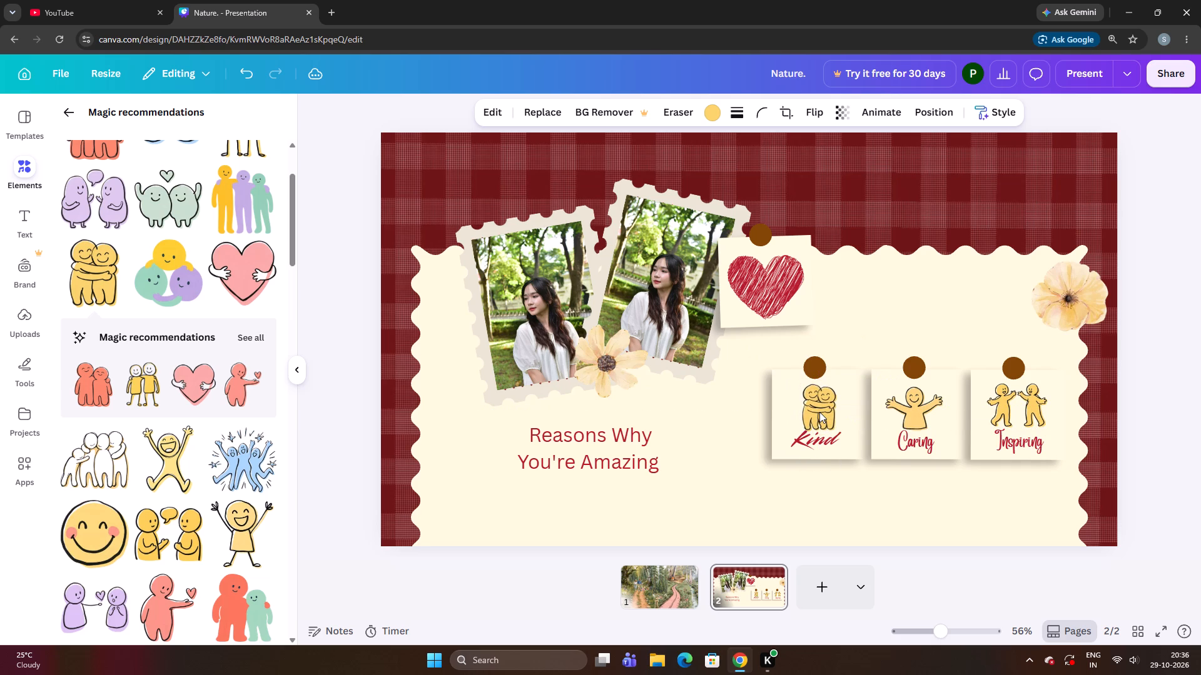
pyautogui.press('Up')
pyautogui.press('Up')
pyautogui.press('Down')
pyautogui.press('Down')
pyautogui.press('Left')
pyautogui.press('Left')
pyautogui.press('Left')
pyautogui.press('Up')
pyautogui.press('Up')
pyautogui.press('Left')
pyautogui.press('Left')
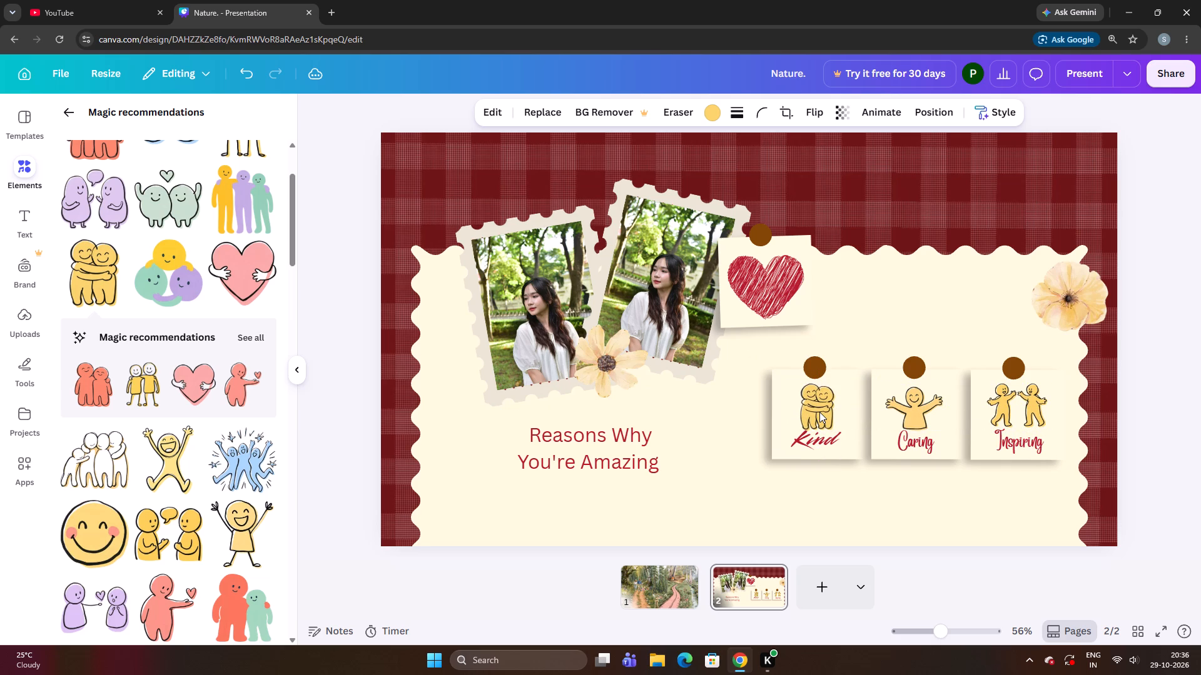
pyautogui.press('Down')
pyautogui.press('Up')
pyautogui.press('Left')
pyautogui.press('Down')
pyautogui.press('Down')
pyautogui.press('Up')
pyautogui.press('Left')
pyautogui.press('Left')
pyautogui.press('Left')
pyautogui.press('Left')
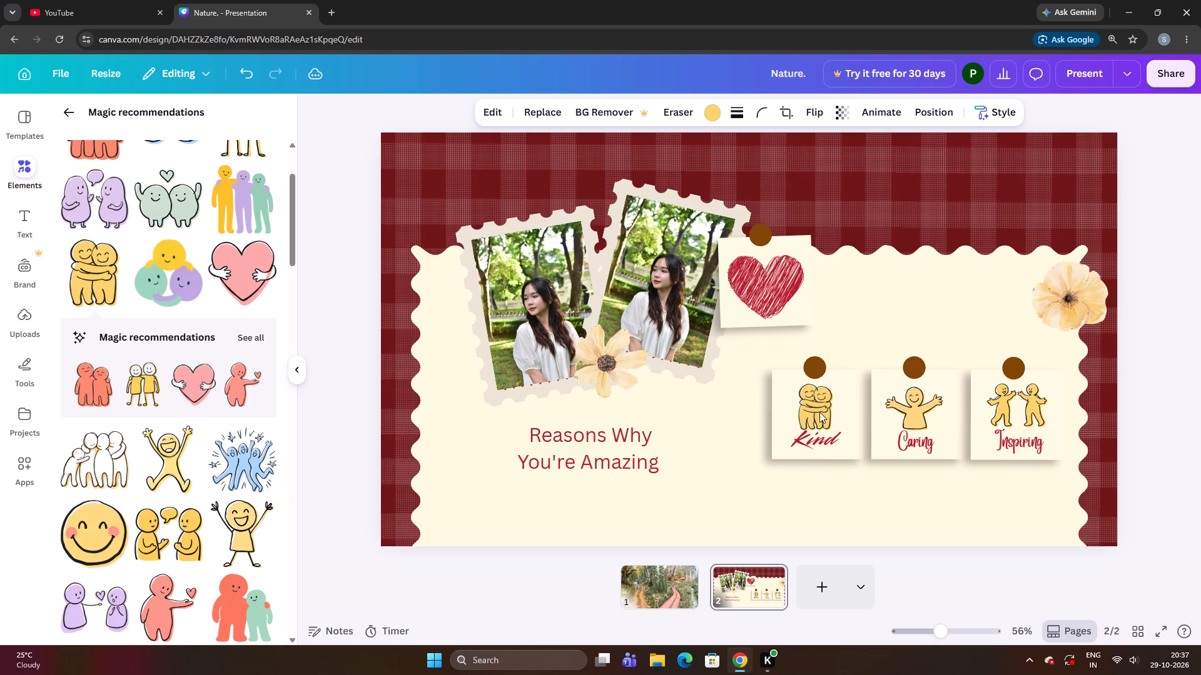
pyautogui.press('Left')
pyautogui.press('Down')
pyautogui.press('Down')
pyautogui.press('Right')
pyautogui.press('Up')
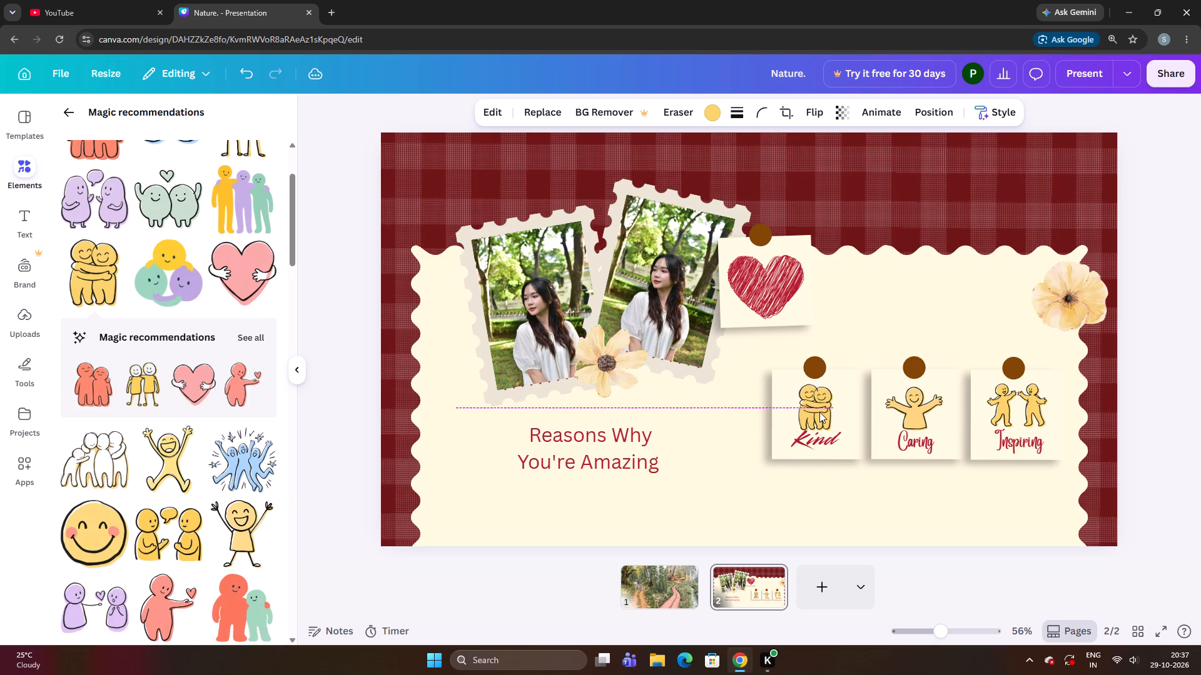
pyautogui.press('Up')
pyautogui.press('Up')
pyautogui.press('Down')
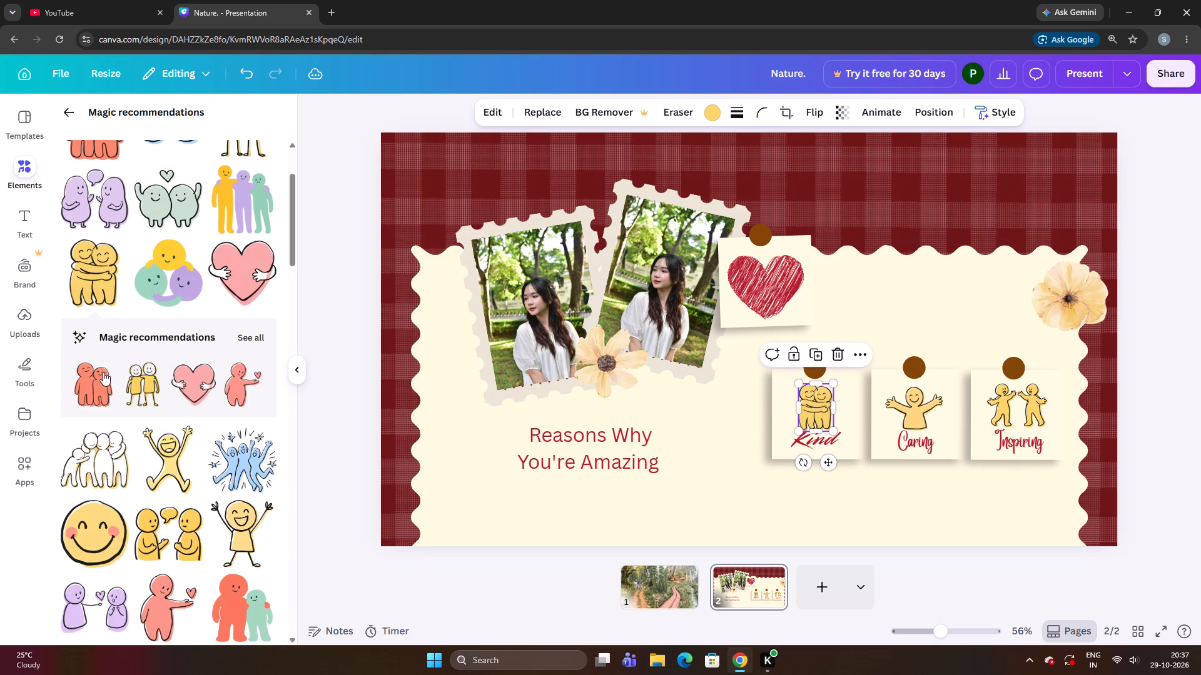
# Insert the two overlapping pink hearts graphic from the full set of recommendations for the hugging figures.
pyautogui.click(259, 333)
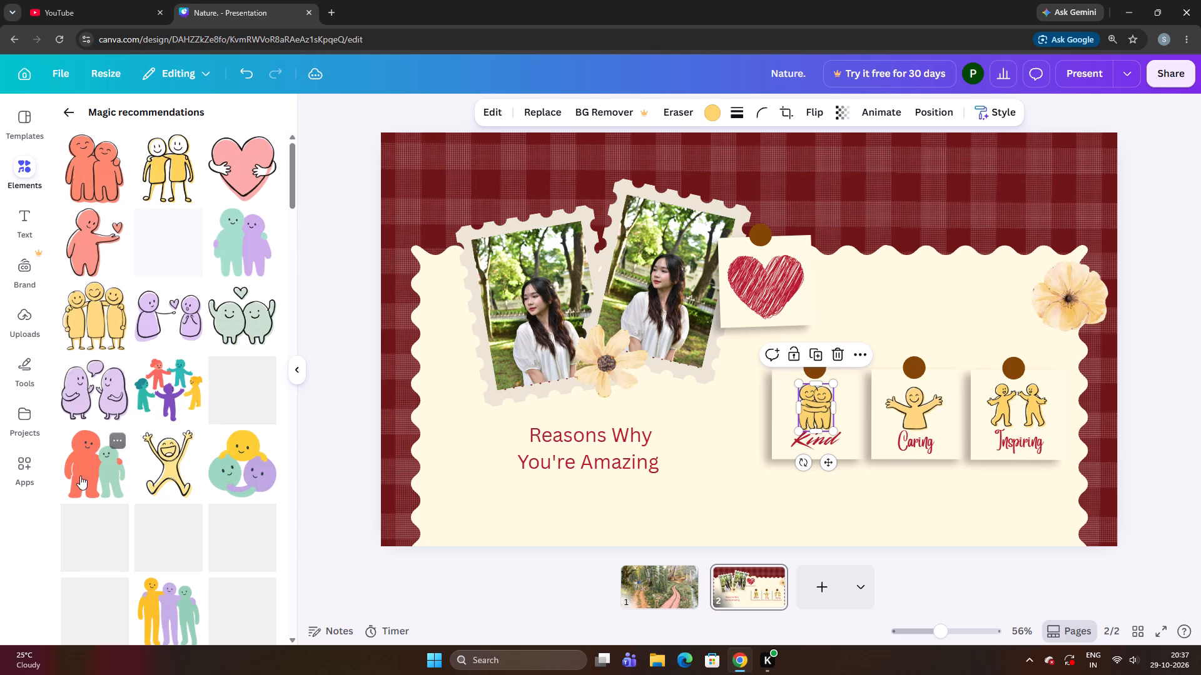
pyautogui.scroll(-3, 161, 515)
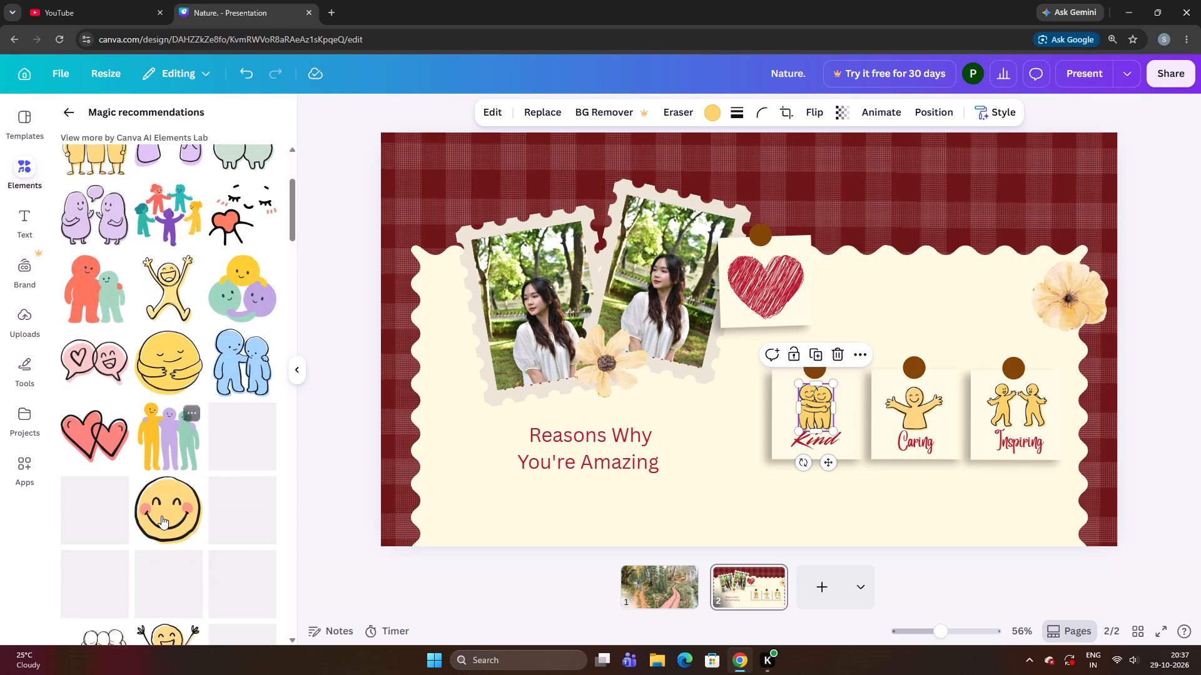
pyautogui.scroll(-2, 149, 516)
pyautogui.click(93, 319)
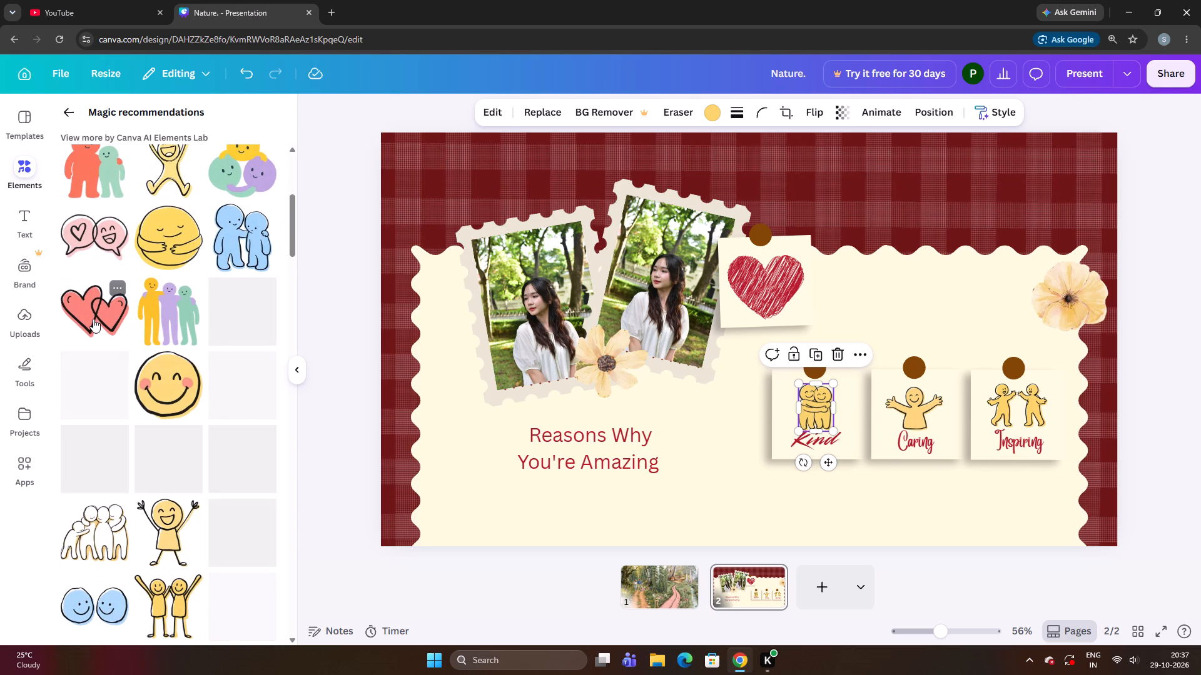
pyautogui.moveTo(667, 384); pyautogui.dragTo(712, 392)
pyautogui.moveTo(726, 406); pyautogui.dragTo(663, 400)
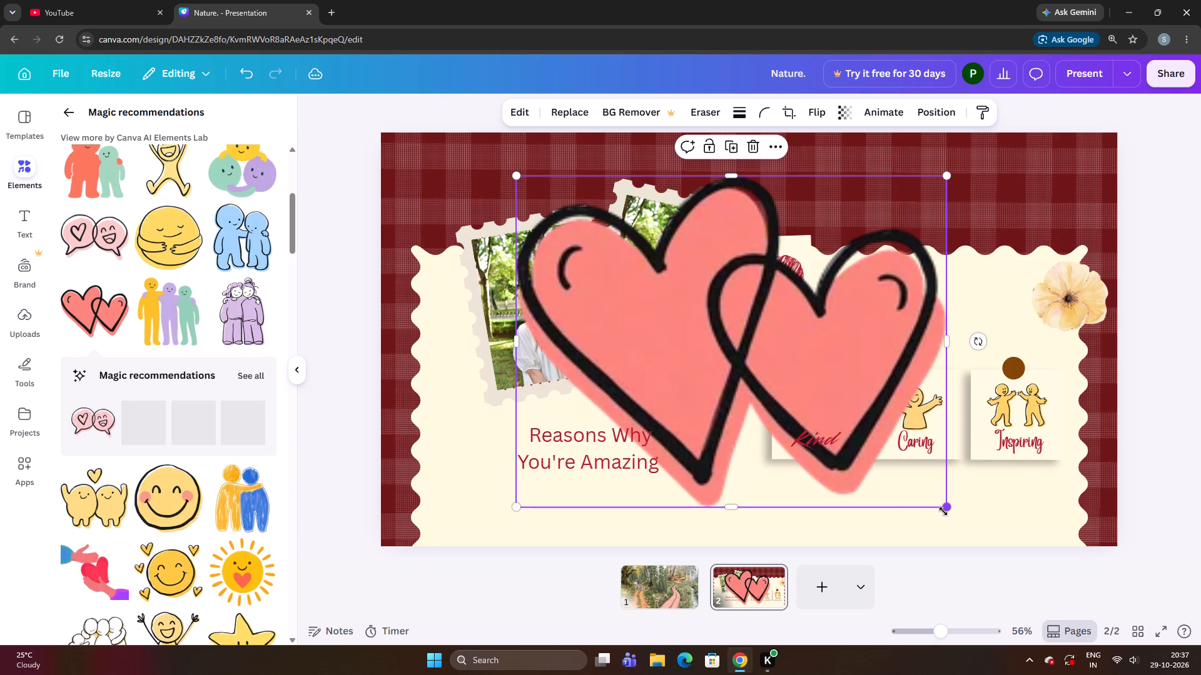
# Scale the overlapping pink hearts down to about 212 wide and place them between the heading and the "Kind" note card.
pyautogui.moveTo(948, 509); pyautogui.dragTo(629, 407)
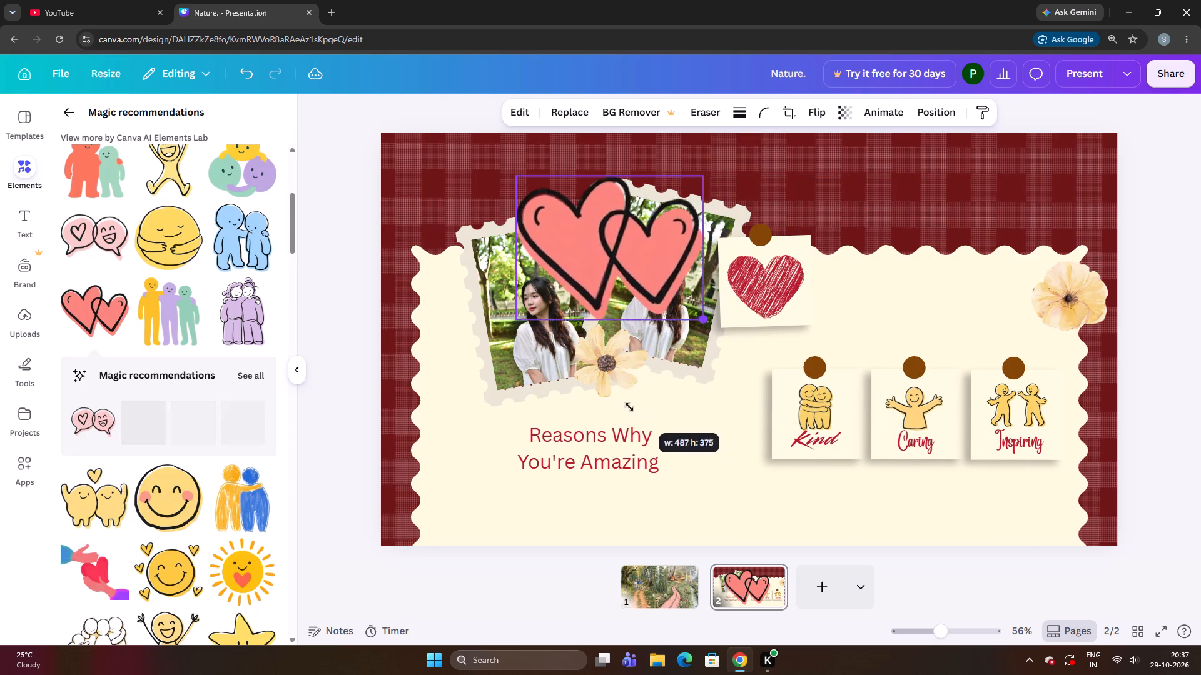
pyautogui.moveTo(629, 407); pyautogui.dragTo(521, 341)
pyautogui.moveTo(552, 201); pyautogui.dragTo(681, 406)
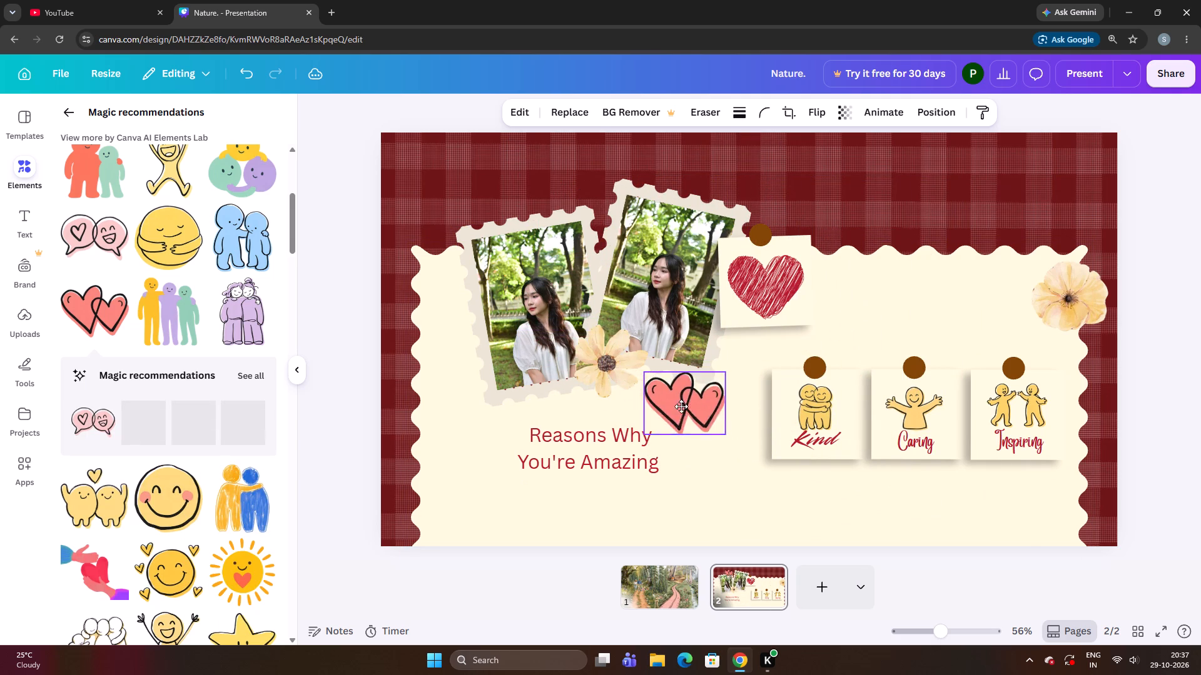
pyautogui.moveTo(681, 406); pyautogui.dragTo(694, 431)
pyautogui.click(694, 431)
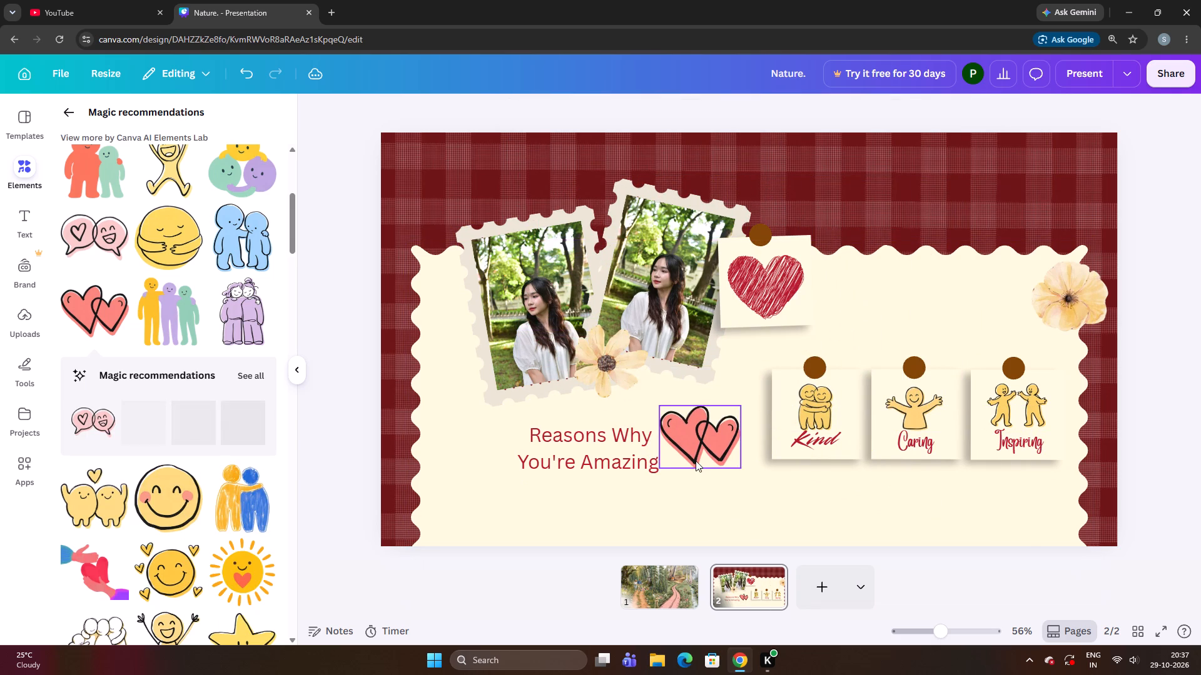
pyautogui.moveTo(695, 451); pyautogui.dragTo(712, 444)
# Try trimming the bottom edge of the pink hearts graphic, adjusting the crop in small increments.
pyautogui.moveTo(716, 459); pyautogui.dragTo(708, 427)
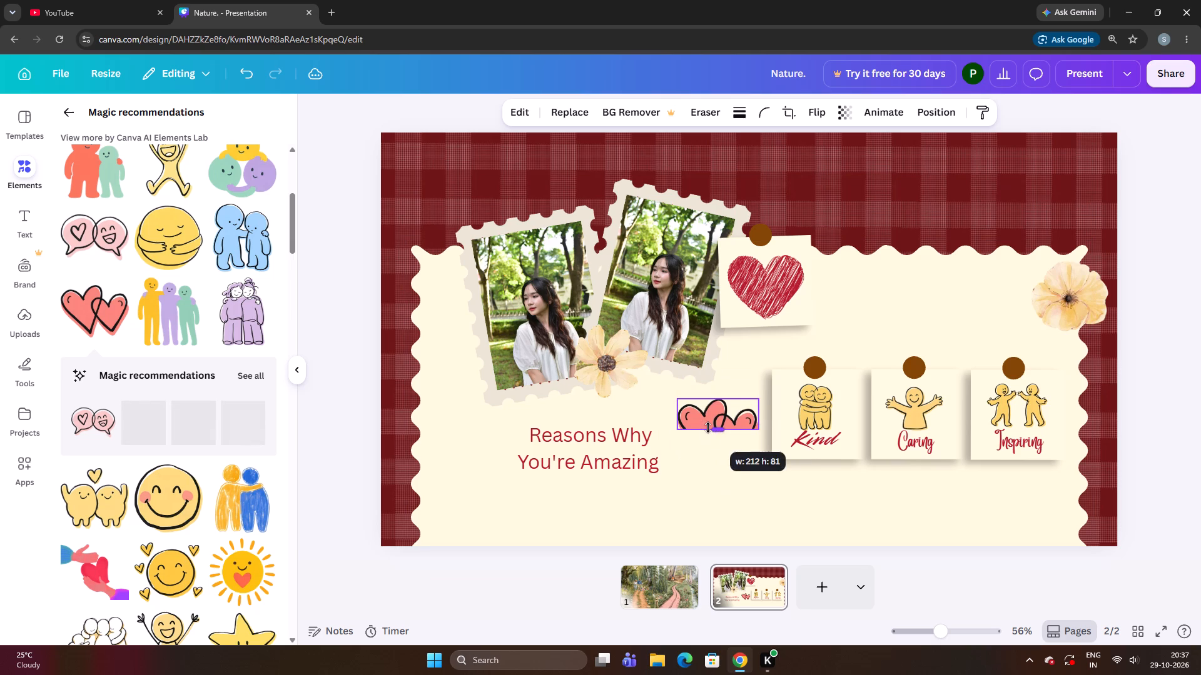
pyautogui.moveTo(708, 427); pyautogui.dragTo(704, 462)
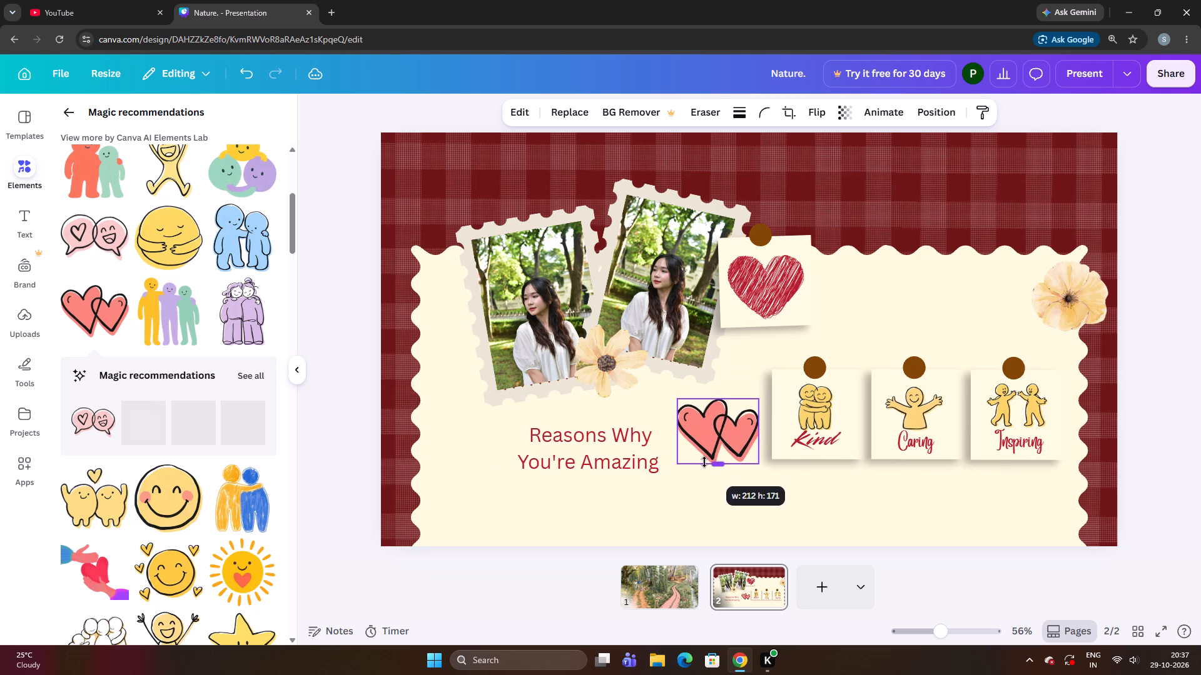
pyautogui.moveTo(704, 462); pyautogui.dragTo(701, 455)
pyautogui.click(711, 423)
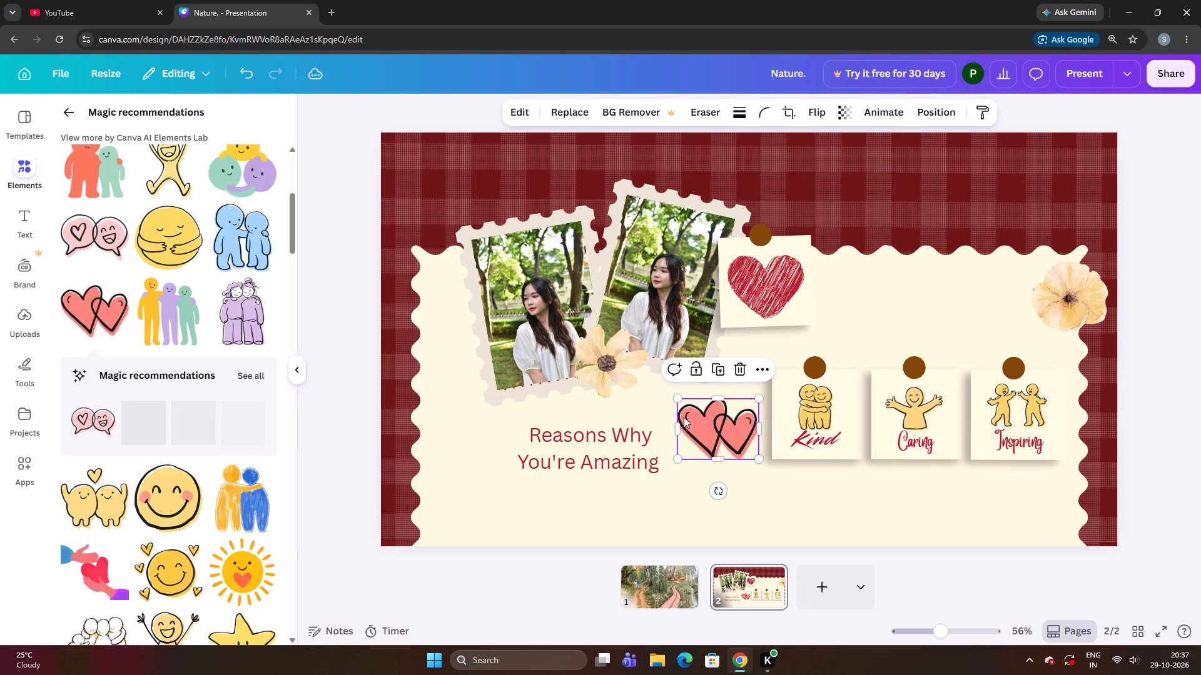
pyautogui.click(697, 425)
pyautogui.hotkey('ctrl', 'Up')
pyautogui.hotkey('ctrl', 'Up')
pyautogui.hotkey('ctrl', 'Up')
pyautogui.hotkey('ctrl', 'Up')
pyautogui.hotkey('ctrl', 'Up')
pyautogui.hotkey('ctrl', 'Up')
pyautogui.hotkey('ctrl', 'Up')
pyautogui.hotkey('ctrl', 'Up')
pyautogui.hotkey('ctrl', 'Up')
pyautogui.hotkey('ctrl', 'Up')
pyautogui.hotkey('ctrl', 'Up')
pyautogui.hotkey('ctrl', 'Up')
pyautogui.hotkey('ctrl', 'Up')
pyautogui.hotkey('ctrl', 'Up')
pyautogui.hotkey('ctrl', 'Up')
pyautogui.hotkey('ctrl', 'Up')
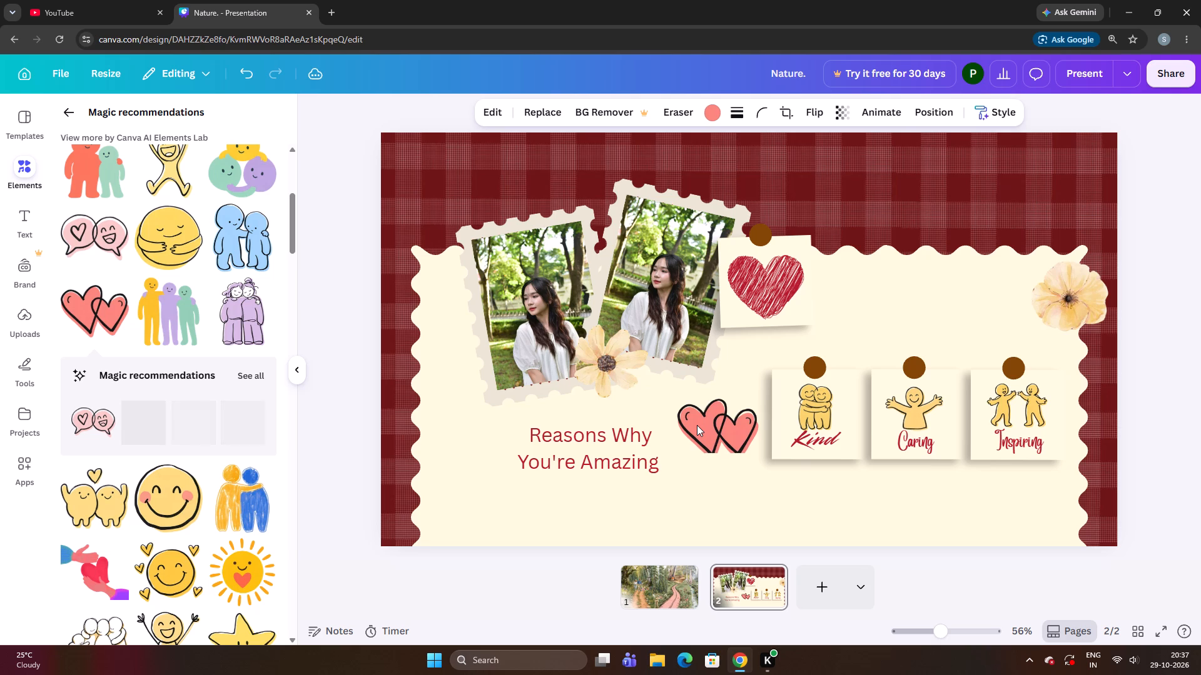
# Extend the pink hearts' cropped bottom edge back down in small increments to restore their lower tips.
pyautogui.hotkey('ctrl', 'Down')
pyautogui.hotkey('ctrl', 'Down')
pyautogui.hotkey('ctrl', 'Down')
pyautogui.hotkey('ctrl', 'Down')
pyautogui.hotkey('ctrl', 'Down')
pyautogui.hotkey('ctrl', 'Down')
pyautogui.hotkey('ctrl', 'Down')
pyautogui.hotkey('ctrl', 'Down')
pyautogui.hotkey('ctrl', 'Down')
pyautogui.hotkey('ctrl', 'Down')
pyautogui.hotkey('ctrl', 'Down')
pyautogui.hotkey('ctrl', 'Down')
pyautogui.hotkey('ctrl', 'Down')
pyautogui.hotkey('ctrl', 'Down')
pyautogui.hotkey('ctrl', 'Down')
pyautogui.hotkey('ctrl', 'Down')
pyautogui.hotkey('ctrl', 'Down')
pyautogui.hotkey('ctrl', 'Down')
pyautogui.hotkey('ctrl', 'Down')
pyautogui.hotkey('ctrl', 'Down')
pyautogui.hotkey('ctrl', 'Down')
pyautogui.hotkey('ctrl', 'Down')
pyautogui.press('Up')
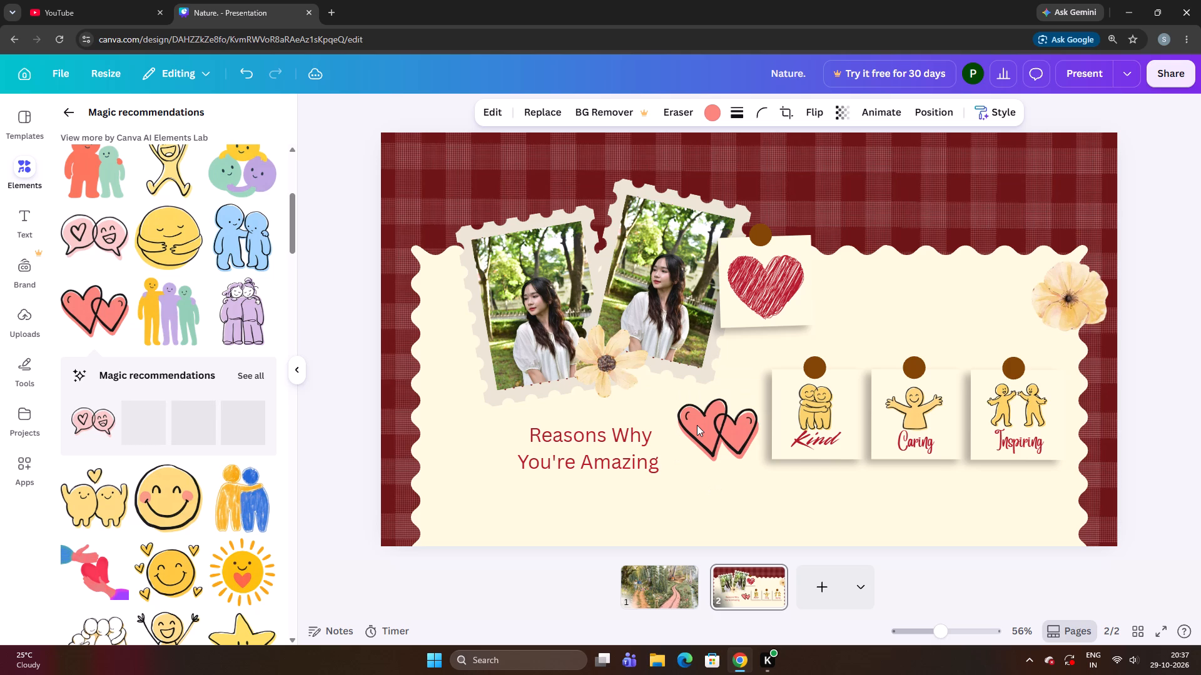
# Shrink the pink hearts to a small accent and place them in the upper-right corner of the "Kind" note card.
pyautogui.click(742, 443)
pyautogui.click(663, 417)
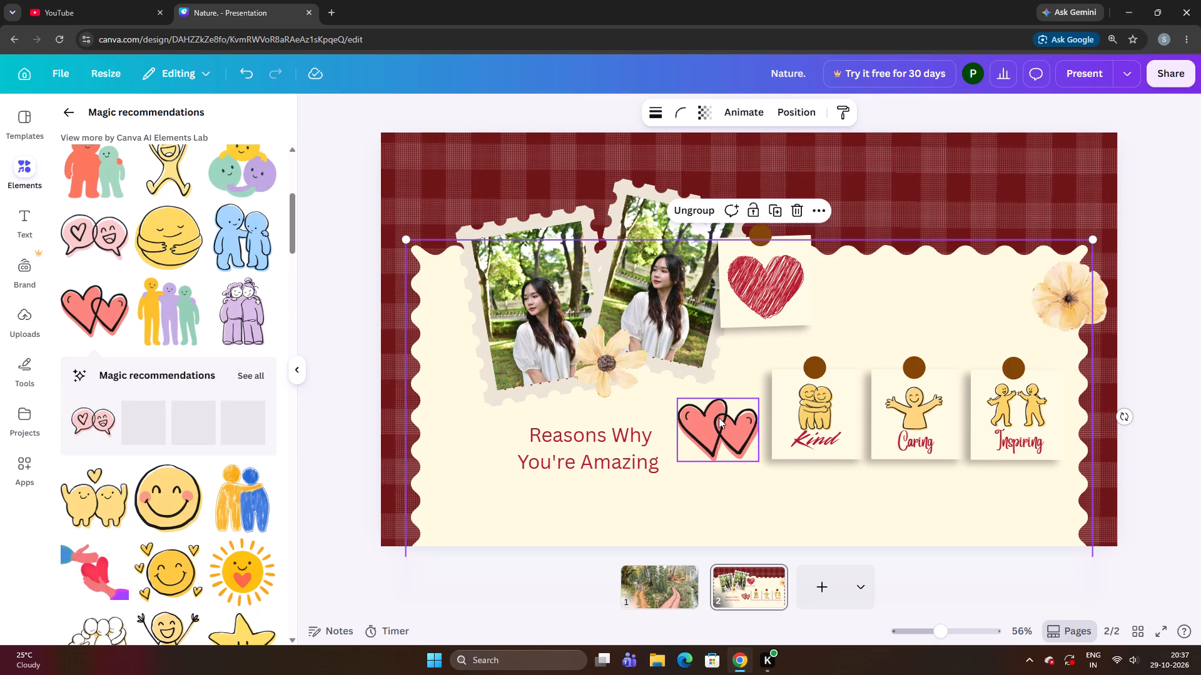
pyautogui.click(721, 417)
pyautogui.moveTo(762, 463); pyautogui.dragTo(730, 439)
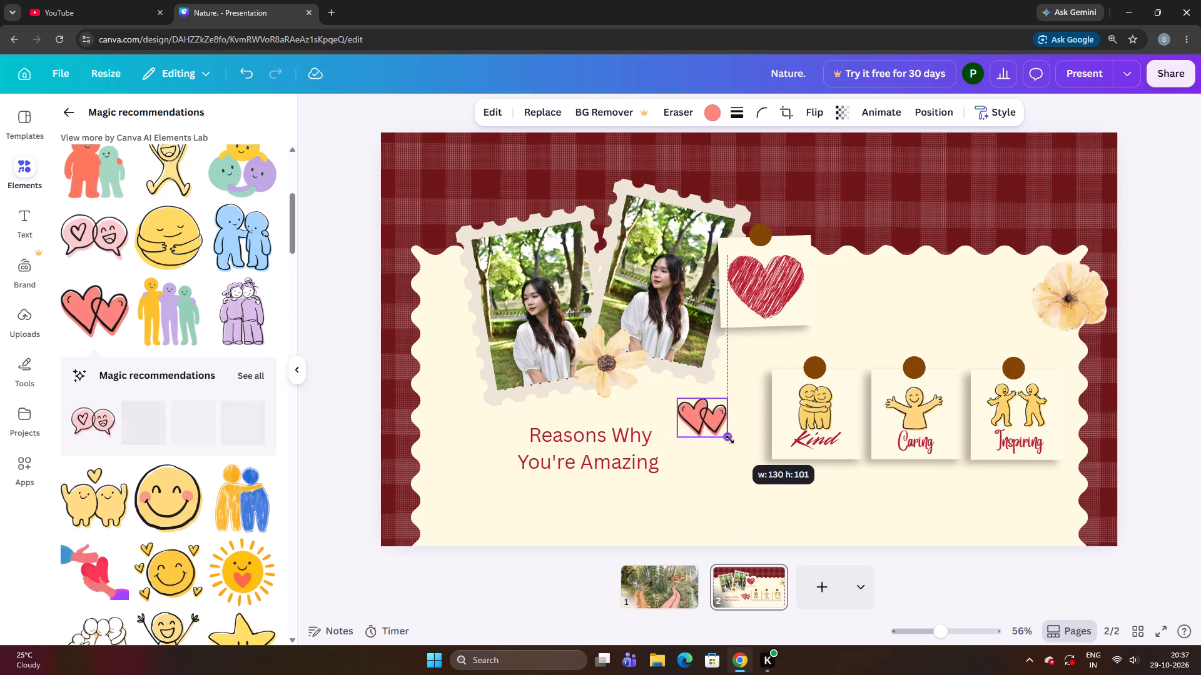
pyautogui.moveTo(730, 439); pyautogui.dragTo(714, 426)
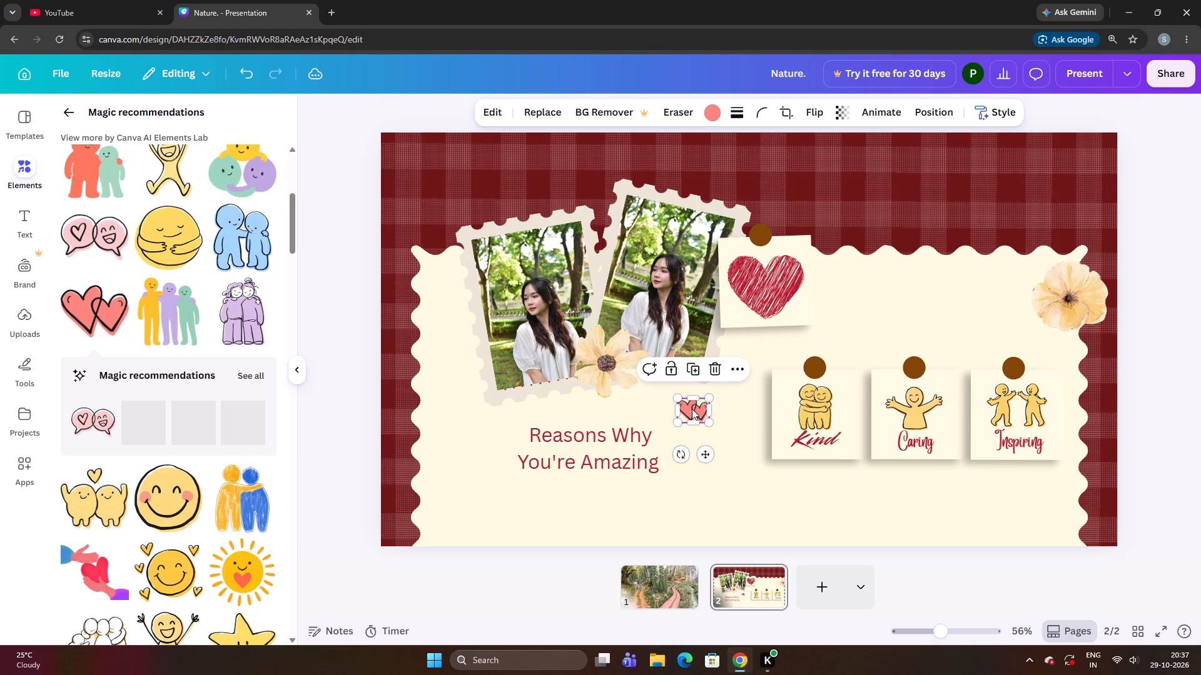
pyautogui.moveTo(692, 408); pyautogui.dragTo(841, 381)
# Nudge the "Kind" label slightly down and left, closer to the bottom of its note card.
pyautogui.moveTo(814, 430); pyautogui.dragTo(814, 437)
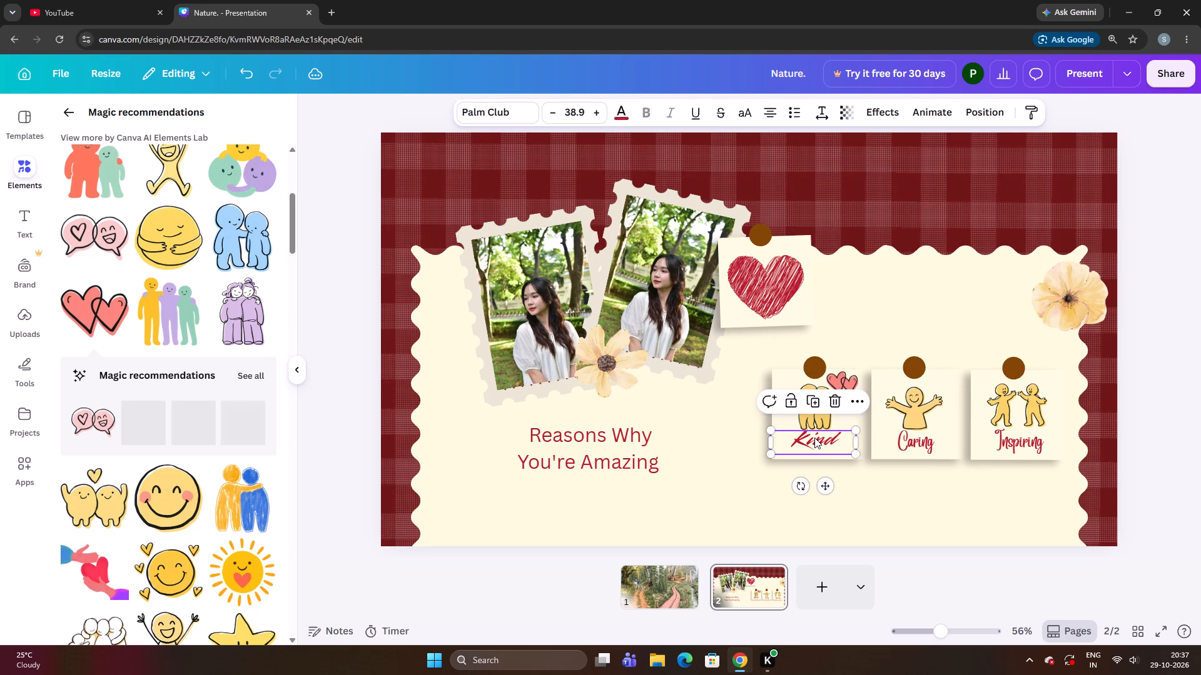
pyautogui.press('Down')
pyautogui.press('Down')
pyautogui.press('Down')
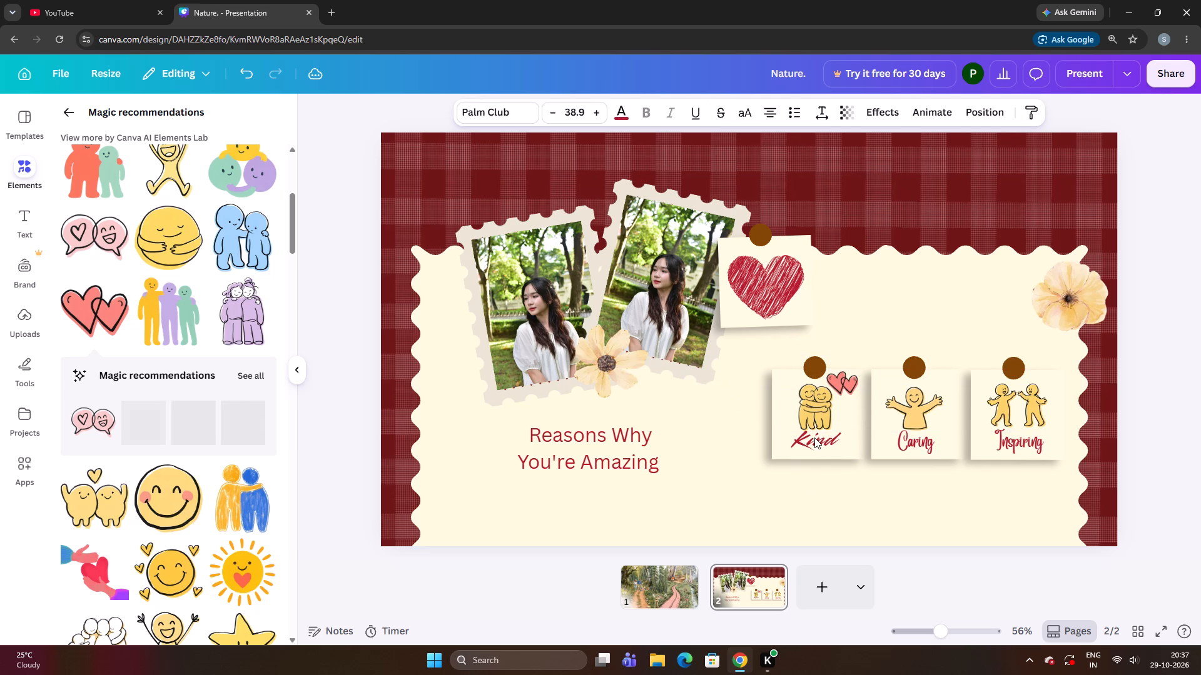
pyautogui.press('Down')
pyautogui.press('Down')
pyautogui.press('Down')
pyautogui.press('Down')
pyautogui.press('Down')
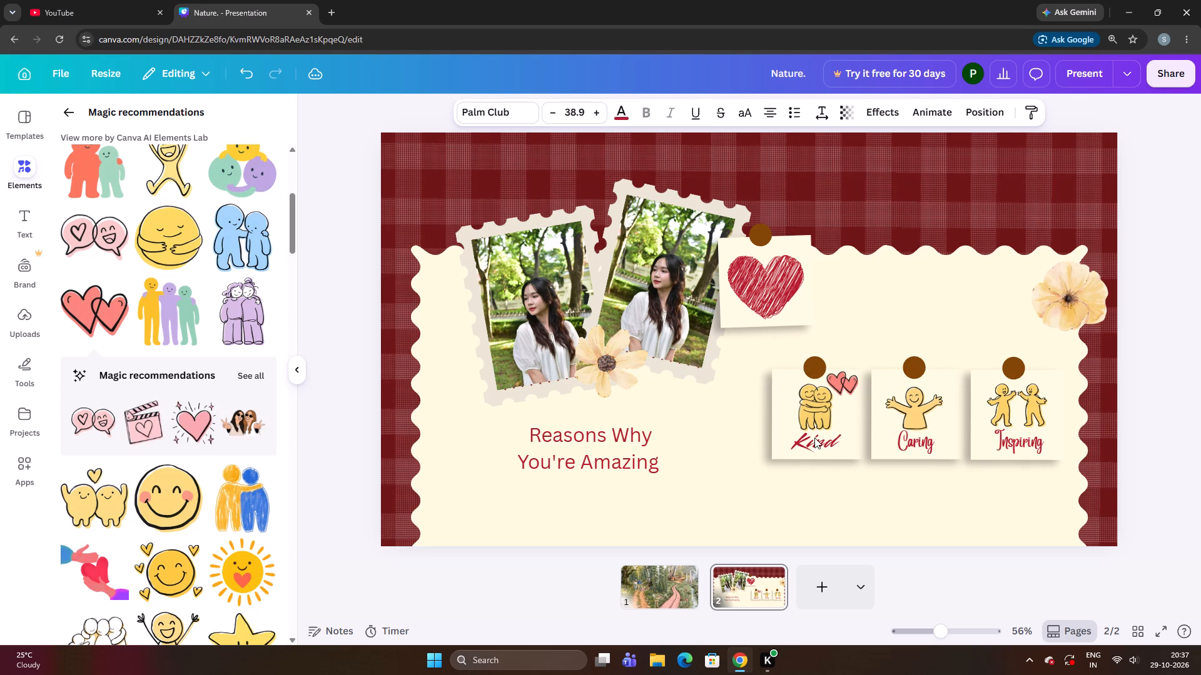
pyautogui.press('Down')
pyautogui.press('Down')
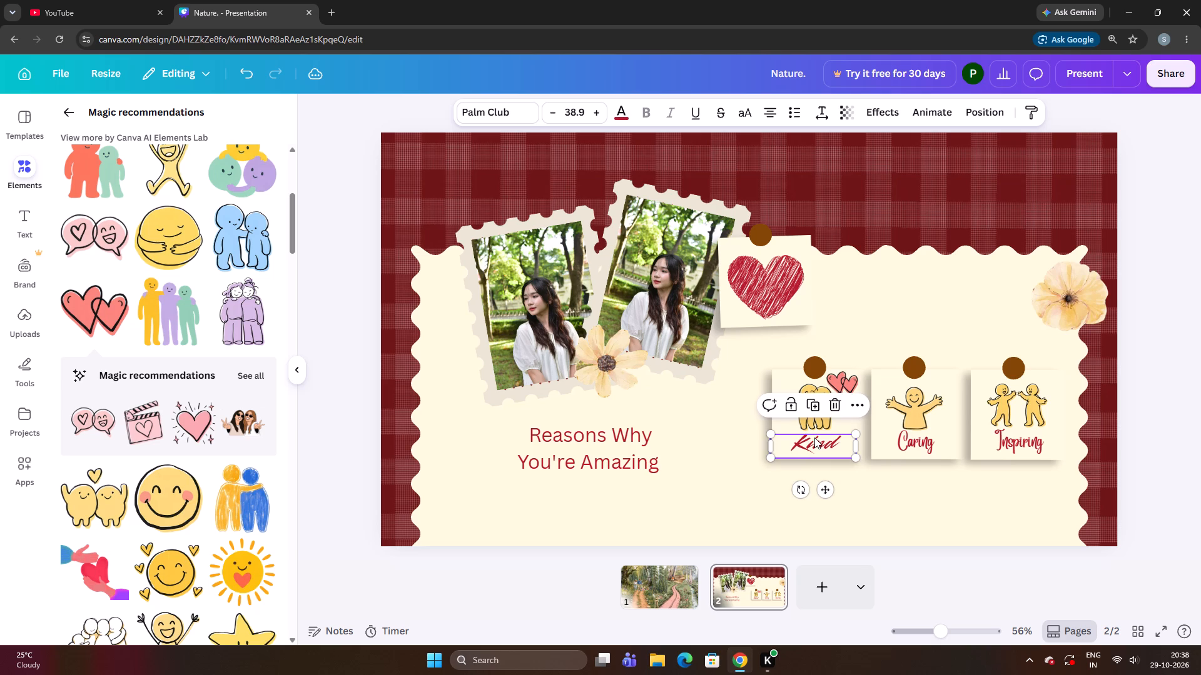
pyautogui.press('Left')
pyautogui.press('Left')
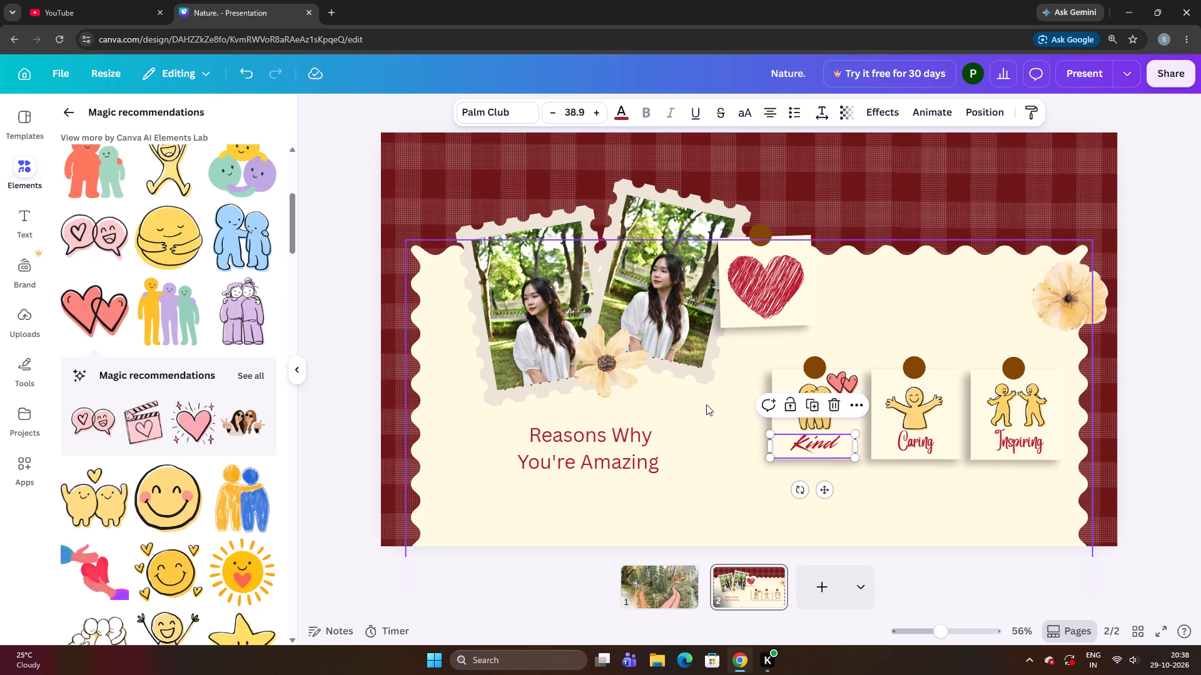
# Shift the hugging figures slightly right and down on the "Kind" note card, keeping the card itself in its original position.
pyautogui.click(706, 404)
pyautogui.click(811, 414)
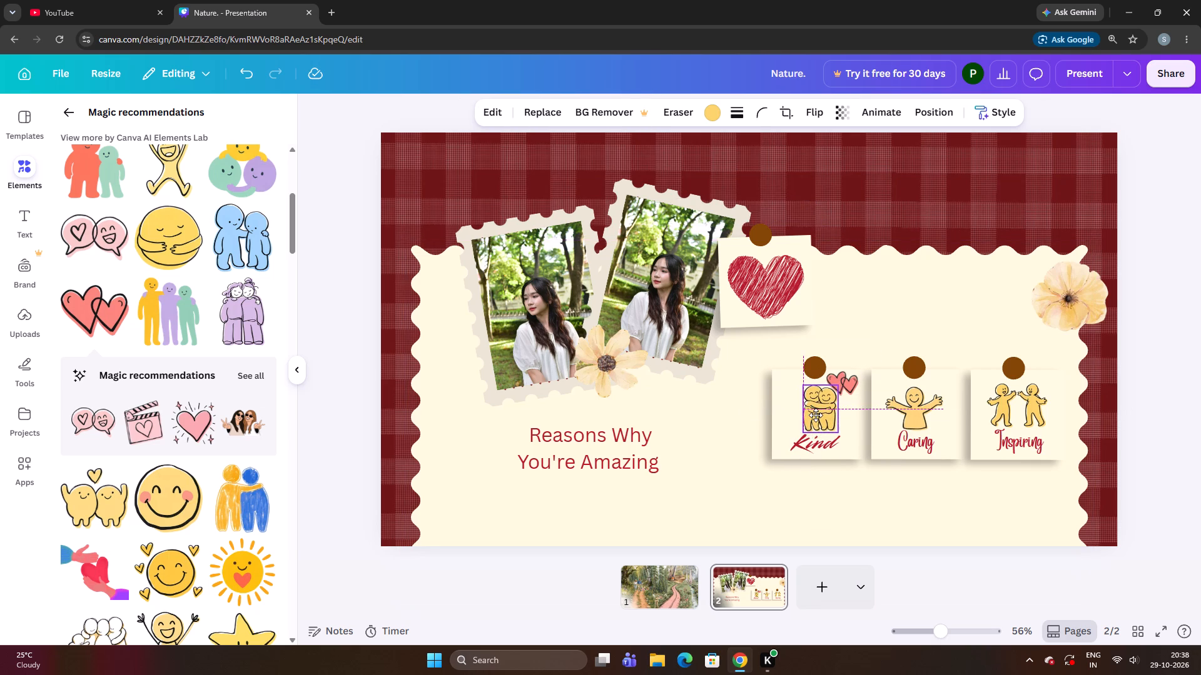
pyautogui.press('Down')
pyautogui.press('Down')
pyautogui.press('Down')
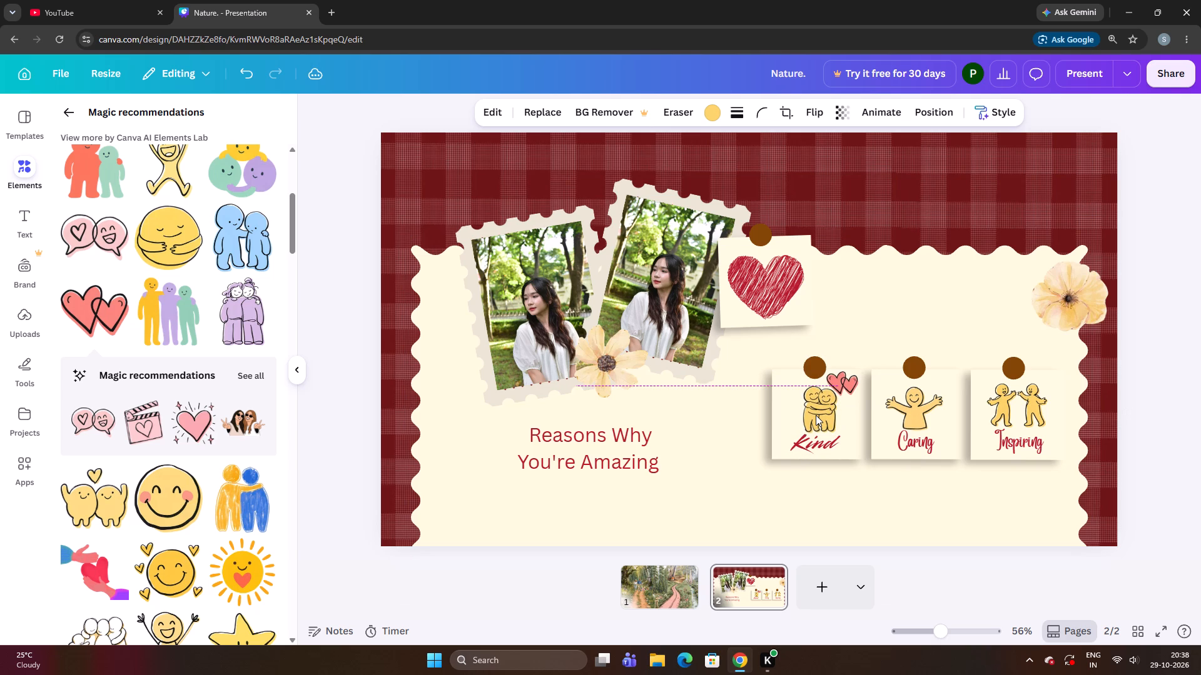
pyautogui.press('Down')
pyautogui.press('Down')
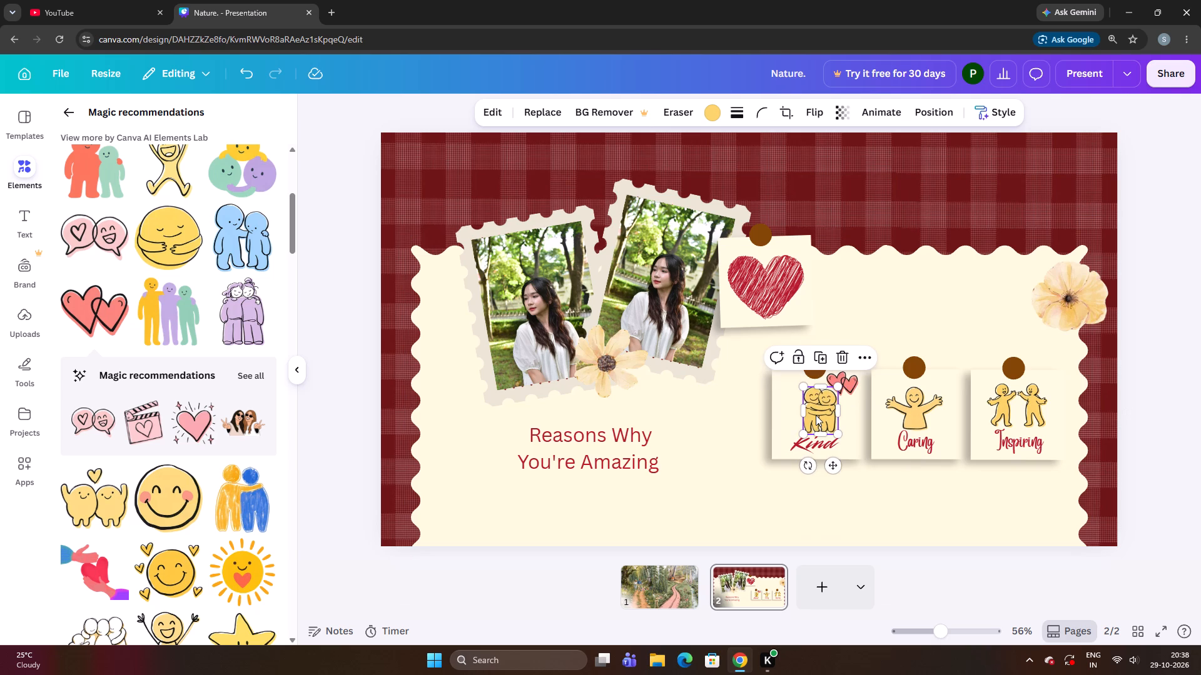
pyautogui.click(850, 396)
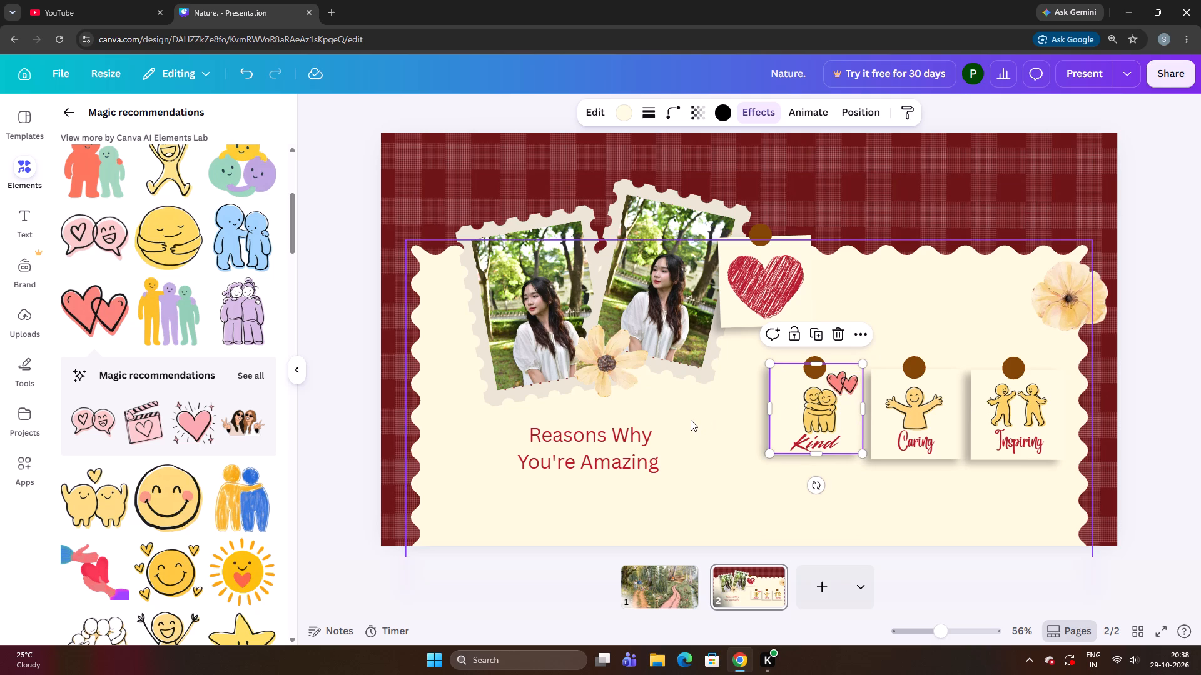
pyautogui.hotkey('ctrl', 'z')
# Fine-tune the position of the small pink hearts beside the hugging figures in the "Kind" card's upper-right corner.
pyautogui.click(831, 390)
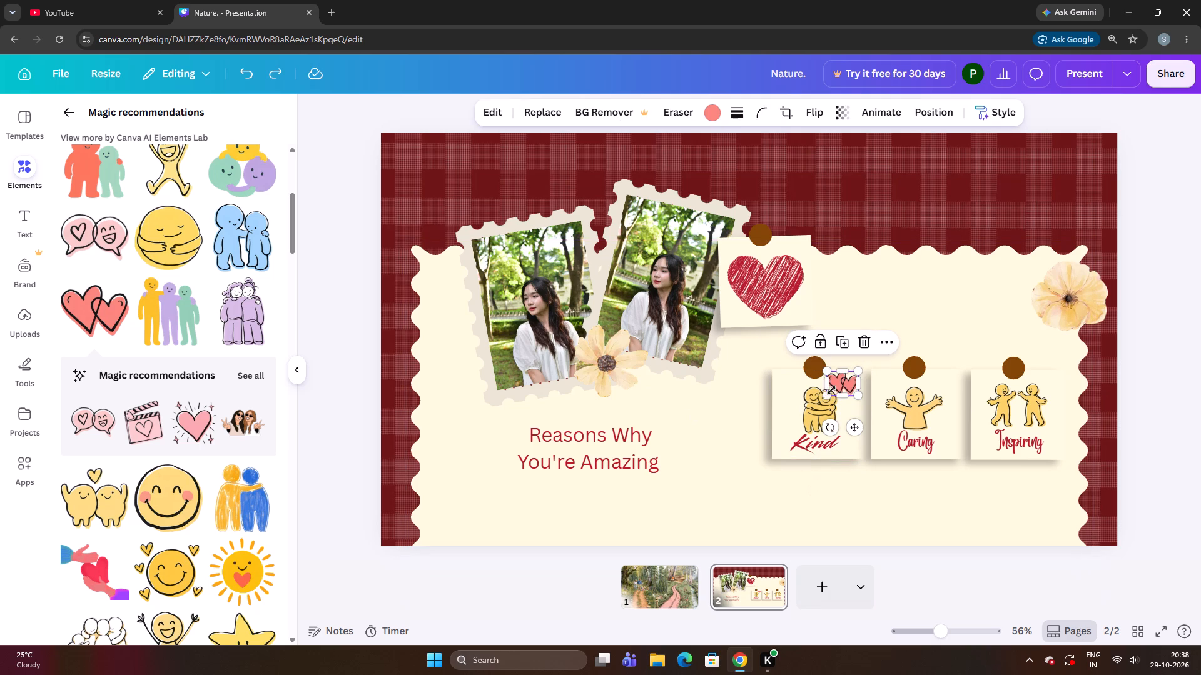
pyautogui.click(836, 387)
pyautogui.press('Left')
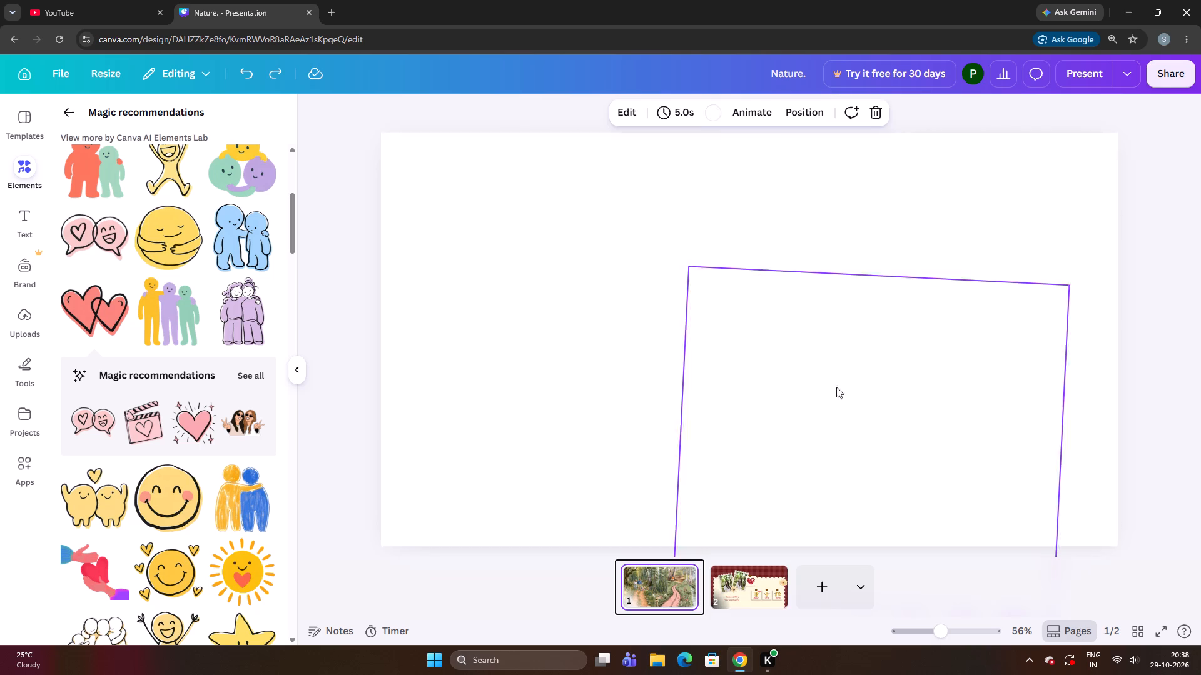
pyautogui.press('Left')
pyautogui.press('Right')
pyautogui.click(836, 387)
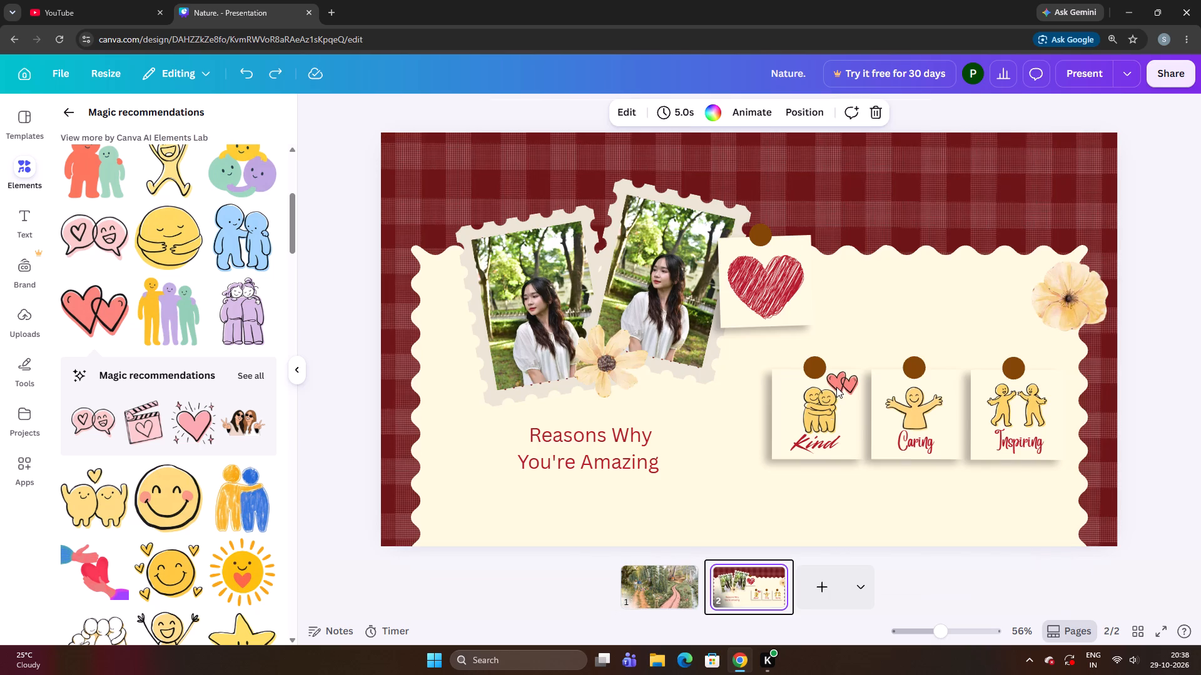
pyautogui.click(864, 309)
pyautogui.click(839, 380)
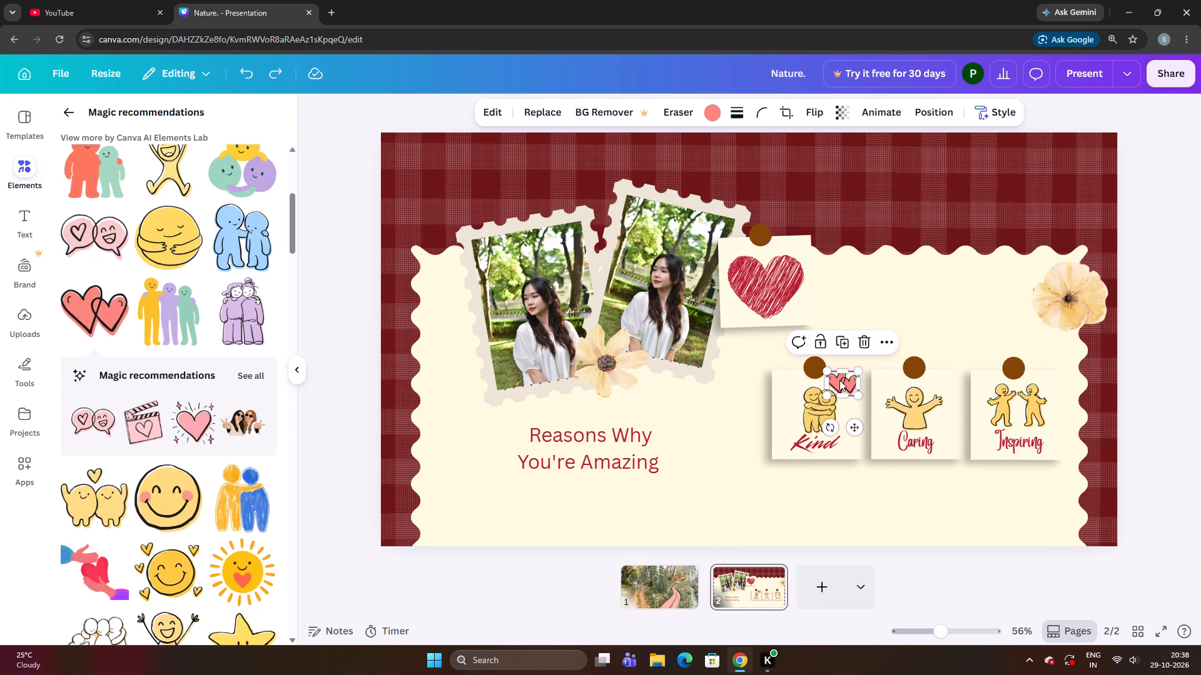
pyautogui.press('Left')
pyautogui.press('Left')
pyautogui.press('Left')
pyautogui.press('Left')
pyautogui.press('Up')
pyautogui.press('Up')
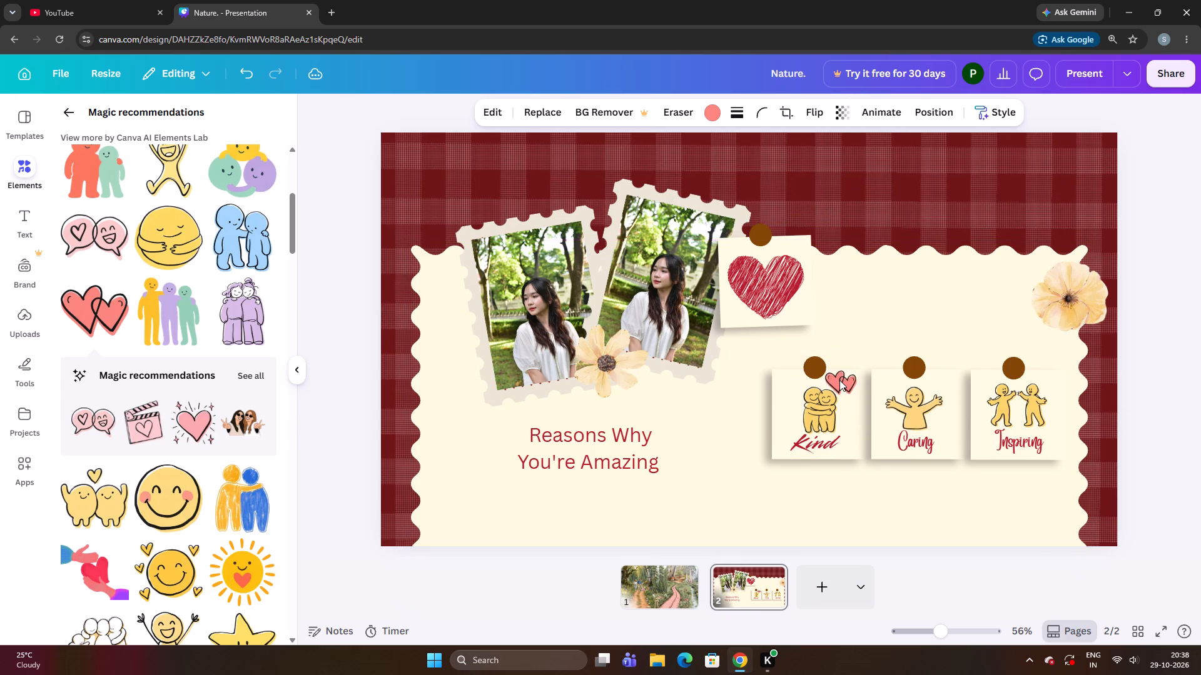
pyautogui.press('Left')
pyautogui.press('Left')
pyautogui.press('Right')
pyautogui.press('Right')
pyautogui.press('Right')
pyautogui.press('Right')
pyautogui.press('Down')
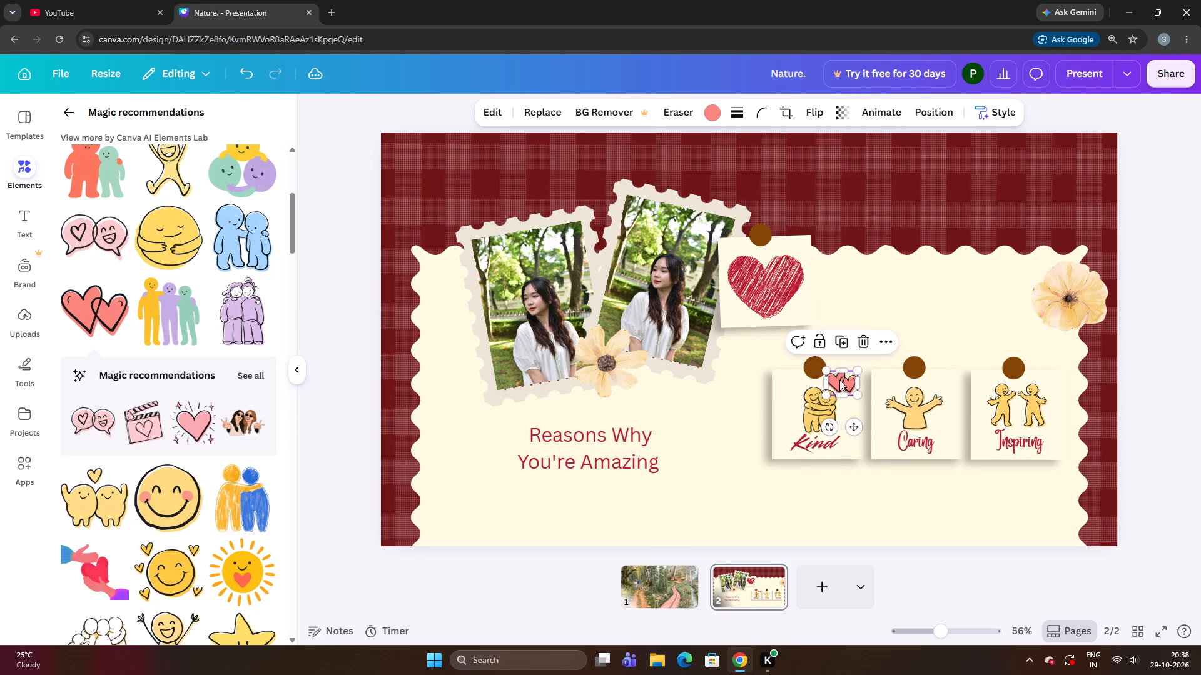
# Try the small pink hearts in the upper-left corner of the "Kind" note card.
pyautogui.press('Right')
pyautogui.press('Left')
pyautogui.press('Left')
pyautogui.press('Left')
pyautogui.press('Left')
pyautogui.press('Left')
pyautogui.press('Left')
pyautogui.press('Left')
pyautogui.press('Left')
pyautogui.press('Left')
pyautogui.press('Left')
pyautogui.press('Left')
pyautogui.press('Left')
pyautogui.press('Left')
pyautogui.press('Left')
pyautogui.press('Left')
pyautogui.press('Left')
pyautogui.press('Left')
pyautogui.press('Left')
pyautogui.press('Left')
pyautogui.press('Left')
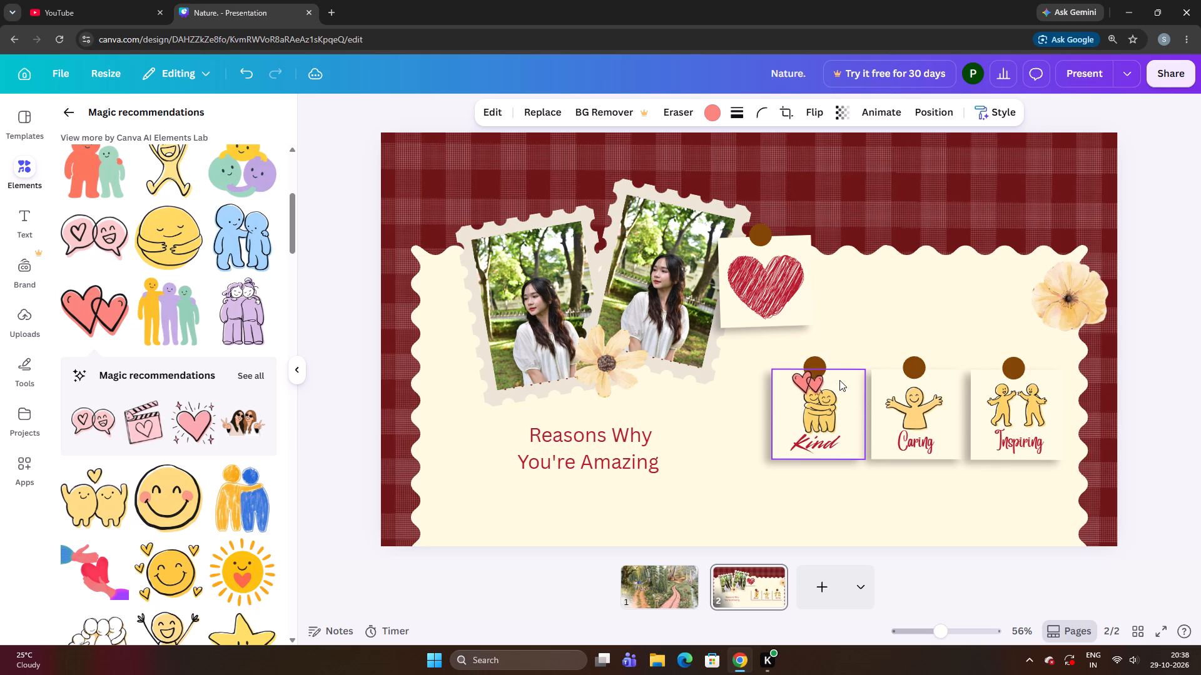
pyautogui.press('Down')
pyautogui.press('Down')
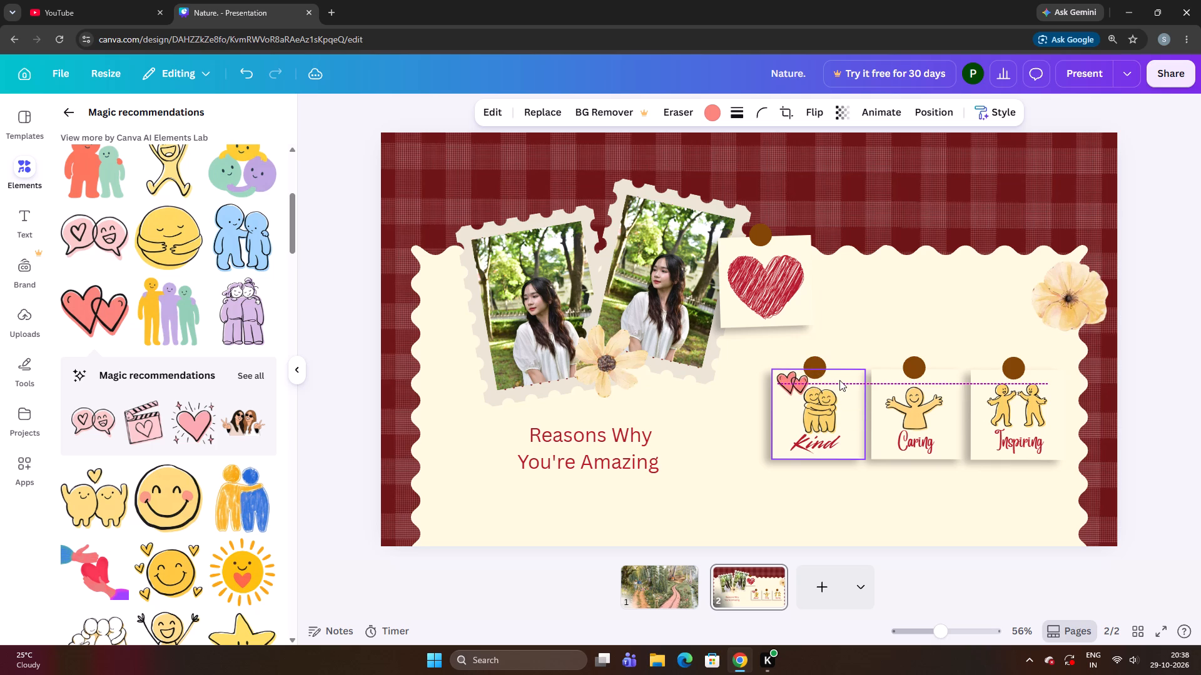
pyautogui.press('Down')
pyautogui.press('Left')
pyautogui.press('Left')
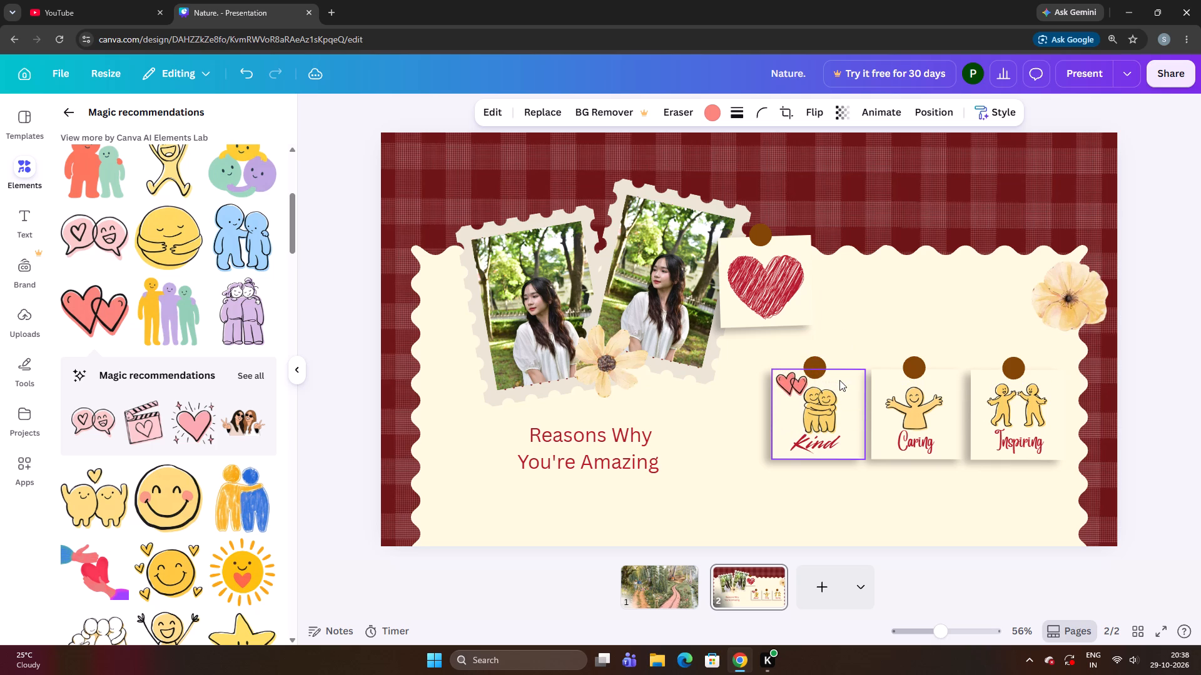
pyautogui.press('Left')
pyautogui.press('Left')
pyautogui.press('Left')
# Move the small pink hearts across to the "Kind" note card's upper-right corner, beside the hugging figures' heads.
pyautogui.press('Right')
pyautogui.press('Right')
pyautogui.press('Right')
pyautogui.press('Right')
pyautogui.press('Right')
pyautogui.press('Right')
pyautogui.press('Right')
pyautogui.press('Right')
pyautogui.press('Right')
pyautogui.press('Right')
pyautogui.press('Right')
pyautogui.press('Right')
pyautogui.press('Right')
pyautogui.press('Right')
pyautogui.press('Right')
pyautogui.press('Right')
pyautogui.press('Right')
pyautogui.press('Right')
pyautogui.press('Right')
pyautogui.press('Right')
pyautogui.press('Right')
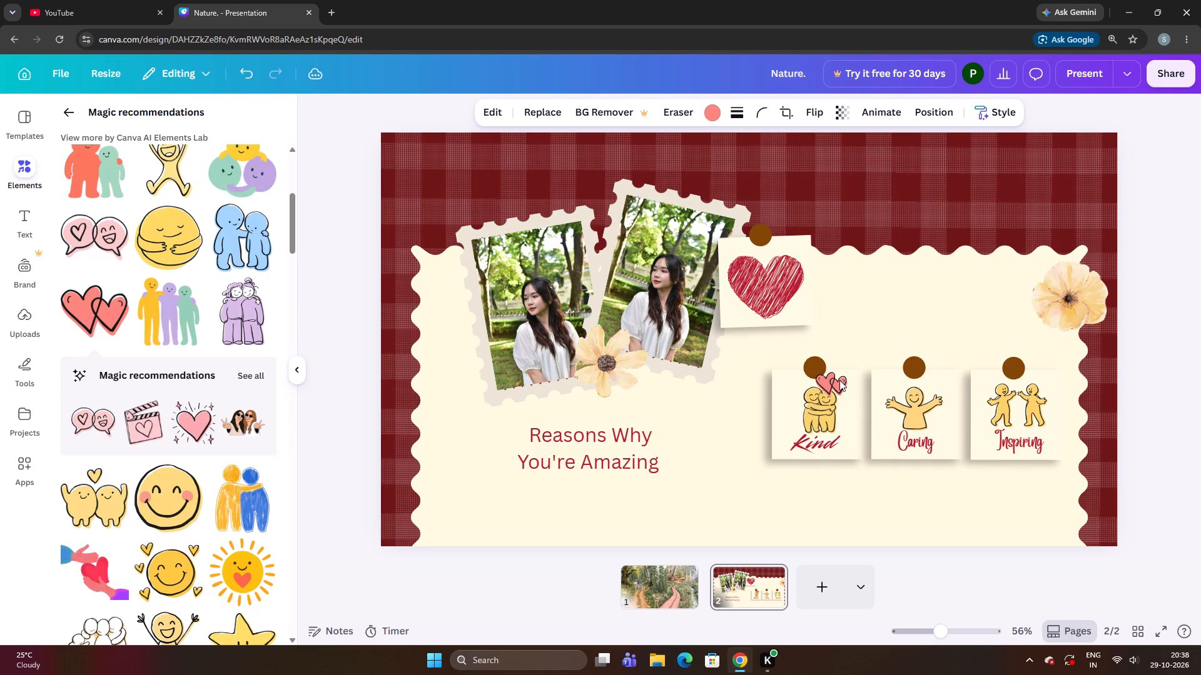
pyautogui.press('Right')
pyautogui.press('Right')
pyautogui.press('Right')
pyautogui.press('Right')
pyautogui.press('Right')
pyautogui.press('Right')
pyautogui.press('Right')
pyautogui.press('Right')
pyautogui.press('Right')
pyautogui.press('Up')
pyautogui.press('Right')
pyautogui.press('Right')
pyautogui.press('Up')
pyautogui.press('Right')
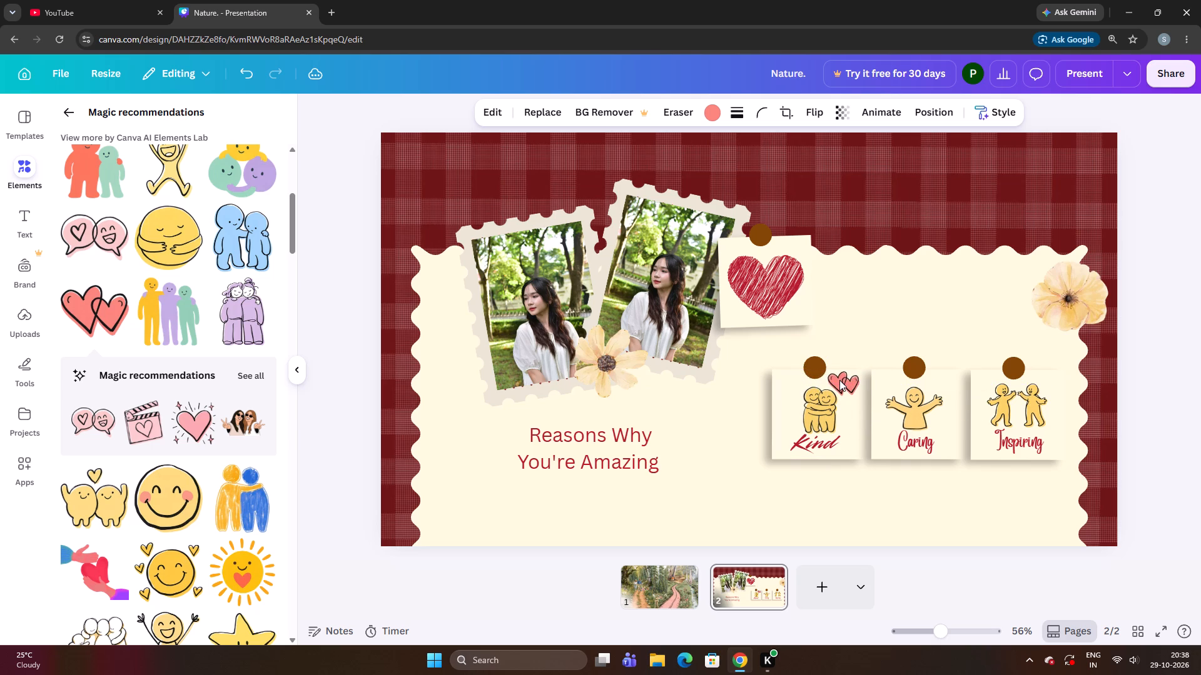
pyautogui.press('Right')
# Fine-tune the small pink hearts' position in the "Kind" card's upper-right corner, settling them slightly closer to the hugging figures.
pyautogui.press('Down')
pyautogui.press('Down')
pyautogui.press('Right')
pyautogui.press('Up')
pyautogui.press('Down')
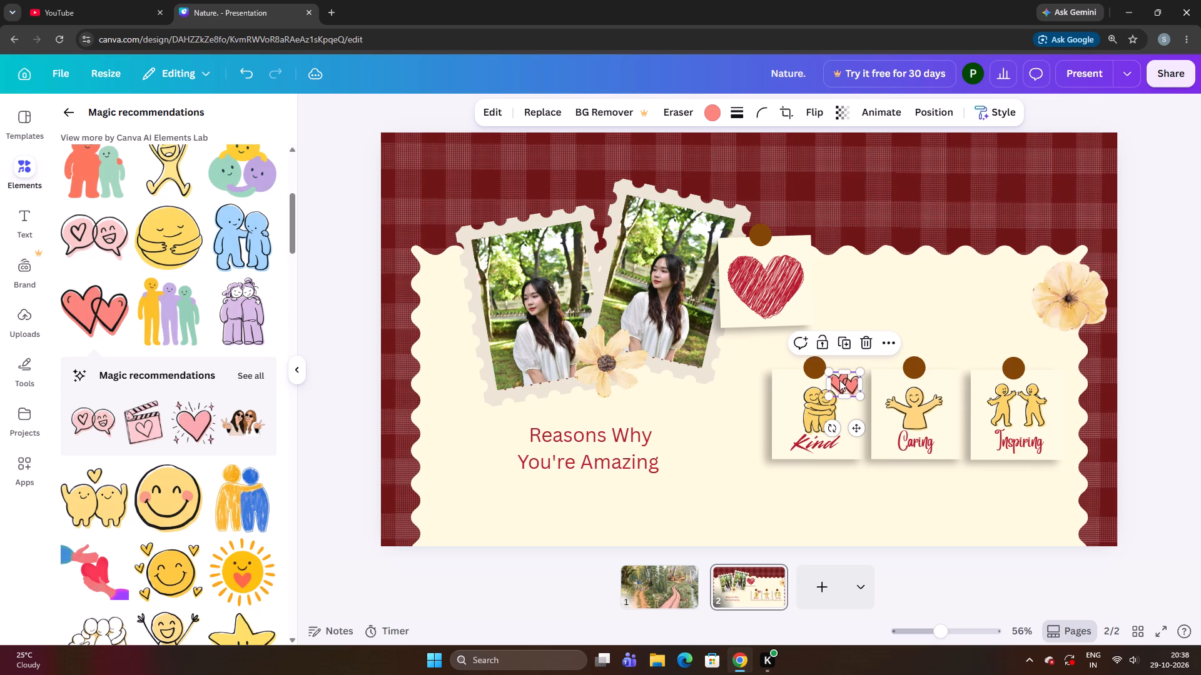
pyautogui.press('Down')
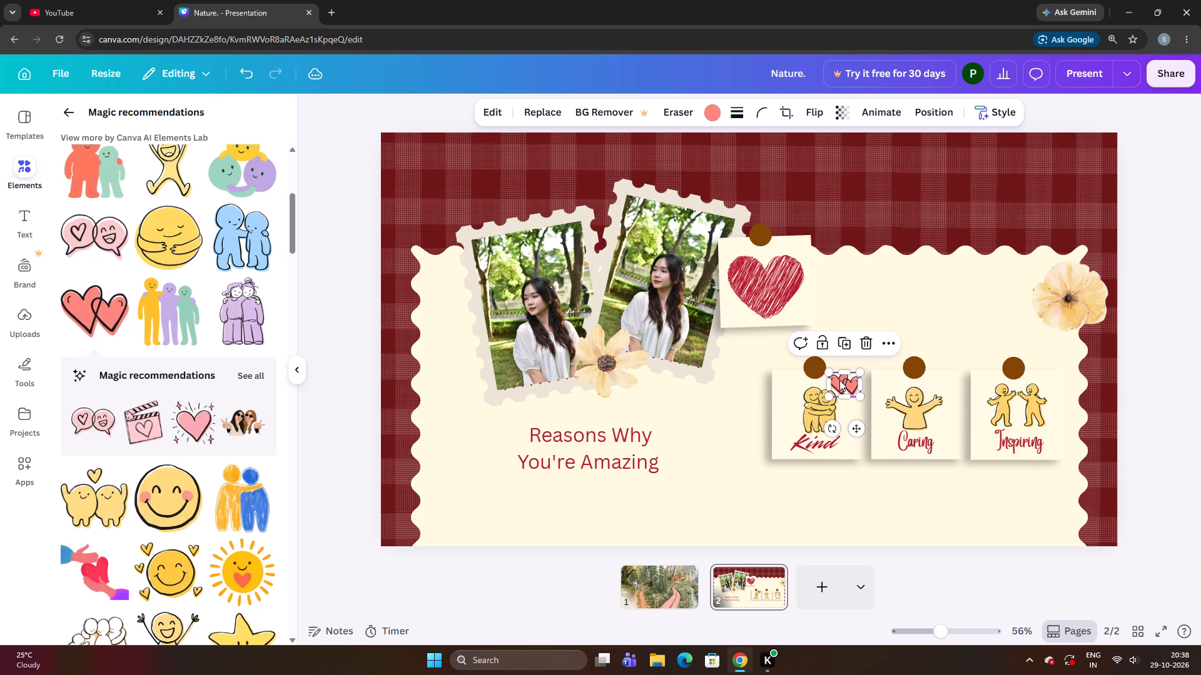
pyautogui.press('Left')
pyautogui.press('Down')
pyautogui.press('Up')
pyautogui.press('Down')
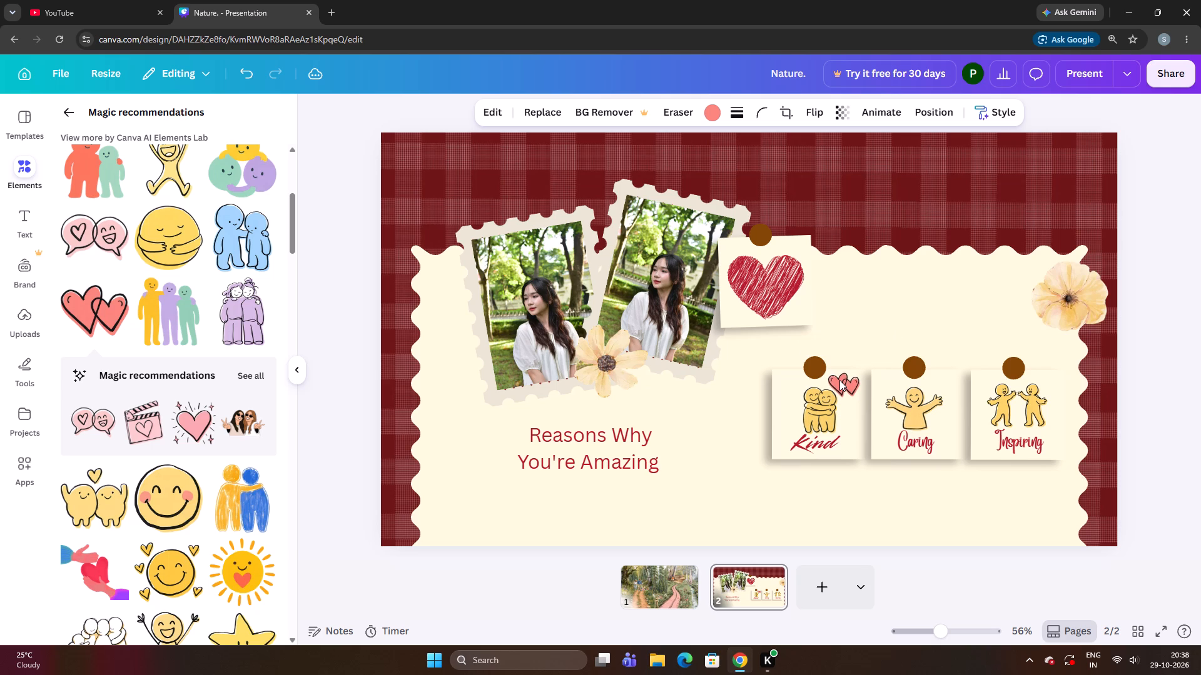
pyautogui.press('Up')
pyautogui.press('Left')
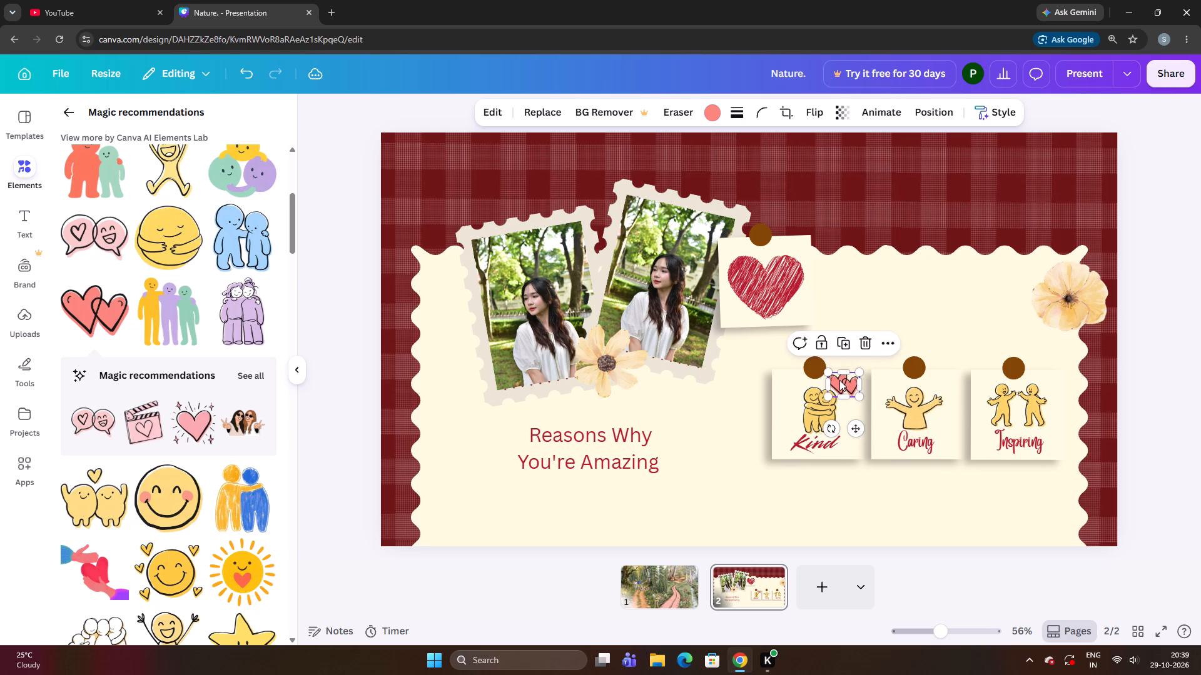
pyautogui.press('Left')
pyautogui.press('Up')
pyautogui.press('Up')
pyautogui.press('Right')
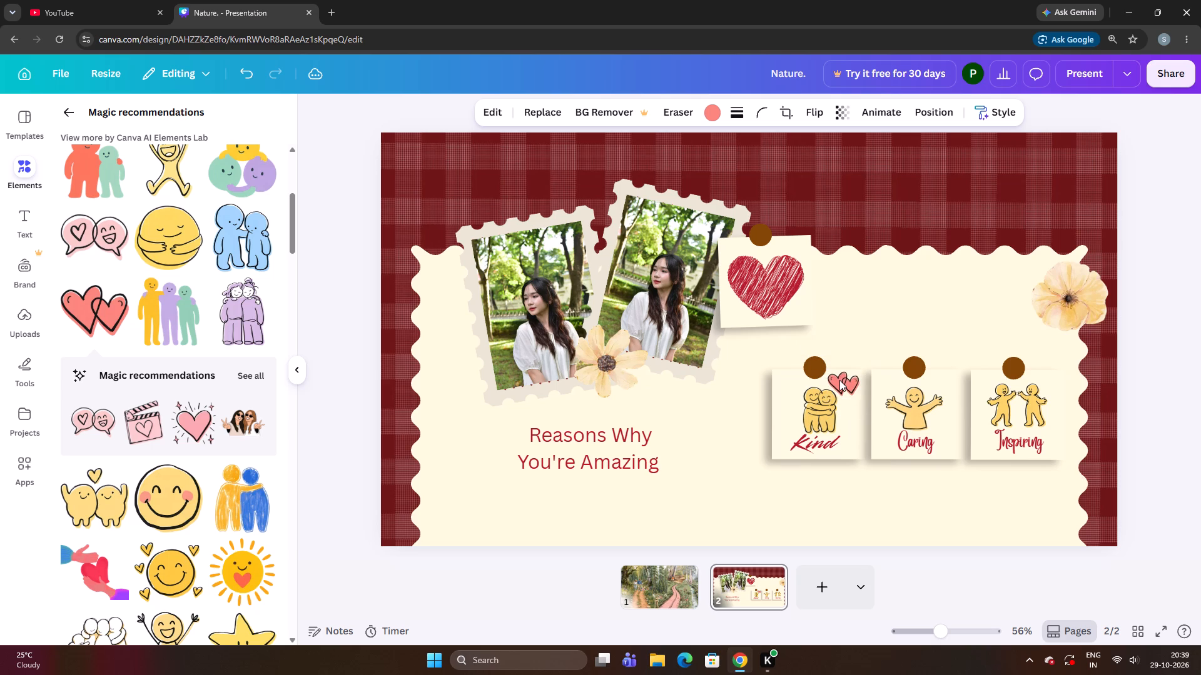
pyautogui.press('Up')
pyautogui.press('Up')
pyautogui.press('Right')
pyautogui.press('Down')
pyautogui.press('Left')
pyautogui.press('Down')
pyautogui.press('Left')
pyautogui.press('Left')
pyautogui.press('Up')
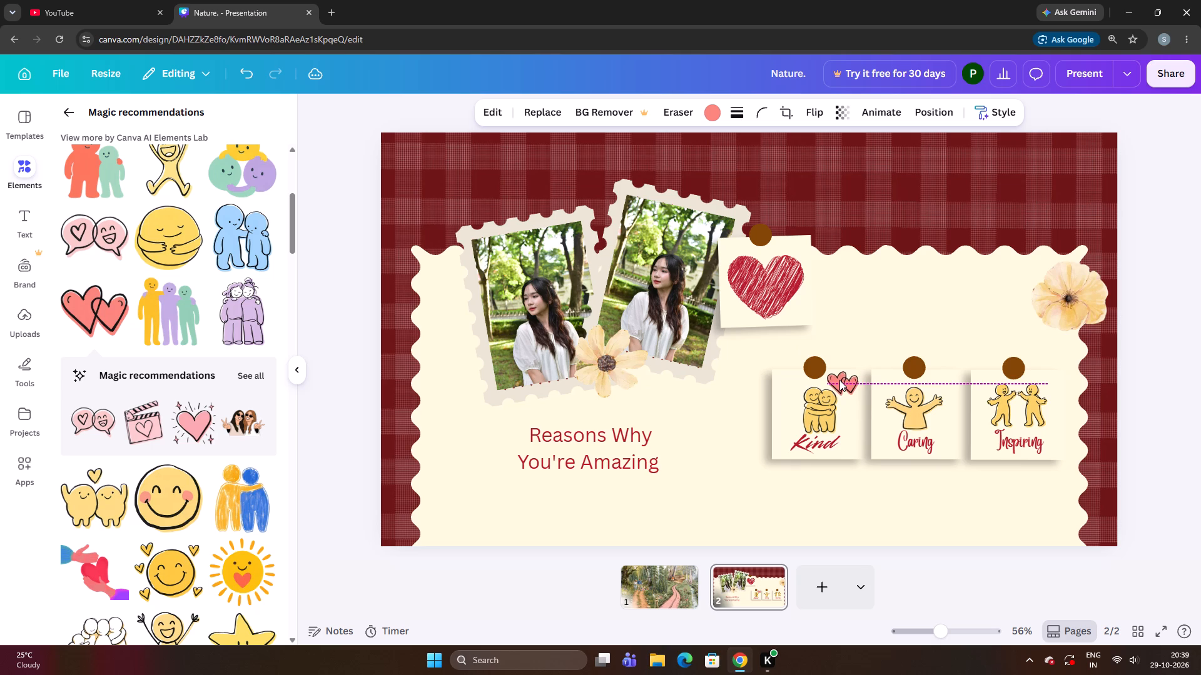
pyautogui.press('Up')
pyautogui.press('Right')
pyautogui.press('Up')
pyautogui.press('Right')
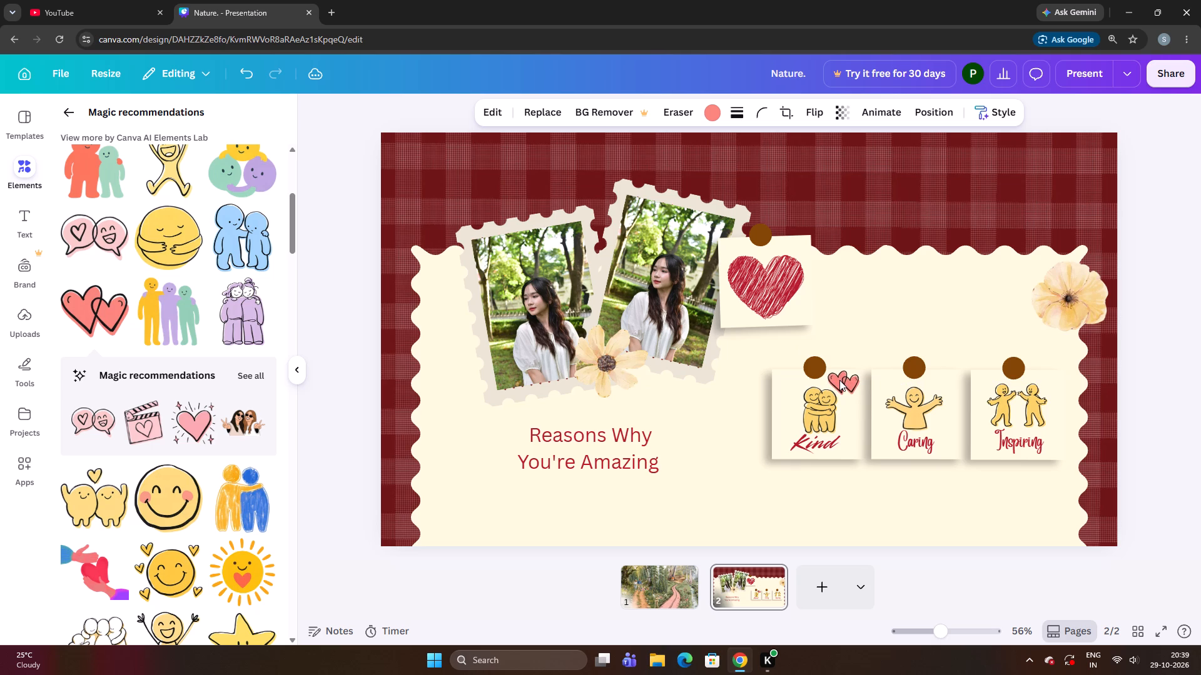
pyautogui.press('Down')
pyautogui.press('Up')
pyautogui.press('Left')
pyautogui.press('Down')
pyautogui.press('Left')
pyautogui.press('Left')
pyautogui.press('Up')
pyautogui.press('Down')
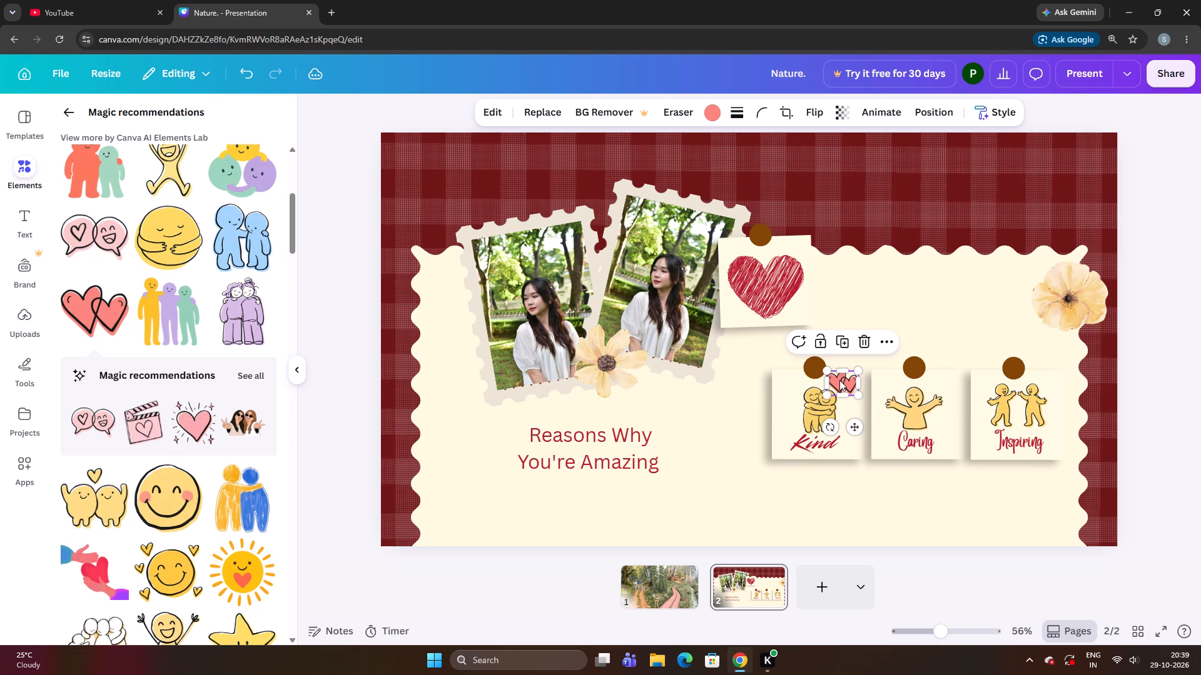
pyautogui.press('Down')
pyautogui.press('Right')
pyautogui.press('Up')
pyautogui.press('Down')
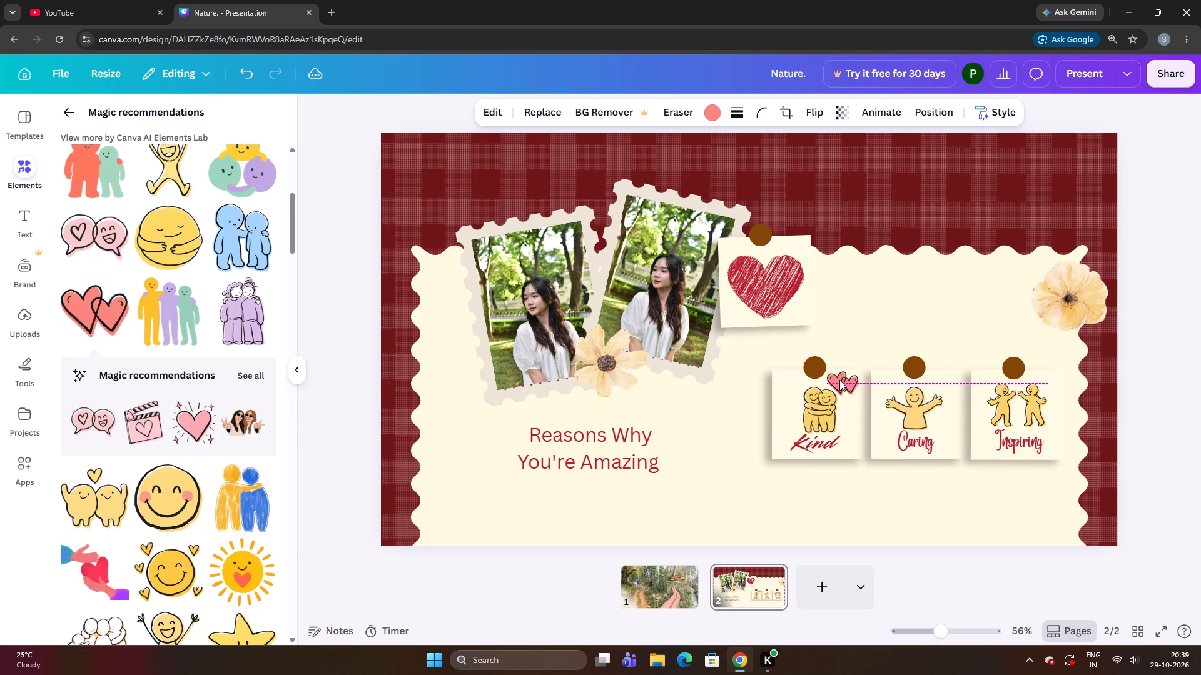
pyautogui.press('Down')
pyautogui.press('Left')
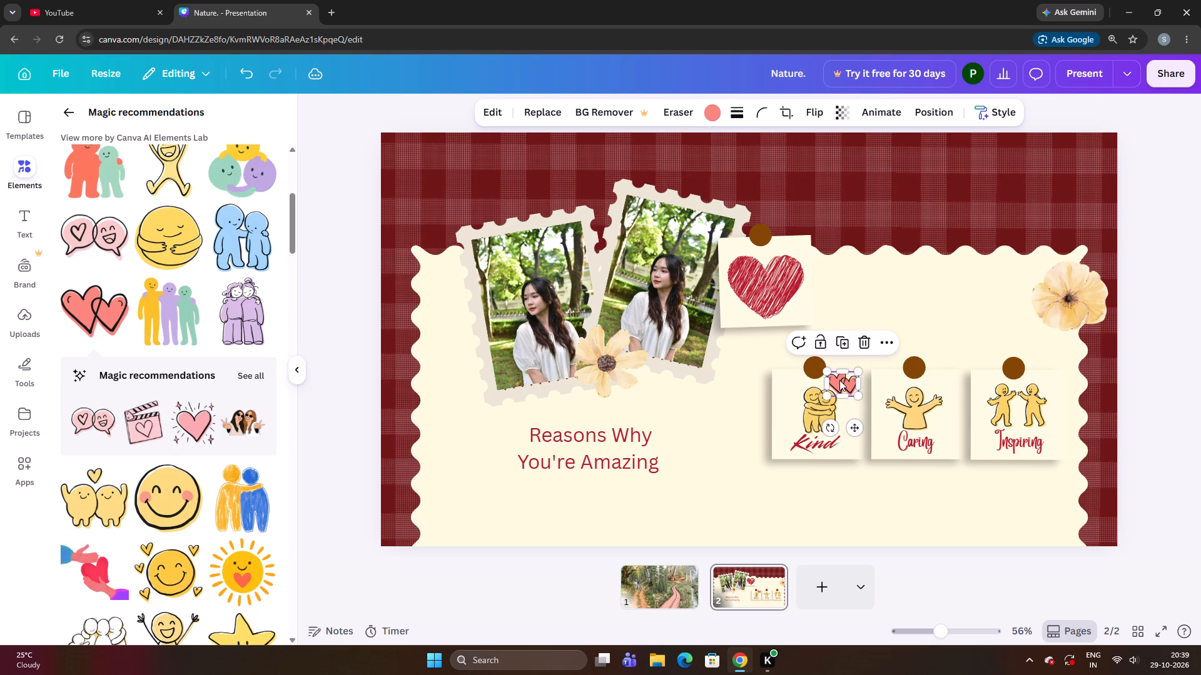
# Open the "Caring" label for editing with its whole word selected.
pyautogui.doubleClick(908, 442)
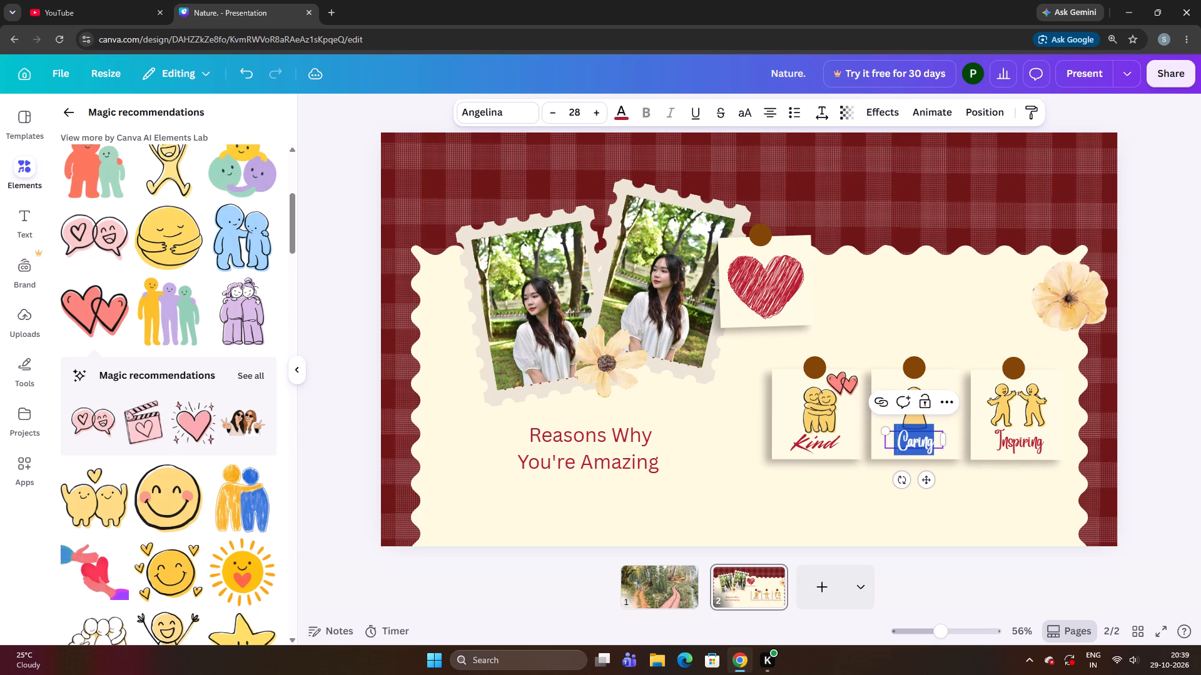
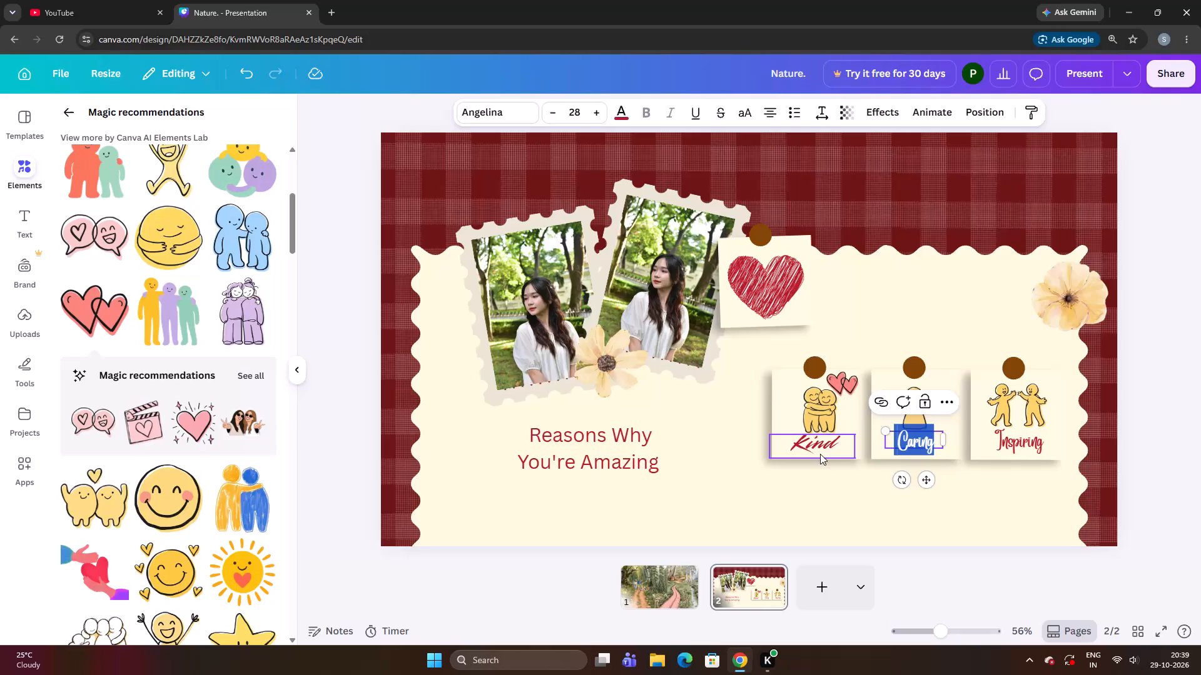
# Copy the word "Caring" and delete its label from the middle note card.
pyautogui.hotkey('ctrl', 'c')
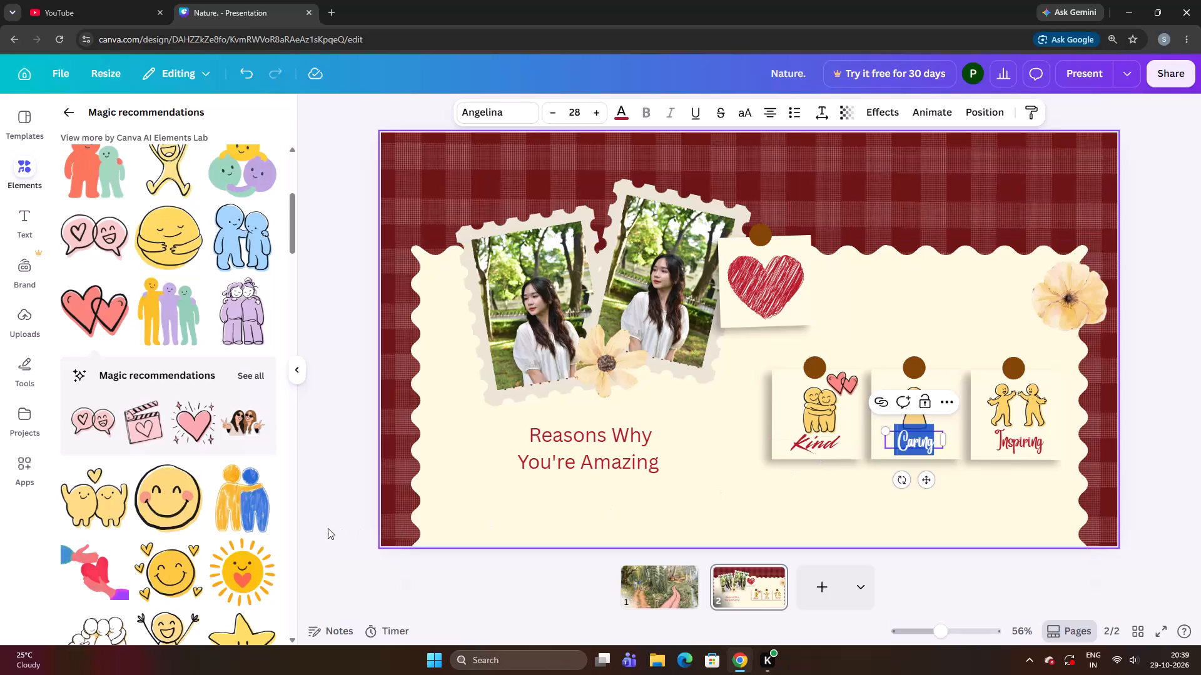
pyautogui.click(314, 464)
pyautogui.click(903, 436)
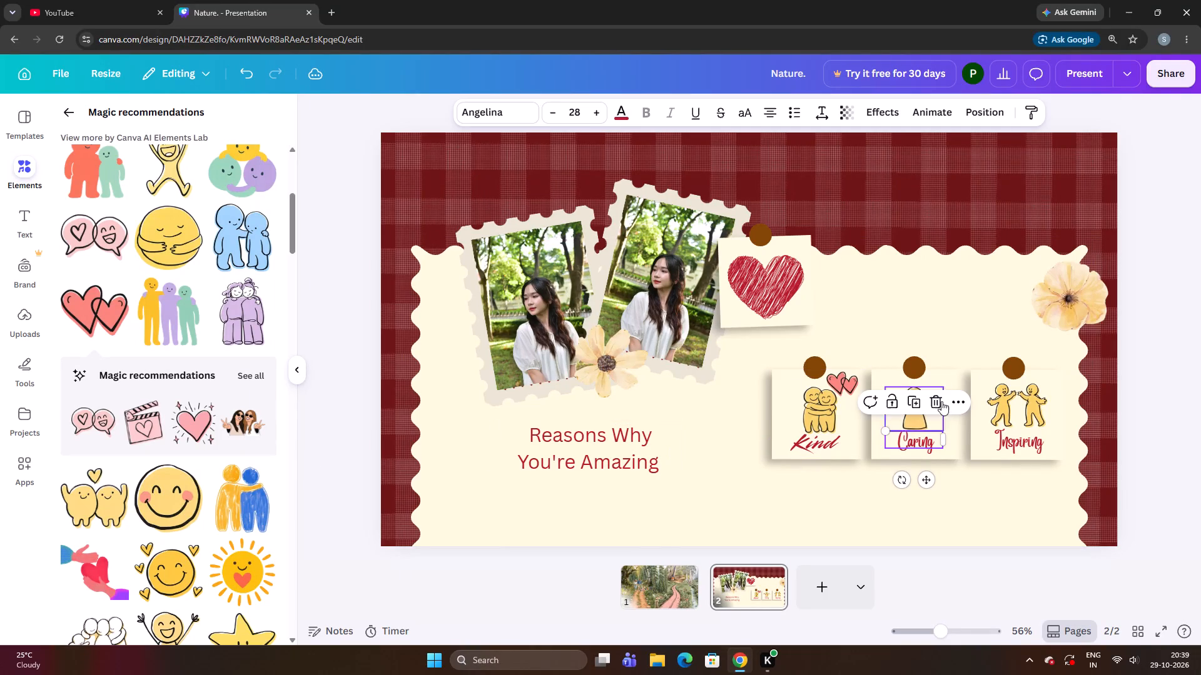
pyautogui.click(940, 400)
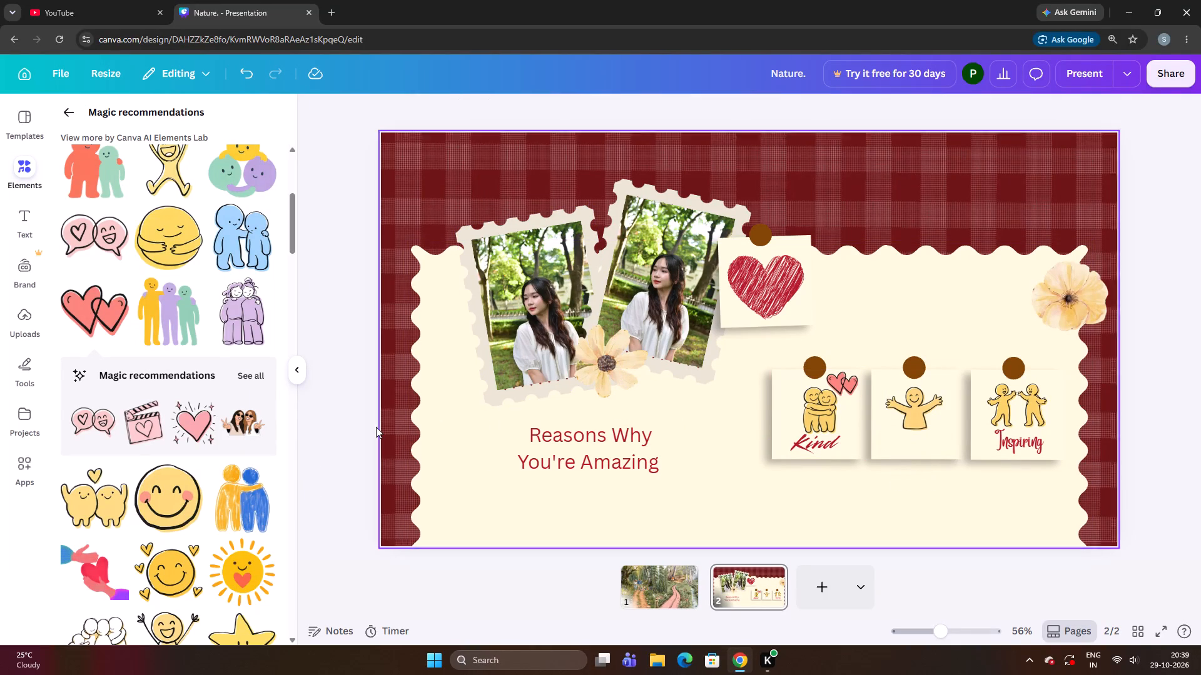
pyautogui.click(376, 427)
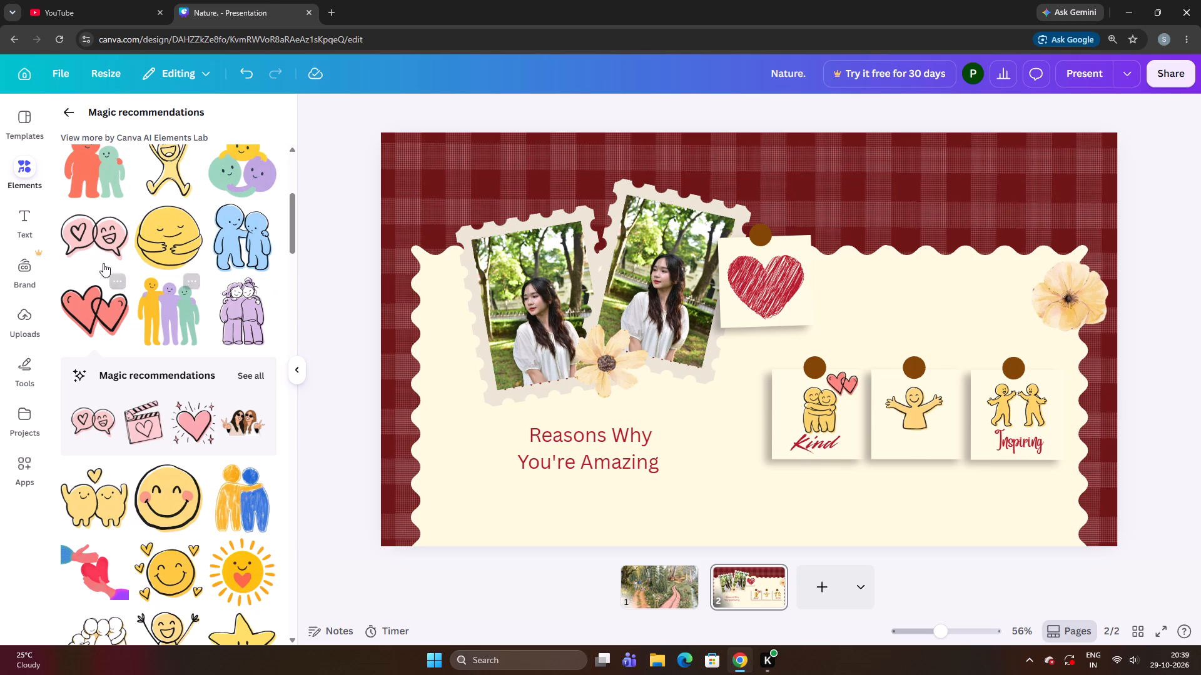
# Add a new text box and replace its placeholder with the copied word "Caring".
pyautogui.click(13, 215)
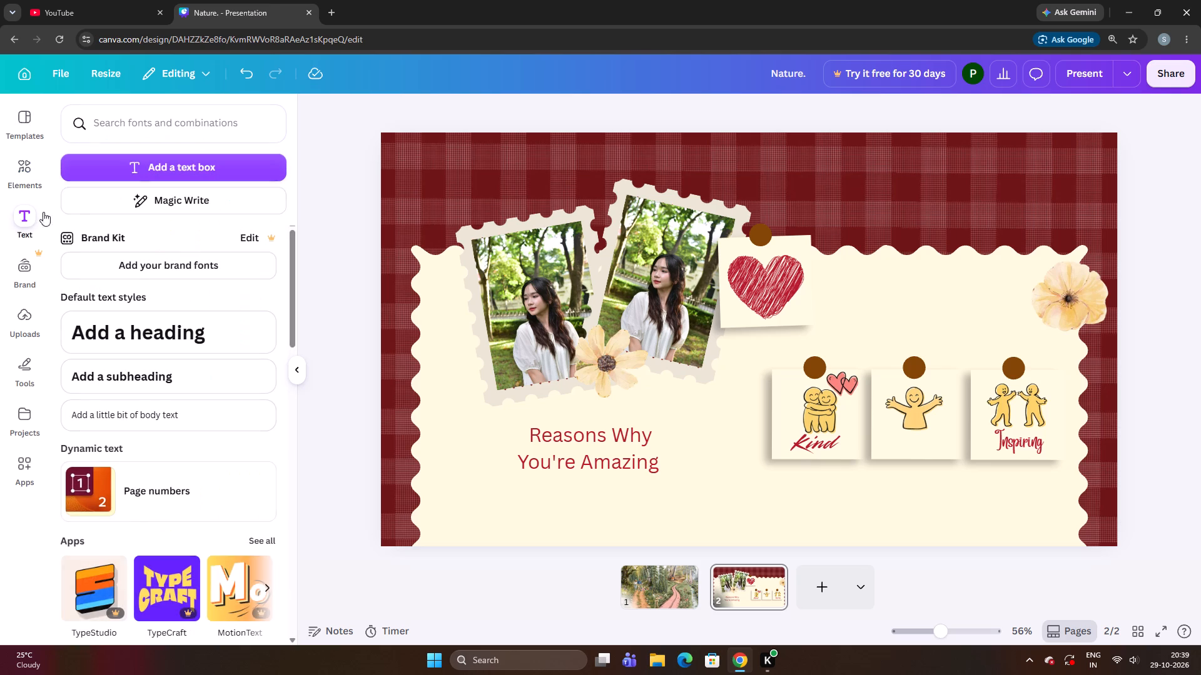
pyautogui.click(139, 165)
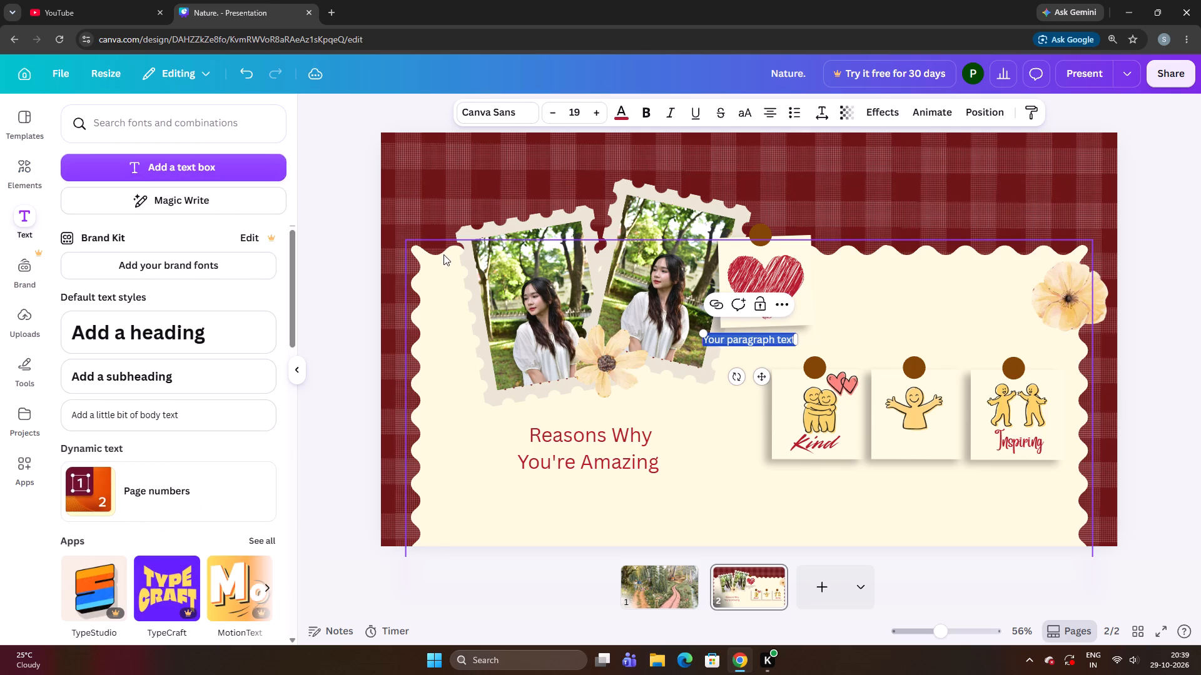
pyautogui.press('BackSpace')
pyautogui.hotkey('ctrl', 'v')
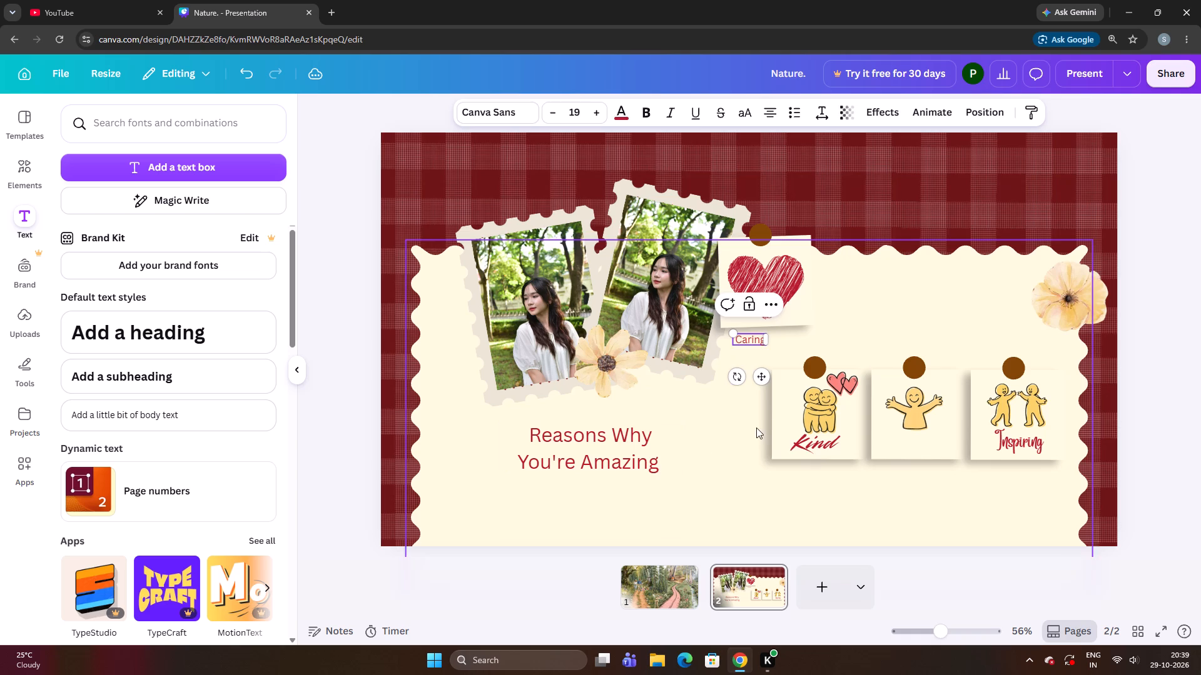
pyautogui.click(773, 422)
pyautogui.click(743, 370)
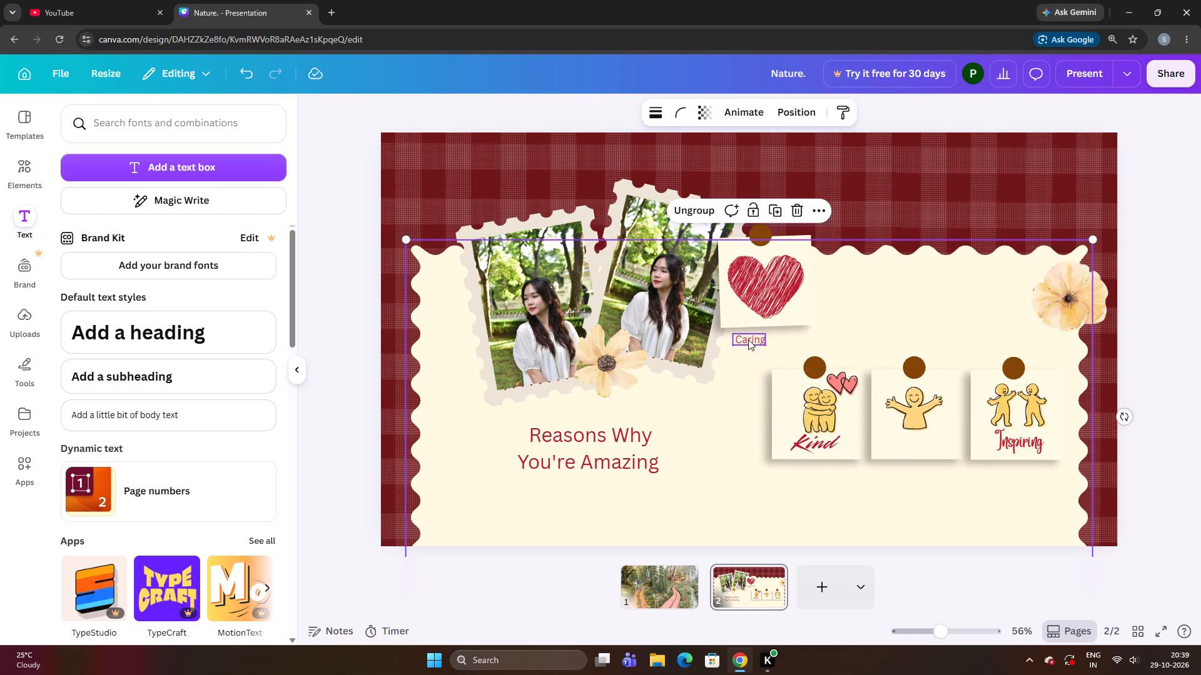
# Enlarge the new "Caring" text to size 24.6 and park it in the blank area below the "Kind" card.
pyautogui.moveTo(748, 339); pyautogui.dragTo(731, 481)
pyautogui.moveTo(731, 482); pyautogui.dragTo(724, 486)
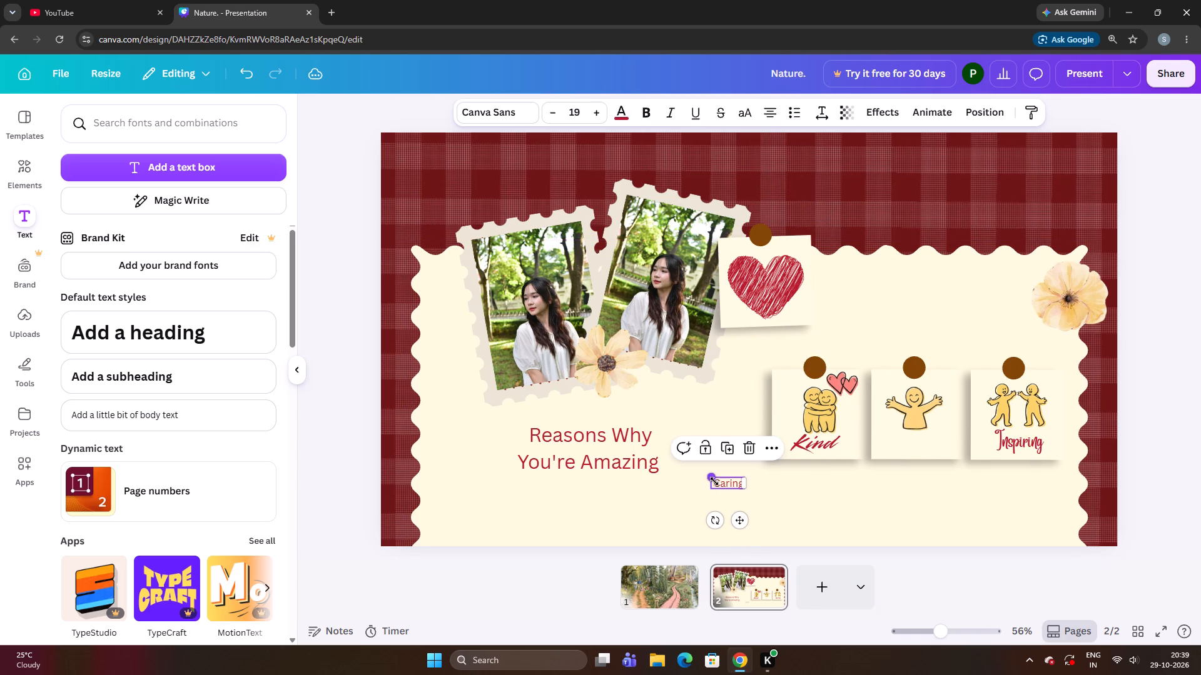
pyautogui.click(711, 477)
pyautogui.moveTo(709, 477); pyautogui.dragTo(693, 492)
pyautogui.moveTo(716, 486); pyautogui.dragTo(856, 465)
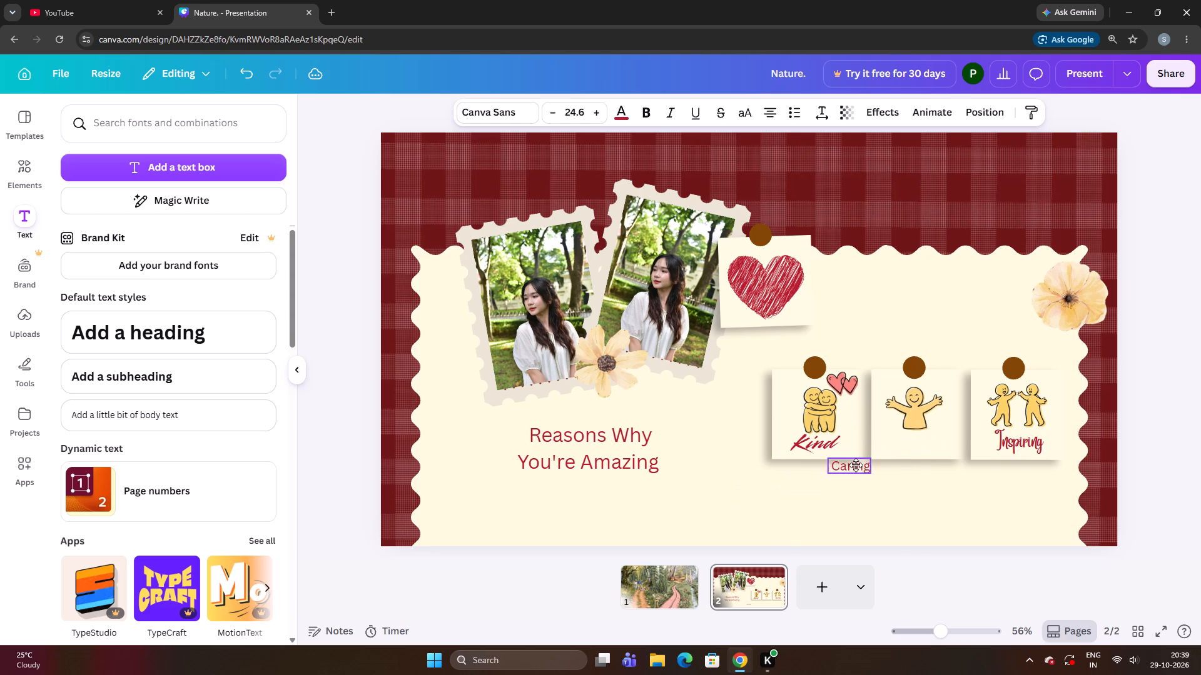
pyautogui.moveTo(856, 465); pyautogui.dragTo(795, 509)
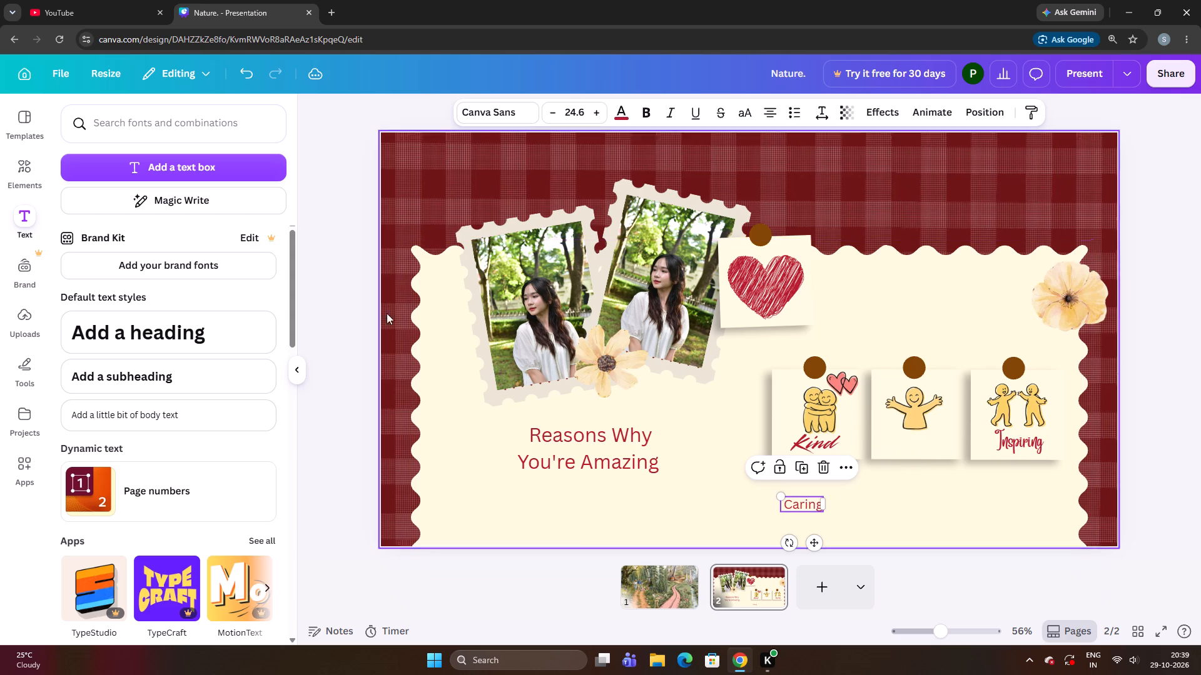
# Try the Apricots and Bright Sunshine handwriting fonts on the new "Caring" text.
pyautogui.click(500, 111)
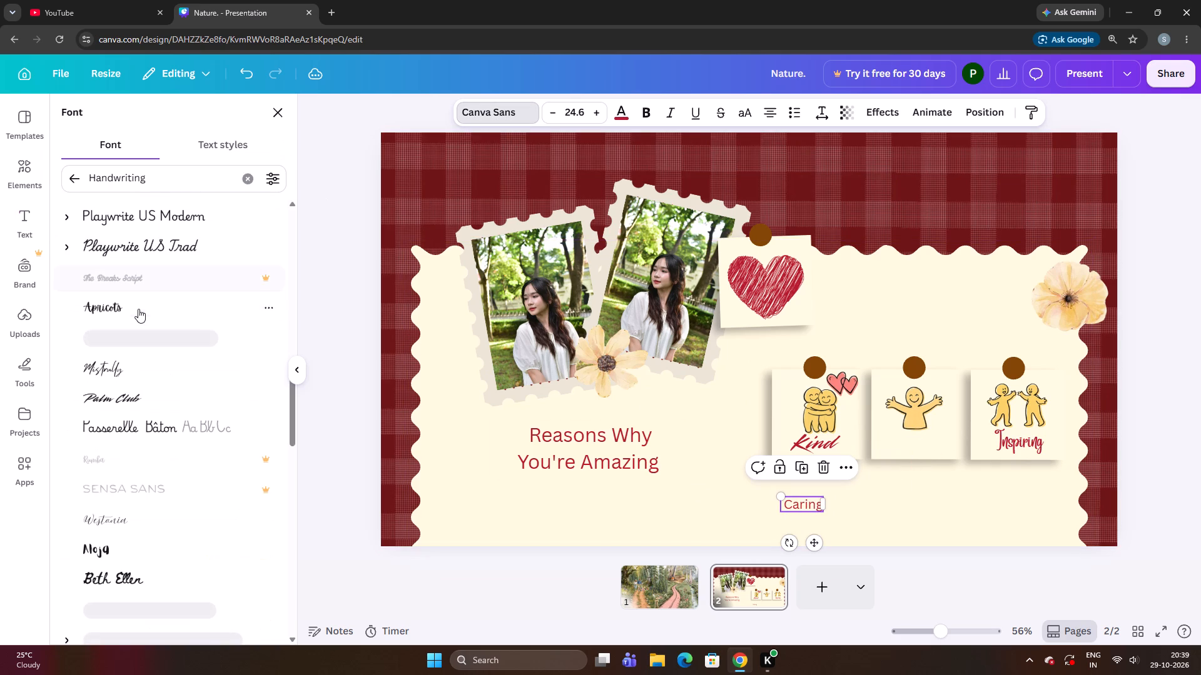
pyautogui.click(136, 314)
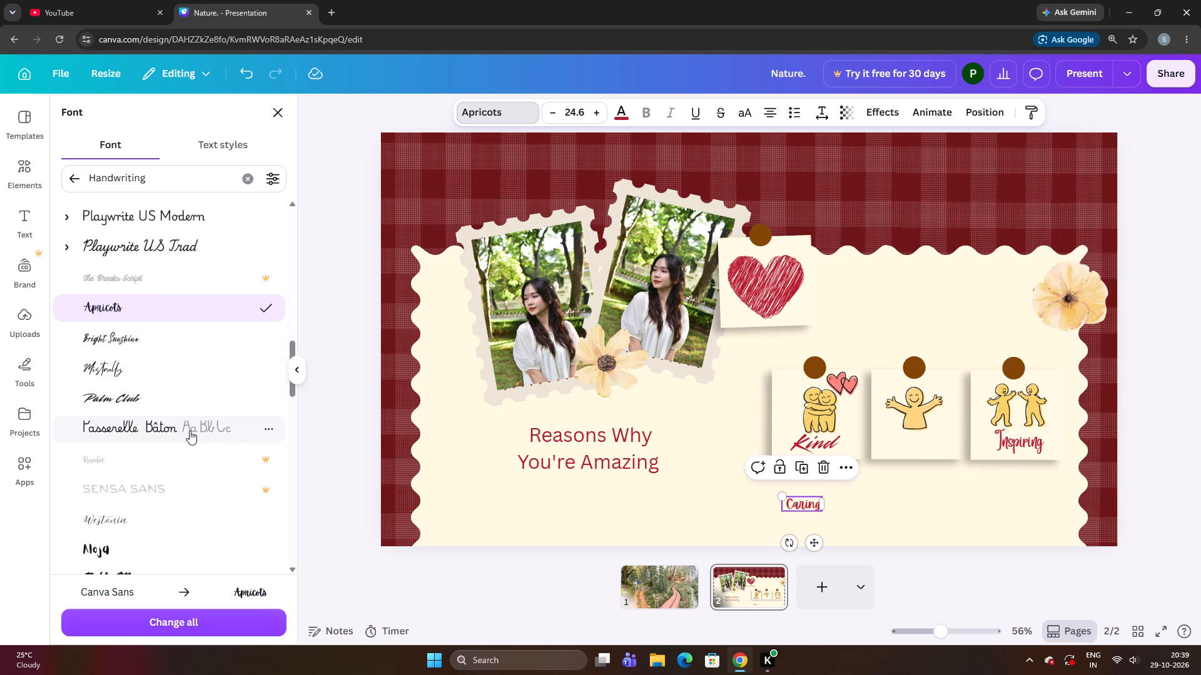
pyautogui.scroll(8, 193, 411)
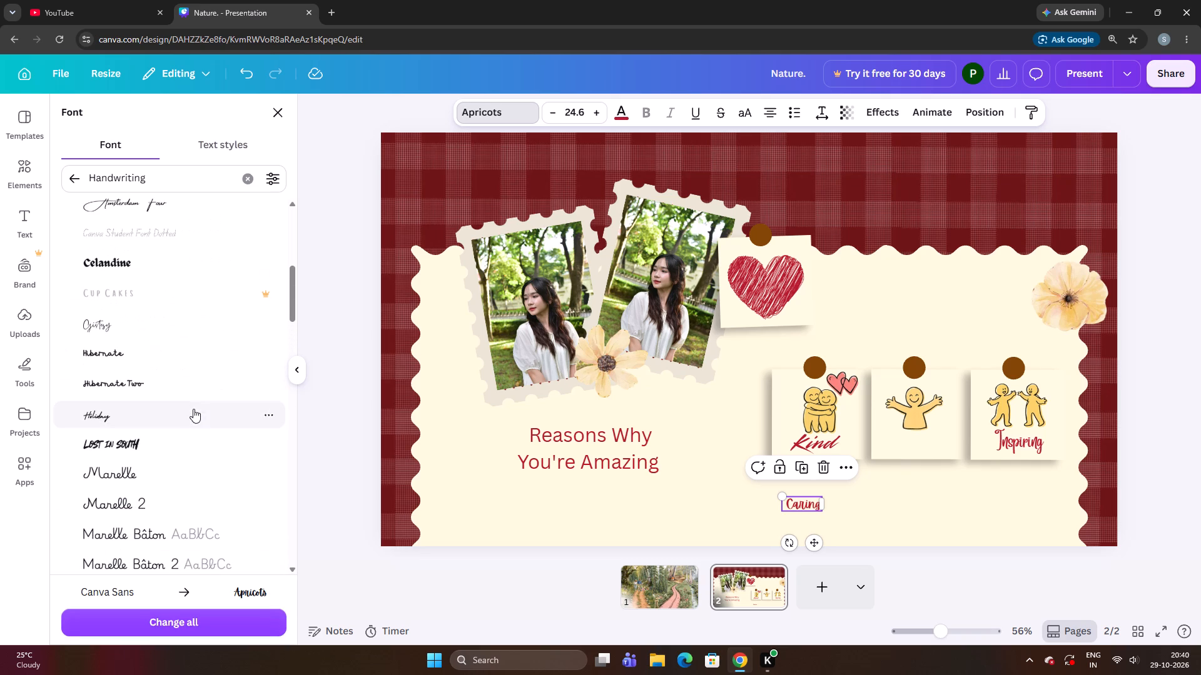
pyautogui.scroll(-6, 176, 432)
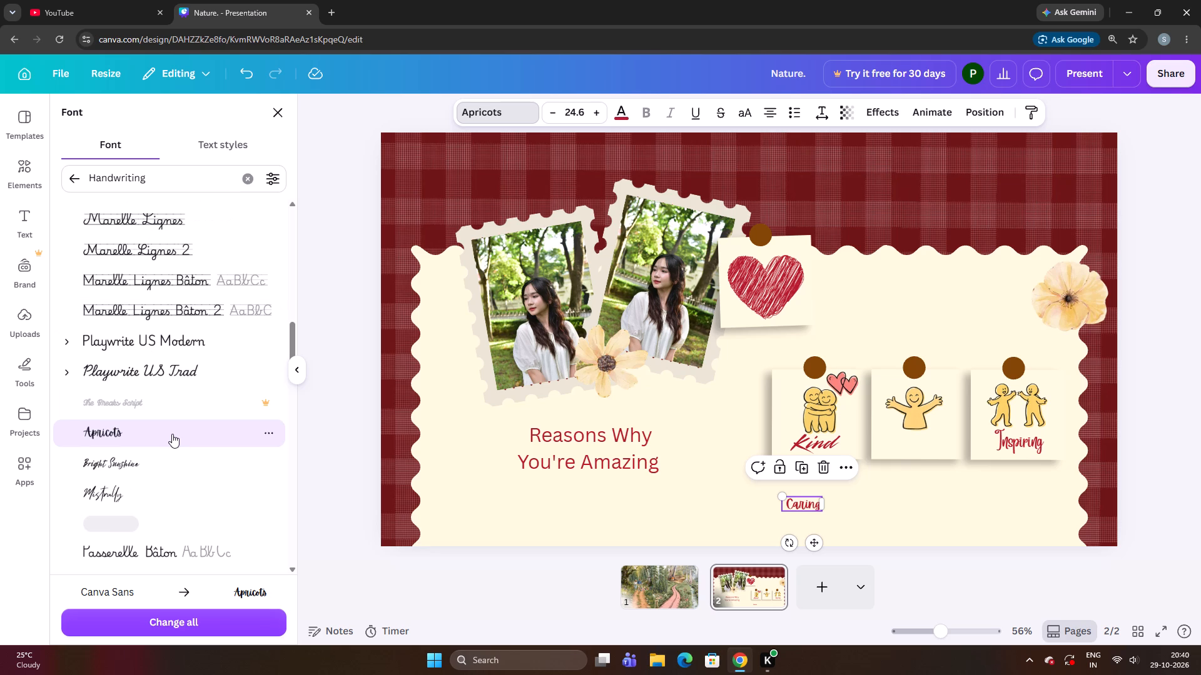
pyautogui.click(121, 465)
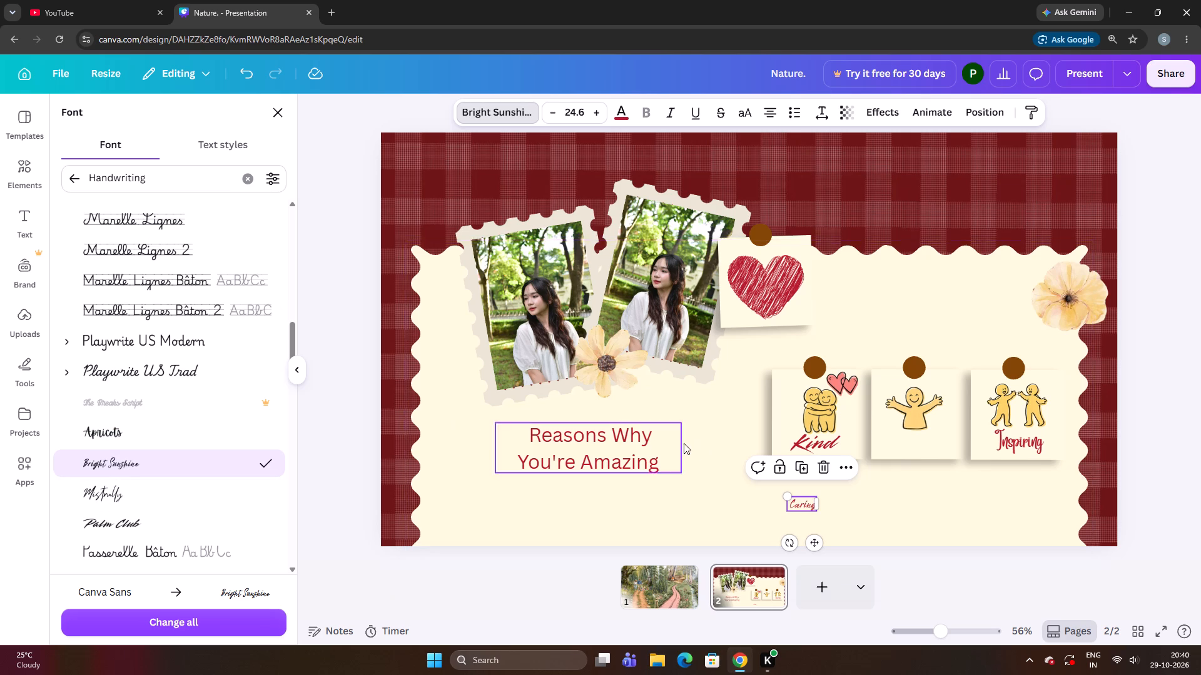
# Check the "Kind" label's font and apply the same Palm Club font to the "Caring" text.
pyautogui.click(806, 440)
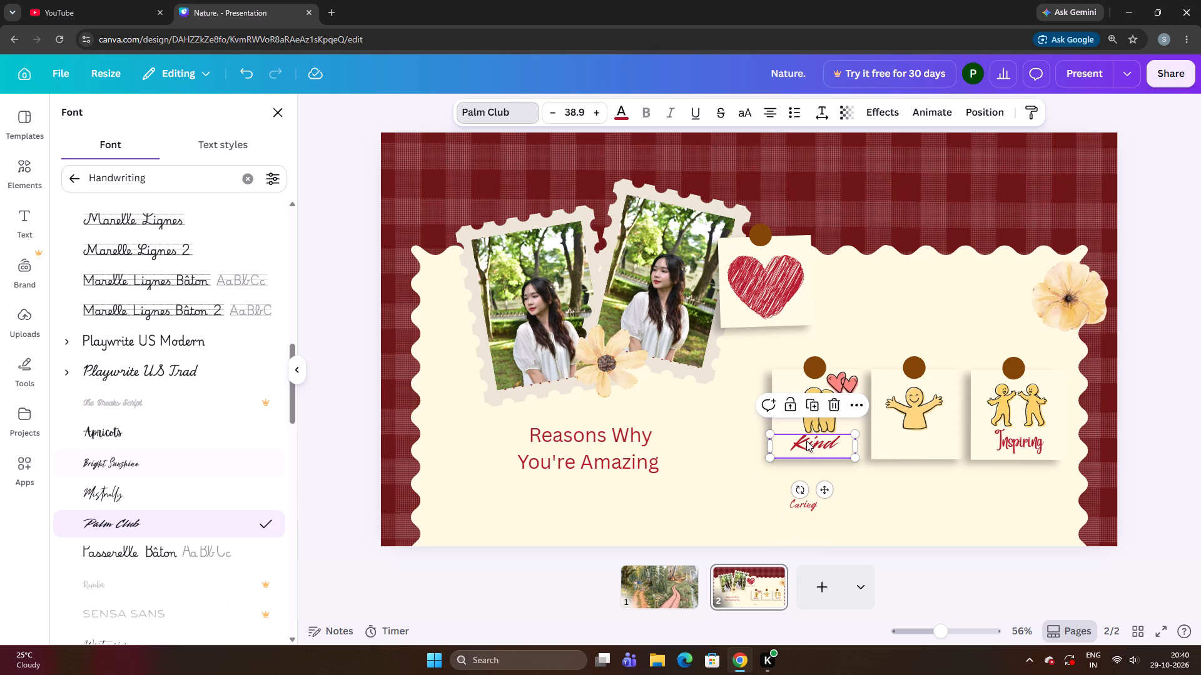
pyautogui.click(804, 511)
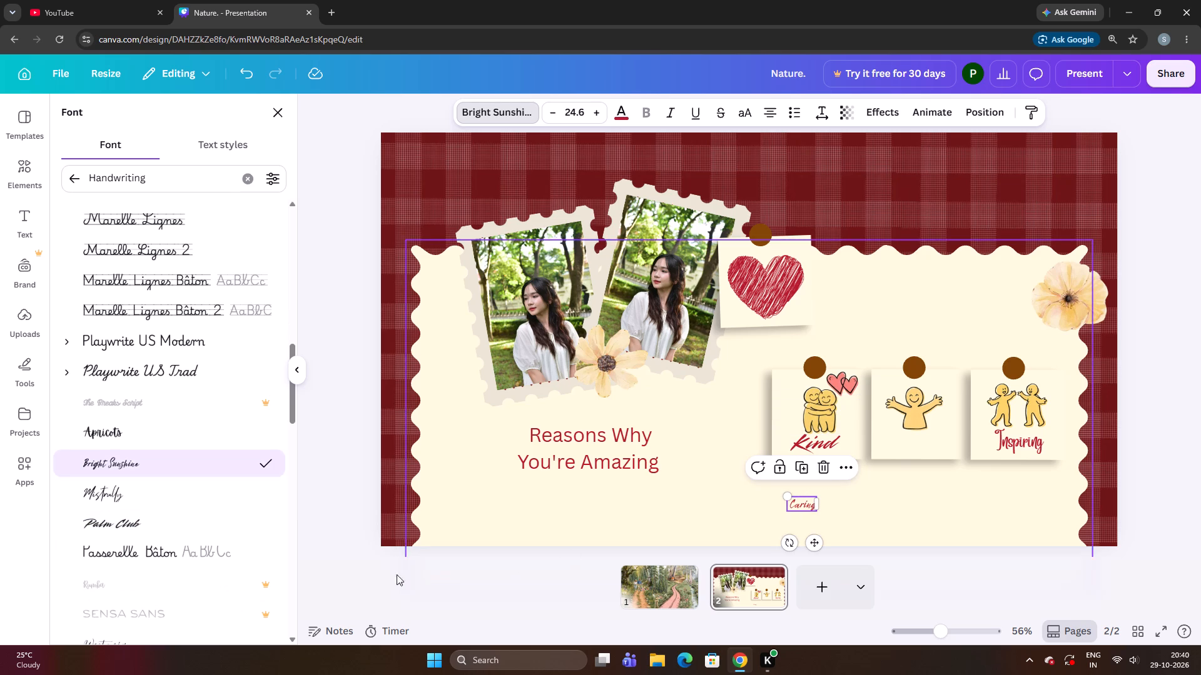
pyautogui.click(184, 530)
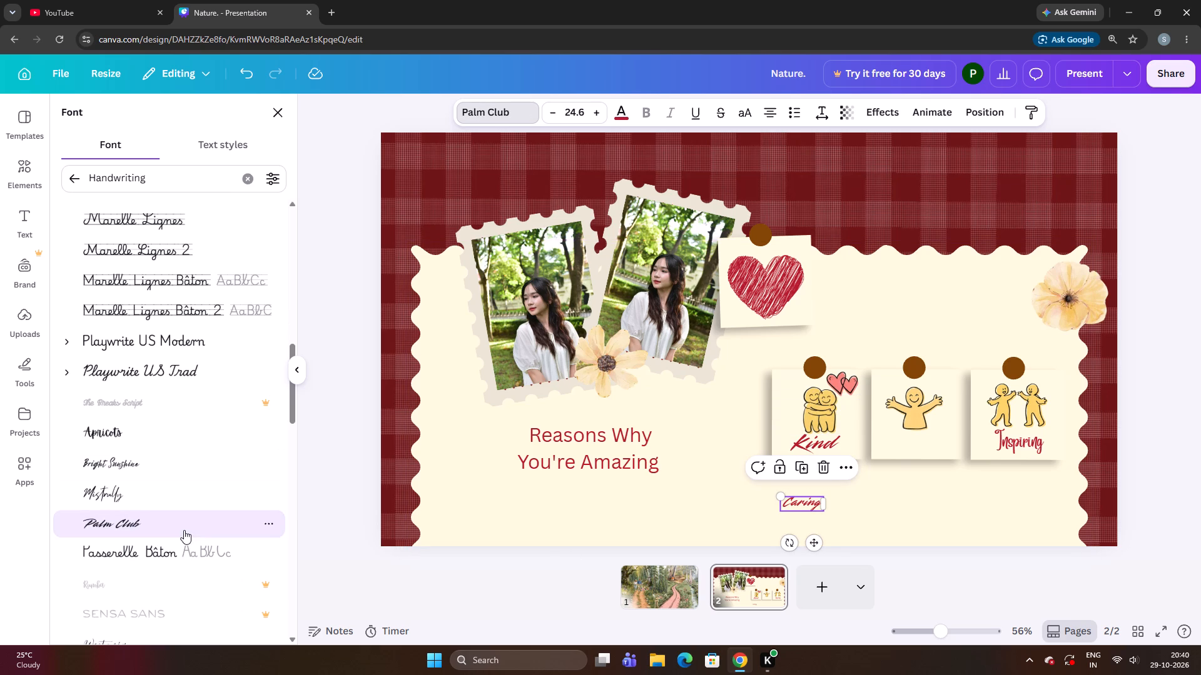
pyautogui.click(312, 528)
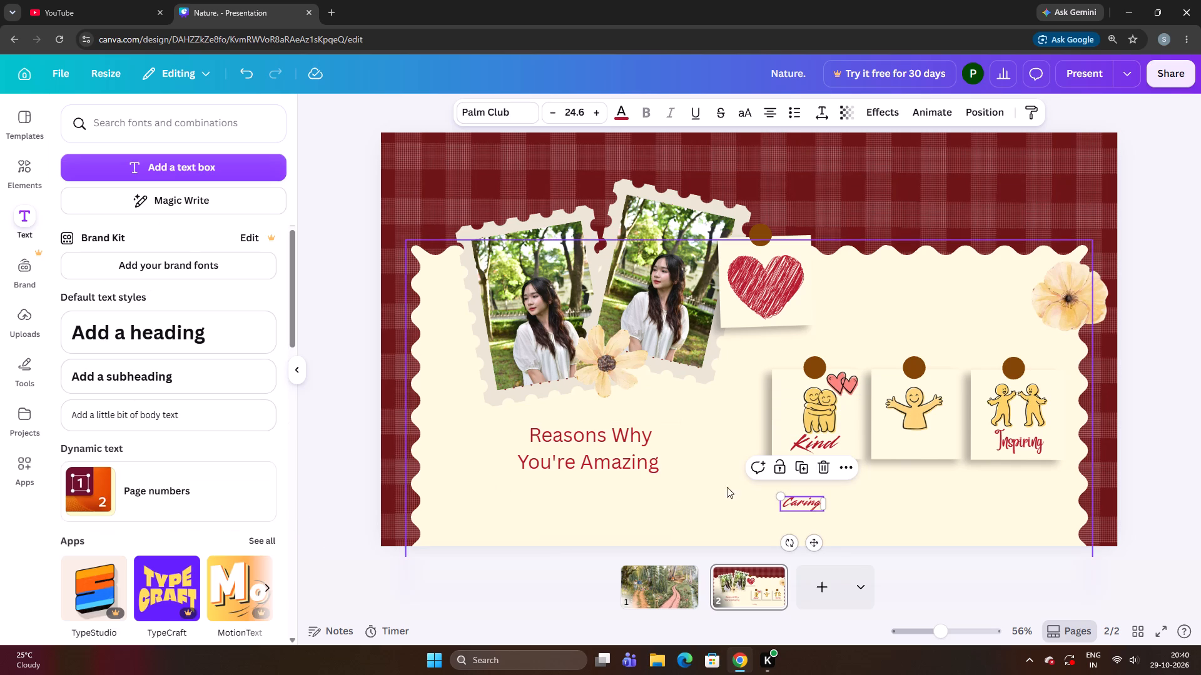
# Place the "Caring" text on the middle note card beneath the open-armed figure and nudge it slightly up and right.
pyautogui.moveTo(801, 500); pyautogui.dragTo(906, 433)
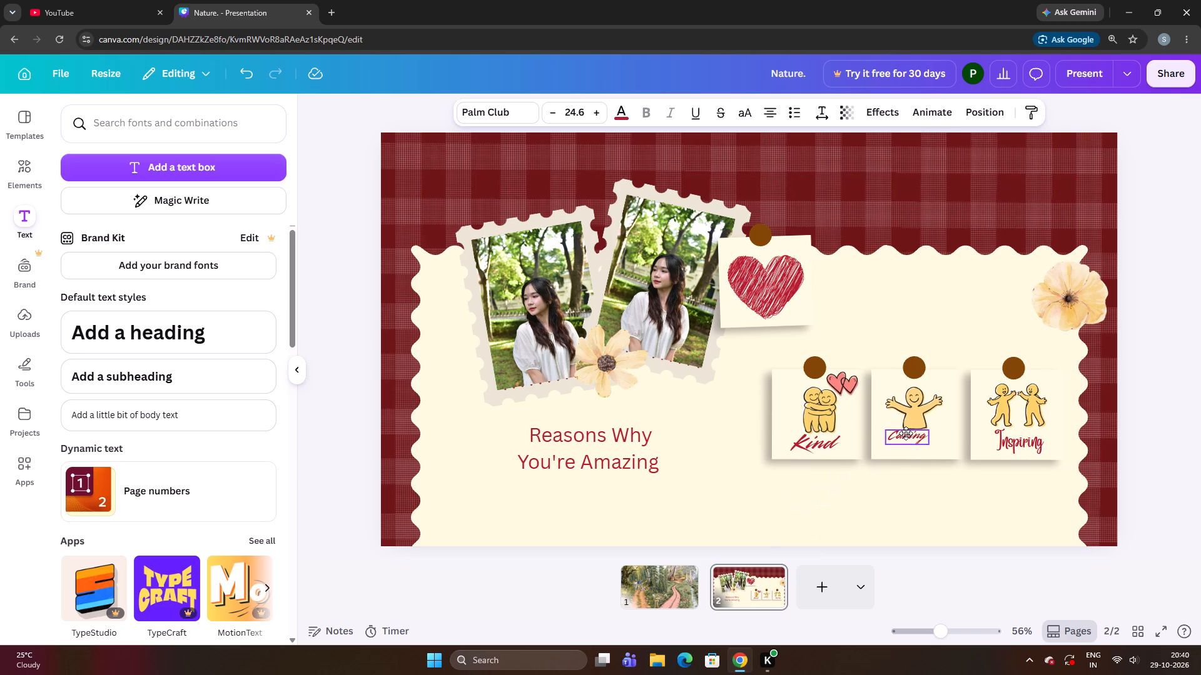
pyautogui.moveTo(906, 433); pyautogui.dragTo(914, 441)
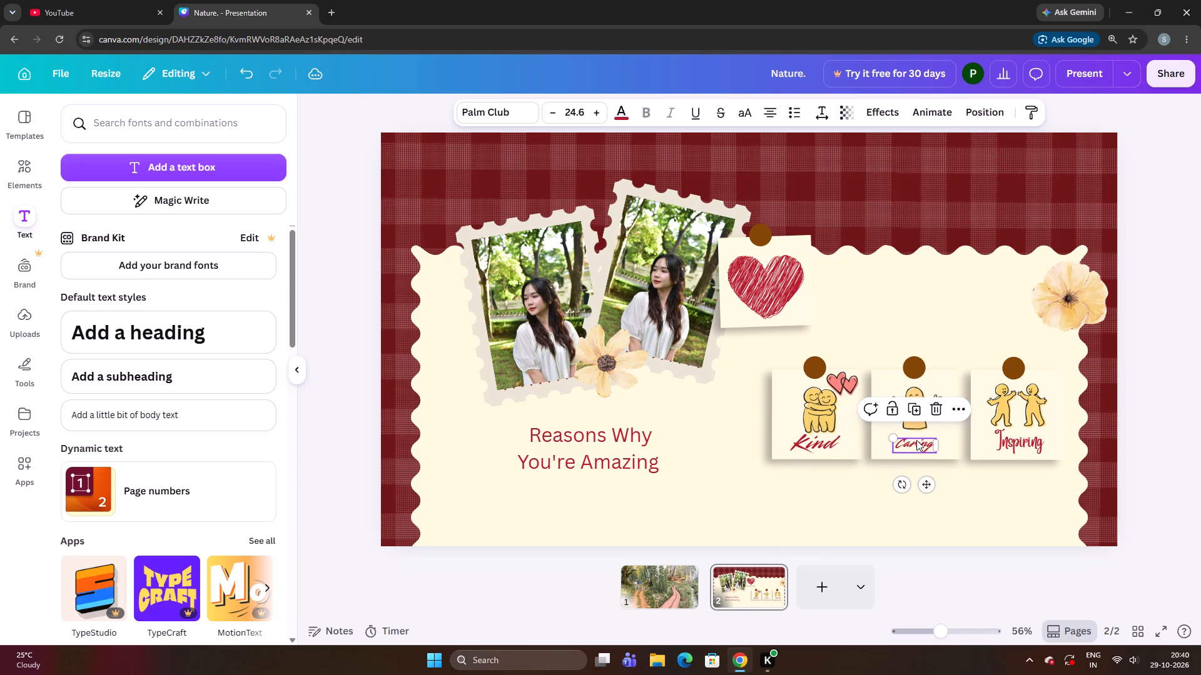
pyautogui.hotkey('ctrl', 'Down')
pyautogui.hotkey('ctrl', 'Down')
pyautogui.click(984, 334)
pyautogui.click(925, 454)
pyautogui.press('Up')
pyautogui.press('Up')
pyautogui.press('Up')
pyautogui.press('Right')
pyautogui.press('Right')
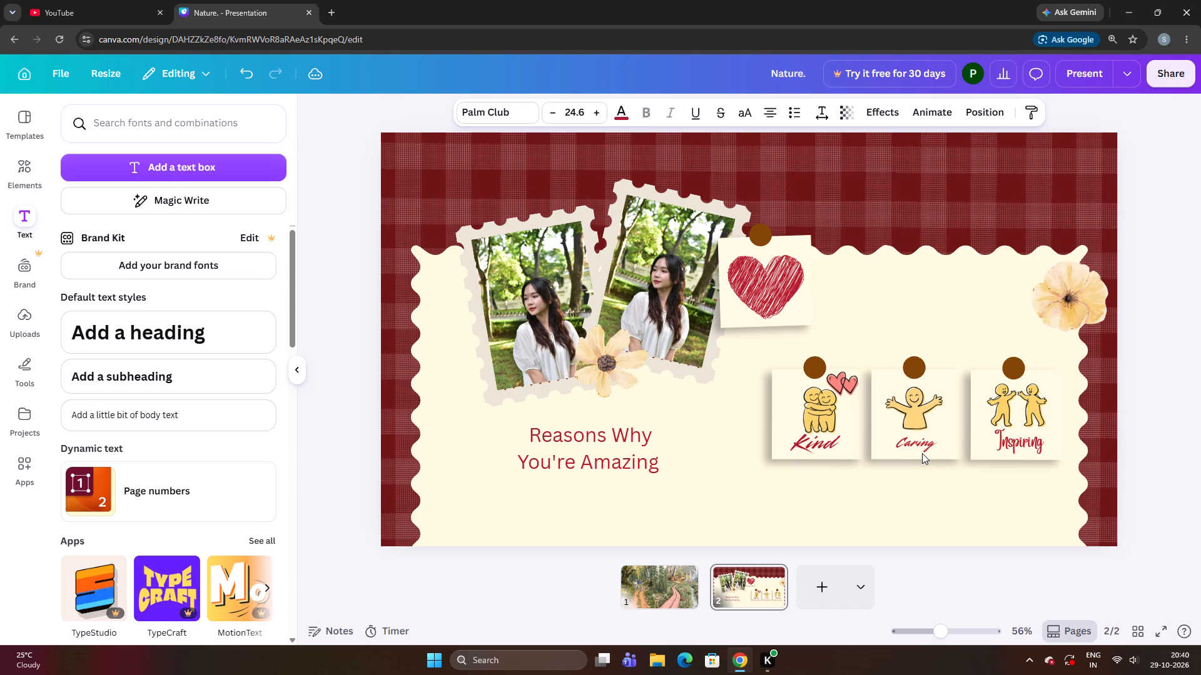
# Enlarge the "Caring" label to size 26.5 and shift it left to keep it centred on its card.
pyautogui.hotkey('ctrl', 'Down')
pyautogui.hotkey('ctrl', 'Down')
pyautogui.hotkey('ctrl', 'Down')
pyautogui.press('Down')
pyautogui.press('Left')
pyautogui.press('Left')
pyautogui.press('Left')
pyautogui.press('Left')
pyautogui.press('Left')
pyautogui.press('Left')
pyautogui.press('Left')
pyautogui.press('Left')
pyautogui.press('Left')
pyautogui.press('Left')
pyautogui.press('Left')
pyautogui.press('Up')
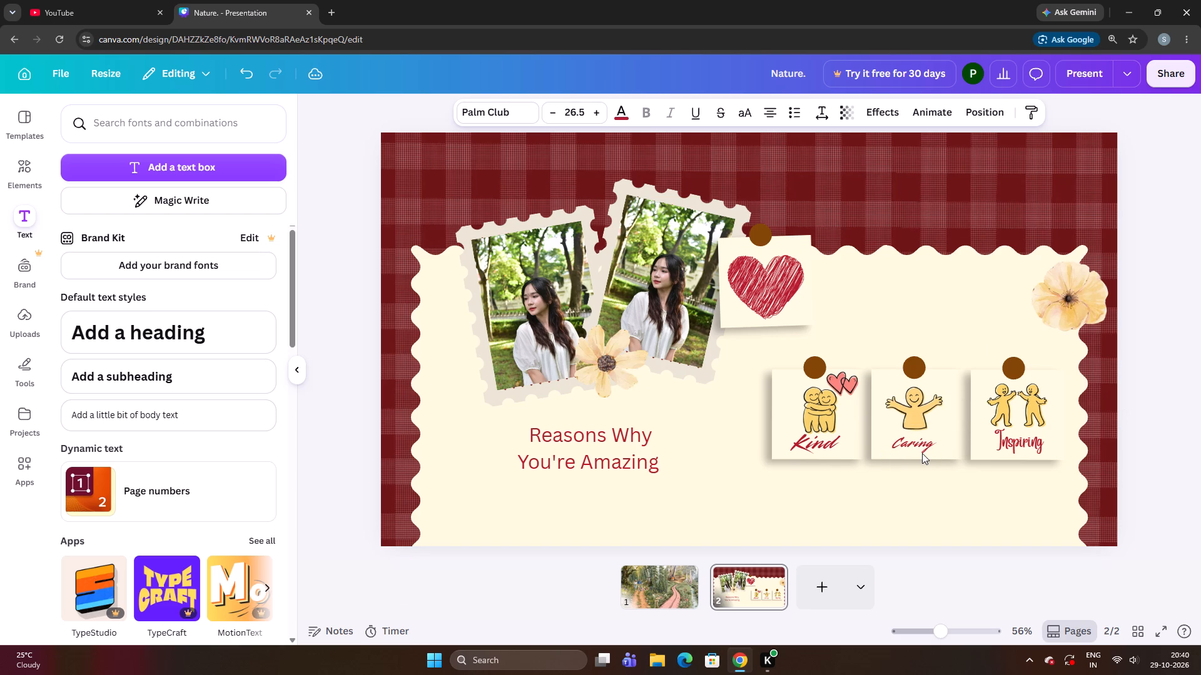
pyautogui.press('Up')
# Enlarge the "Caring" label to size 27.1 and nudge it up and right beneath the open-armed figure.
pyautogui.hotkey('ctrl', 'Down')
pyautogui.hotkey('ctrl', 'Down')
pyautogui.hotkey('ctrl', 'Down')
pyautogui.hotkey('ctrl', 'Down')
pyautogui.hotkey('ctrl', 'Down')
pyautogui.hotkey('ctrl', 'Down')
pyautogui.hotkey('ctrl', 'Down')
pyautogui.hotkey('ctrl', 'Down')
pyautogui.hotkey('ctrl', 'Down')
pyautogui.hotkey('ctrl', 'Down')
pyautogui.press('Up')
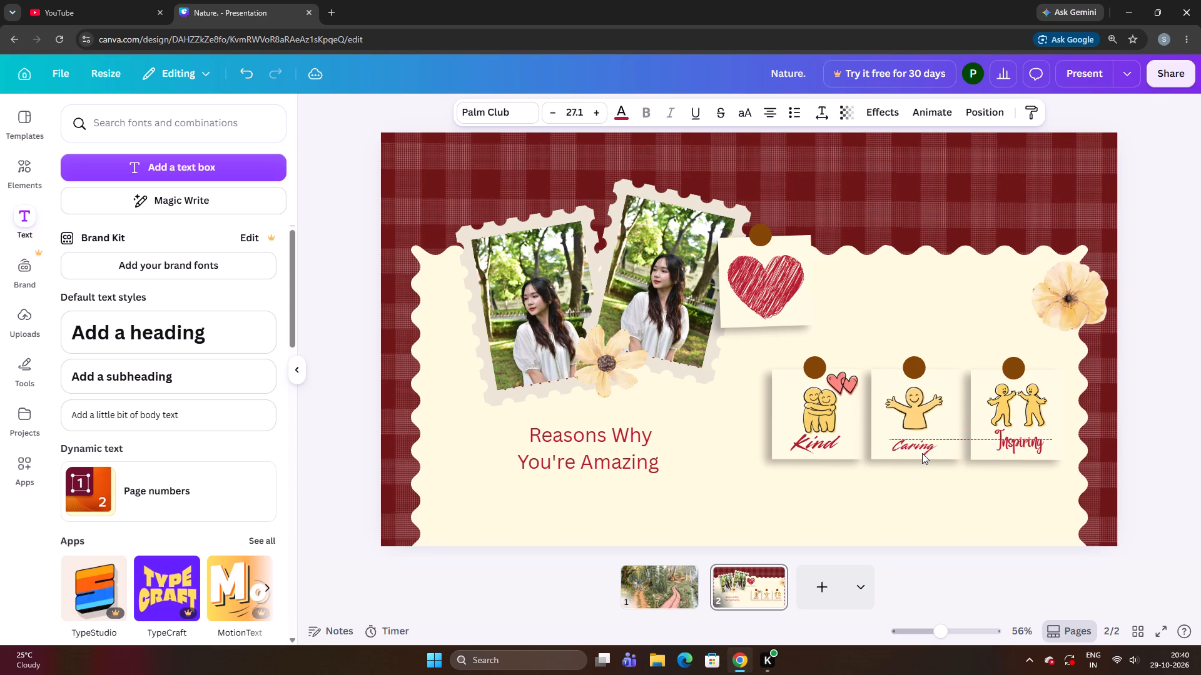
pyautogui.press('Up')
pyautogui.press('Up')
pyautogui.press('Up')
pyautogui.press('Up')
pyautogui.press('Up')
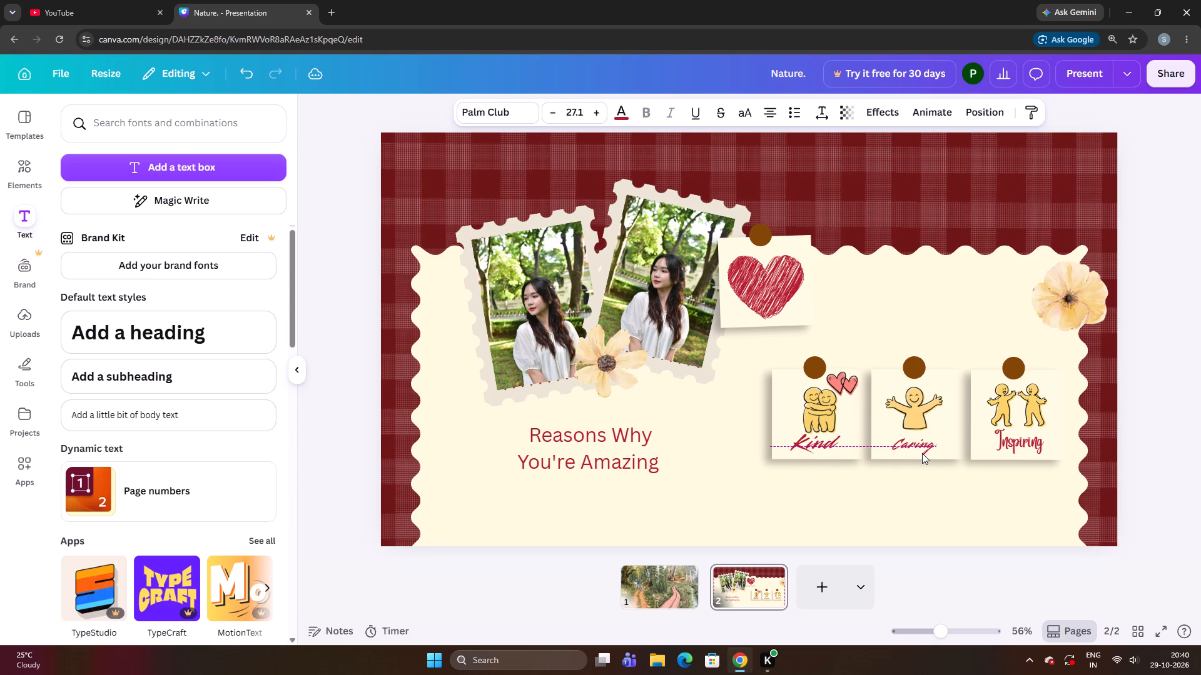
pyautogui.press('Right')
pyautogui.press('Right')
pyautogui.press('Right')
pyautogui.press('Right')
pyautogui.press('Right')
pyautogui.press('Up')
pyautogui.press('Up')
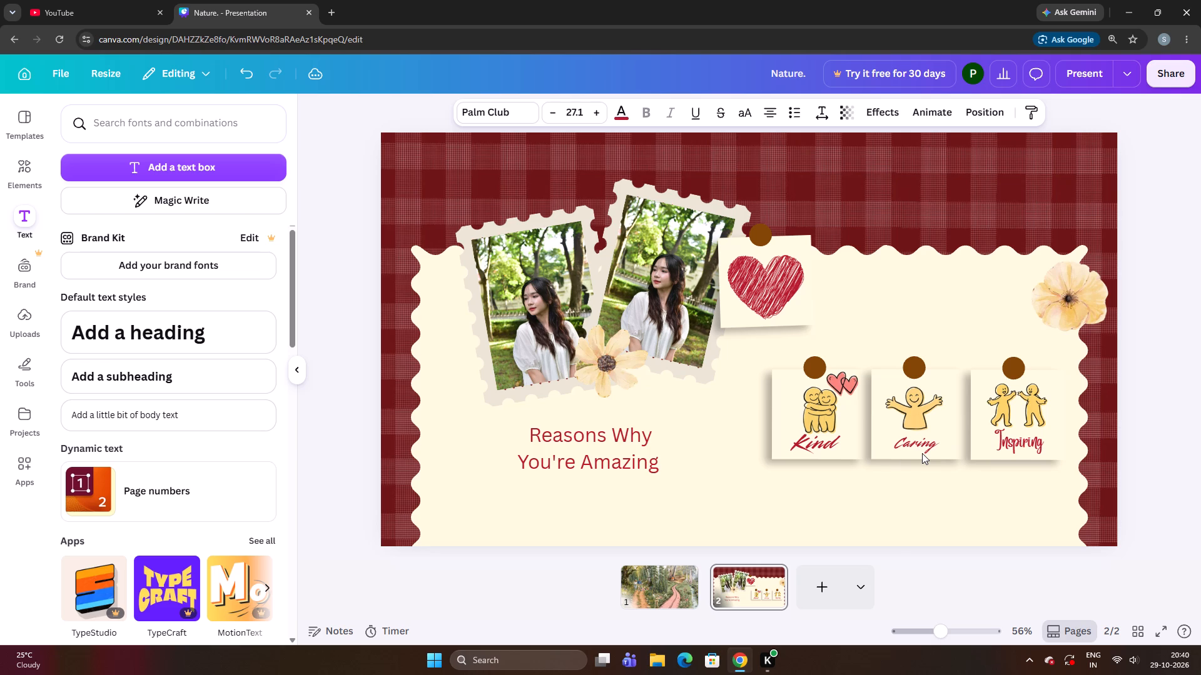
# Enlarge the "Caring" label to size 32.9 and raise it towards the open-armed figure.
pyautogui.hotkey('ctrl', 'Down')
pyautogui.hotkey('ctrl', 'Down')
pyautogui.hotkey('ctrl', 'Down')
pyautogui.hotkey('ctrl', 'Down')
pyautogui.hotkey('ctrl', 'Down')
pyautogui.hotkey('ctrl', 'Down')
pyautogui.hotkey('ctrl', 'Down')
pyautogui.hotkey('ctrl', 'Down')
pyautogui.hotkey('ctrl', 'Down')
pyautogui.press('Up')
pyautogui.press('Up')
pyautogui.press('Up')
pyautogui.press('Up')
pyautogui.press('Up')
pyautogui.press('Up')
pyautogui.press('Up')
pyautogui.press('Up')
pyautogui.press('Up')
pyautogui.press('Up')
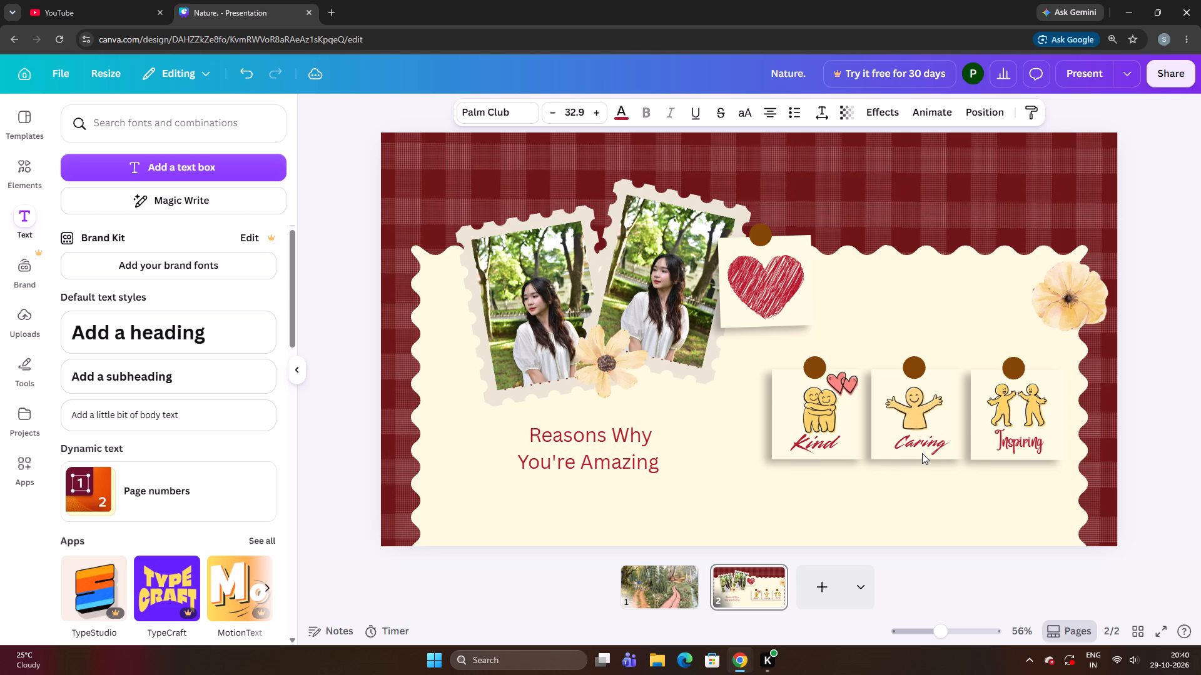
# Centre the "Caring" label under the open-armed figure, level with the neighbouring "Kind" label.
pyautogui.press('Left')
pyautogui.press('Left')
pyautogui.press('Left')
pyautogui.press('Left')
pyautogui.press('Left')
pyautogui.press('Left')
pyautogui.press('Left')
pyautogui.press('Left')
pyautogui.press('Left')
pyautogui.press('Left')
pyautogui.press('Left')
pyautogui.press('Left')
pyautogui.press('Left')
pyautogui.press('Left')
pyautogui.press('Down')
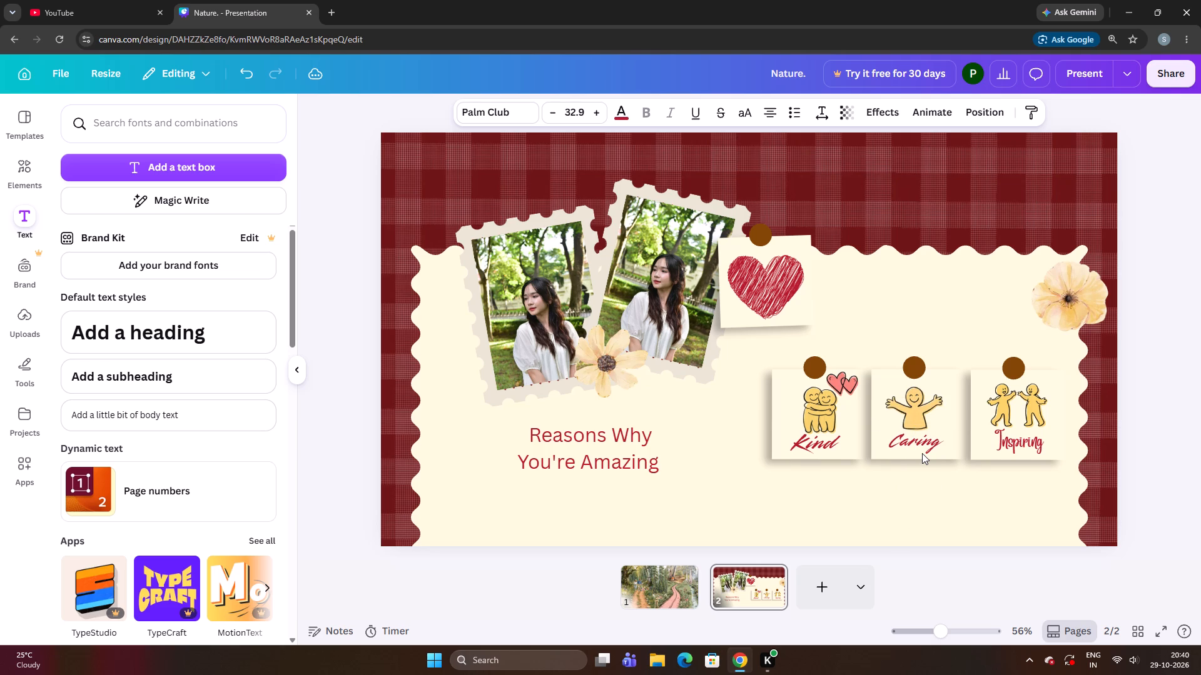
pyautogui.press('Right')
pyautogui.press('Down')
pyautogui.press('Down')
pyautogui.press('Down')
pyautogui.press('Down')
pyautogui.press('Down')
pyautogui.press('Down')
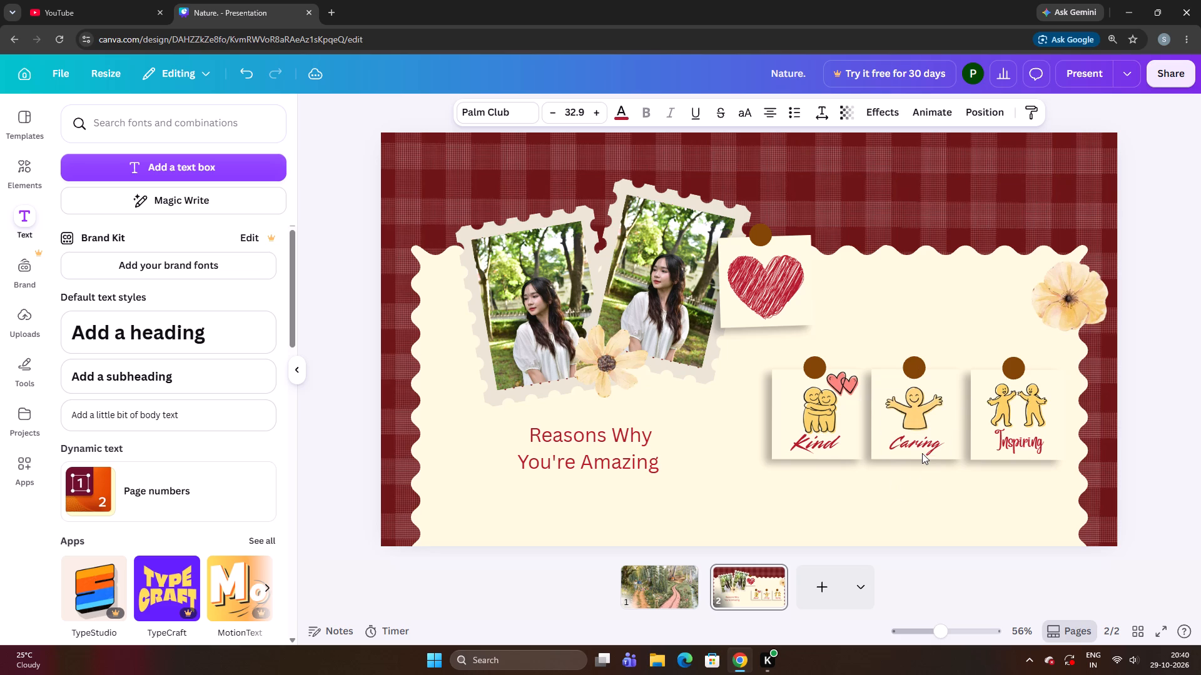
pyautogui.press('Right')
pyautogui.press('Up')
pyautogui.press('Down')
pyautogui.press('Left')
pyautogui.press('Left')
# Nudge the "Caring" label slightly up and left beneath the open-armed figure.
pyautogui.press('Up')
pyautogui.press('Left')
pyautogui.press('Up')
pyautogui.press('Up')
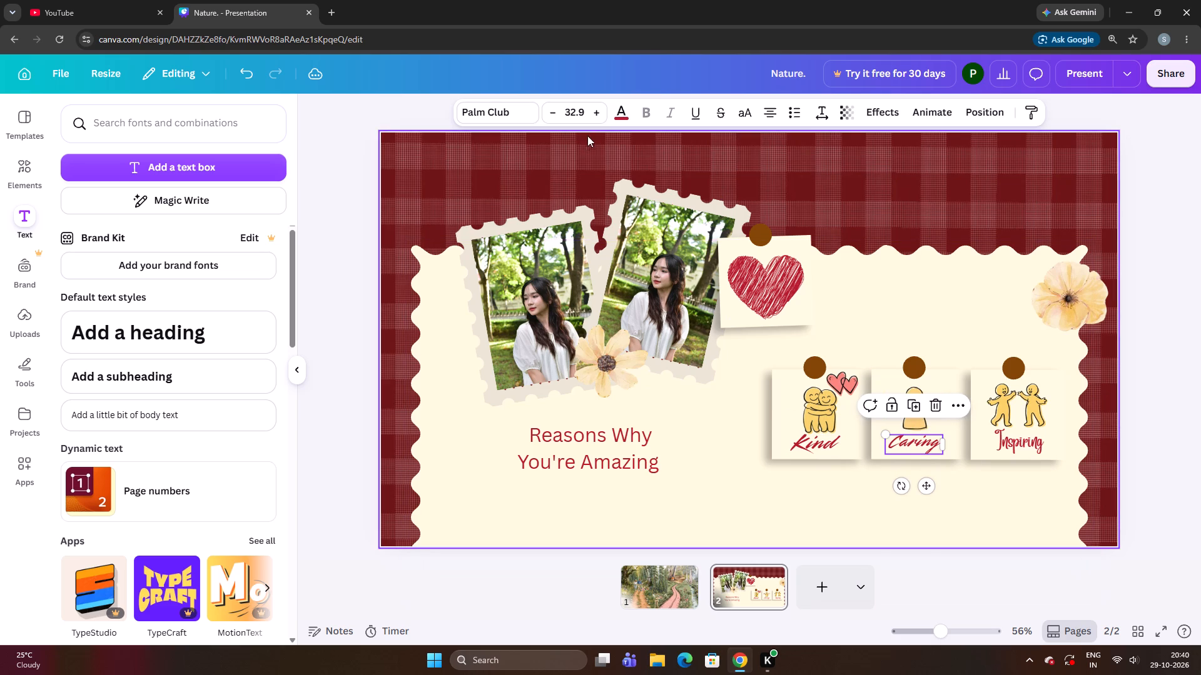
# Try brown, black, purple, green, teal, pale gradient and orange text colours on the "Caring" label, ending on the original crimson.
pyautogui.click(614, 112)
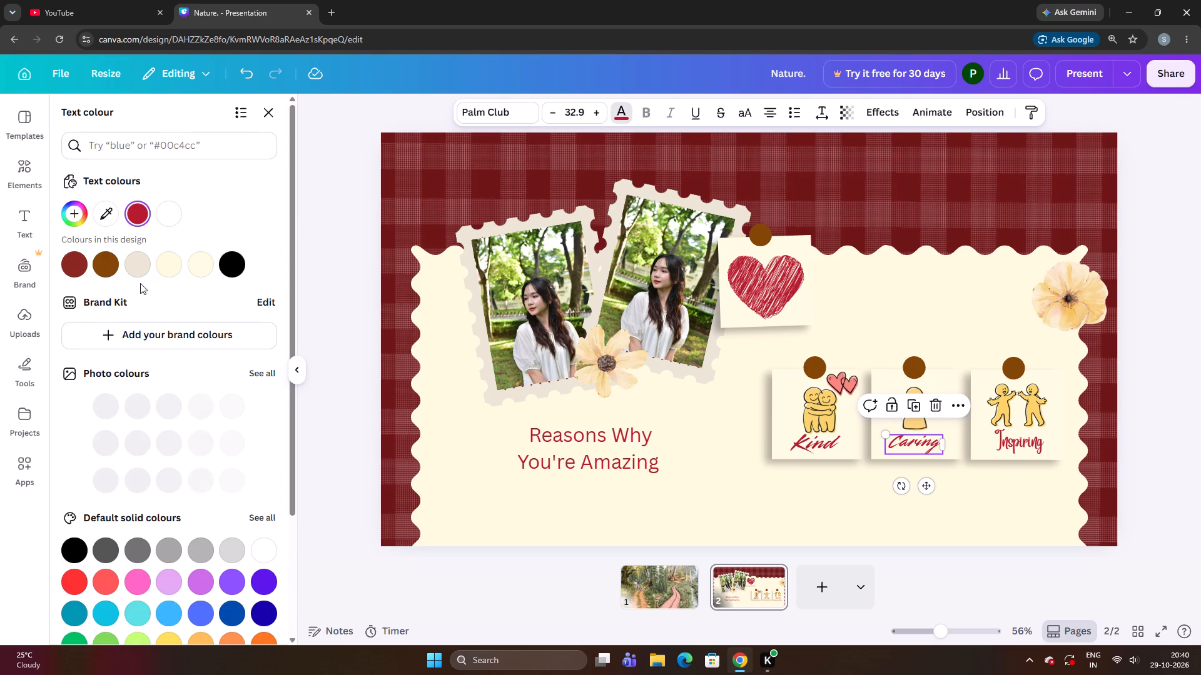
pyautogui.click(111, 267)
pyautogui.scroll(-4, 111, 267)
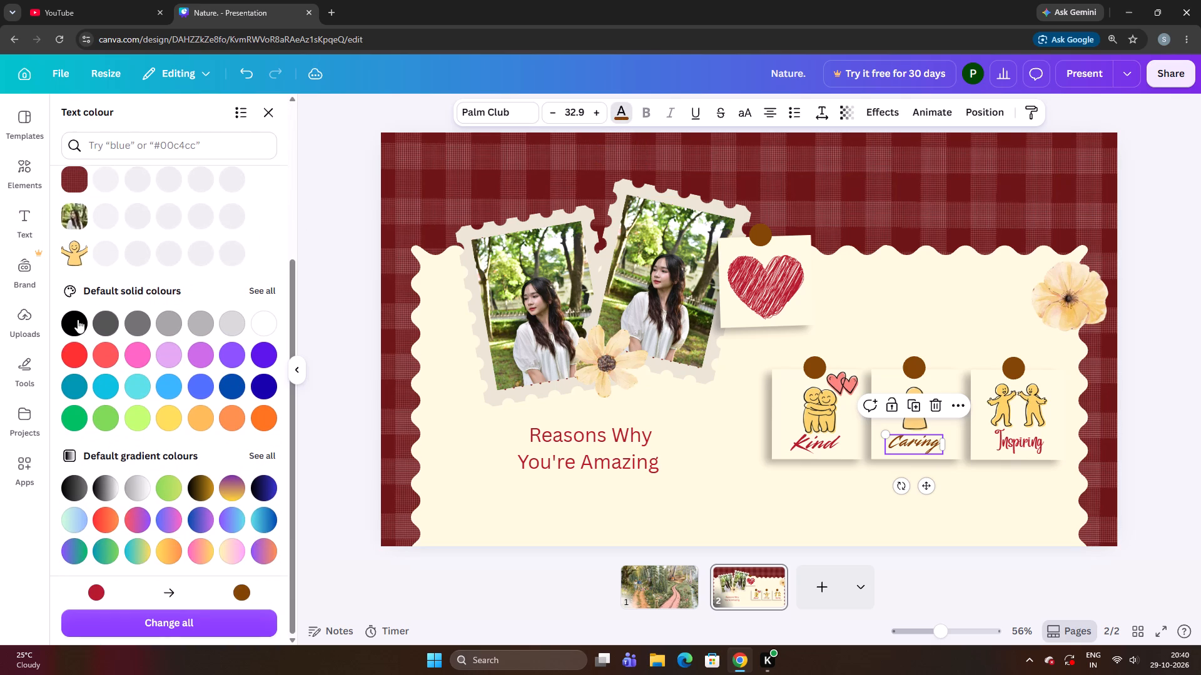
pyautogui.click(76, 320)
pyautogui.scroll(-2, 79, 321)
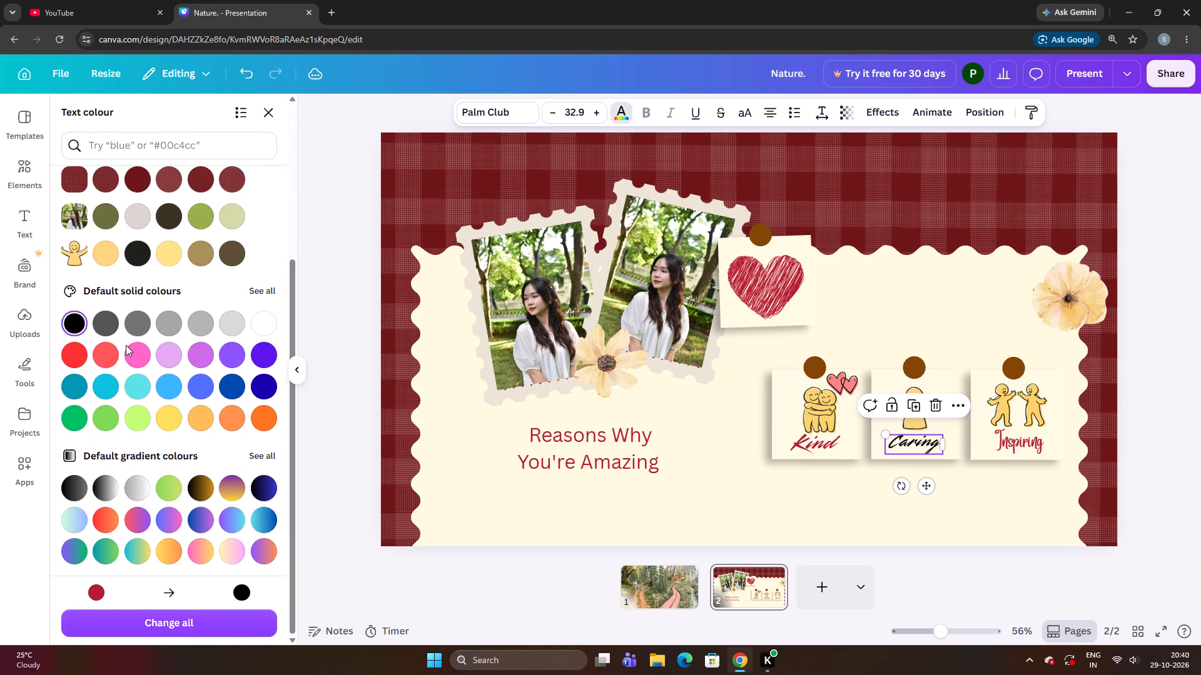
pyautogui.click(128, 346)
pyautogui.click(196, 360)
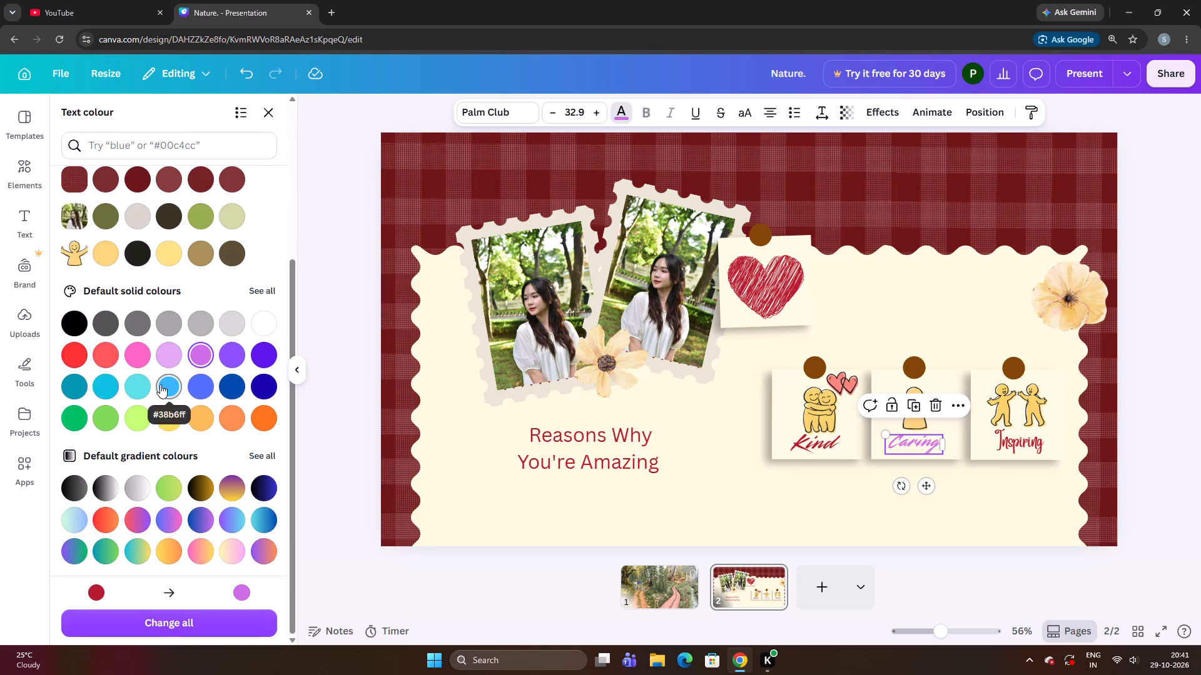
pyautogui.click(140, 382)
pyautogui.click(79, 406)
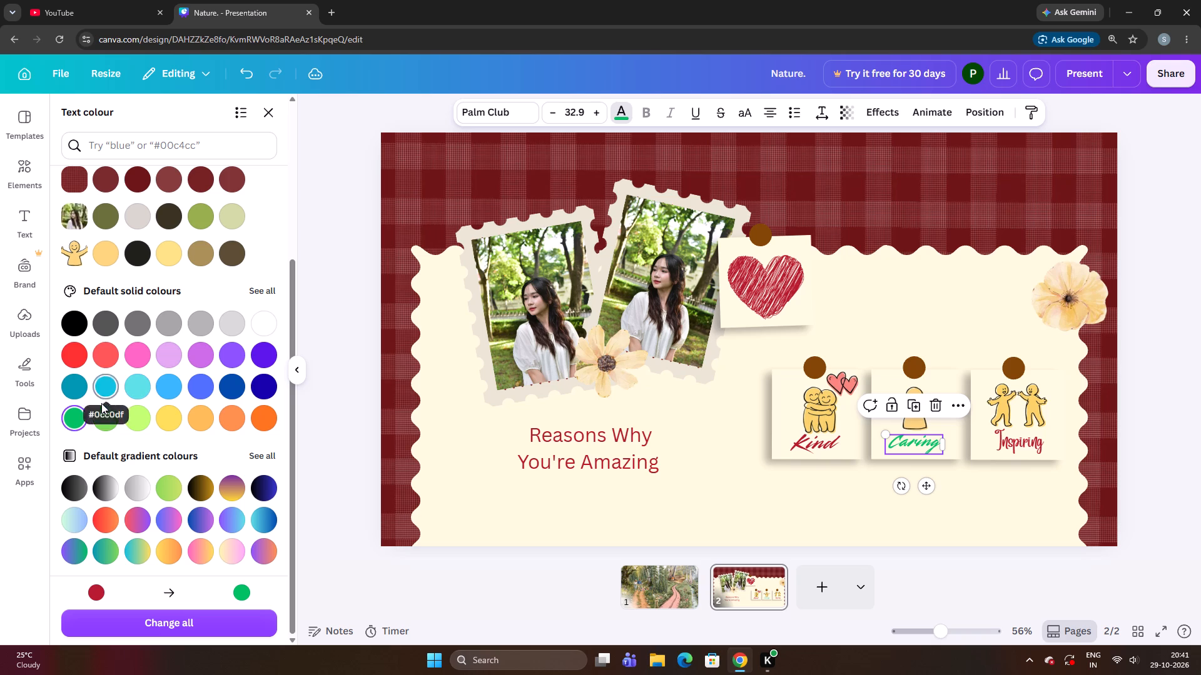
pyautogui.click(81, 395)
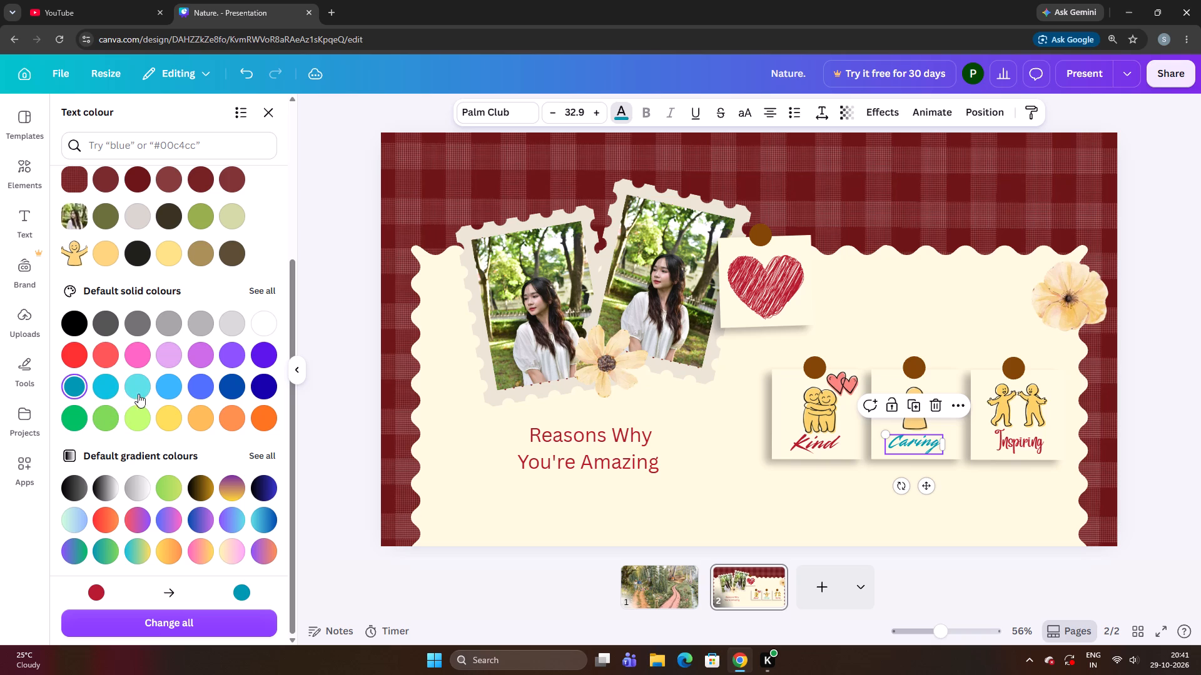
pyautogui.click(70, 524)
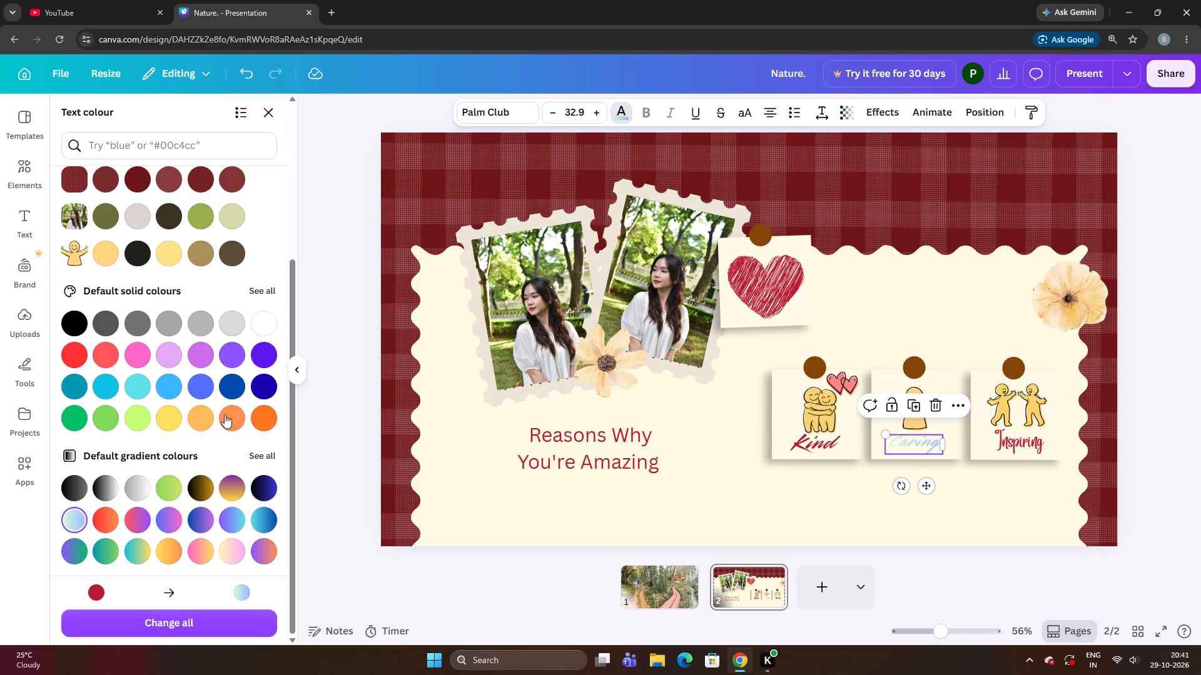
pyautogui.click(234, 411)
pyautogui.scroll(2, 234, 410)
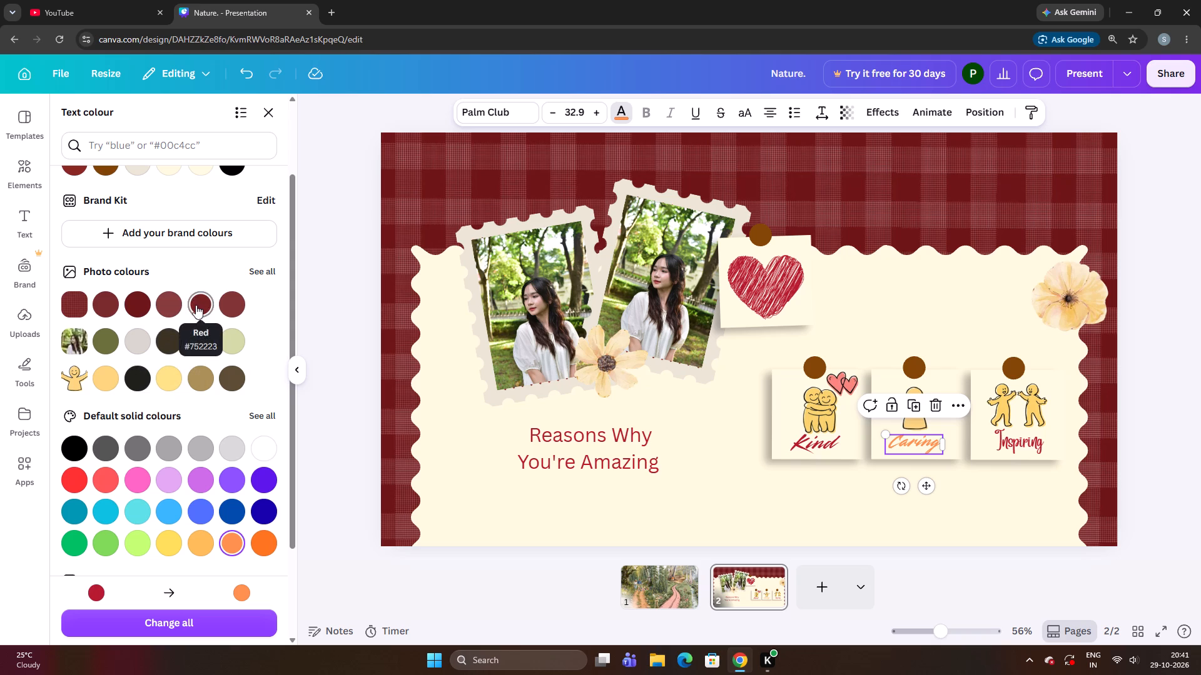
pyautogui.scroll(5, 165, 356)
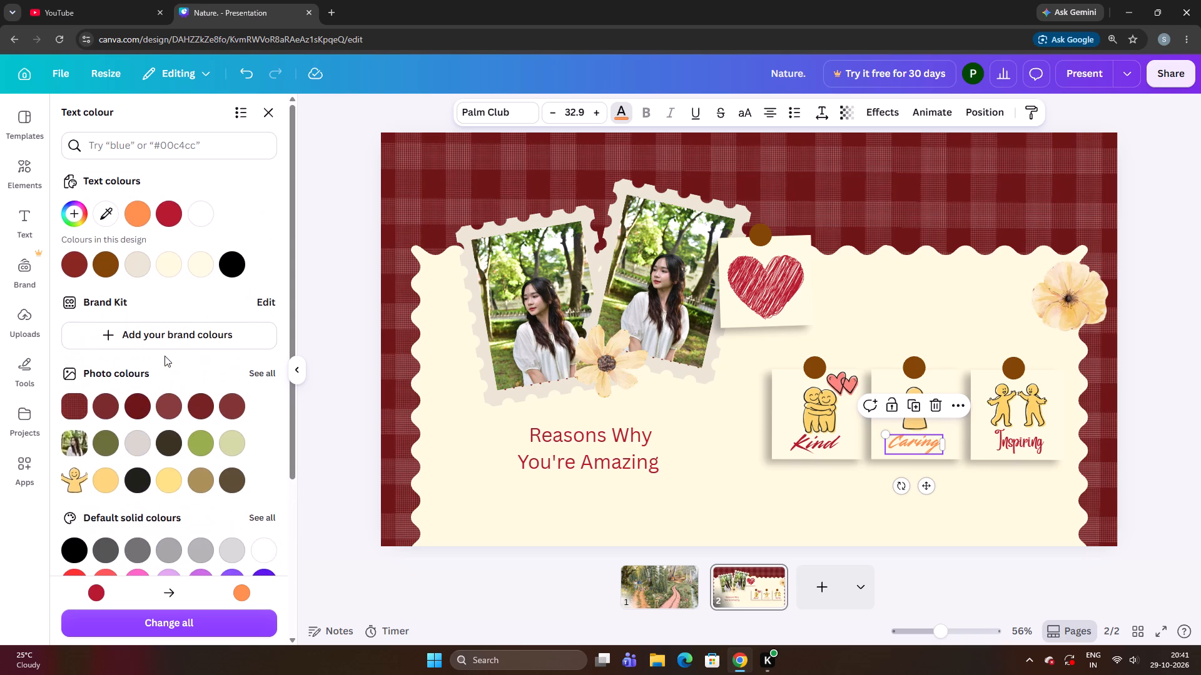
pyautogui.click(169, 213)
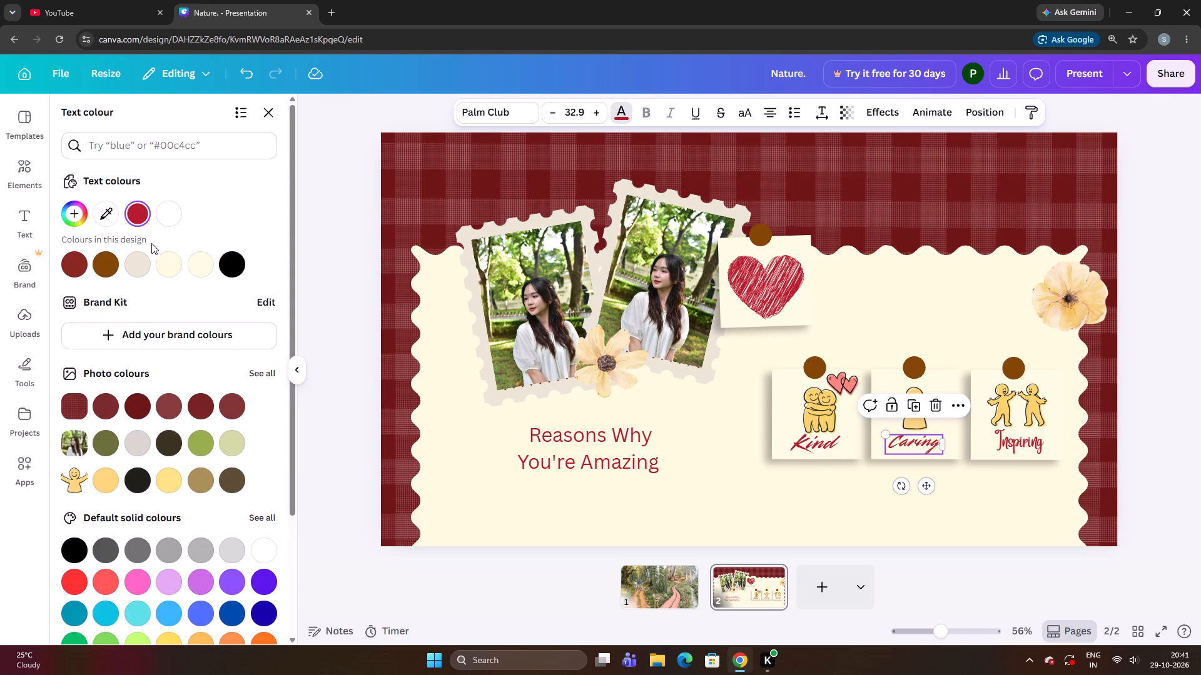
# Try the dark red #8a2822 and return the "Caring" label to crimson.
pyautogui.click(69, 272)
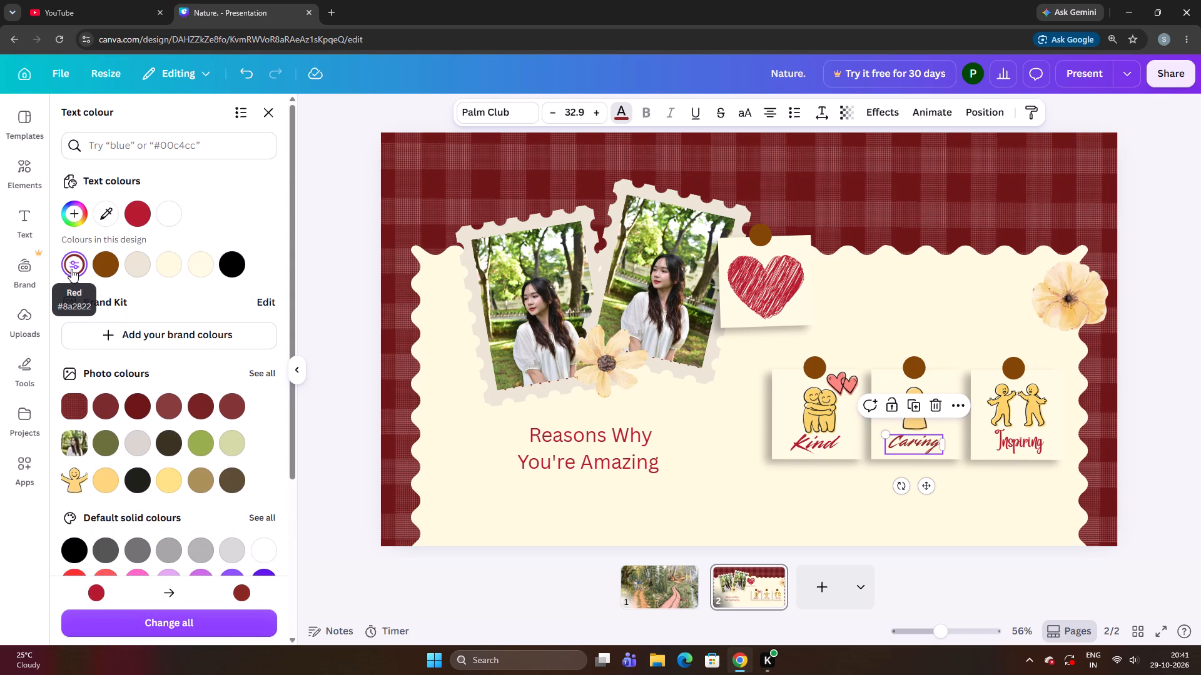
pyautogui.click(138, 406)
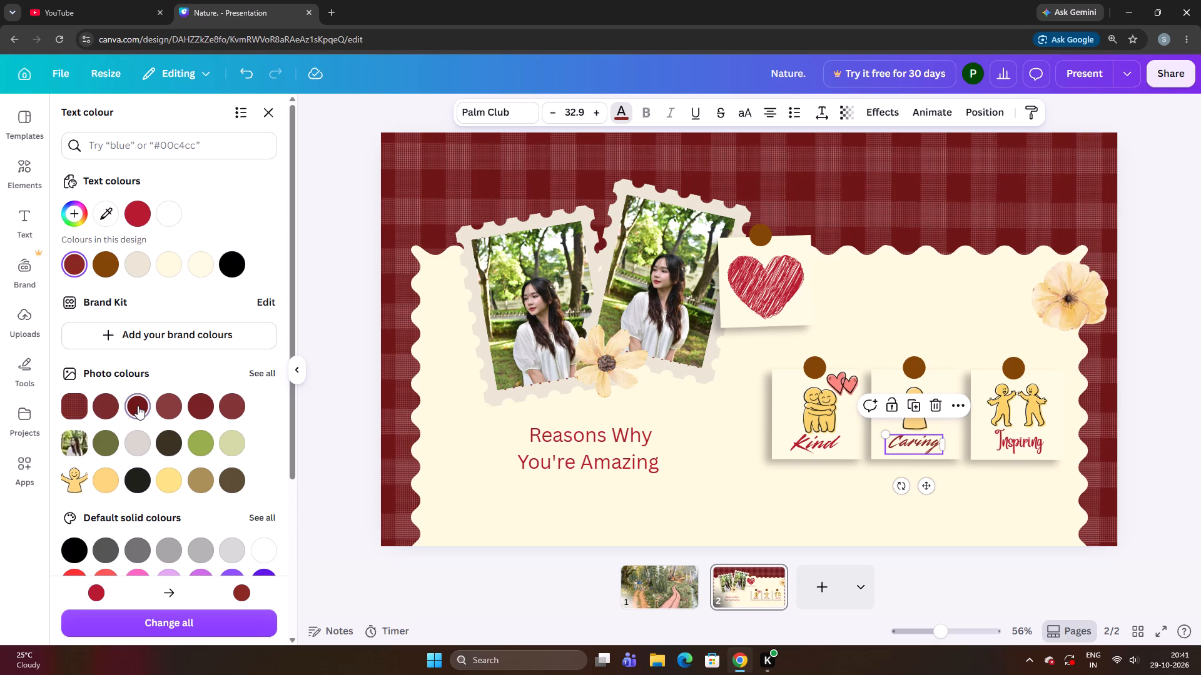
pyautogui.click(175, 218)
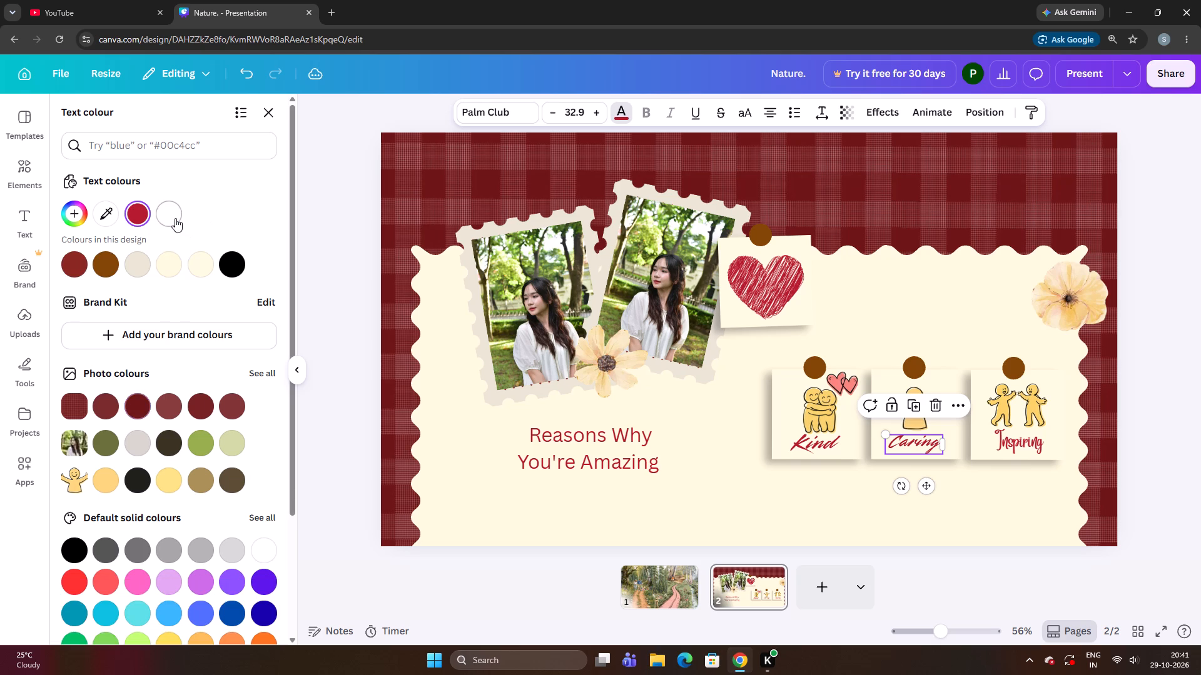
# Compare pink and turquoise default colours on the "Caring" label and set its text colour to dark teal.
pyautogui.scroll(-1, 114, 541)
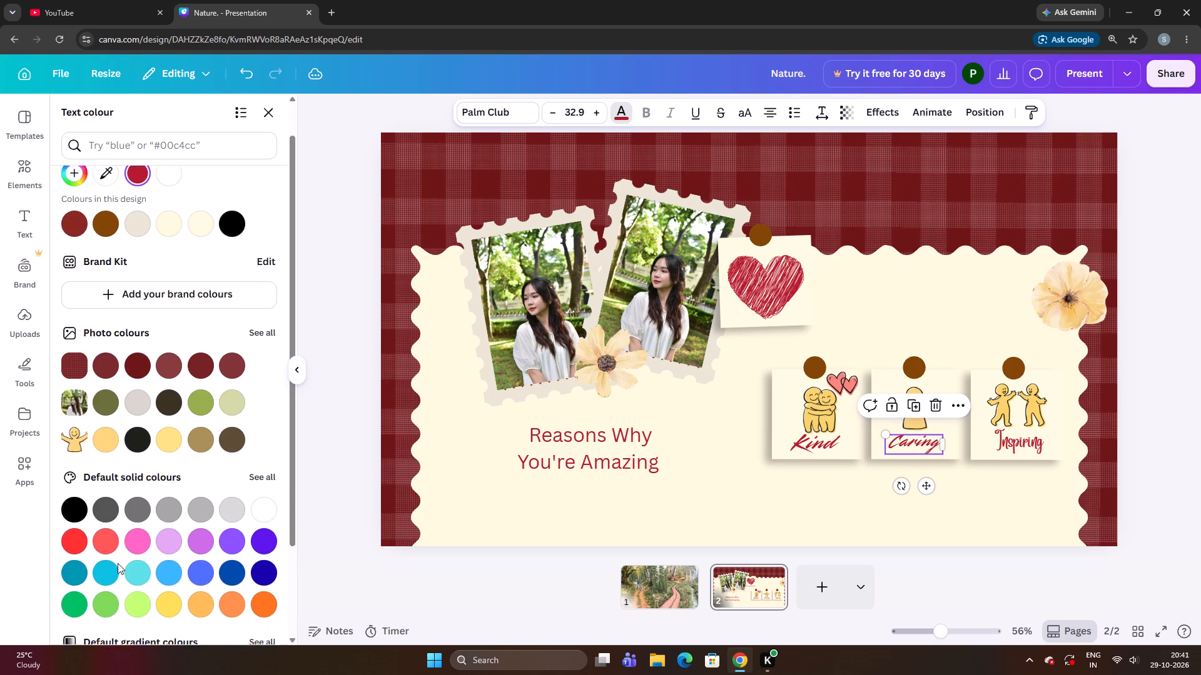
pyautogui.click(145, 514)
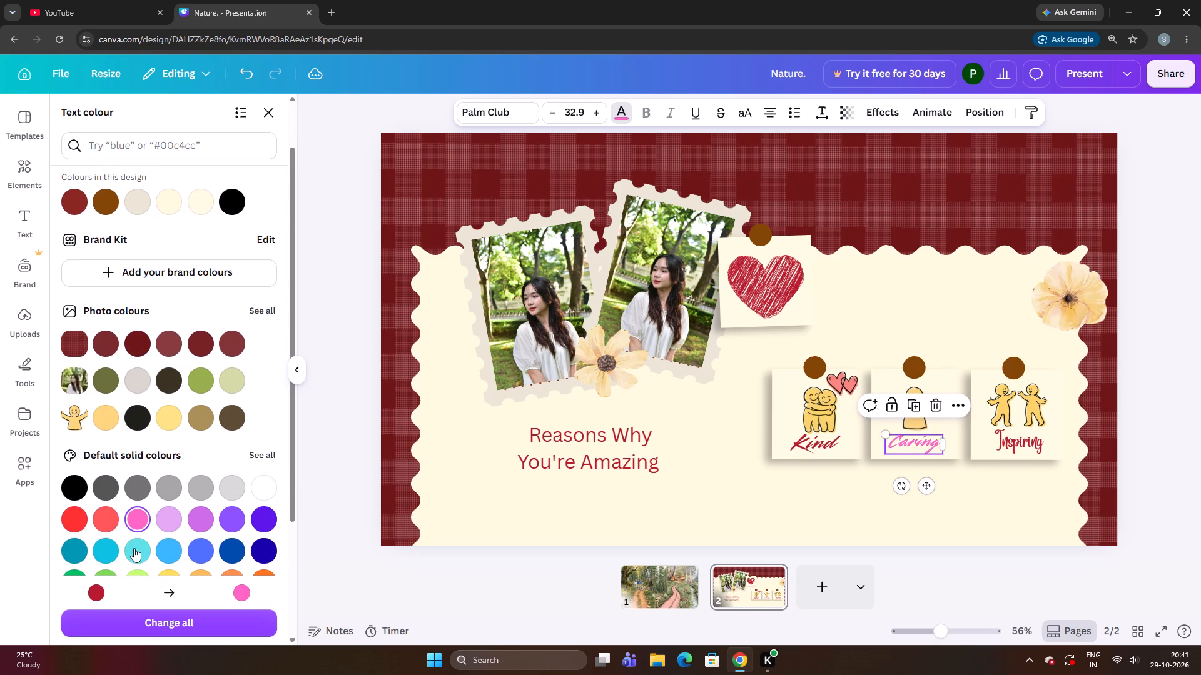
pyautogui.click(134, 549)
pyautogui.click(141, 522)
pyautogui.click(94, 522)
pyautogui.click(145, 552)
pyautogui.click(94, 552)
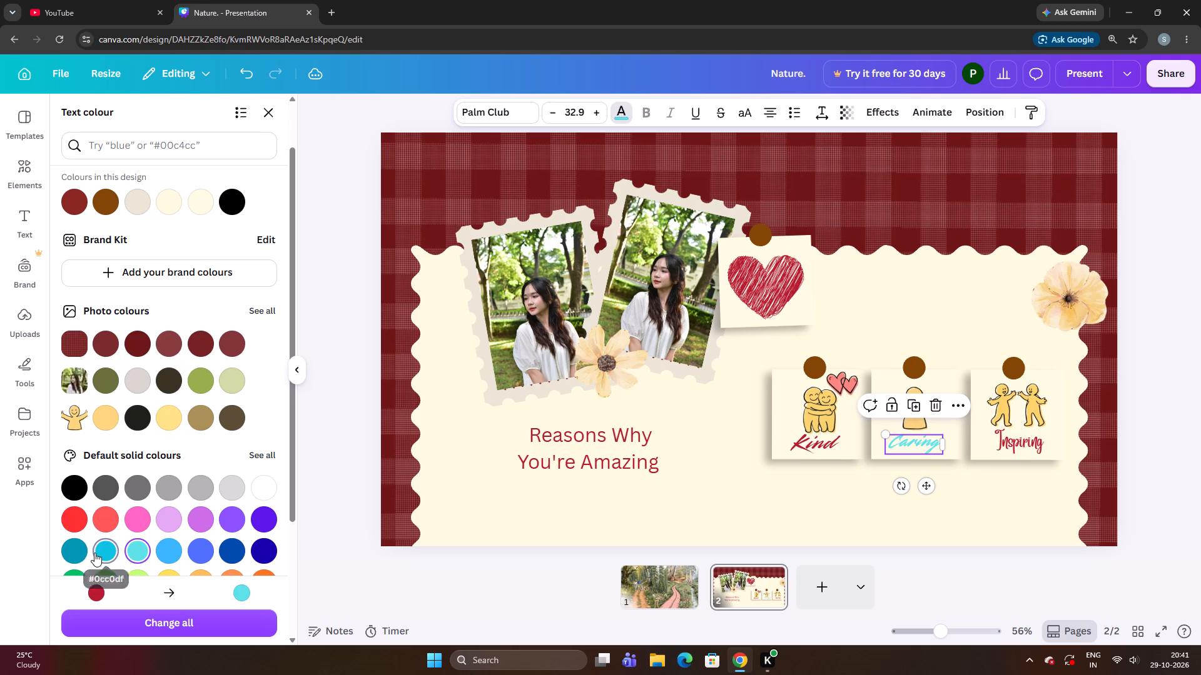
pyautogui.click(71, 552)
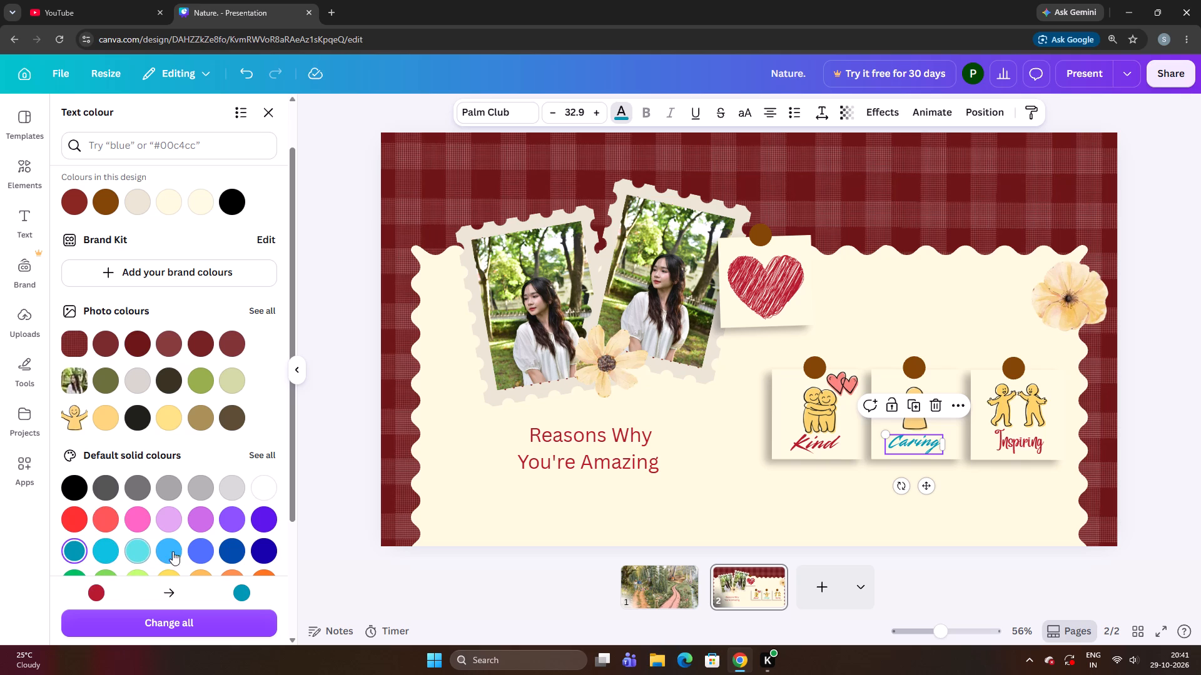
pyautogui.click(329, 528)
pyautogui.click(752, 512)
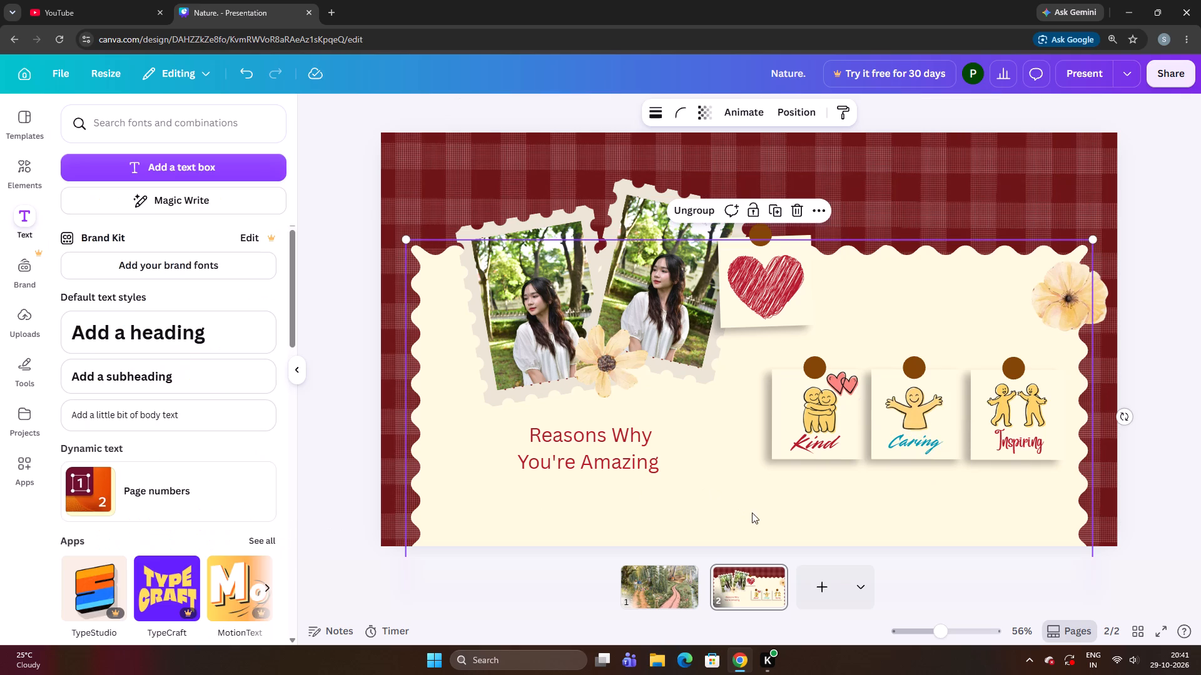
# Nudge the teal "Caring" label slightly right and up, and enlarge it to size 33.5.
pyautogui.click(906, 447)
pyautogui.press('Right')
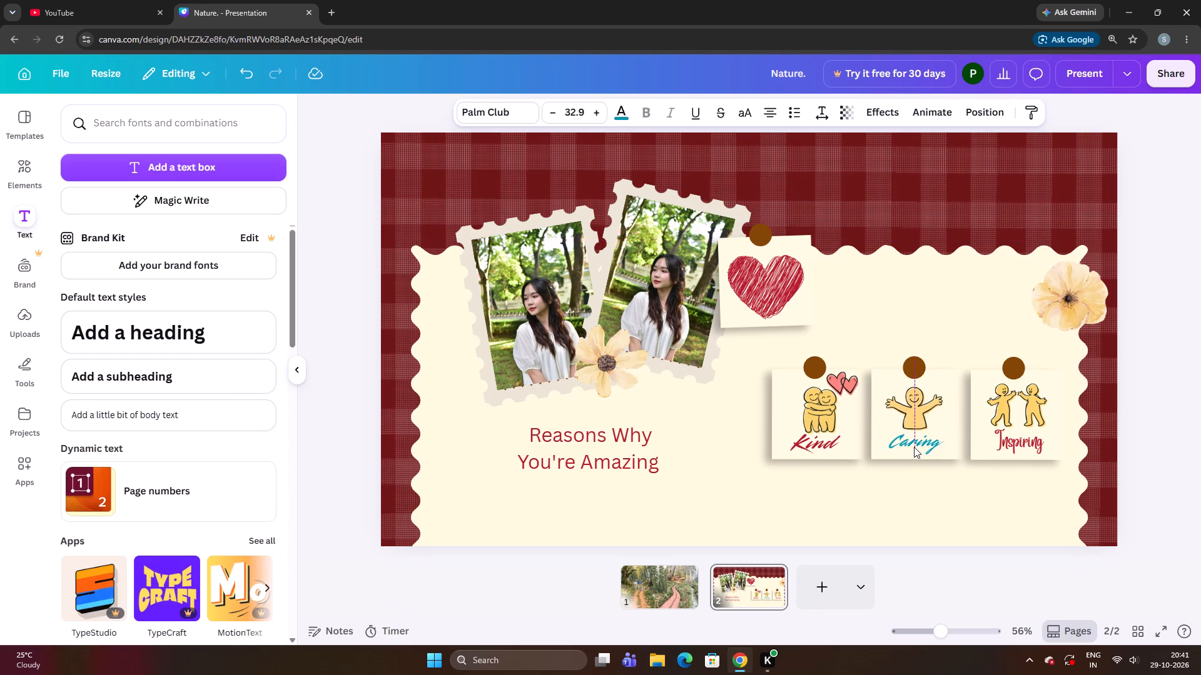
pyautogui.press('Right')
pyautogui.press('Right')
pyautogui.press('Up')
pyautogui.hotkey('ctrl', 'Down')
pyautogui.hotkey('ctrl', 'Down')
pyautogui.hotkey('ctrl', 'Down')
pyautogui.hotkey('ctrl', 'Down')
pyautogui.hotkey('ctrl', 'Down')
pyautogui.hotkey('ctrl', 'Down')
pyautogui.hotkey('ctrl', 'Down')
pyautogui.hotkey('ctrl', 'Down')
pyautogui.hotkey('ctrl', 'Down')
pyautogui.hotkey('ctrl', 'Down')
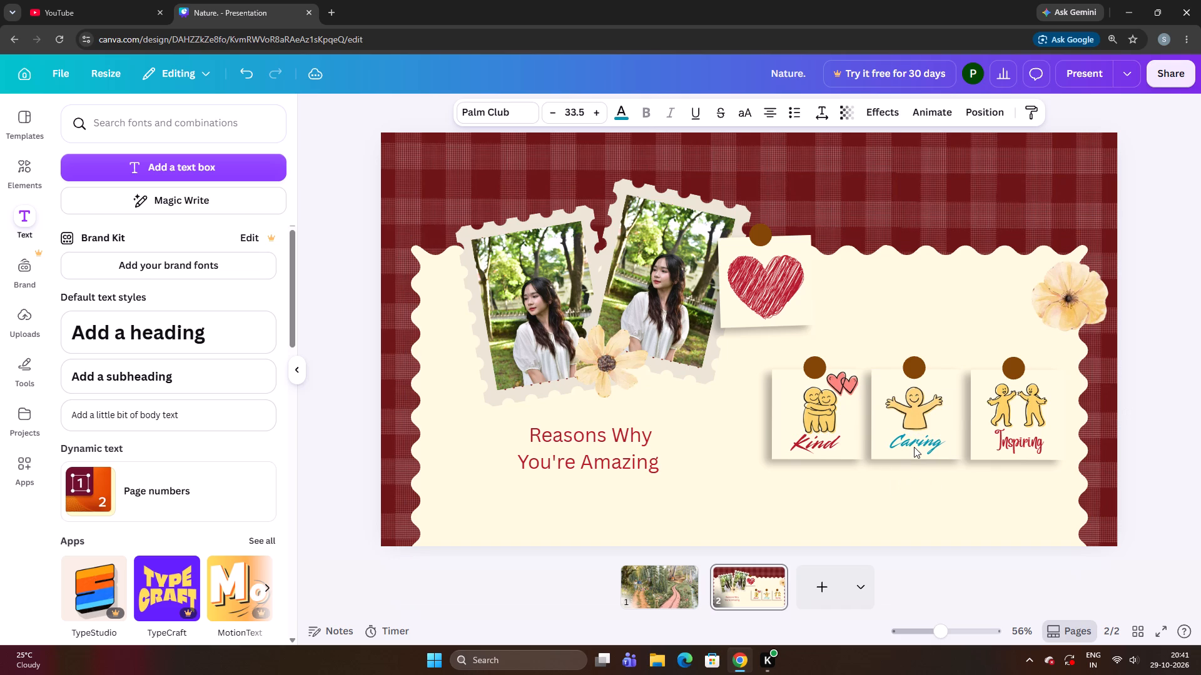
# Reduce the "Caring" label to size 32.2 and nudge it slightly up on its card.
pyautogui.press('Up')
pyautogui.press('Up')
pyautogui.hotkey('ctrl', 'Up')
pyautogui.press('Up')
pyautogui.press('Up')
pyautogui.hotkey('ctrl', 'Up')
pyautogui.press('Up')
pyautogui.press('Down')
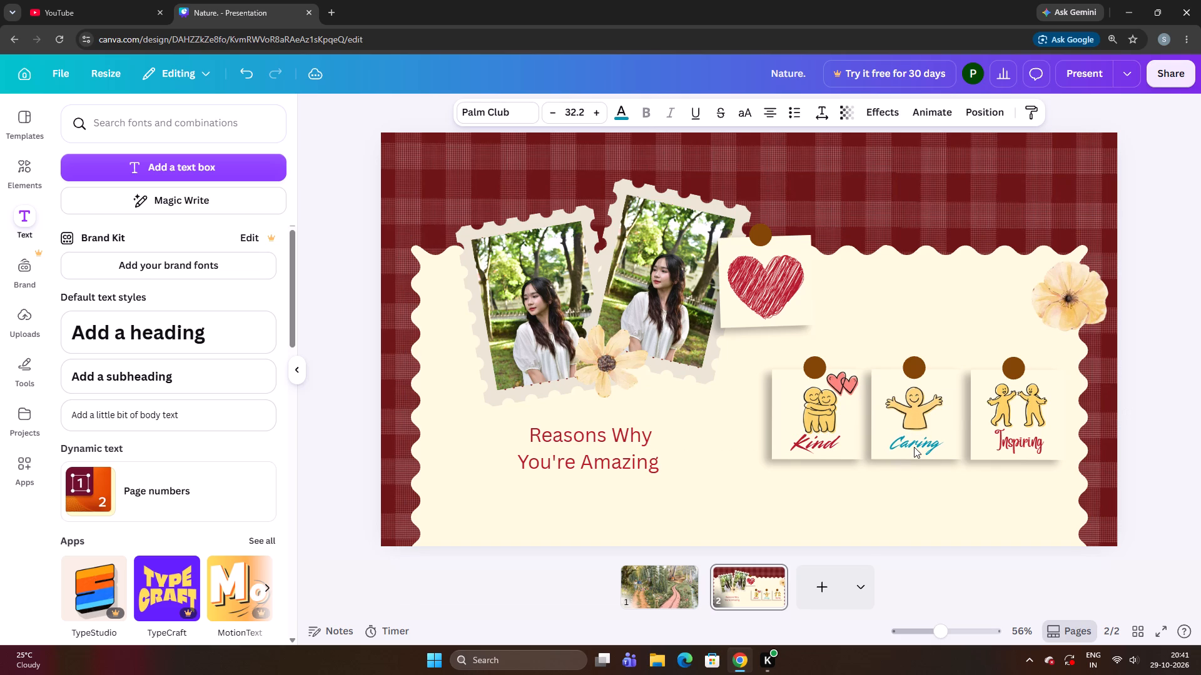
# Fine-tune the "Caring" label's position slightly left and down to centre it beneath the open-armed figure.
pyautogui.press('Right')
pyautogui.press('Down')
pyautogui.press('Left')
pyautogui.press('Left')
pyautogui.press('Down')
pyautogui.press('Up')
pyautogui.press('Left')
pyautogui.press('Up')
pyautogui.press('Up')
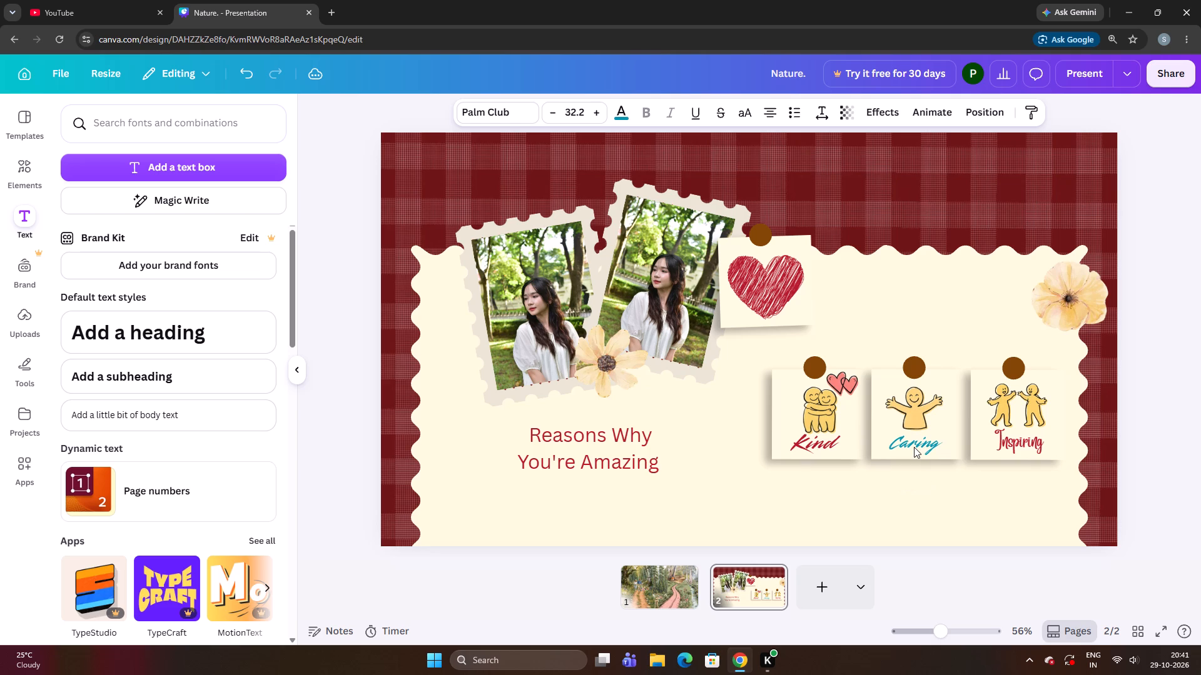
pyautogui.press('Down')
pyautogui.press('Up')
pyautogui.press('Left')
pyautogui.press('Down')
pyautogui.press('Down')
pyautogui.press('Down')
pyautogui.press('Up')
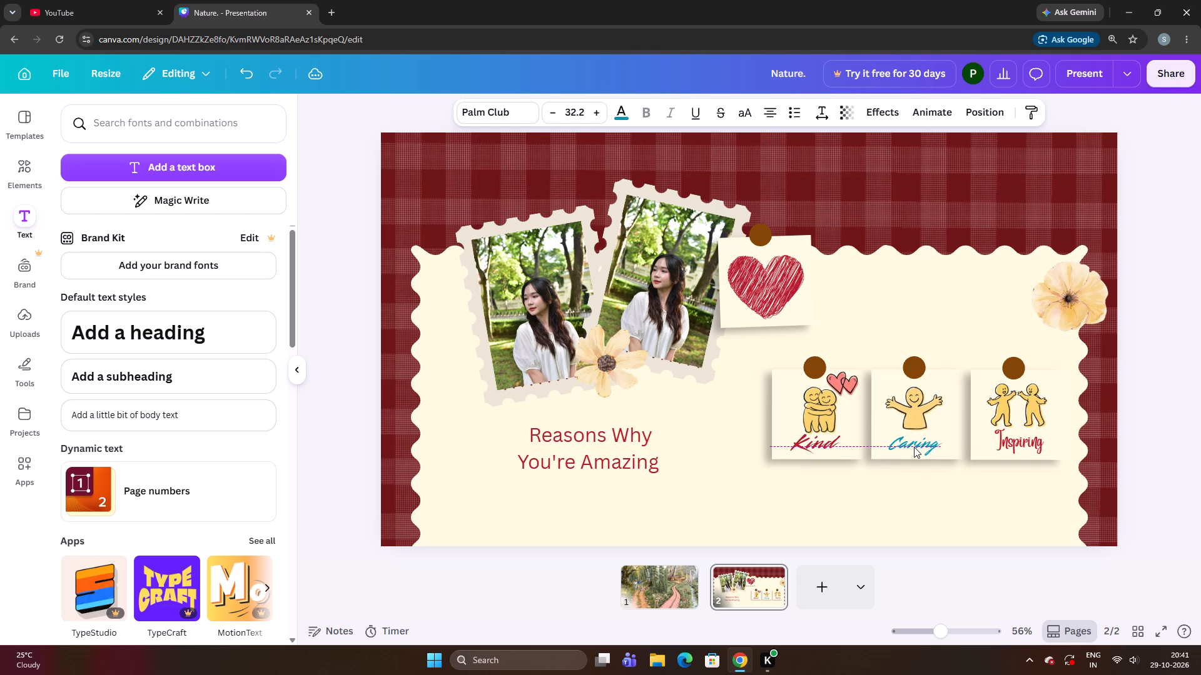
pyautogui.click(724, 480)
# Recolour the "Kind" label to the same dark teal as the "Caring" label.
pyautogui.click(811, 446)
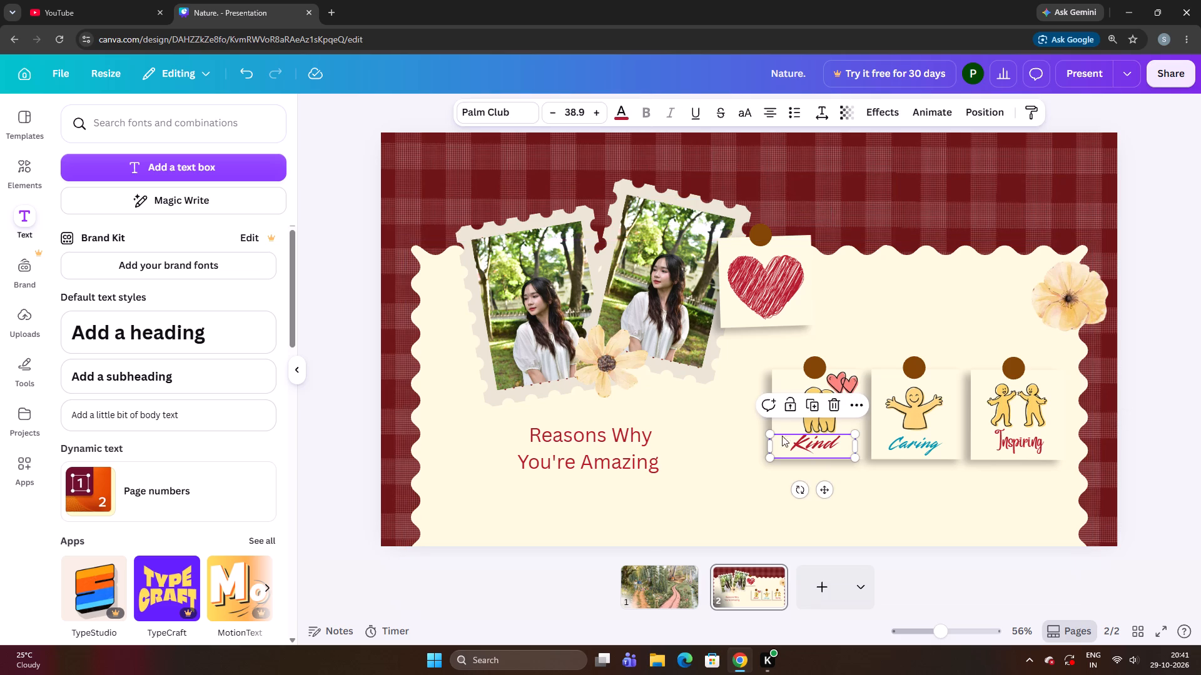
pyautogui.click(613, 119)
pyautogui.click(139, 221)
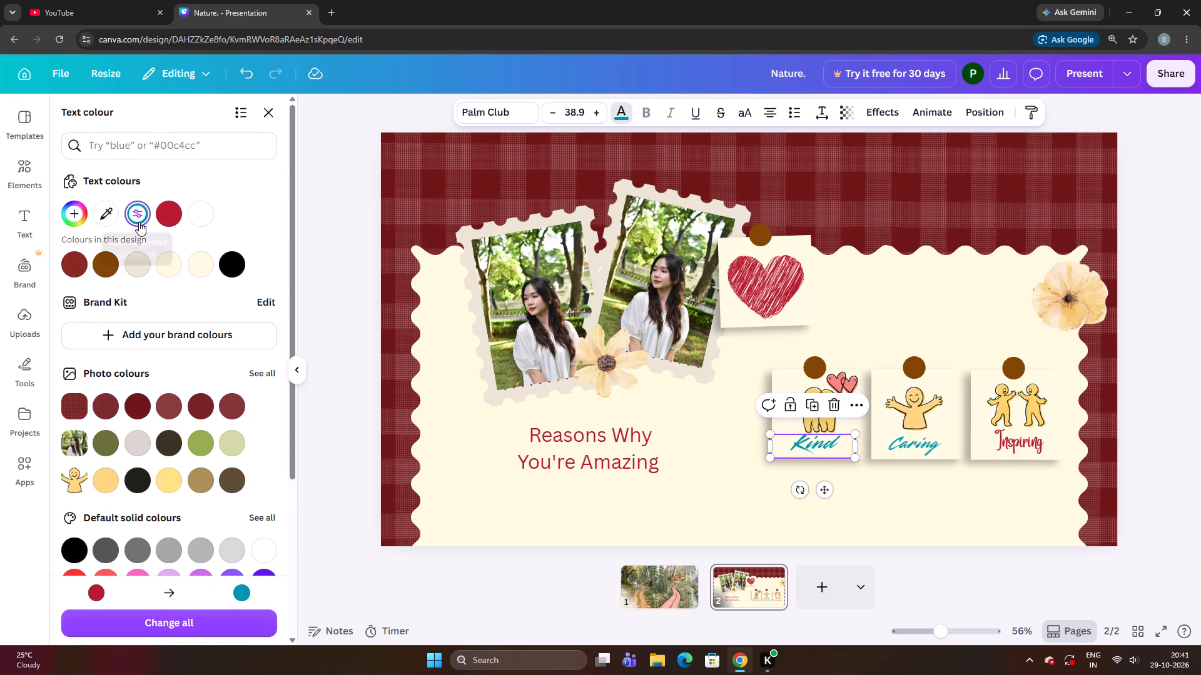
pyautogui.click(351, 510)
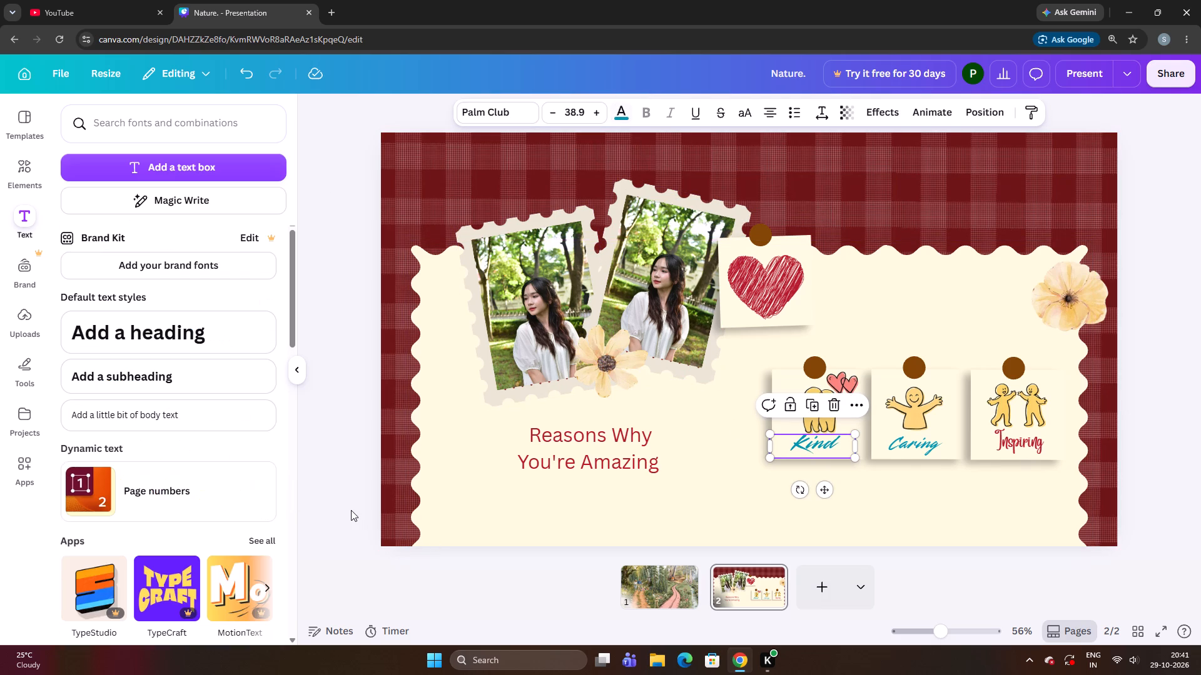
pyautogui.click(351, 510)
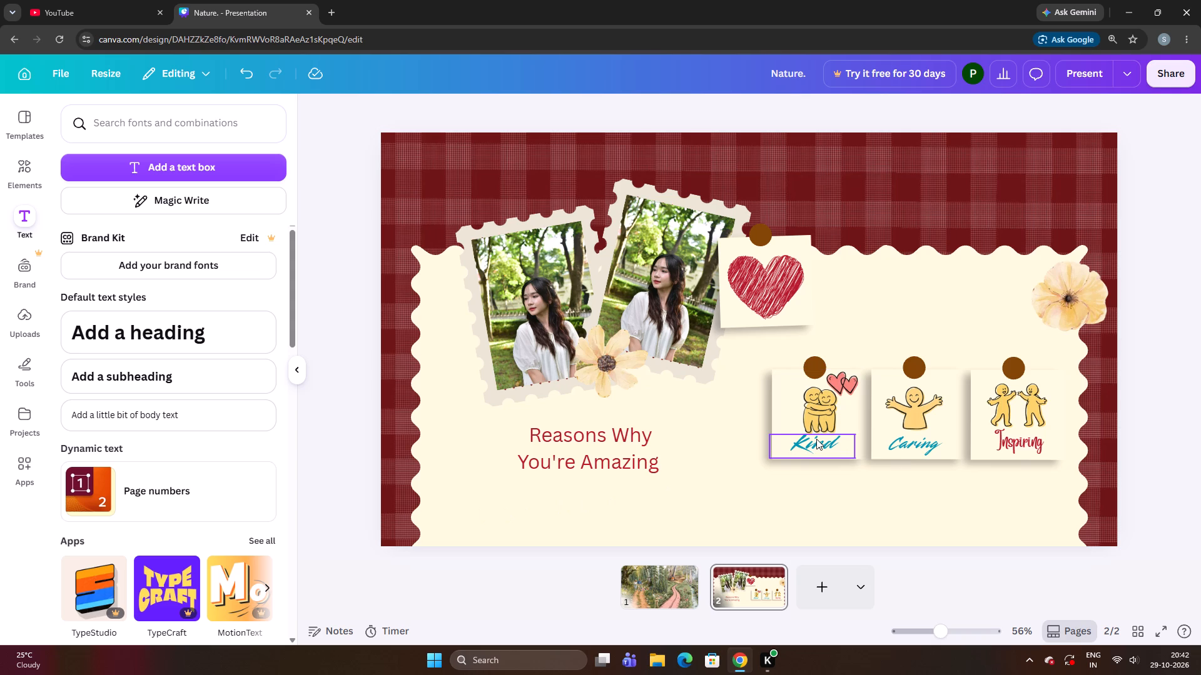
# Move the "Kind" label slightly down and right beneath the hugging figures, level with the "Caring" label.
pyautogui.click(816, 439)
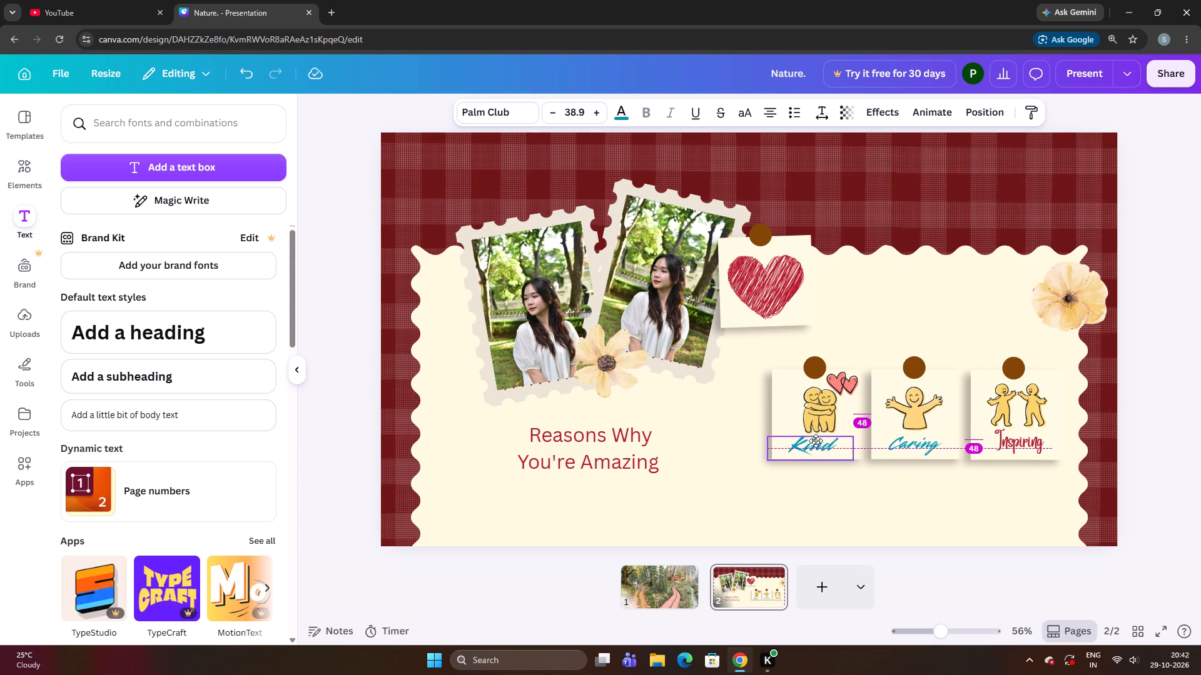
pyautogui.click(808, 444)
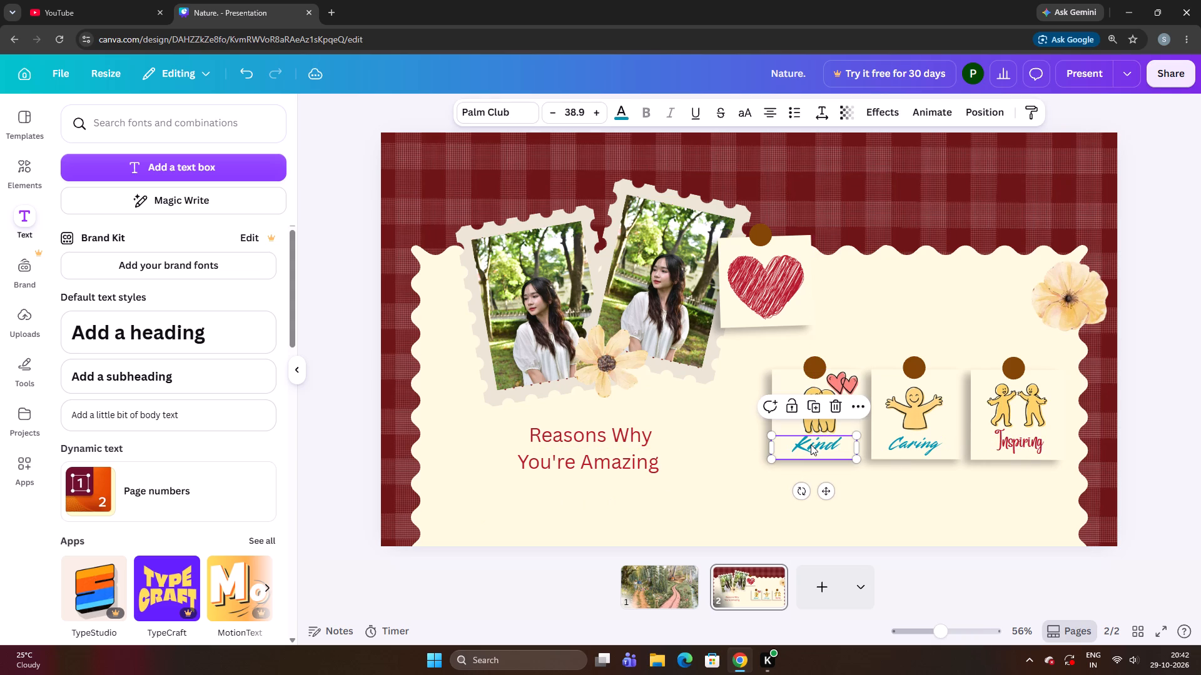
# Enlarge the "Reasons Why You're Amazing" heading to size 38.6 and shift it slightly down beneath the photos.
pyautogui.click(533, 592)
pyautogui.click(575, 463)
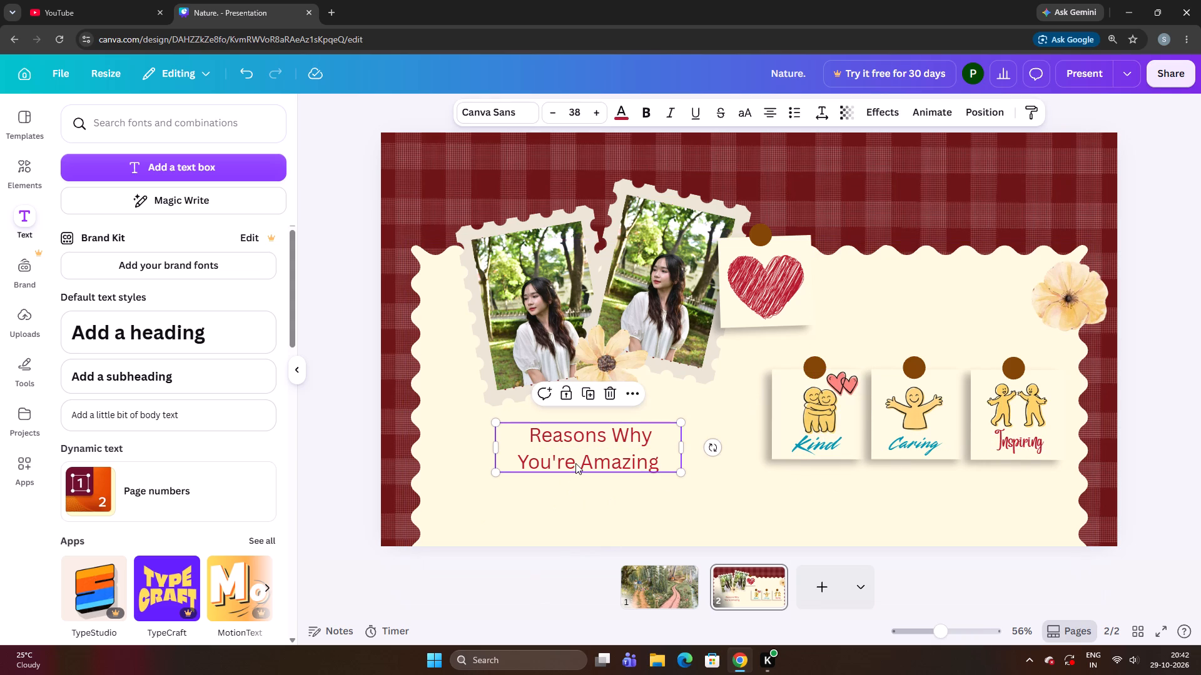
pyautogui.hotkey('ctrl', 'Down')
pyautogui.hotkey('ctrl', 'Down')
pyautogui.hotkey('ctrl', 'Down')
pyautogui.hotkey('ctrl', 'Down')
pyautogui.hotkey('ctrl', 'Down')
pyautogui.hotkey('ctrl', 'Down')
pyautogui.hotkey('ctrl', 'Down')
pyautogui.hotkey('ctrl', 'Down')
pyautogui.hotkey('ctrl', 'Down')
pyautogui.hotkey('ctrl', 'Down')
pyautogui.hotkey('ctrl', 'Down')
pyautogui.hotkey('ctrl', 'Down')
pyautogui.hotkey('ctrl', 'Down')
pyautogui.hotkey('ctrl', 'Down')
pyautogui.press('Up')
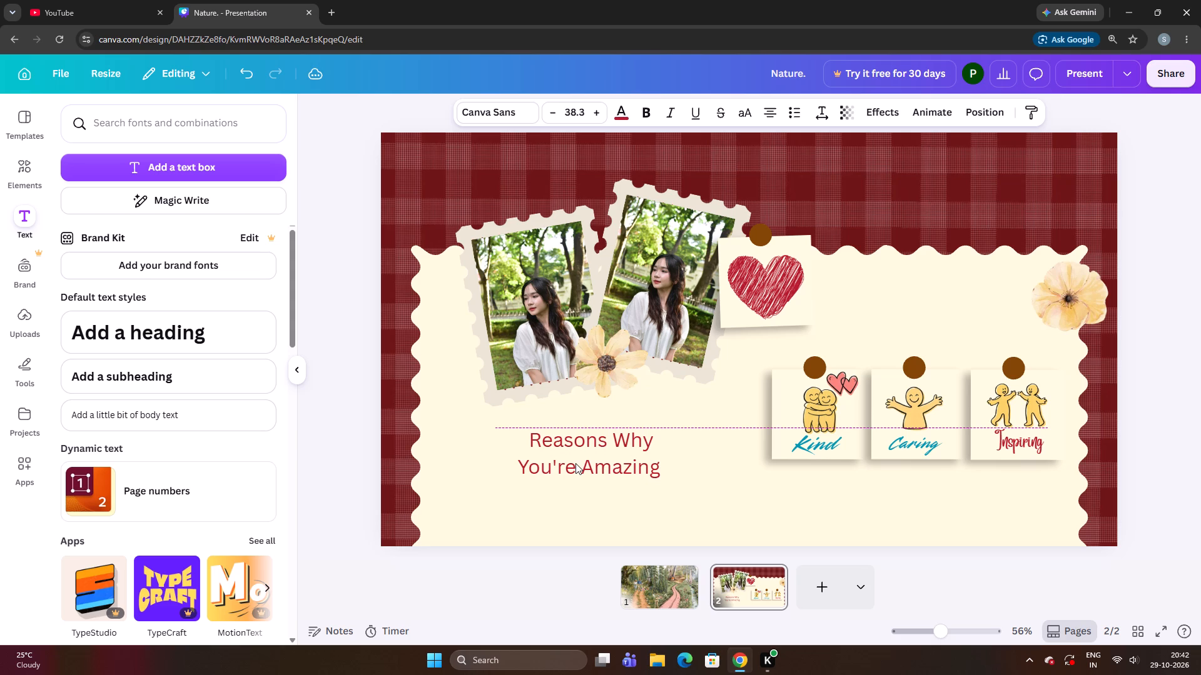
pyautogui.hotkey('ctrl', 'Down')
pyautogui.hotkey('ctrl', 'Down')
pyautogui.hotkey('ctrl', 'Down')
pyautogui.hotkey('ctrl', 'Down')
pyautogui.hotkey('ctrl', 'Down')
pyautogui.hotkey('ctrl', 'Down')
pyautogui.hotkey('ctrl', 'Down')
pyautogui.hotkey('ctrl', 'Down')
pyautogui.hotkey('ctrl', 'Down')
pyautogui.hotkey('ctrl', 'Down')
pyautogui.hotkey('ctrl', 'Down')
pyautogui.hotkey('ctrl', 'Down')
pyautogui.hotkey('ctrl', 'Down')
pyautogui.hotkey('ctrl', 'Down')
pyautogui.hotkey('ctrl', 'Down')
pyautogui.press('Up')
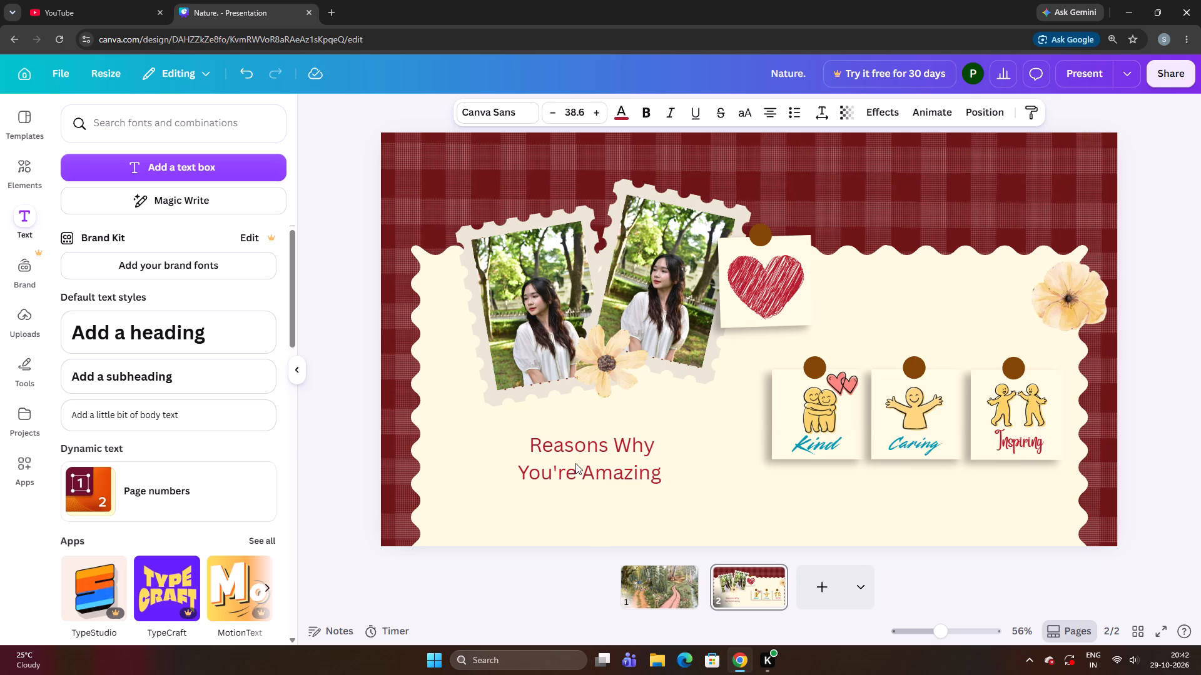
pyautogui.press('Up')
pyautogui.press('Right')
pyautogui.press('Up')
pyautogui.press('Up')
pyautogui.press('Up')
pyautogui.press('Up')
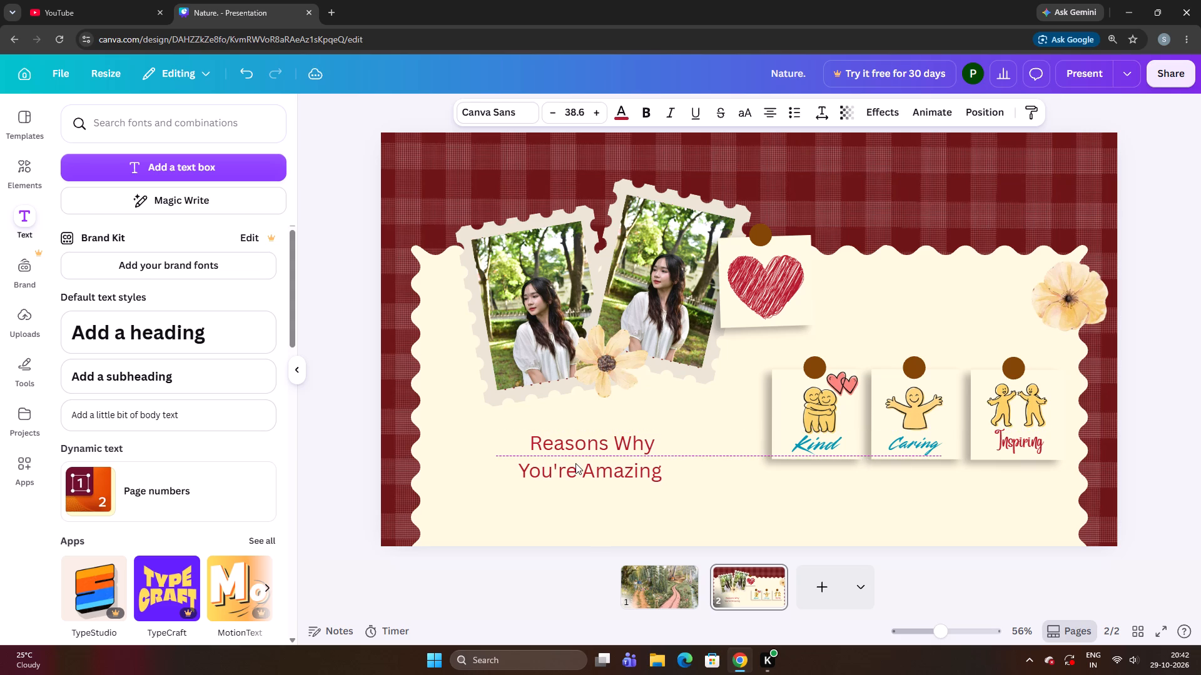
pyautogui.press('Up')
# Enlarge the "Reasons Why You're Amazing" heading further to size 41.8.
pyautogui.hotkey('ctrl', 'Down')
pyautogui.hotkey('ctrl', 'Down')
pyautogui.hotkey('ctrl', 'Down')
pyautogui.hotkey('ctrl', 'Down')
pyautogui.hotkey('ctrl', 'Down')
pyautogui.hotkey('ctrl', 'Down')
pyautogui.hotkey('ctrl', 'Down')
pyautogui.hotkey('ctrl', 'Down')
pyautogui.hotkey('ctrl', 'Down')
pyautogui.hotkey('ctrl', 'Down')
pyautogui.hotkey('ctrl', 'Down')
# Nudge the enlarged heading up and slightly left beneath the two stamp-framed photos.
pyautogui.press('Up')
pyautogui.press('Up')
pyautogui.press('Up')
pyautogui.press('Up')
pyautogui.press('Up')
pyautogui.press('Up')
pyautogui.press('Up')
pyautogui.press('Up')
pyautogui.press('Up')
pyautogui.press('Up')
pyautogui.press('Up')
pyautogui.press('Up')
pyautogui.press('Up')
pyautogui.press('Up')
pyautogui.press('Up')
pyautogui.press('Up')
pyautogui.press('Up')
pyautogui.press('Up')
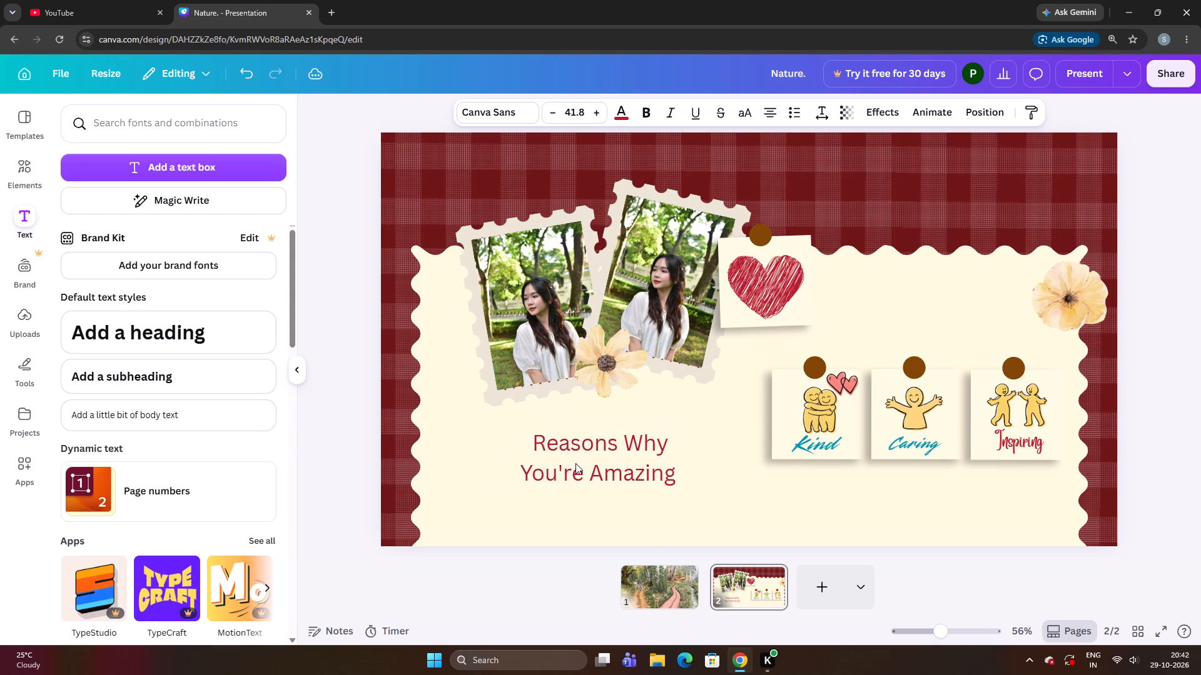
pyautogui.press('Left')
pyautogui.press('Left')
pyautogui.press('Left')
pyautogui.press('Left')
pyautogui.press('Left')
pyautogui.press('Left')
pyautogui.press('Left')
pyautogui.press('Left')
pyautogui.press('Left')
pyautogui.press('Left')
pyautogui.press('Left')
pyautogui.press('Left')
pyautogui.press('Left')
pyautogui.press('Left')
pyautogui.press('Left')
pyautogui.press('Left')
pyautogui.press('Left')
pyautogui.press('Left')
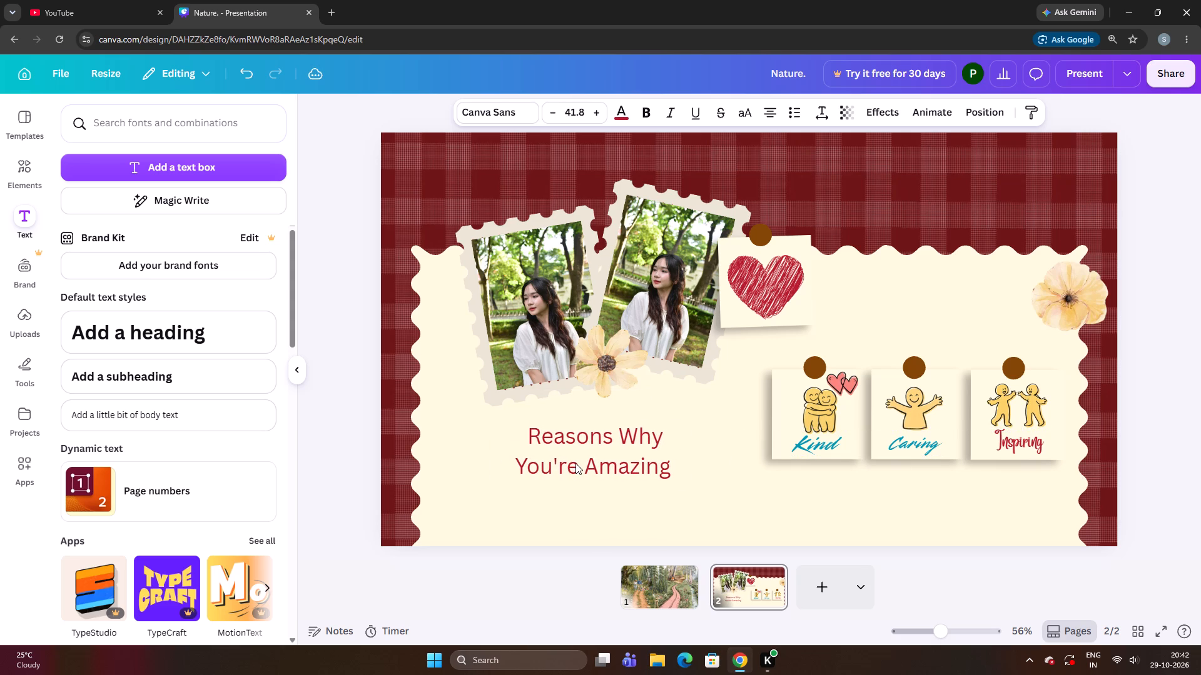
# Reduce the "Reasons Why You're Amazing" heading to size 40.3, nudging it slightly up and left.
pyautogui.press('Up')
pyautogui.hotkey('ctrl', 'Up')
pyautogui.hotkey('ctrl', 'Up')
pyautogui.press('Up')
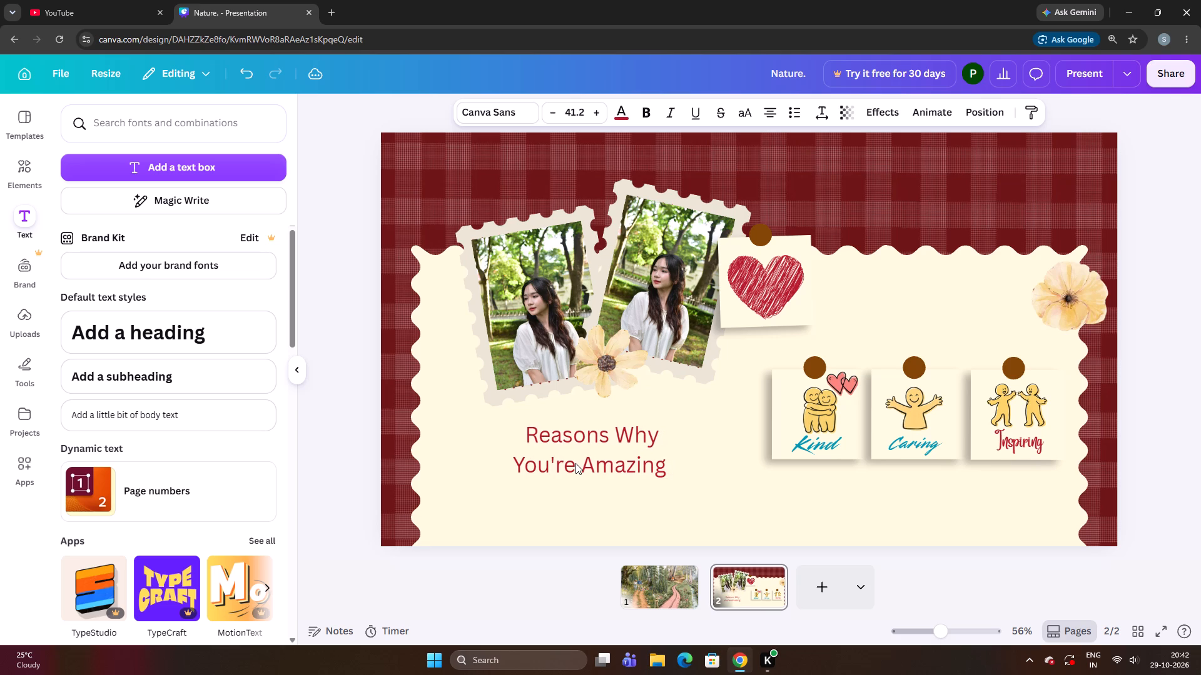
pyautogui.hotkey('ctrl', 'Up')
pyautogui.press('Left')
pyautogui.press('Up')
pyautogui.hotkey('ctrl', 'Up')
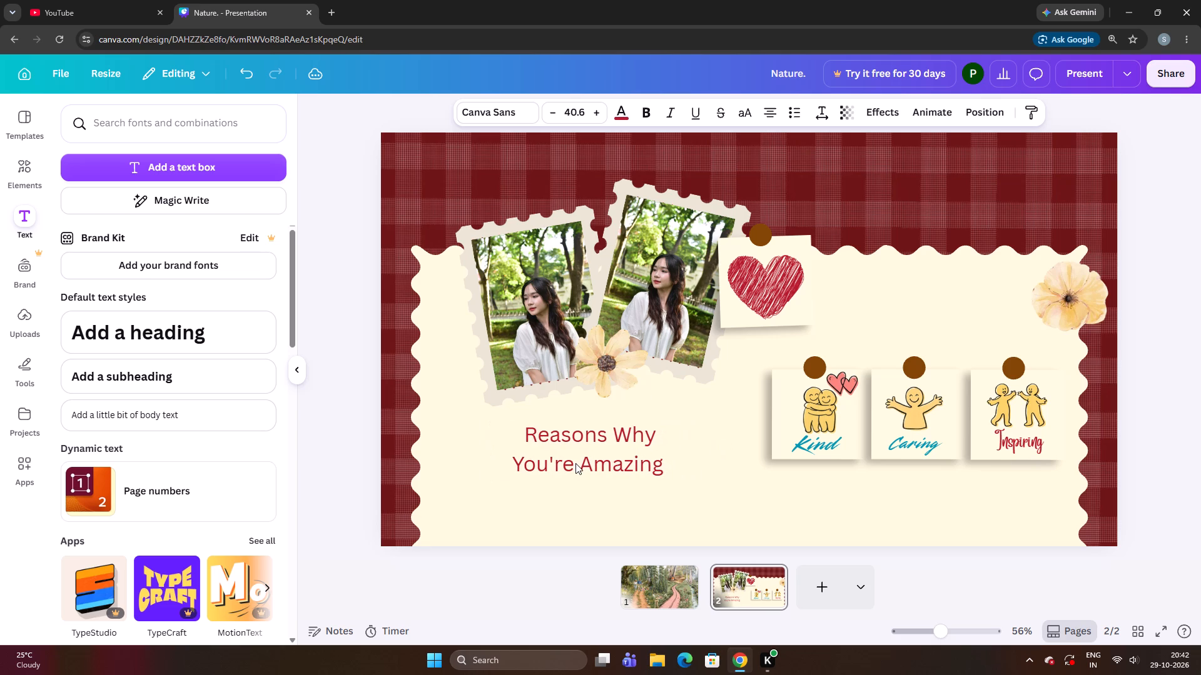
pyautogui.hotkey('ctrl', 'Up')
pyautogui.press('Left')
pyautogui.press('Up')
pyautogui.press('Left')
pyautogui.press('Right')
pyautogui.press('Right')
pyautogui.press('Up')
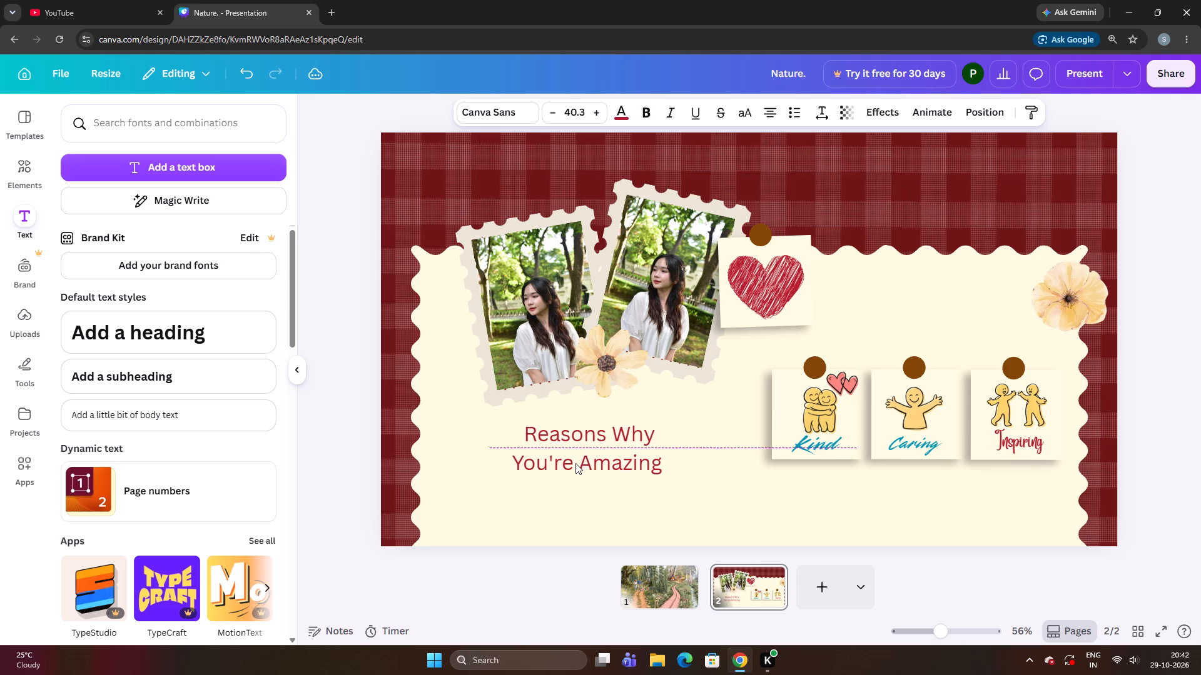
# Fine-tune the heading's position slightly right and down to centre it beneath the stamp-framed photos.
pyautogui.press('Right')
pyautogui.press('Right')
pyautogui.press('Right')
pyautogui.press('Up')
pyautogui.press('Right')
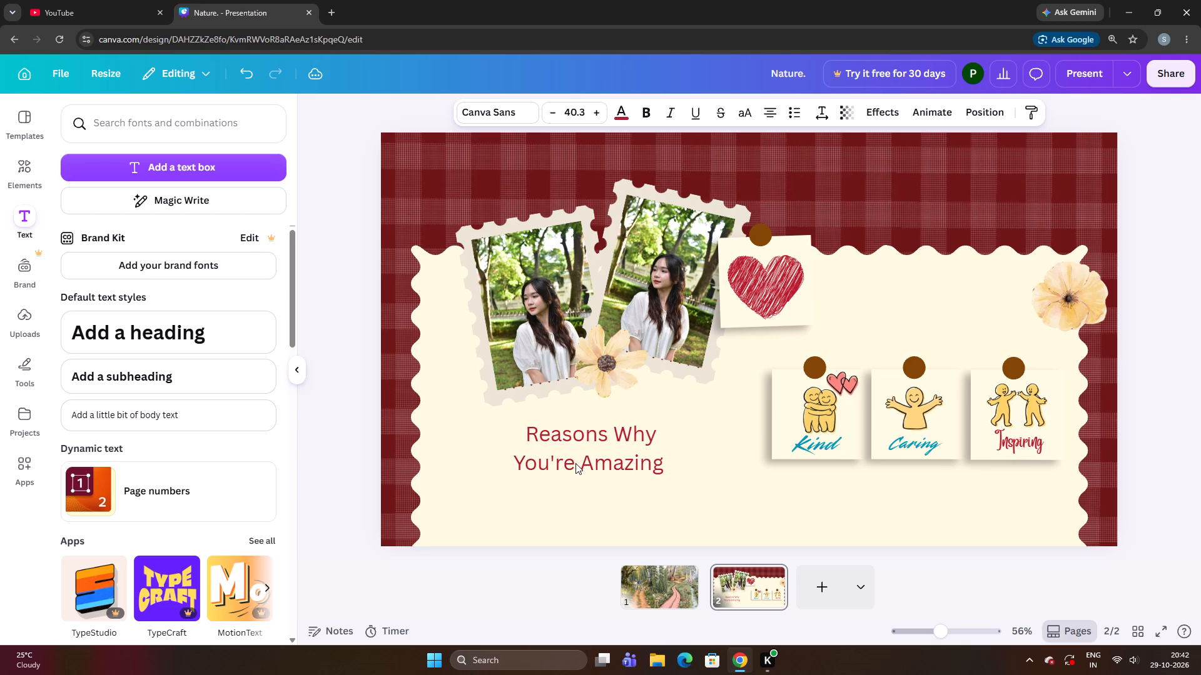
pyautogui.press('Up')
pyautogui.press('Up')
pyautogui.press('Right')
pyautogui.press('Right')
pyautogui.press('Right')
pyautogui.press('Right')
pyautogui.press('Right')
pyautogui.press('Right')
pyautogui.press('Right')
pyautogui.press('Right')
pyautogui.press('Right')
pyautogui.press('Right')
pyautogui.press('Right')
pyautogui.press('Right')
pyautogui.press('Down')
pyautogui.press('Down')
pyautogui.press('Down')
pyautogui.press('Down')
pyautogui.press('Down')
pyautogui.press('Down')
pyautogui.press('Down')
pyautogui.press('Down')
pyautogui.press('Down')
pyautogui.press('Down')
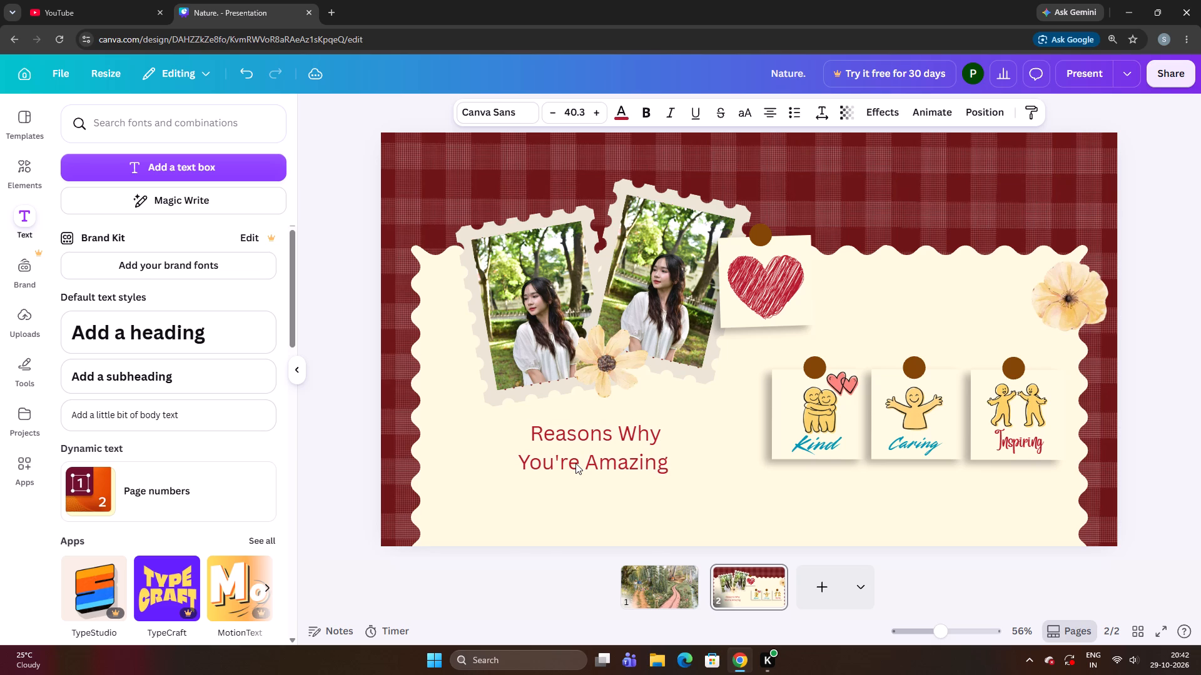
pyautogui.press('Up')
pyautogui.press('Left')
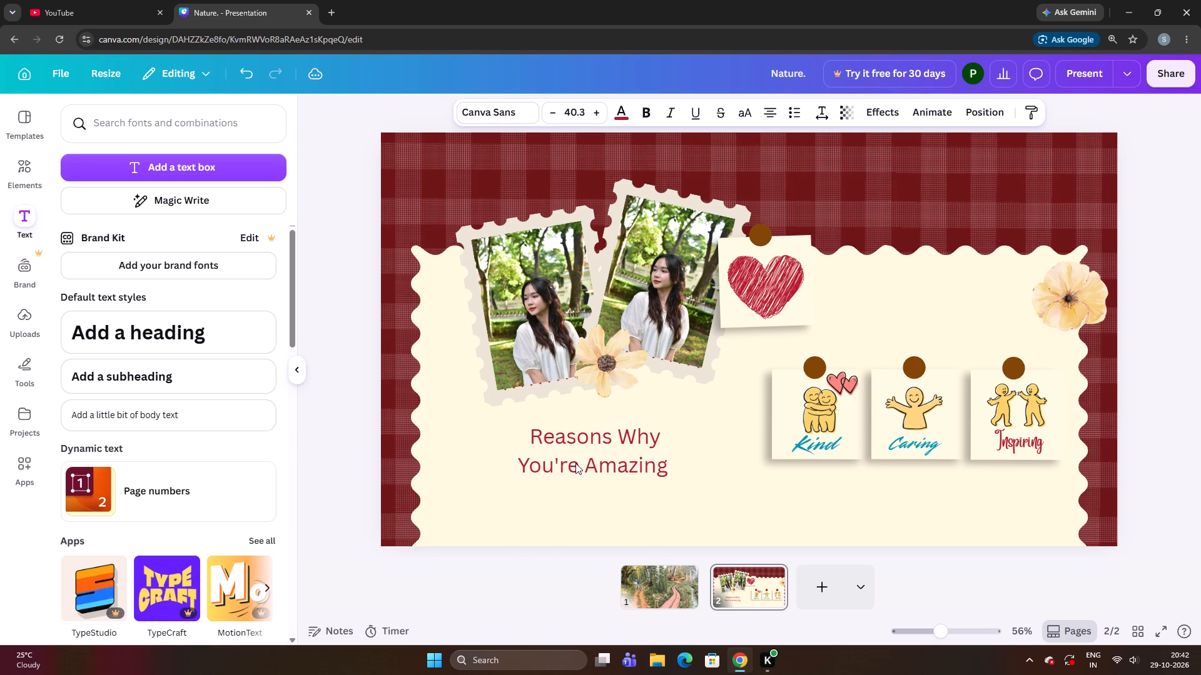
pyautogui.click(575, 463)
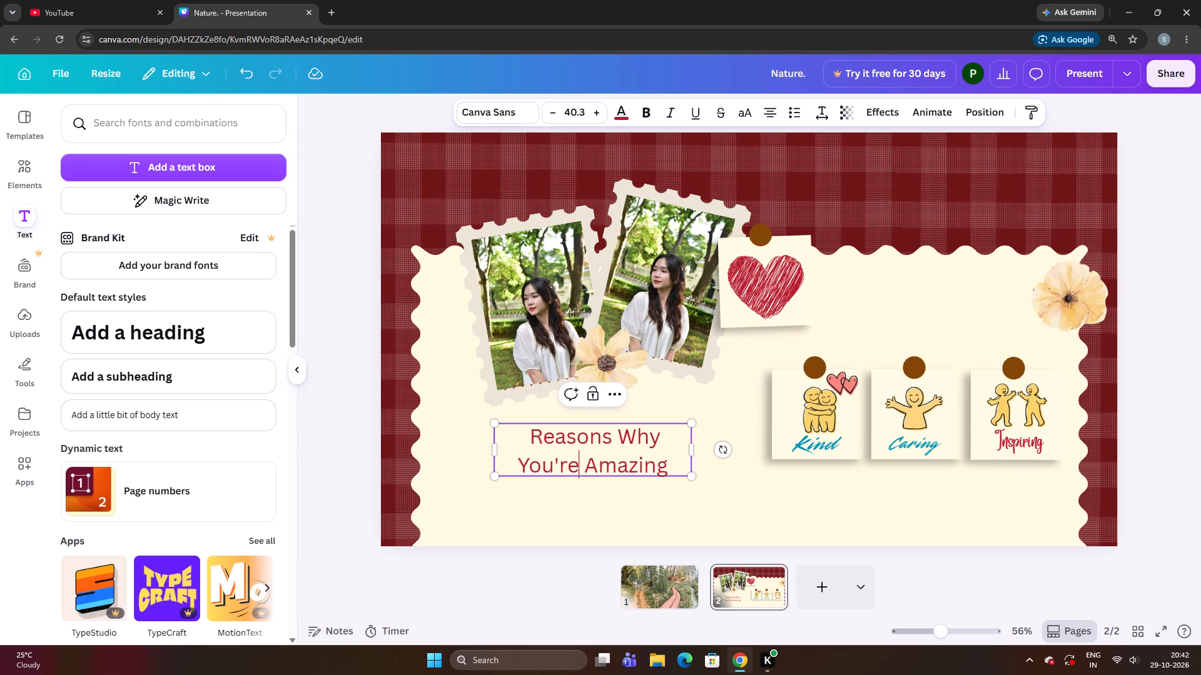
pyautogui.click(457, 447)
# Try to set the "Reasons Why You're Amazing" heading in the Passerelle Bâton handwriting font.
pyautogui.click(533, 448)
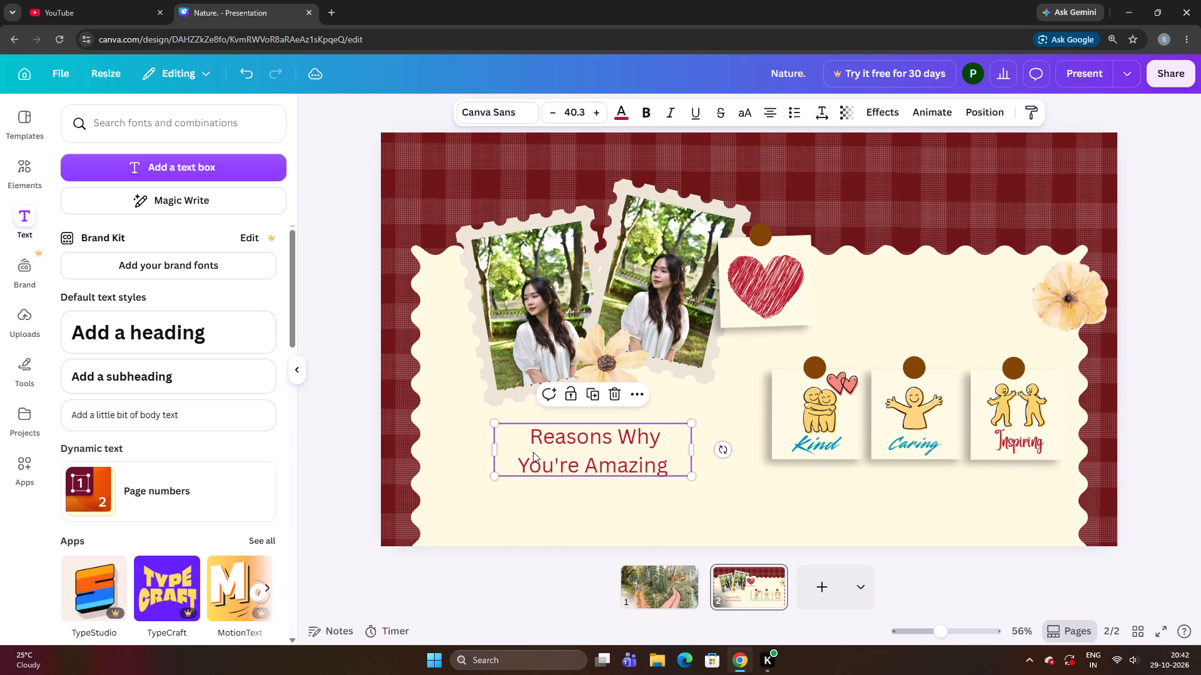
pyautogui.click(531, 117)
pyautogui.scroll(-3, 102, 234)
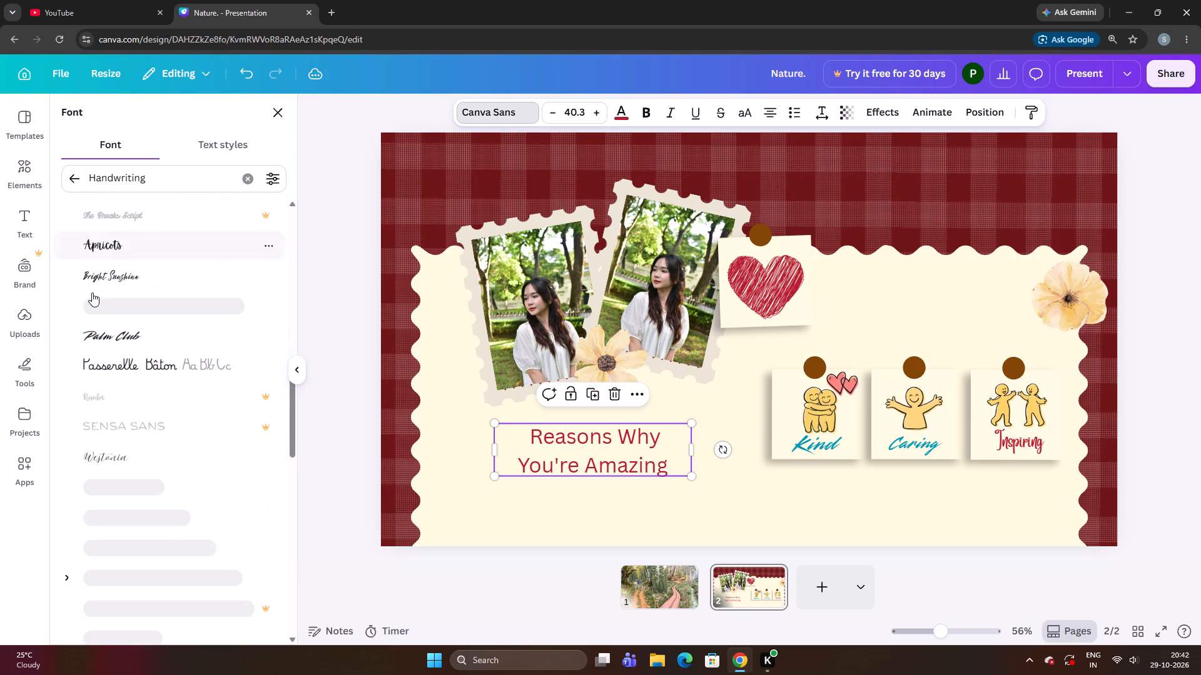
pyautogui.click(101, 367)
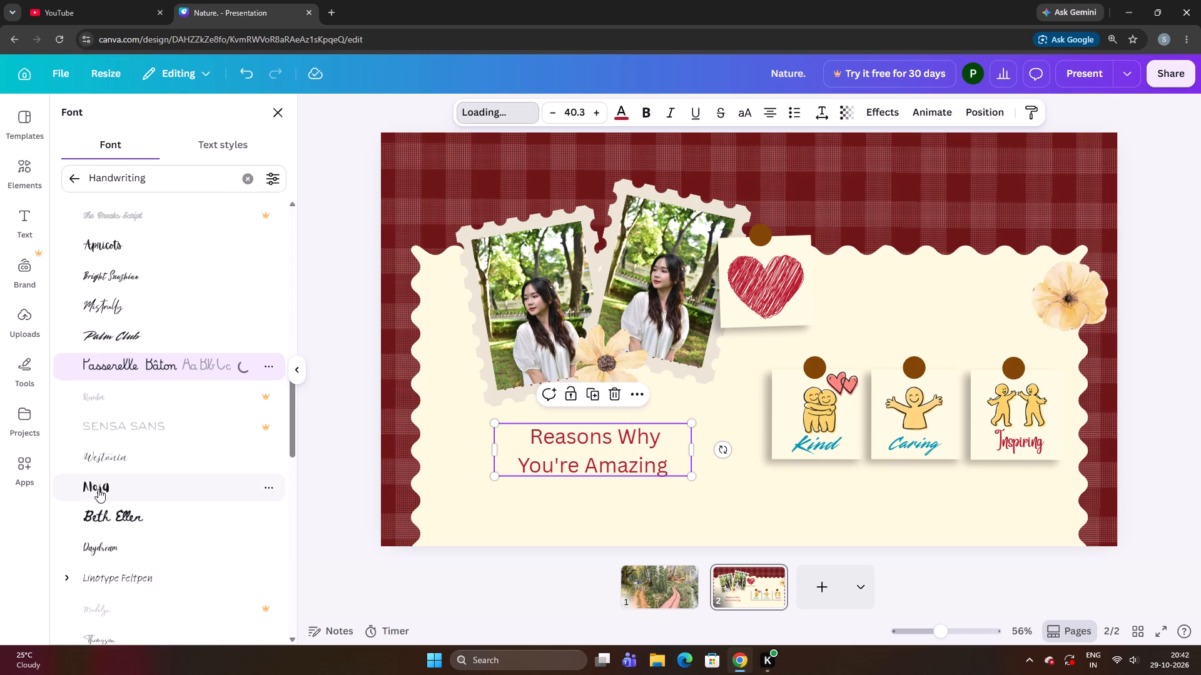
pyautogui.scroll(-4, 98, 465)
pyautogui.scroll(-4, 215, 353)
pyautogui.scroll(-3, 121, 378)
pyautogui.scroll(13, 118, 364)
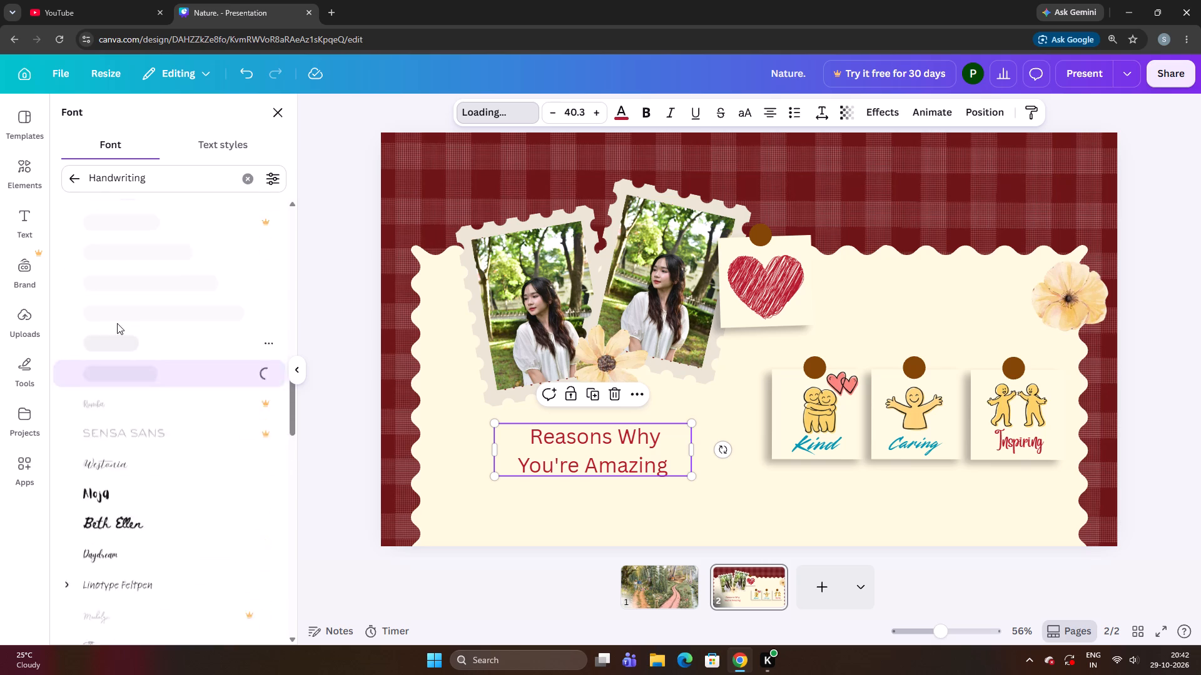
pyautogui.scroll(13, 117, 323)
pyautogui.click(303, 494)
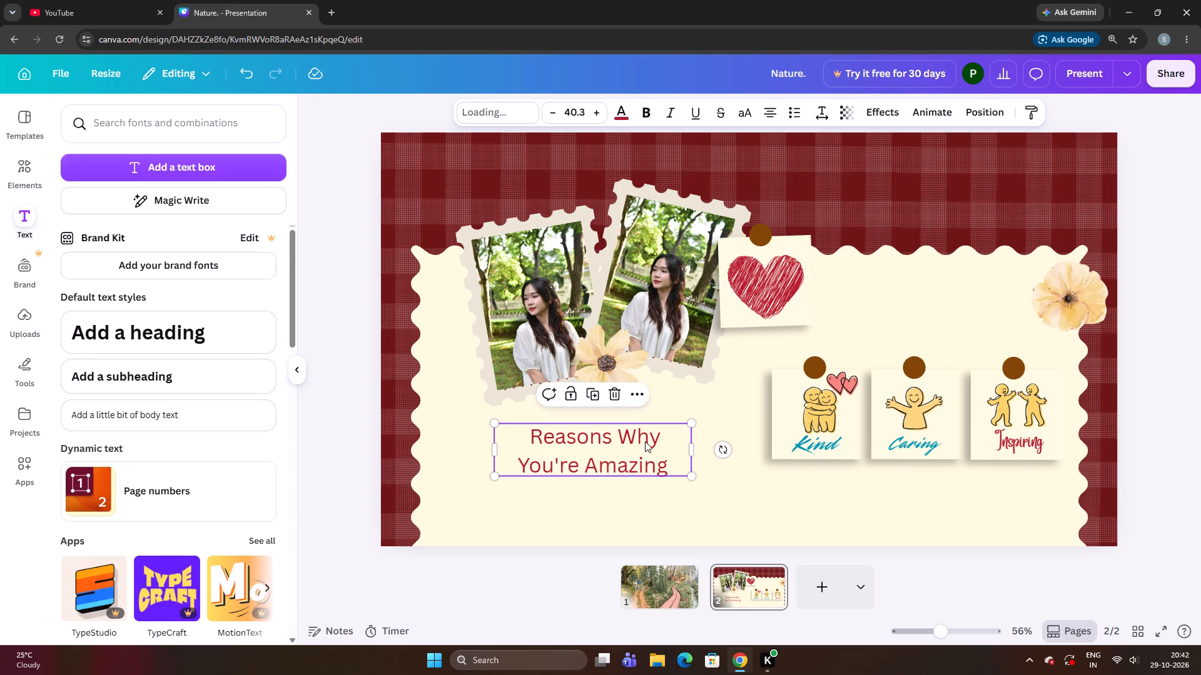
# Move the heading slightly down and left beneath the photos.
pyautogui.moveTo(590, 459); pyautogui.dragTo(585, 465)
pyautogui.click(327, 505)
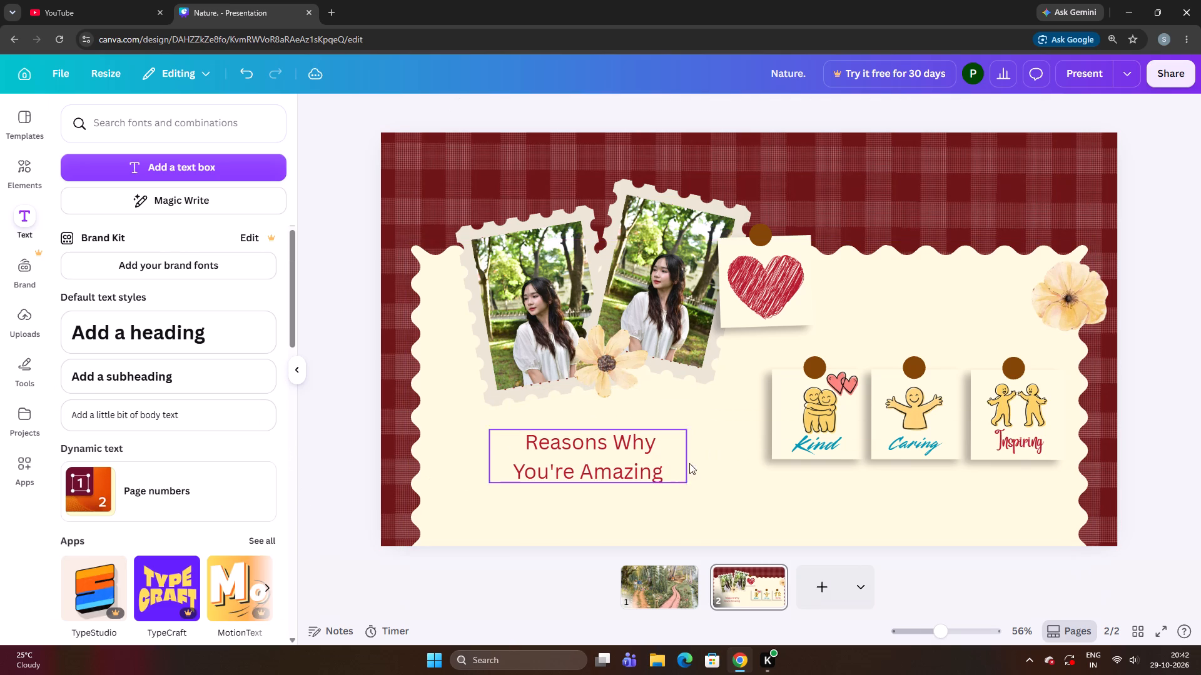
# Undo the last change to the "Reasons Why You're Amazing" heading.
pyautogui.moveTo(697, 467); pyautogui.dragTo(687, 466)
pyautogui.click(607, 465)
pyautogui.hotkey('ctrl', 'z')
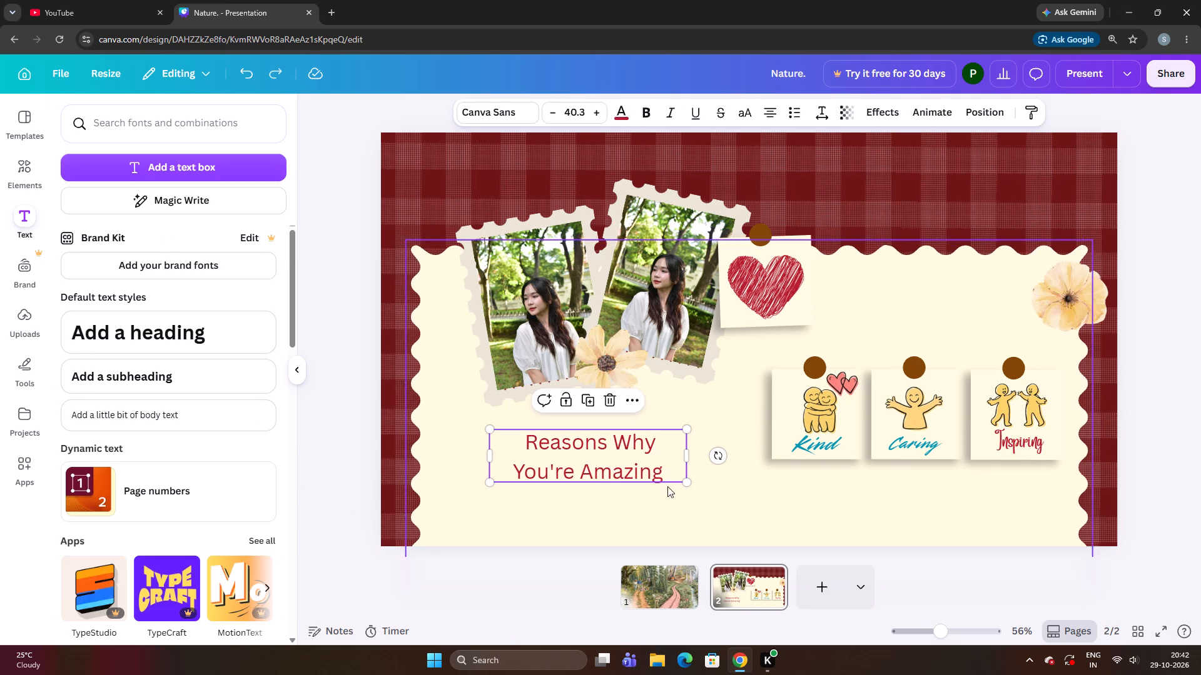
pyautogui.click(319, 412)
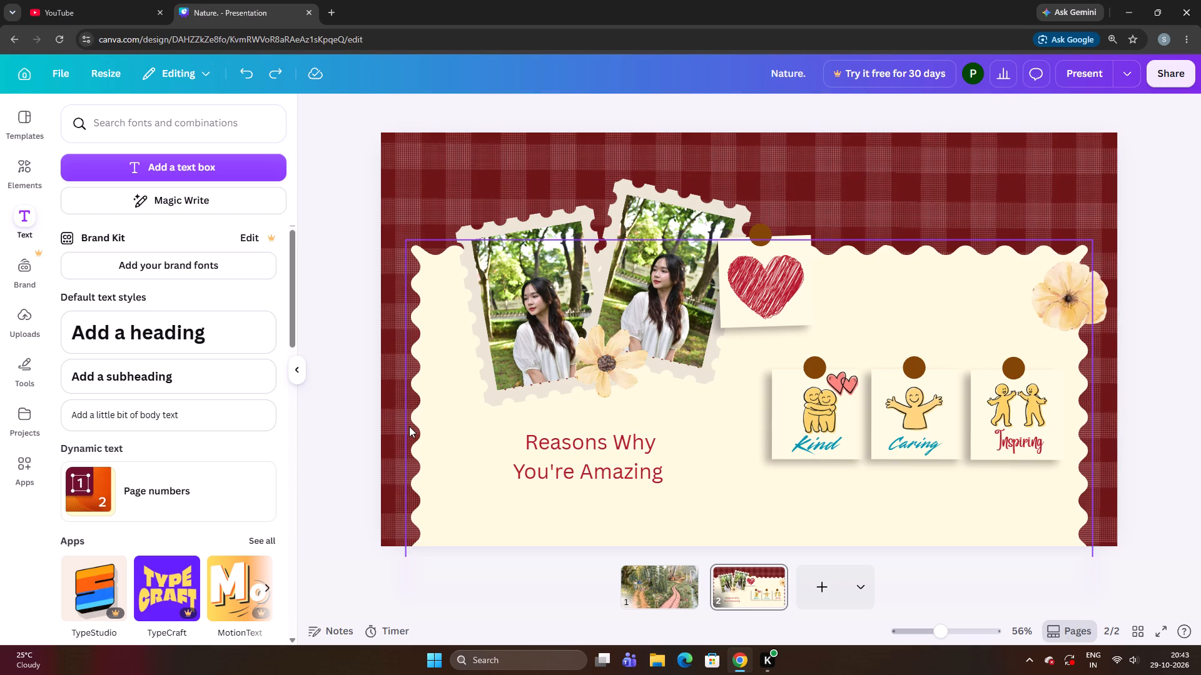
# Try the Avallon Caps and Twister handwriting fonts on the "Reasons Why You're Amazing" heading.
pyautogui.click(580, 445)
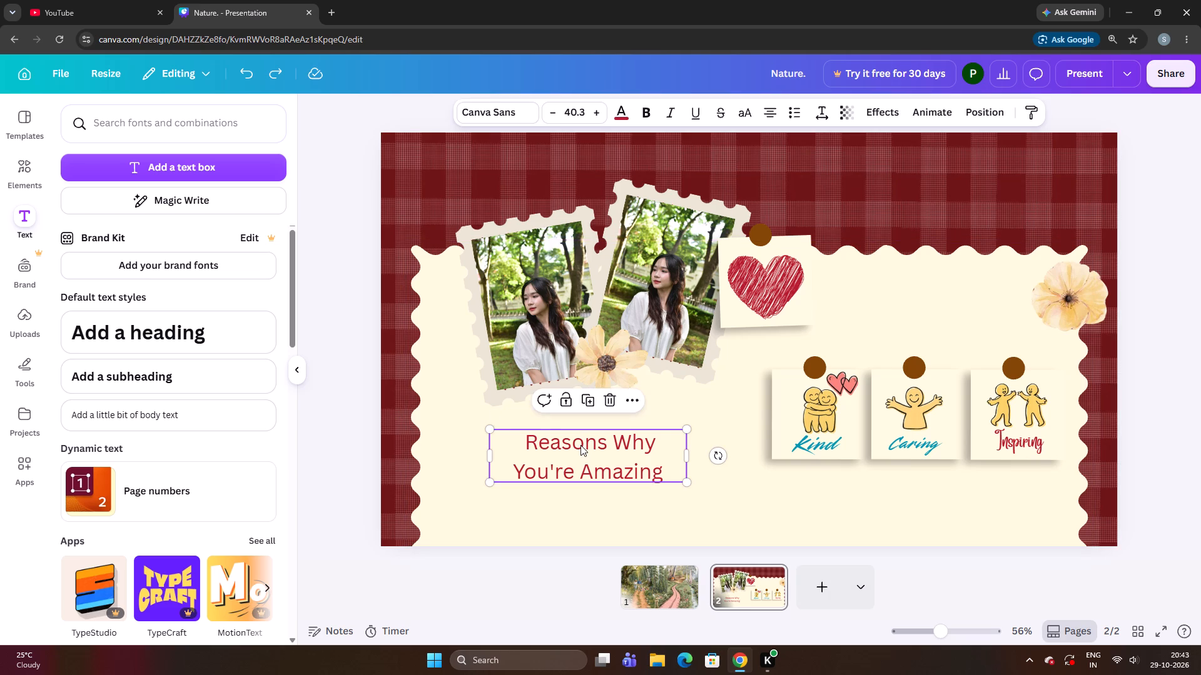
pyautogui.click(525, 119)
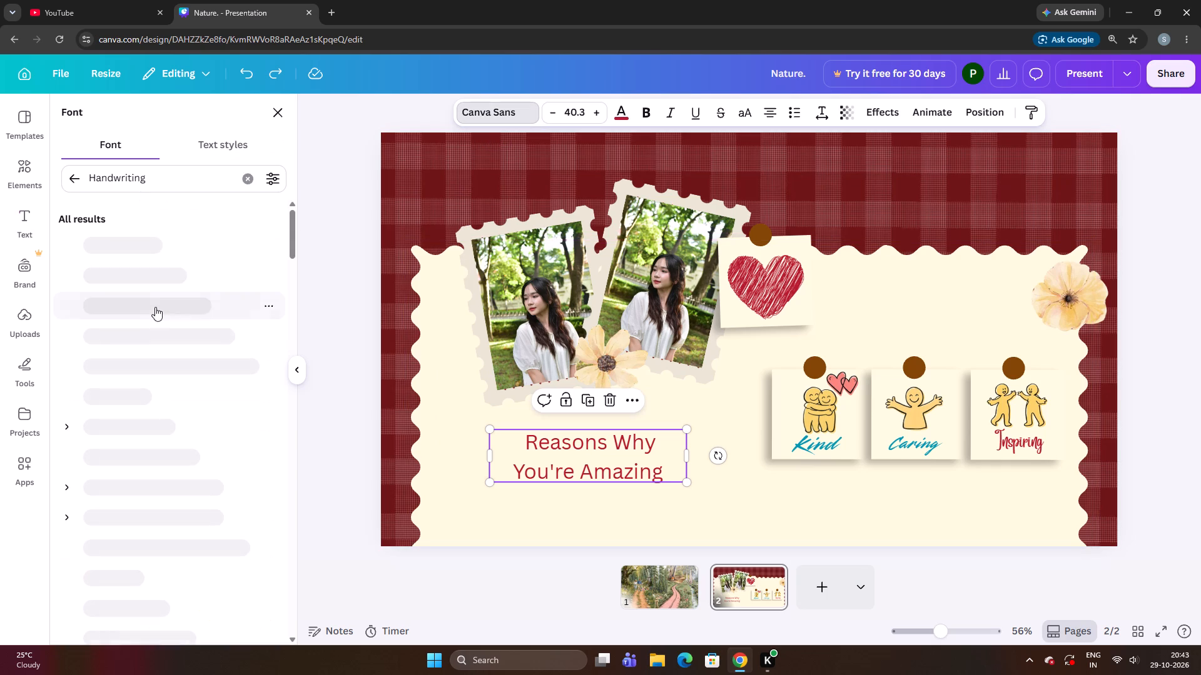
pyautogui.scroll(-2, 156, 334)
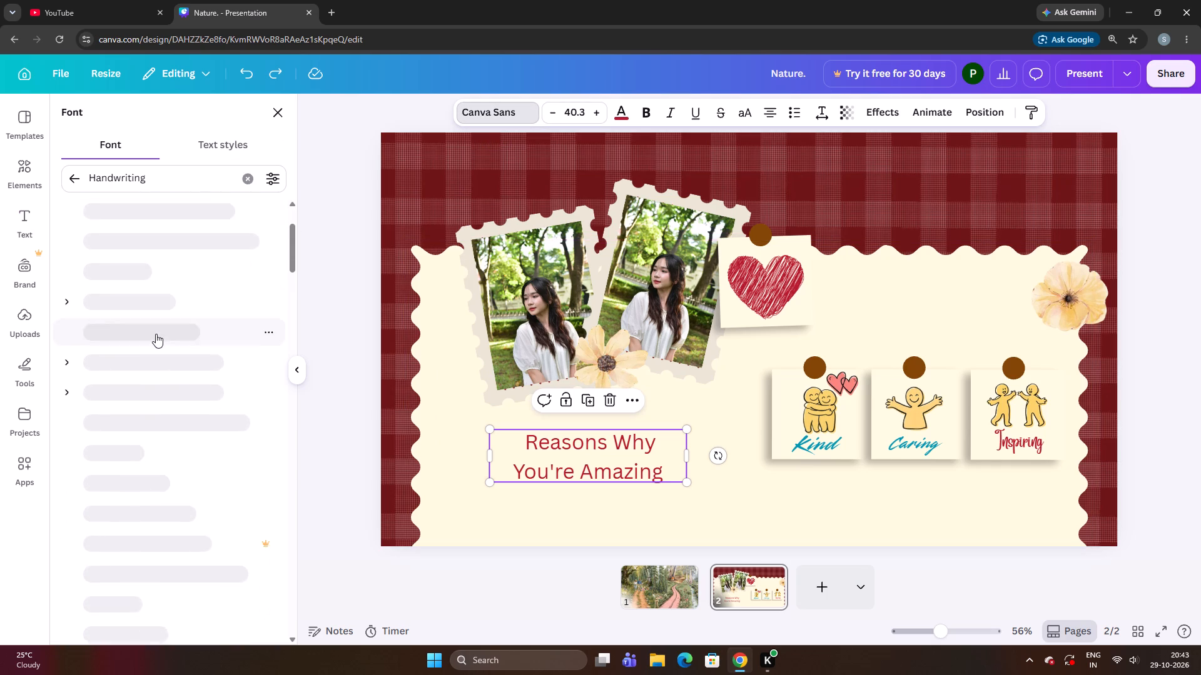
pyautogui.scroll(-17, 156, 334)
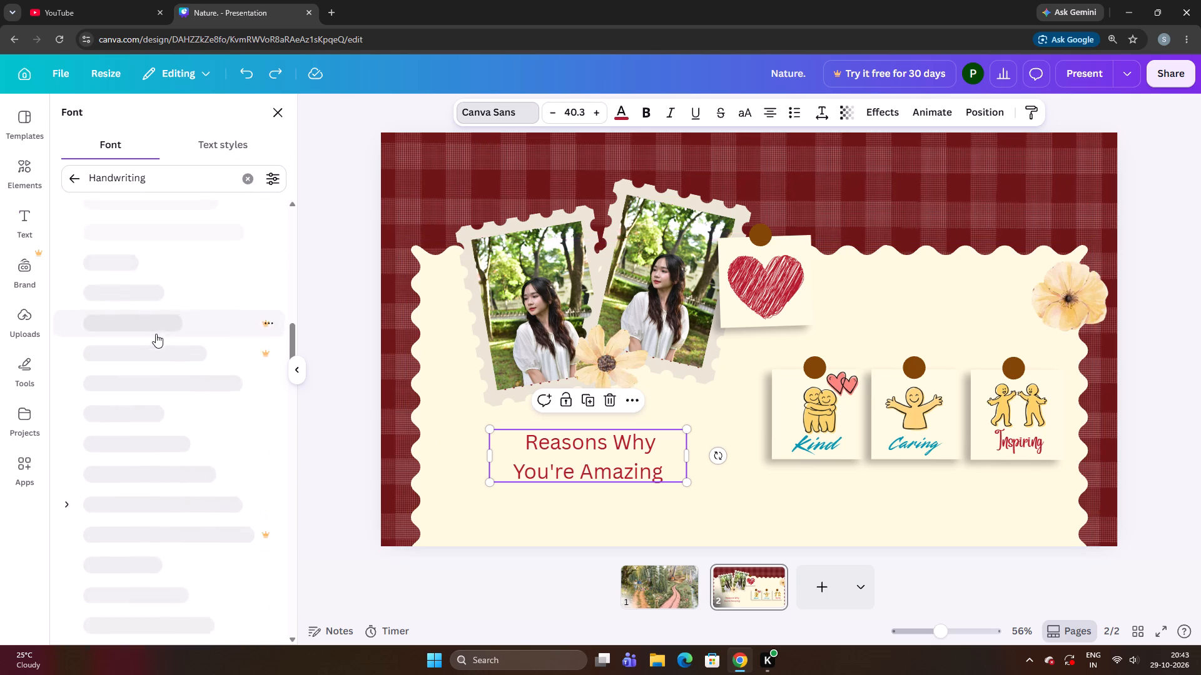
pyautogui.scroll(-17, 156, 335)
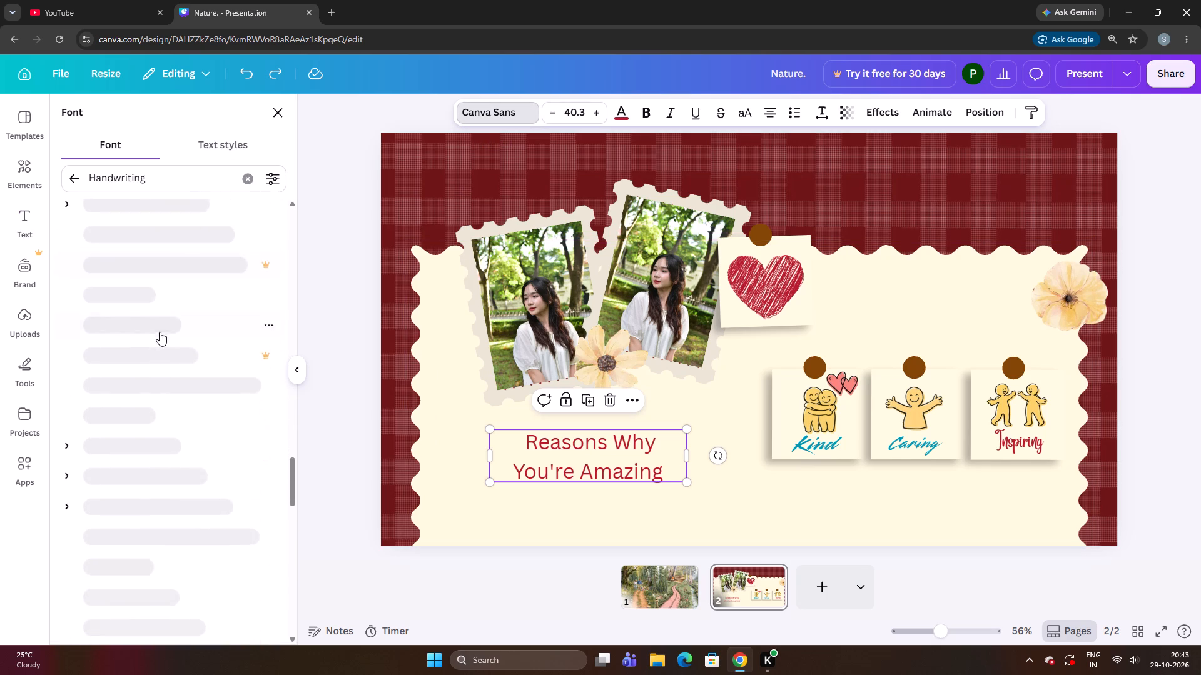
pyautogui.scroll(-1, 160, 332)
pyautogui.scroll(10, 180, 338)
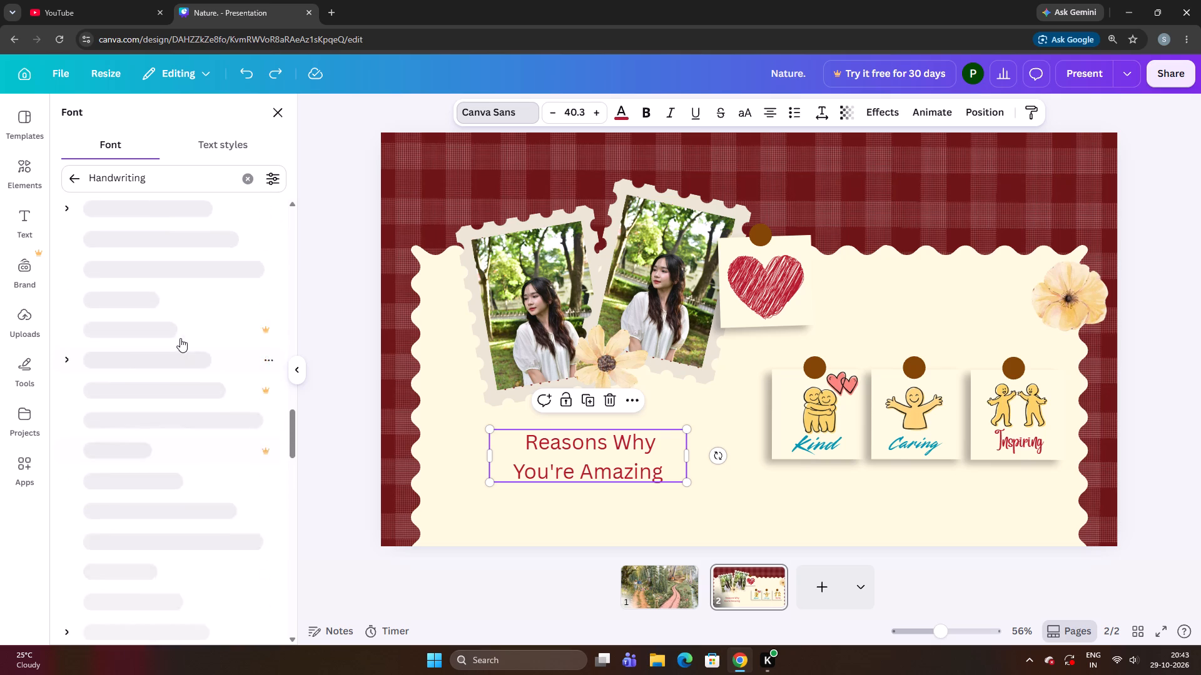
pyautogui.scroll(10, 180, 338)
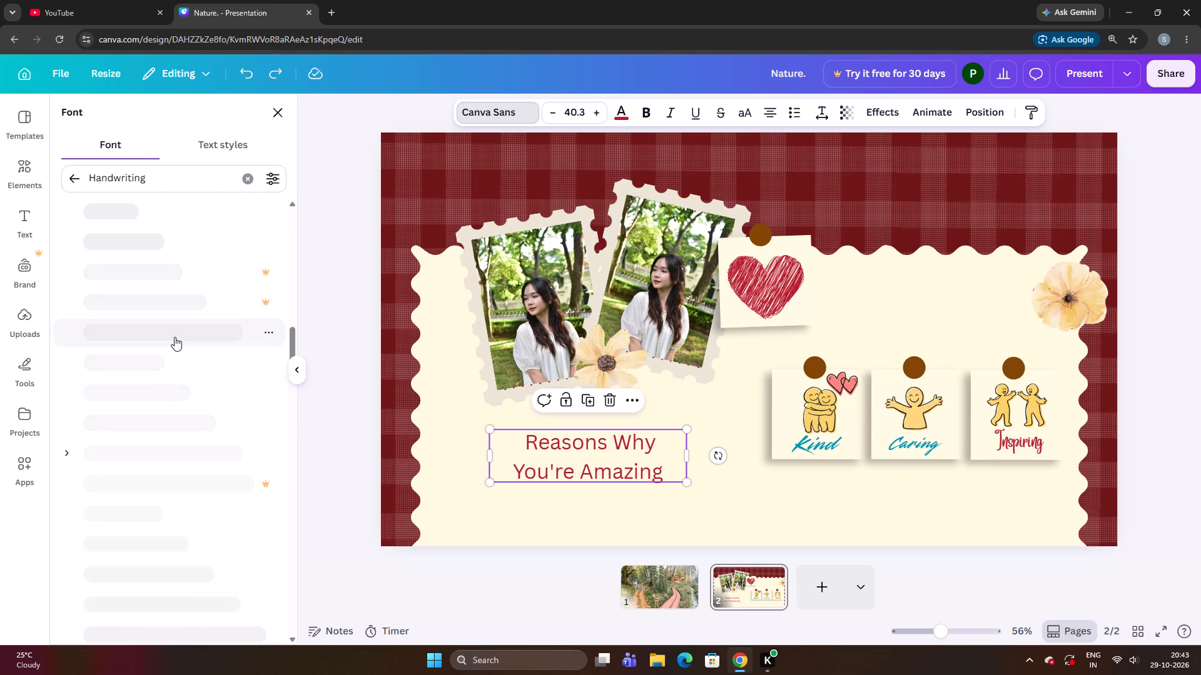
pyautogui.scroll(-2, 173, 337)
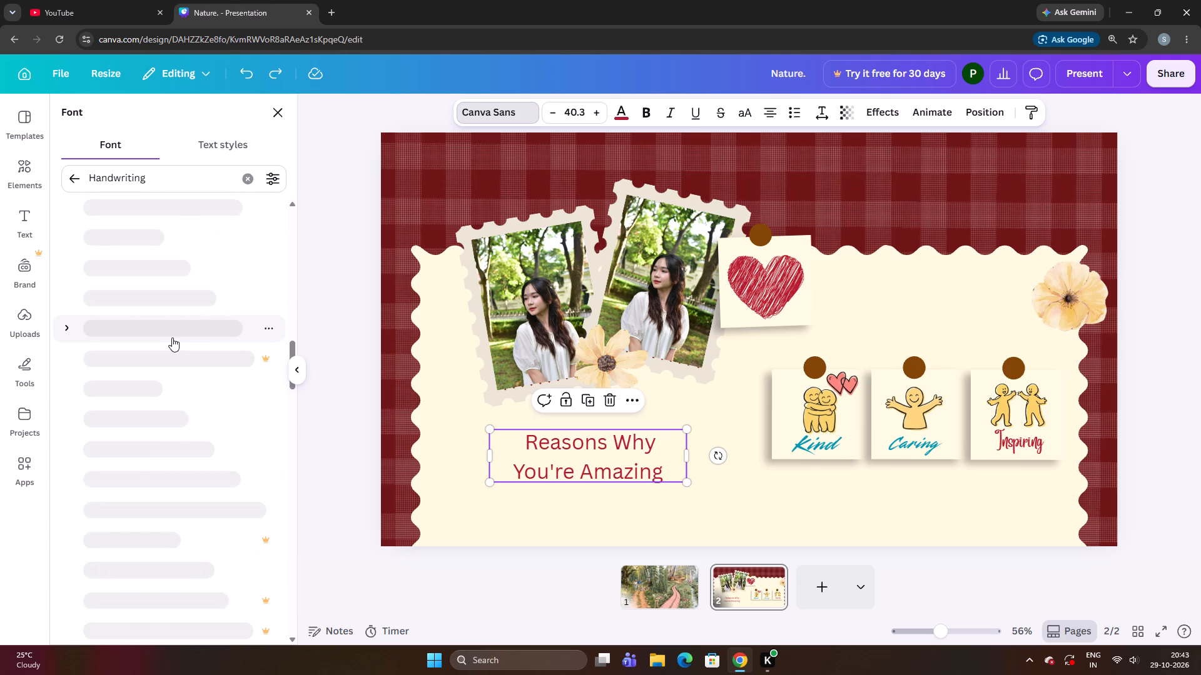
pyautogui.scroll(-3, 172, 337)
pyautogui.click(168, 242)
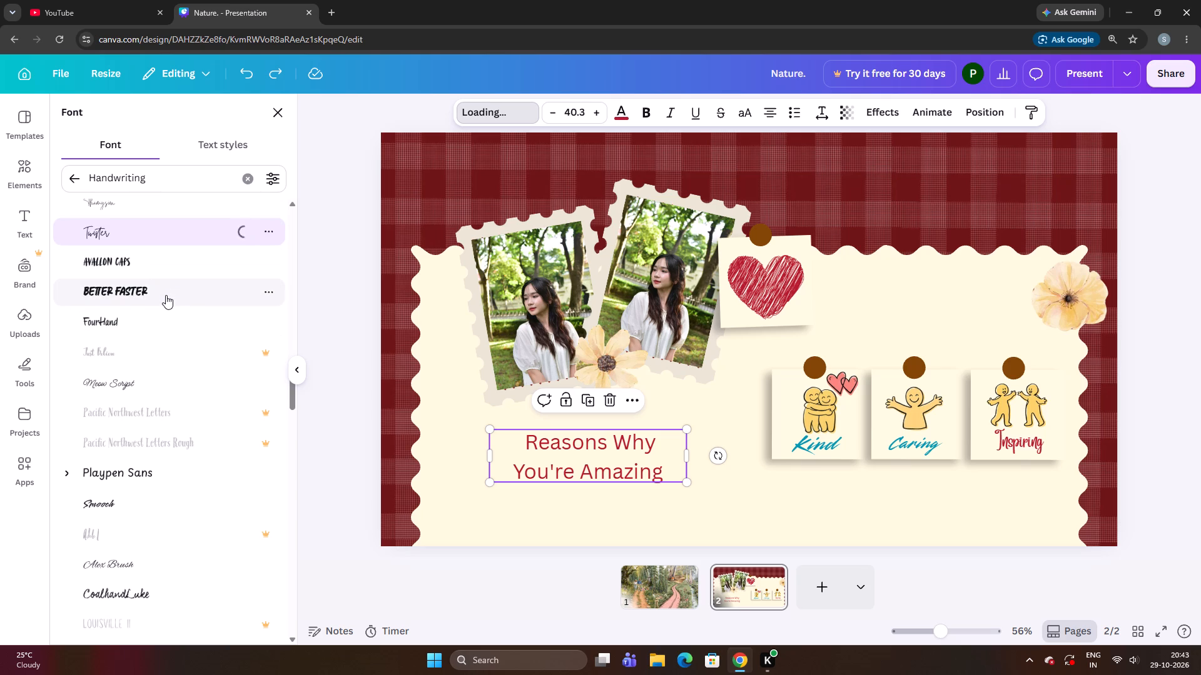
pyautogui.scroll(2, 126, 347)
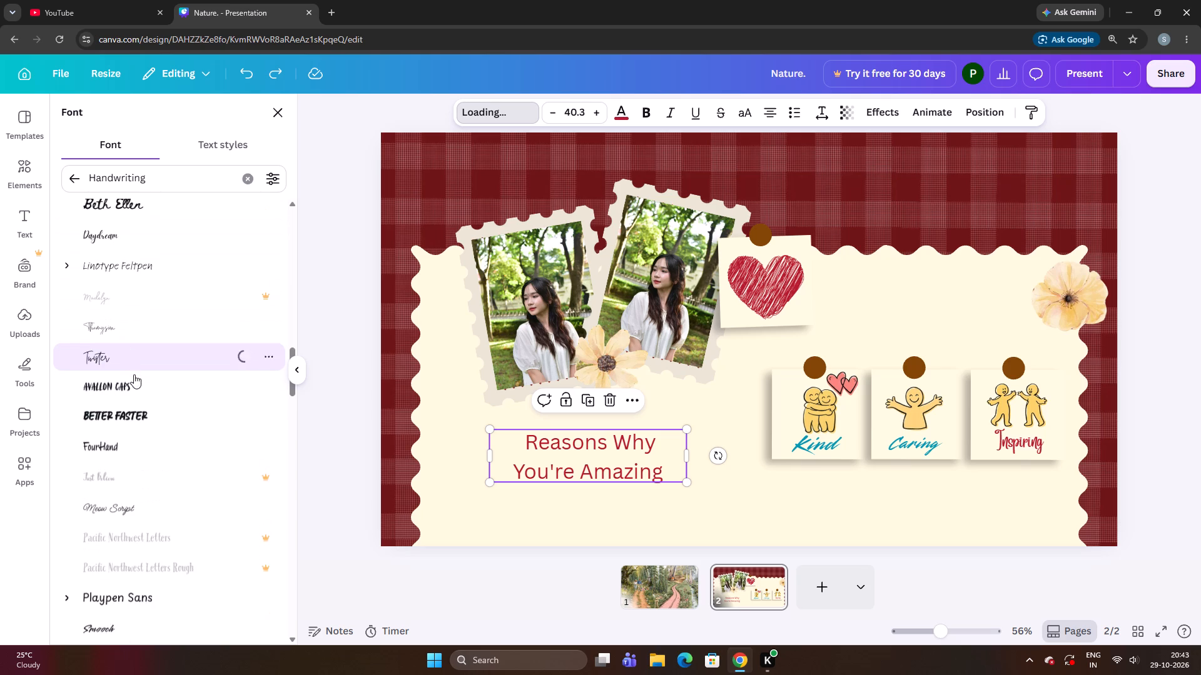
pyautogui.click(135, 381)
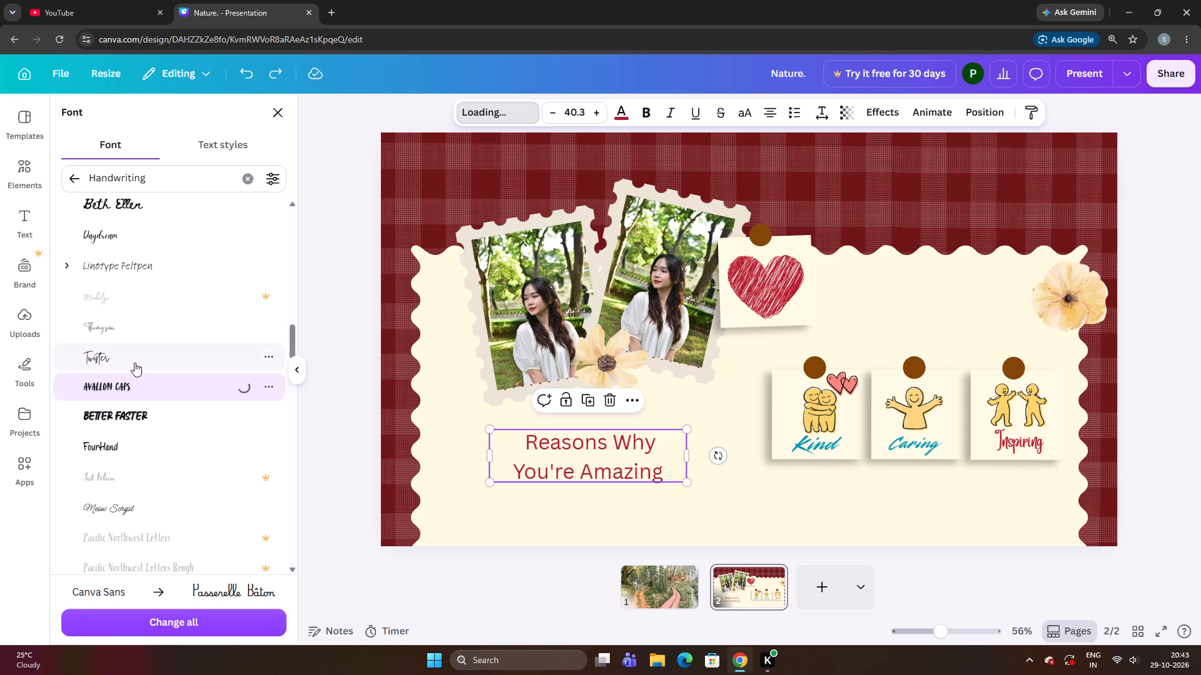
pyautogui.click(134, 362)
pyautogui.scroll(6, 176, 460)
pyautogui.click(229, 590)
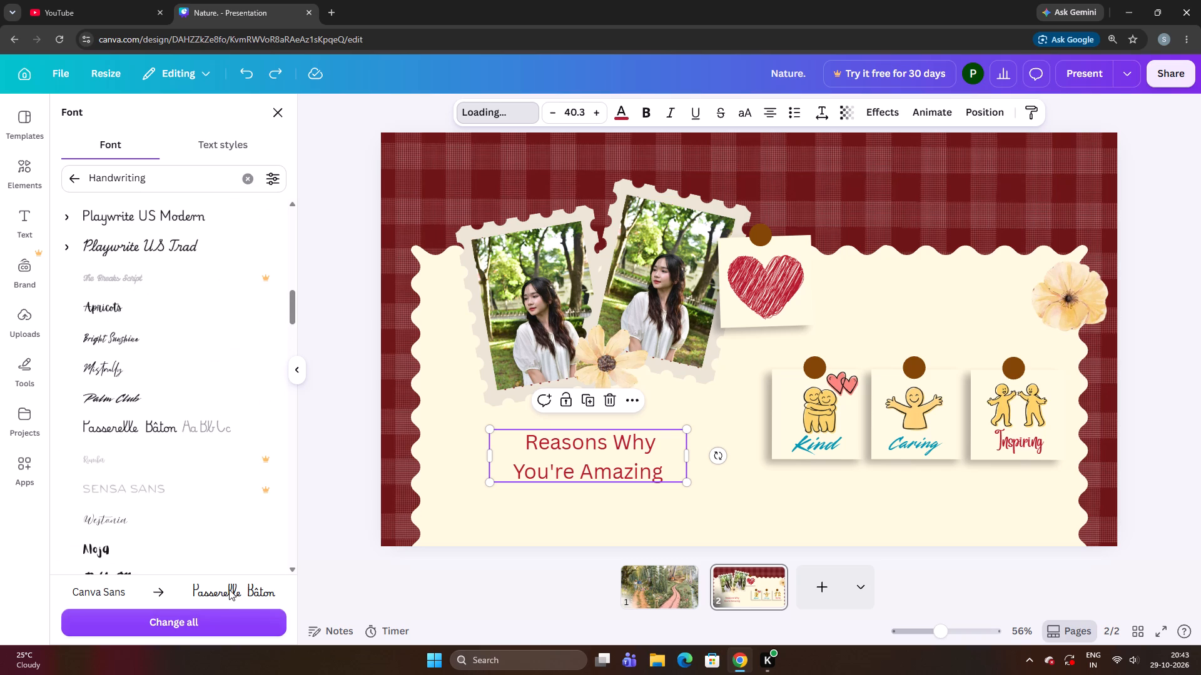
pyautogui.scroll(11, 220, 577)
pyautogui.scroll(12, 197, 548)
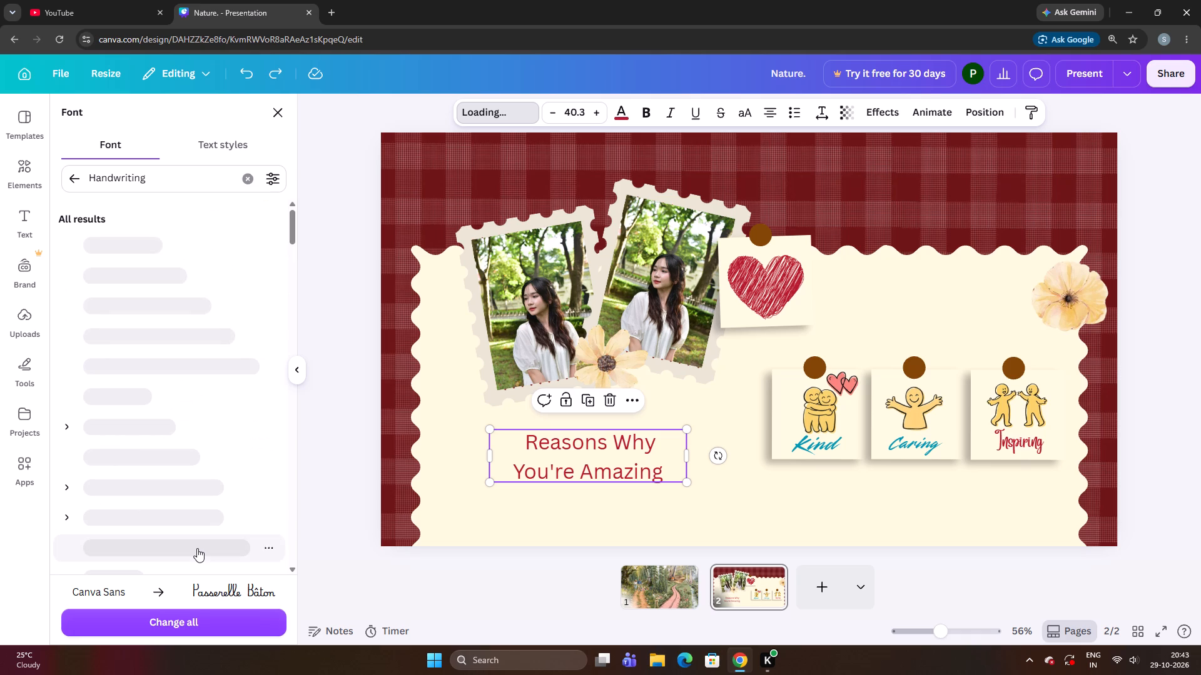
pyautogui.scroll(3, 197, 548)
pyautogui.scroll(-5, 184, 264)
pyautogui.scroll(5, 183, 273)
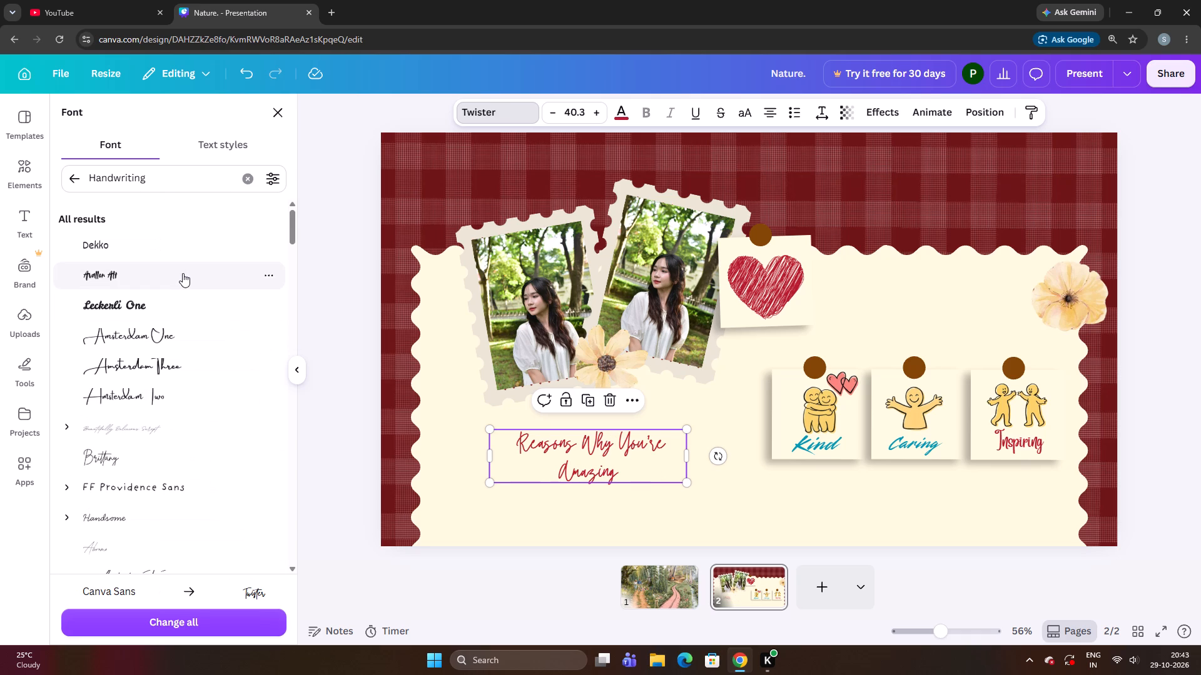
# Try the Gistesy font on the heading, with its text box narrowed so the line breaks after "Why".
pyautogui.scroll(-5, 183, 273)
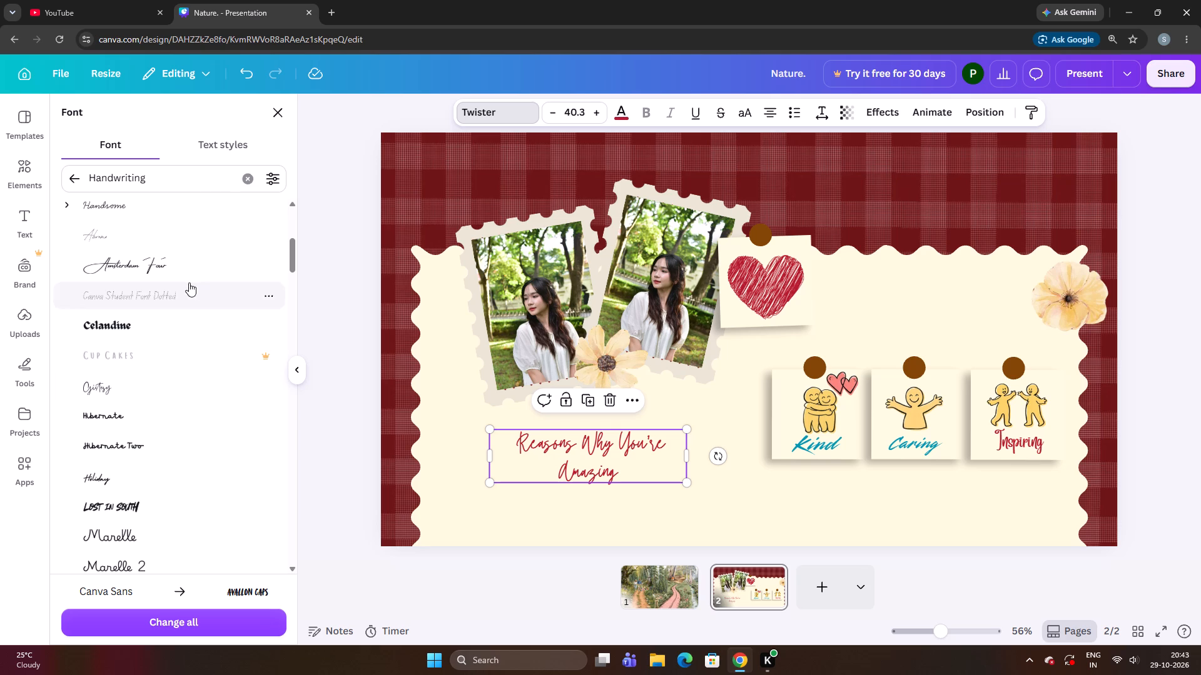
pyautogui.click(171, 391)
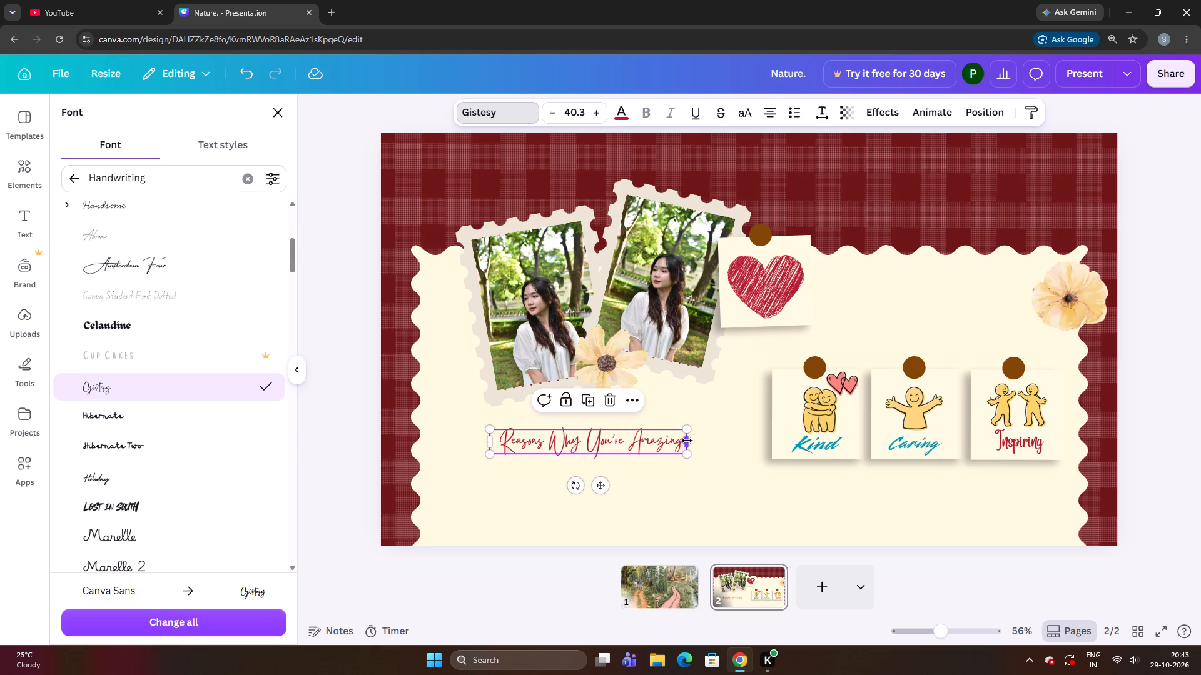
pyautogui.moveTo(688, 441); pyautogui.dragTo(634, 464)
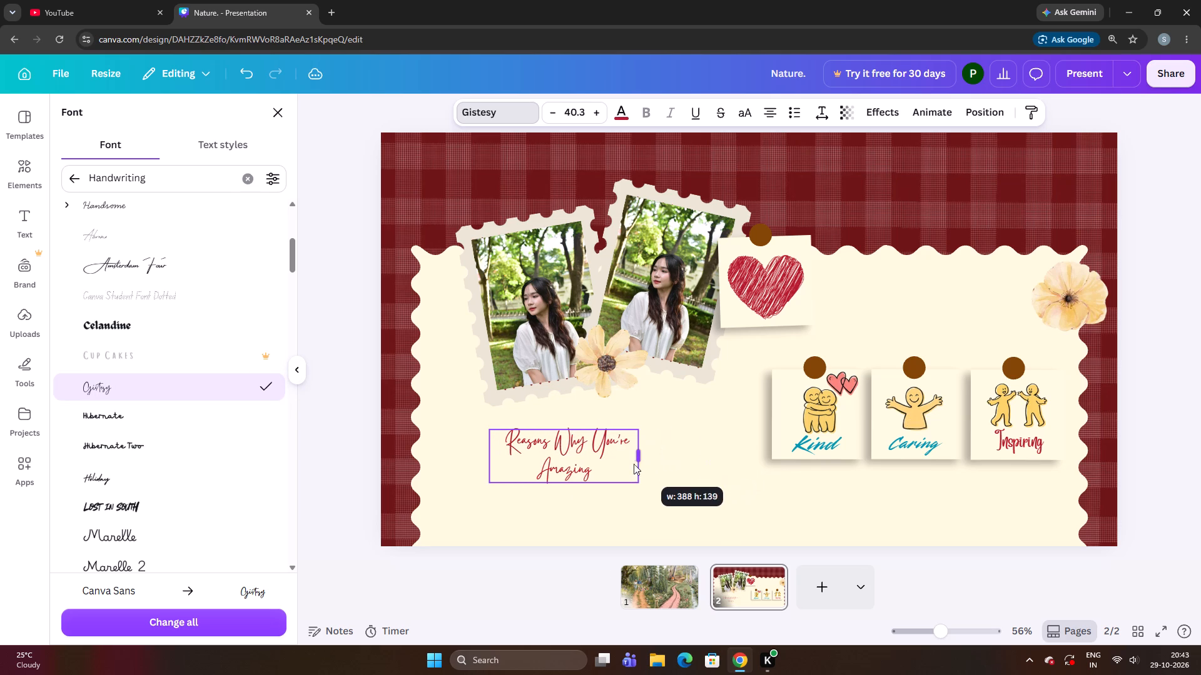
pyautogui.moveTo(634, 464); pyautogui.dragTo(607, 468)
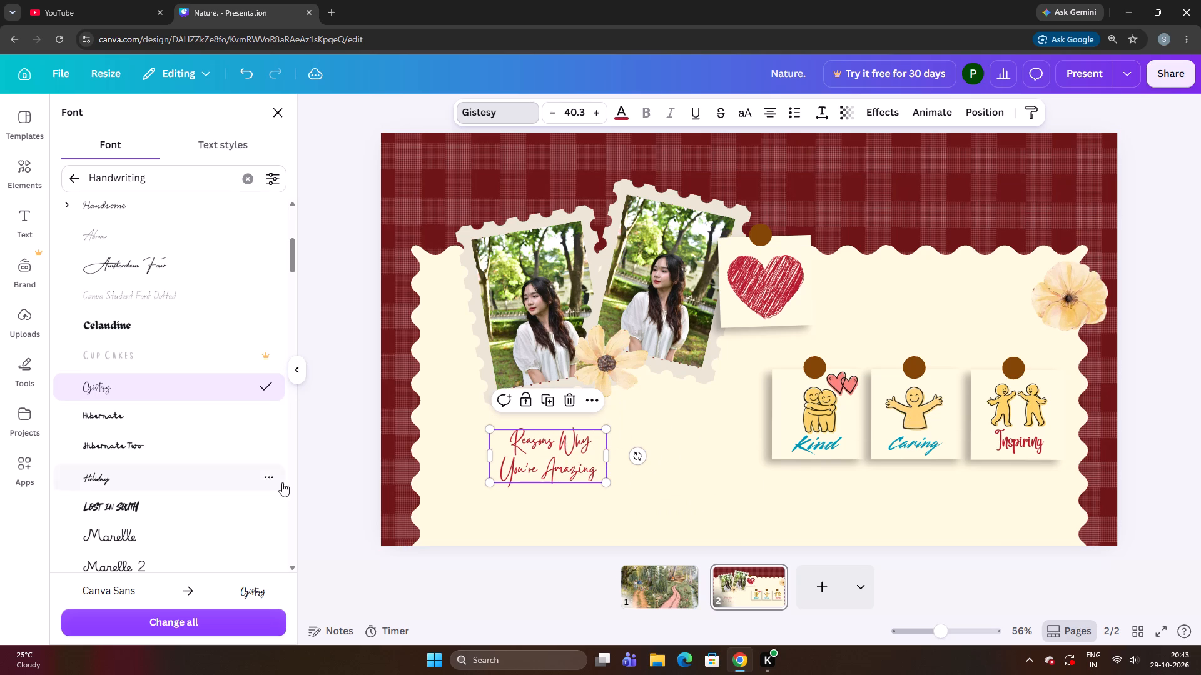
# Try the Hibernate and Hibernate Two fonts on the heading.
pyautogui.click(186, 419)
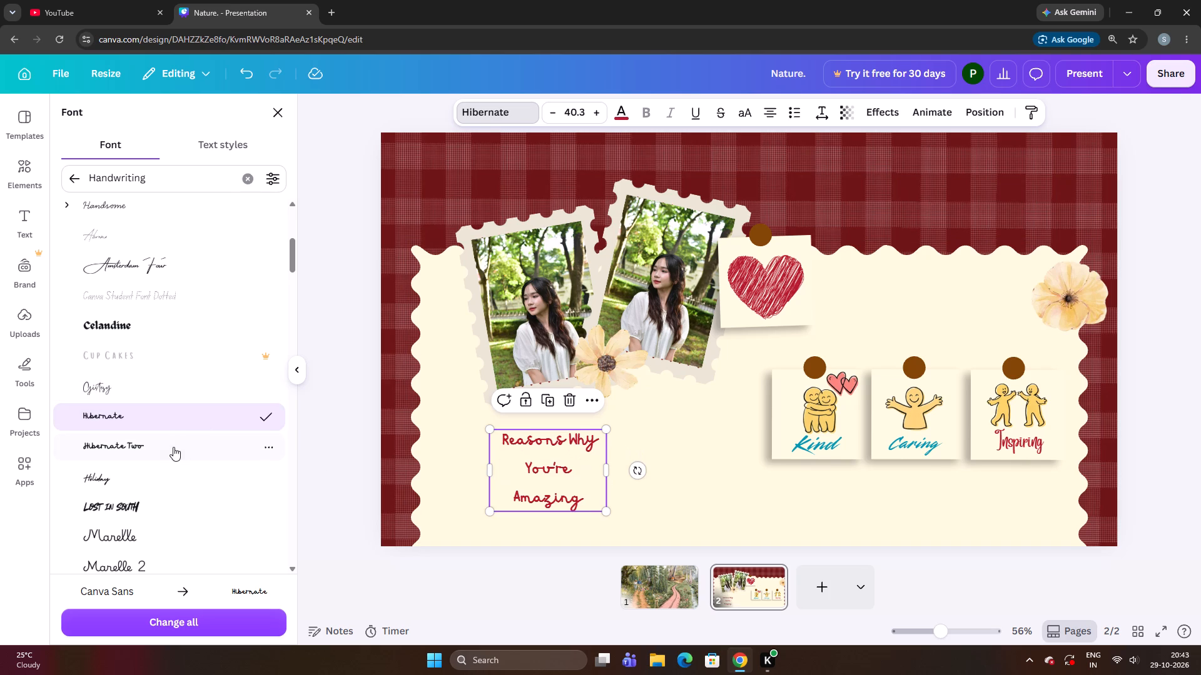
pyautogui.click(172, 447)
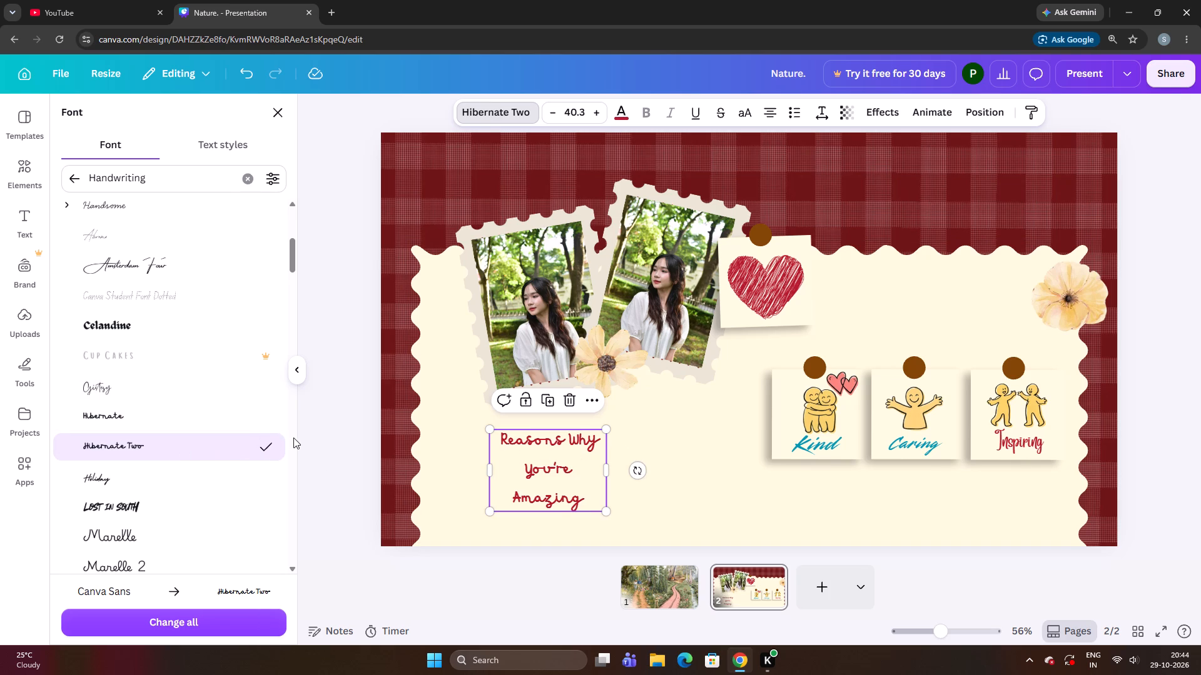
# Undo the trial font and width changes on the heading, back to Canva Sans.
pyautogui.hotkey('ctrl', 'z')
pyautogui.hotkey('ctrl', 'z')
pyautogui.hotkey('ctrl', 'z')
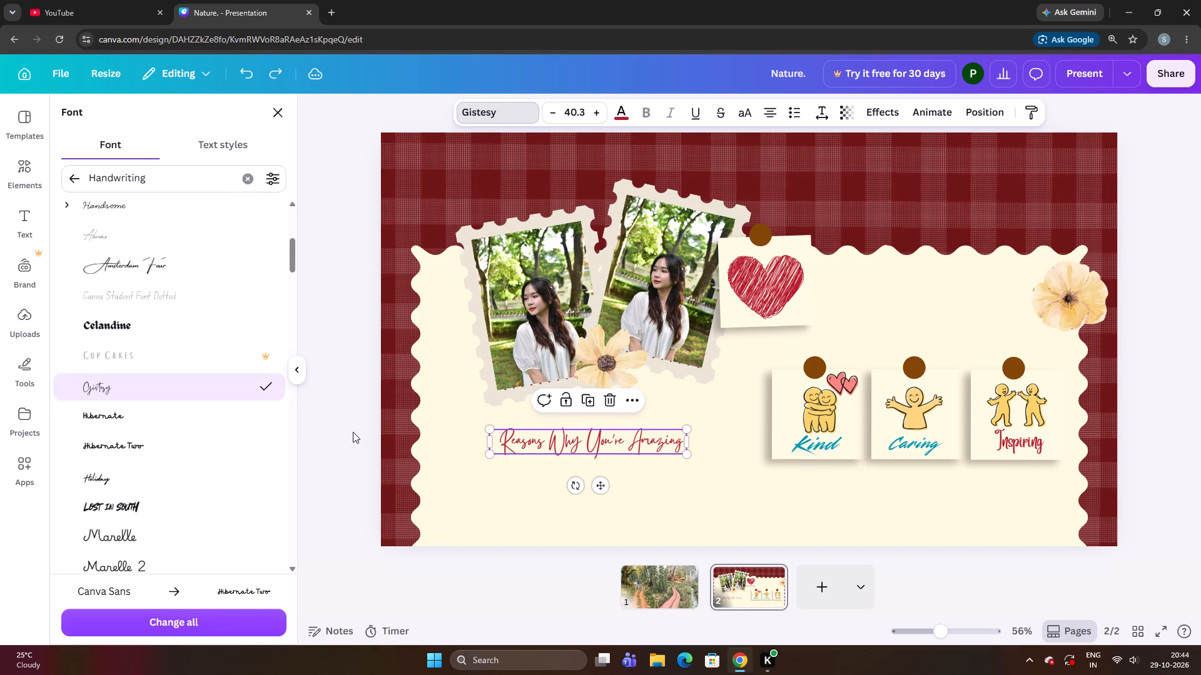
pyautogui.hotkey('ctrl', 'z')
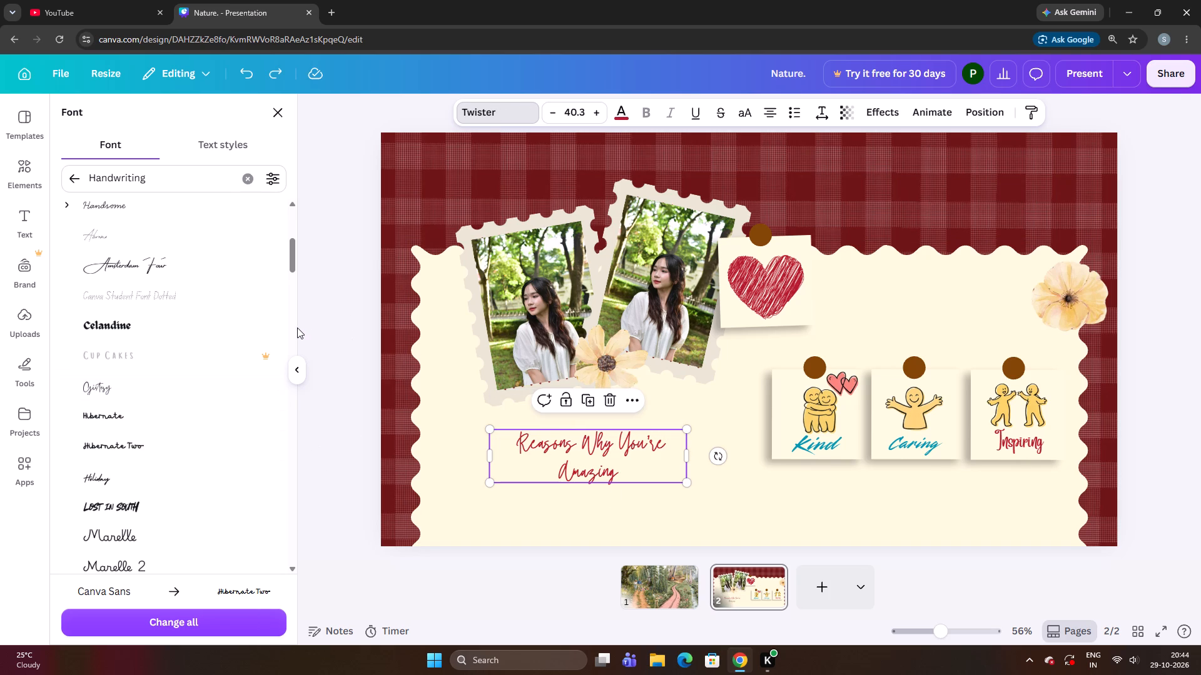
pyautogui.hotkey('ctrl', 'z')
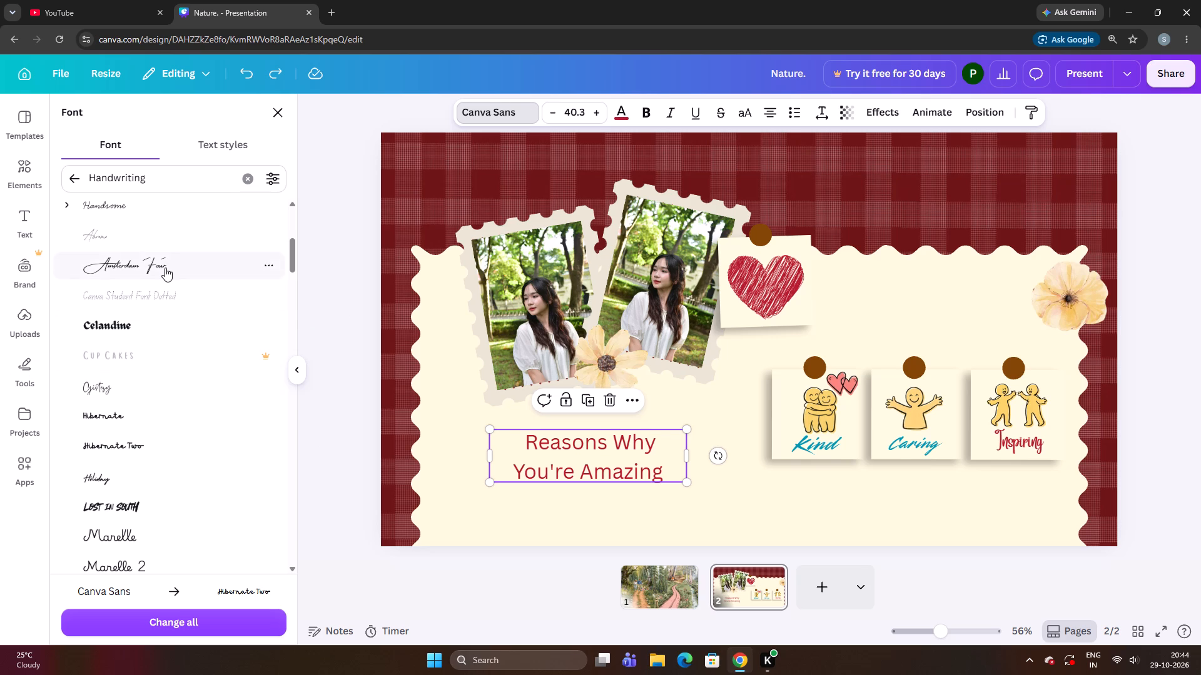
# Set the "Reasons Why You're Amazing" heading in the Amsterdam Fair handwriting font.
pyautogui.click(165, 267)
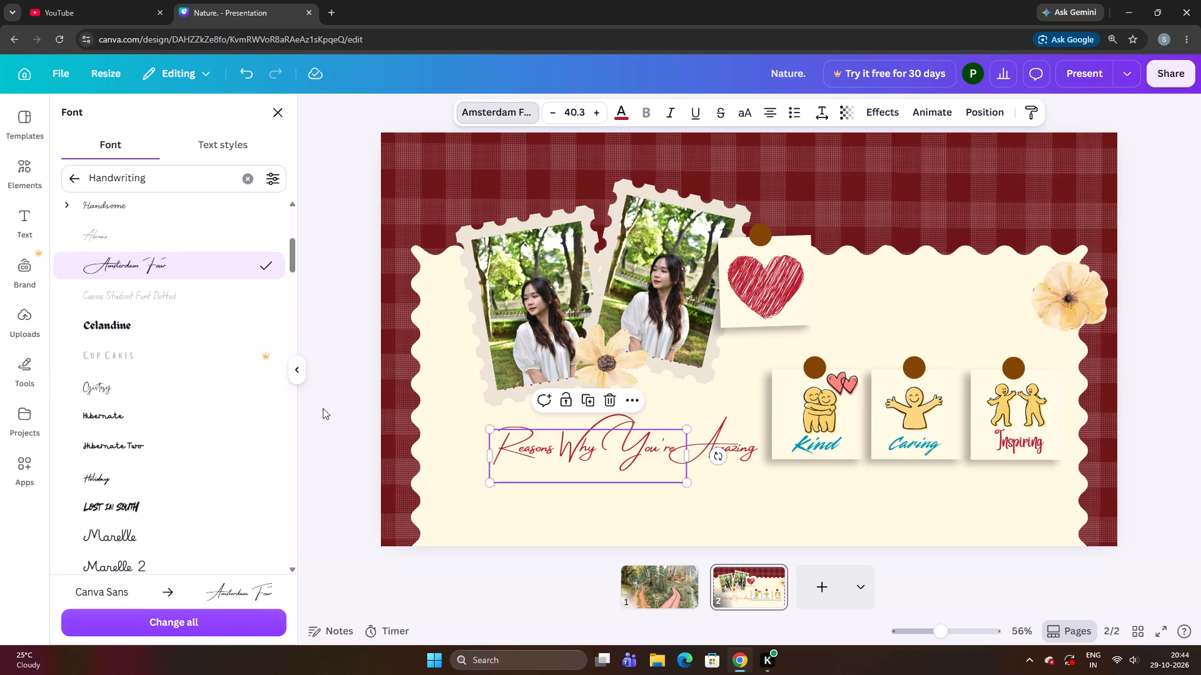
pyautogui.click(629, 515)
pyautogui.click(670, 456)
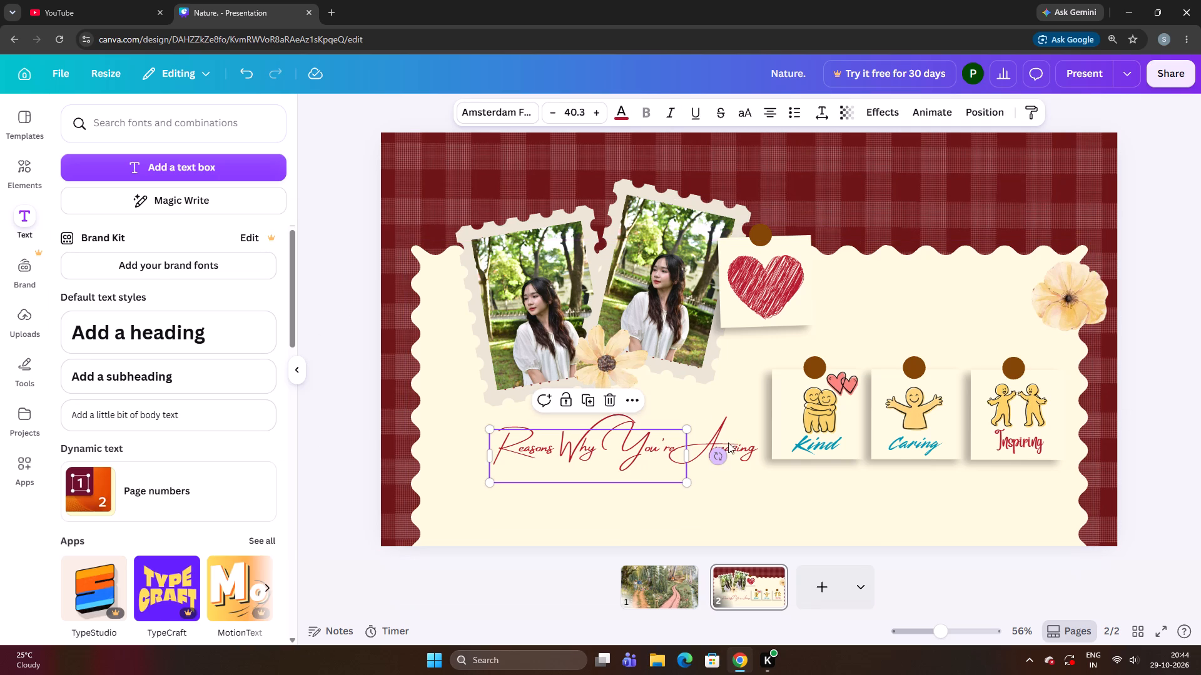
pyautogui.click(728, 426)
pyautogui.click(647, 494)
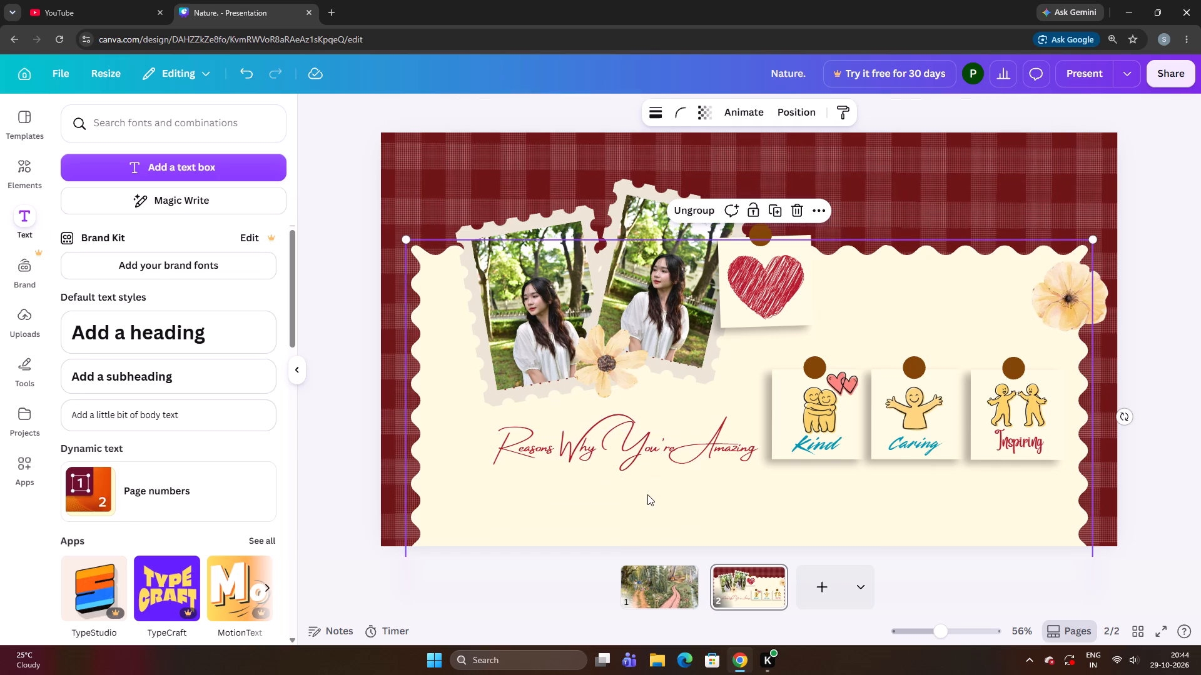
pyautogui.click(701, 403)
pyautogui.tripleClick(701, 442)
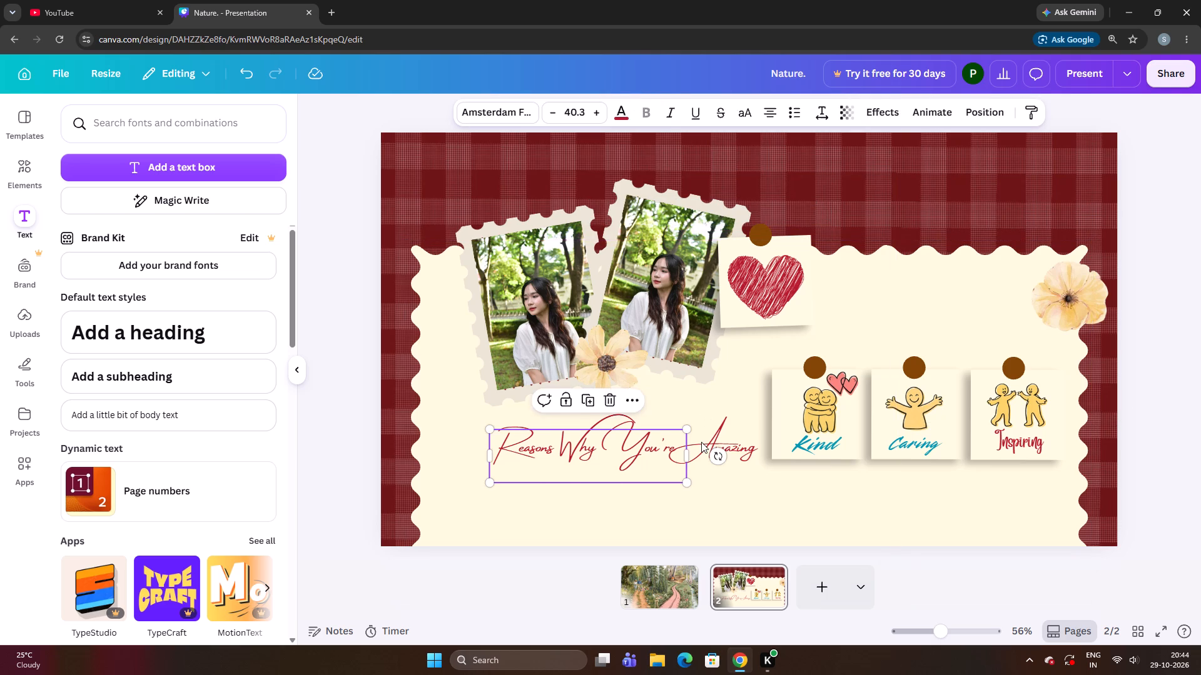
pyautogui.click(659, 472)
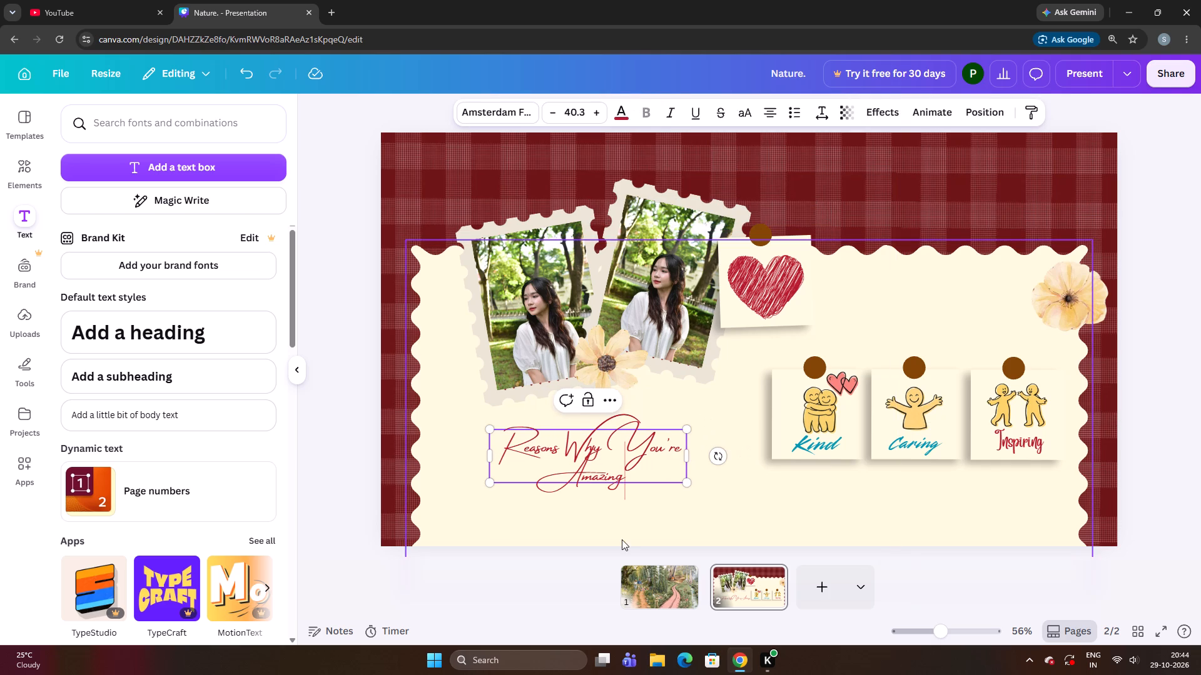
pyautogui.click(622, 539)
# Narrow the heading's text box so the line breaks after "Why", and centre it beneath the stamp-framed photos.
pyautogui.moveTo(632, 457); pyautogui.dragTo(589, 457)
pyautogui.moveTo(642, 456); pyautogui.dragTo(643, 456)
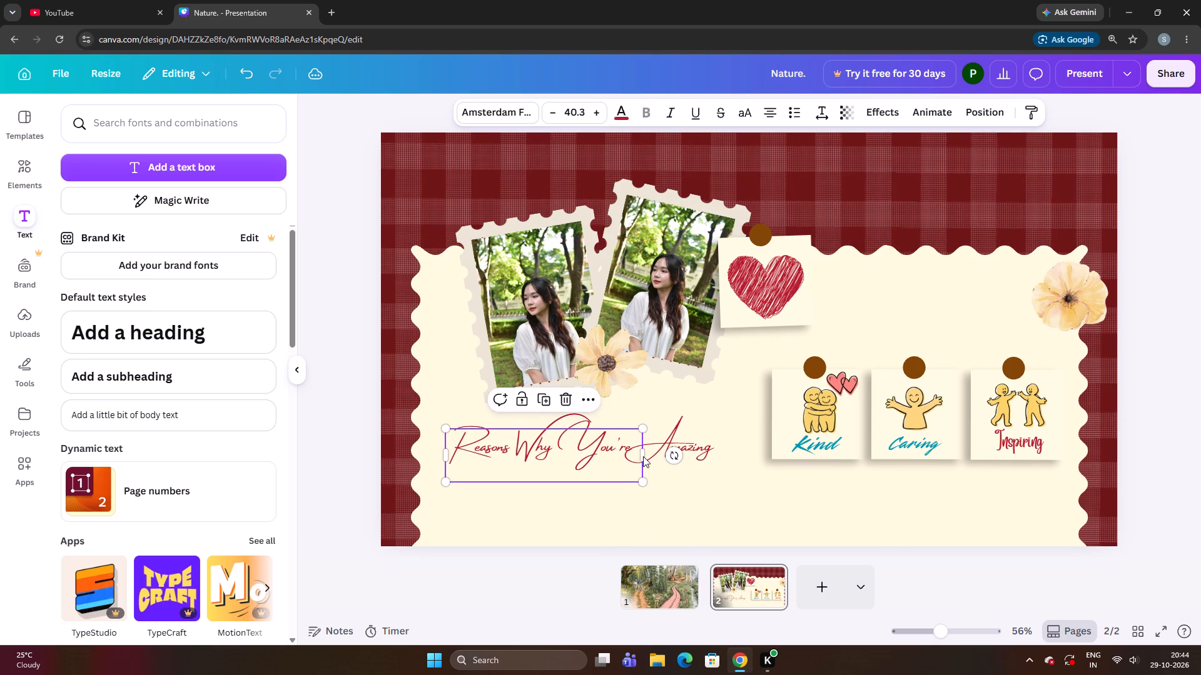
pyautogui.moveTo(643, 456); pyautogui.dragTo(661, 452)
pyautogui.moveTo(661, 451); pyautogui.dragTo(632, 452)
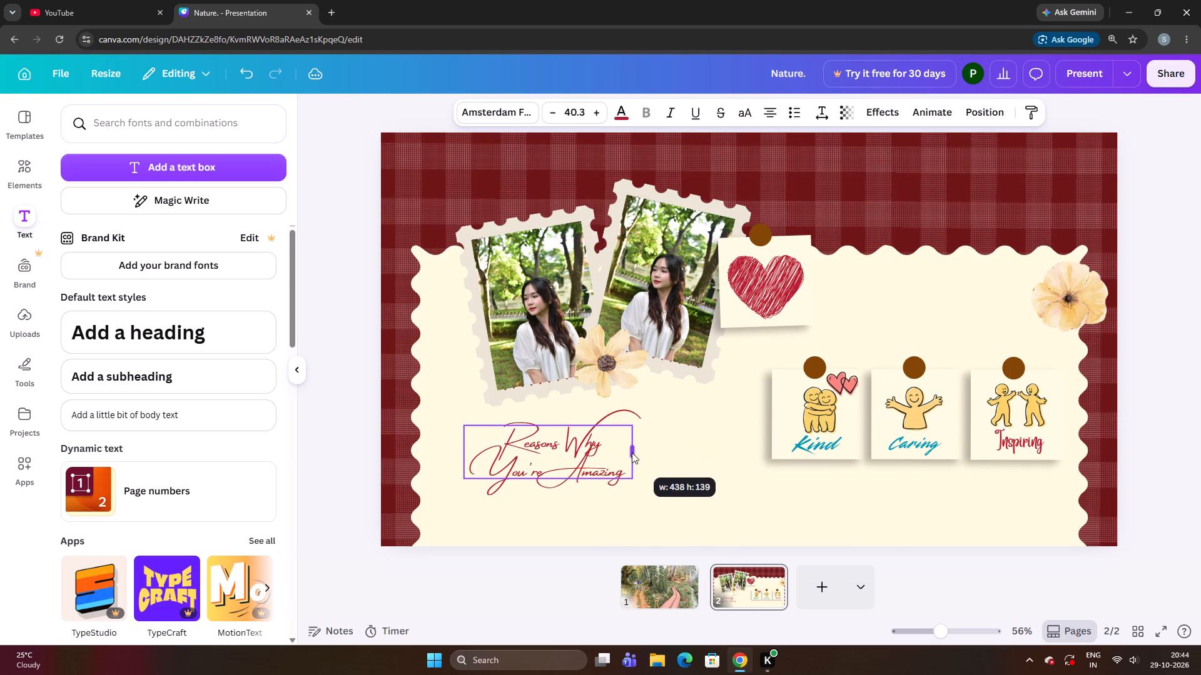
pyautogui.moveTo(632, 452); pyautogui.dragTo(639, 453)
pyautogui.moveTo(576, 452); pyautogui.dragTo(612, 451)
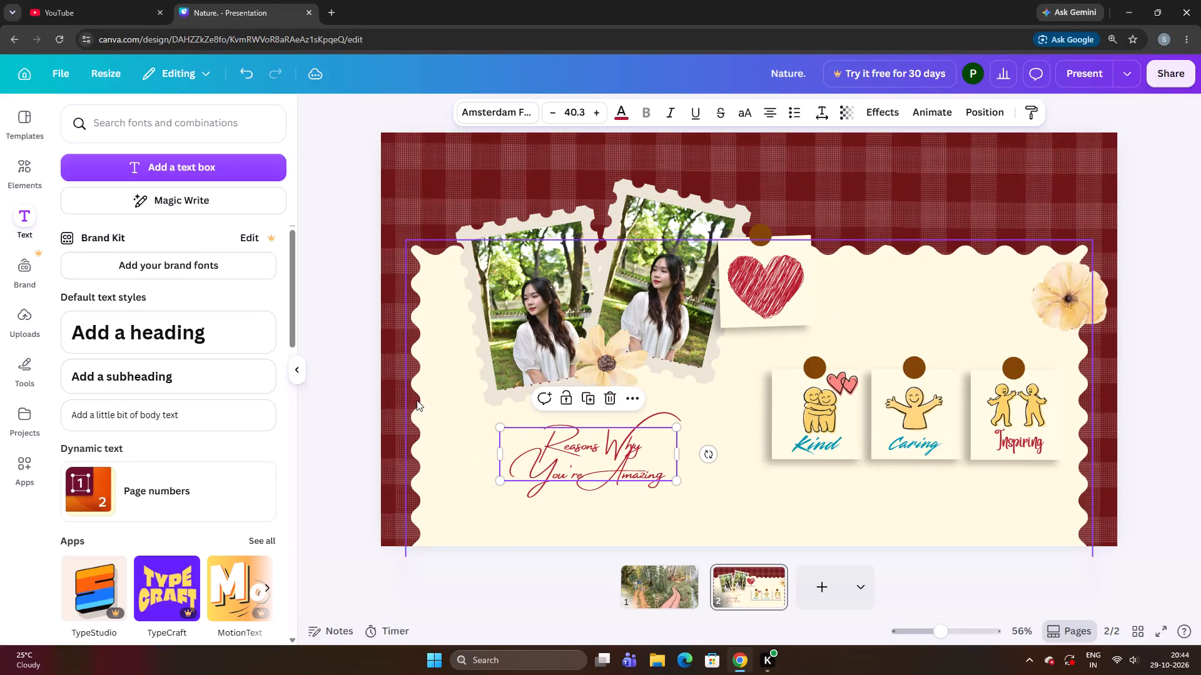
# Set the "Reasons Why You're Amazing" heading in the Bright Sunshine handwriting font, after trying Handsome.
pyautogui.click(525, 113)
pyautogui.scroll(1, 193, 294)
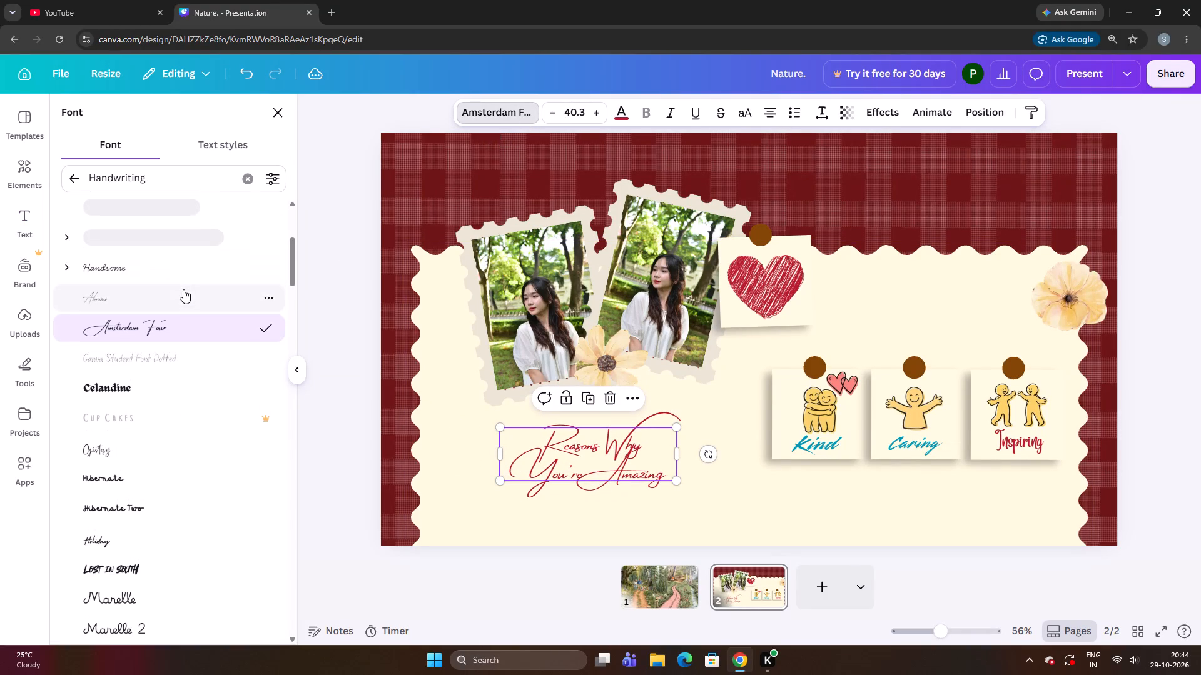
pyautogui.click(178, 275)
pyautogui.scroll(6, 177, 273)
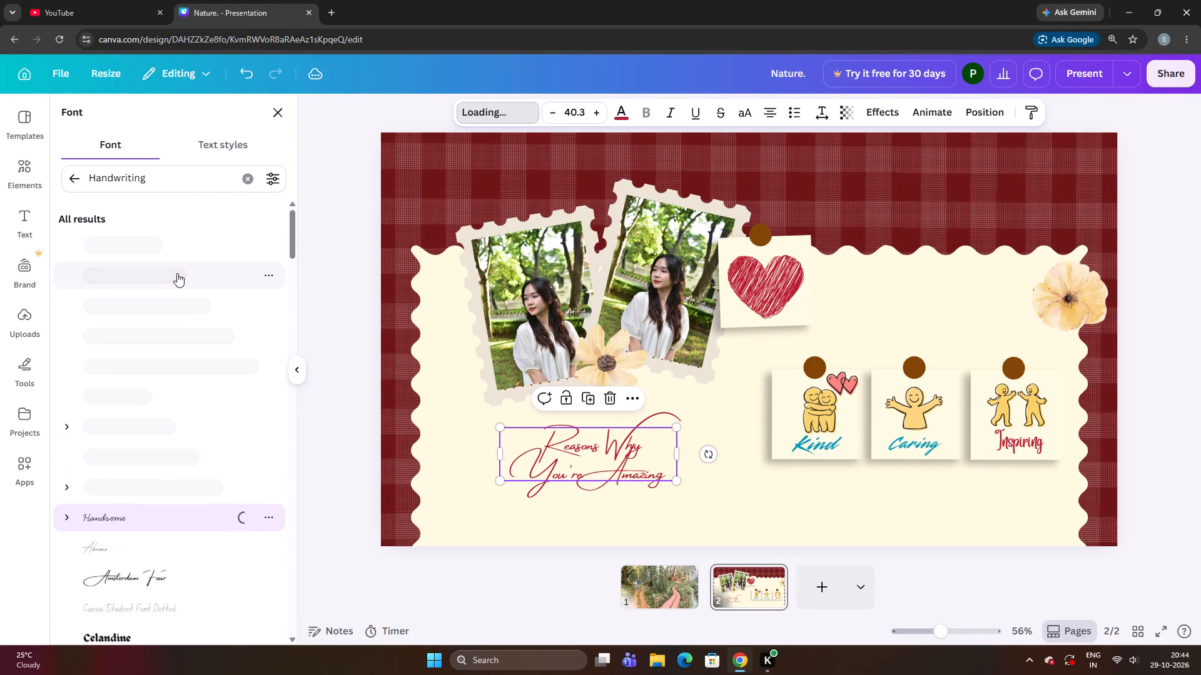
pyautogui.scroll(-16, 177, 271)
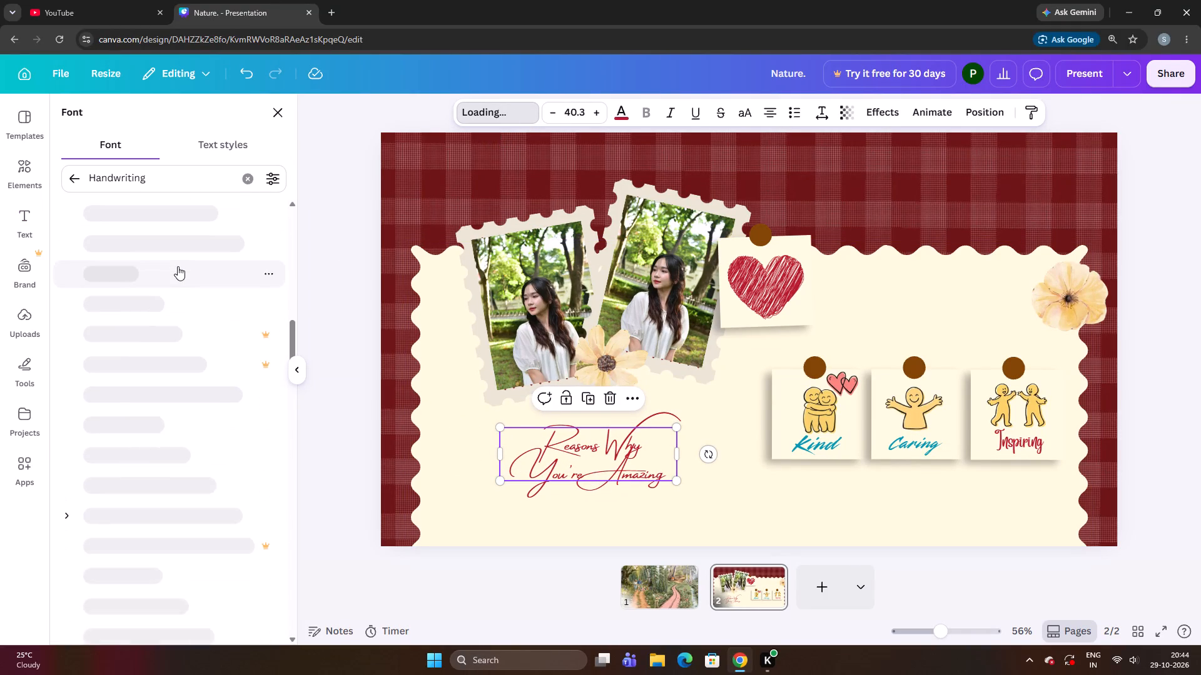
pyautogui.scroll(-13, 178, 266)
pyautogui.scroll(8, 179, 266)
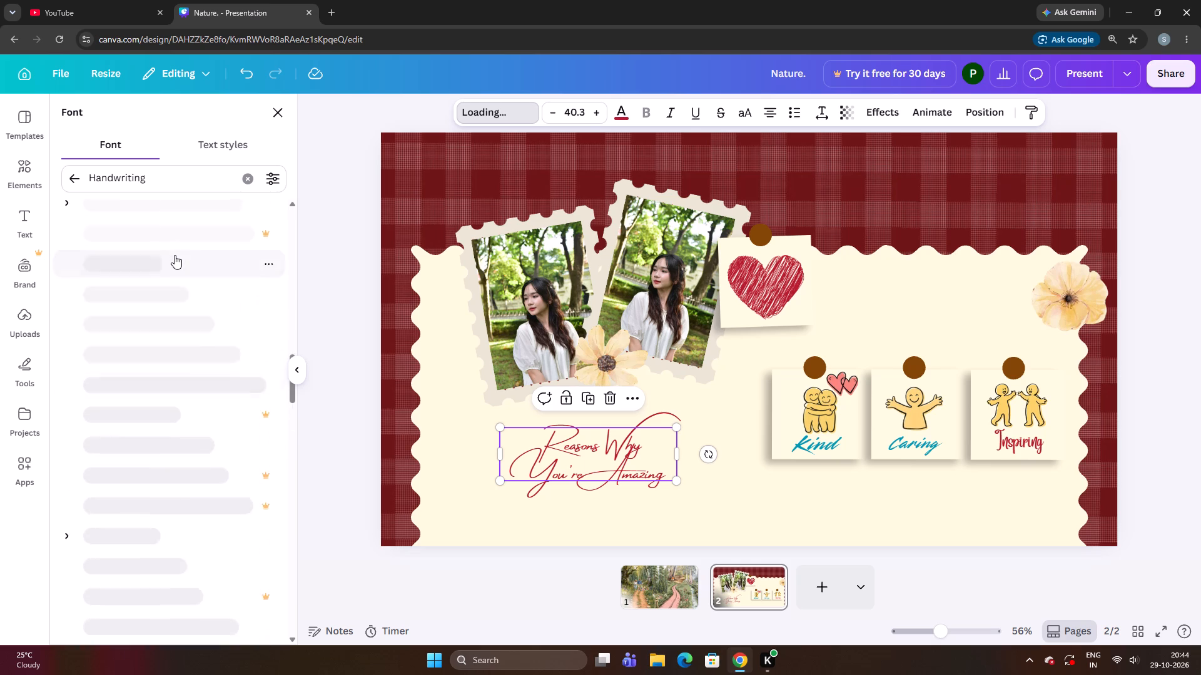
pyautogui.scroll(13, 175, 255)
pyautogui.scroll(-6, 173, 243)
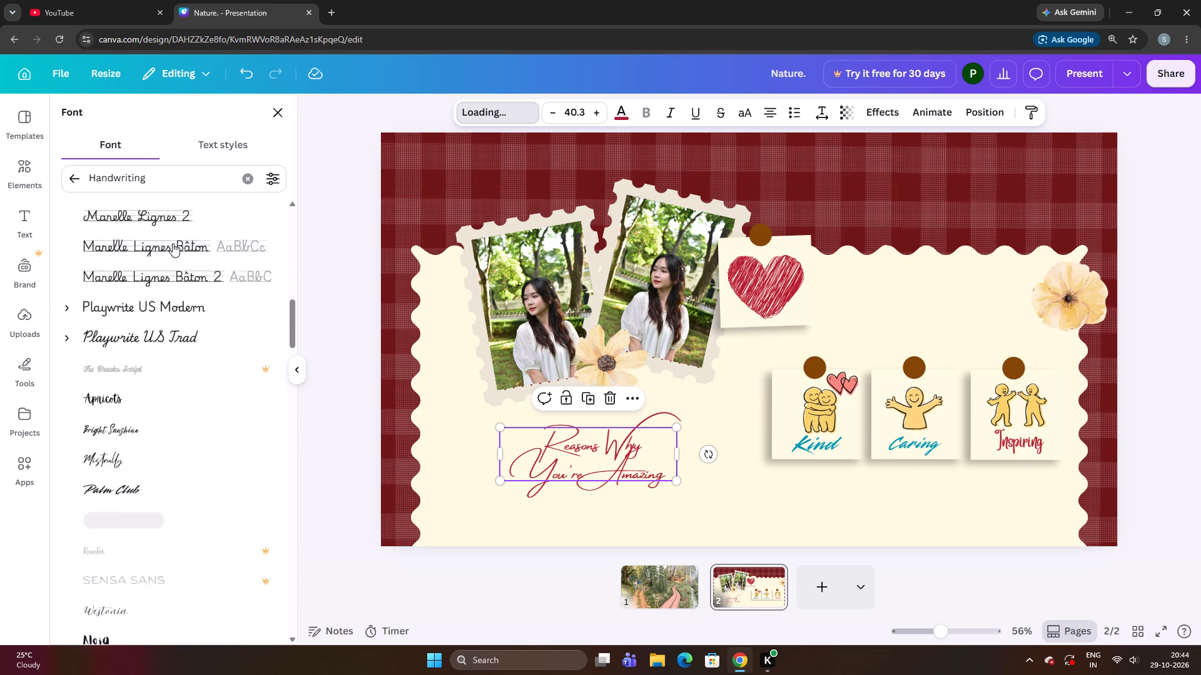
pyautogui.click(126, 332)
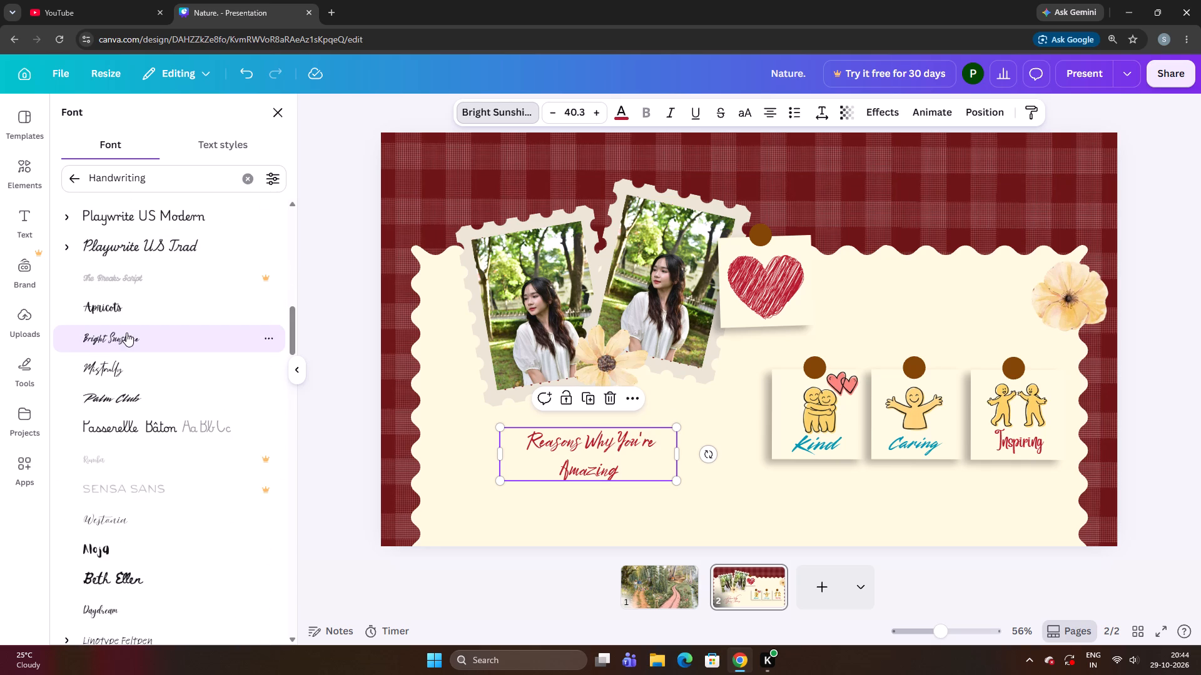
pyautogui.click(291, 479)
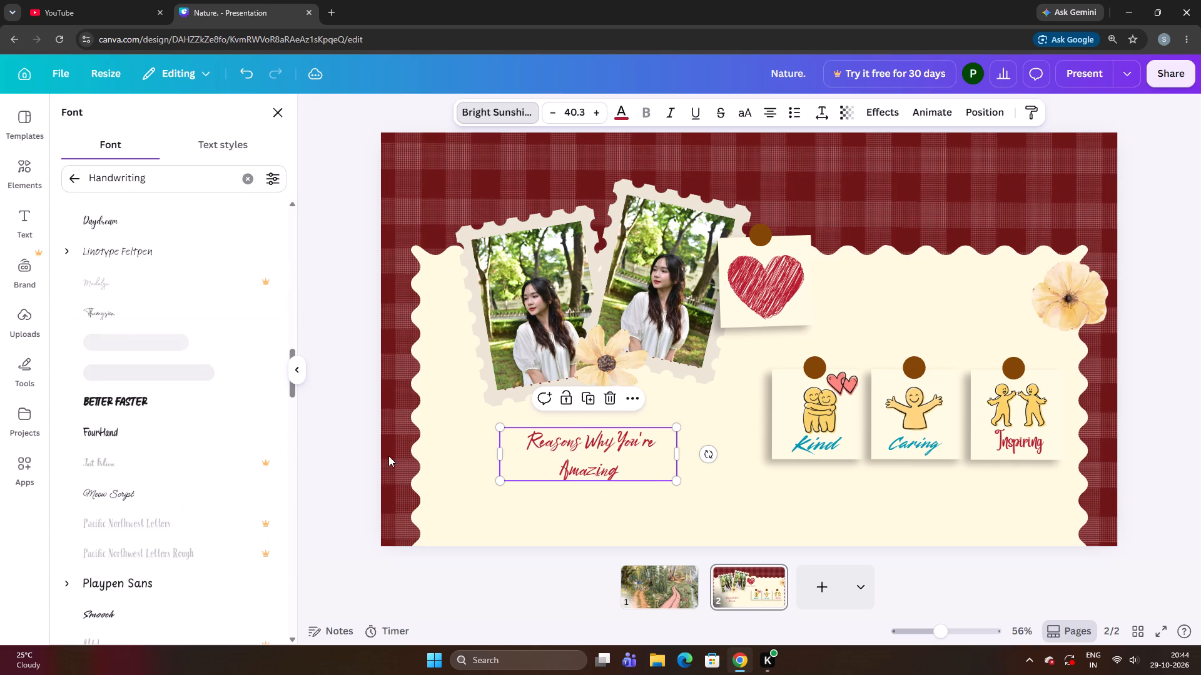
pyautogui.click(580, 506)
# Enlarge the heading to font size 47 and place it slightly further left beneath the stamp-framed photos.
pyautogui.moveTo(609, 465); pyautogui.dragTo(596, 469)
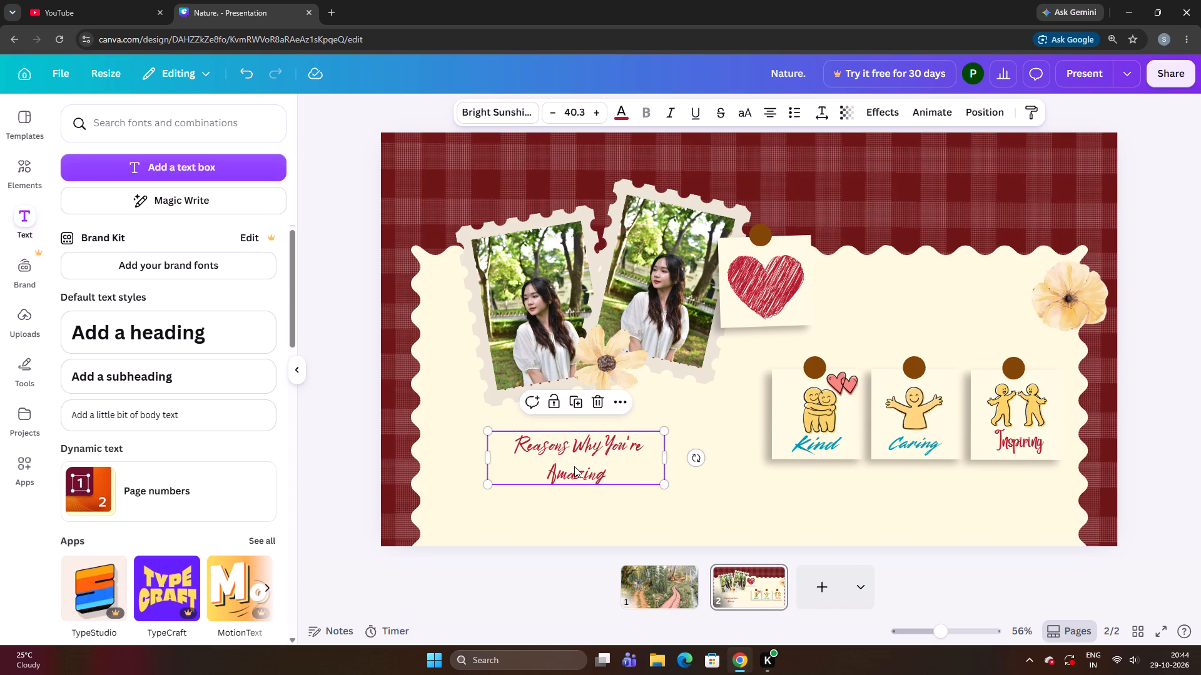
pyautogui.hotkey('ctrl', 'Down')
pyautogui.hotkey('ctrl', 'Down')
pyautogui.hotkey('ctrl', 'Down')
pyautogui.hotkey('ctrl', 'Down')
pyautogui.hotkey('ctrl', 'Down')
pyautogui.hotkey('ctrl', 'Down')
pyautogui.hotkey('ctrl', 'Down')
pyautogui.hotkey('ctrl', 'Down')
pyautogui.hotkey('ctrl', 'Down')
pyautogui.hotkey('ctrl', 'Down')
pyautogui.hotkey('ctrl', 'Down')
pyautogui.hotkey('ctrl', 'Down')
pyautogui.hotkey('ctrl', 'Down')
pyautogui.hotkey('ctrl', 'Down')
pyautogui.hotkey('ctrl', 'Down')
pyautogui.hotkey('ctrl', 'Down')
pyautogui.hotkey('ctrl', 'Down')
pyautogui.hotkey('ctrl', 'Down')
pyautogui.hotkey('ctrl', 'Down')
pyautogui.hotkey('ctrl', 'Down')
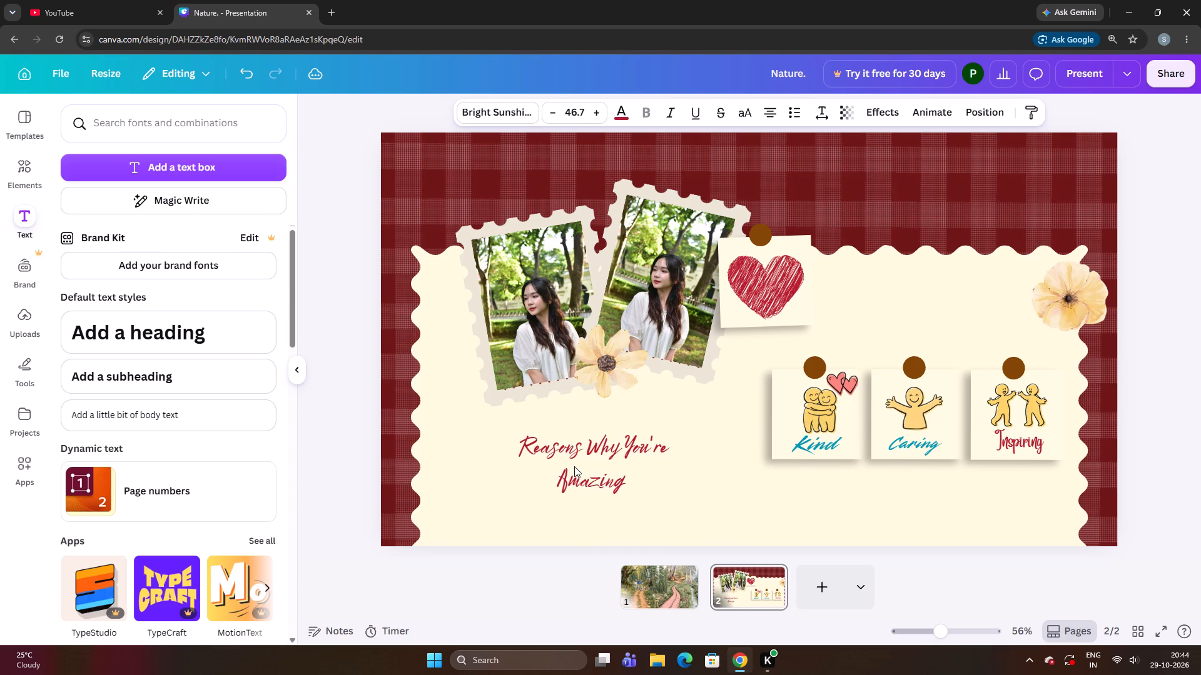
pyautogui.press('Up')
pyautogui.press('Up')
pyautogui.press('Up')
pyautogui.press('Up')
pyautogui.press('Up')
pyautogui.press('Up')
pyautogui.press('Up')
pyautogui.press('Up')
pyautogui.press('Up')
pyautogui.press('Up')
pyautogui.press('Up')
pyautogui.press('Up')
pyautogui.press('Up')
pyautogui.press('Up')
pyautogui.press('Up')
pyautogui.press('Up')
pyautogui.press('Up')
pyautogui.press('Up')
pyautogui.press('Up')
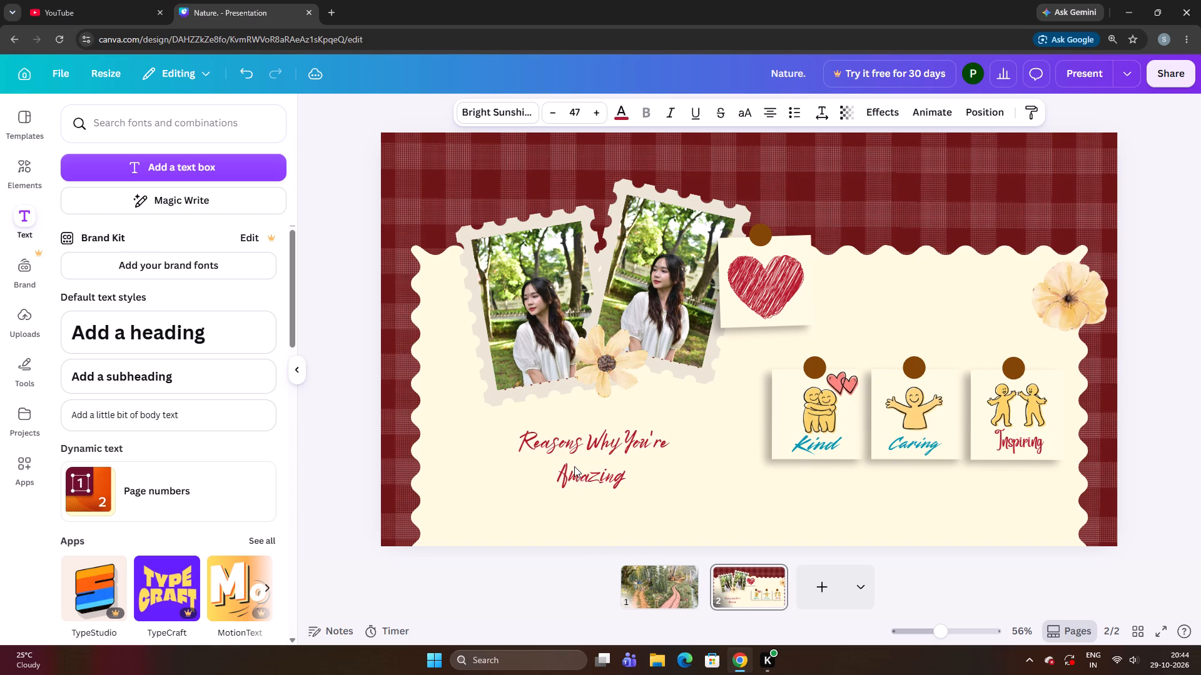
# Reduce the heading's font size to 45.5 and nudge it up slightly.
pyautogui.hotkey('ctrl', 'Up')
pyautogui.press('Up')
pyautogui.hotkey('ctrl', 'Up')
pyautogui.press('Up')
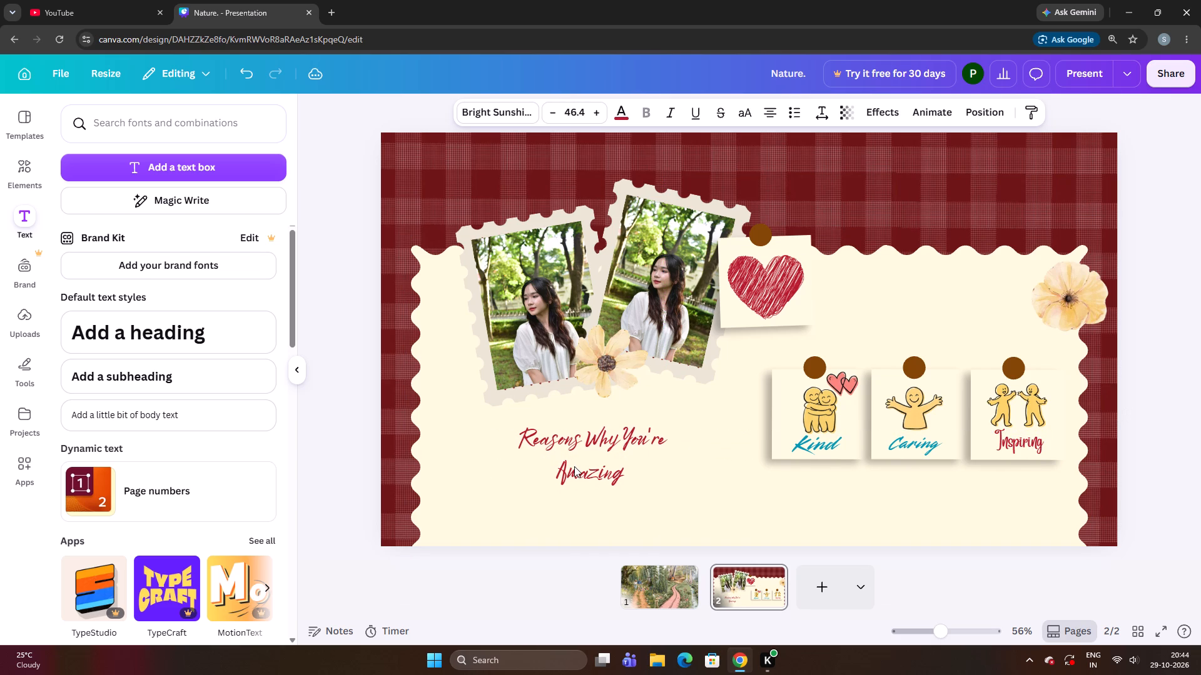
pyautogui.press('Down')
pyautogui.press('Up')
pyautogui.hotkey('ctrl', 'Up')
pyautogui.press('Up')
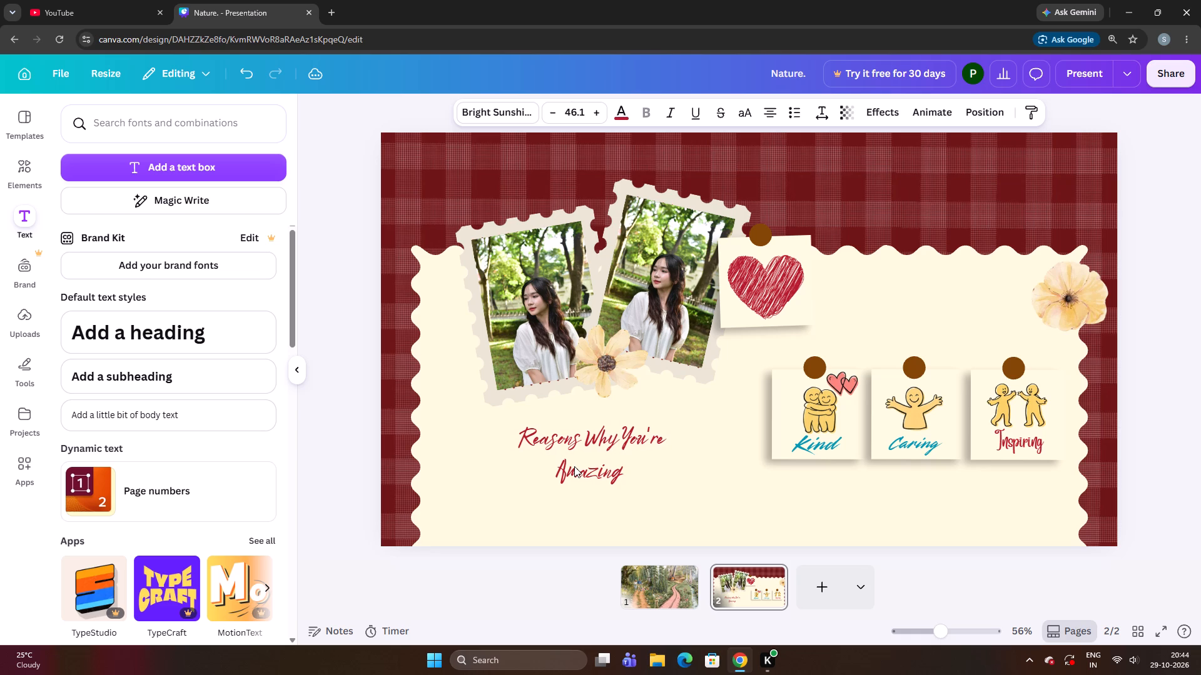
pyautogui.press('Down')
pyautogui.hotkey('ctrl', 'Up')
pyautogui.press('Up')
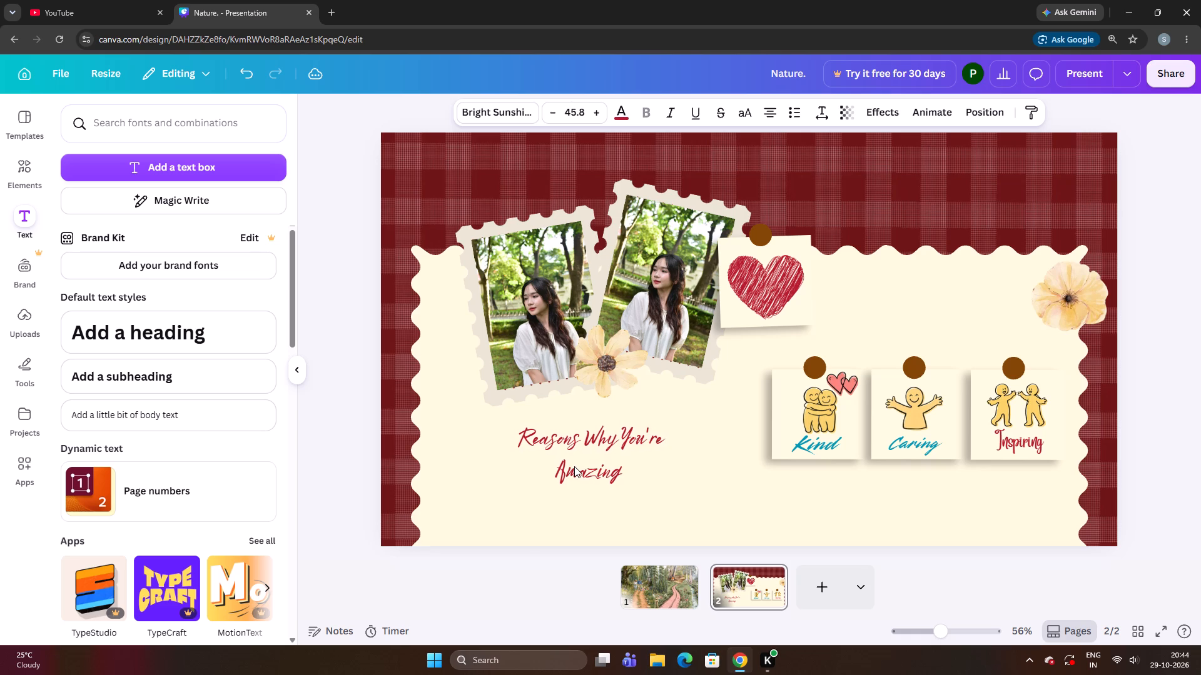
pyautogui.hotkey('ctrl', 'Up')
pyautogui.press('Up')
# Nudge the heading slightly right and down to fine-tune its position beneath the photos.
pyautogui.press('Down')
pyautogui.press('Down')
pyautogui.press('Down')
pyautogui.press('Down')
pyautogui.press('Down')
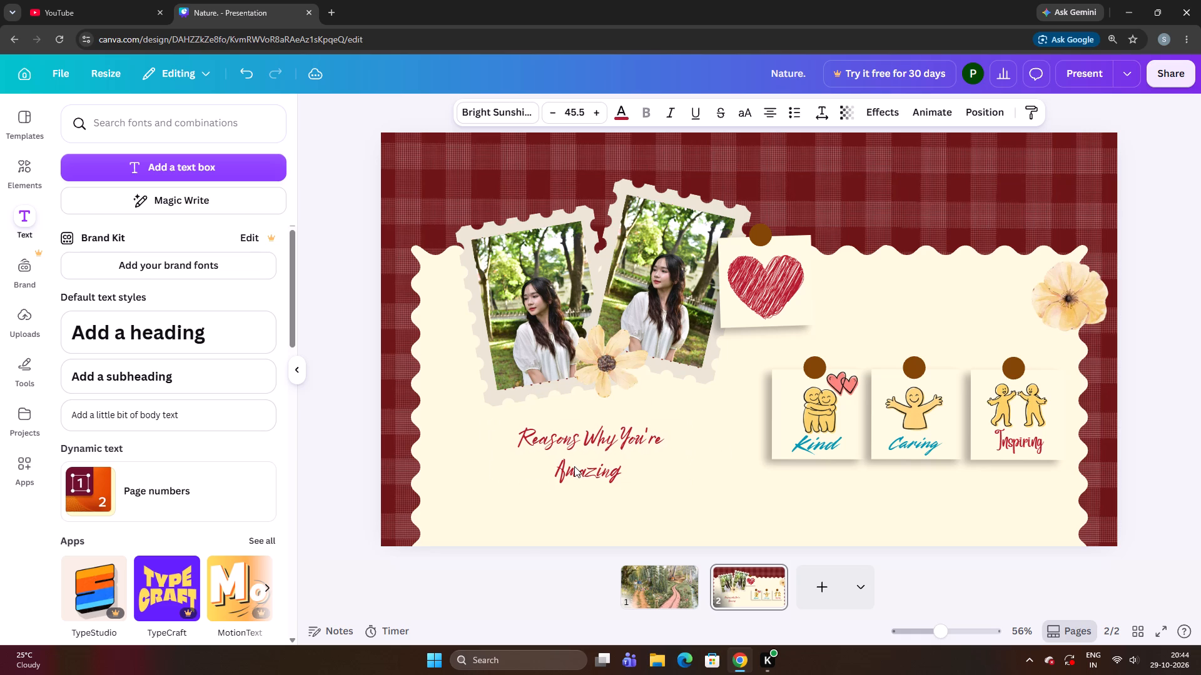
pyautogui.press('Right')
pyautogui.press('Right')
pyautogui.press('Right')
pyautogui.press('Right')
pyautogui.press('Right')
pyautogui.press('Right')
pyautogui.press('Up')
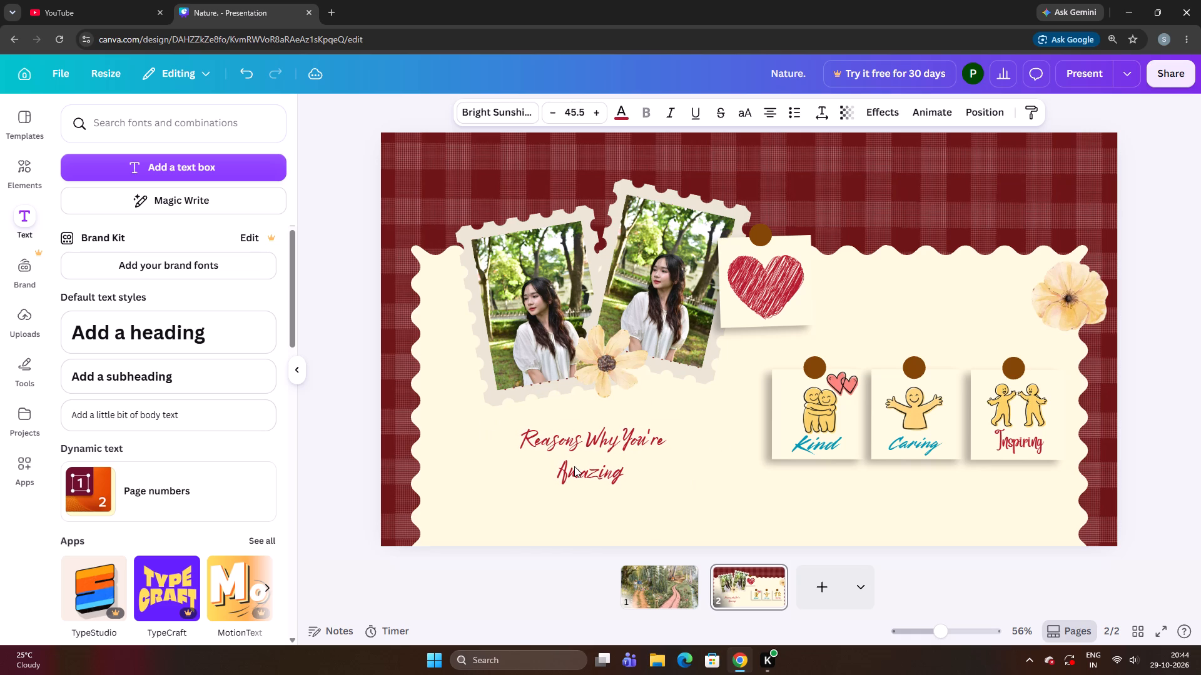
pyautogui.press('Right')
pyautogui.press('Right')
pyautogui.press('Right')
pyautogui.press('Right')
pyautogui.press('Down')
pyautogui.press('Down')
pyautogui.press('Down')
pyautogui.press('Down')
pyautogui.press('Down')
pyautogui.press('Down')
pyautogui.press('Down')
pyautogui.press('Down')
pyautogui.press('Down')
pyautogui.press('Down')
pyautogui.press('Down')
pyautogui.press('Down')
pyautogui.press('Down')
pyautogui.press('Down')
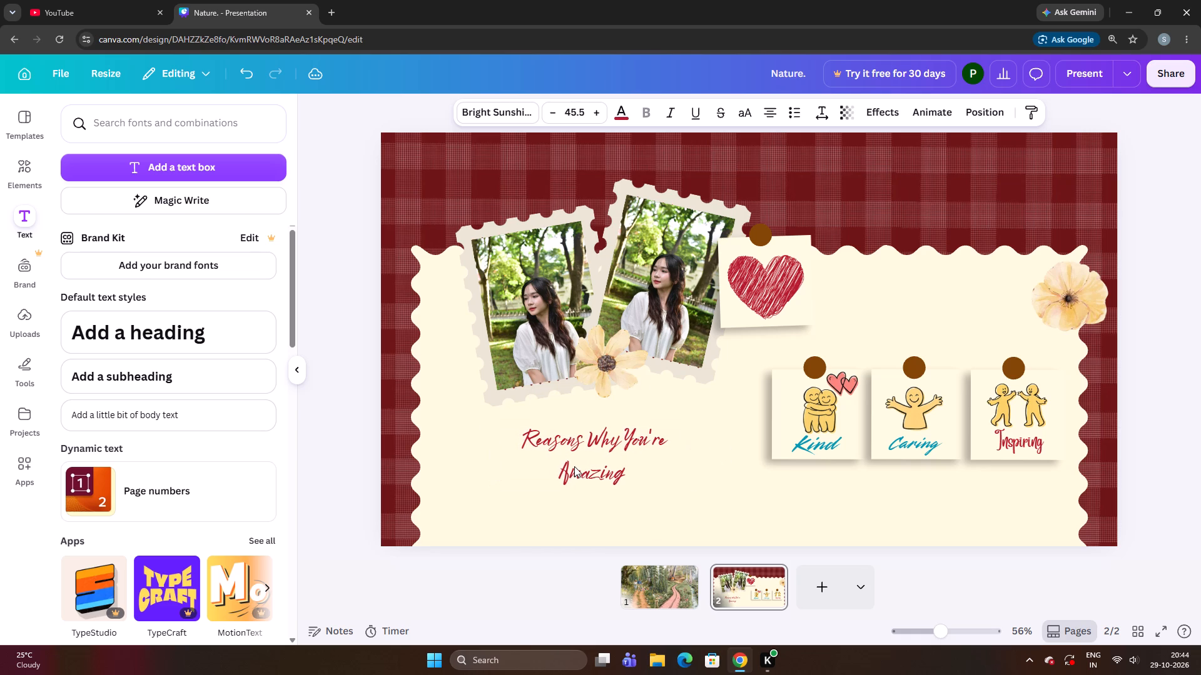
# Enlarge the heading to font size 52.2 and nudge it up a little.
pyautogui.hotkey('ctrl', 'Down')
pyautogui.hotkey('ctrl', 'Down')
pyautogui.hotkey('ctrl', 'Down')
pyautogui.hotkey('ctrl', 'Down')
pyautogui.hotkey('ctrl', 'Down')
pyautogui.hotkey('ctrl', 'Down')
pyautogui.hotkey('ctrl', 'Down')
pyautogui.hotkey('ctrl', 'Down')
pyautogui.hotkey('ctrl', 'Down')
pyautogui.hotkey('ctrl', 'Down')
pyautogui.hotkey('ctrl', 'Down')
pyautogui.hotkey('ctrl', 'Down')
pyautogui.hotkey('ctrl', 'Down')
pyautogui.hotkey('ctrl', 'Down')
pyautogui.hotkey('ctrl', 'Down')
pyautogui.hotkey('ctrl', 'Down')
pyautogui.hotkey('ctrl', 'Down')
pyautogui.hotkey('ctrl', 'Down')
pyautogui.hotkey('ctrl', 'Down')
pyautogui.hotkey('ctrl', 'Down')
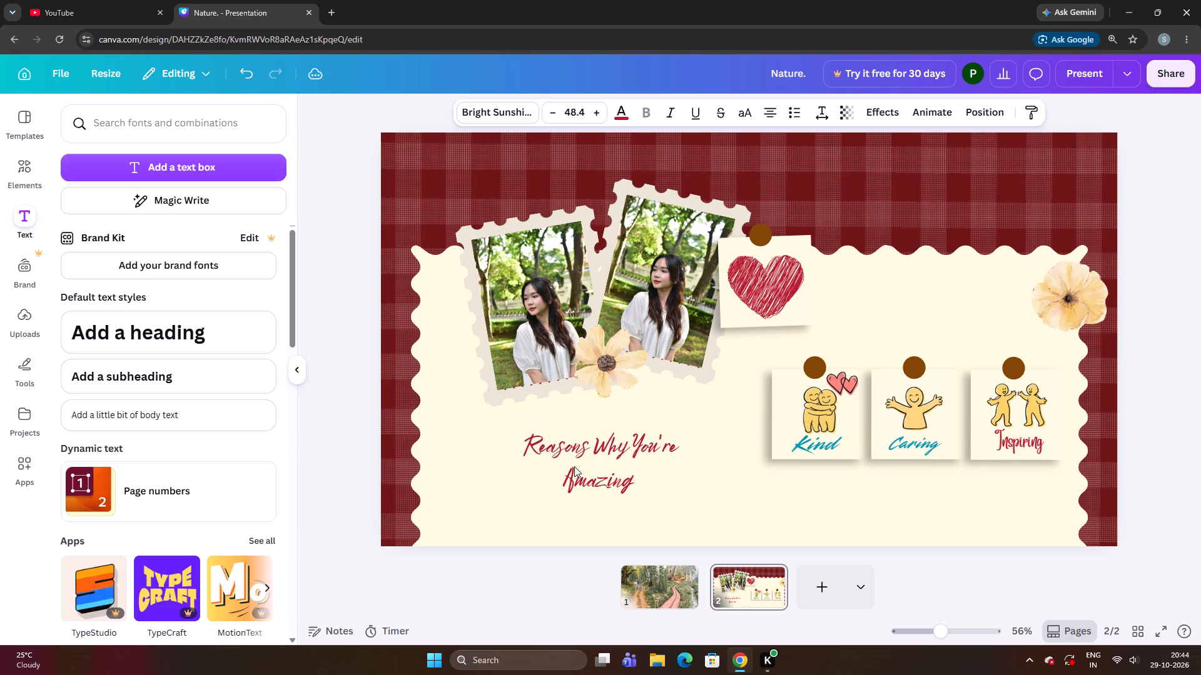
pyautogui.press('Up')
pyautogui.press('Up')
pyautogui.press('Up')
pyautogui.press('Up')
pyautogui.press('Up')
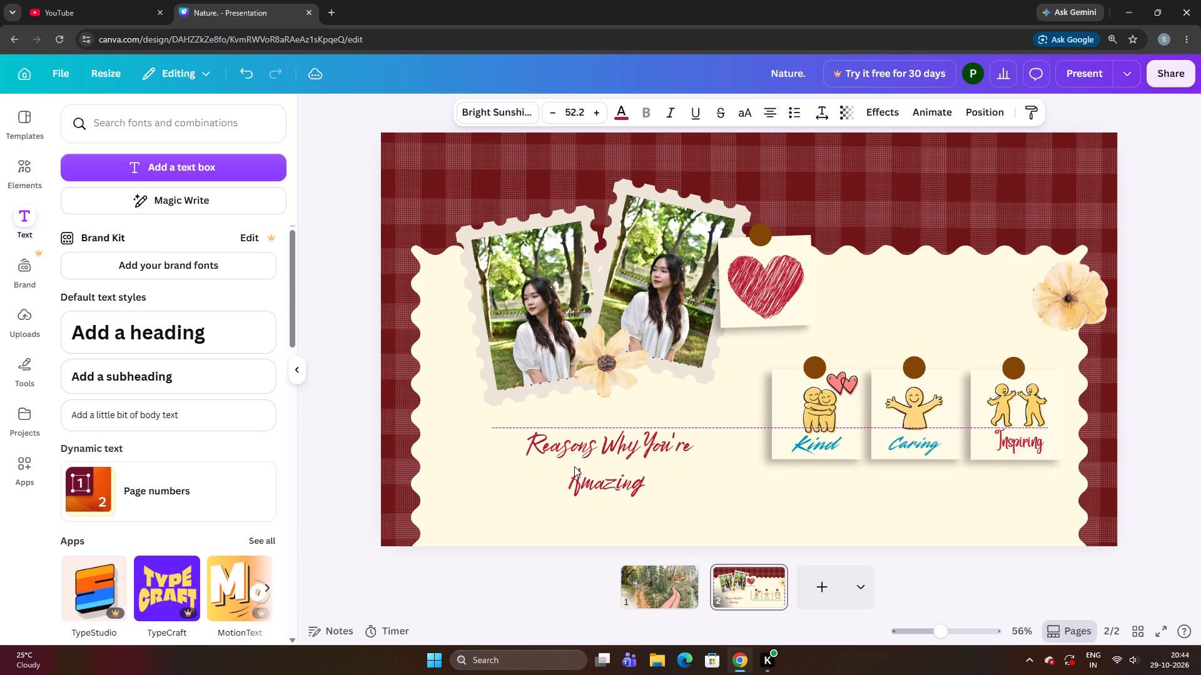
# Narrow the heading's text box so the line breaks after "Why".
pyautogui.moveTo(721, 463); pyautogui.dragTo(715, 465)
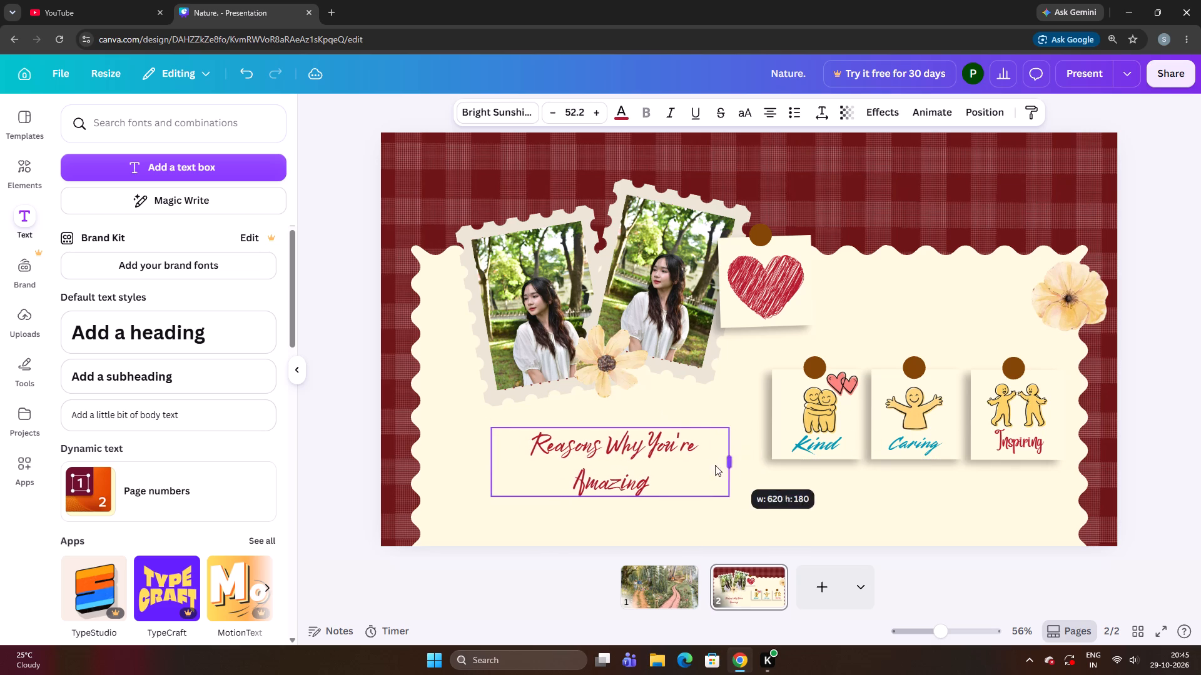
pyautogui.moveTo(715, 465); pyautogui.dragTo(644, 465)
pyautogui.click(570, 471)
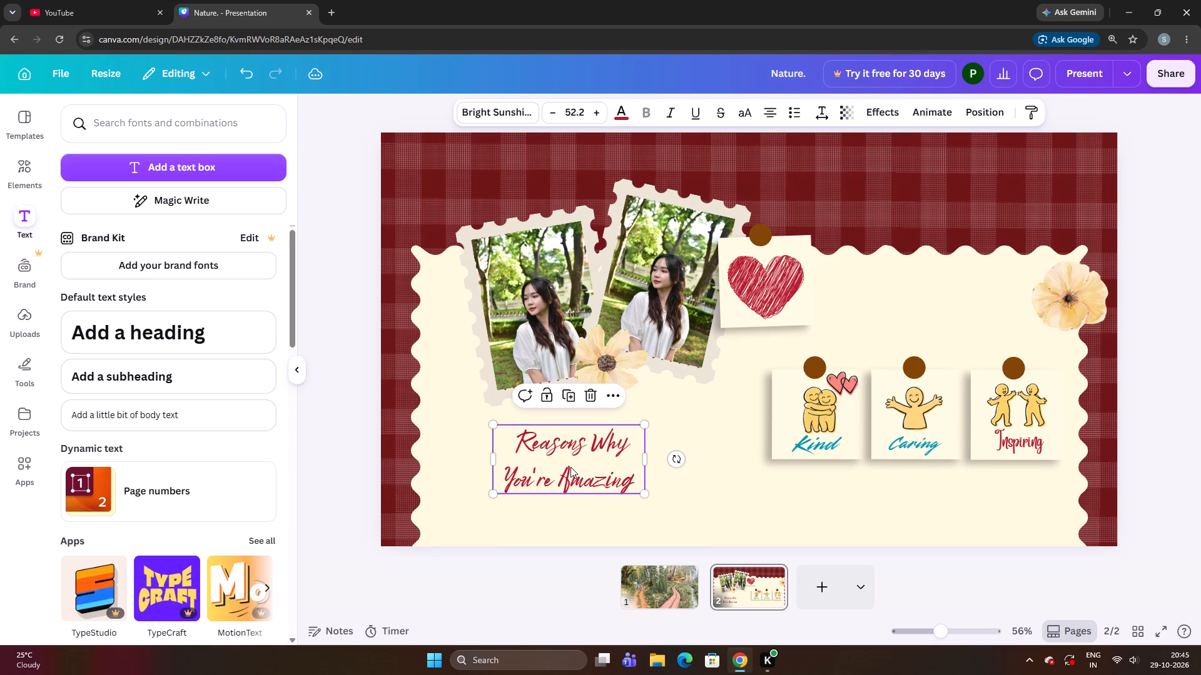
# Enlarge the two-line heading to font size 55.4 and nudge it up beneath the photos.
pyautogui.hotkey('ctrl', 'Down')
pyautogui.hotkey('ctrl', 'Down')
pyautogui.hotkey('ctrl', 'Down')
pyautogui.hotkey('ctrl', 'Down')
pyautogui.hotkey('ctrl', 'Down')
pyautogui.hotkey('ctrl', 'Down')
pyautogui.hotkey('ctrl', 'Down')
pyautogui.hotkey('ctrl', 'Down')
pyautogui.hotkey('ctrl', 'Down')
pyautogui.hotkey('ctrl', 'Down')
pyautogui.hotkey('ctrl', 'Down')
pyautogui.press('Up')
pyautogui.press('Up')
pyautogui.press('Up')
pyautogui.press('Up')
pyautogui.press('Up')
pyautogui.press('Up')
pyautogui.press('Up')
pyautogui.press('Up')
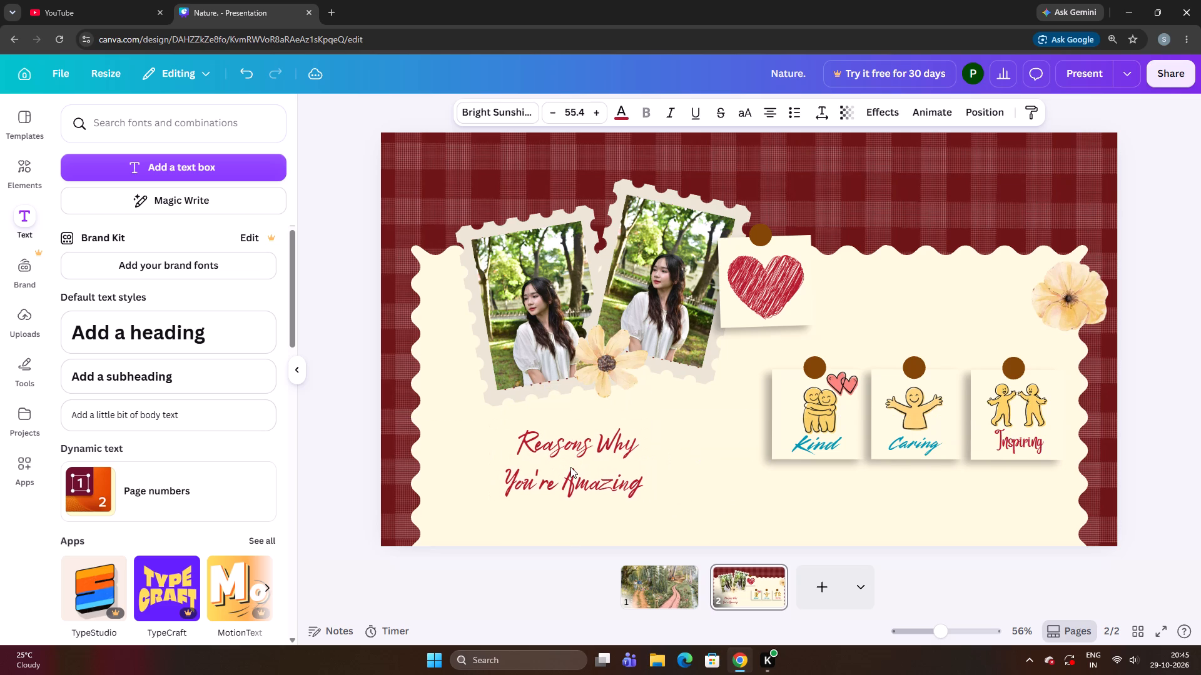
# Enlarge the two-line "Reasons Why You're Amazing" heading to font size 58.3 and nudge it up beneath the photos.
pyautogui.hotkey('ctrl', 'Down')
pyautogui.hotkey('ctrl', 'Down')
pyautogui.hotkey('ctrl', 'Down')
pyautogui.hotkey('ctrl', 'Down')
pyautogui.hotkey('ctrl', 'Down')
pyautogui.hotkey('ctrl', 'Down')
pyautogui.hotkey('ctrl', 'Down')
pyautogui.hotkey('ctrl', 'Down')
pyautogui.hotkey('ctrl', 'Down')
pyautogui.hotkey('ctrl', 'Down')
pyautogui.press('Up')
pyautogui.press('Up')
pyautogui.press('Up')
pyautogui.press('Up')
pyautogui.press('Up')
pyautogui.press('Up')
pyautogui.press('Up')
pyautogui.press('Up')
pyautogui.press('Up')
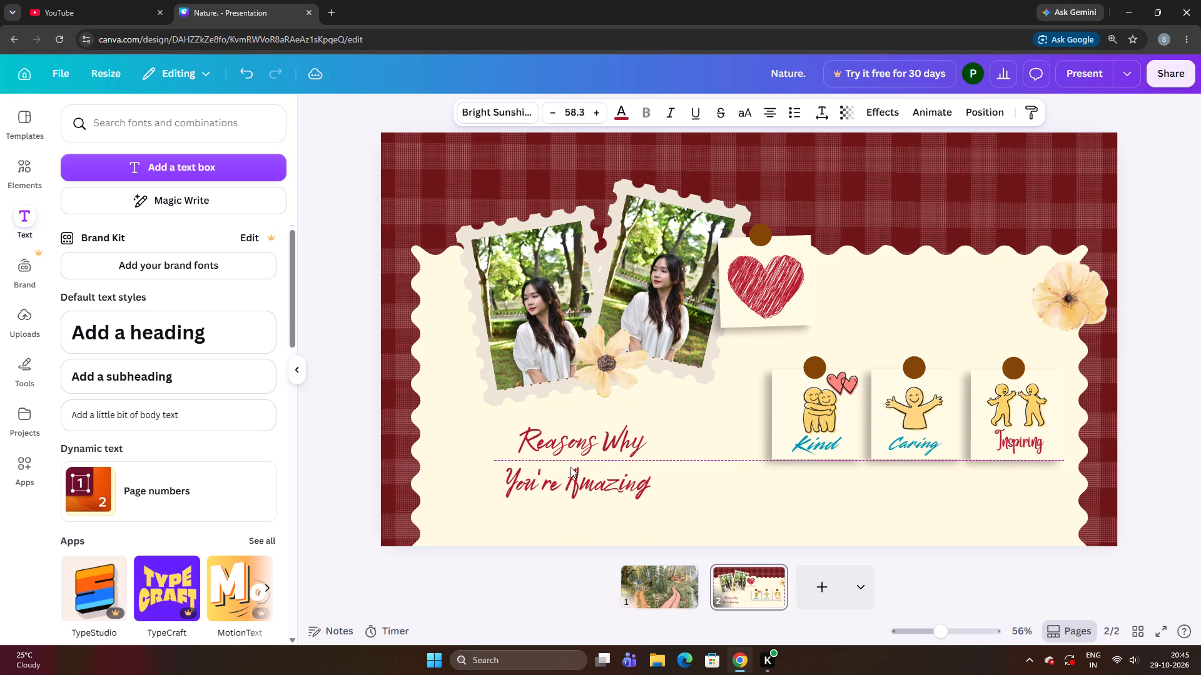
pyautogui.press('Left')
pyautogui.press('Left')
pyautogui.press('Left')
pyautogui.press('Right')
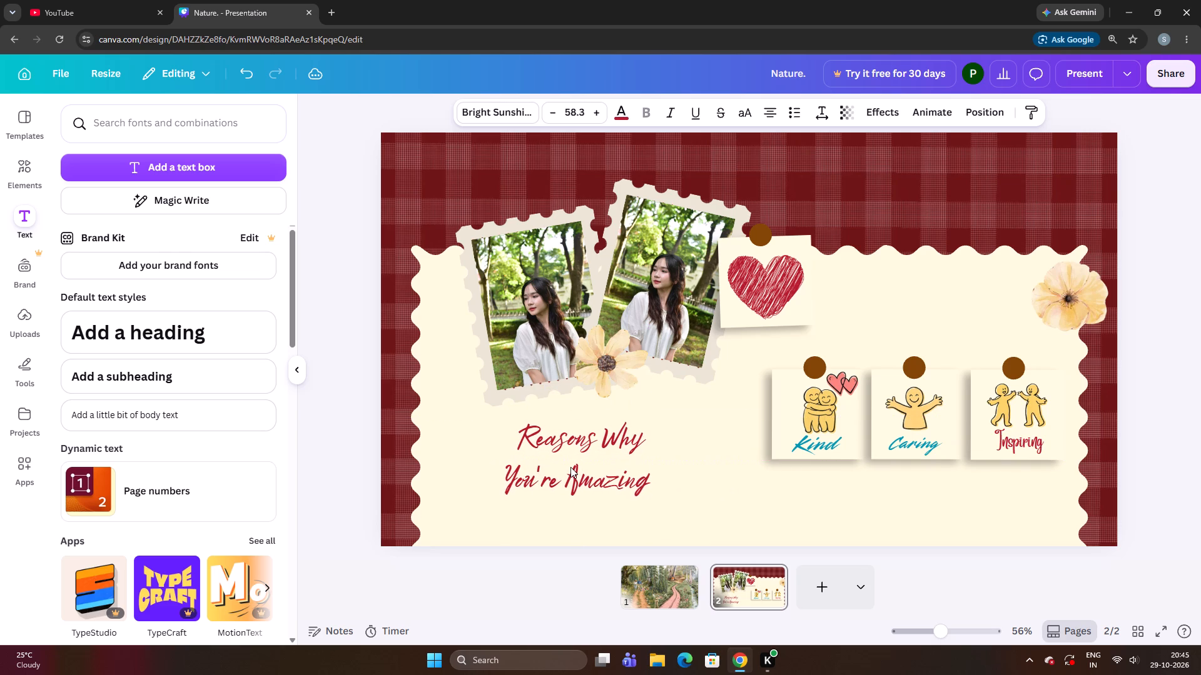
pyautogui.press('Up')
# Enlarge the heading slightly to font size 58.6 and nudge it up to keep its place beneath the photos.
pyautogui.hotkey('ctrl', 'Down')
pyautogui.hotkey('ctrl', 'Down')
pyautogui.hotkey('ctrl', 'Down')
pyautogui.hotkey('ctrl', 'Down')
pyautogui.hotkey('ctrl', 'Down')
pyautogui.hotkey('ctrl', 'Down')
pyautogui.hotkey('ctrl', 'Down')
pyautogui.hotkey('ctrl', 'Down')
pyautogui.hotkey('ctrl', 'Down')
pyautogui.hotkey('ctrl', 'Down')
pyautogui.hotkey('ctrl', 'Down')
pyautogui.hotkey('ctrl', 'Down')
pyautogui.hotkey('ctrl', 'Down')
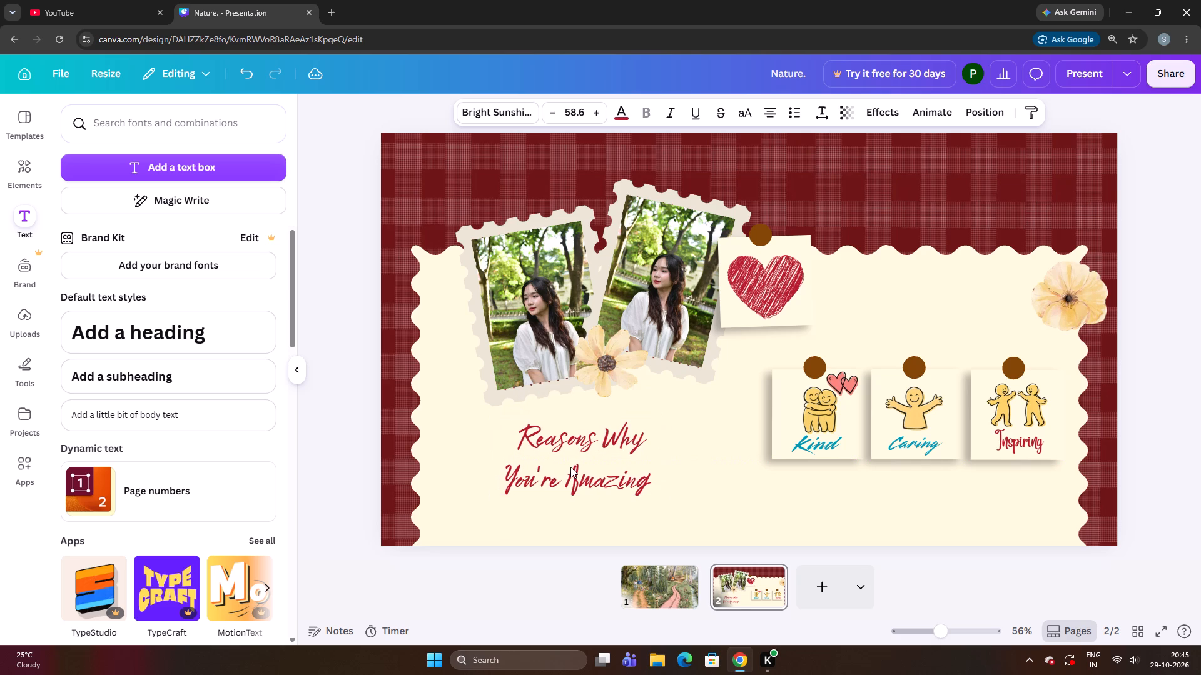
pyautogui.press('Up')
pyautogui.press('Up')
pyautogui.press('Up')
pyautogui.press('Up')
pyautogui.press('Up')
pyautogui.press('Up')
pyautogui.press('Up')
pyautogui.press('Up')
pyautogui.press('Up')
pyautogui.press('Up')
# Enlarge the heading to font size 61.5 and nudge it down to leave more space below the photos.
pyautogui.hotkey('ctrl', 'Down')
pyautogui.hotkey('ctrl', 'Down')
pyautogui.hotkey('ctrl', 'Down')
pyautogui.hotkey('ctrl', 'Down')
pyautogui.hotkey('ctrl', 'Down')
pyautogui.hotkey('ctrl', 'Down')
pyautogui.hotkey('ctrl', 'Down')
pyautogui.hotkey('ctrl', 'Down')
pyautogui.hotkey('ctrl', 'Down')
pyautogui.hotkey('ctrl', 'Down')
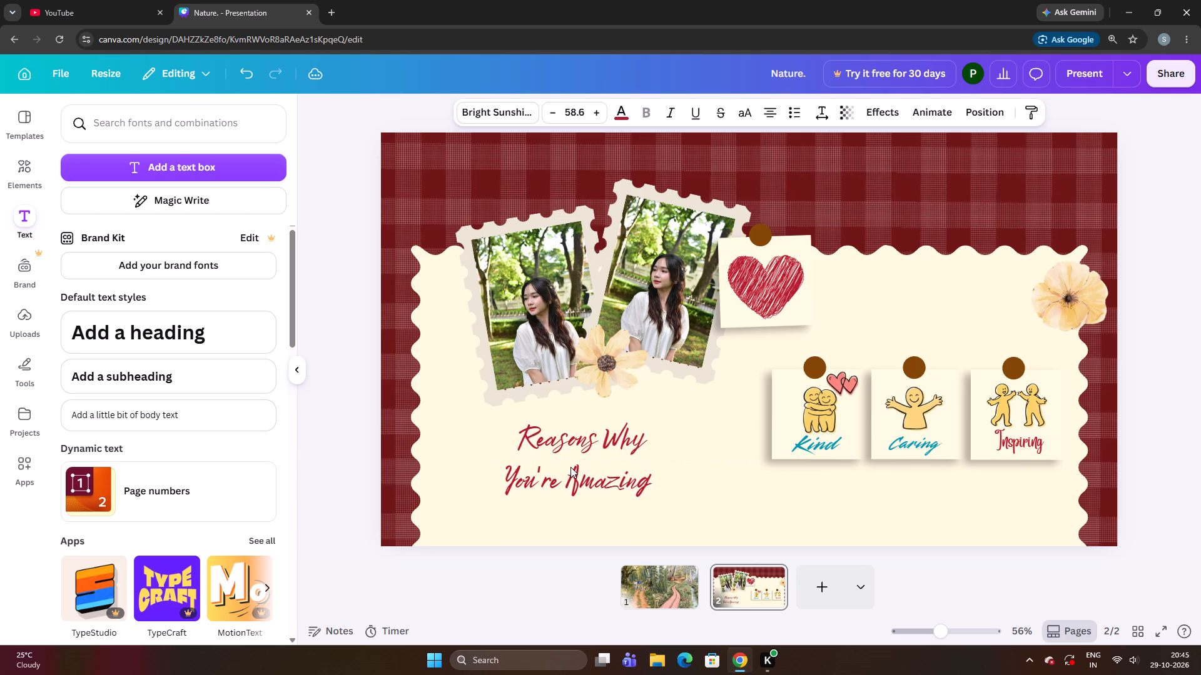
pyautogui.press('Up')
pyautogui.press('Down')
pyautogui.press('Down')
pyautogui.press('Down')
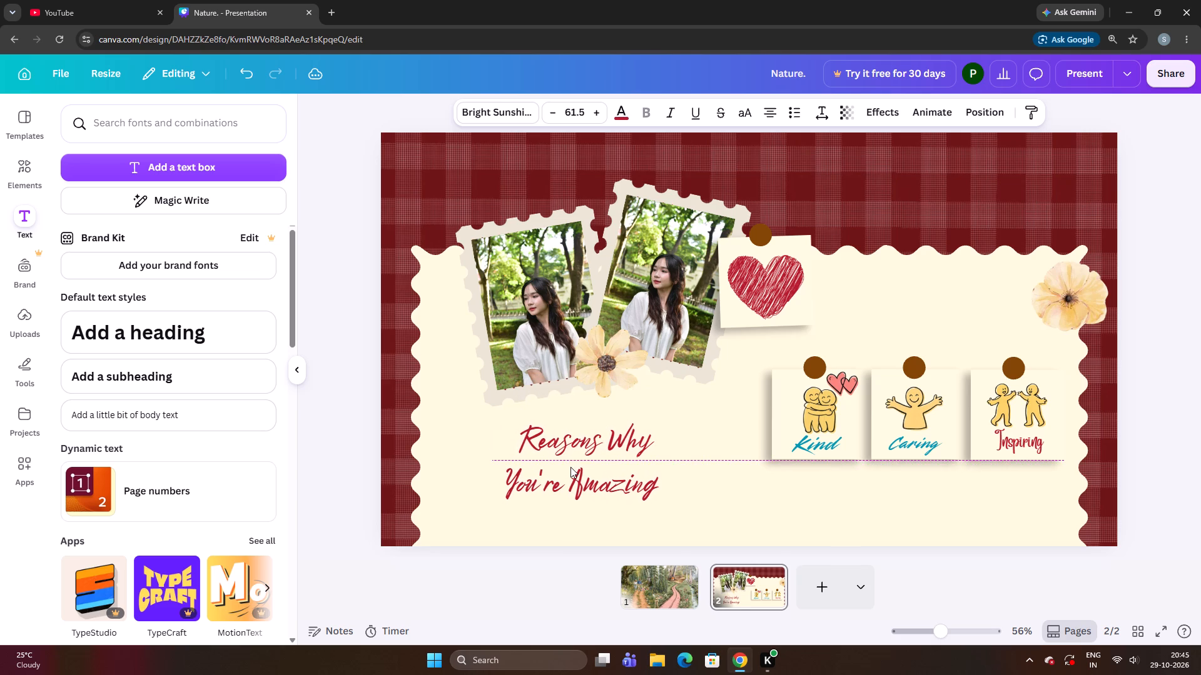
pyautogui.press('Down')
pyautogui.press('Down')
pyautogui.press('Down')
pyautogui.press('Down')
pyautogui.press('Down')
pyautogui.press('Down')
pyautogui.press('Down')
pyautogui.press('Down')
pyautogui.press('Up')
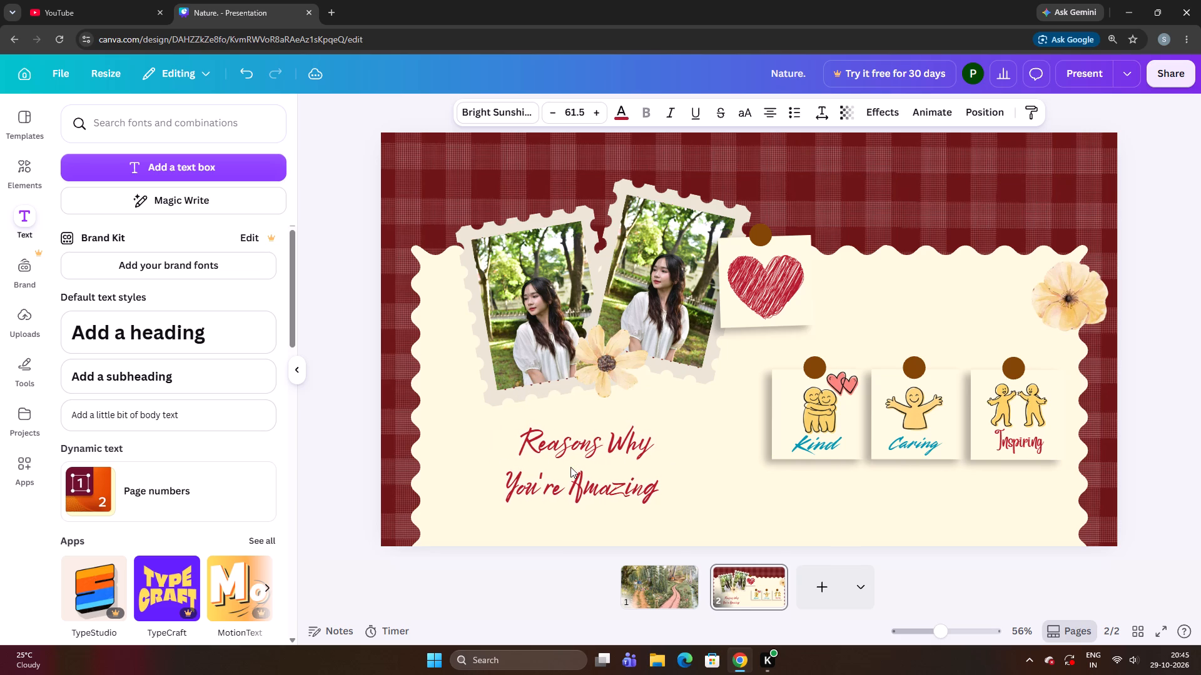
# Fine-tune the heading's position beneath the photos by nudging it slightly down and a touch right.
pyautogui.press('Down')
pyautogui.press('Down')
pyautogui.press('Left')
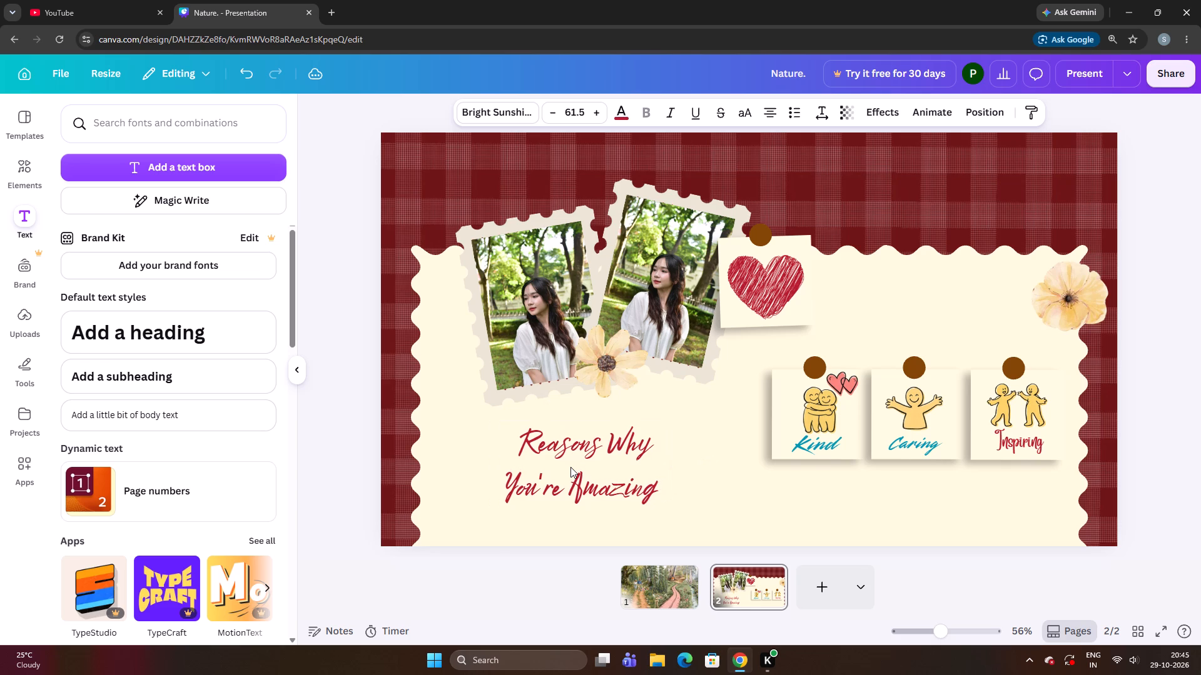
pyautogui.press('Down')
pyautogui.press('Right')
pyautogui.press('Right')
pyautogui.press('Up')
pyautogui.press('Up')
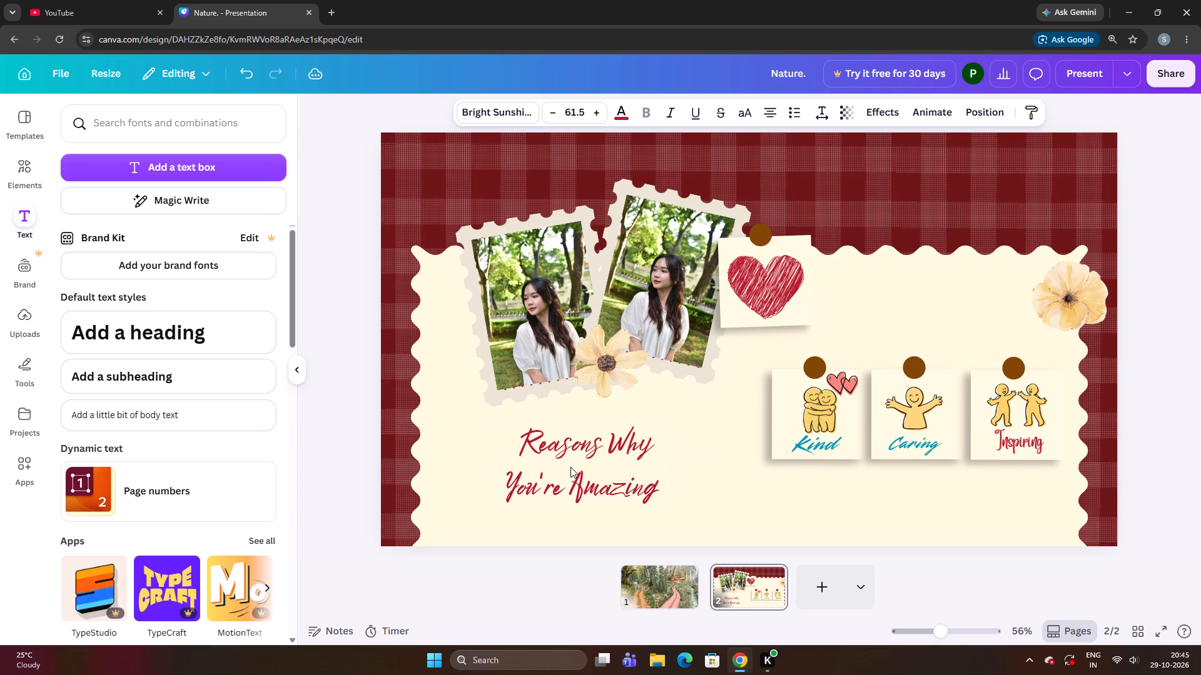
pyautogui.press('Right')
pyautogui.press('Down')
pyautogui.press('Down')
pyautogui.press('Down')
pyautogui.press('Down')
pyautogui.press('Down')
pyautogui.press('Down')
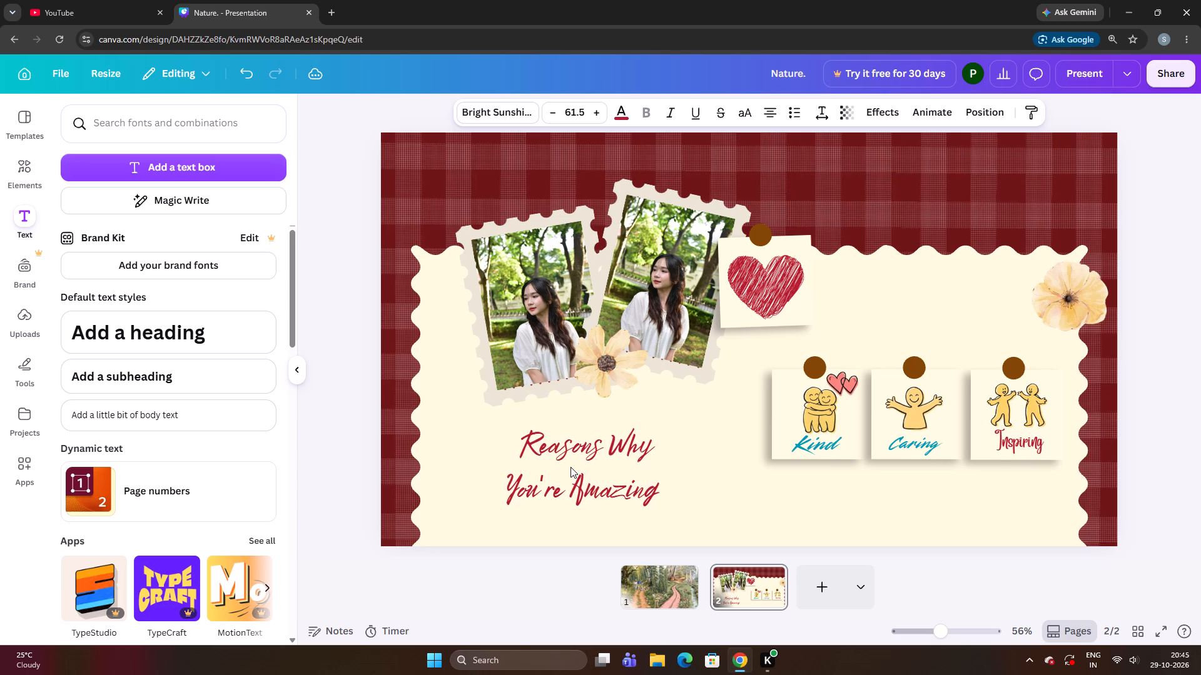
pyautogui.press('Down')
pyautogui.press('Up')
pyautogui.press('Up')
pyautogui.press('Down')
pyautogui.press('Down')
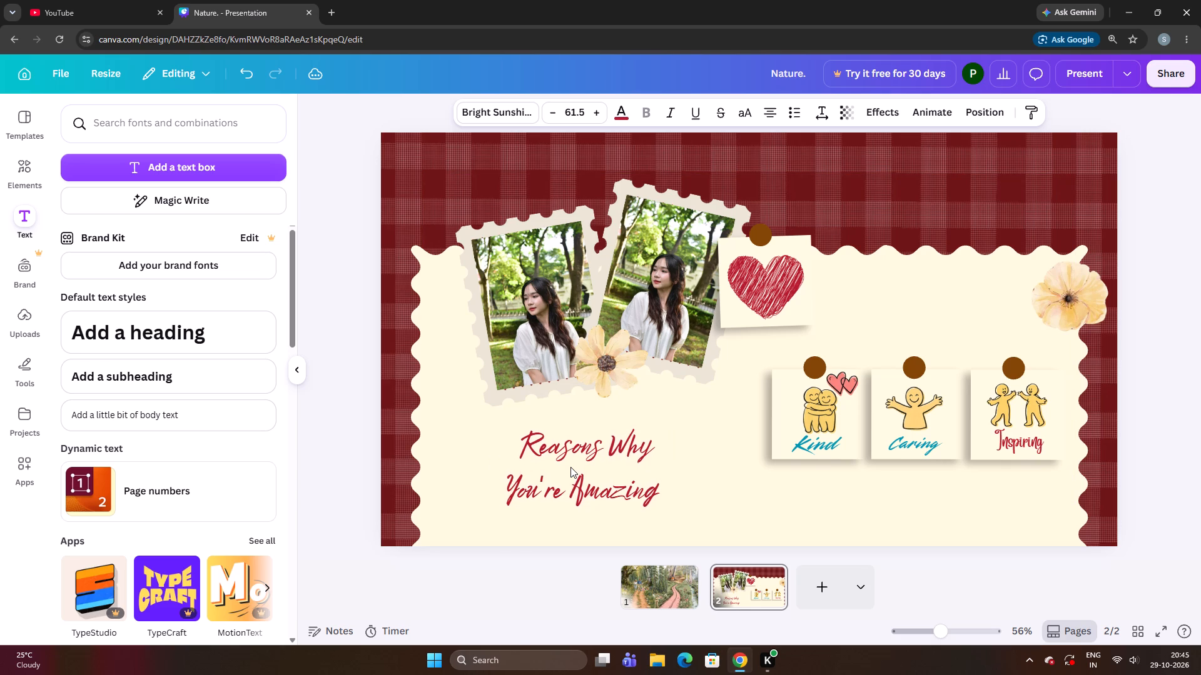
pyautogui.press('Right')
pyautogui.press('Right')
pyautogui.press('Down')
pyautogui.press('Left')
pyautogui.press('Down')
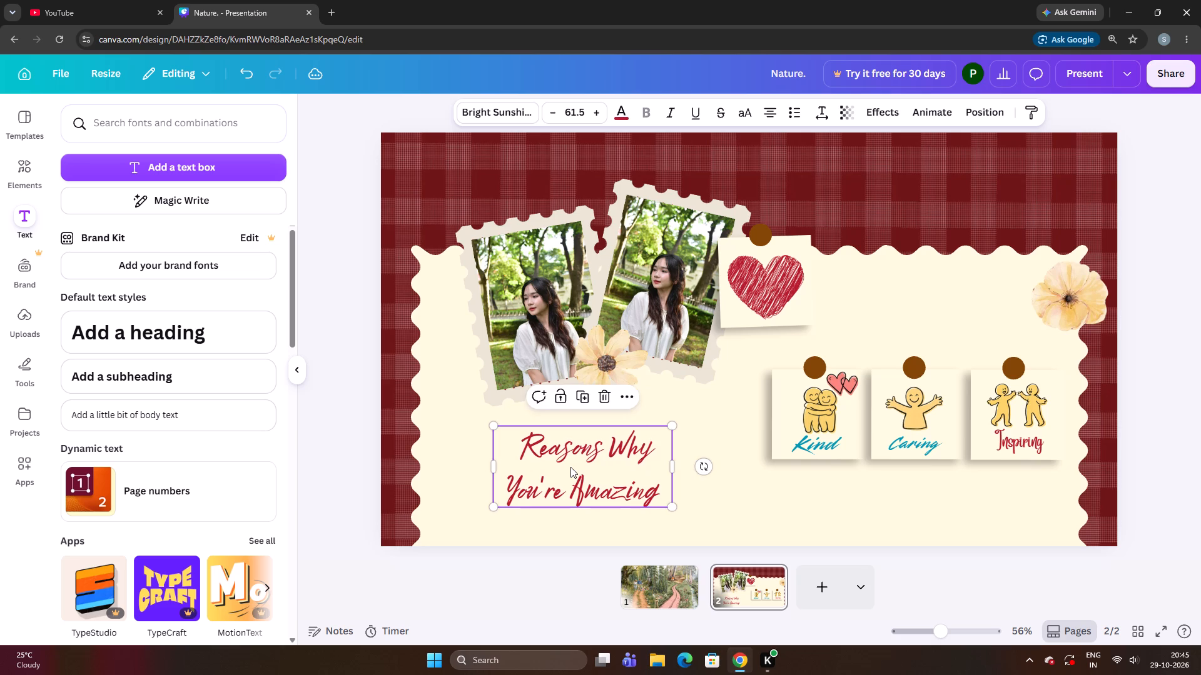
pyautogui.press('Down')
# Enlarge the heading to font size 63.2 and nudge it up towards the photos.
pyautogui.hotkey('ctrl', 'Down')
pyautogui.press('Down')
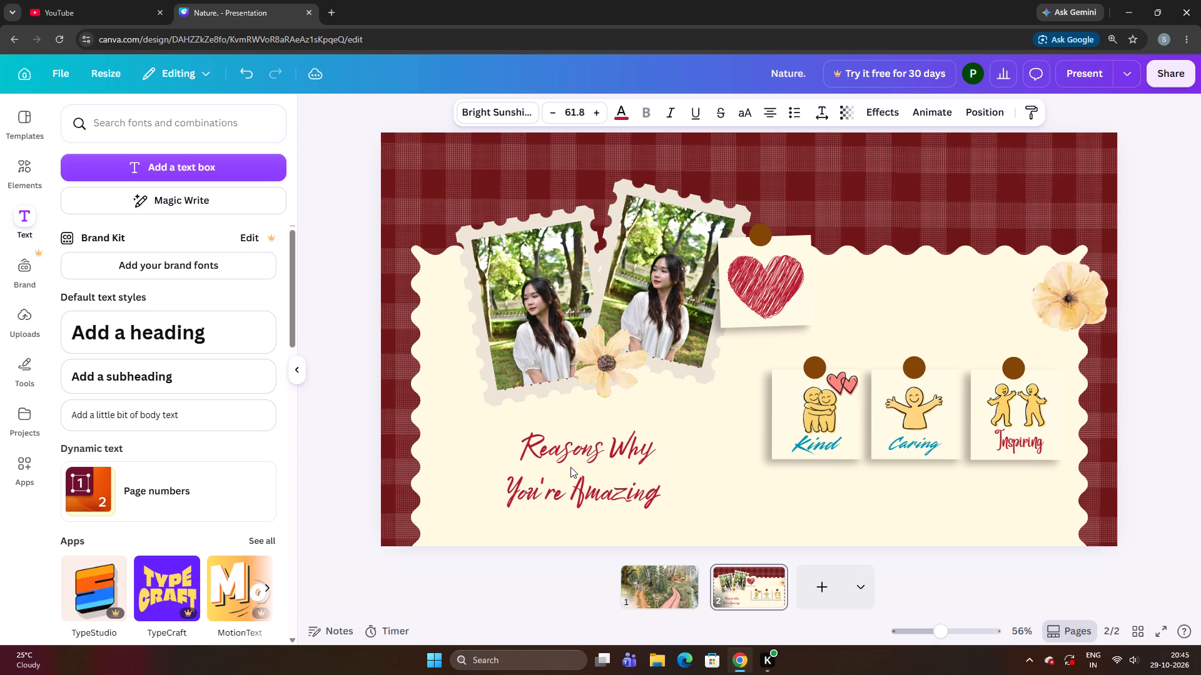
pyautogui.press('Down')
pyautogui.press('Up')
pyautogui.press('Up')
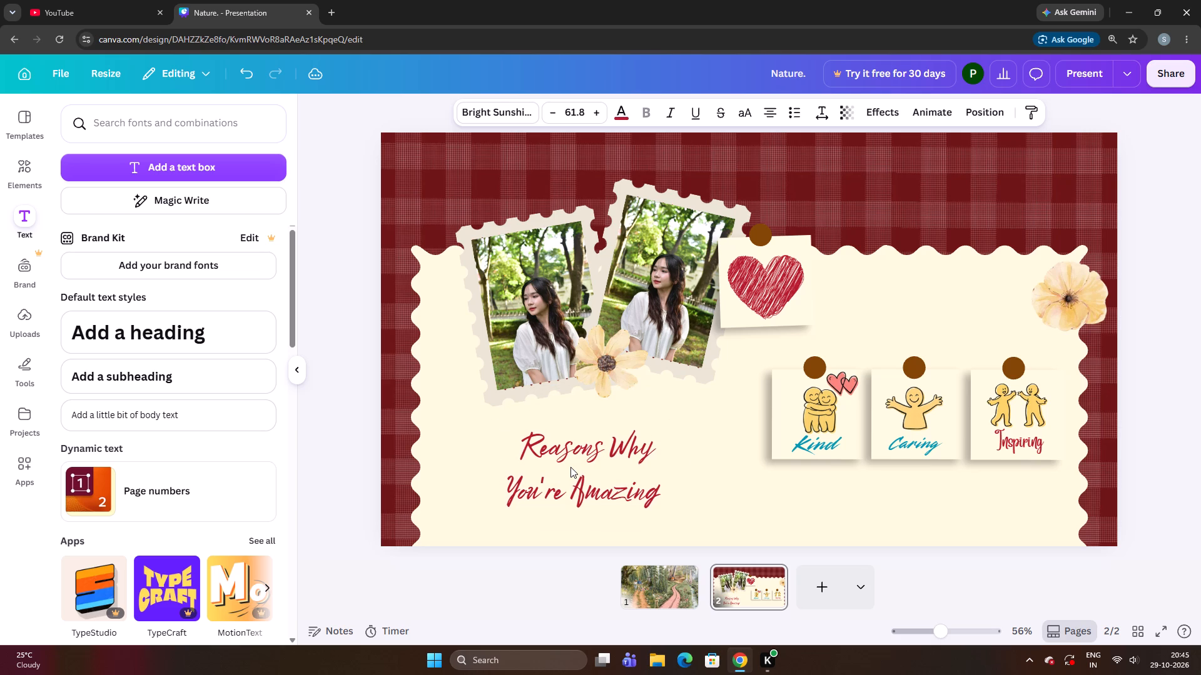
pyautogui.hotkey('ctrl', 'Down')
pyautogui.hotkey('ctrl', 'Down')
pyautogui.hotkey('ctrl', 'Down')
pyautogui.hotkey('ctrl', 'Down')
pyautogui.hotkey('ctrl', 'Down')
pyautogui.press('Up')
pyautogui.press('Up')
pyautogui.press('Up')
pyautogui.press('Up')
pyautogui.press('Up')
pyautogui.press('Up')
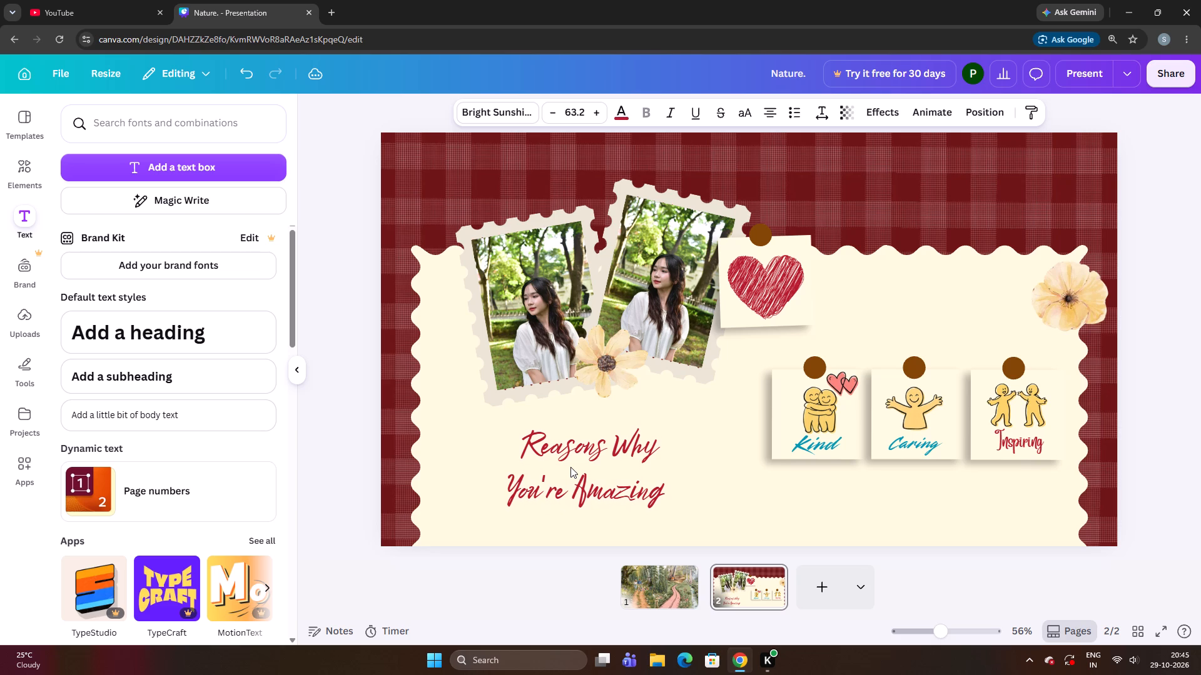
pyautogui.press('Up')
pyautogui.press('Up')
pyautogui.press('Up')
pyautogui.press('Up')
pyautogui.press('Up')
pyautogui.press('Up')
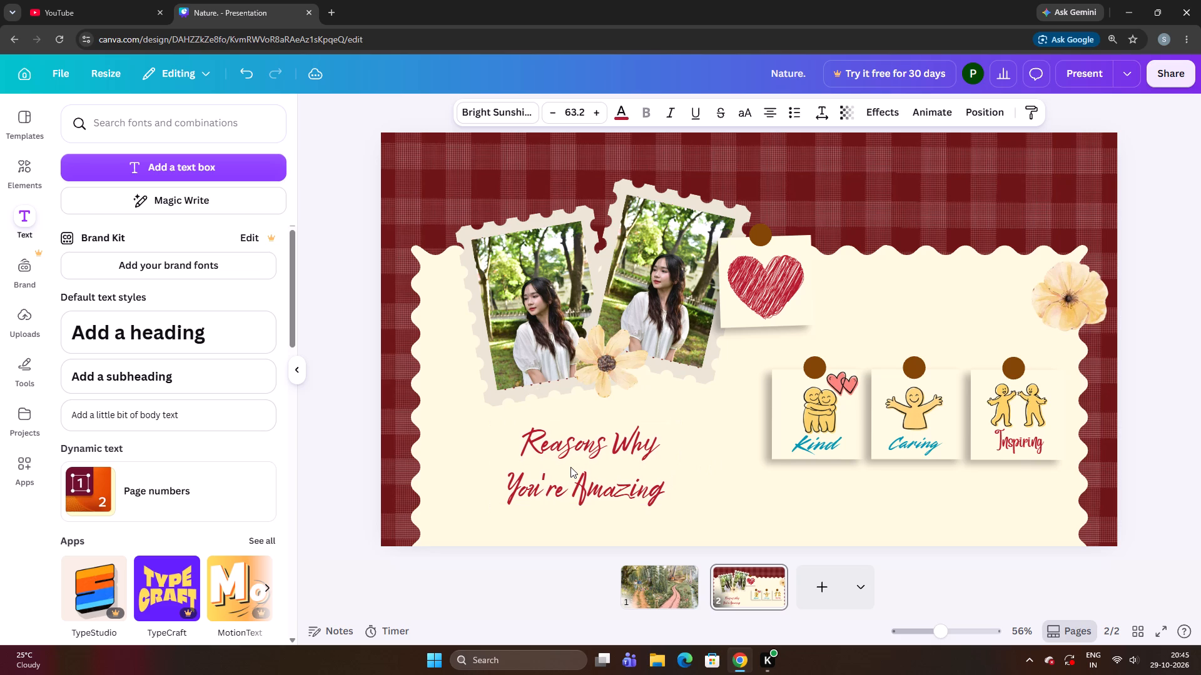
pyautogui.press('Up')
pyautogui.press('Up')
pyautogui.press('Up')
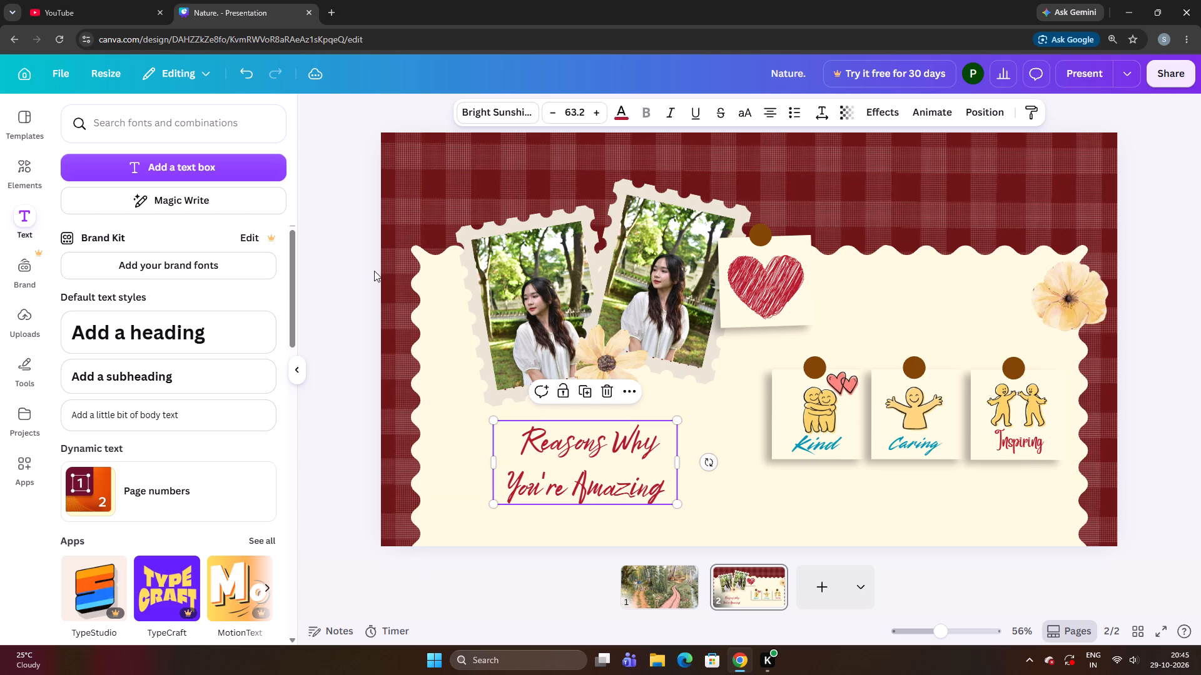
# Move the heading to the right so it sits roughly centred beneath the flower and the two photos.
pyautogui.click(359, 346)
pyautogui.moveTo(566, 466); pyautogui.dragTo(580, 464)
pyautogui.click(580, 464)
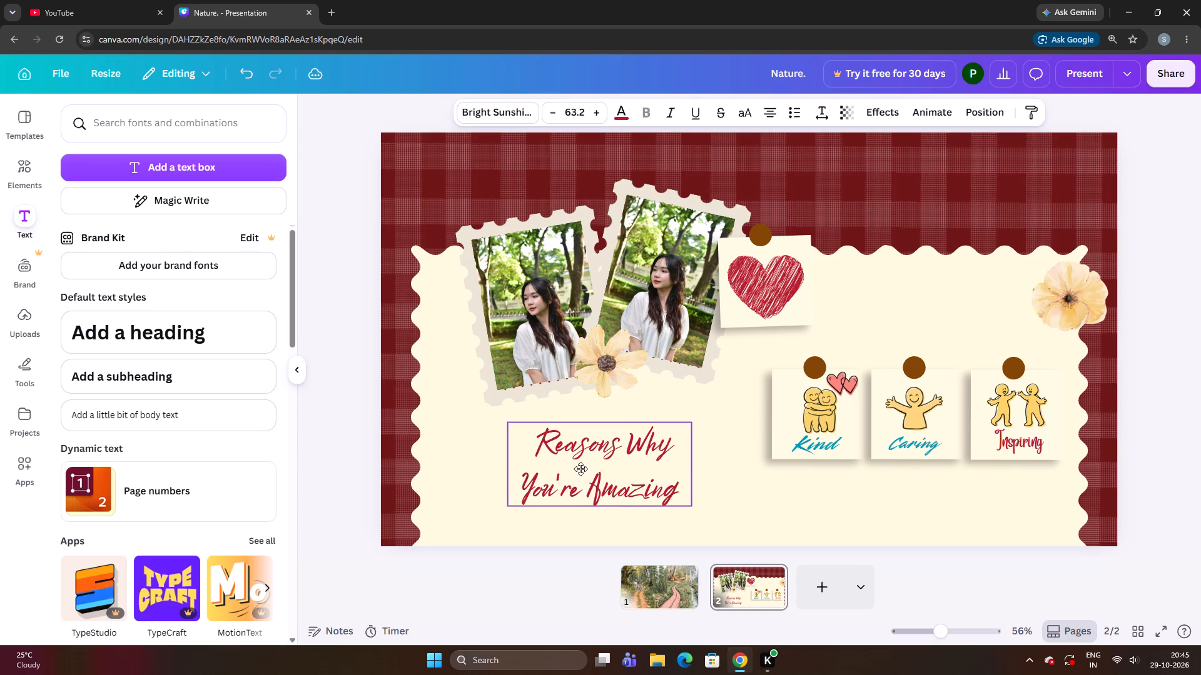
pyautogui.click(341, 489)
pyautogui.moveTo(567, 471); pyautogui.dragTo(600, 464)
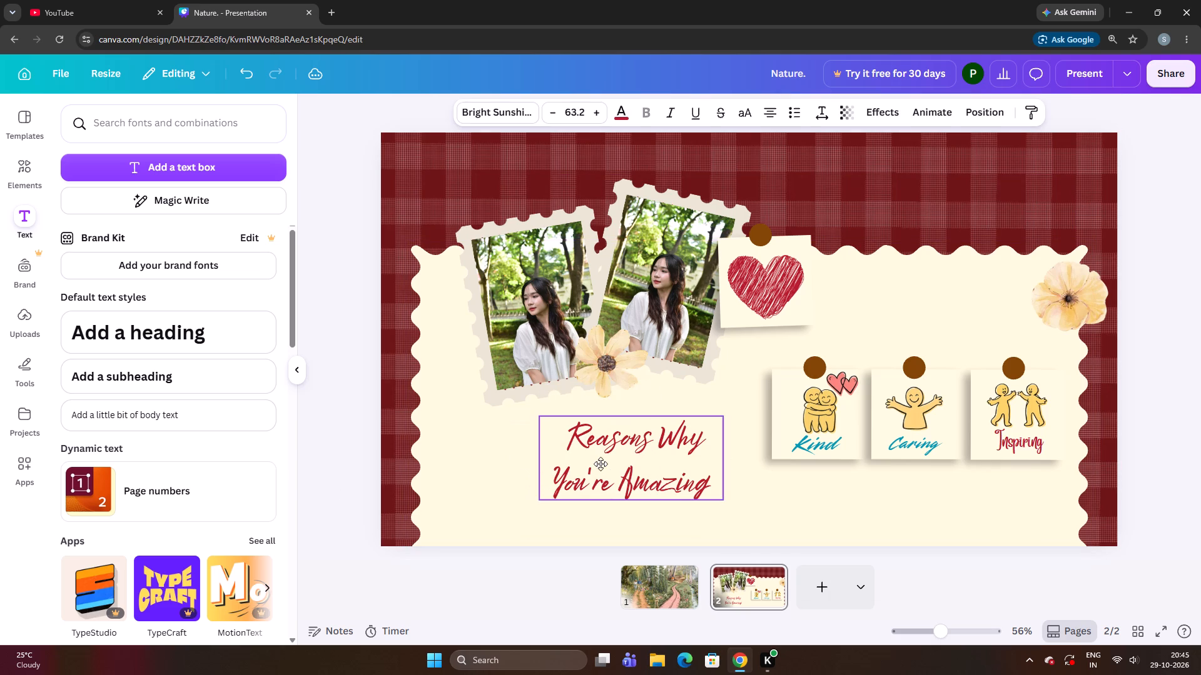
pyautogui.moveTo(600, 464); pyautogui.dragTo(592, 464)
pyautogui.moveTo(592, 464); pyautogui.dragTo(590, 469)
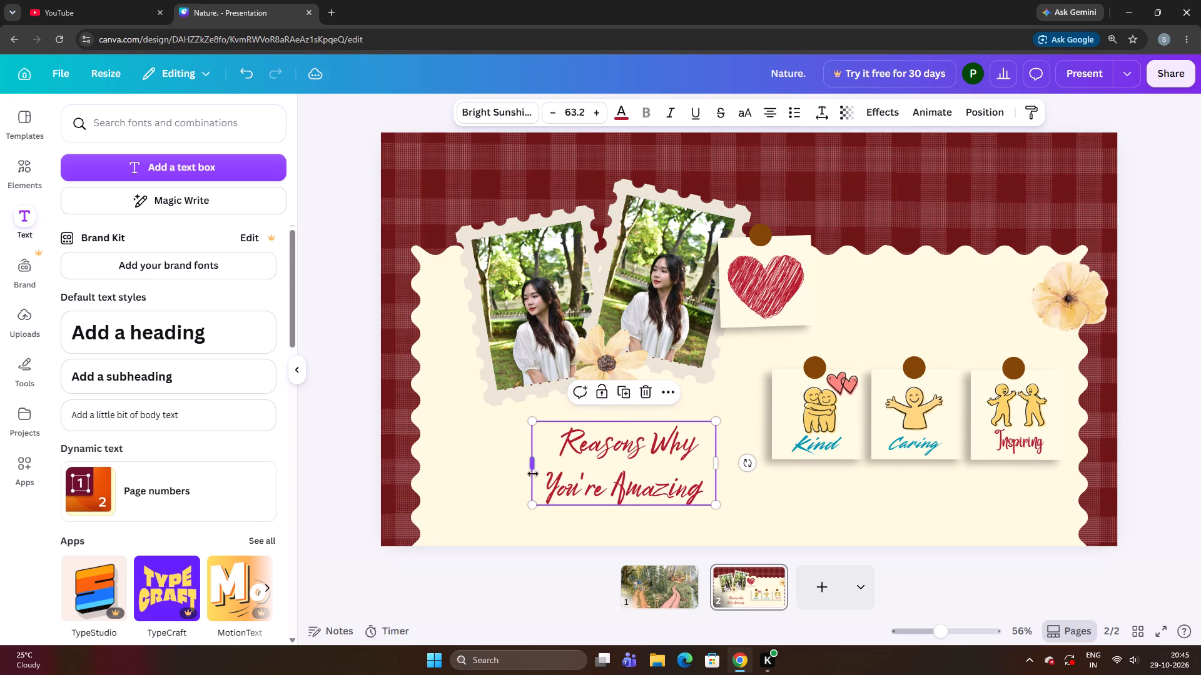
pyautogui.moveTo(632, 460); pyautogui.dragTo(606, 462)
pyautogui.click(337, 491)
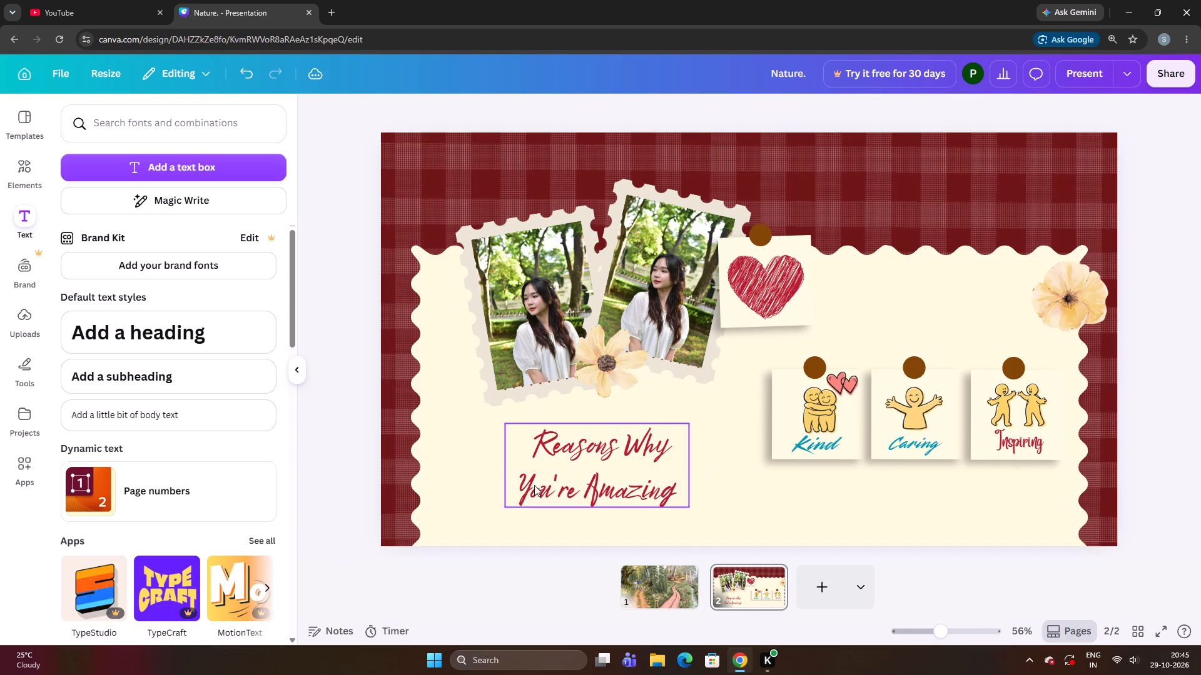
pyautogui.moveTo(537, 485); pyautogui.dragTo(553, 482)
pyautogui.moveTo(562, 476); pyautogui.dragTo(575, 472)
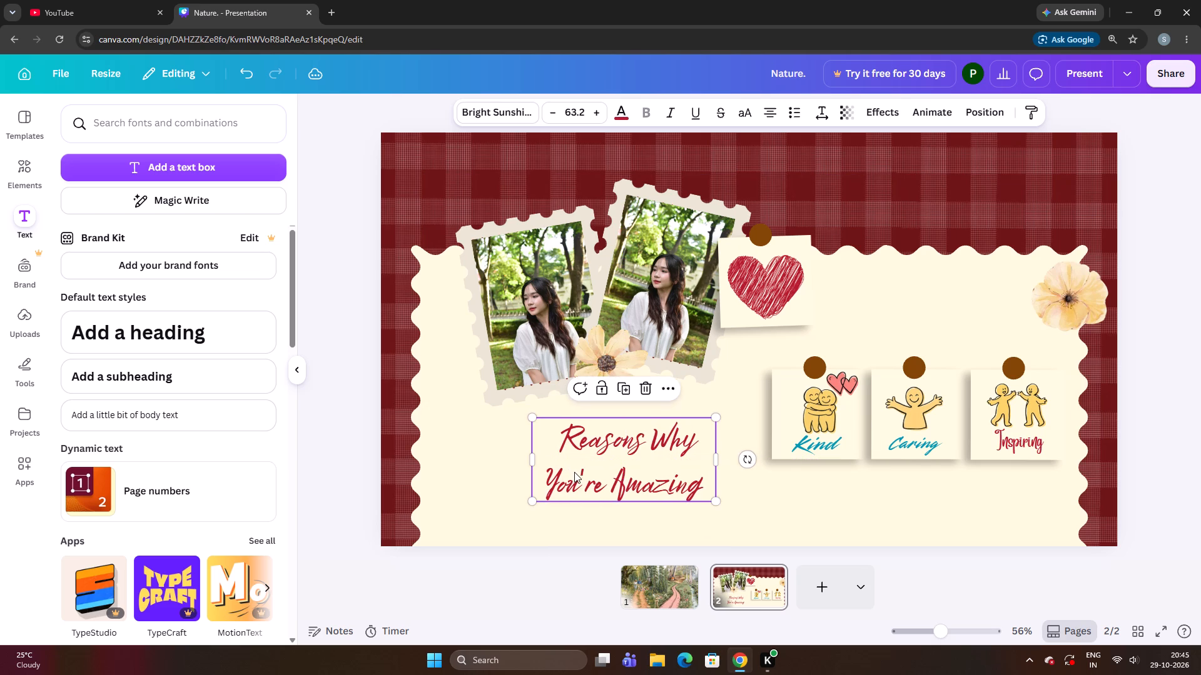
pyautogui.click(573, 469)
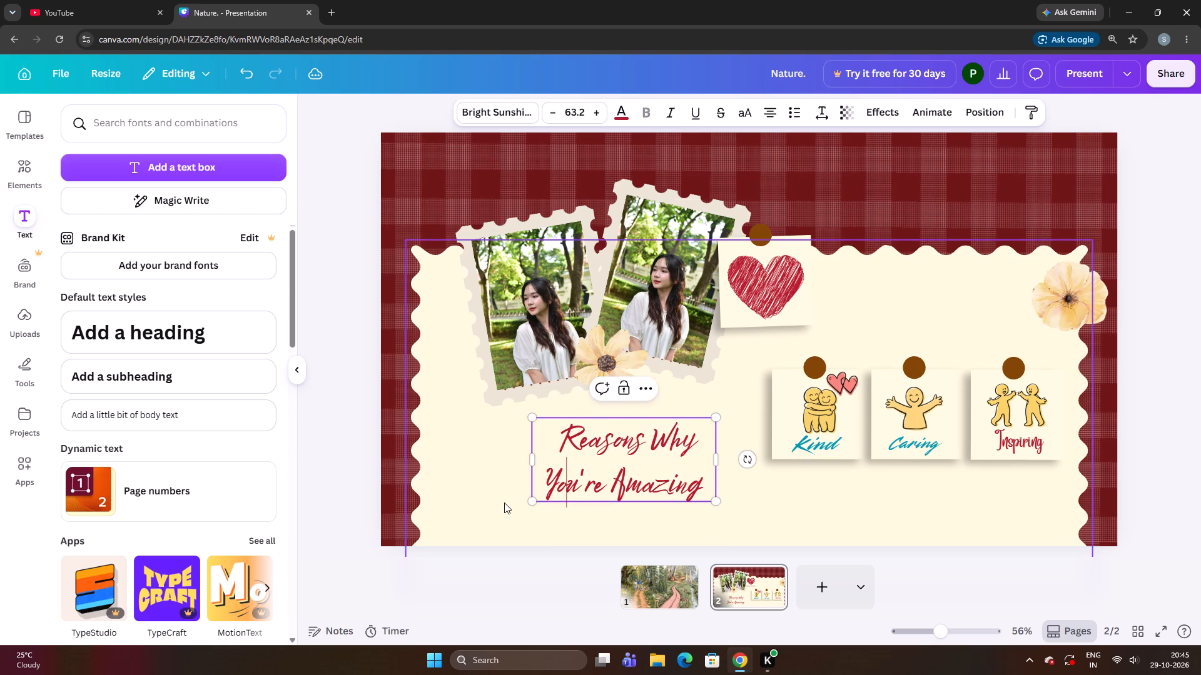
pyautogui.click(504, 502)
pyautogui.moveTo(570, 485); pyautogui.dragTo(557, 486)
pyautogui.click(487, 494)
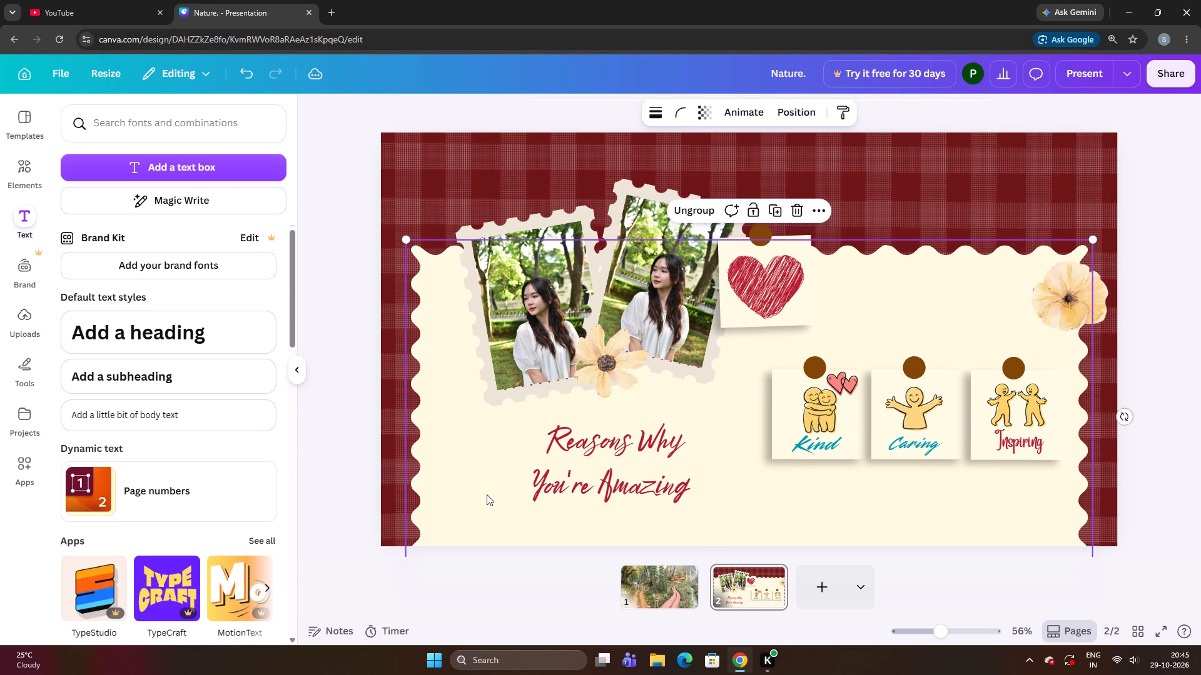
# Fine-tune the heading's placement beneath the photos with a slight nudge left.
pyautogui.click(347, 497)
pyautogui.click(577, 471)
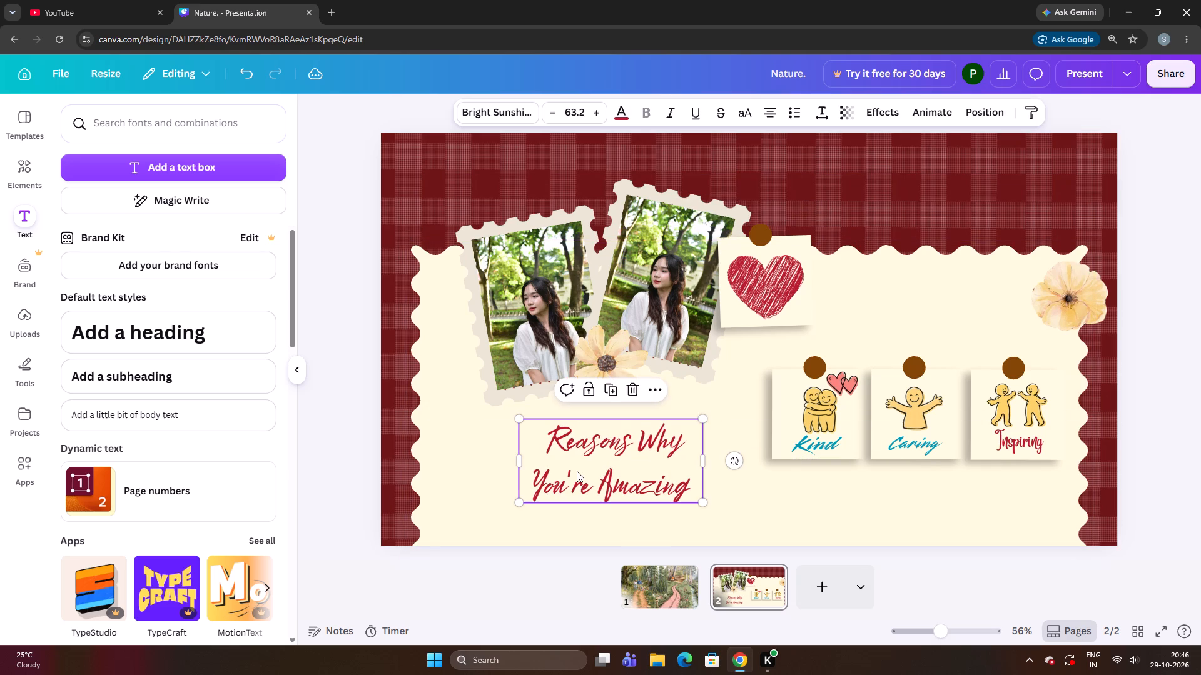
pyautogui.press('Up')
pyautogui.press('Left')
pyautogui.press('Down')
pyautogui.press('Down')
pyautogui.press('Down')
pyautogui.press('Up')
pyautogui.press('Left')
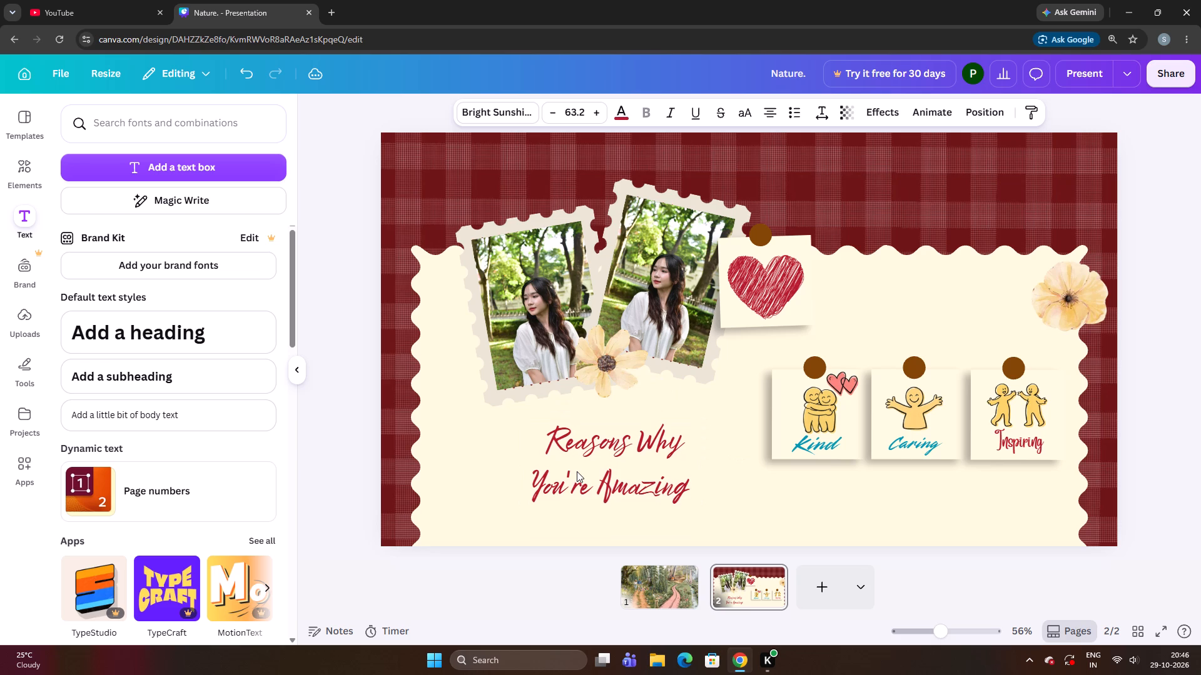
pyautogui.press('Up')
pyautogui.press('Left')
pyautogui.press('Left')
pyautogui.press('Down')
pyautogui.press('Right')
pyautogui.press('Right')
pyautogui.press('Up')
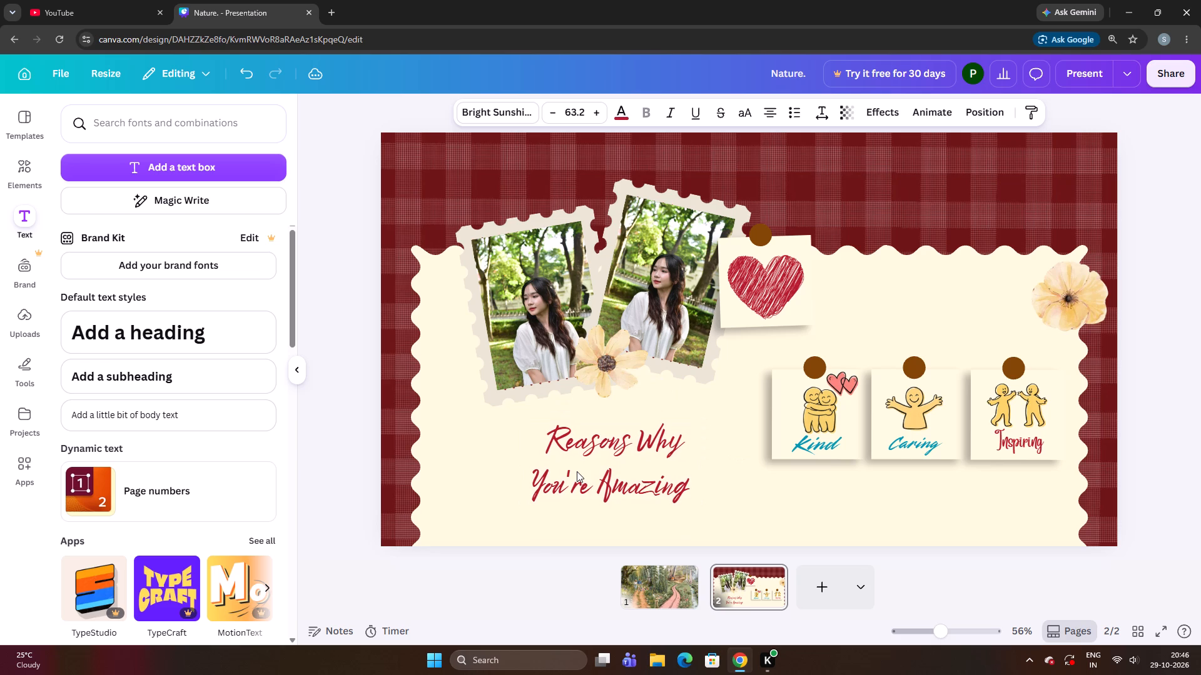
# Move the "Reasons Why You're Amazing" heading slightly down and further left beneath the two photos.
pyautogui.press('Down')
pyautogui.press('Down')
pyautogui.press('Down')
pyautogui.press('Down')
pyautogui.press('Down')
pyautogui.press('Down')
pyautogui.press('Down')
pyautogui.press('Down')
pyautogui.press('Down')
pyautogui.press('Left')
pyautogui.press('Left')
pyautogui.press('Left')
pyautogui.press('Left')
pyautogui.press('Left')
pyautogui.press('Left')
pyautogui.press('Left')
pyautogui.press('Left')
pyautogui.press('Left')
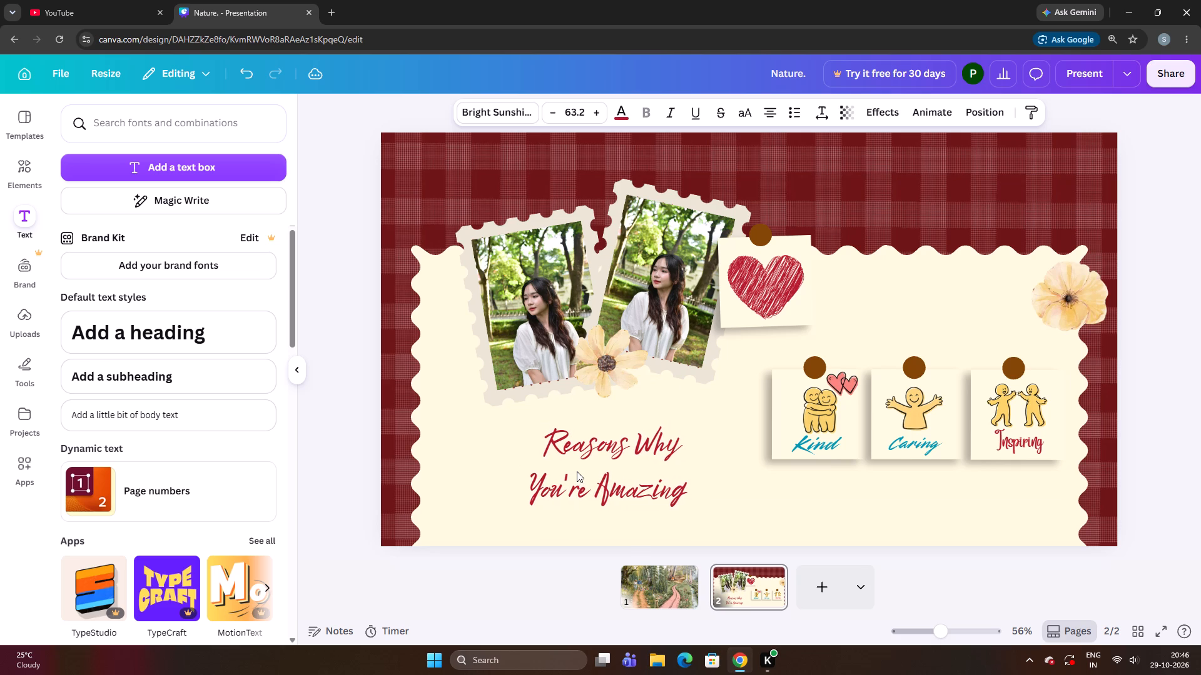
pyautogui.press('Up')
pyautogui.press('Up')
pyautogui.moveTo(577, 471); pyautogui.dragTo(563, 470)
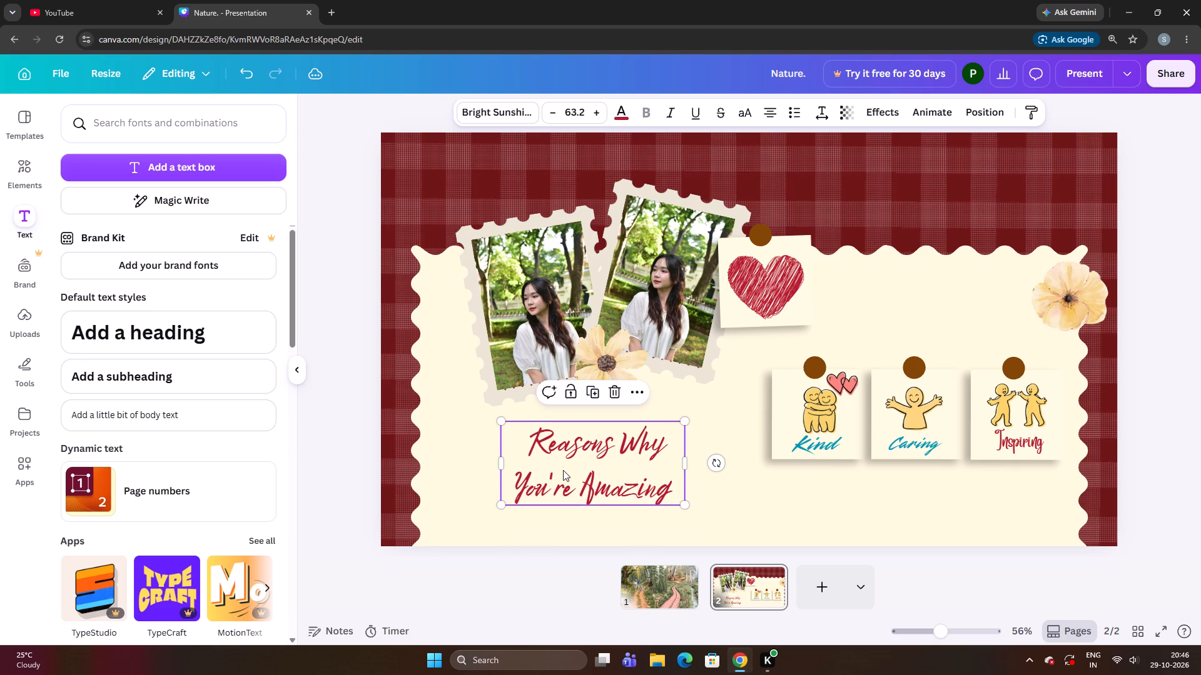
pyautogui.click(348, 444)
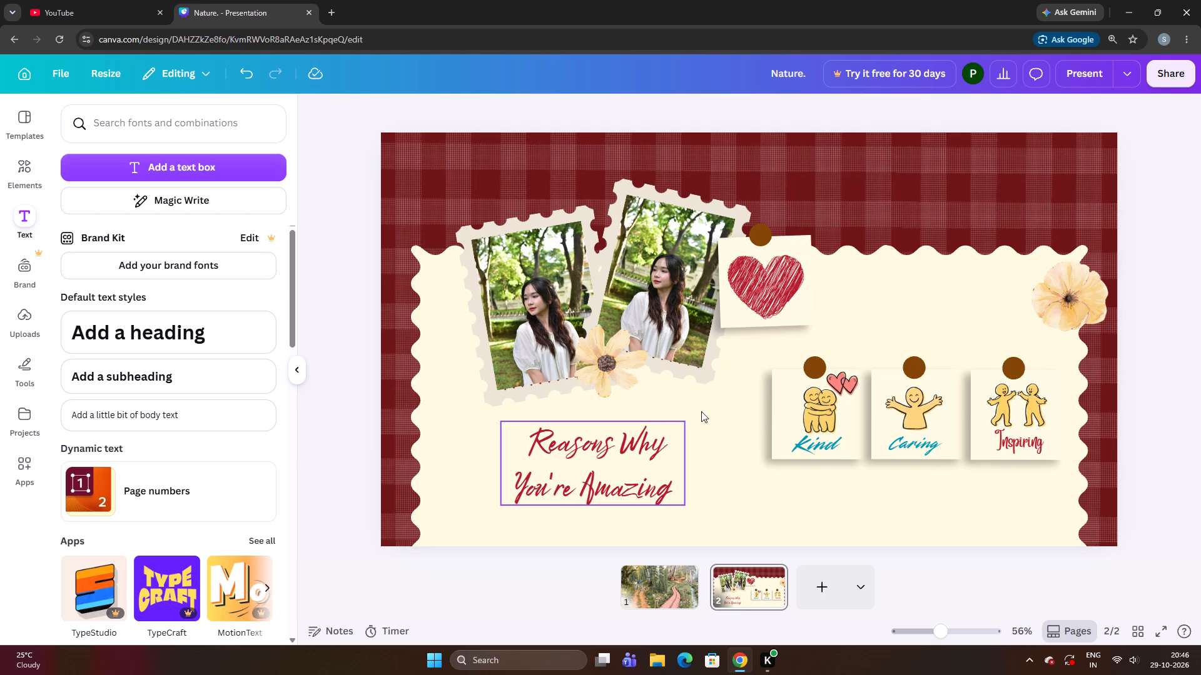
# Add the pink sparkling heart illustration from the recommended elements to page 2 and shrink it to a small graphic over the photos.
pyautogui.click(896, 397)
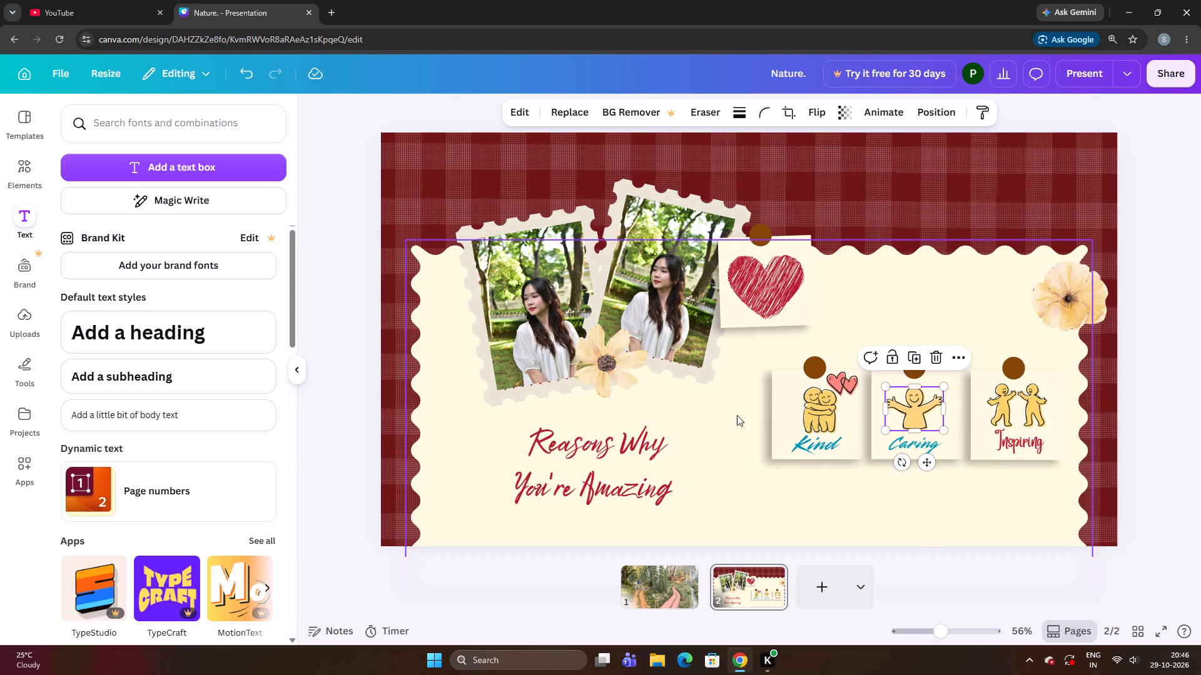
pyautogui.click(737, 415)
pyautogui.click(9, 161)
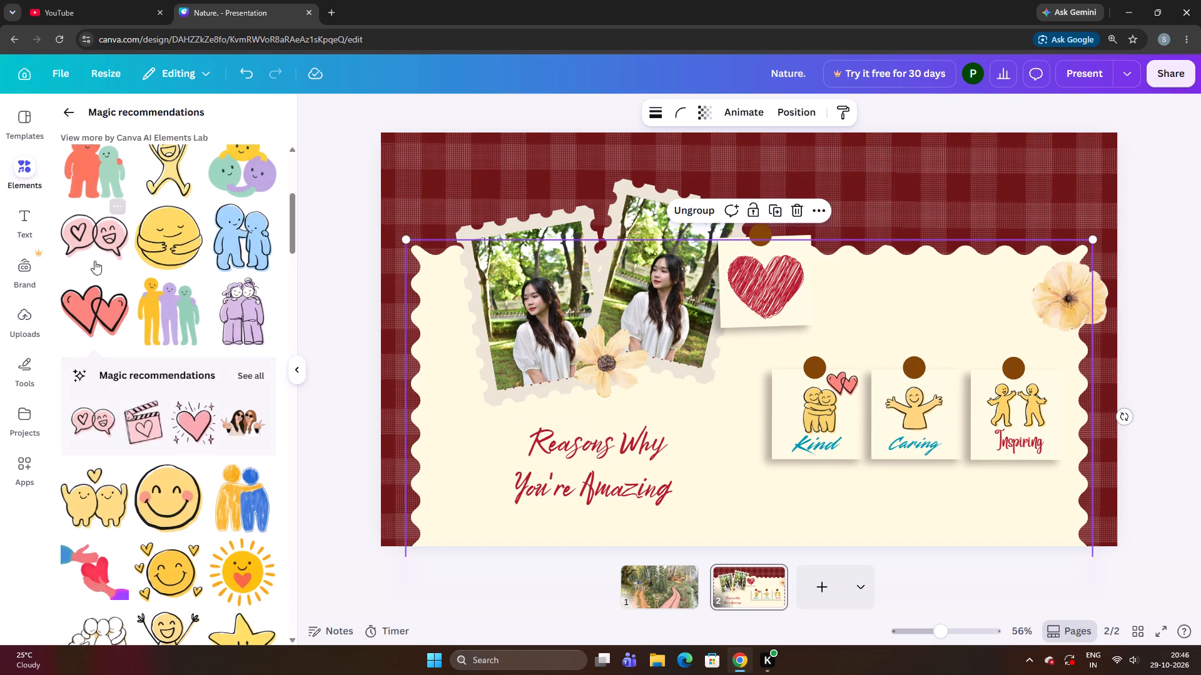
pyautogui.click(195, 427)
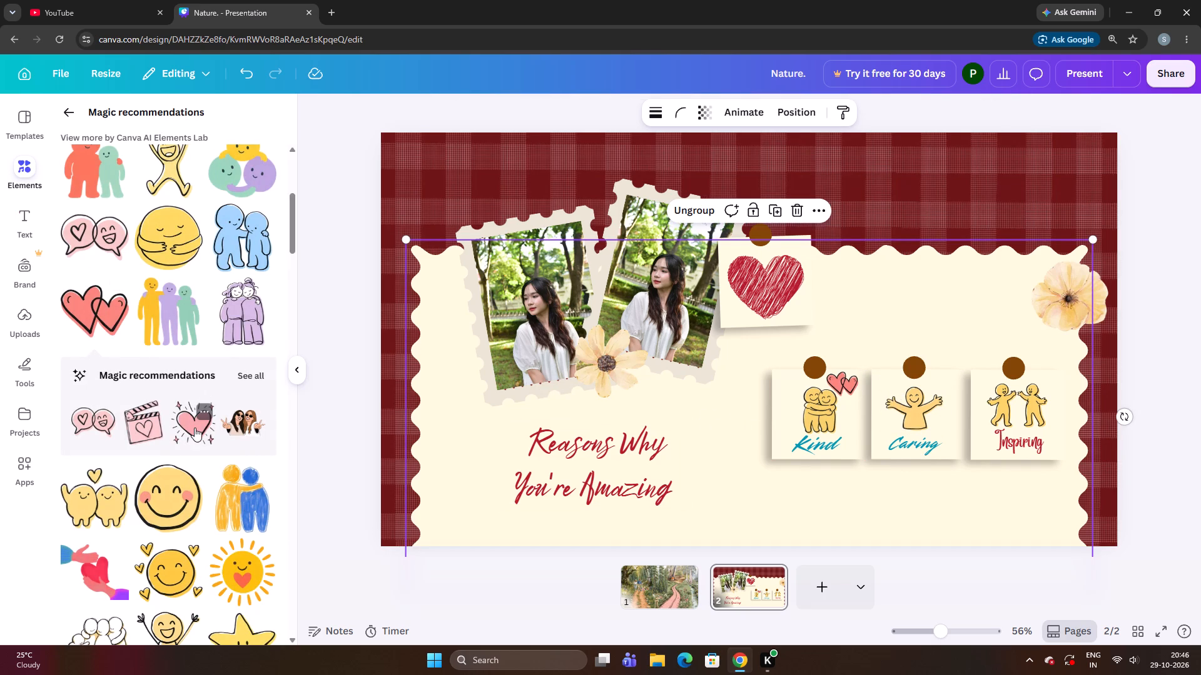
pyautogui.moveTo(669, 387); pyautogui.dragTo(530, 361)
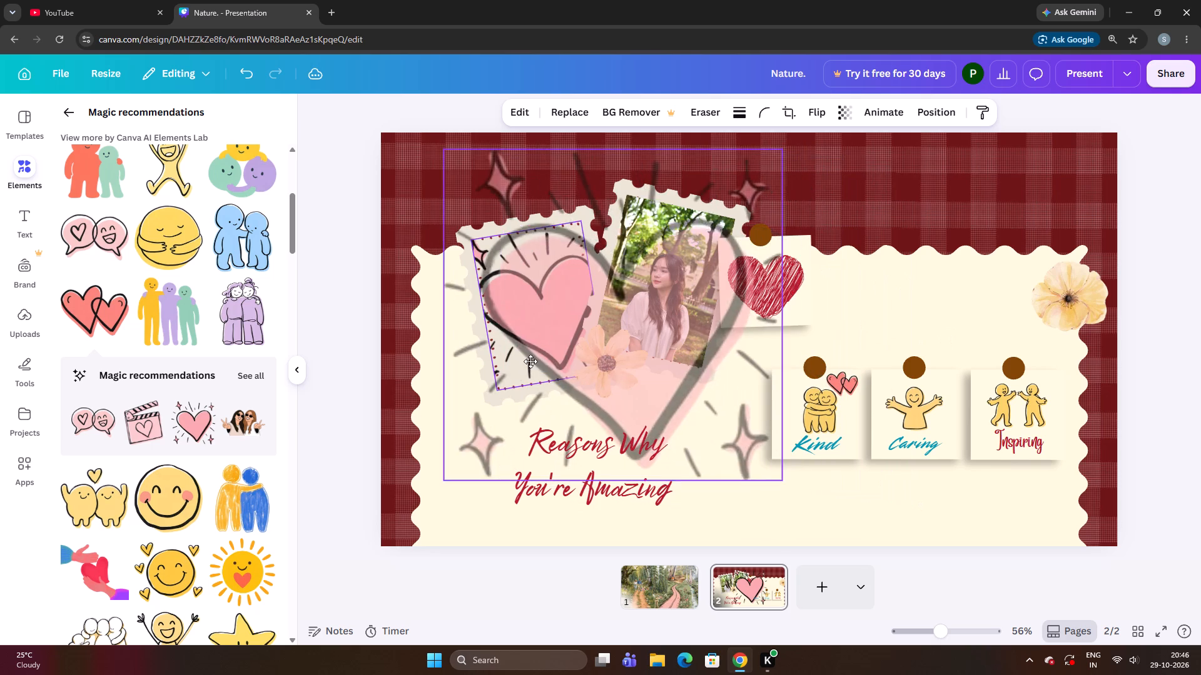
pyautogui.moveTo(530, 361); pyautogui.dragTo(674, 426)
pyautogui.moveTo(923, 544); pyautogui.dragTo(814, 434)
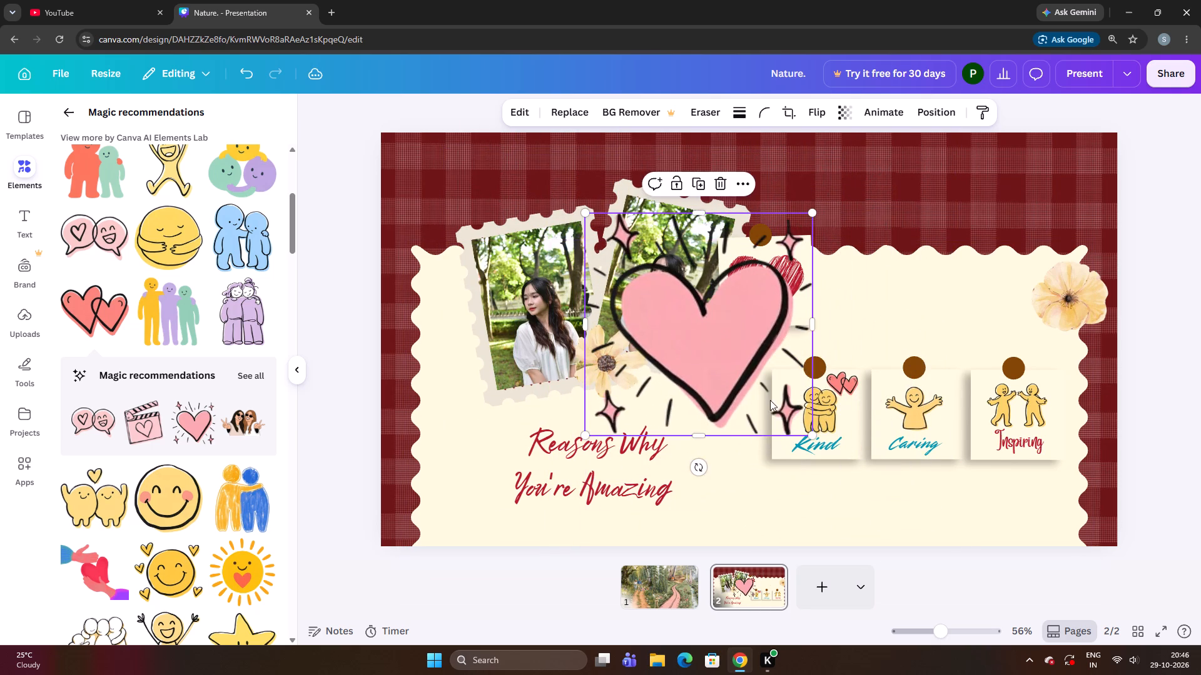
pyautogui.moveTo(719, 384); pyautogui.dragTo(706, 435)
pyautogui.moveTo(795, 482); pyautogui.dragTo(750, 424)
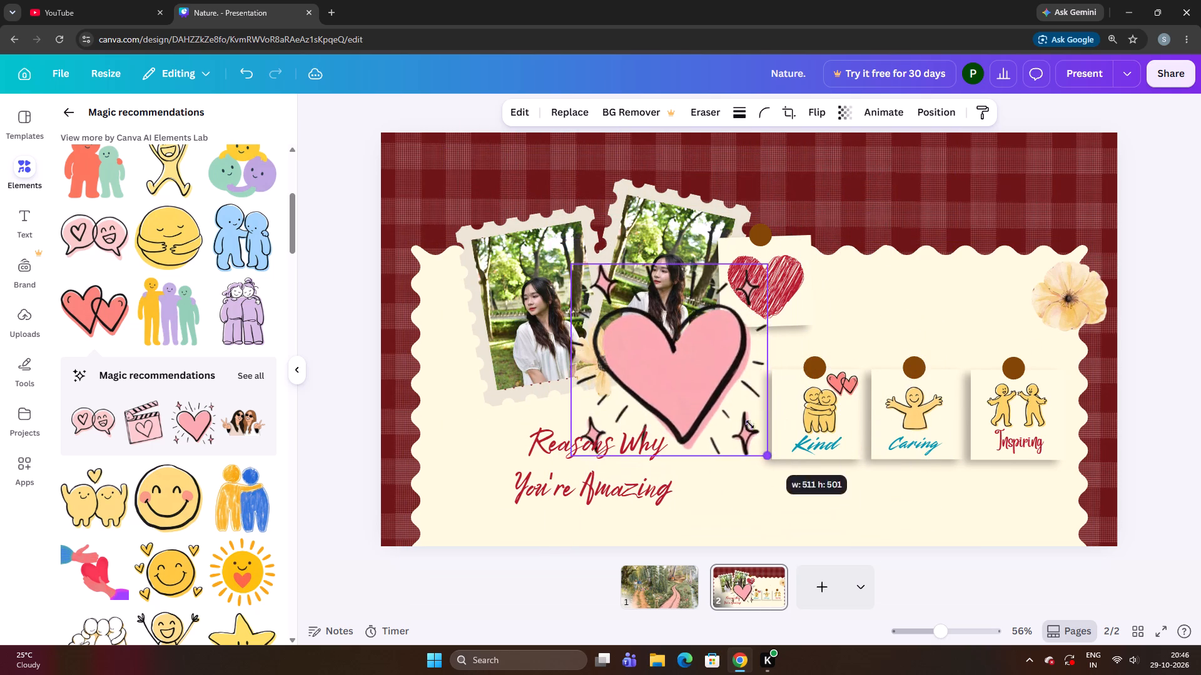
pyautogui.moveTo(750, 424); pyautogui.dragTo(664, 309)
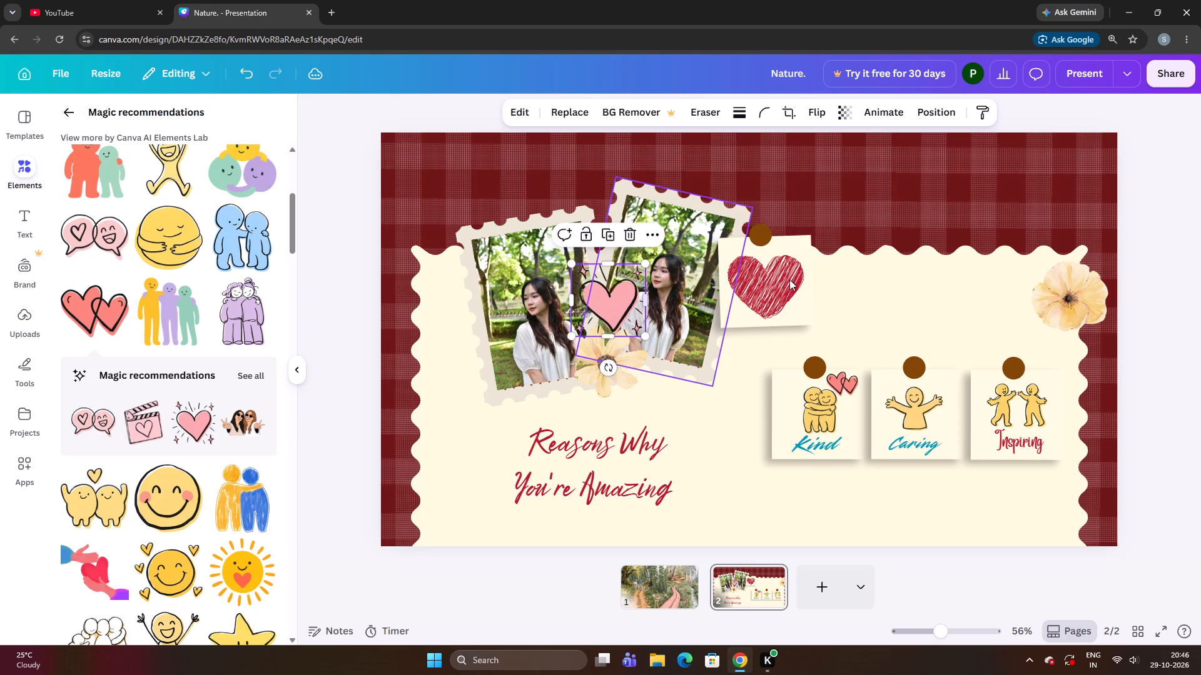
# Move the red scribbled heart off the pinned note card into the empty area above the "Caring" card.
pyautogui.click(788, 279)
pyautogui.moveTo(788, 279); pyautogui.dragTo(929, 299)
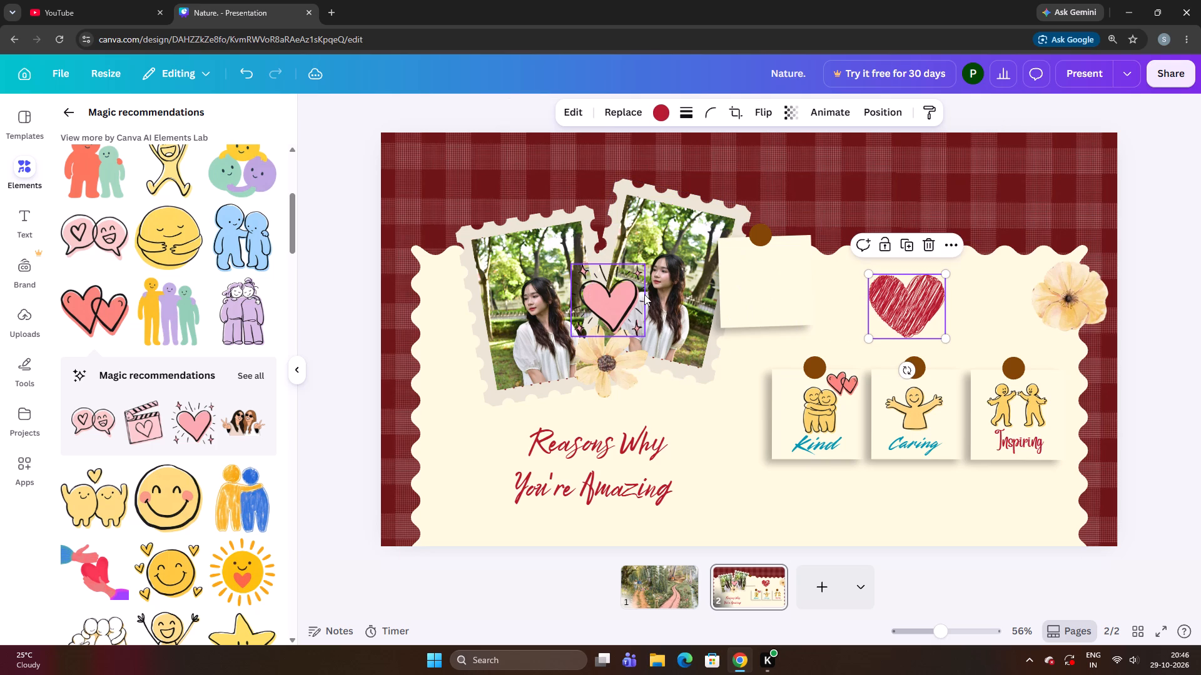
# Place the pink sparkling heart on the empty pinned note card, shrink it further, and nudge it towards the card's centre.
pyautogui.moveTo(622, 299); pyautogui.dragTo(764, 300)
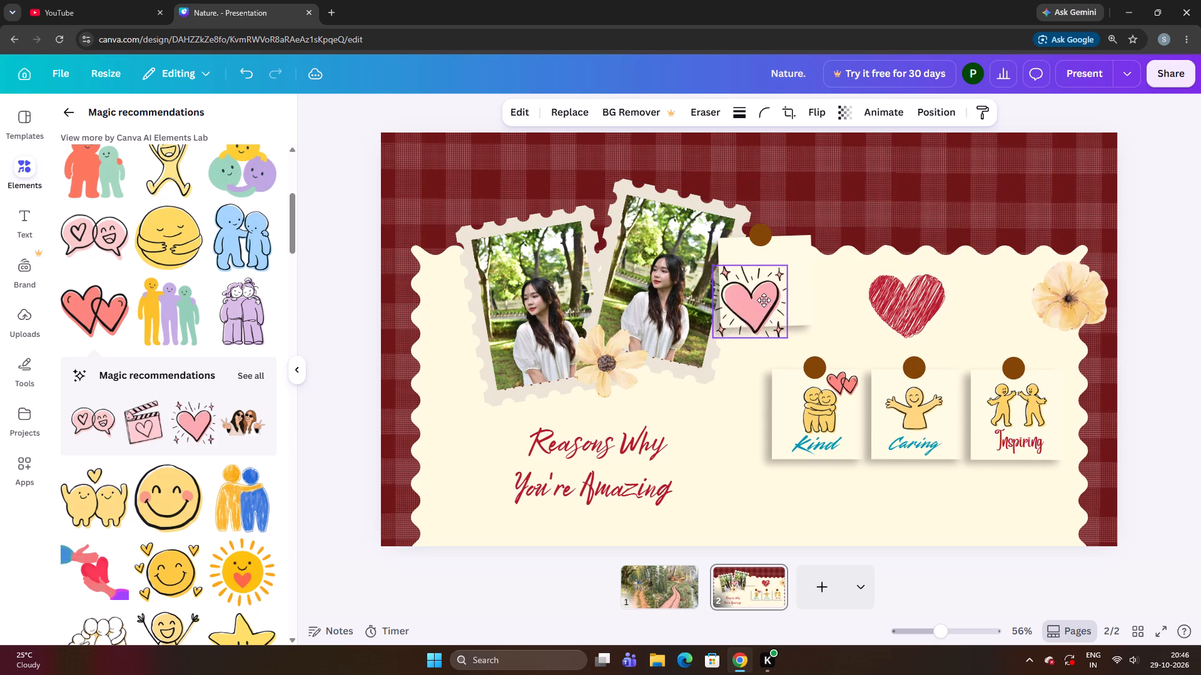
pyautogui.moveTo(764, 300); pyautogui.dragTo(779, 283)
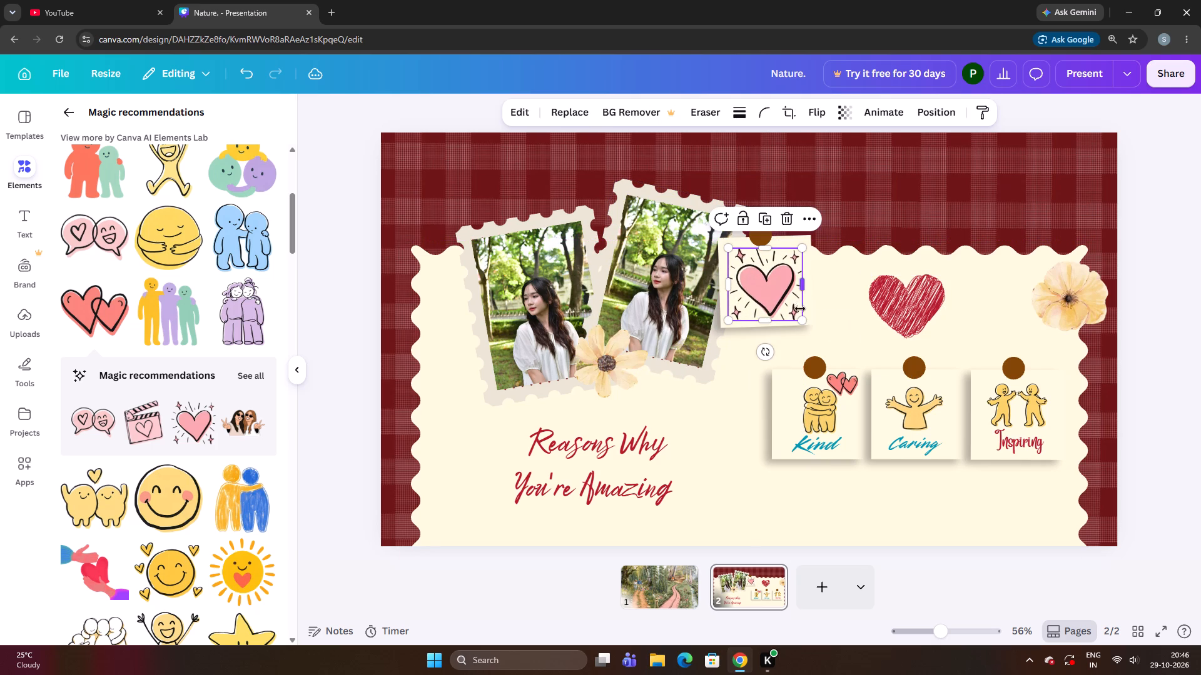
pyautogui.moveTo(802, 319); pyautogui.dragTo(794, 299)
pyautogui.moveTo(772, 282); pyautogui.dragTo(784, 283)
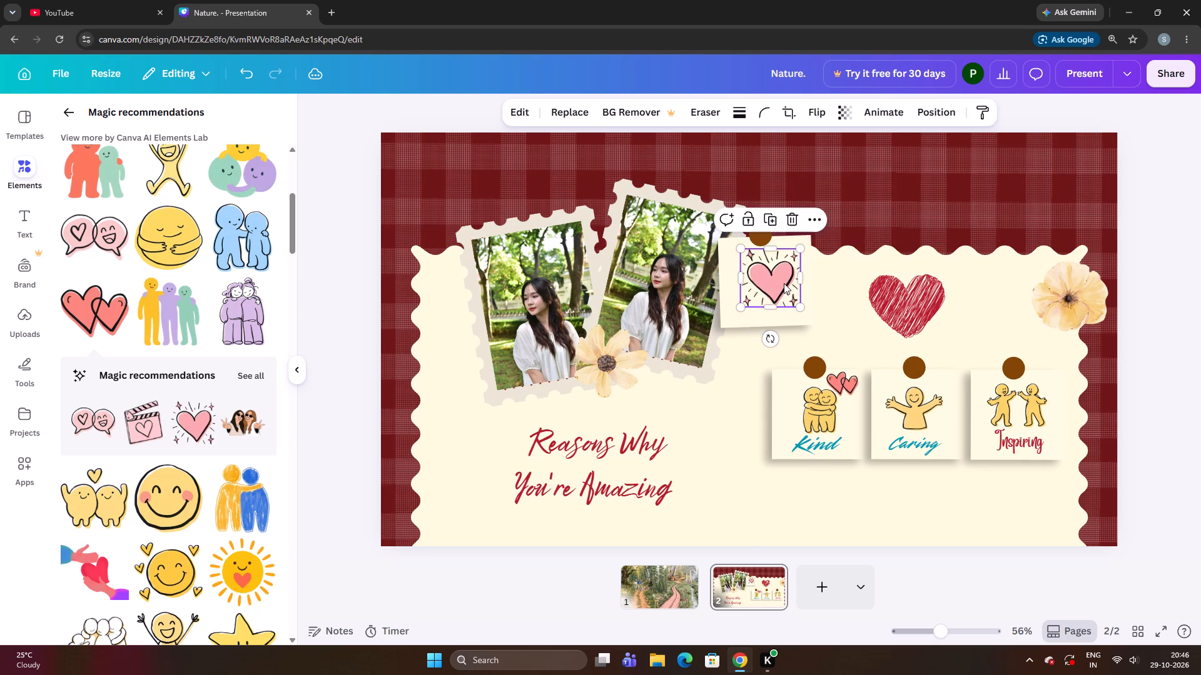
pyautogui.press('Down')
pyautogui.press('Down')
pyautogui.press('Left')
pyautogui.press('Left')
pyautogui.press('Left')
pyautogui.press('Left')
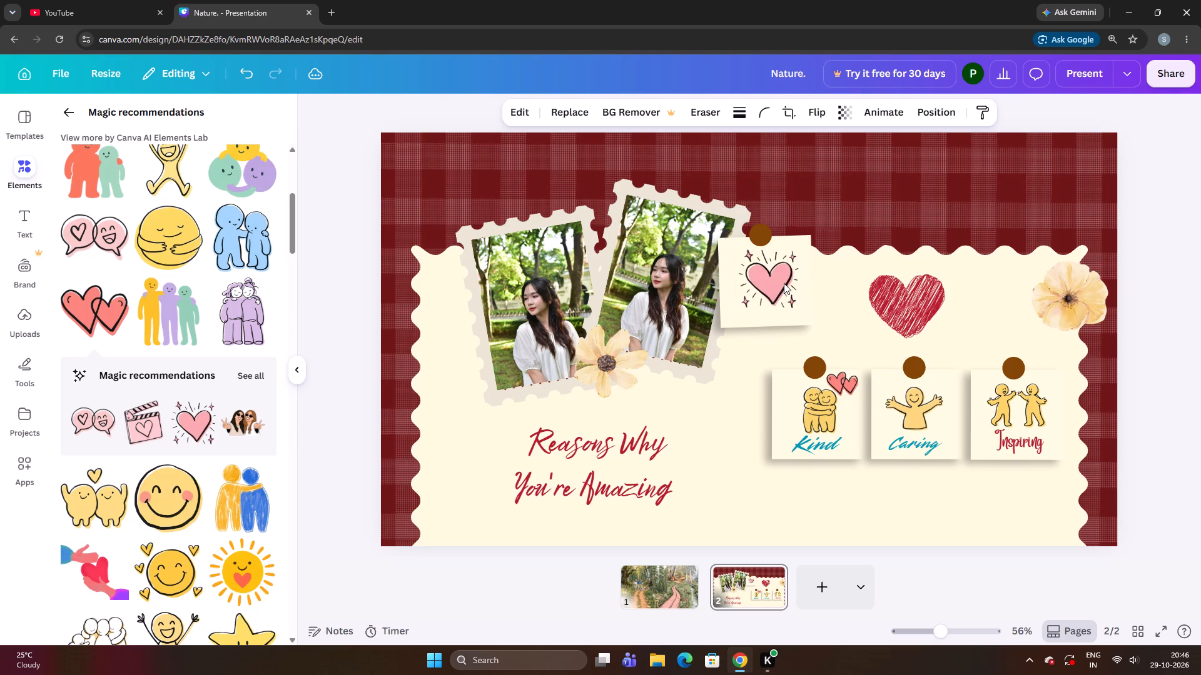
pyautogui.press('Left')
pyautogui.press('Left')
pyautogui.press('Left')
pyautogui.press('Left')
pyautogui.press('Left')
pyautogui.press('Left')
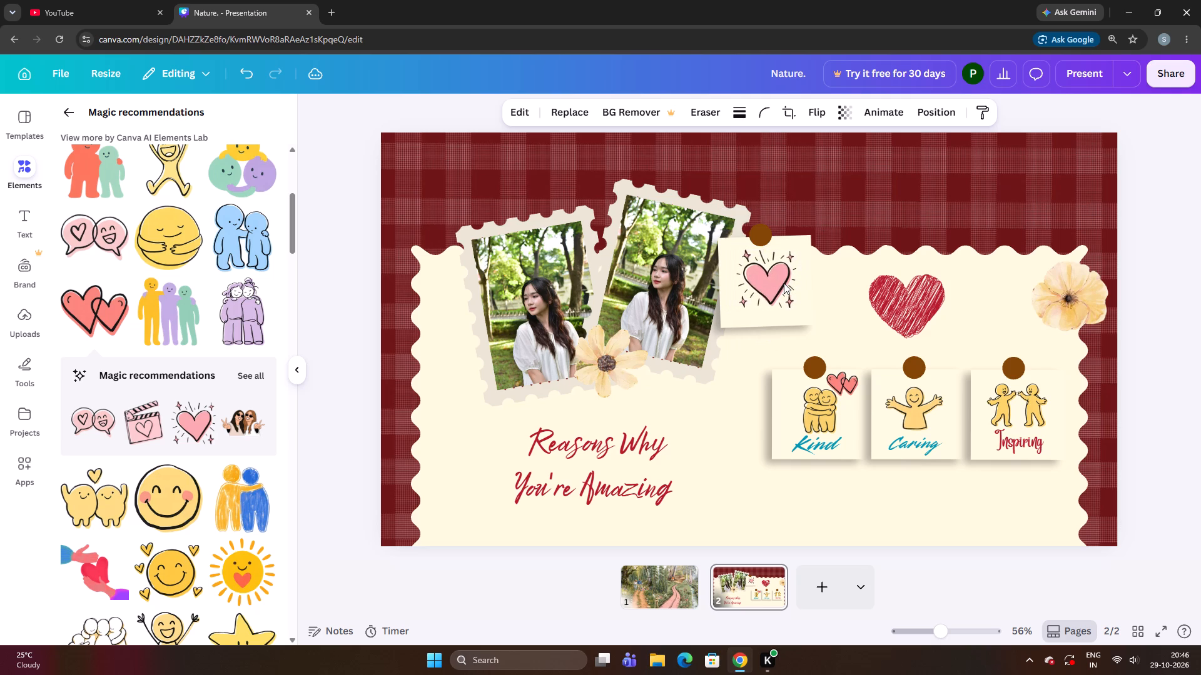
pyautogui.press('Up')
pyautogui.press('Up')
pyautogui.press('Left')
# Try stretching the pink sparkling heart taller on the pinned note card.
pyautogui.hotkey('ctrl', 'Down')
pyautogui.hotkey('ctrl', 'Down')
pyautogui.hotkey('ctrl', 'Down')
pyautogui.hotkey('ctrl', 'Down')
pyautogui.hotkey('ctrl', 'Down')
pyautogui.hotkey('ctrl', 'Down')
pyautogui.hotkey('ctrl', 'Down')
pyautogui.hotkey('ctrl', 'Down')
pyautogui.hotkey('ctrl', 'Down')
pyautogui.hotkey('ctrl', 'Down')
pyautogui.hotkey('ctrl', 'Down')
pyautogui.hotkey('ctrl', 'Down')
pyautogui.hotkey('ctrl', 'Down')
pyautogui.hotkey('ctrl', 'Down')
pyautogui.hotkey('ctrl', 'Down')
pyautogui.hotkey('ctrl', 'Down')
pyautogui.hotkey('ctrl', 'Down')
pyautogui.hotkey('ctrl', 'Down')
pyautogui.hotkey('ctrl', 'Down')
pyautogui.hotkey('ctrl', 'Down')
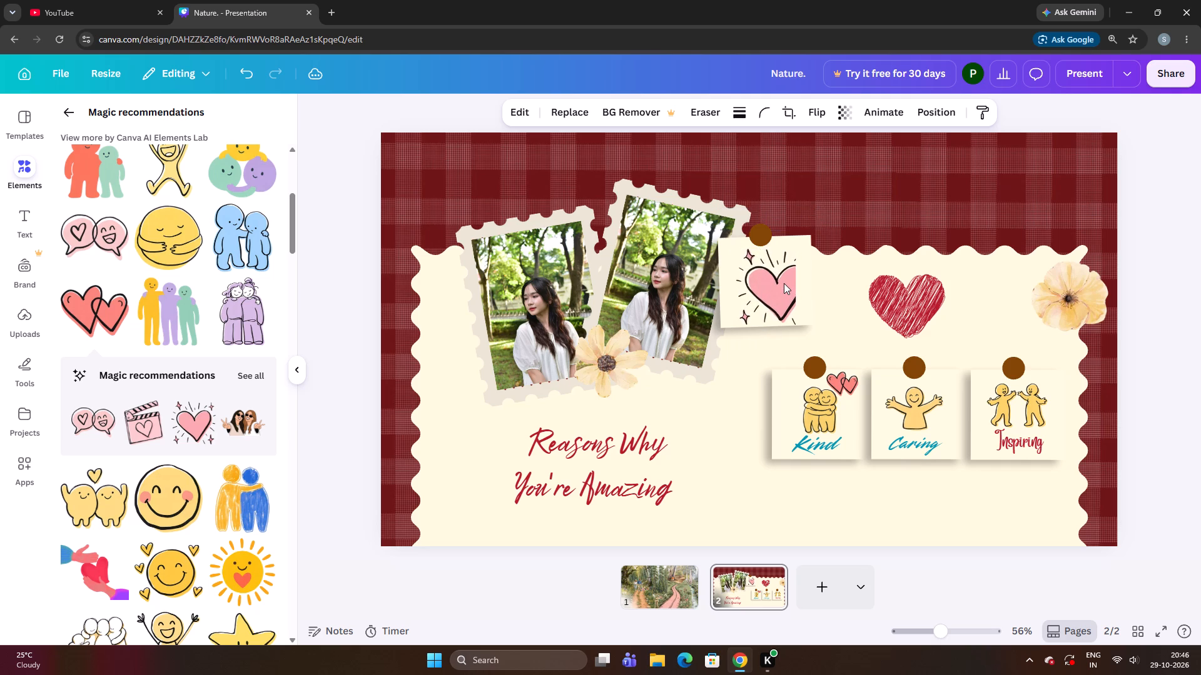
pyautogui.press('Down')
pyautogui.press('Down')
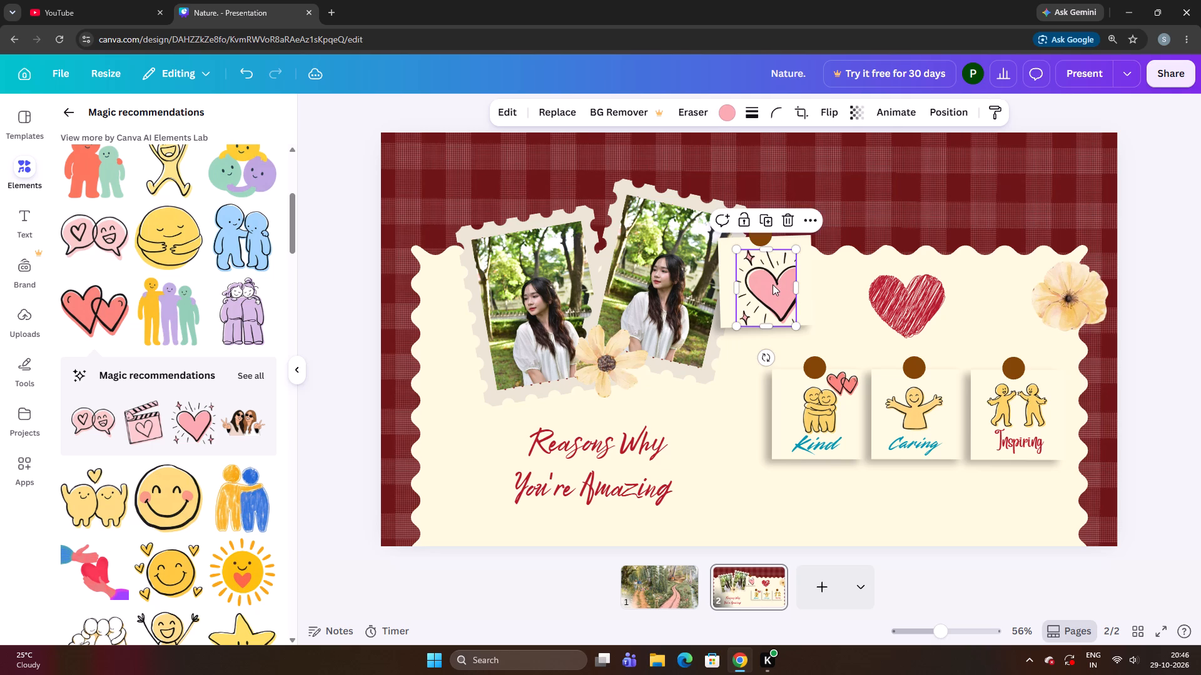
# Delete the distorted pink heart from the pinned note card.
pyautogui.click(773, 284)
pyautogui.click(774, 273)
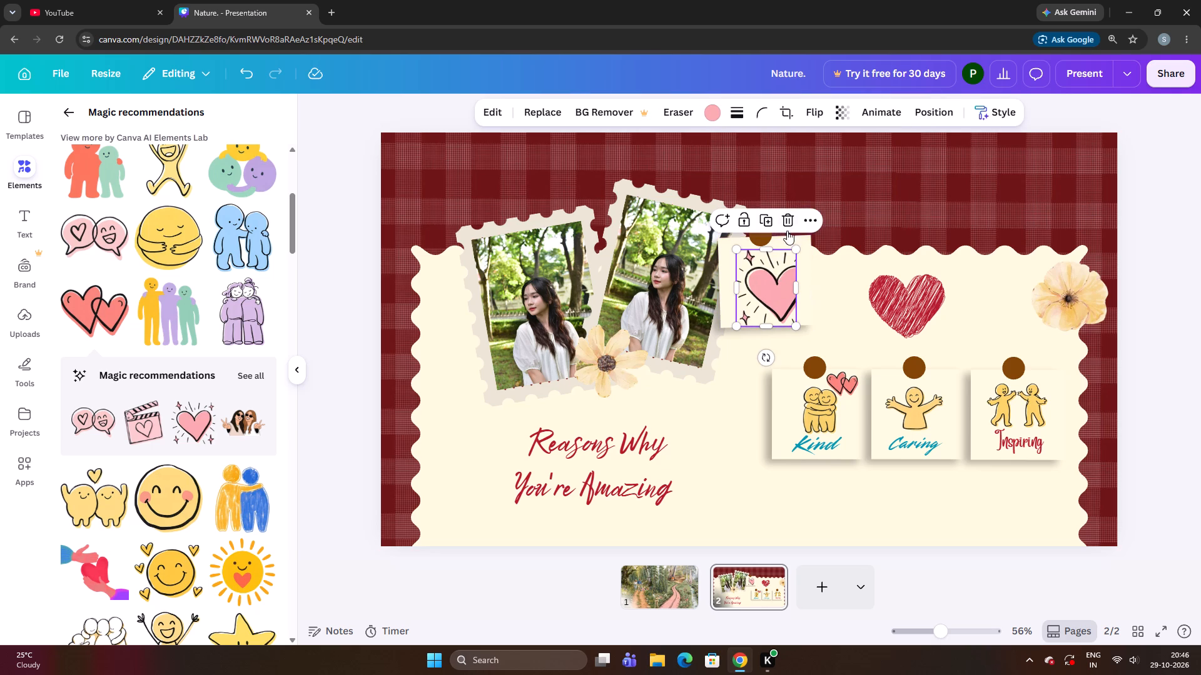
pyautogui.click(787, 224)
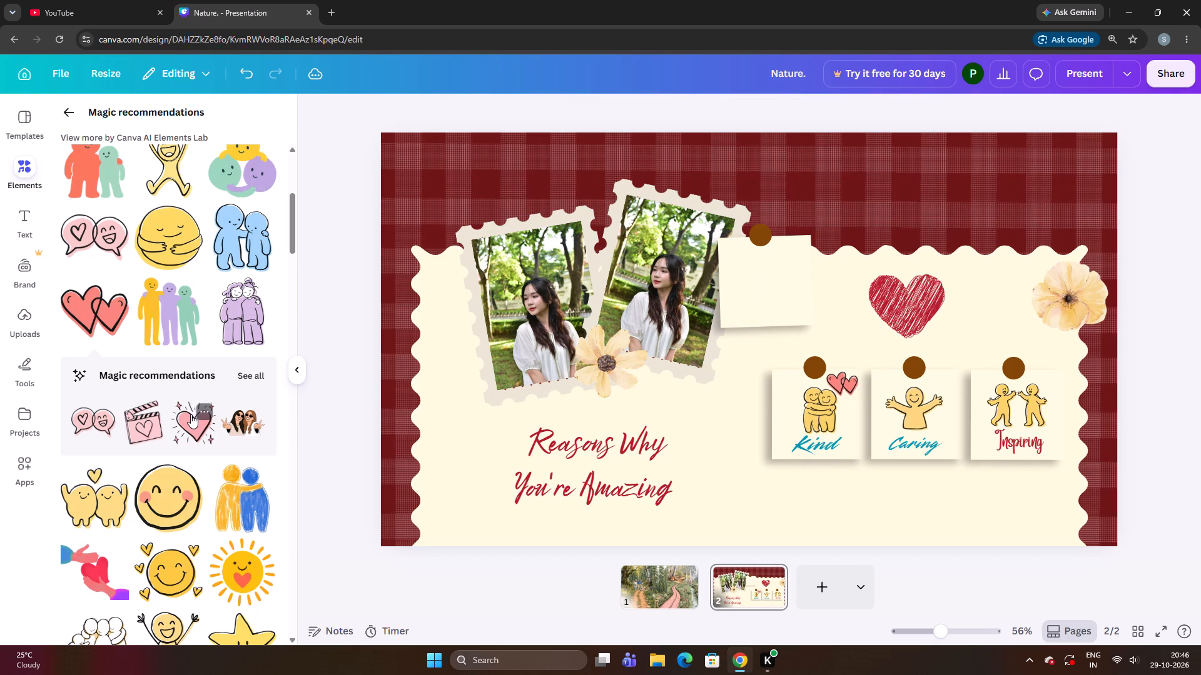
# Add the pink sparkling heart illustration again, scale it down to fit the pinned note card beside the photos, and centre it there.
pyautogui.click(191, 414)
pyautogui.moveTo(714, 366); pyautogui.dragTo(767, 311)
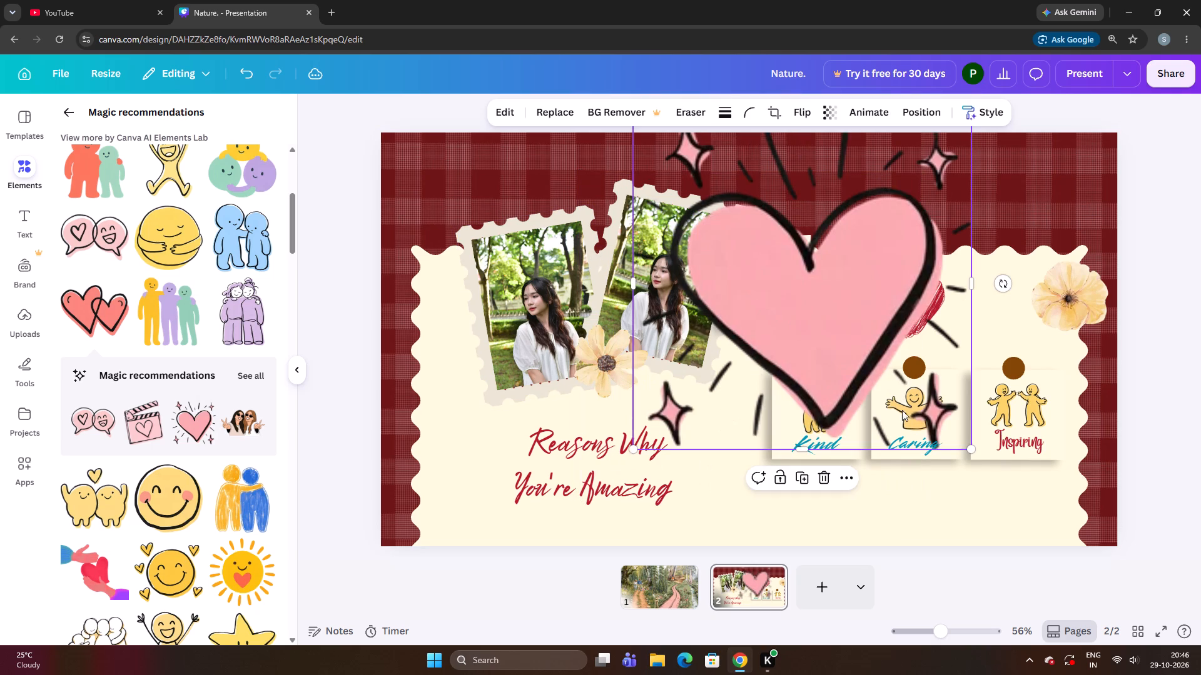
pyautogui.moveTo(969, 445); pyautogui.dragTo(810, 303)
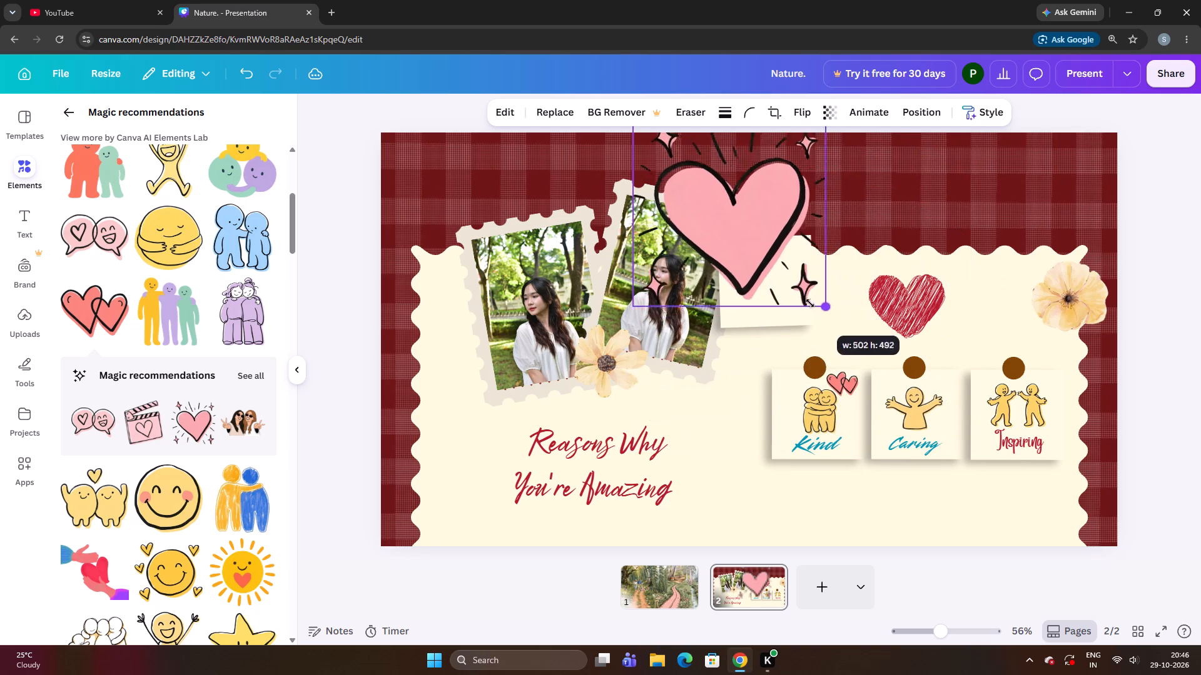
pyautogui.moveTo(810, 303); pyautogui.dragTo(794, 289)
pyautogui.moveTo(784, 245); pyautogui.dragTo(804, 306)
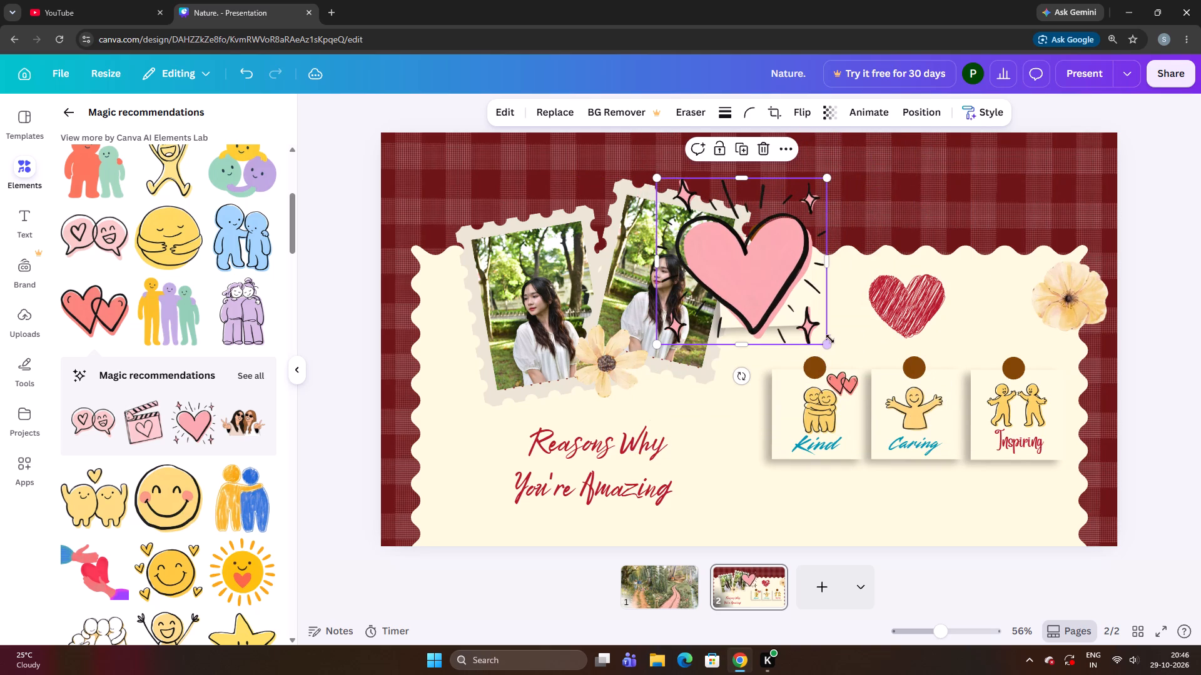
pyautogui.moveTo(827, 339); pyautogui.dragTo(751, 275)
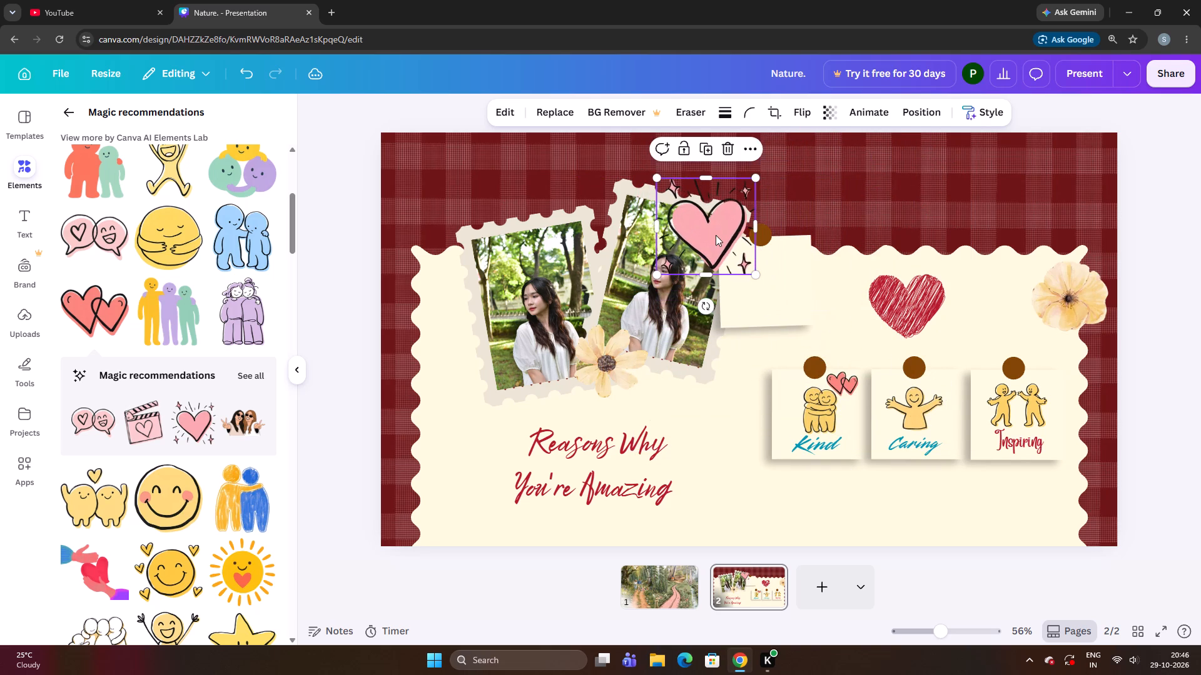
pyautogui.moveTo(712, 228); pyautogui.dragTo(779, 284)
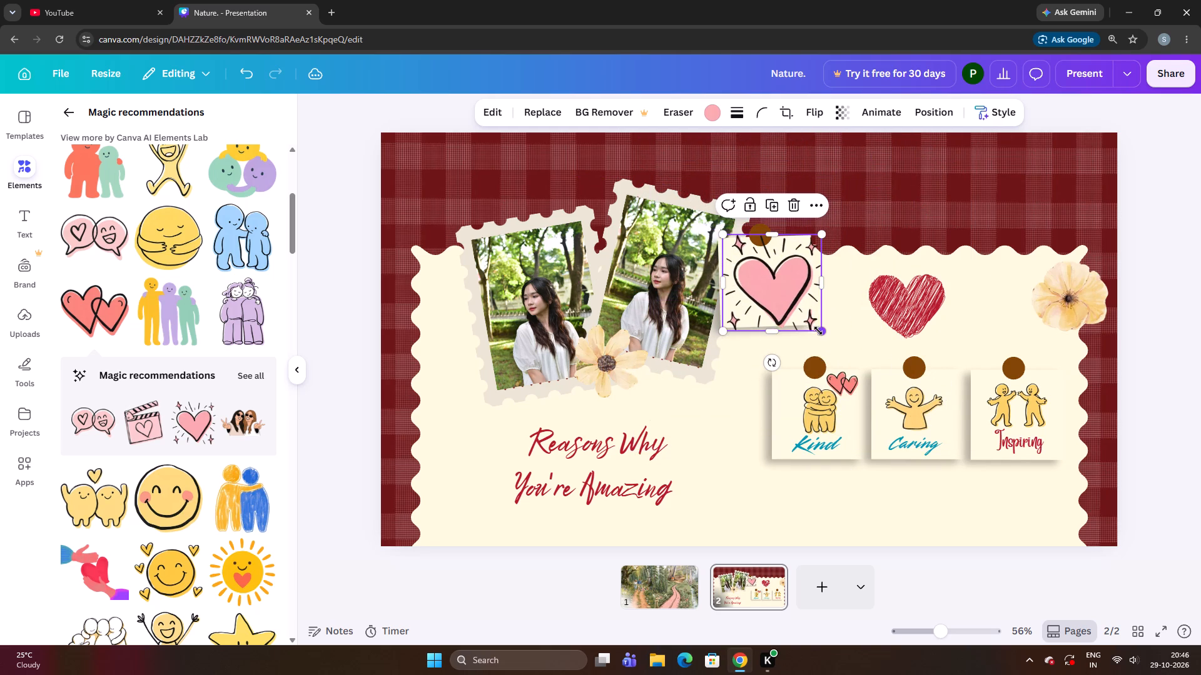
pyautogui.moveTo(818, 331); pyautogui.dragTo(784, 289)
pyautogui.moveTo(769, 263); pyautogui.dragTo(780, 283)
# Add the trail of small pink and red hearts from the full recommendations and shrink it to about the pinned note card's height.
pyautogui.click(256, 371)
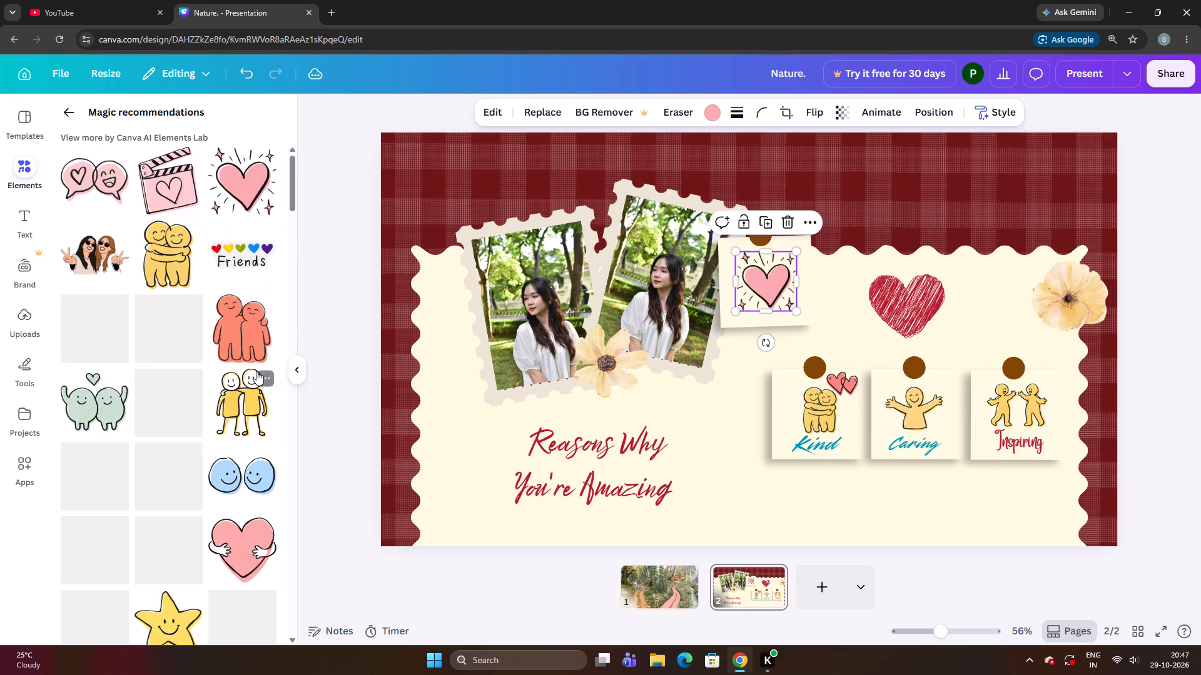
pyautogui.scroll(1, 156, 450)
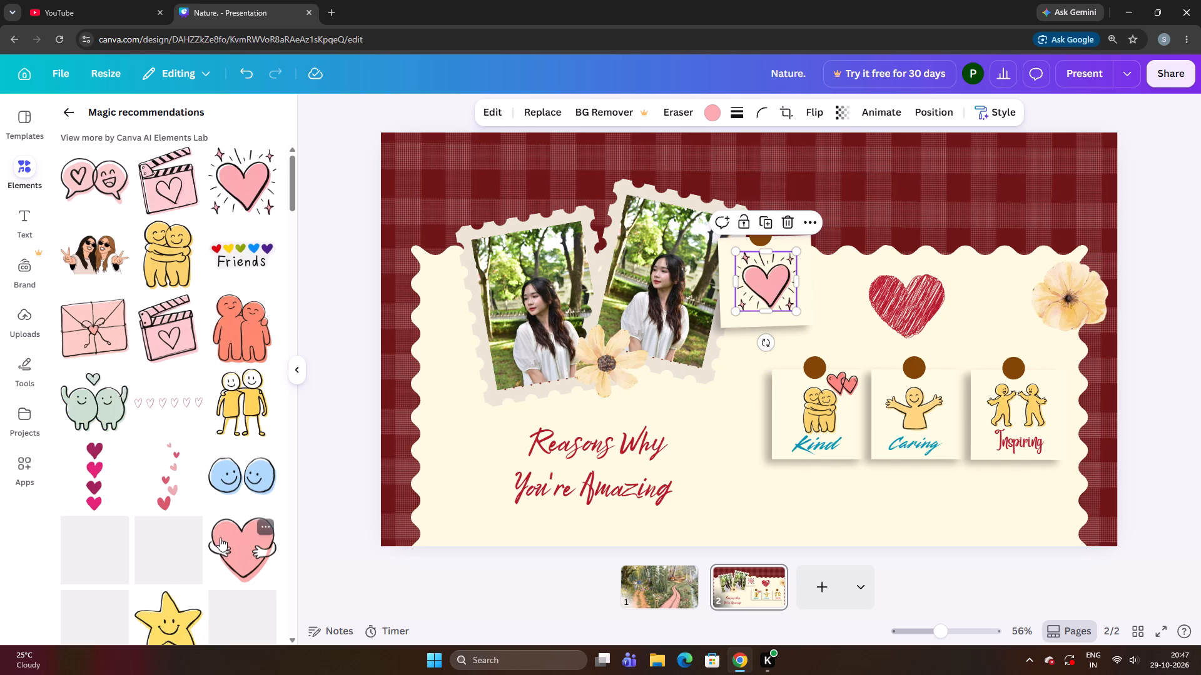
pyautogui.scroll(-2, 220, 537)
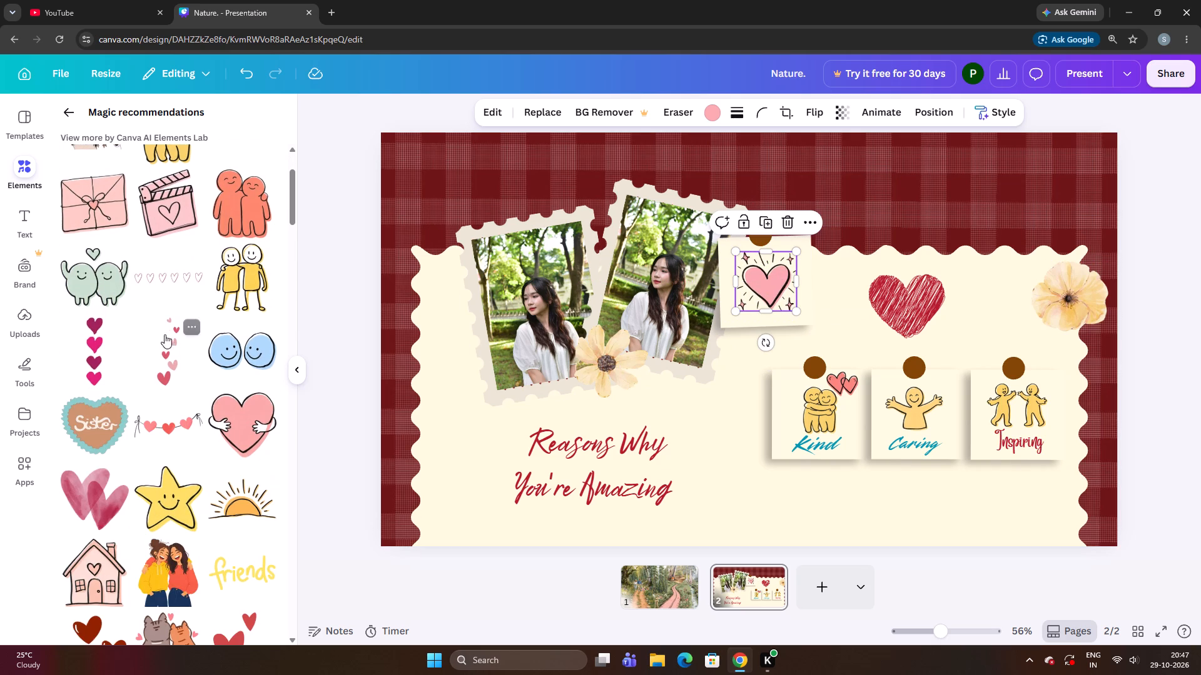
pyautogui.click(167, 352)
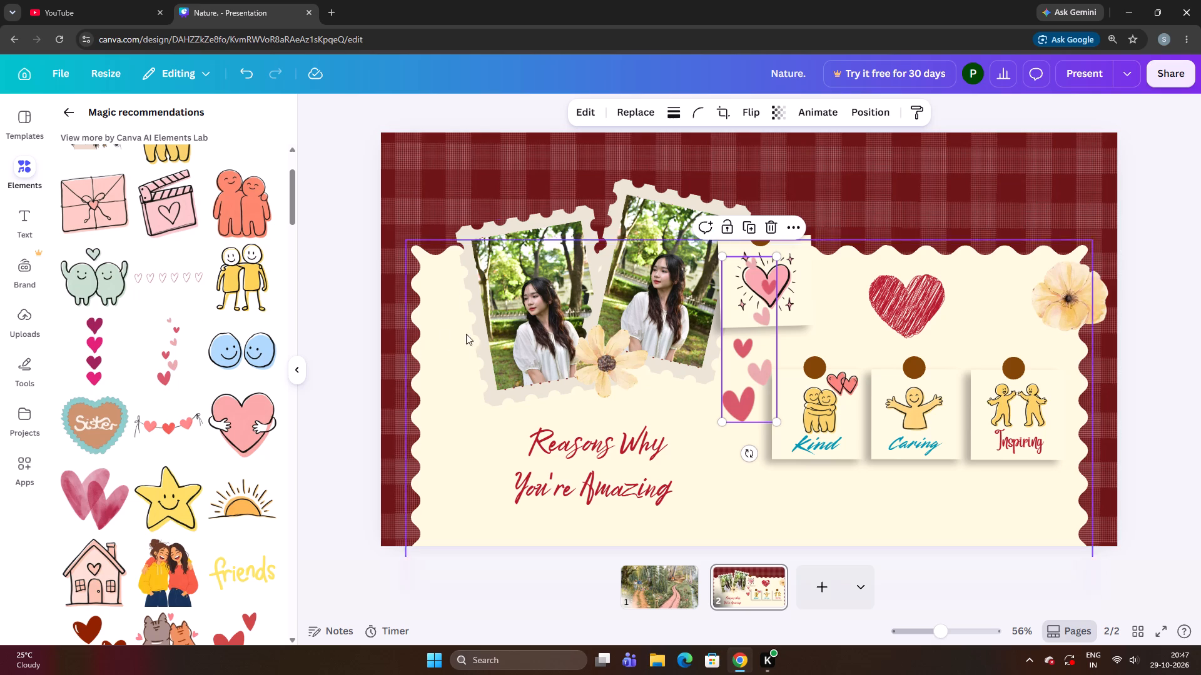
pyautogui.moveTo(752, 329); pyautogui.dragTo(811, 287)
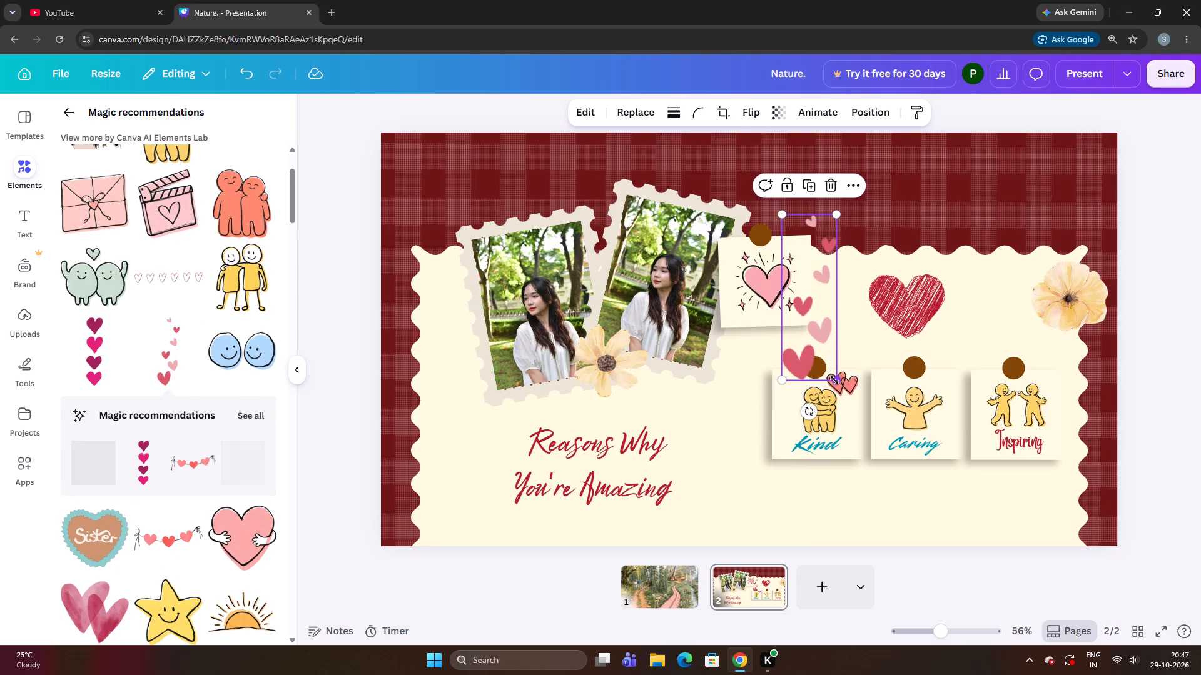
pyautogui.moveTo(834, 380); pyautogui.dragTo(765, 358)
pyautogui.moveTo(800, 317); pyautogui.dragTo(808, 322)
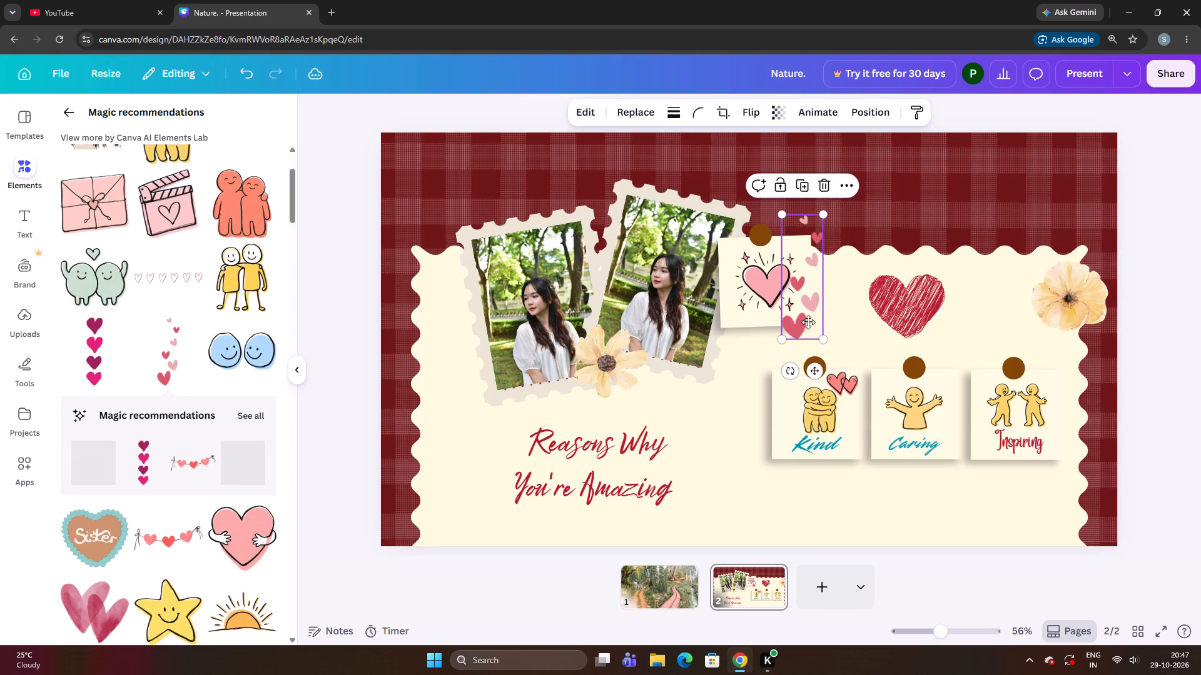
pyautogui.moveTo(808, 322); pyautogui.dragTo(811, 342)
pyautogui.moveTo(835, 362); pyautogui.dragTo(816, 332)
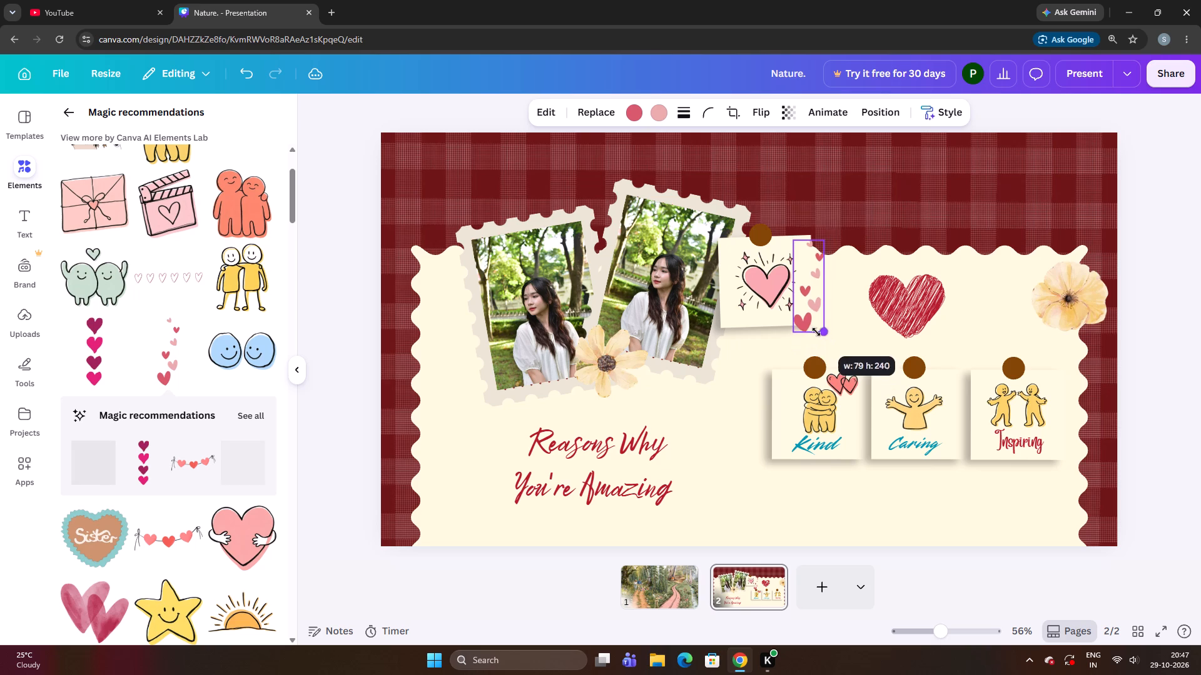
pyautogui.moveTo(816, 332); pyautogui.dragTo(814, 327)
# Position the trail of small hearts along the right edge of the pinned note card, trailing slightly below its bottom corner.
pyautogui.moveTo(798, 297); pyautogui.dragTo(821, 316)
pyautogui.click(821, 316)
pyautogui.moveTo(823, 307); pyautogui.dragTo(831, 306)
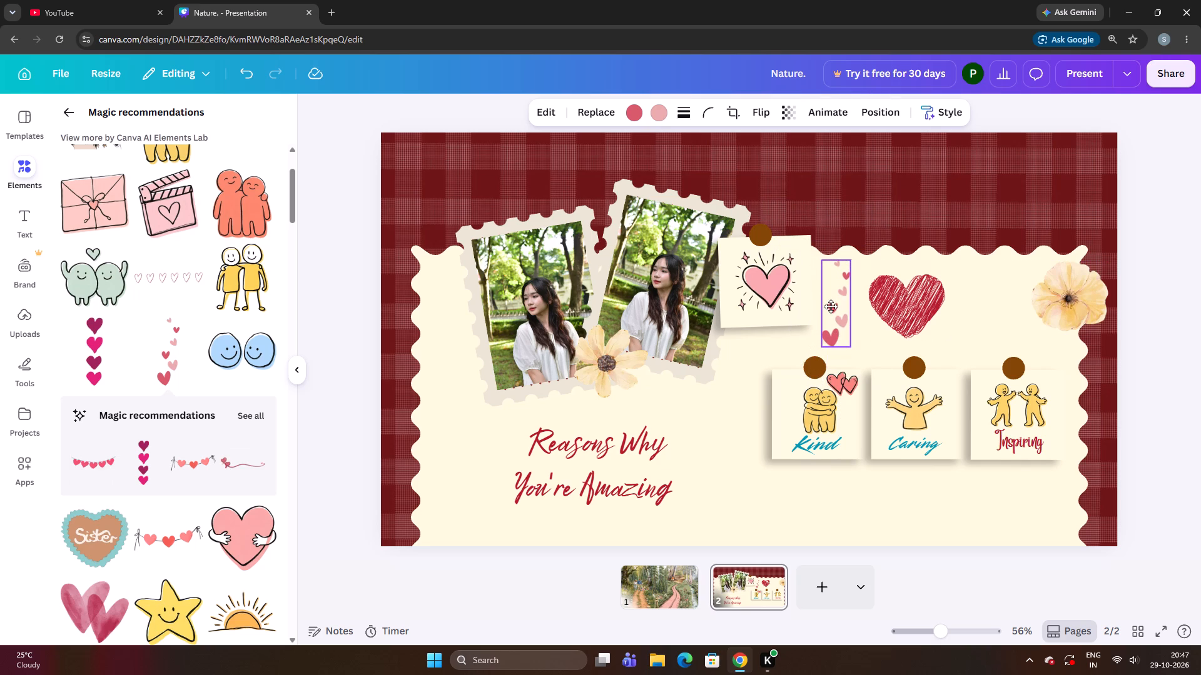
pyautogui.moveTo(831, 306); pyautogui.dragTo(829, 307)
pyautogui.press('Down')
pyautogui.press('Down')
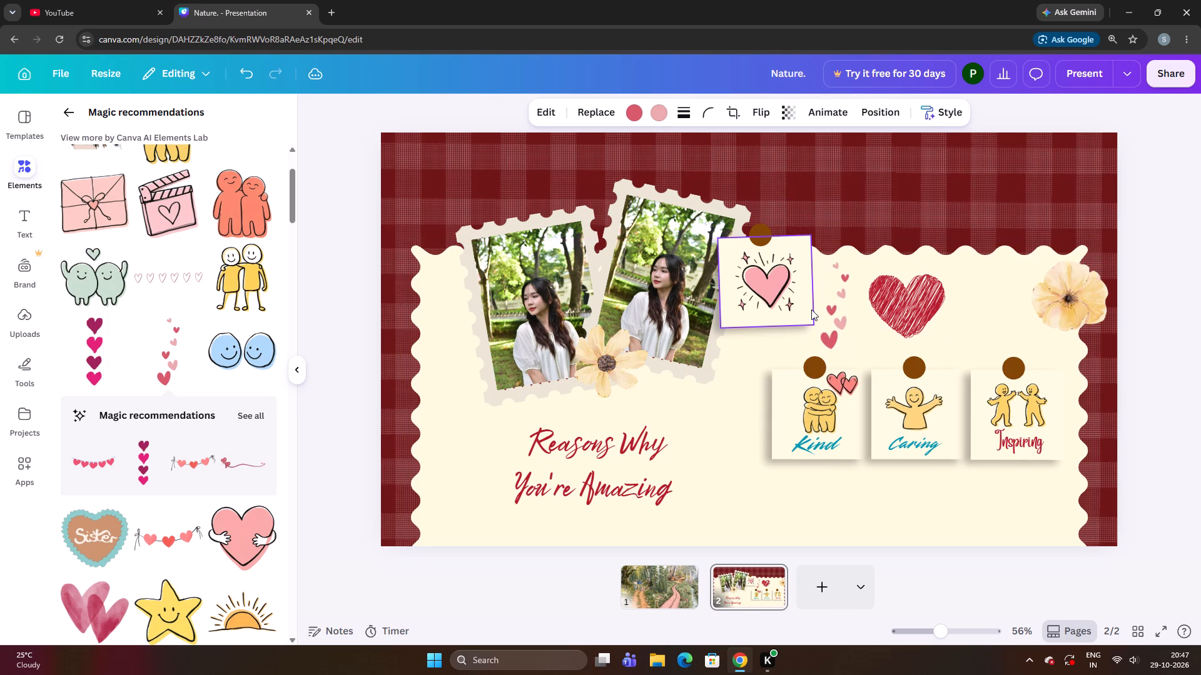
pyautogui.press('Down')
pyautogui.press('Down')
pyautogui.press('Left')
pyautogui.press('Left')
pyautogui.press('Left')
pyautogui.press('Left')
pyautogui.press('Left')
pyautogui.press('Left')
pyautogui.press('Left')
pyautogui.press('Left')
pyautogui.press('Left')
pyautogui.press('Left')
pyautogui.press('Left')
pyautogui.press('Left')
pyautogui.press('Left')
pyautogui.press('Left')
pyautogui.press('Left')
pyautogui.press('Left')
pyautogui.press('Left')
pyautogui.press('Left')
pyautogui.press('Left')
pyautogui.press('Left')
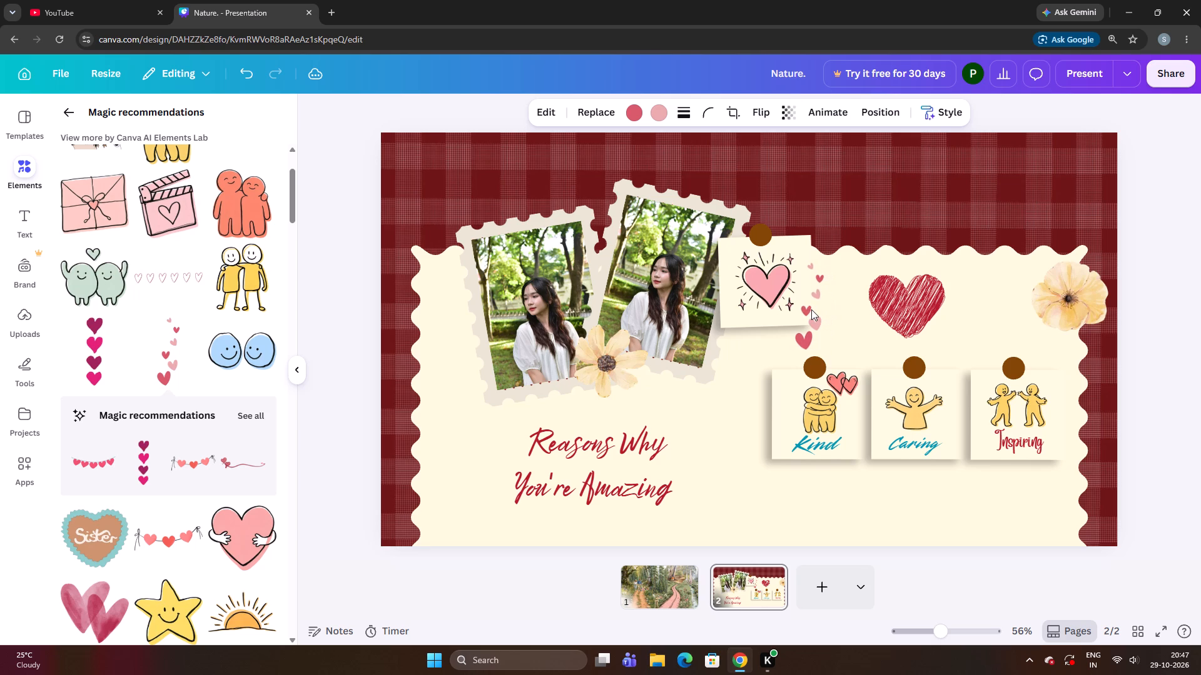
# Nudge the trail of small hearts rightward off the pinned note card into the gap before the scribbled red heart.
pyautogui.press('Right')
pyautogui.press('Right')
pyautogui.press('Right')
pyautogui.press('Right')
pyautogui.press('Right')
pyautogui.press('Right')
pyautogui.press('Right')
pyautogui.press('Right')
pyautogui.press('Right')
pyautogui.press('Right')
pyautogui.press('Right')
pyautogui.press('Right')
pyautogui.press('Right')
pyautogui.press('Right')
pyautogui.press('Right')
pyautogui.press('Right')
pyautogui.press('Right')
pyautogui.press('Right')
pyautogui.press('Right')
pyautogui.press('Right')
pyautogui.press('Right')
pyautogui.press('Right')
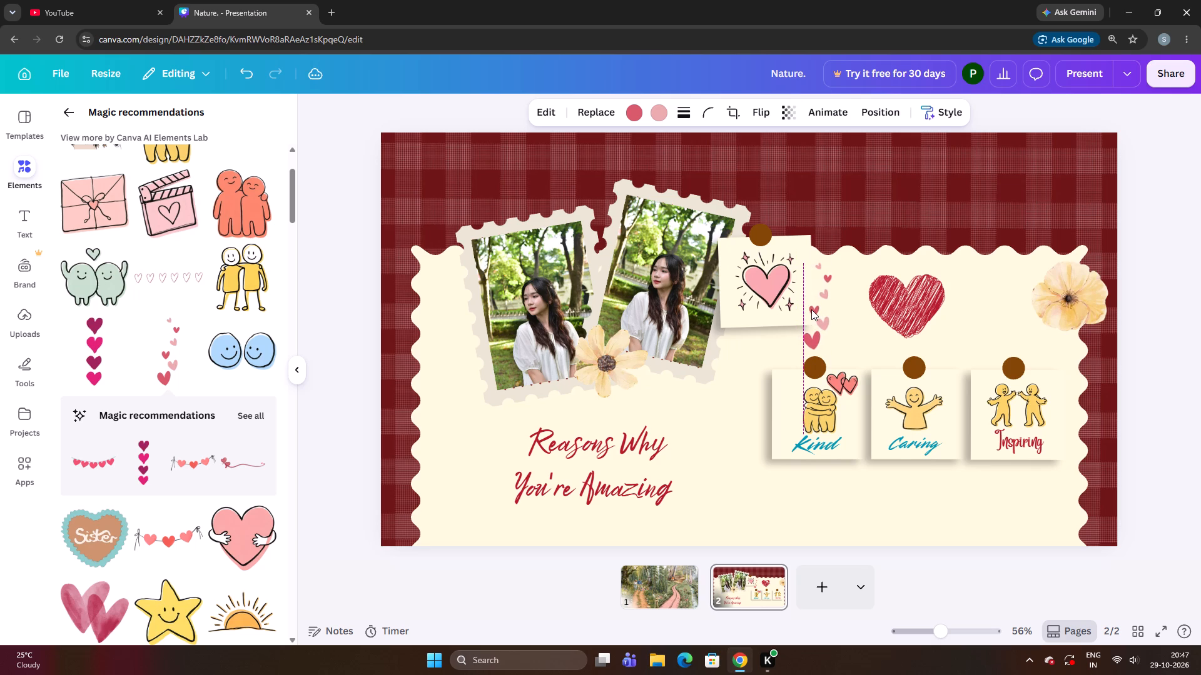
pyautogui.press('Right')
pyautogui.press('Right')
pyautogui.press('Right')
pyautogui.press('Right')
pyautogui.press('Right')
pyautogui.press('Right')
pyautogui.press('Right')
pyautogui.press('Right')
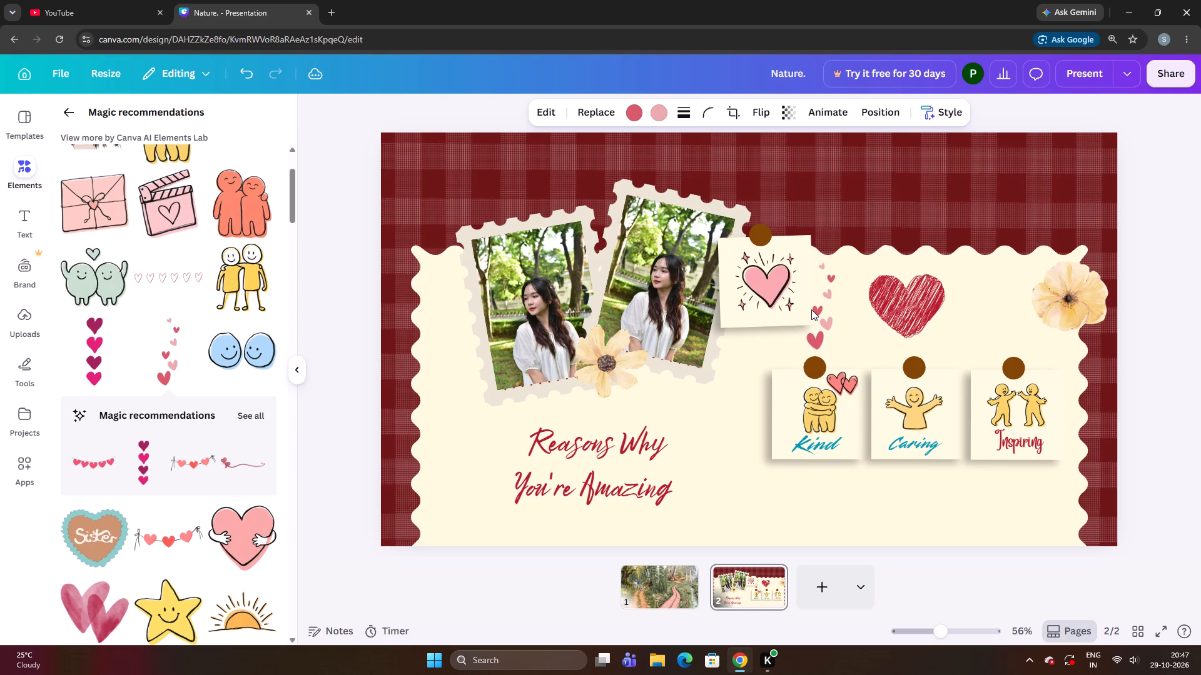
pyautogui.press('Up')
pyautogui.press('Right')
pyautogui.press('Right')
pyautogui.press('Down')
pyautogui.press('Down')
pyautogui.press('Right')
pyautogui.press('Right')
pyautogui.press('Right')
pyautogui.press('Right')
pyautogui.press('Right')
pyautogui.press('Down')
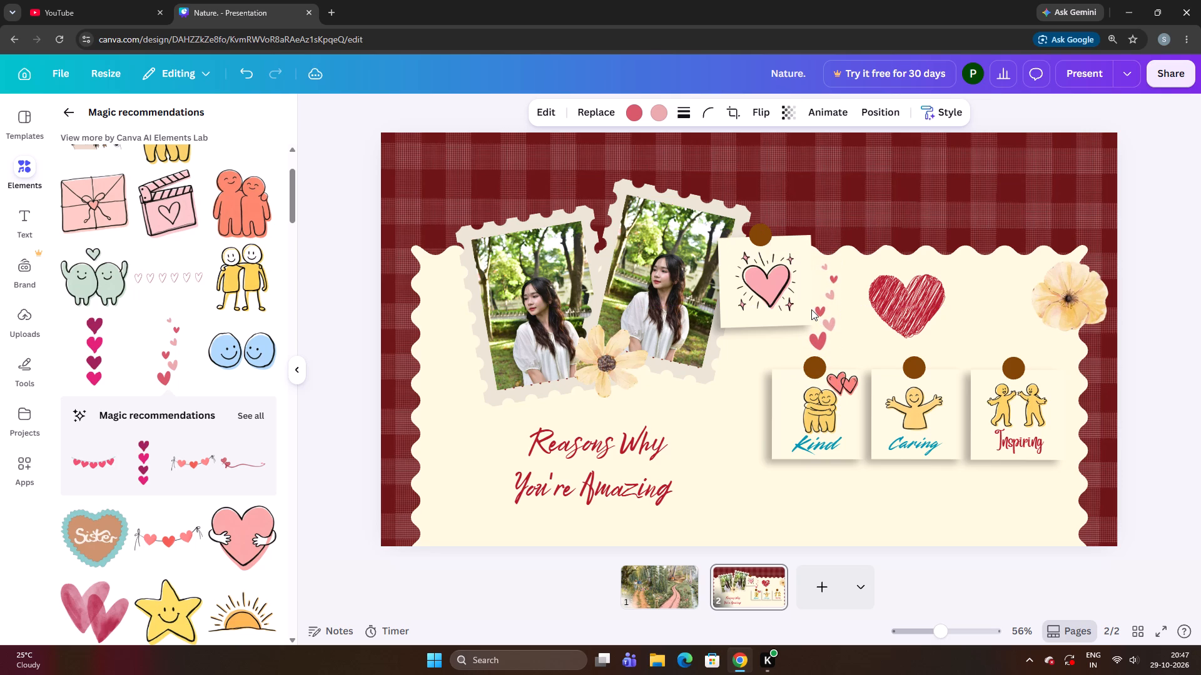
# Add the illustration of two hearts with a long curling ribbon from the recommendations.
pyautogui.click(246, 471)
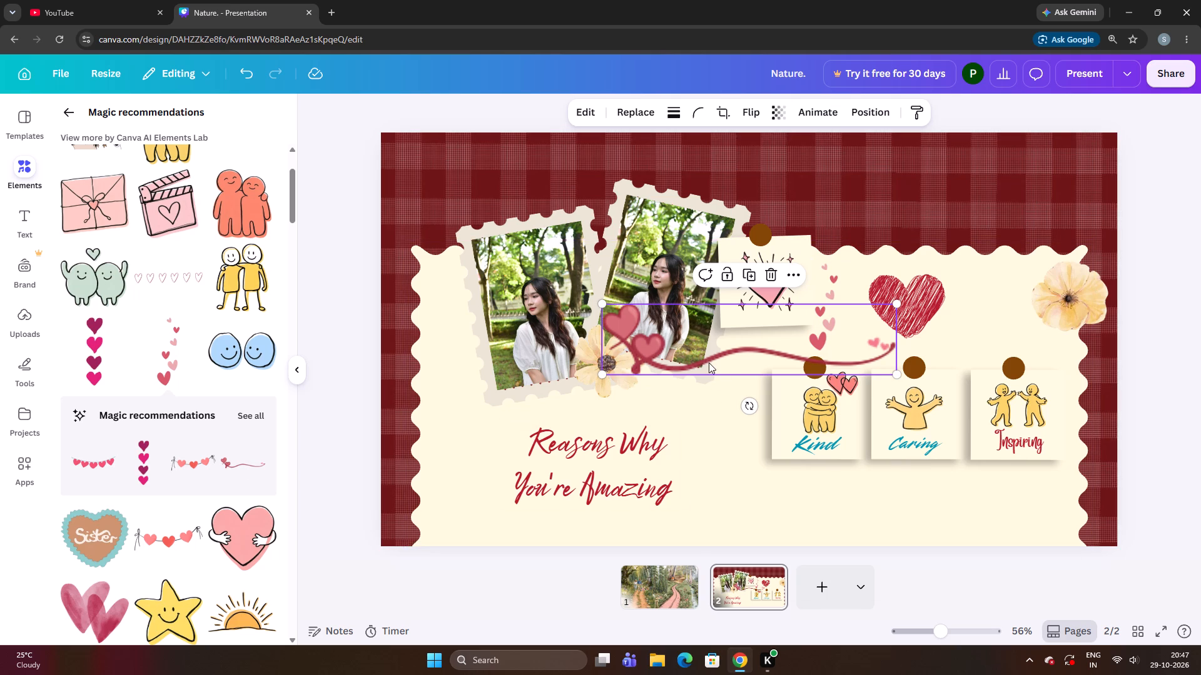
# Delete the pink sparkling heart from the pinned note card beside the photos.
pyautogui.click(779, 256)
pyautogui.click(788, 220)
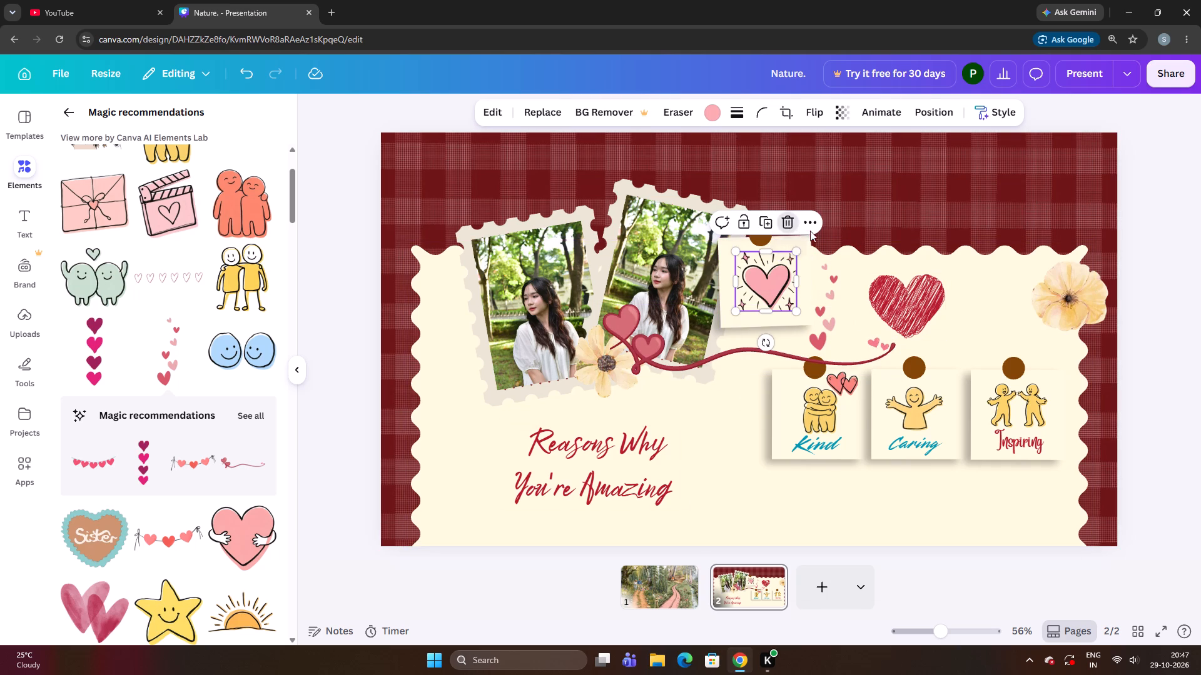
# Duplicate the scribbled red heart, centre the copy on the pinned note card beside the photos, and delete the original heart.
pyautogui.click(885, 289)
pyautogui.click(940, 247)
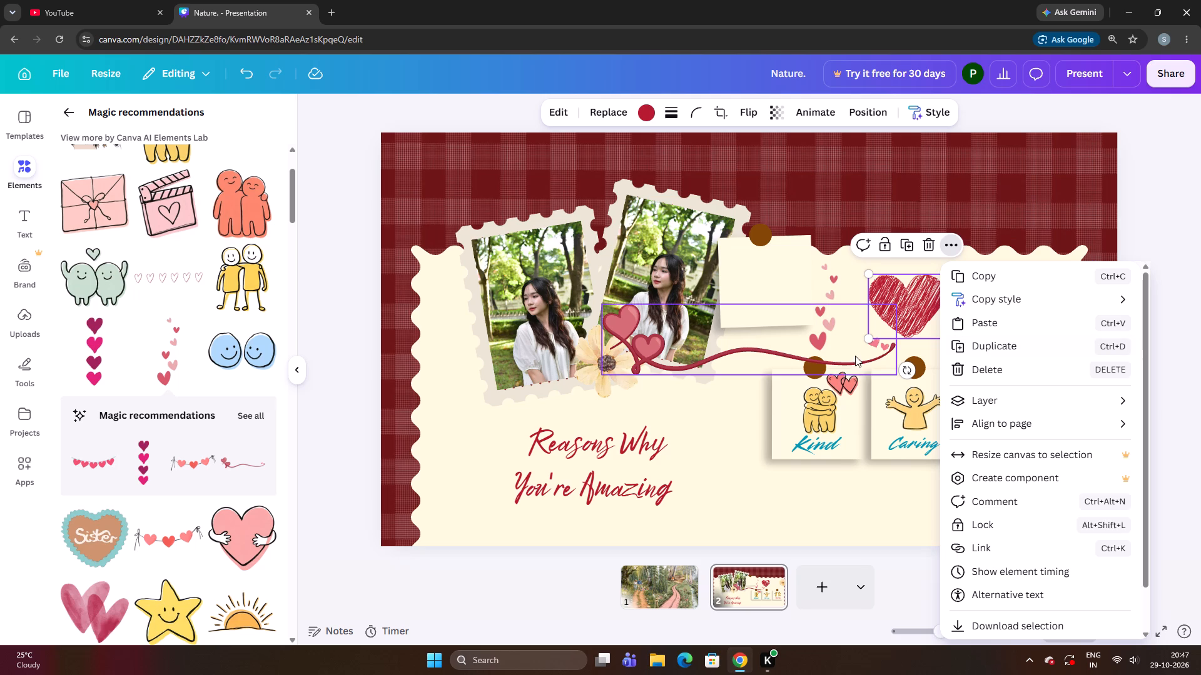
pyautogui.hotkey('ctrl', 'c')
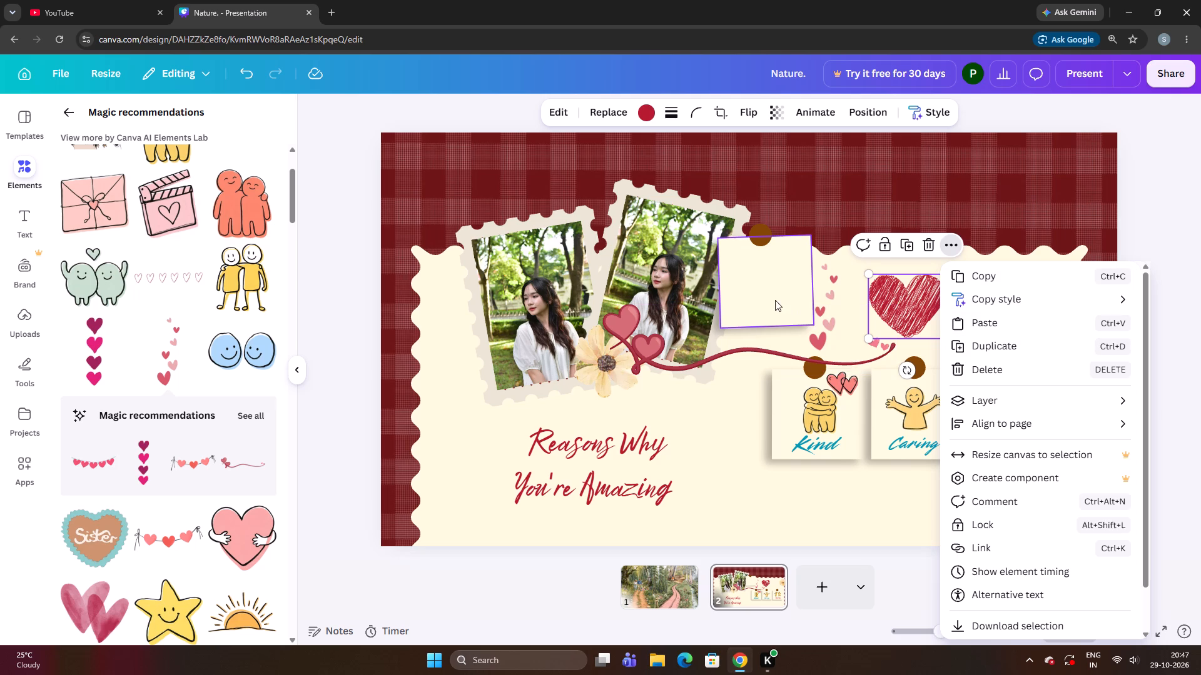
pyautogui.click(776, 291)
pyautogui.hotkey('ctrl', 'v')
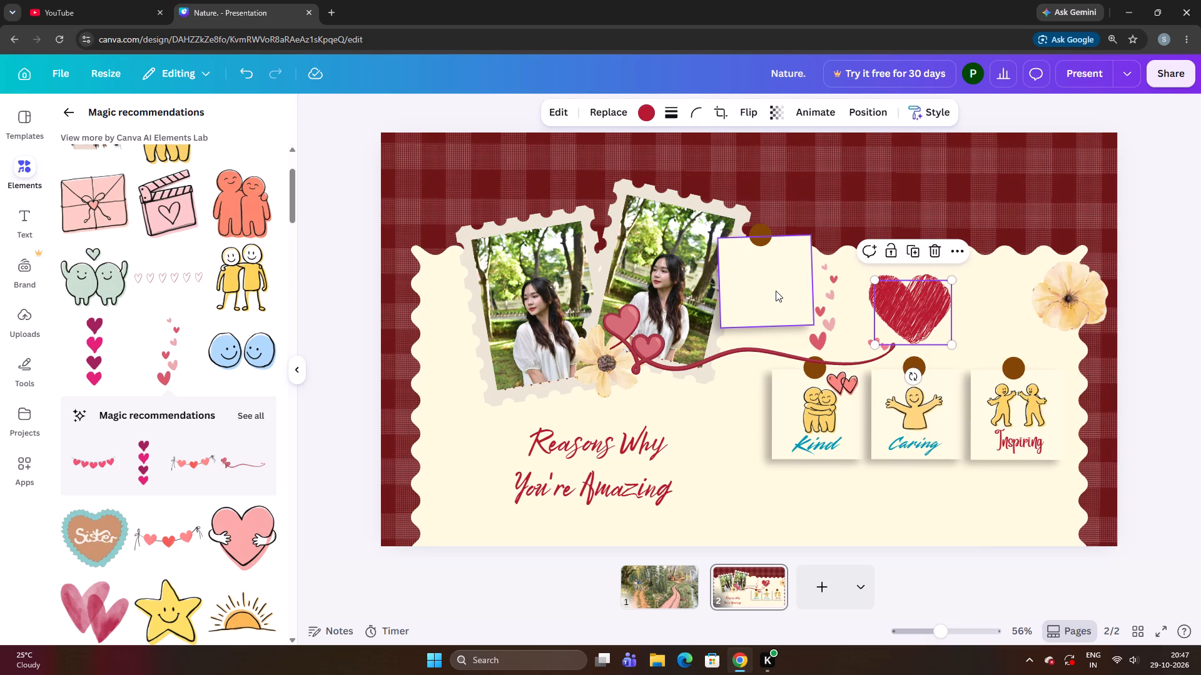
pyautogui.moveTo(926, 300); pyautogui.dragTo(780, 272)
pyautogui.click(934, 282)
pyautogui.click(924, 240)
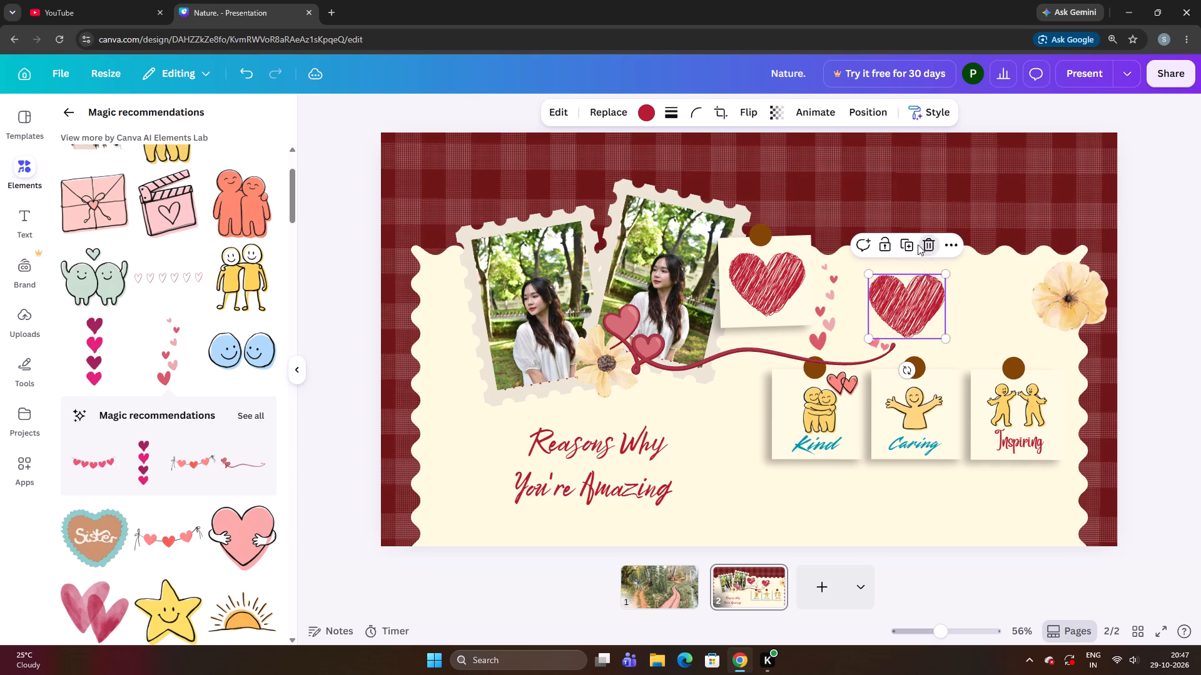
pyautogui.click(784, 297)
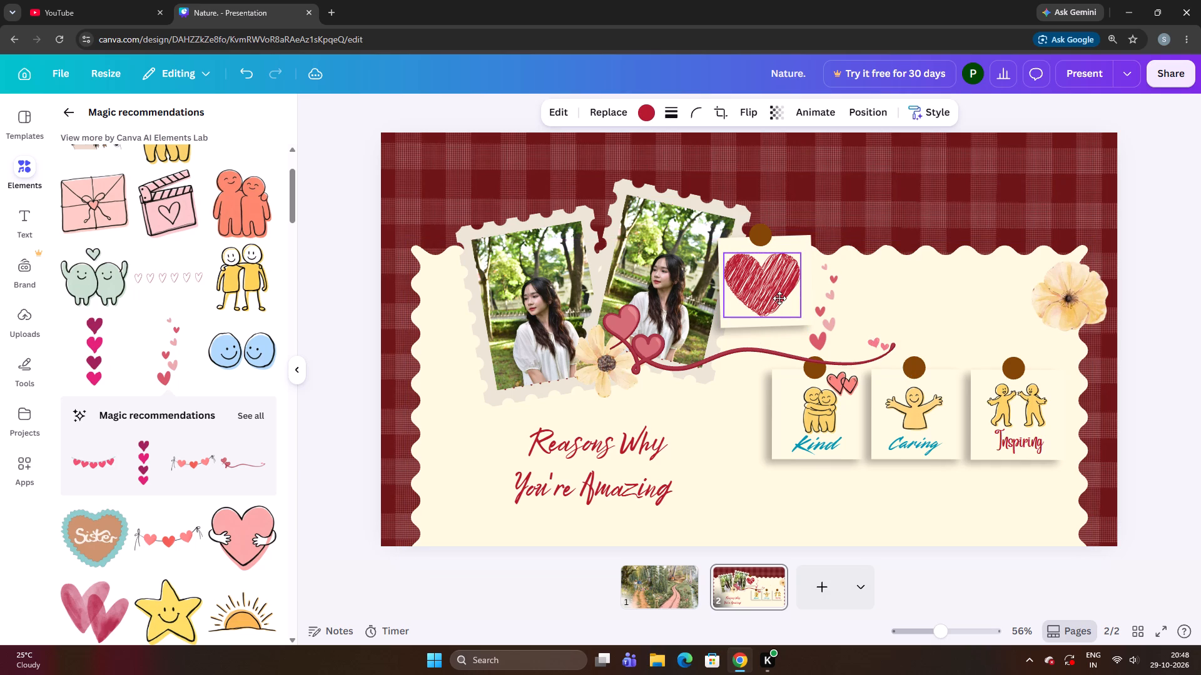
# Move the heart ribbon below the Kind, Caring and Inspiring cards and shrink it to fit the empty space there.
pyautogui.click(710, 353)
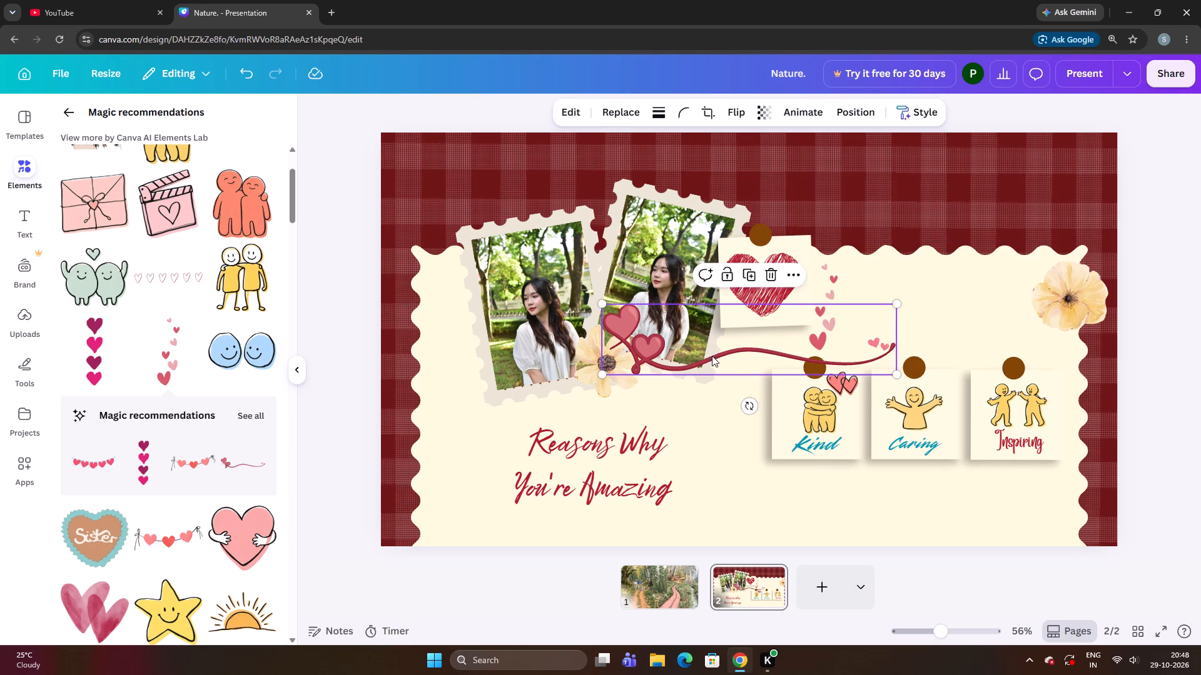
pyautogui.moveTo(712, 356); pyautogui.dragTo(845, 510)
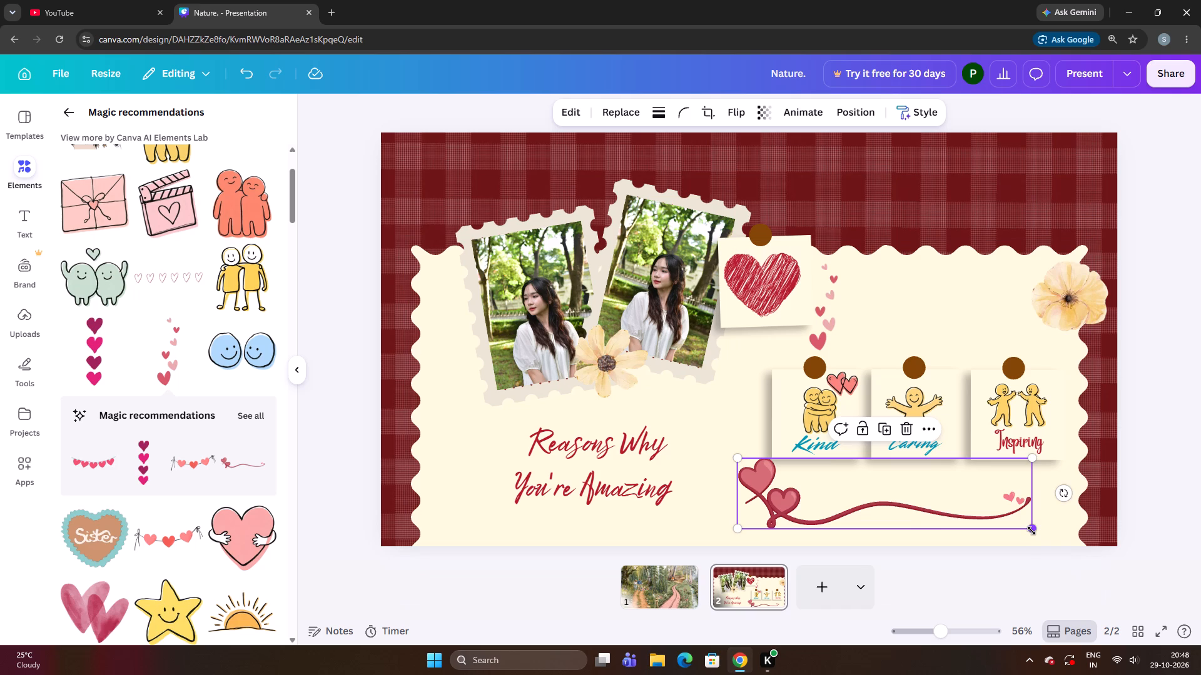
pyautogui.moveTo(1031, 531); pyautogui.dragTo(1003, 527)
pyautogui.moveTo(936, 510); pyautogui.dragTo(922, 502)
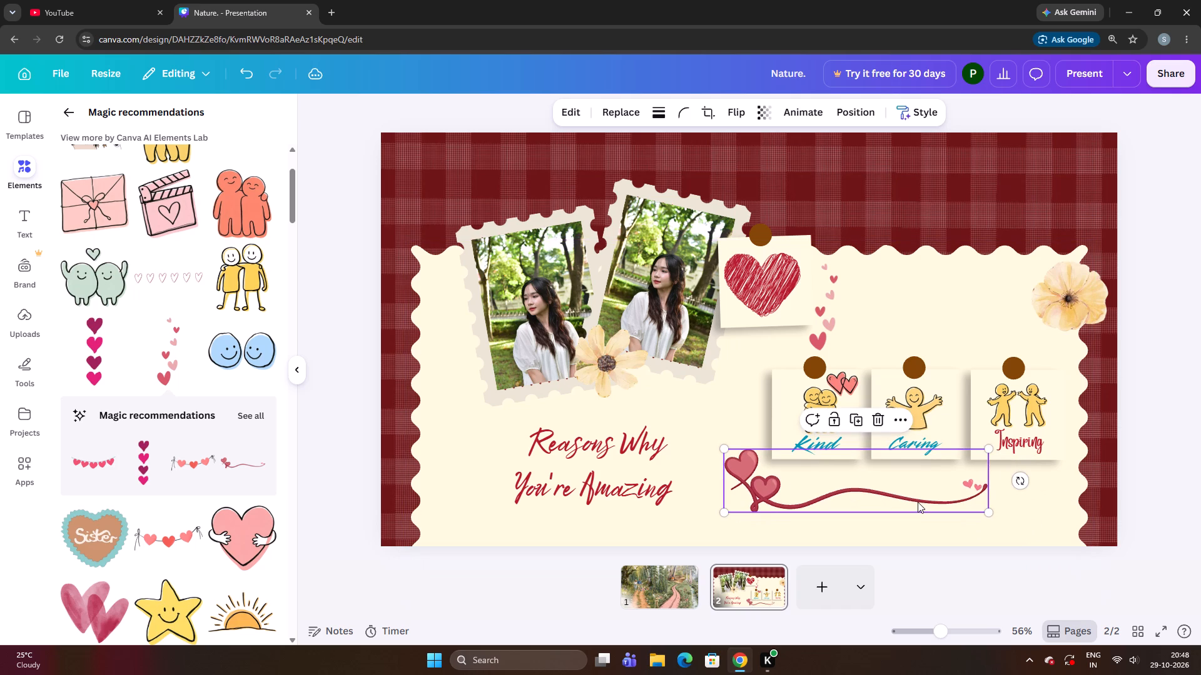
pyautogui.moveTo(826, 479); pyautogui.dragTo(826, 488)
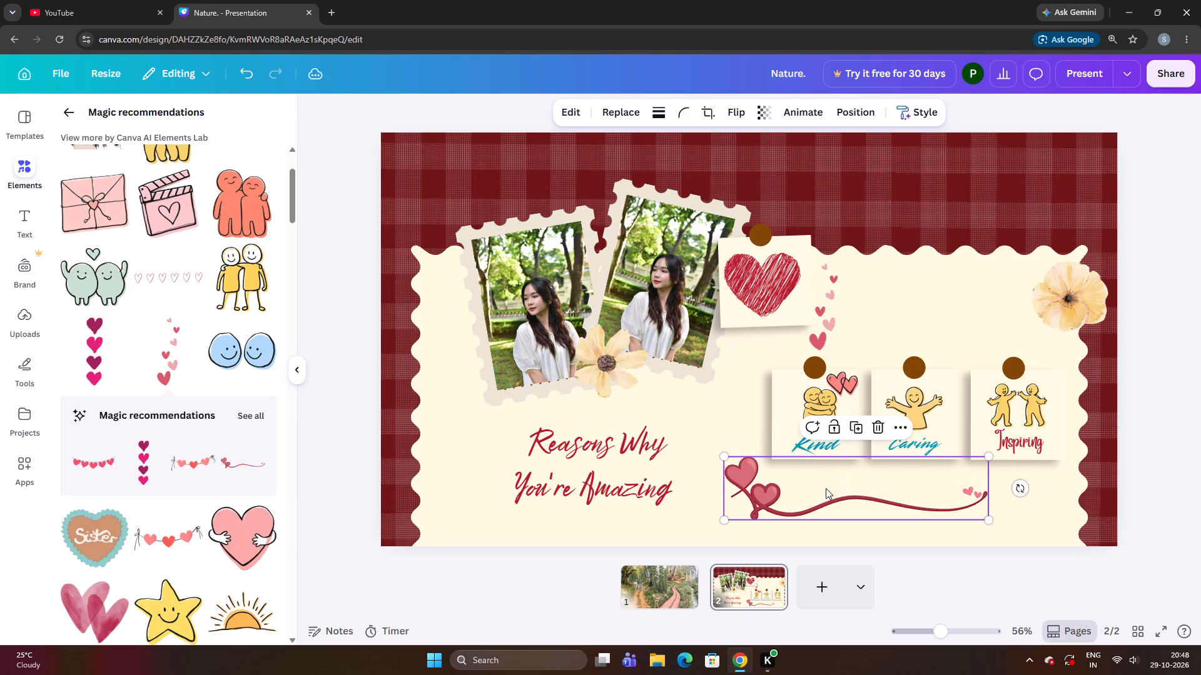
pyautogui.click(826, 488)
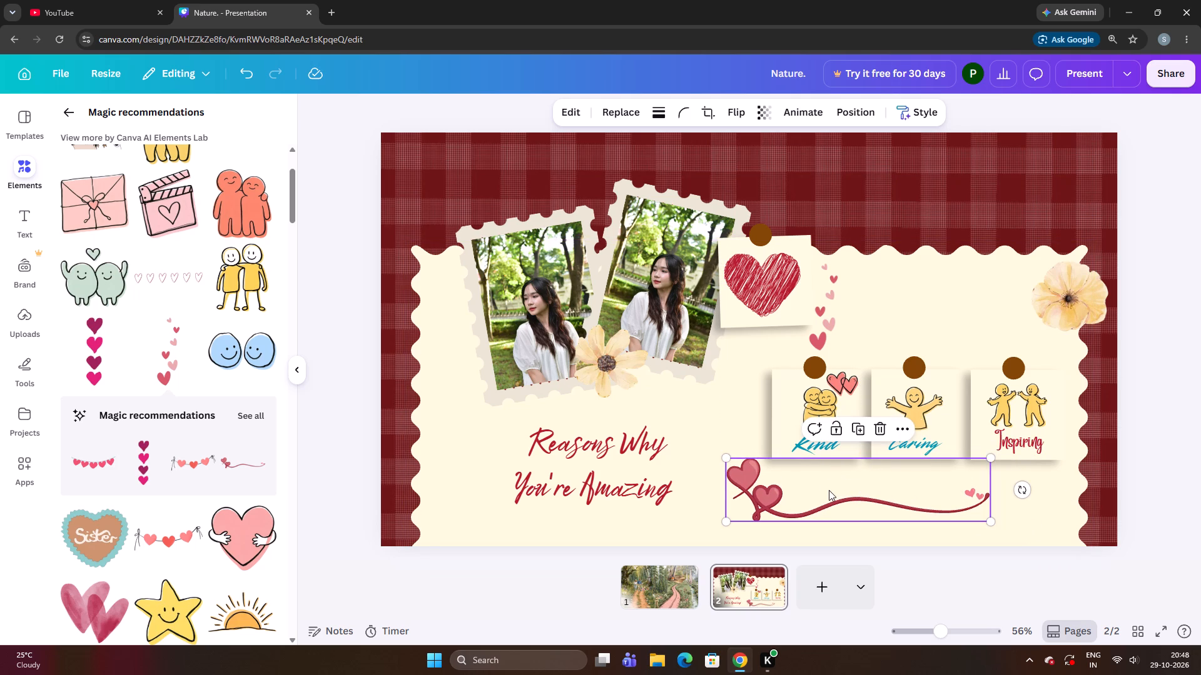
pyautogui.moveTo(836, 509); pyautogui.dragTo(840, 501)
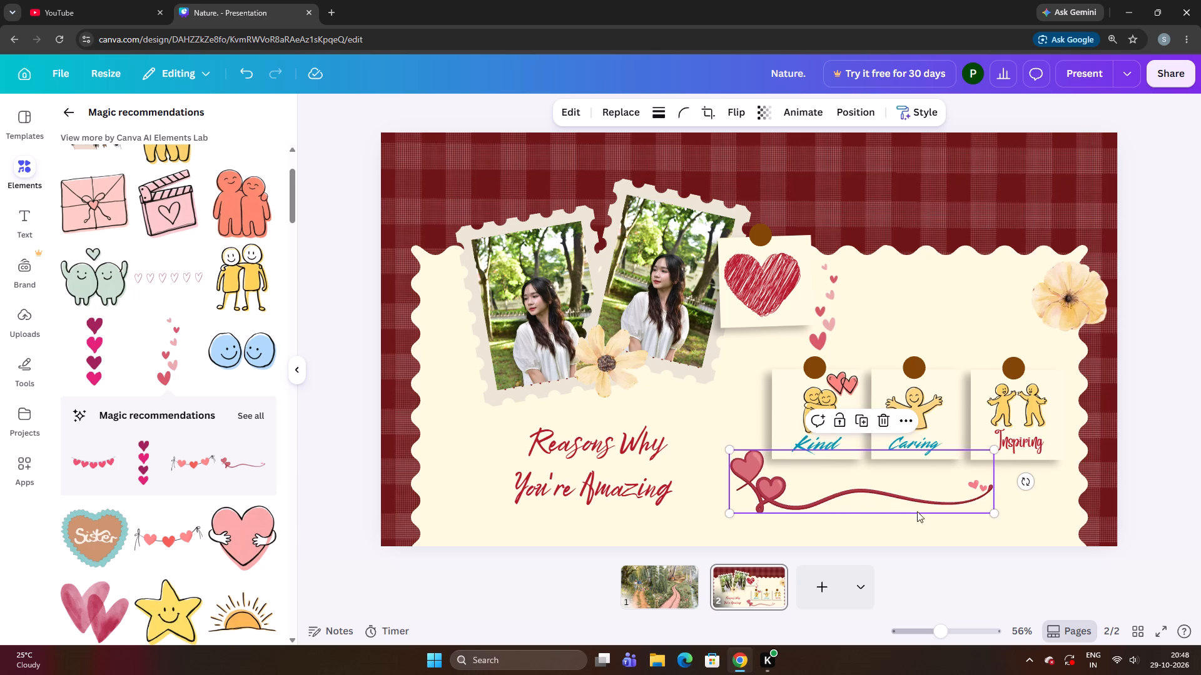
pyautogui.moveTo(993, 509); pyautogui.dragTo(958, 506)
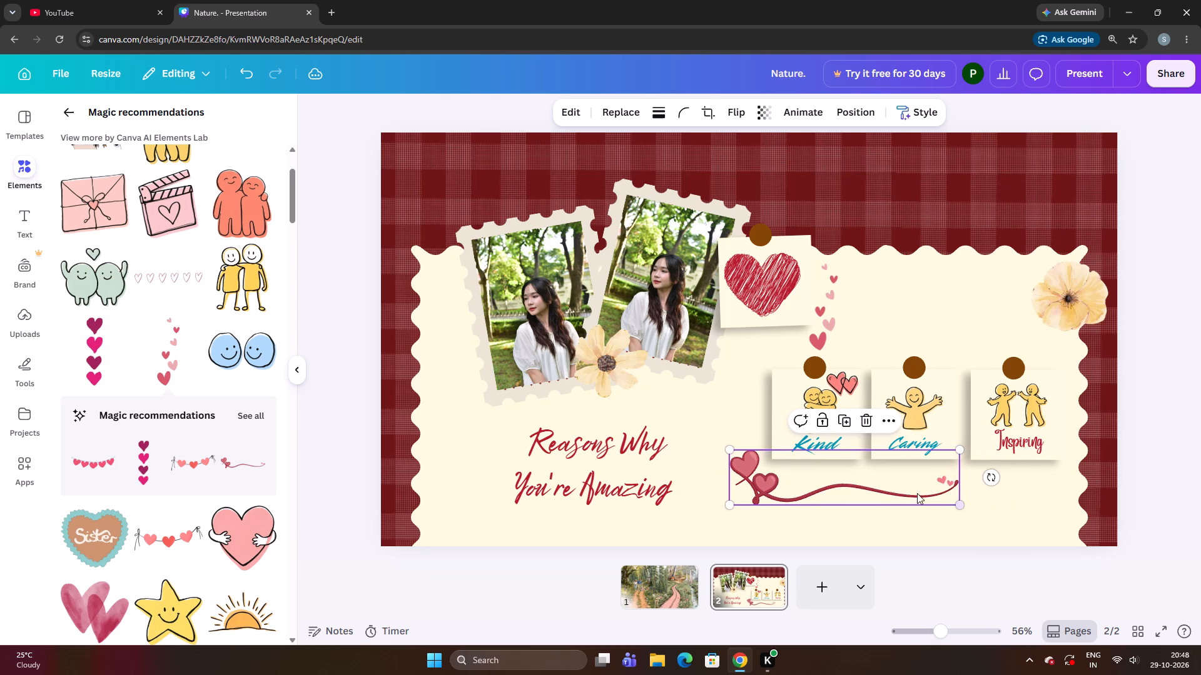
pyautogui.moveTo(916, 492); pyautogui.dragTo(941, 506)
pyautogui.moveTo(934, 506); pyautogui.dragTo(921, 505)
pyautogui.moveTo(921, 505); pyautogui.dragTo(911, 504)
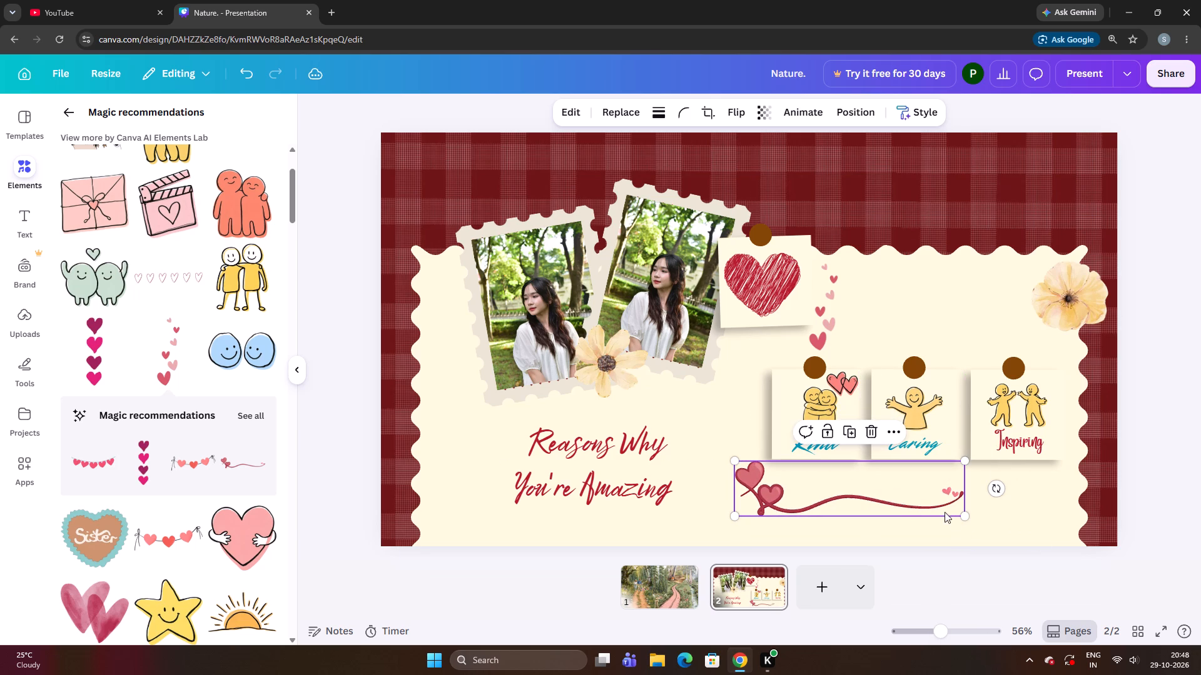
# Widen the heart ribbon to span roughly the row of three labelled cards and shift it right beneath them.
pyautogui.moveTo(966, 516); pyautogui.dragTo(1062, 503)
pyautogui.moveTo(995, 502); pyautogui.dragTo(988, 501)
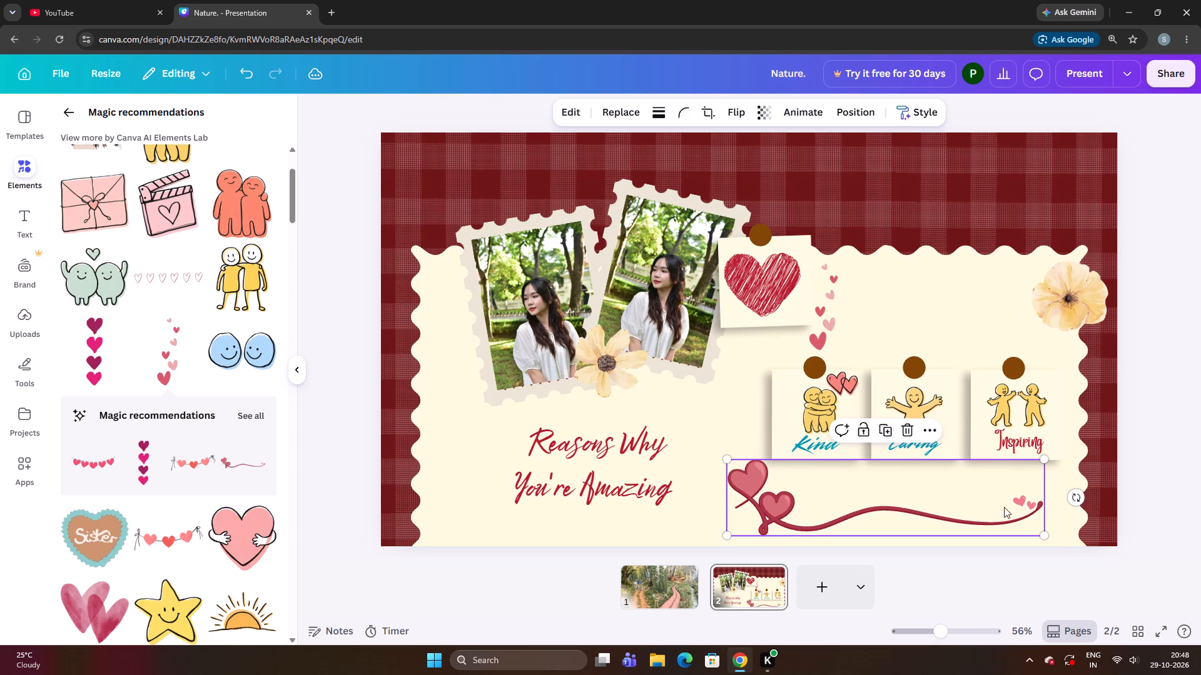
pyautogui.moveTo(1040, 531); pyautogui.dragTo(1010, 499)
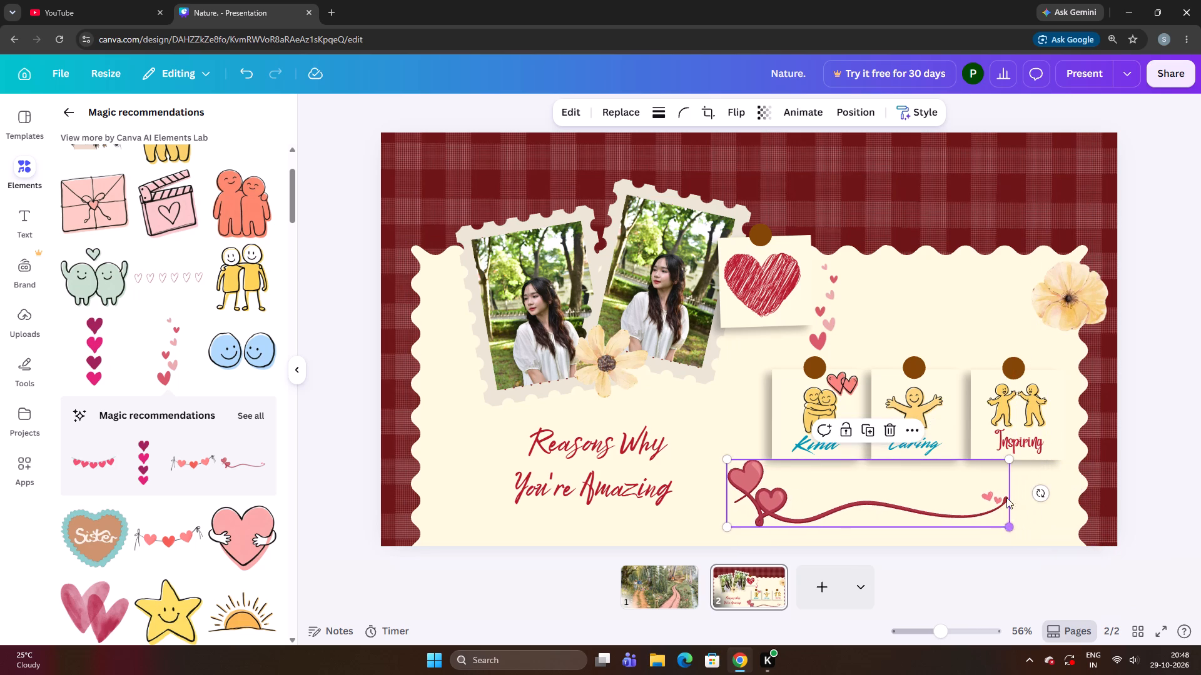
pyautogui.moveTo(983, 492); pyautogui.dragTo(996, 497)
pyautogui.press('Right')
pyautogui.press('Right')
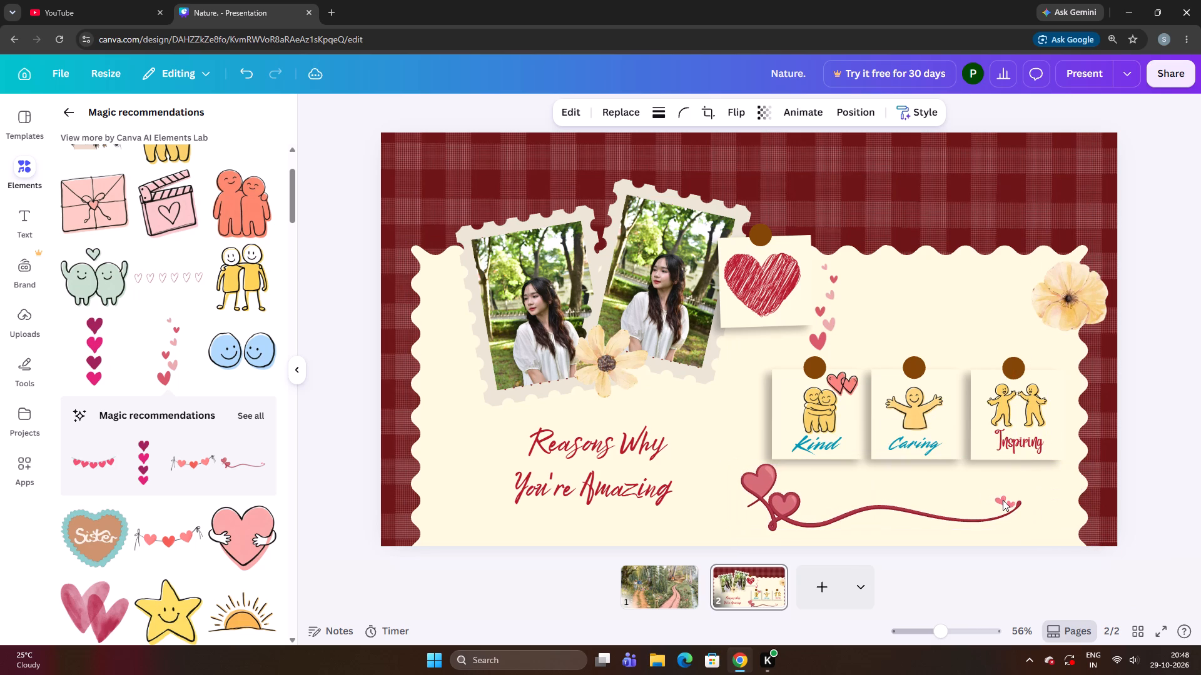
pyautogui.press('Right')
pyautogui.press('Right')
pyautogui.press('Right')
pyautogui.press('Right')
pyautogui.press('Right')
pyautogui.press('Right')
pyautogui.press('Right')
pyautogui.press('Right')
pyautogui.press('Right')
pyautogui.press('Right')
pyautogui.press('Right')
pyautogui.press('Right')
pyautogui.press('Right')
pyautogui.press('Right')
pyautogui.press('Right')
pyautogui.press('Right')
pyautogui.press('Right')
pyautogui.press('Right')
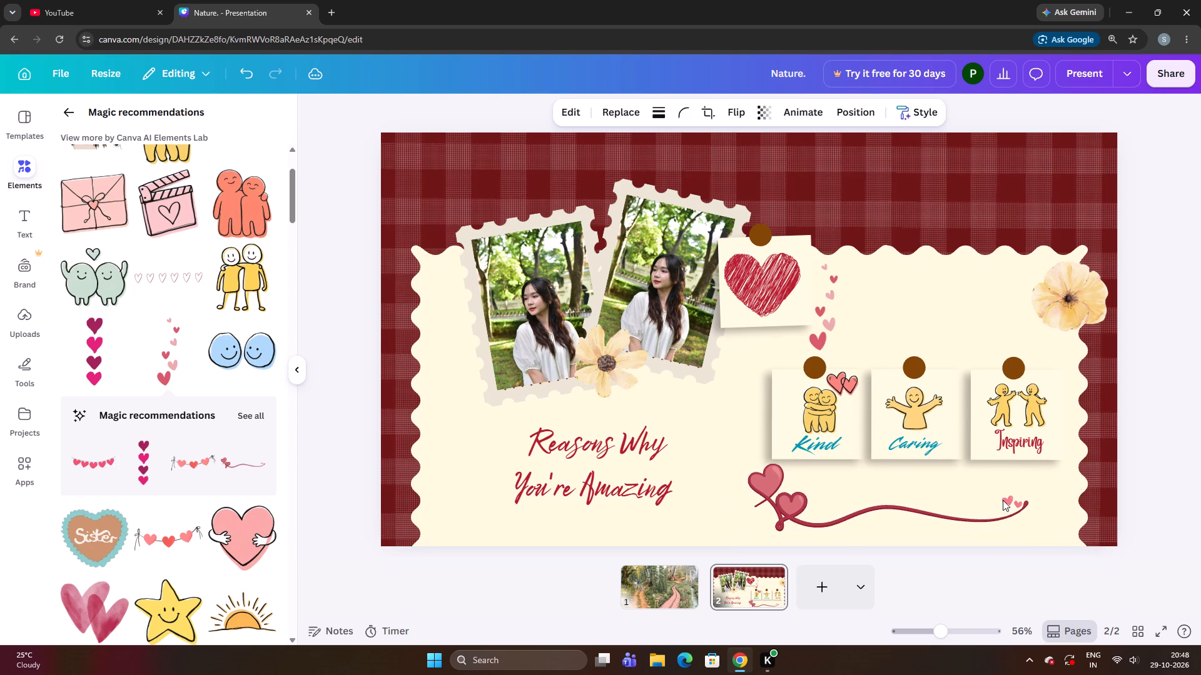
pyautogui.press('Down')
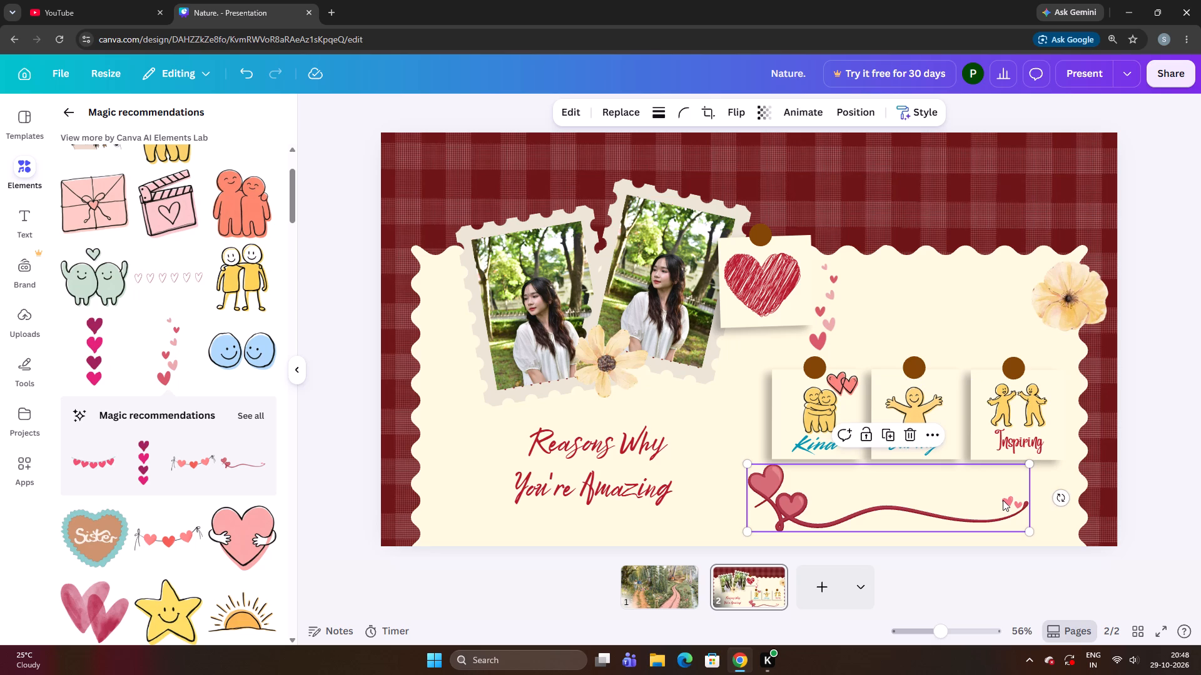
# Shrink the heart ribbon slightly and move it up and left, closer to the heading and the Kind card.
pyautogui.moveTo(1030, 532); pyautogui.dragTo(1001, 531)
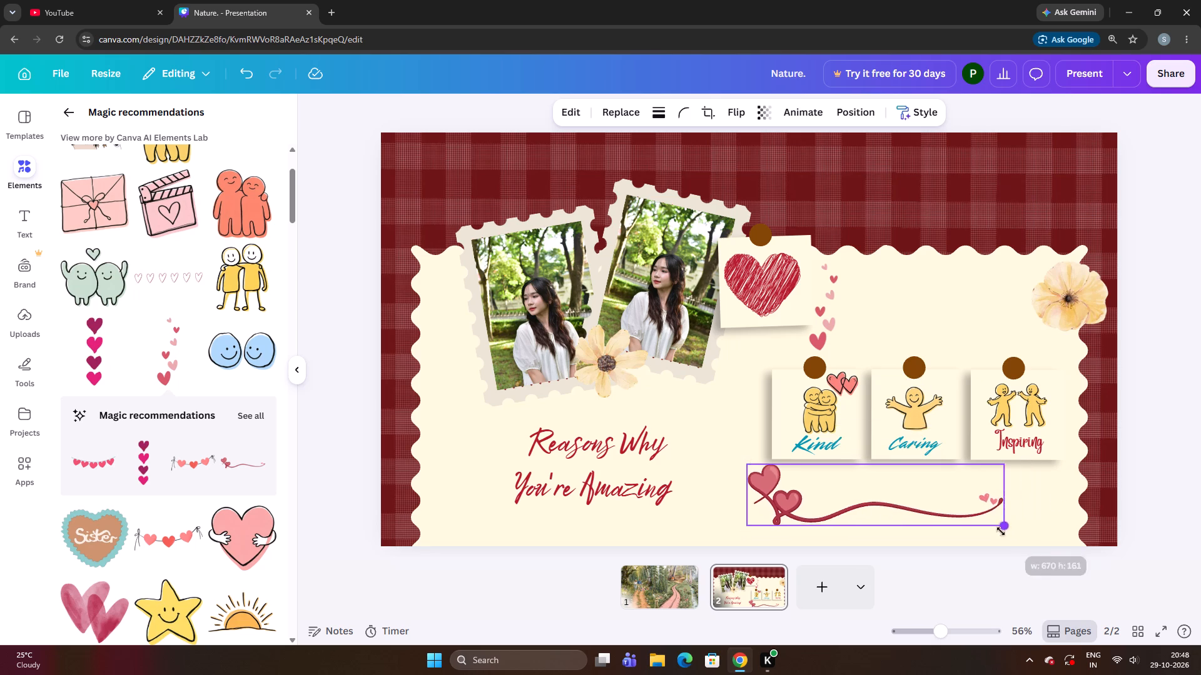
pyautogui.moveTo(1001, 531); pyautogui.dragTo(993, 528)
pyautogui.moveTo(973, 513); pyautogui.dragTo(938, 484)
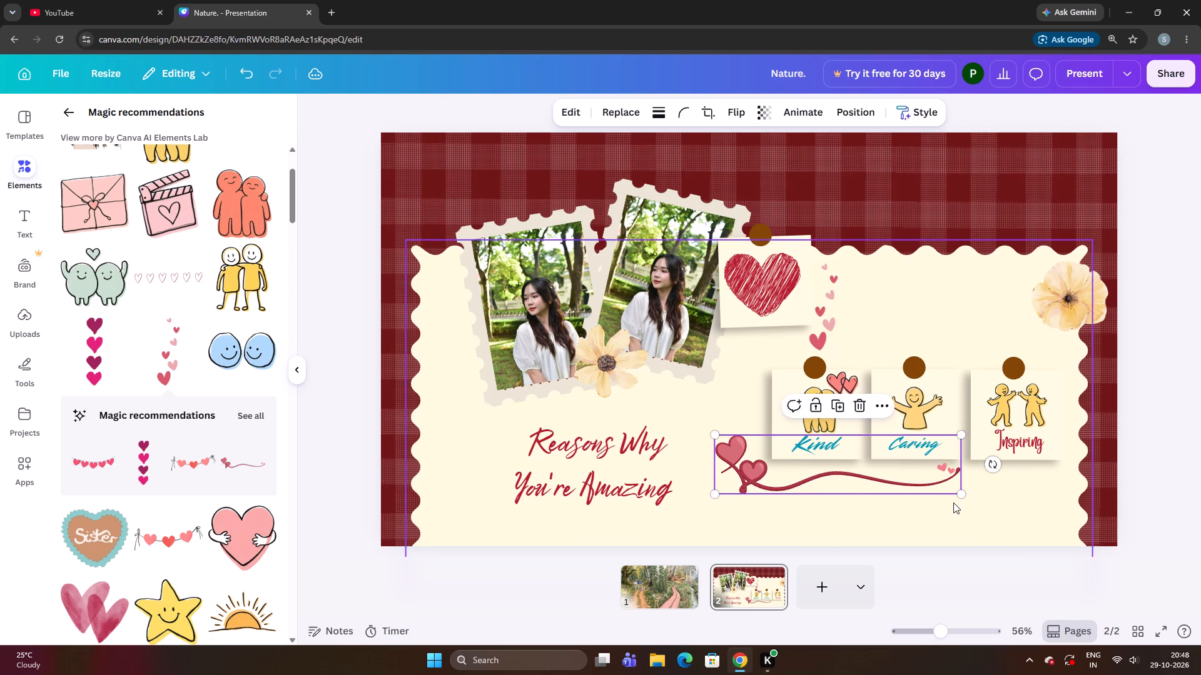
pyautogui.click(944, 489)
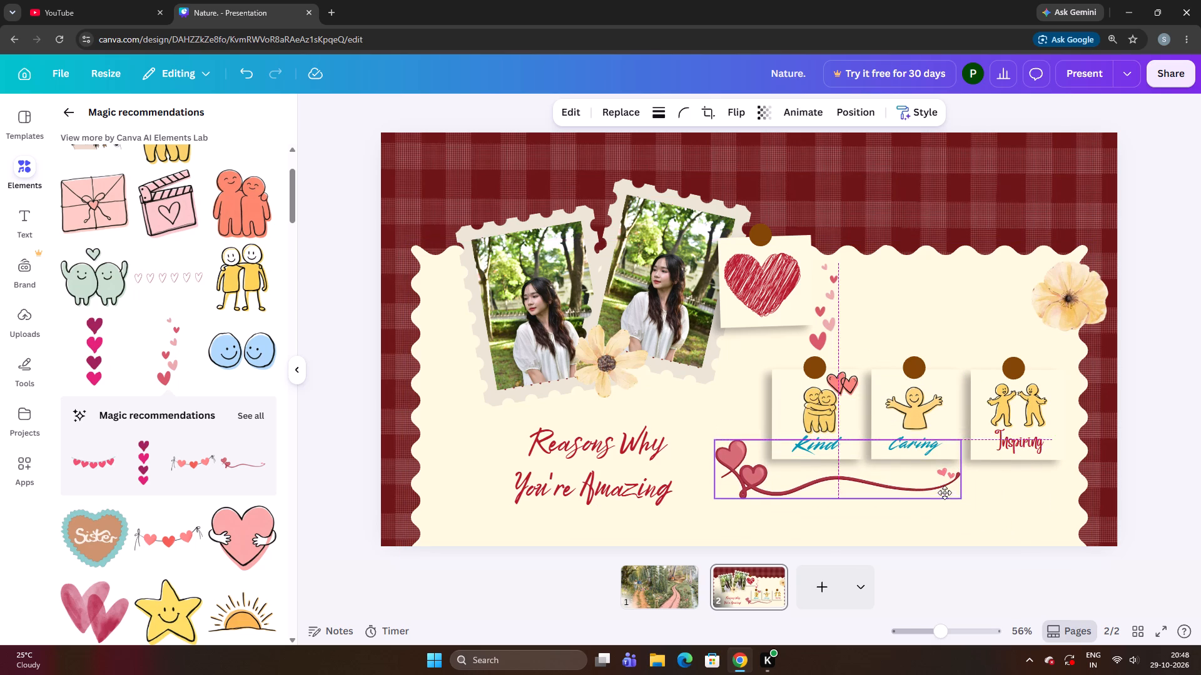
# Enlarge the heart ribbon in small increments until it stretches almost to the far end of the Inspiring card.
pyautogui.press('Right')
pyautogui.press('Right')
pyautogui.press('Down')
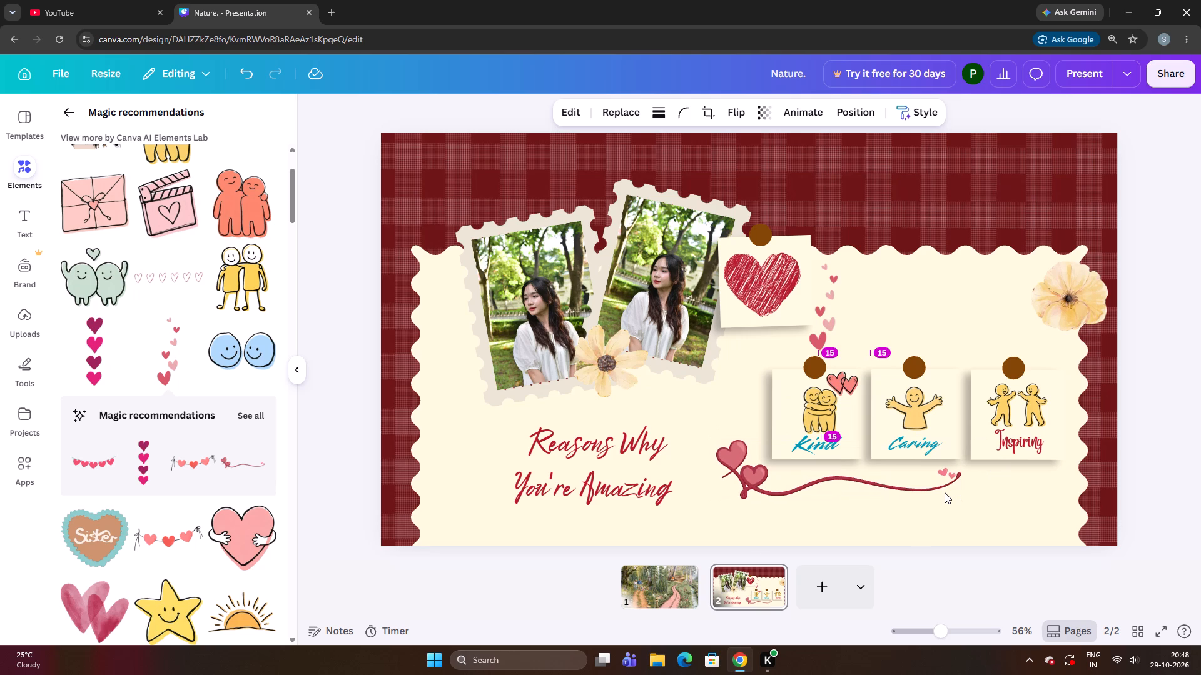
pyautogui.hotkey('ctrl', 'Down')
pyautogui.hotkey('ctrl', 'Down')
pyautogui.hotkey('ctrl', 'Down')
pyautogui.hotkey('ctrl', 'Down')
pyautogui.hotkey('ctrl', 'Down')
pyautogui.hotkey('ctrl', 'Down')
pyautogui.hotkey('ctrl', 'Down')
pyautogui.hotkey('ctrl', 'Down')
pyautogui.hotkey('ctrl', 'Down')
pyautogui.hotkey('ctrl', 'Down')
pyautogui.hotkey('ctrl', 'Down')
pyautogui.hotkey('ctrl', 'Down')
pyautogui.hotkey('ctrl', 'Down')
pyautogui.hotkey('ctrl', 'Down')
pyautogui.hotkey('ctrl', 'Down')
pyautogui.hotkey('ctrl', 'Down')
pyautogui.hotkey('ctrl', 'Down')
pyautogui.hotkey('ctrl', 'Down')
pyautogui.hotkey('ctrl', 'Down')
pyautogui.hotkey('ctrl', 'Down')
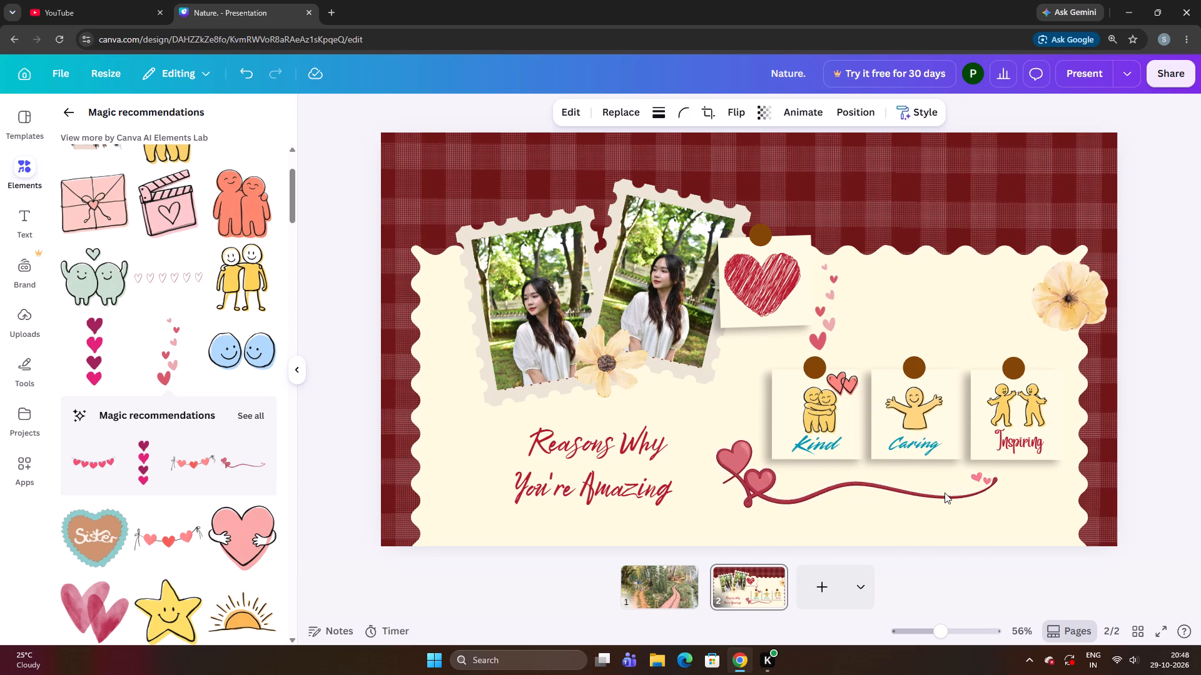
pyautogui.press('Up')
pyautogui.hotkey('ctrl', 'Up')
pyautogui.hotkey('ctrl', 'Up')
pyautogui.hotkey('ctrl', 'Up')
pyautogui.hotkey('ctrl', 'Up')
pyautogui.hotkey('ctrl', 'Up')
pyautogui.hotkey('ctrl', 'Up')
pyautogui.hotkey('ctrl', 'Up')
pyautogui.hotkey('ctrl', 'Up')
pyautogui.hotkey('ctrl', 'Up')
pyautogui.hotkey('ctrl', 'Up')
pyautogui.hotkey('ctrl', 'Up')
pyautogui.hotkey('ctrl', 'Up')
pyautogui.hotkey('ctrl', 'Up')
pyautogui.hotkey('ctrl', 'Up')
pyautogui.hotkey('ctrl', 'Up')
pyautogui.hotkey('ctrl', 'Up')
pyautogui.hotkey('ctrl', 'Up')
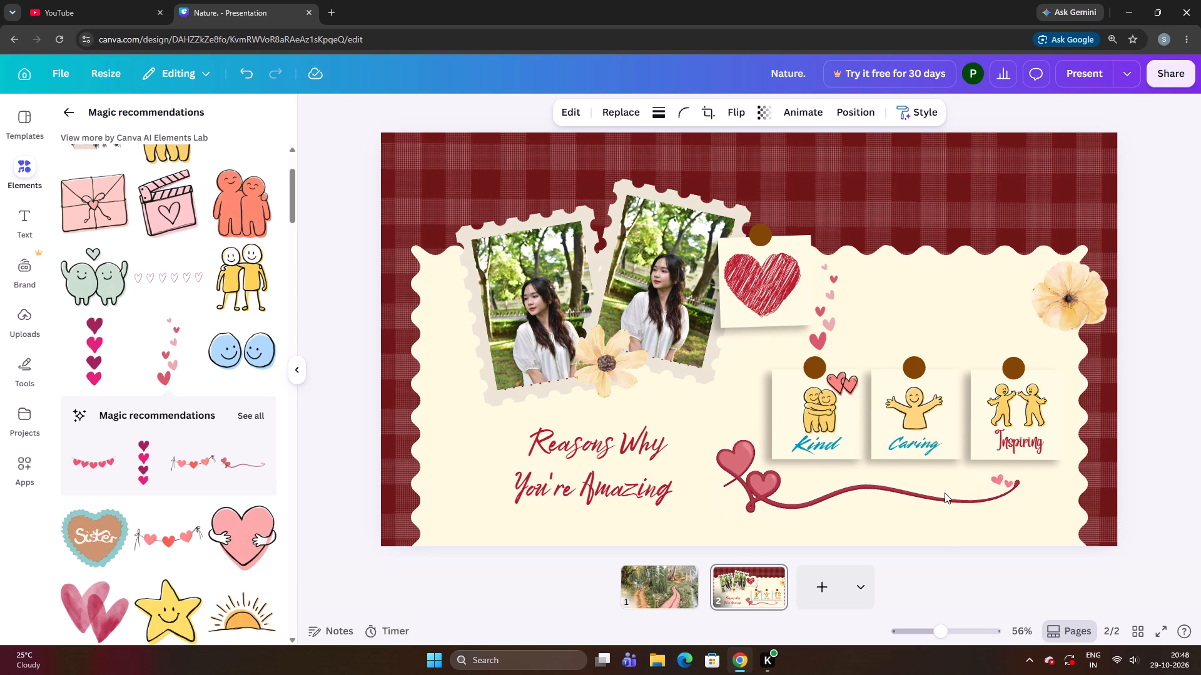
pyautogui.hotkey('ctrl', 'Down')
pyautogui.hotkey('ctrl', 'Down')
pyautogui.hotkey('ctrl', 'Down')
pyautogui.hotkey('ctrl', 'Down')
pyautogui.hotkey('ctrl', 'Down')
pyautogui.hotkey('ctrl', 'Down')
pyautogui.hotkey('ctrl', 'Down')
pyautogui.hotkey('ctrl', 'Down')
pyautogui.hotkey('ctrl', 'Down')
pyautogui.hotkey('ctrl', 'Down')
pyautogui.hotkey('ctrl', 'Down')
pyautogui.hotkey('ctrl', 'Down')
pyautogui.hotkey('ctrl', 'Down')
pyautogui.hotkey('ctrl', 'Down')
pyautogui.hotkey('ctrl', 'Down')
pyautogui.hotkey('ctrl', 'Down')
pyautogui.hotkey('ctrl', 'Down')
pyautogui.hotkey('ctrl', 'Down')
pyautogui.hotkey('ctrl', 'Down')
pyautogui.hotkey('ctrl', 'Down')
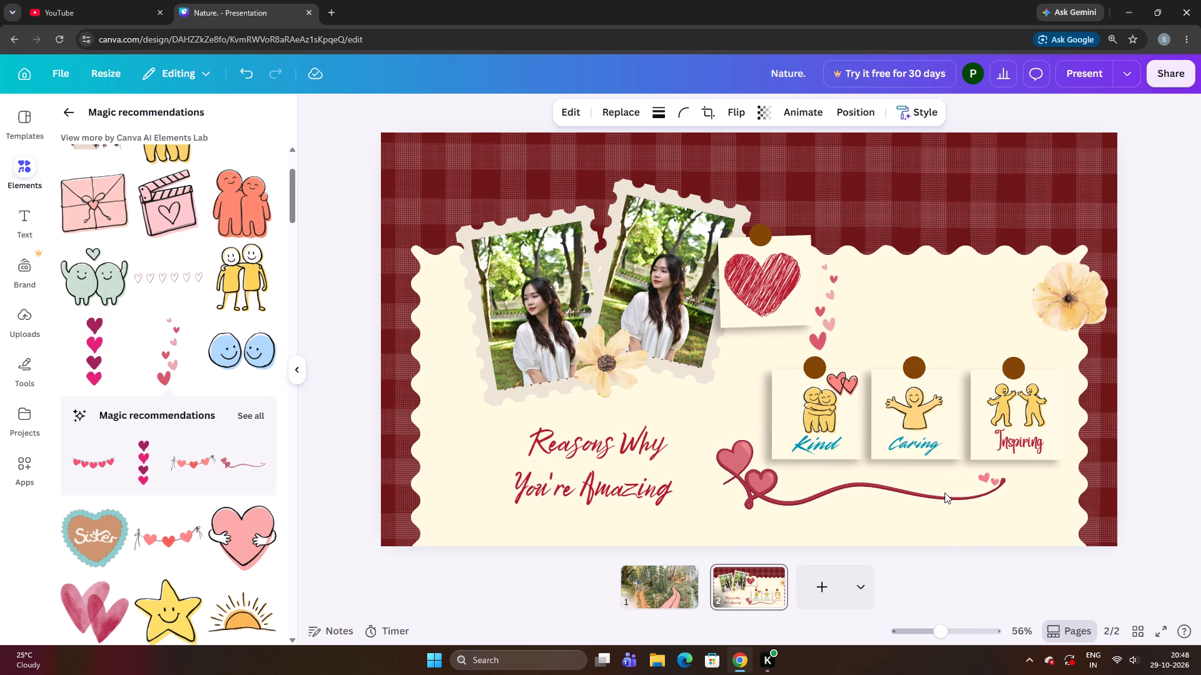
# Nudge the heart ribbon slightly right and down to leave a gap below the Kind, Caring and Inspiring cards.
pyautogui.press('Right')
pyautogui.press('Right')
pyautogui.press('Right')
pyautogui.press('Right')
pyautogui.press('Right')
pyautogui.press('Right')
pyautogui.press('Right')
pyautogui.press('Right')
pyautogui.press('Right')
pyautogui.press('Right')
pyautogui.press('Right')
pyautogui.press('Right')
pyautogui.press('Right')
pyautogui.press('Right')
pyautogui.press('Right')
pyautogui.press('Right')
pyautogui.press('Right')
pyautogui.press('Right')
pyautogui.press('Right')
pyautogui.press('Right')
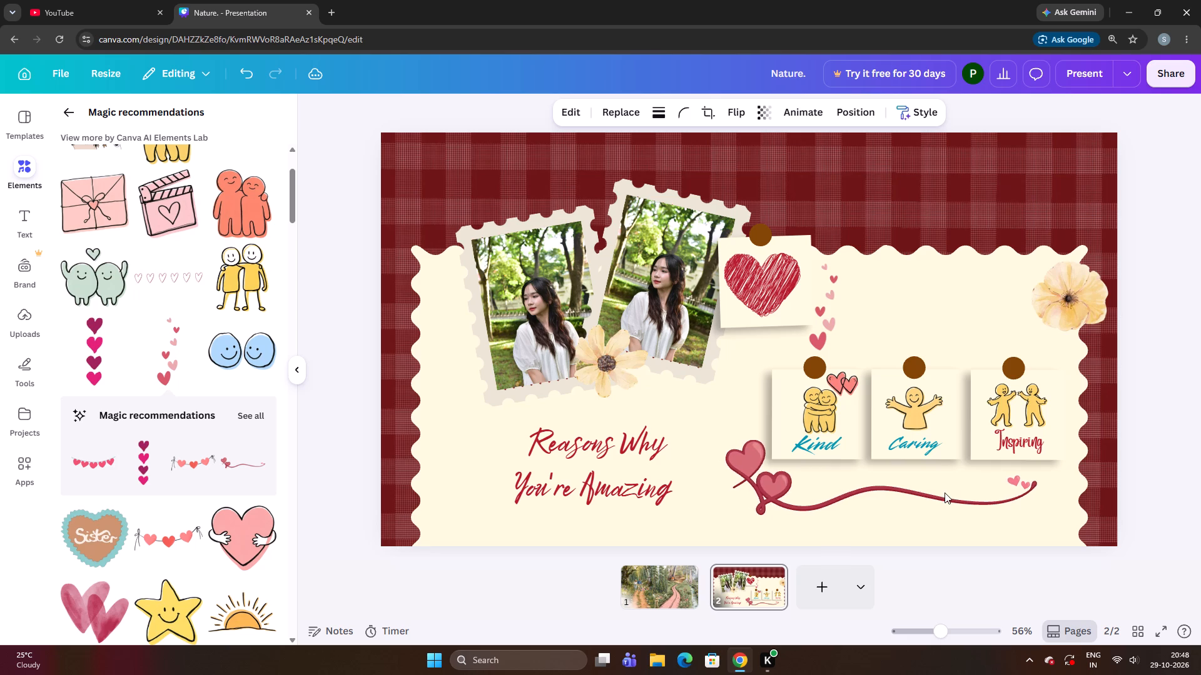
pyautogui.press('Down')
pyautogui.press('Down')
pyautogui.press('Down')
pyautogui.press('Down')
pyautogui.press('Down')
pyautogui.press('Down')
pyautogui.press('Down')
pyautogui.press('Down')
pyautogui.press('Down')
pyautogui.press('Down')
pyautogui.press('Down')
pyautogui.press('Down')
pyautogui.press('Down')
pyautogui.press('Down')
pyautogui.press('Down')
pyautogui.press('Down')
pyautogui.press('Down')
pyautogui.press('Down')
pyautogui.press('Down')
pyautogui.press('Down')
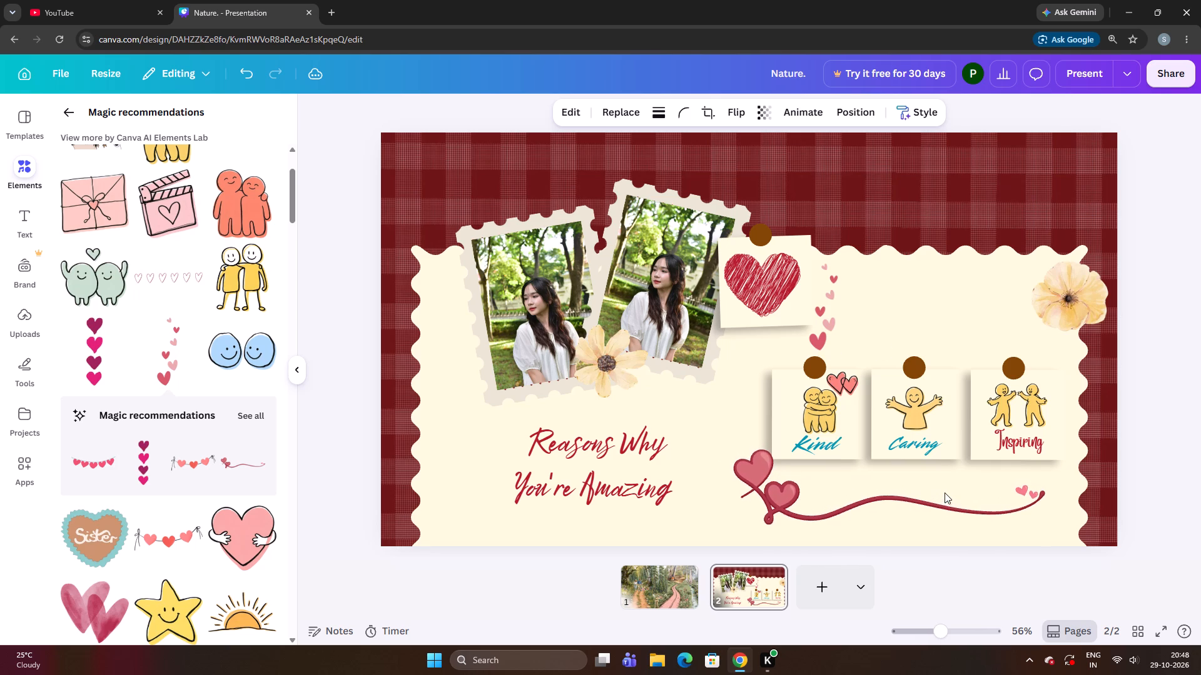
# Shrink the heart ribbon until it spans roughly from the Kind card to the end of the Caring card.
pyautogui.hotkey('ctrl', 'Up')
pyautogui.hotkey('ctrl', 'Up')
pyautogui.hotkey('ctrl', 'Up')
pyautogui.hotkey('ctrl', 'Up')
pyautogui.hotkey('ctrl', 'Up')
pyautogui.hotkey('ctrl', 'Up')
pyautogui.hotkey('ctrl', 'Up')
pyautogui.hotkey('ctrl', 'Up')
pyautogui.hotkey('ctrl', 'Up')
pyautogui.hotkey('ctrl', 'Up')
pyautogui.hotkey('ctrl', 'Up')
pyautogui.hotkey('ctrl', 'Up')
pyautogui.hotkey('ctrl', 'Up')
pyautogui.hotkey('ctrl', 'Up')
pyautogui.hotkey('ctrl', 'Up')
pyautogui.hotkey('ctrl', 'Up')
pyautogui.hotkey('ctrl', 'Up')
pyautogui.hotkey('ctrl', 'Up')
pyautogui.hotkey('ctrl', 'Up')
pyautogui.hotkey('ctrl', 'Up')
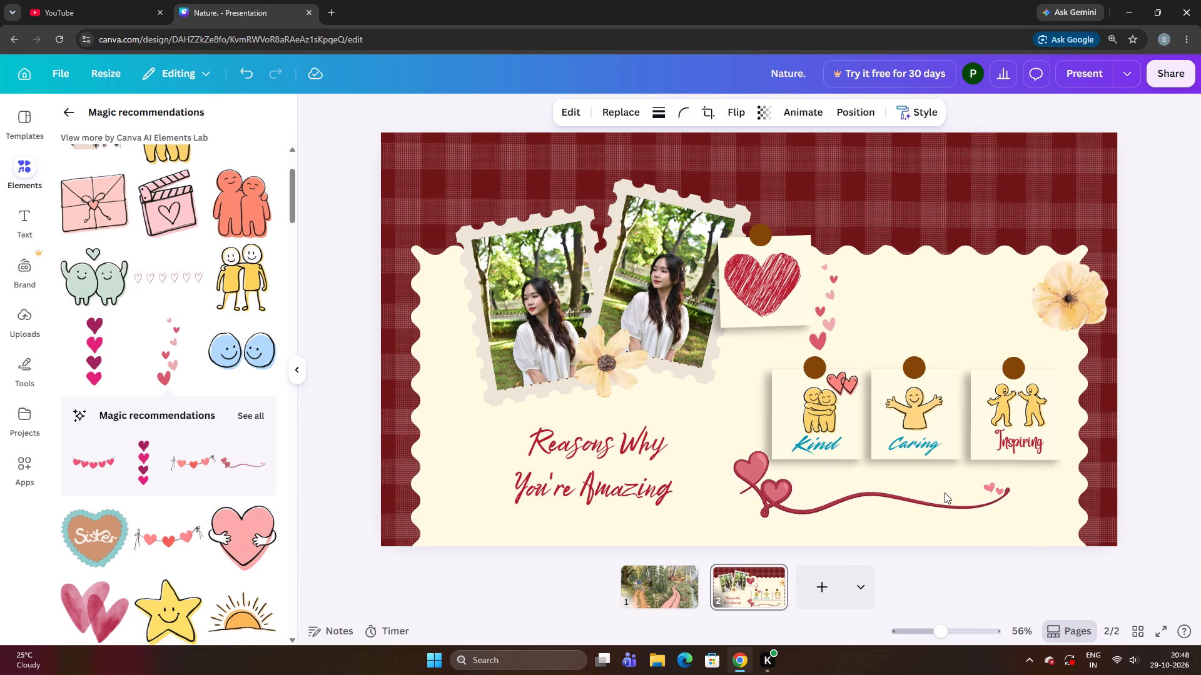
# Nudge the heart ribbon right and slightly down until it sits roughly centred beneath the Kind, Caring and Inspiring cards.
pyautogui.press('Right')
pyautogui.press('Right')
pyautogui.press('Right')
pyautogui.press('Right')
pyautogui.press('Right')
pyautogui.press('Right')
pyautogui.press('Right')
pyautogui.press('Right')
pyautogui.press('Right')
pyautogui.press('Right')
pyautogui.press('Right')
pyautogui.press('Right')
pyautogui.press('Right')
pyautogui.press('Right')
pyautogui.press('Right')
pyautogui.press('Right')
pyautogui.press('Right')
pyautogui.press('Right')
pyautogui.press('Right')
pyautogui.press('Right')
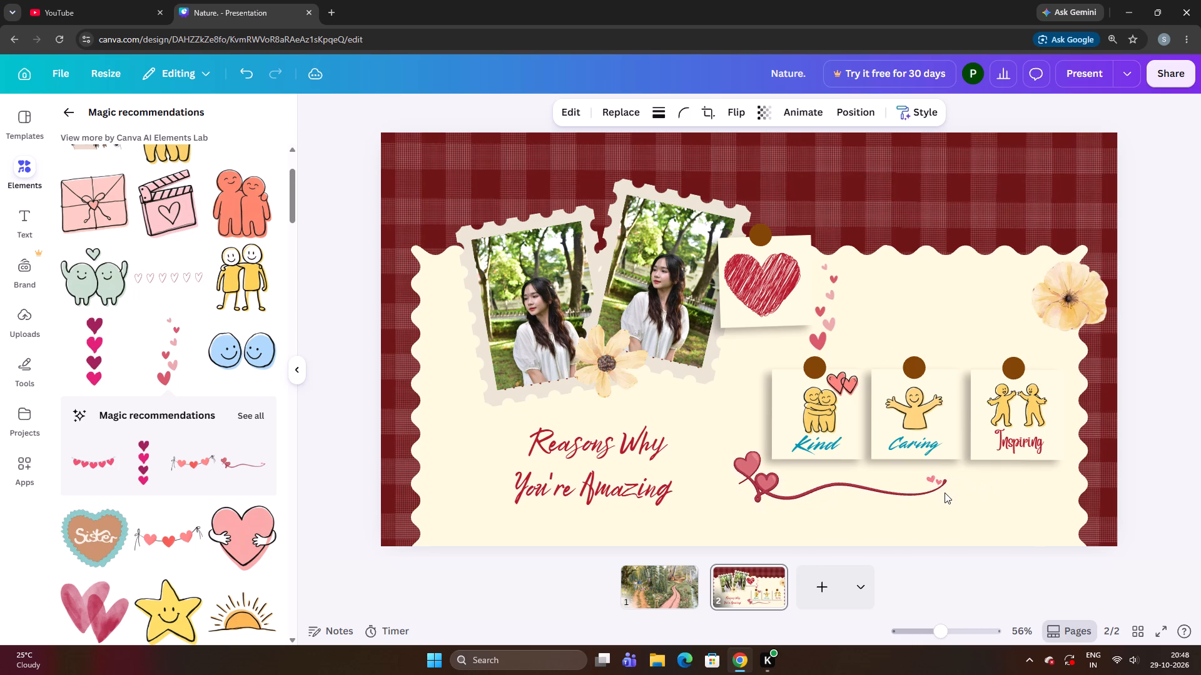
pyautogui.press('Down')
pyautogui.press('Down')
pyautogui.press('Down')
pyautogui.press('Down')
pyautogui.press('Down')
pyautogui.press('Down')
pyautogui.press('Down')
pyautogui.press('Down')
pyautogui.press('Down')
pyautogui.press('Down')
pyautogui.press('Down')
pyautogui.press('Down')
pyautogui.press('Down')
pyautogui.press('Down')
pyautogui.press('Right')
pyautogui.press('Right')
pyautogui.press('Right')
pyautogui.press('Right')
pyautogui.press('Right')
pyautogui.press('Right')
pyautogui.press('Right')
pyautogui.press('Right')
pyautogui.press('Right')
pyautogui.press('Right')
pyautogui.press('Right')
pyautogui.press('Right')
pyautogui.press('Right')
pyautogui.press('Right')
pyautogui.press('Right')
pyautogui.press('Right')
pyautogui.press('Right')
pyautogui.press('Right')
pyautogui.press('Right')
pyautogui.press('Right')
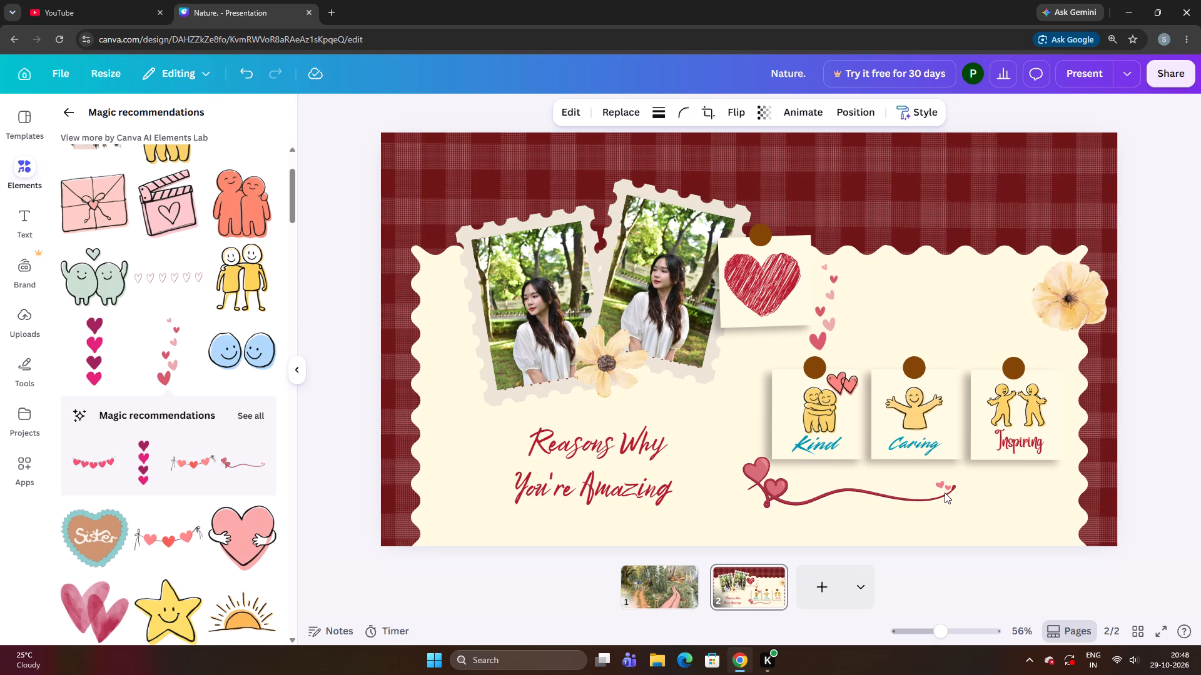
pyautogui.press('Down')
pyautogui.press('Down')
pyautogui.press('Down')
pyautogui.press('Down')
pyautogui.press('Down')
pyautogui.press('Down')
pyautogui.press('Down')
pyautogui.press('Down')
pyautogui.press('Down')
pyautogui.press('Down')
pyautogui.press('Down')
pyautogui.press('Down')
pyautogui.press('Down')
pyautogui.press('Down')
pyautogui.press('Down')
pyautogui.press('Down')
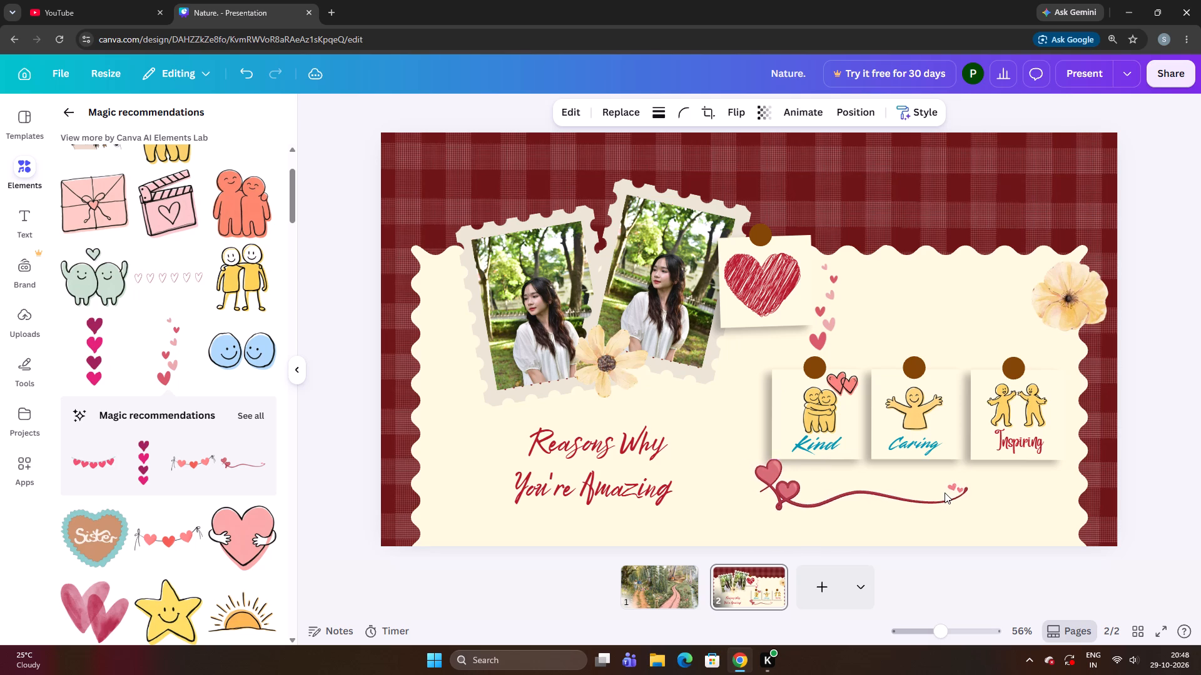
pyautogui.press('Right')
pyautogui.press('Right')
pyautogui.press('Right')
pyautogui.press('Right')
pyautogui.press('Right')
pyautogui.press('Right')
pyautogui.press('Right')
pyautogui.press('Right')
pyautogui.press('Right')
pyautogui.press('Right')
pyautogui.press('Right')
pyautogui.press('Right')
pyautogui.press('Right')
pyautogui.press('Right')
pyautogui.press('Right')
pyautogui.press('Right')
pyautogui.press('Right')
pyautogui.press('Right')
pyautogui.press('Right')
pyautogui.press('Right')
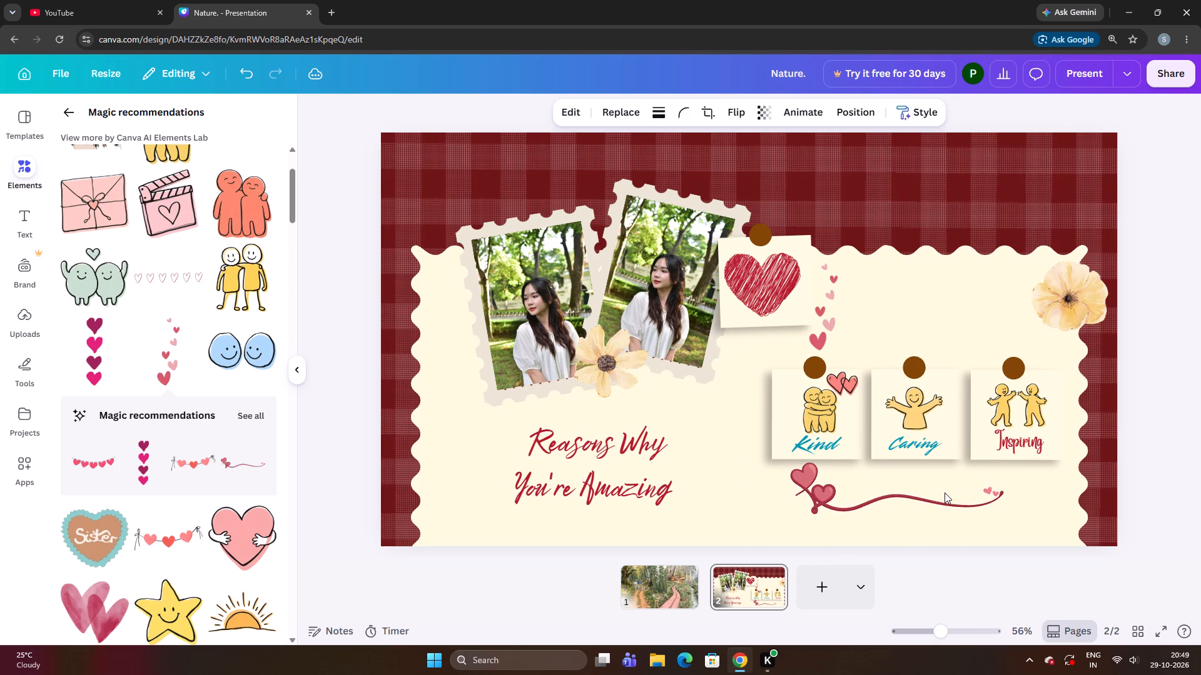
pyautogui.press('Down')
pyautogui.press('Down')
pyautogui.press('Down')
pyautogui.press('Down')
pyautogui.press('Down')
pyautogui.press('Down')
pyautogui.press('Down')
pyautogui.press('Right')
pyautogui.press('Right')
pyautogui.press('Right')
pyautogui.press('Right')
pyautogui.press('Right')
pyautogui.press('Right')
pyautogui.press('Right')
pyautogui.press('Right')
pyautogui.press('Right')
pyautogui.press('Right')
pyautogui.press('Right')
pyautogui.press('Right')
pyautogui.press('Right')
pyautogui.press('Right')
pyautogui.press('Right')
pyautogui.press('Right')
pyautogui.press('Right')
pyautogui.press('Right')
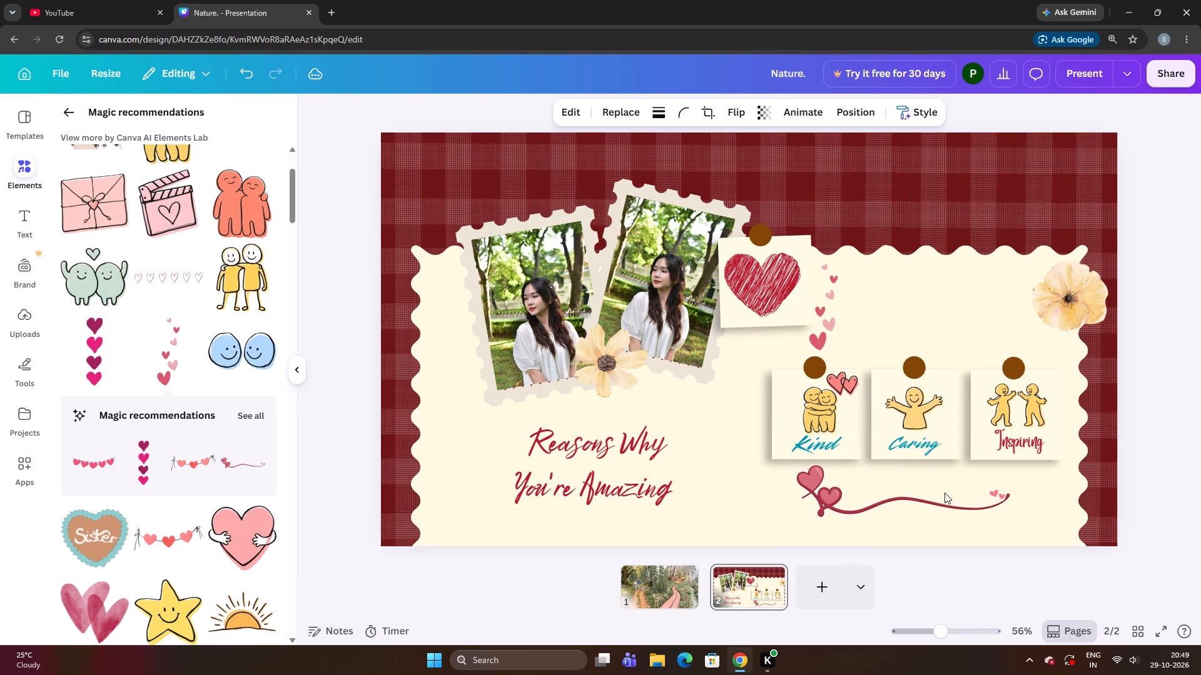
# Fine-tune the heart ribbon's position with small nudges right and down, ending its tail just past the Inspiring card's pin.
pyautogui.press('Up')
pyautogui.press('Right')
pyautogui.press('Right')
pyautogui.press('Down')
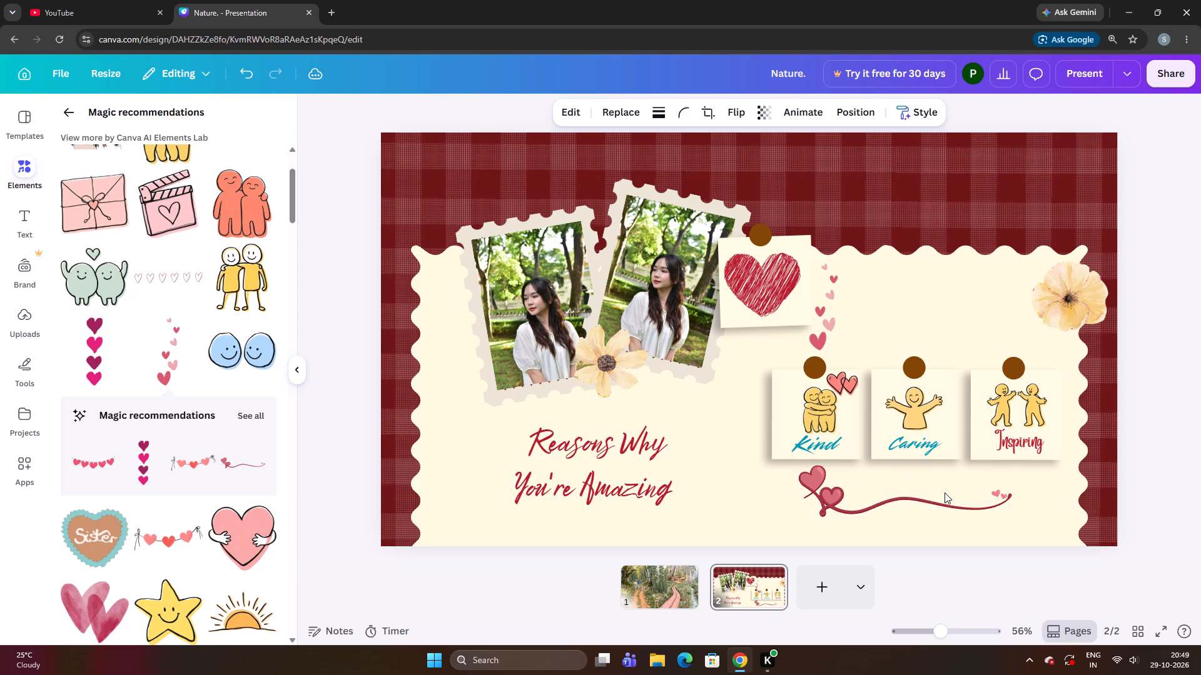
pyautogui.press('Right')
pyautogui.press('Up')
pyautogui.press('Right')
pyautogui.press('Down')
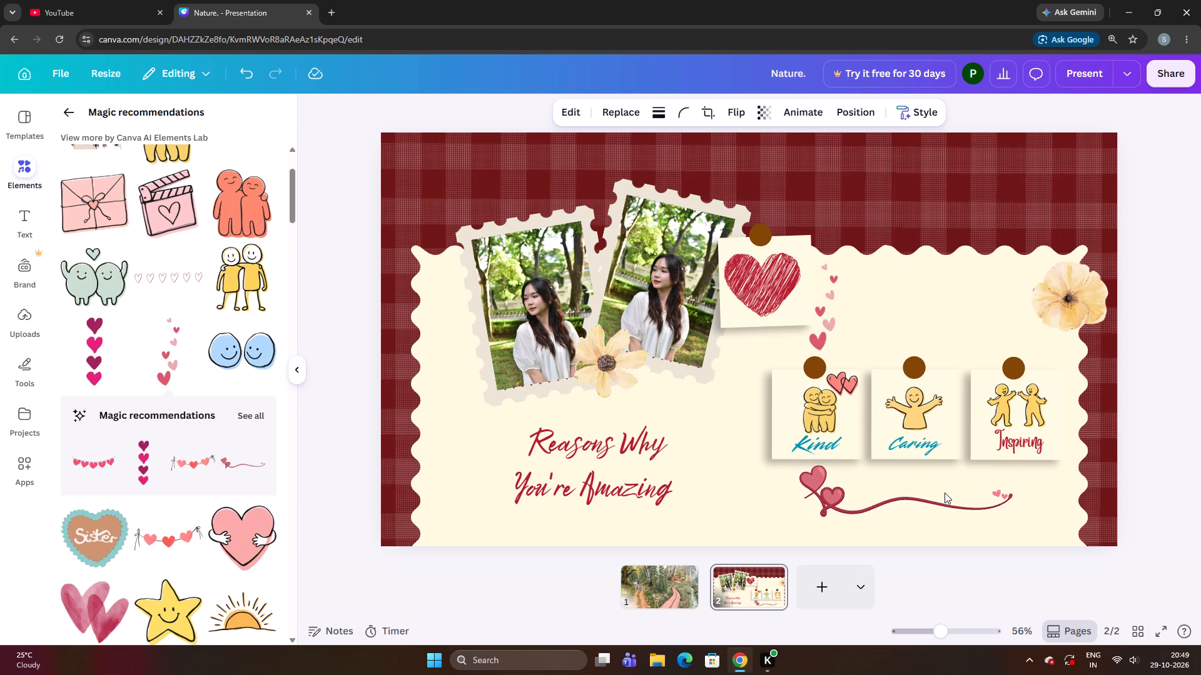
pyautogui.press('Down')
pyautogui.press('Down')
pyautogui.press('Down')
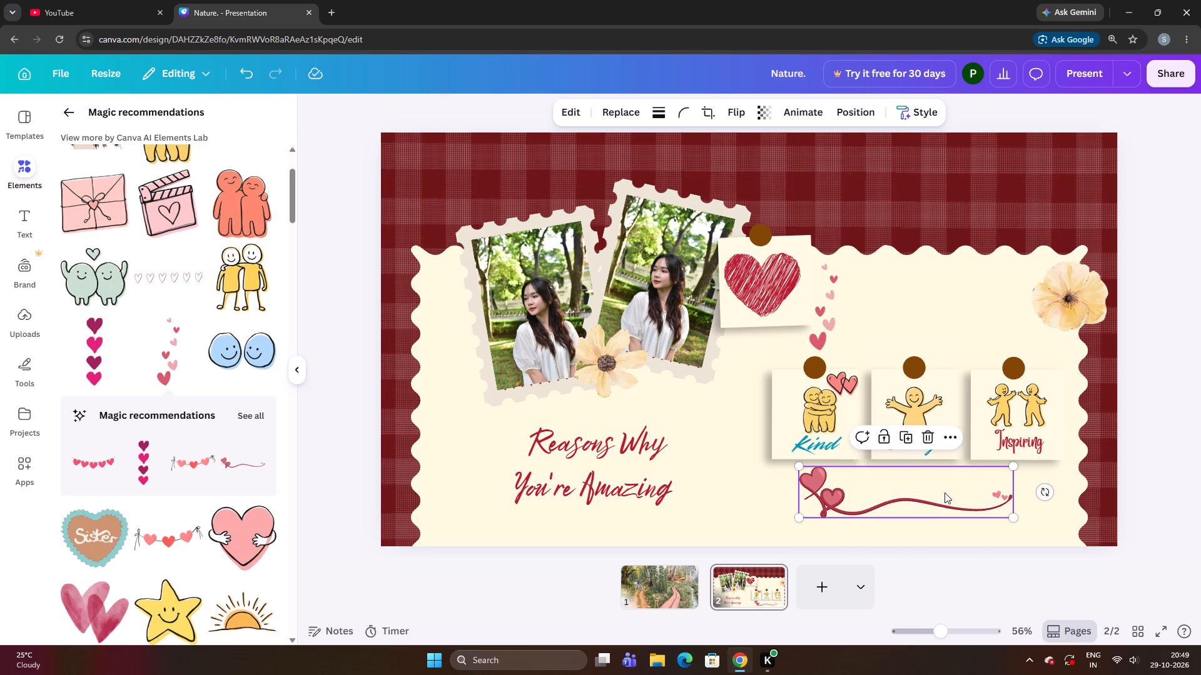
pyautogui.press('Up')
pyautogui.press('Down')
pyautogui.press('Down')
pyautogui.press('Down')
pyautogui.press('Right')
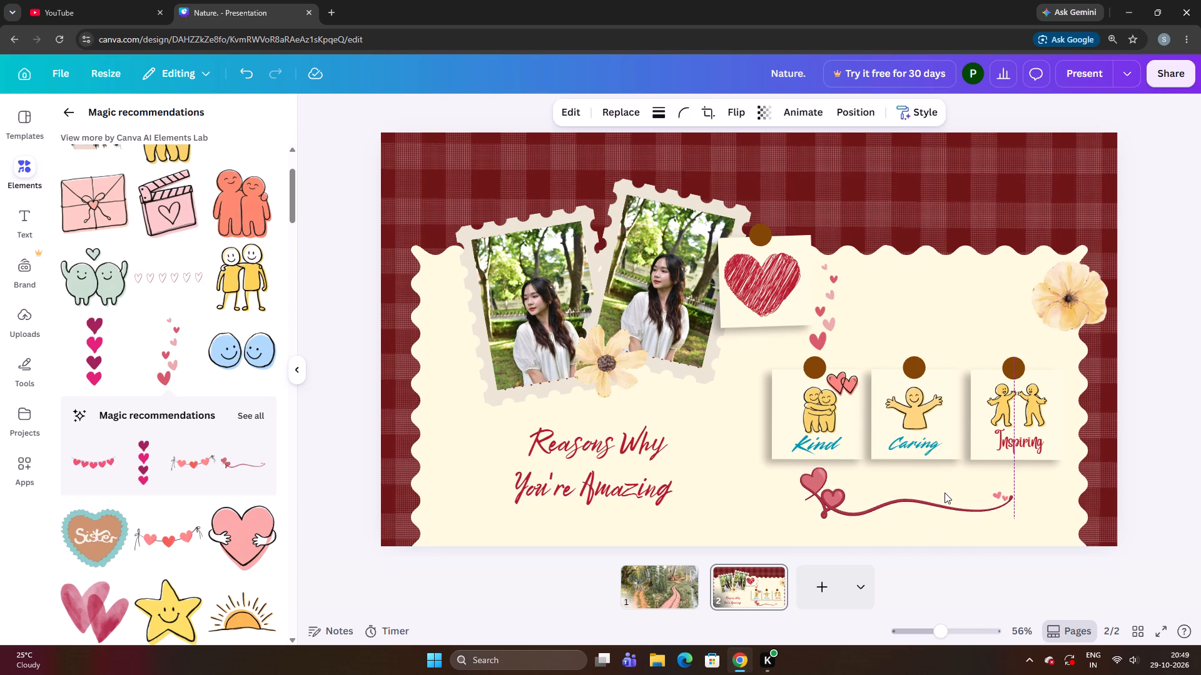
pyautogui.press('Down')
pyautogui.press('Right')
pyautogui.press('Down')
pyautogui.press('Down')
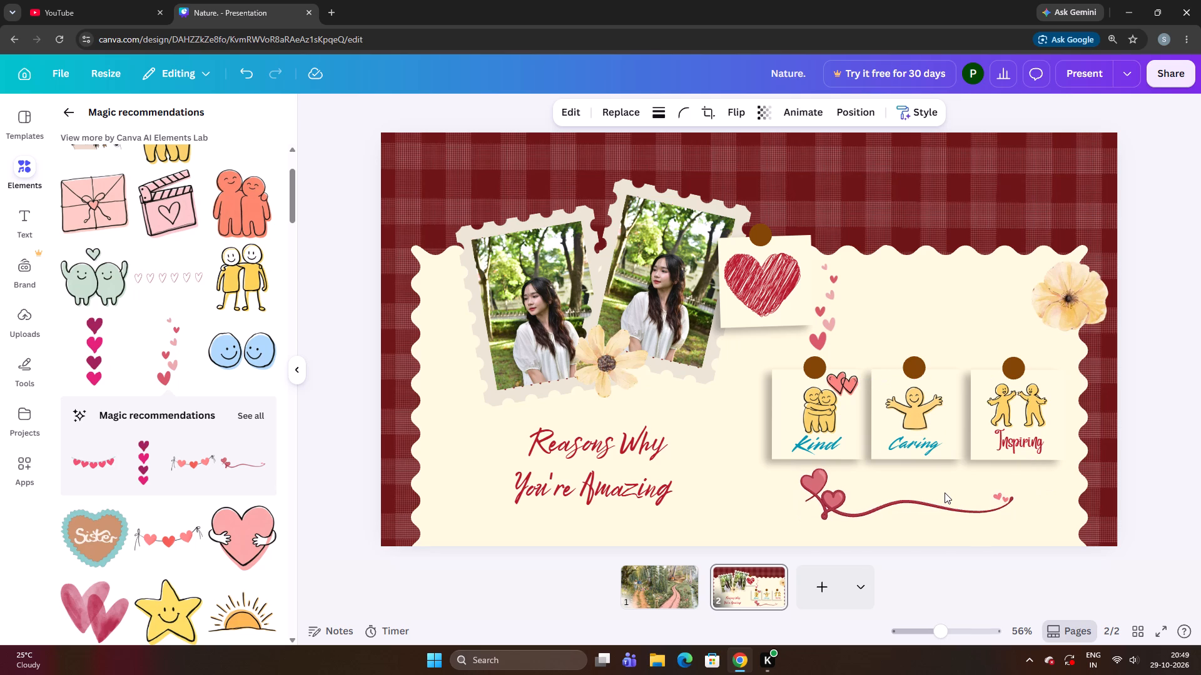
pyautogui.press('Up')
pyautogui.press('Left')
pyautogui.press('Left')
pyautogui.press('Down')
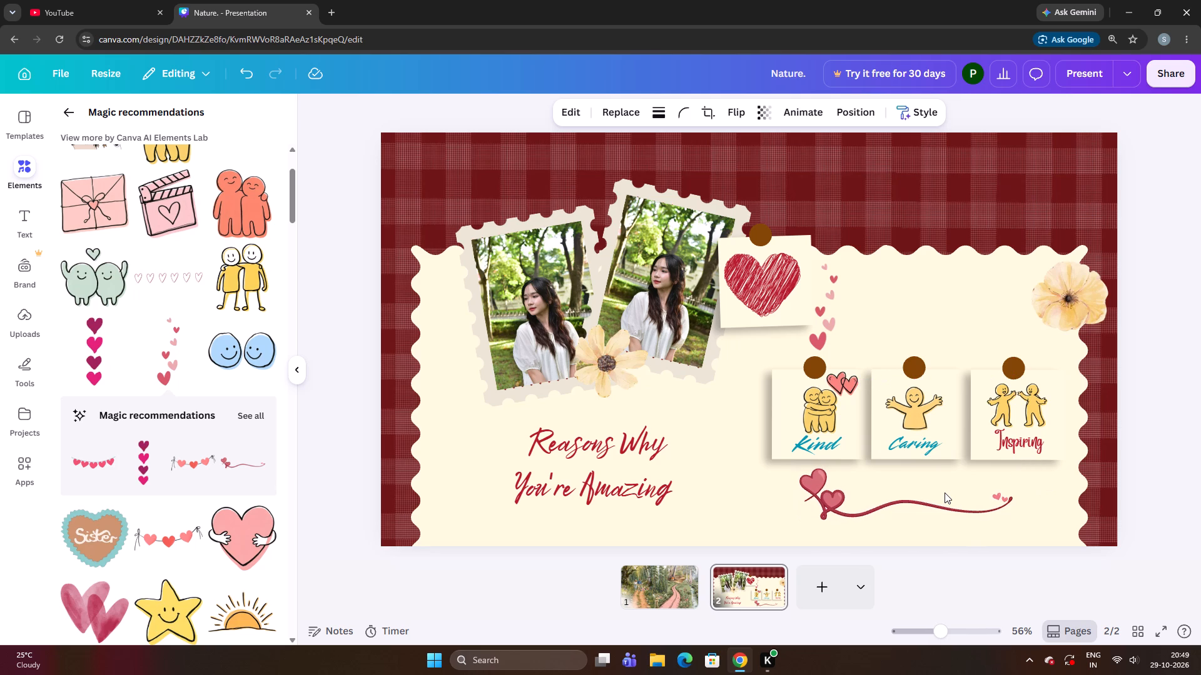
pyautogui.press('Right')
pyautogui.press('Right')
pyautogui.press('Down')
pyautogui.press('Down')
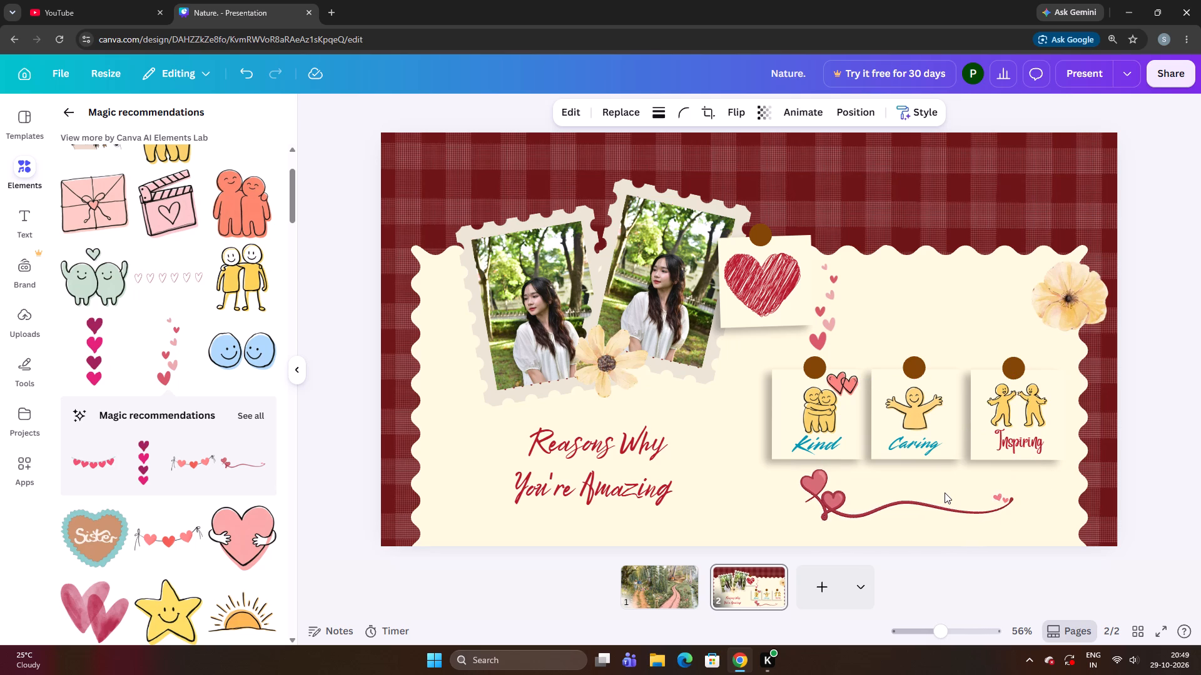
pyautogui.press('Down')
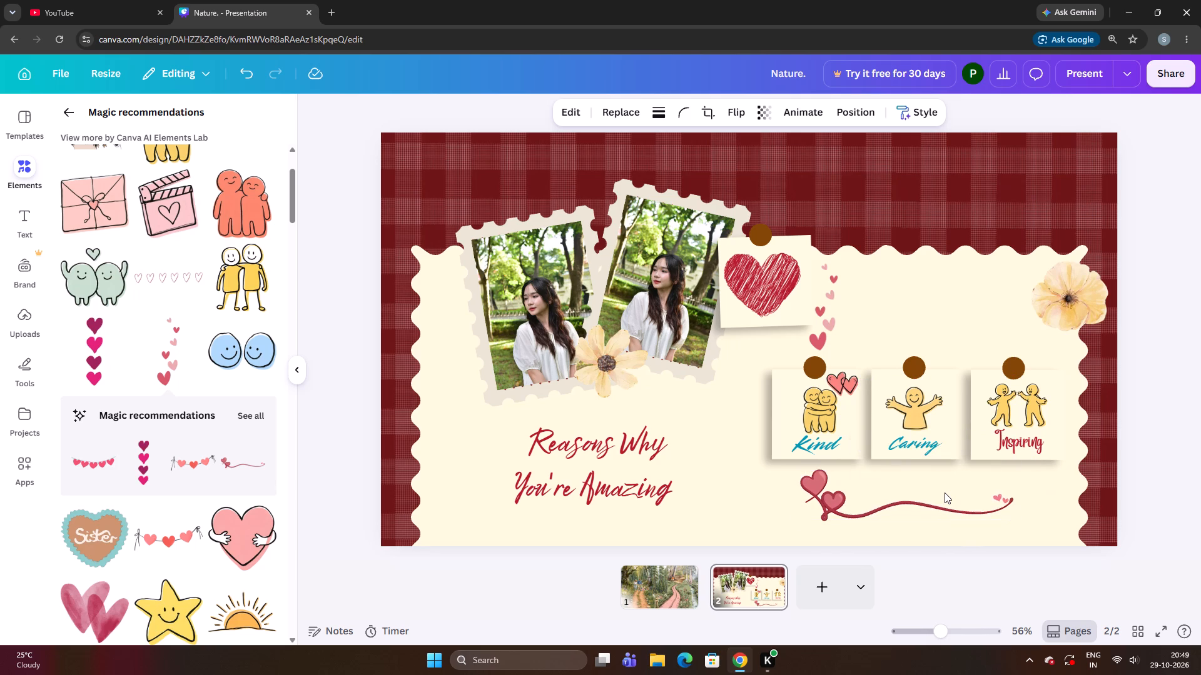
pyautogui.press('Right')
pyautogui.press('Right')
pyautogui.press('Right')
pyautogui.press('Right')
pyautogui.press('Right')
pyautogui.press('Right')
pyautogui.press('Right')
pyautogui.press('Right')
pyautogui.press('Right')
pyautogui.press('Left')
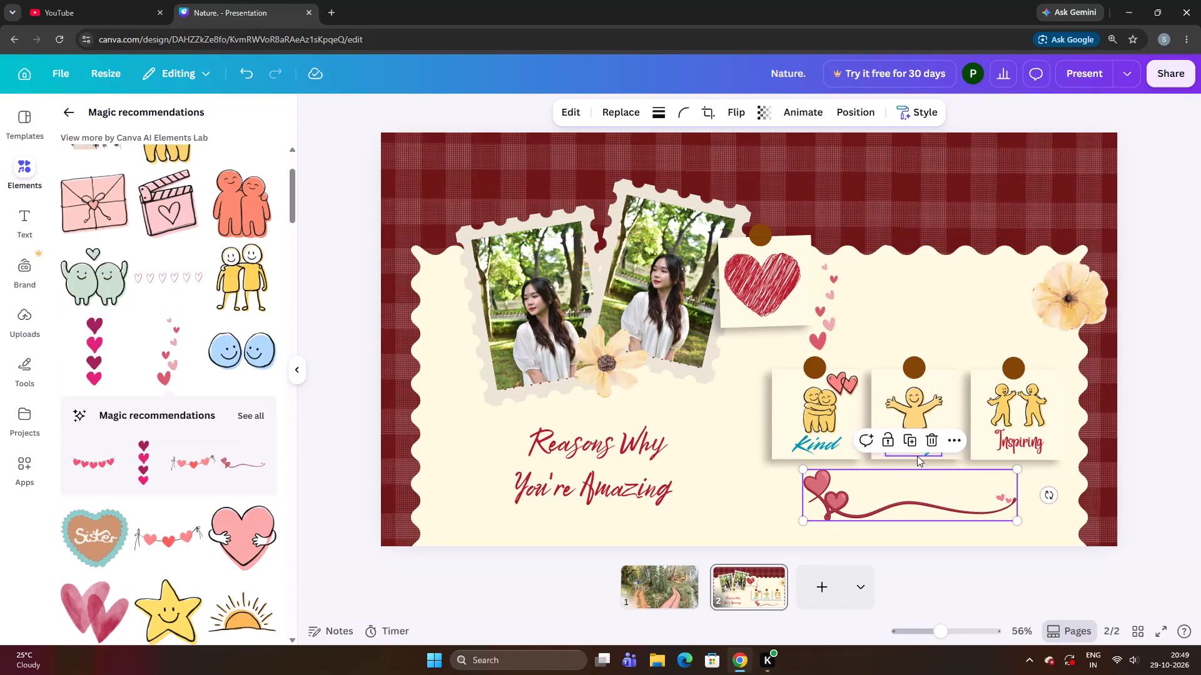
# Recolour the Kind and Caring card labels crimson red to match the Inspiring label and the heading.
pyautogui.click(819, 451)
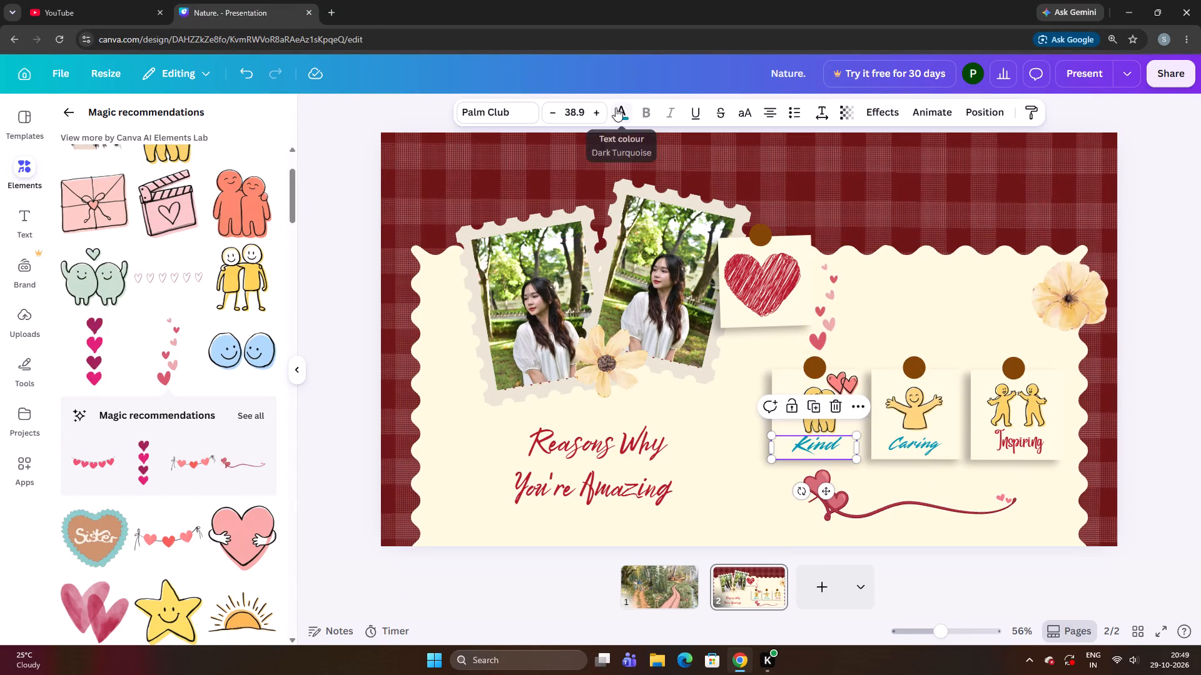
pyautogui.click(616, 107)
pyautogui.click(165, 217)
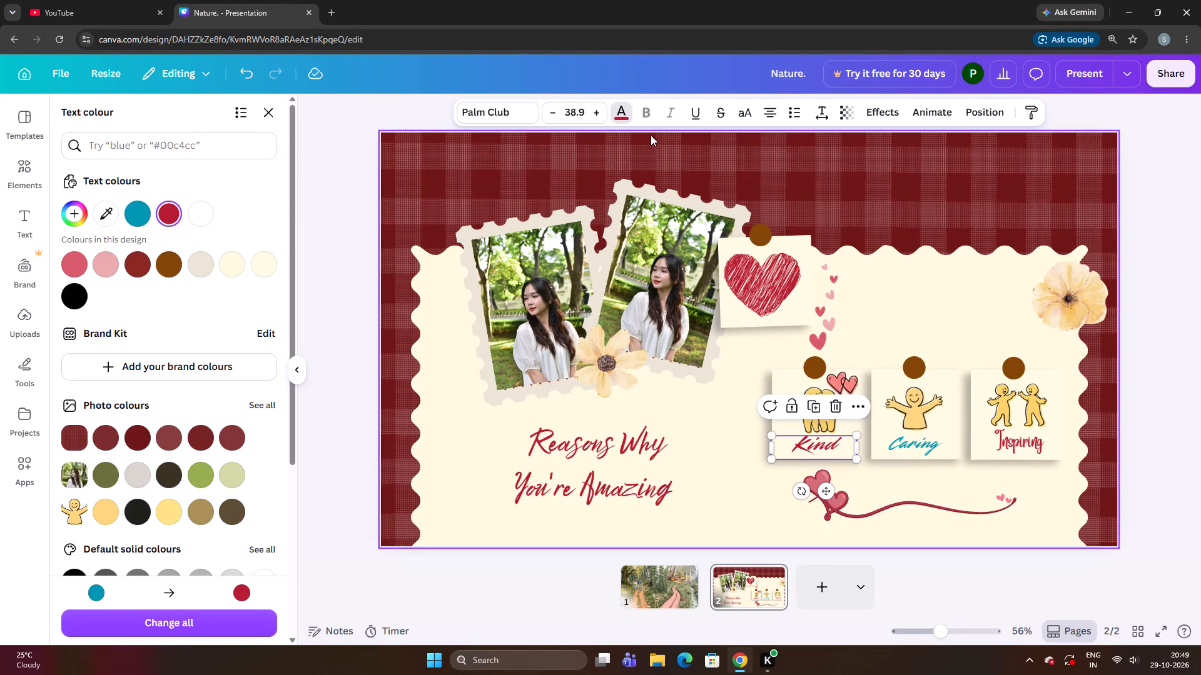
pyautogui.click(912, 442)
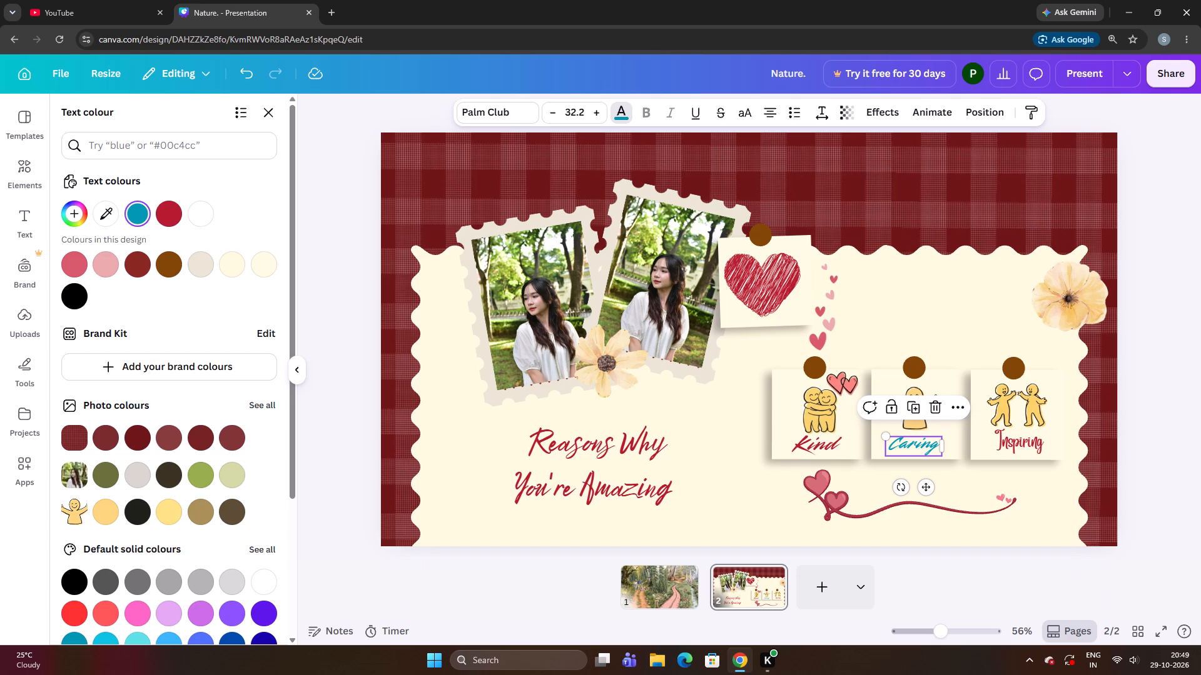
pyautogui.click(175, 207)
pyautogui.click(344, 393)
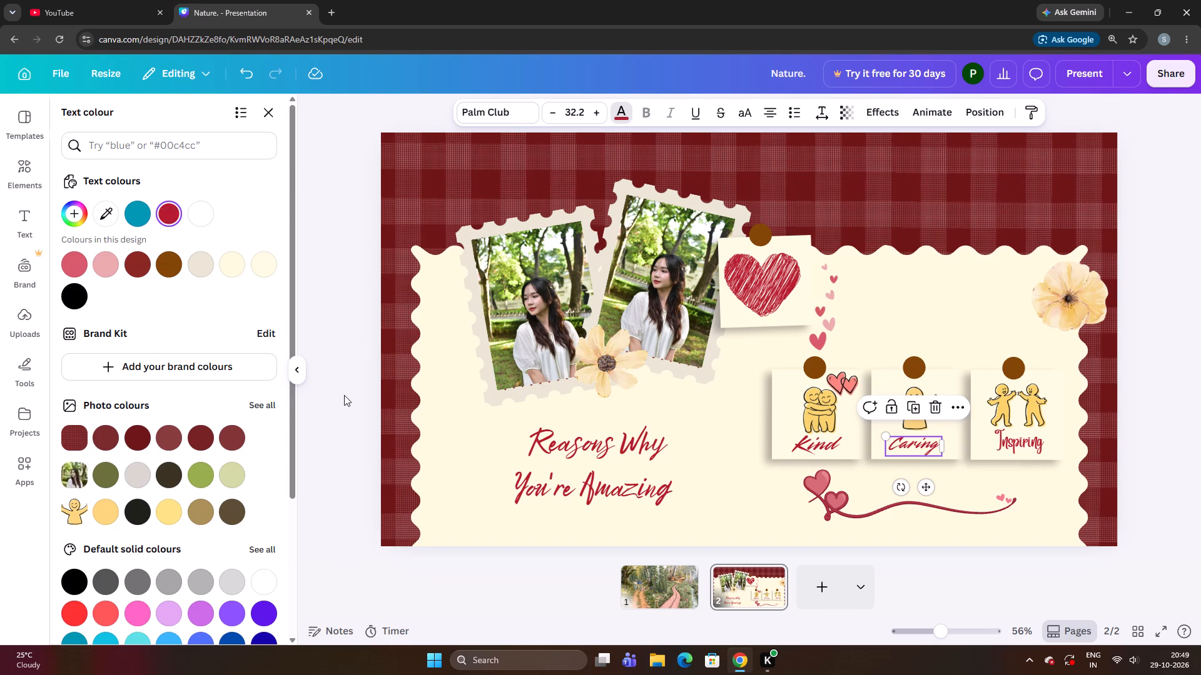
# Shift the vertical trail of small hearts slightly right so it sits beside the pinned heart note.
pyautogui.moveTo(819, 304); pyautogui.dragTo(834, 304)
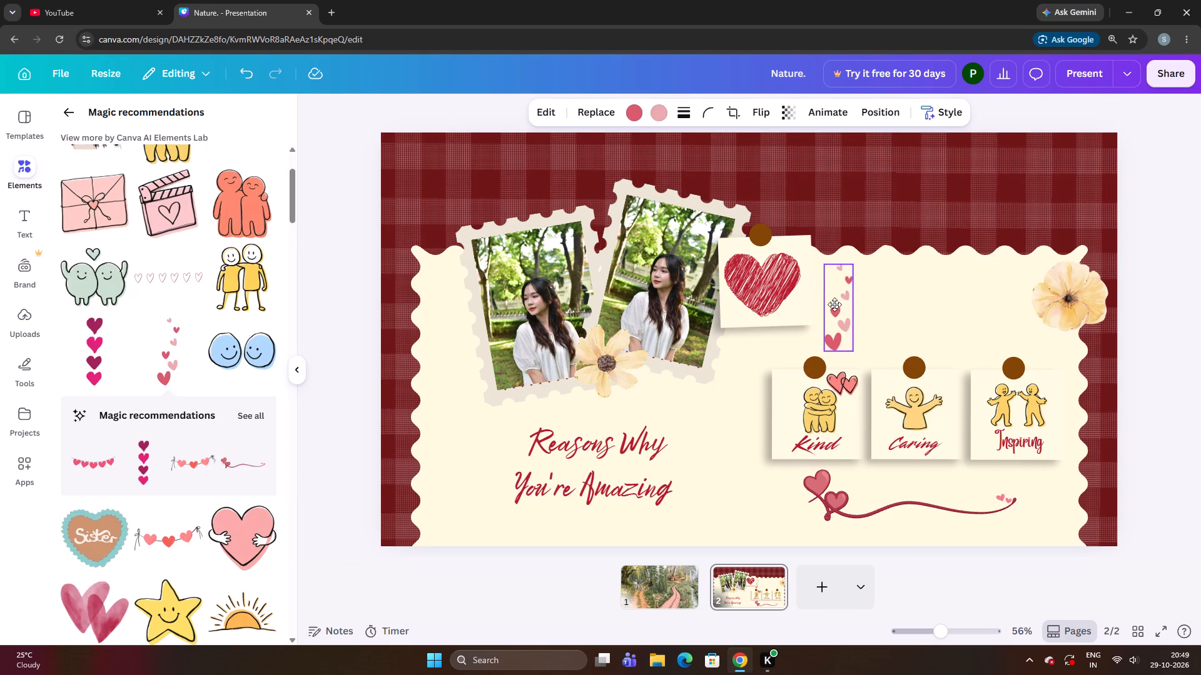
pyautogui.moveTo(834, 304); pyautogui.dragTo(826, 301)
pyautogui.click(826, 301)
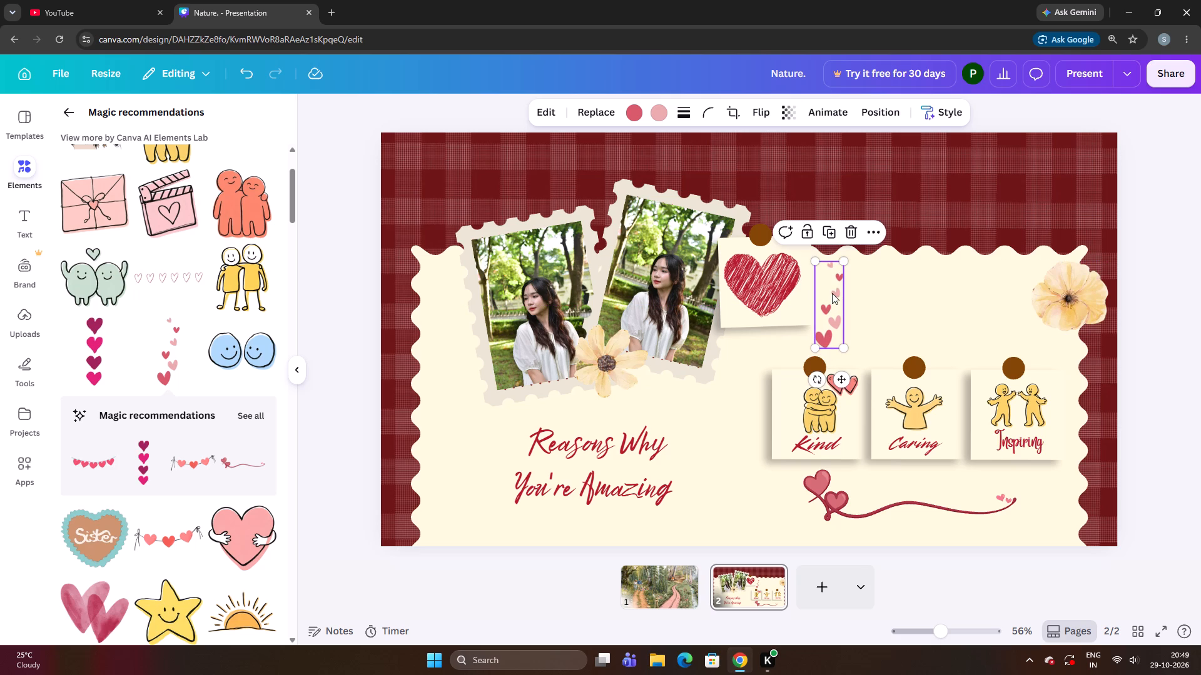
# Fine-tune the small-heart trail with tiny nudges so it sits between the heart note and the Kind card, just below the scalloped edge.
pyautogui.press('Right')
pyautogui.press('Right')
pyautogui.press('Right')
pyautogui.press('Down')
pyautogui.press('Up')
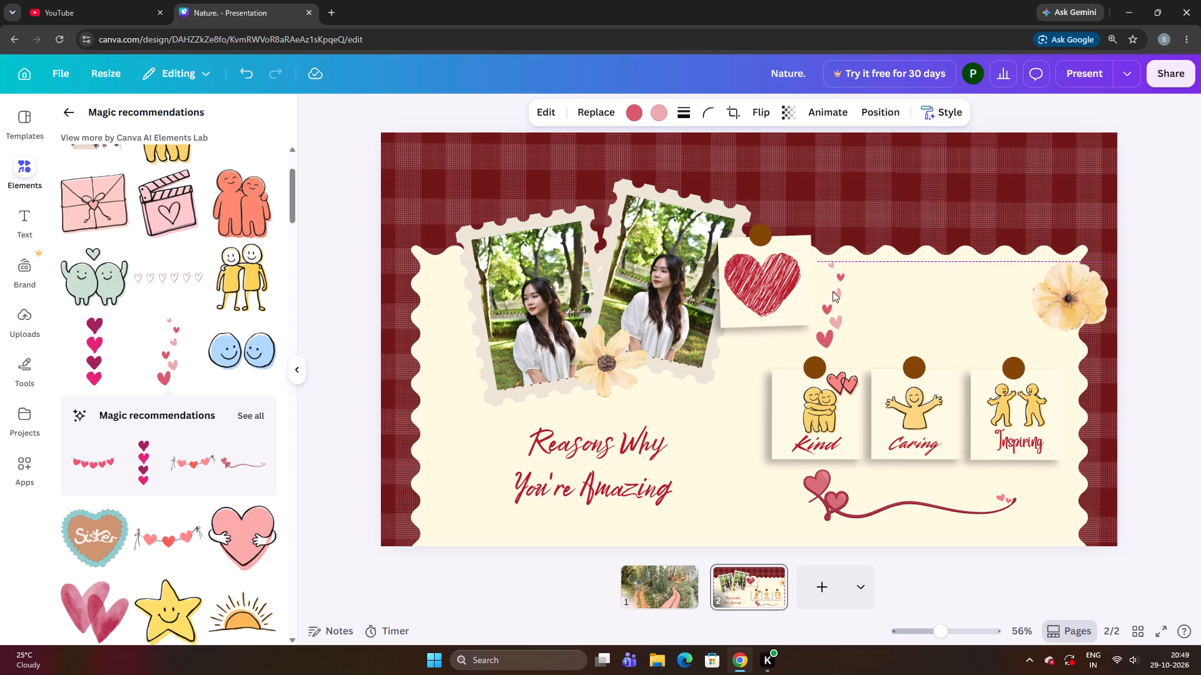
pyautogui.press('Up')
pyautogui.press('Down')
pyautogui.press('Down')
pyautogui.press('Left')
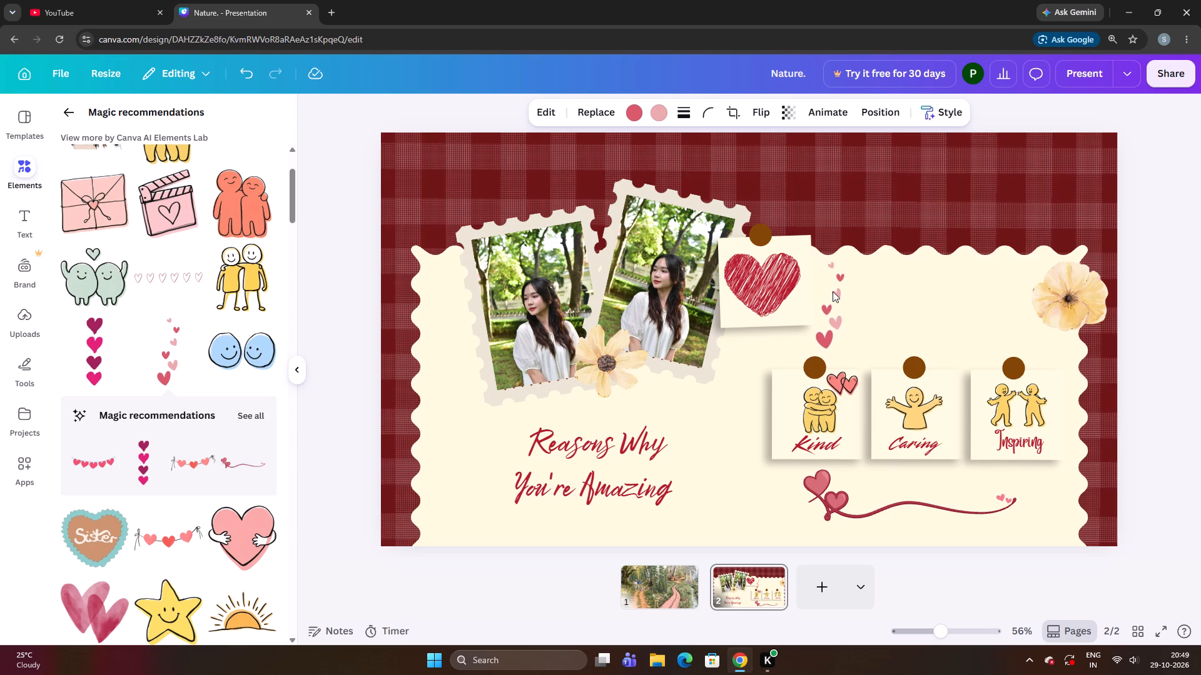
pyautogui.press('Left')
pyautogui.press('Left')
pyautogui.press('Down')
pyautogui.press('Right')
pyautogui.press('Down')
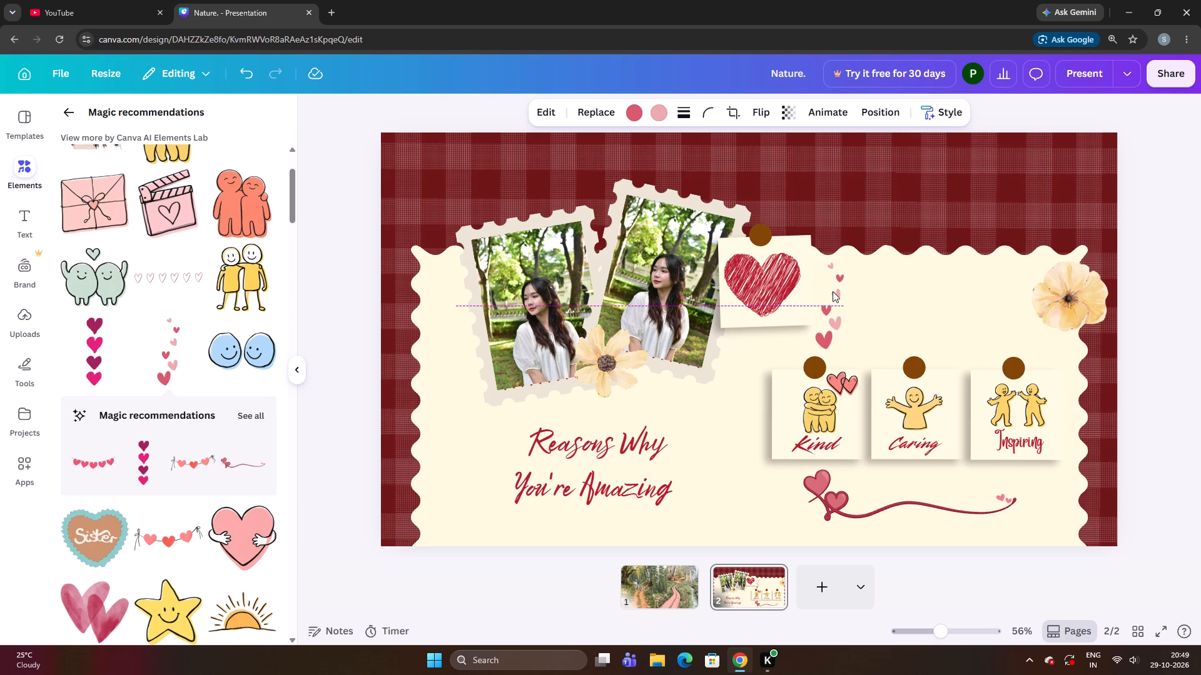
pyautogui.press('Right')
pyautogui.press('Down')
pyautogui.press('Up')
pyautogui.press('Up')
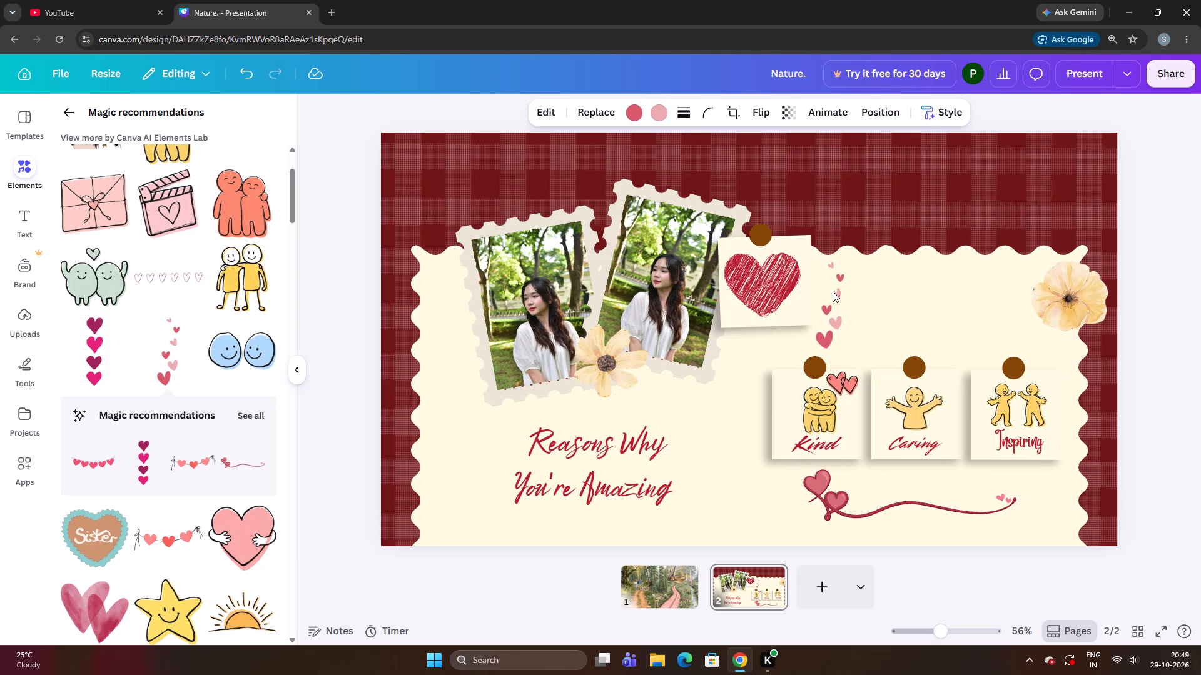
pyautogui.press('Down')
pyautogui.press('Up')
pyautogui.press('Down')
pyautogui.press('Right')
pyautogui.press('Down')
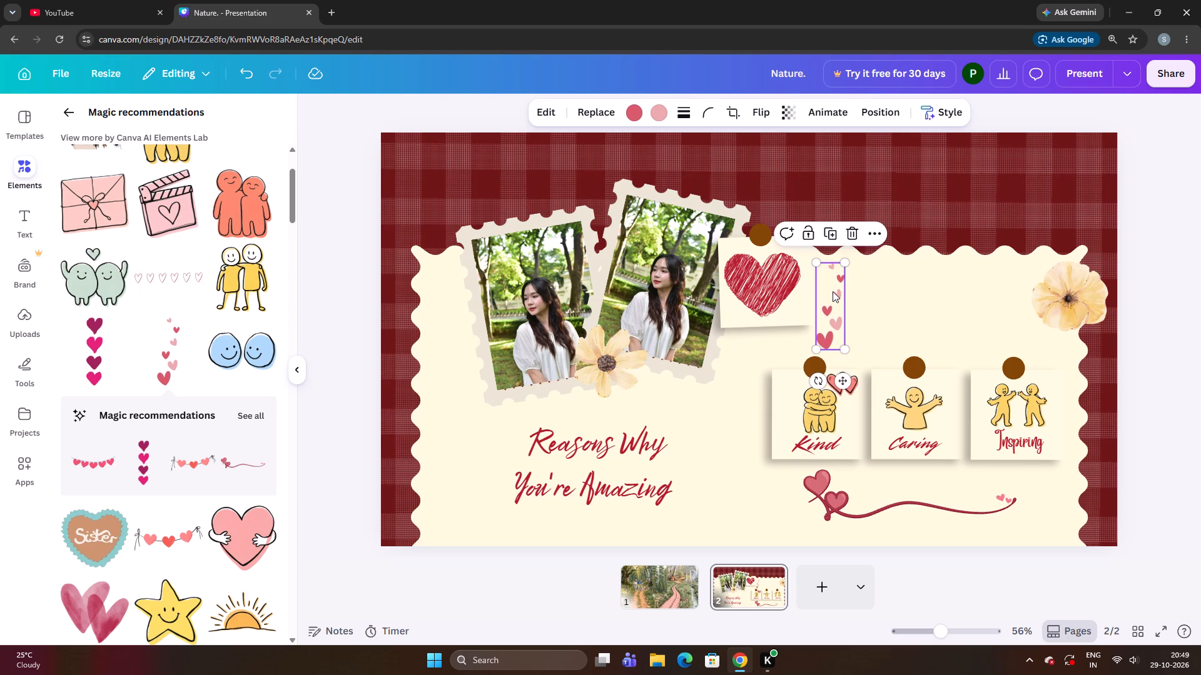
pyautogui.press('Up')
pyautogui.press('Left')
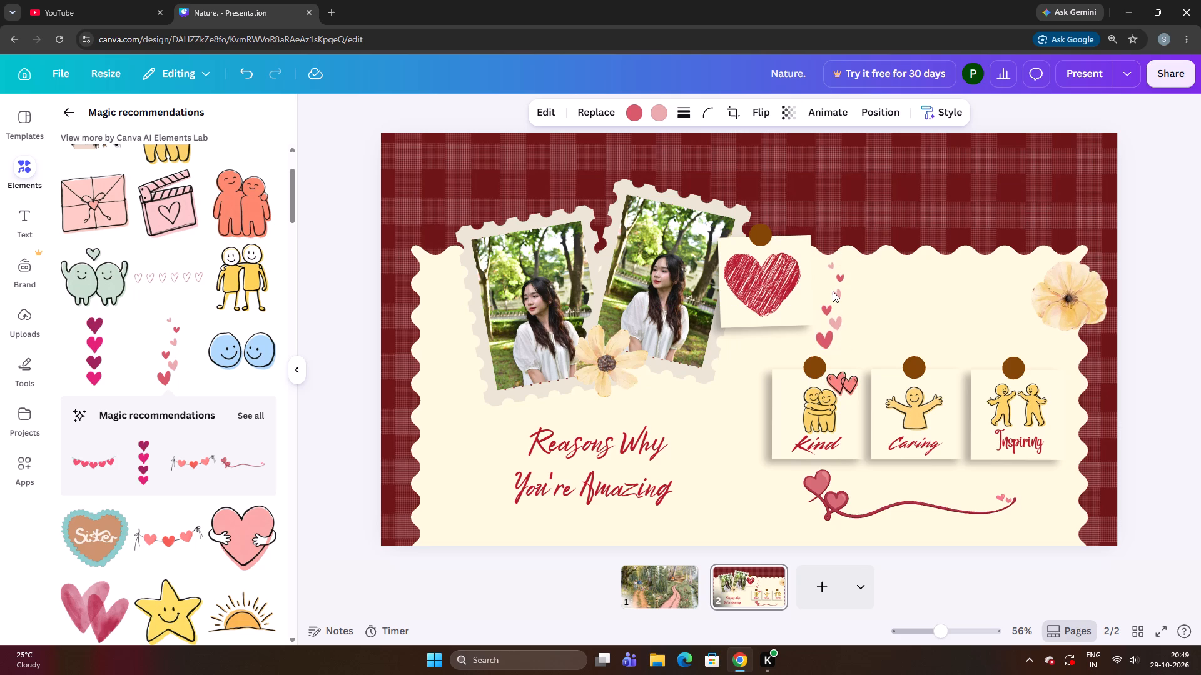
pyautogui.press('Left')
pyautogui.press('Right')
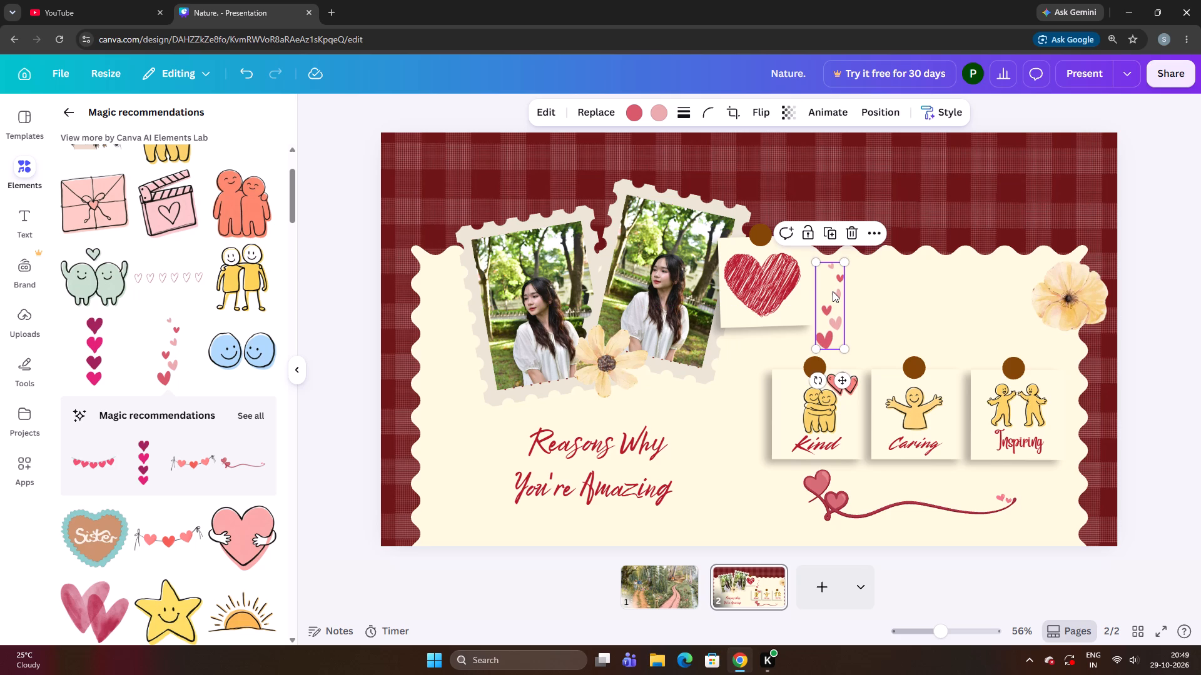
pyautogui.press('Down')
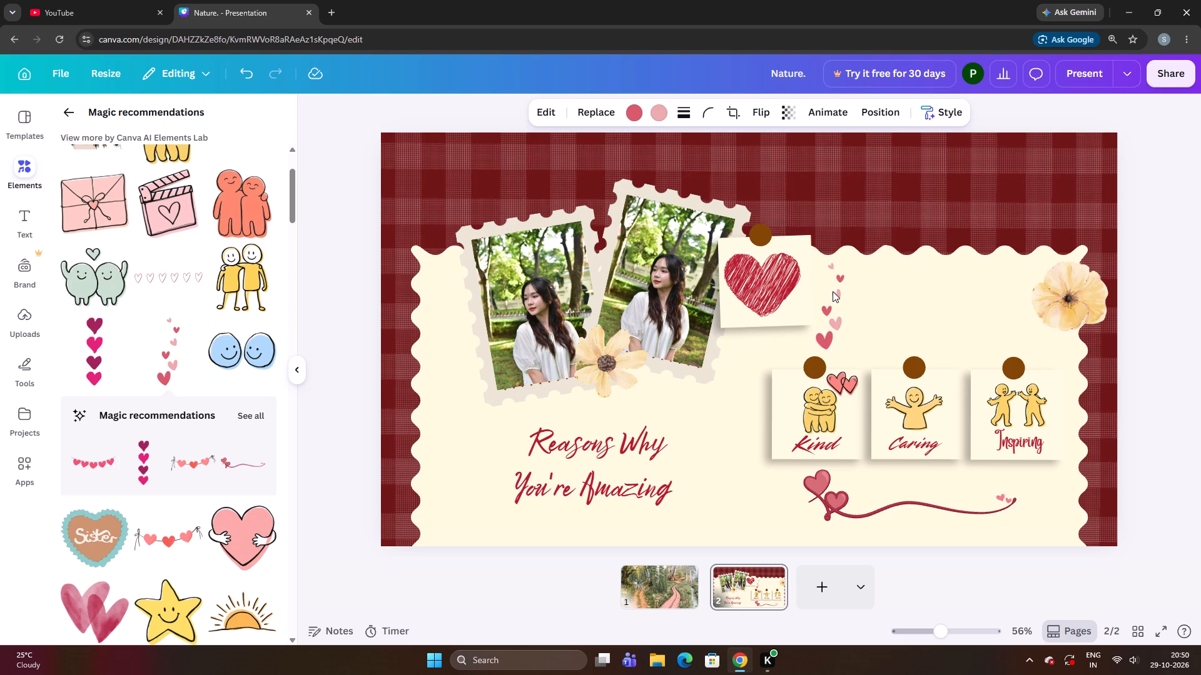
pyautogui.press('Up')
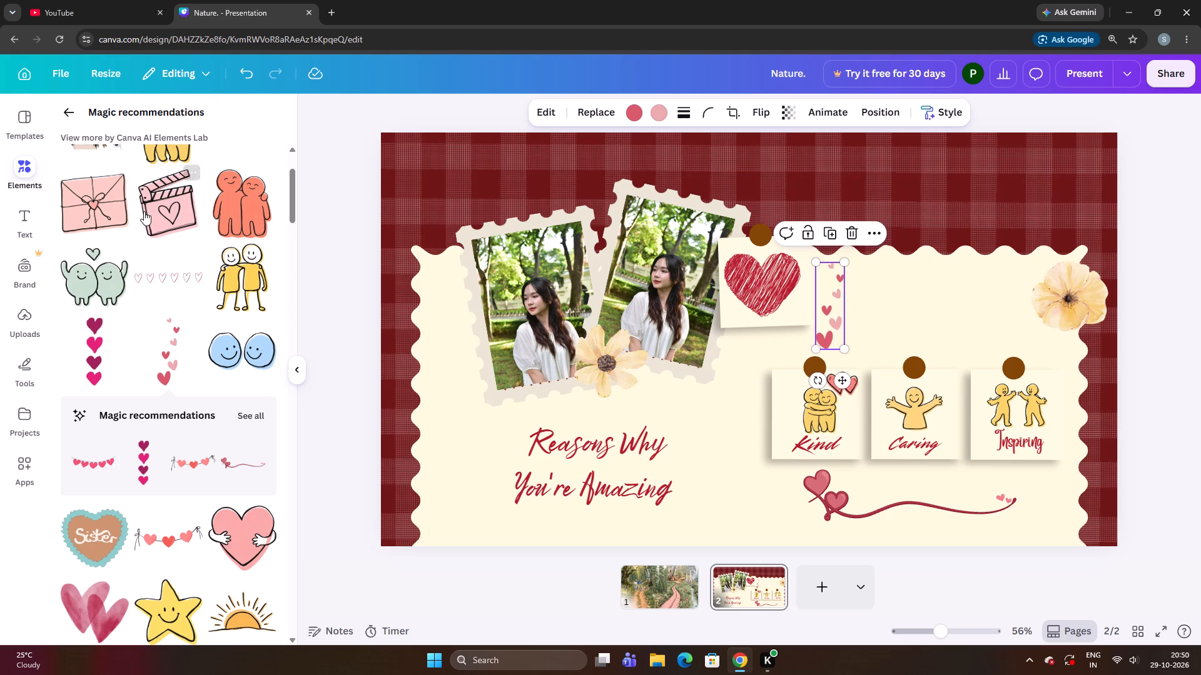
# Add the row of six outlined hearts below the "Reasons Why You're Amazing" heading and shrink it to about half its size.
pyautogui.click(182, 281)
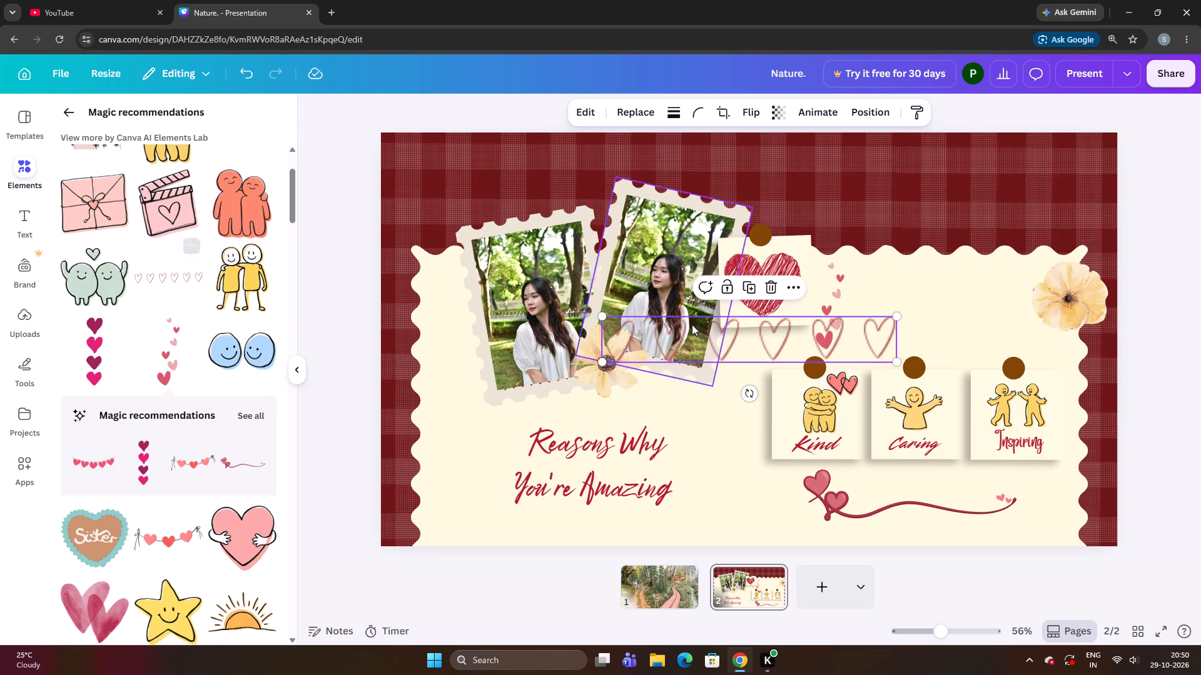
pyautogui.moveTo(786, 339); pyautogui.dragTo(642, 524)
pyautogui.moveTo(754, 547); pyautogui.dragTo(610, 506)
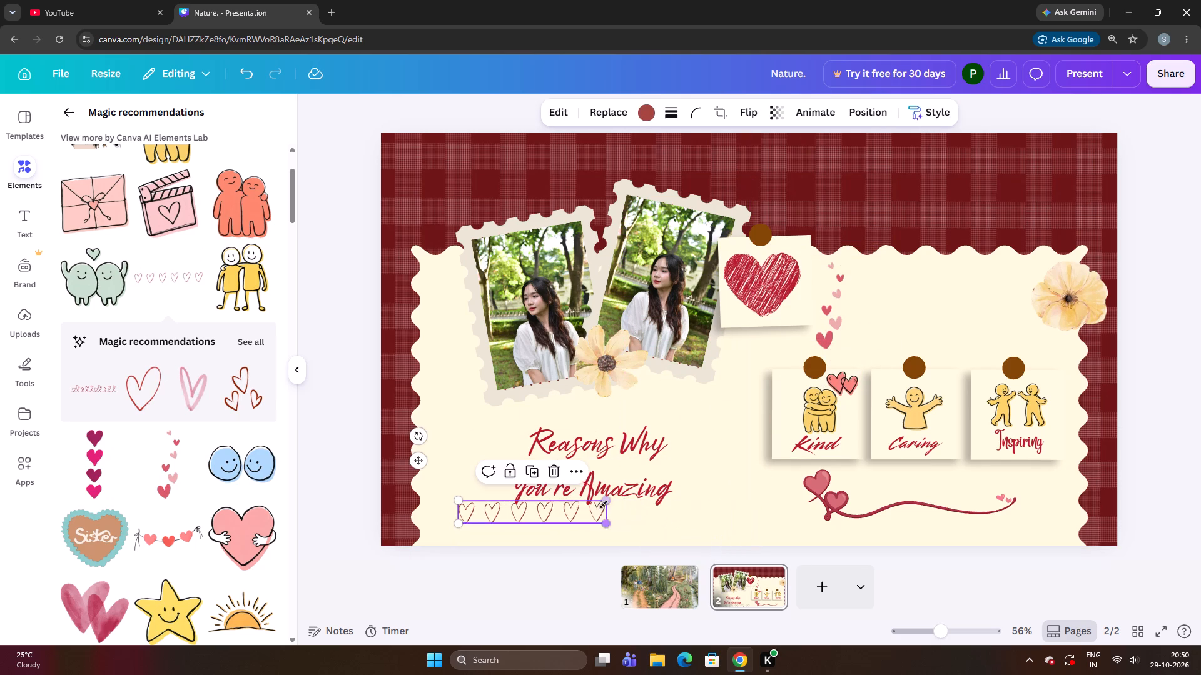
# Move the outlined heart row left and slightly down into the cream paper's lower-left corner, clear of the heading.
pyautogui.moveTo(543, 511); pyautogui.dragTo(522, 519)
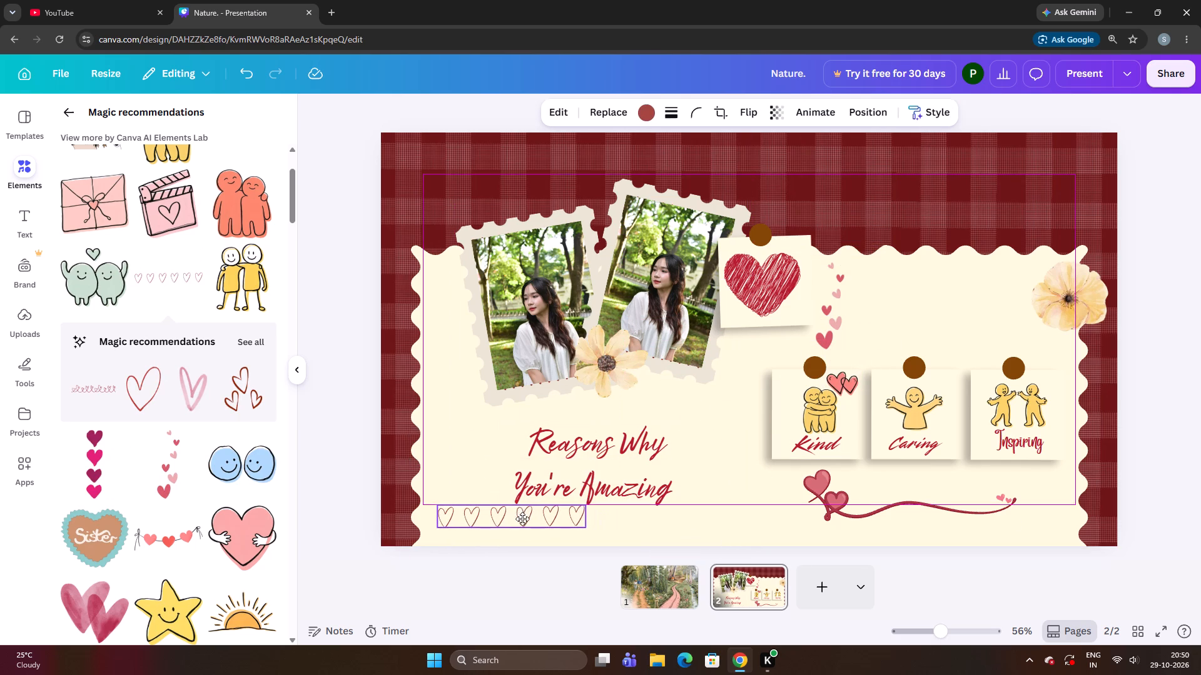
pyautogui.moveTo(522, 519); pyautogui.dragTo(522, 519)
pyautogui.press('Down')
pyautogui.press('Down')
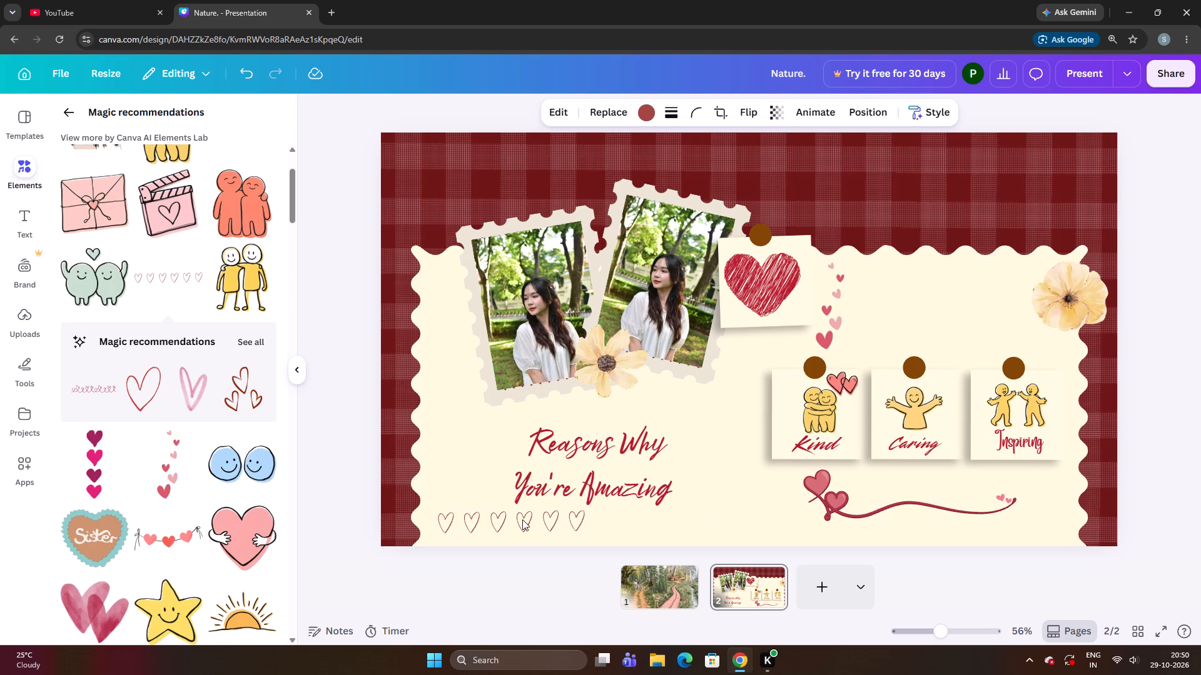
pyautogui.press('Up')
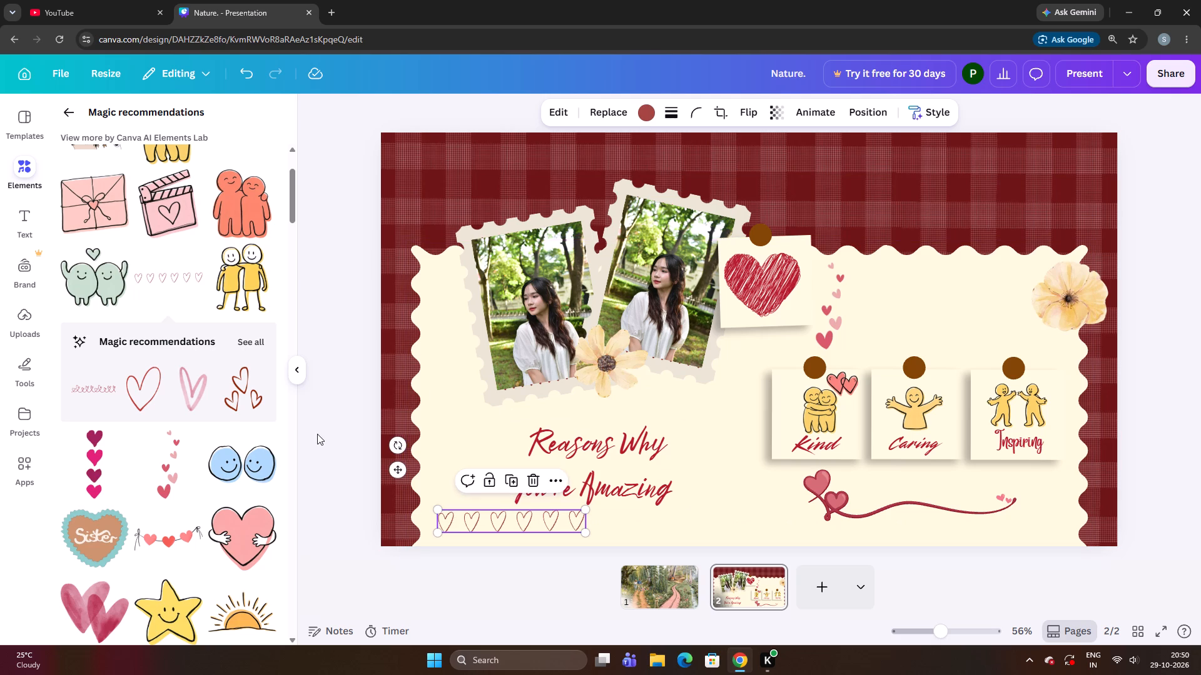
pyautogui.click(317, 434)
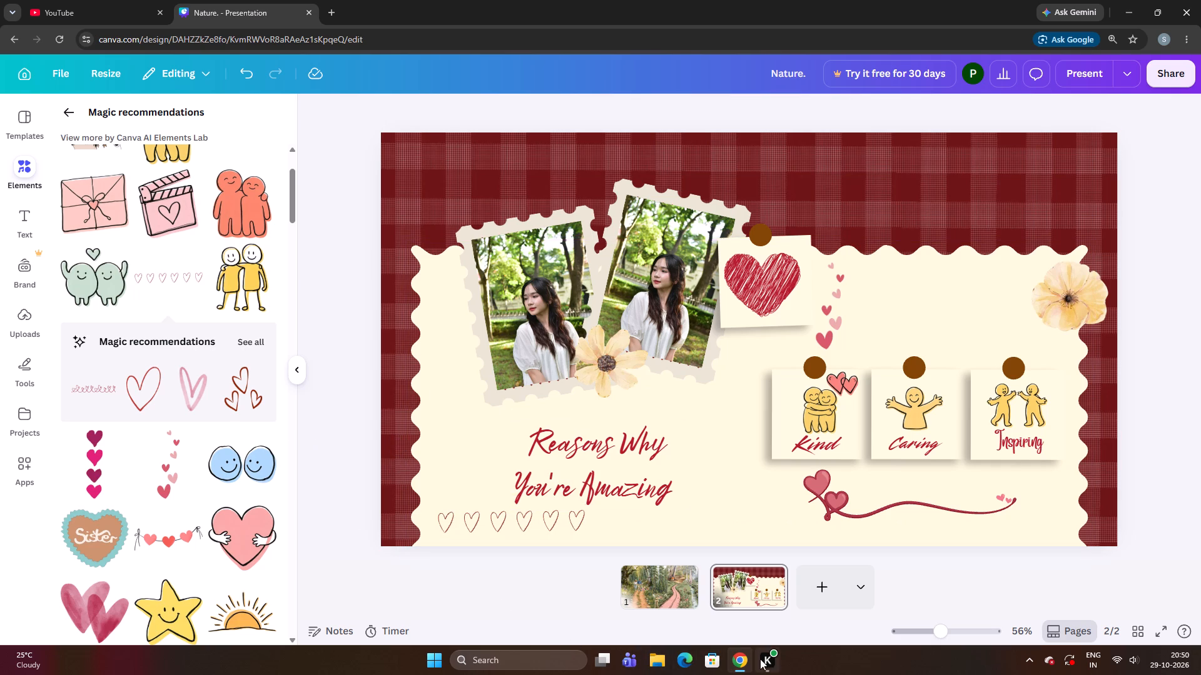